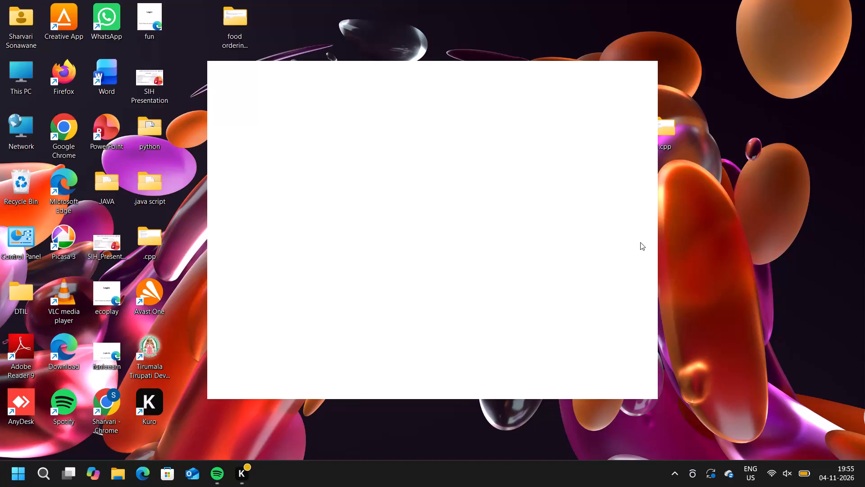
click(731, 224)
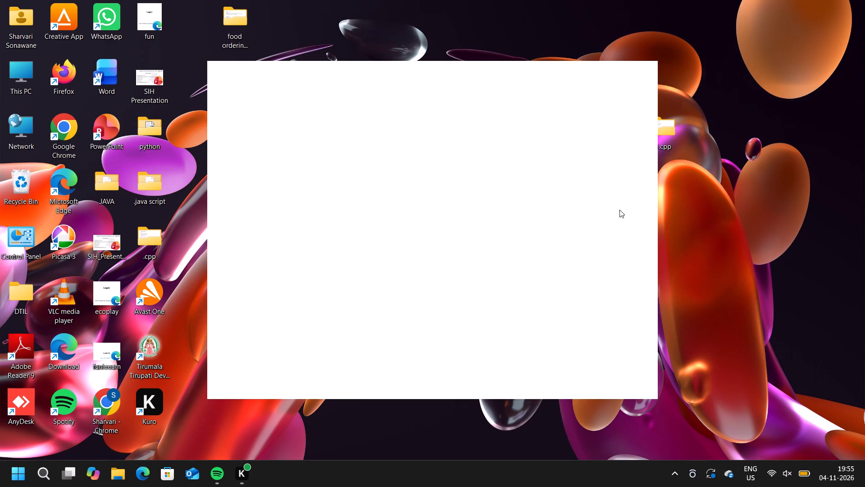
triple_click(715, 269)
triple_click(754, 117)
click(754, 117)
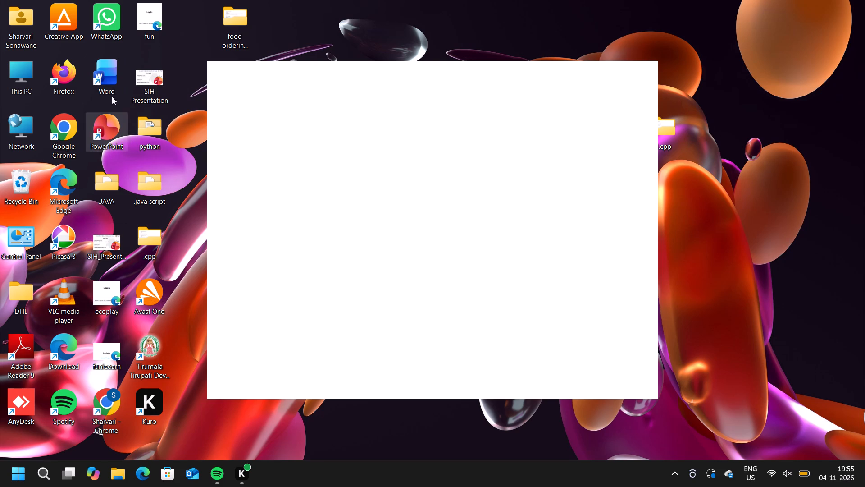
Find Google Chrome among the installed productivity apps and launch it.
click(19, 461)
scroll(176, 353, down, 2)
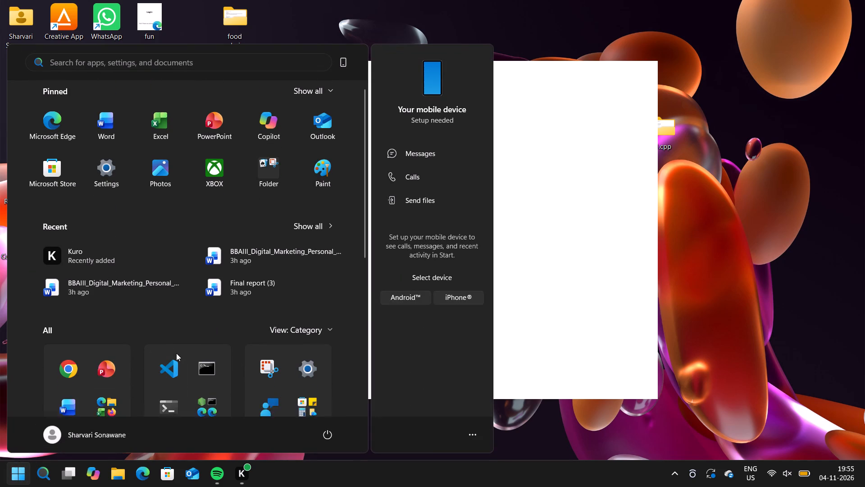
scroll(176, 353, down, 3)
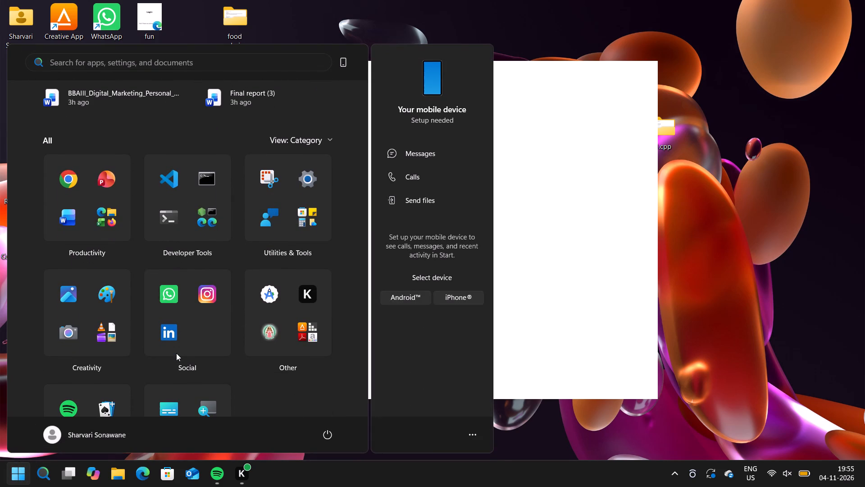
Launch Google Chrome from the productivity apps and open a browser window with the "Your Chrome" profile.
double_click(69, 186)
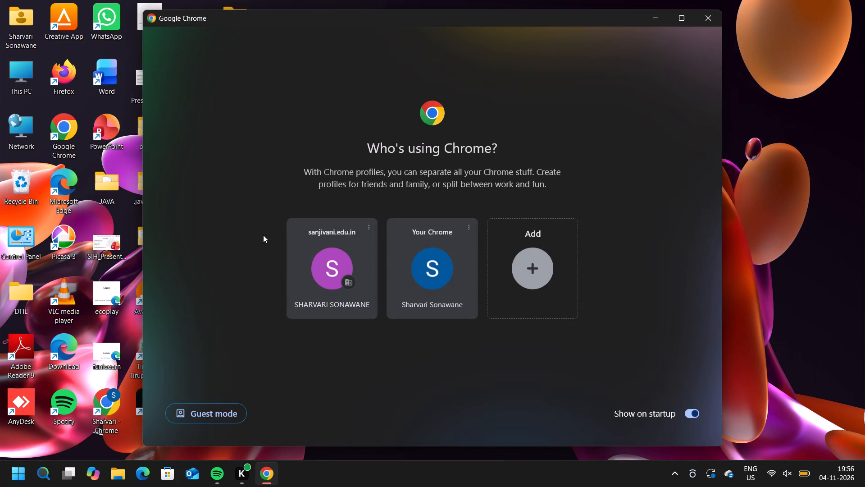
click(419, 285)
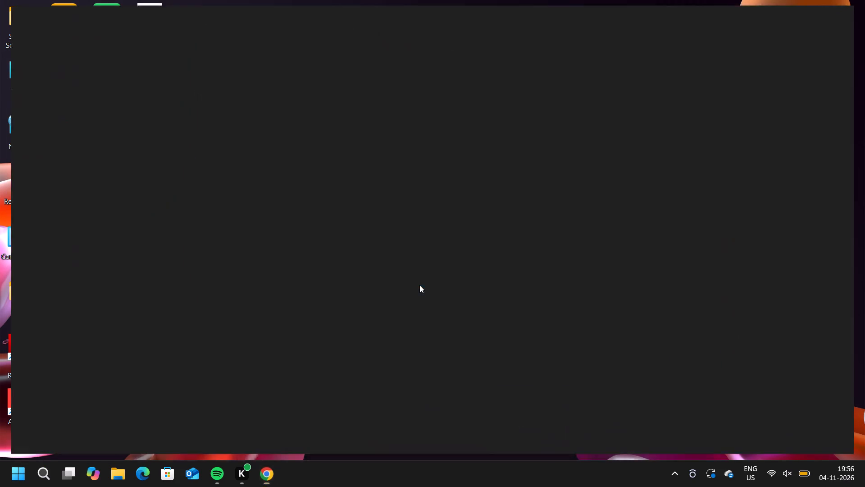
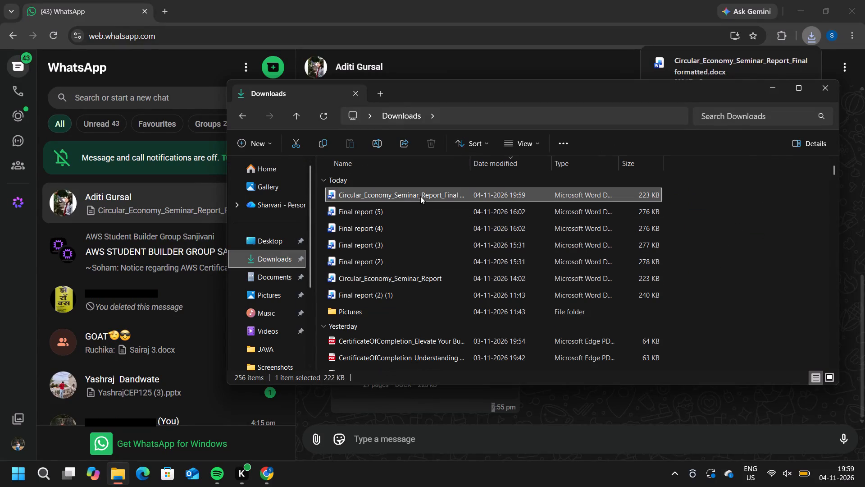
Open the downloaded "Circular_Economy_Seminar_Report_Final formatted" document from the Downloads folder in Word.
double_click(420, 196)
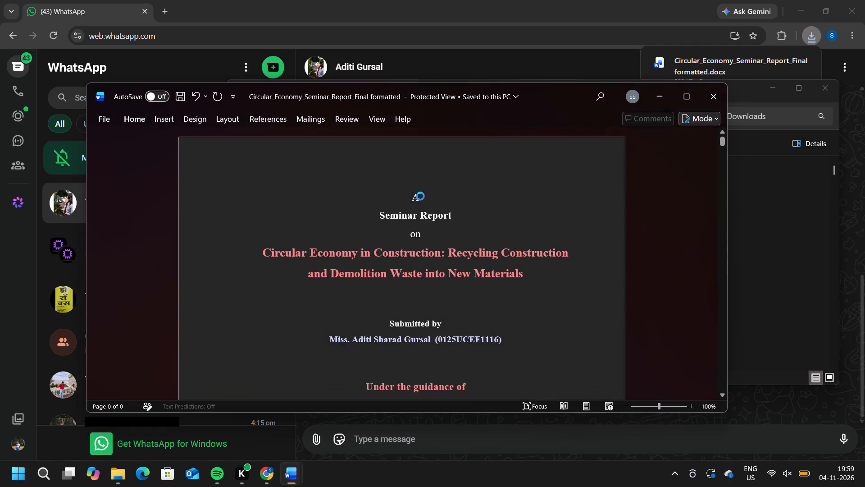
Maximize the Circular Economy seminar report and skim it from the title page to Fig 3.1 in Chapter 3.
click(685, 96)
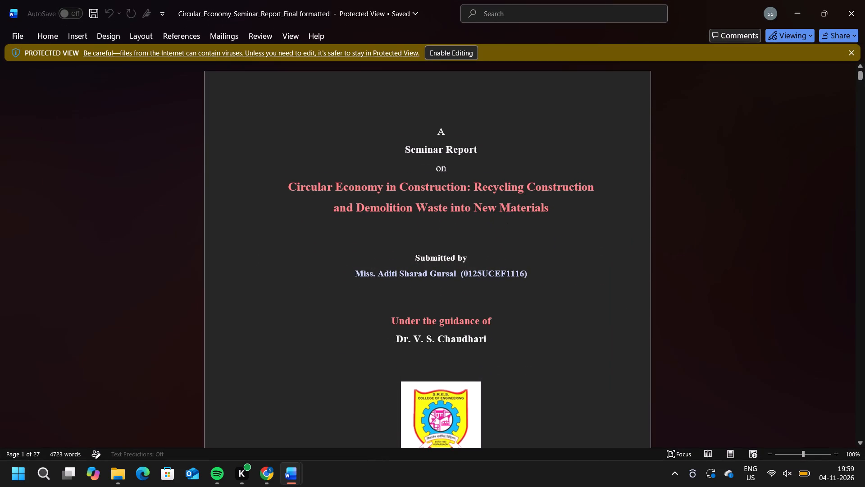
scroll(478, 276, down, 19)
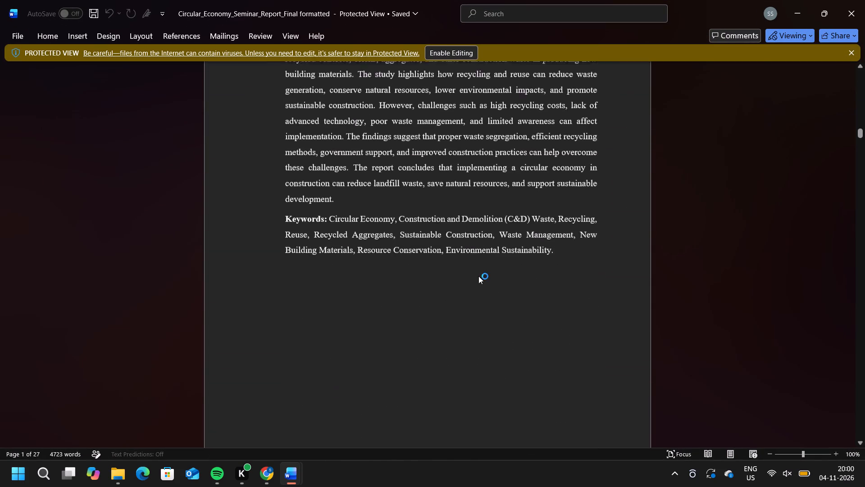
scroll(478, 276, down, 18)
scroll(478, 267, down, 4)
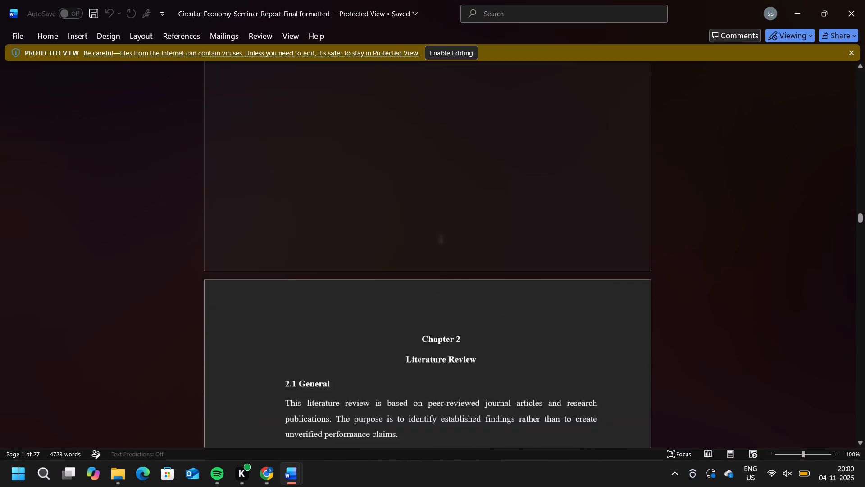
scroll(478, 267, down, 20)
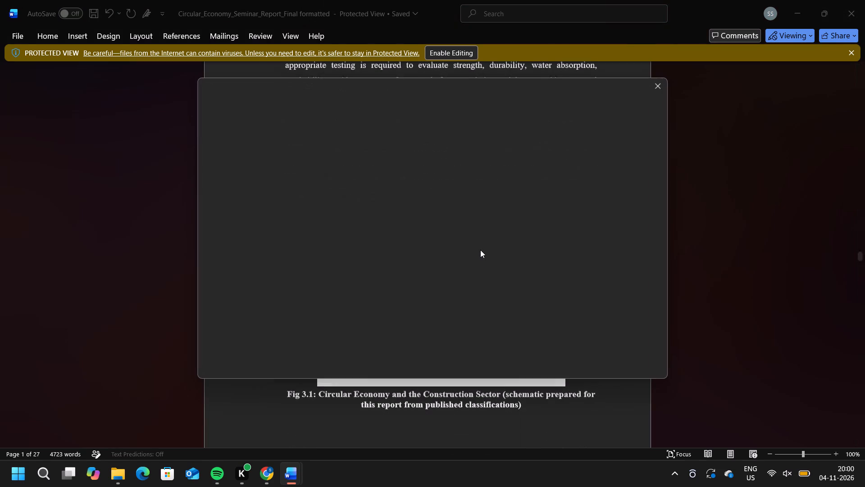
scroll(480, 250, down, 2)
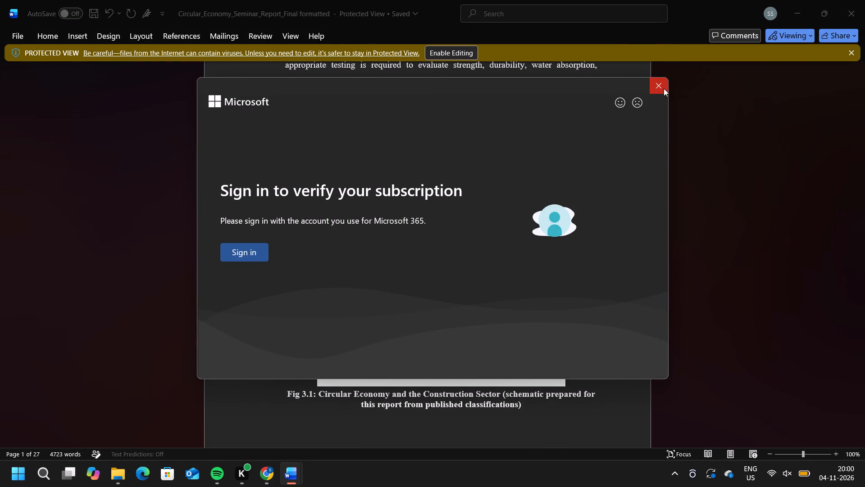
Dismiss the Microsoft 365 subscription sign-in dialog without signing in.
click(665, 80)
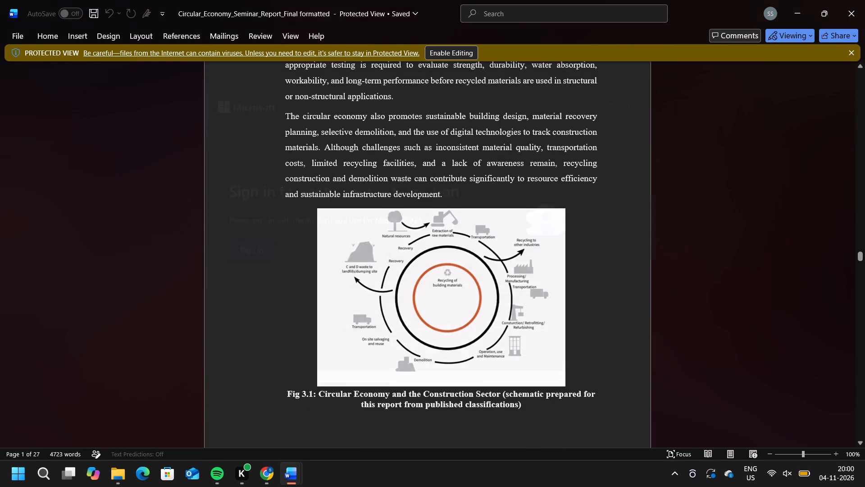
Go back from Fig 3.1 through the research gap and reviewed studies to the start of Chapter 2, Literature Review.
scroll(560, 141, up, 4)
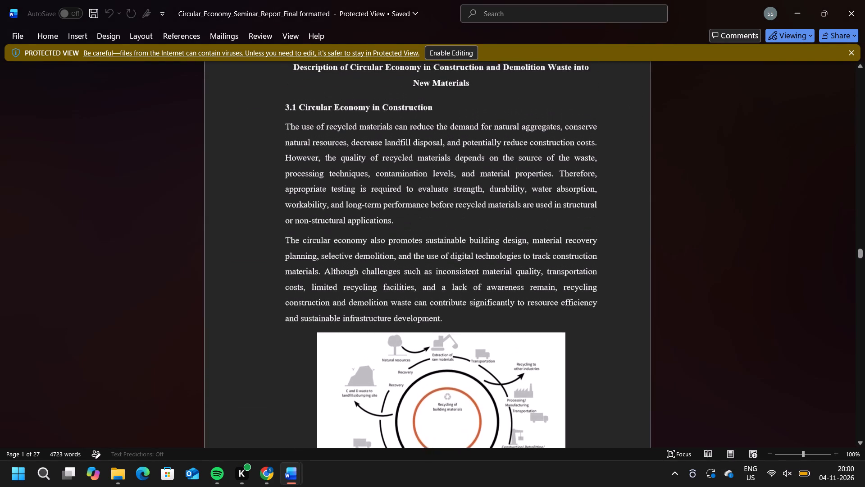
scroll(560, 141, up, 7)
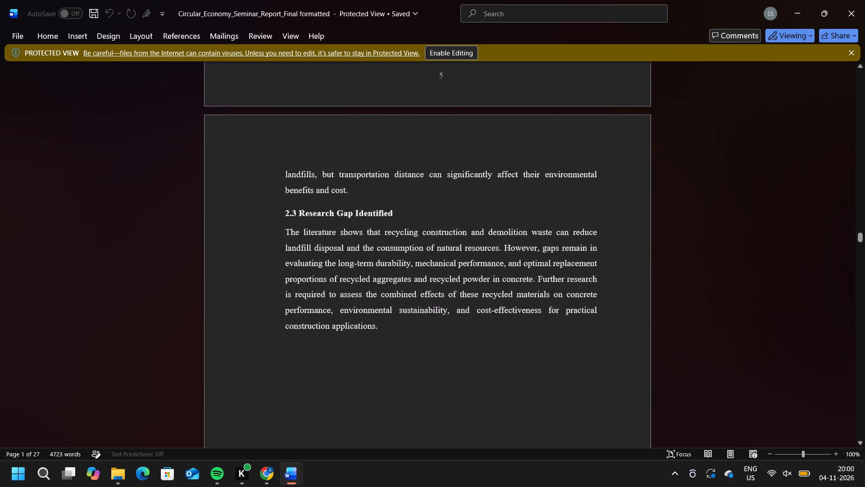
scroll(556, 153, up, 7)
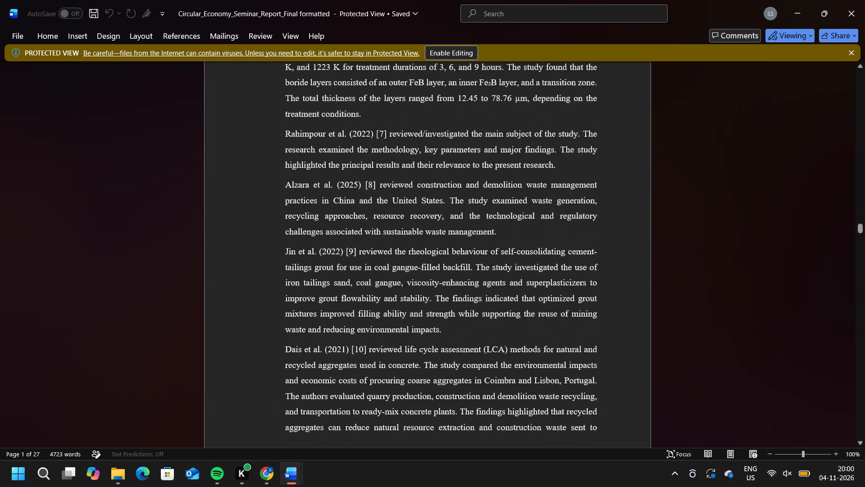
scroll(553, 166, up, 5)
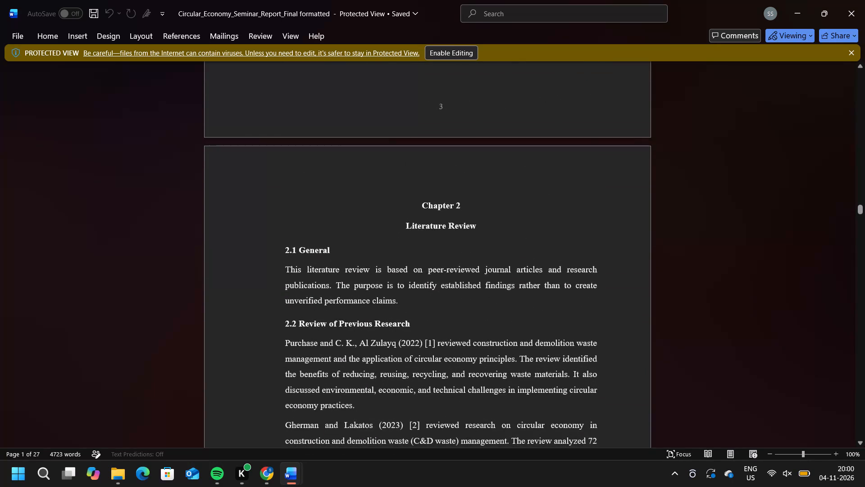
Look through the literature review and Chapter 3 up to Chapter 4, Case Findings and Discussion.
scroll(449, 296, down, 1)
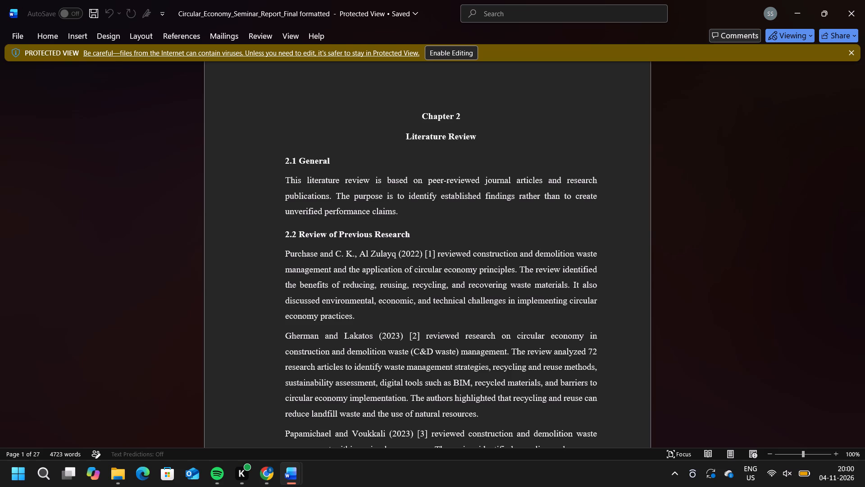
scroll(449, 292, down, 2)
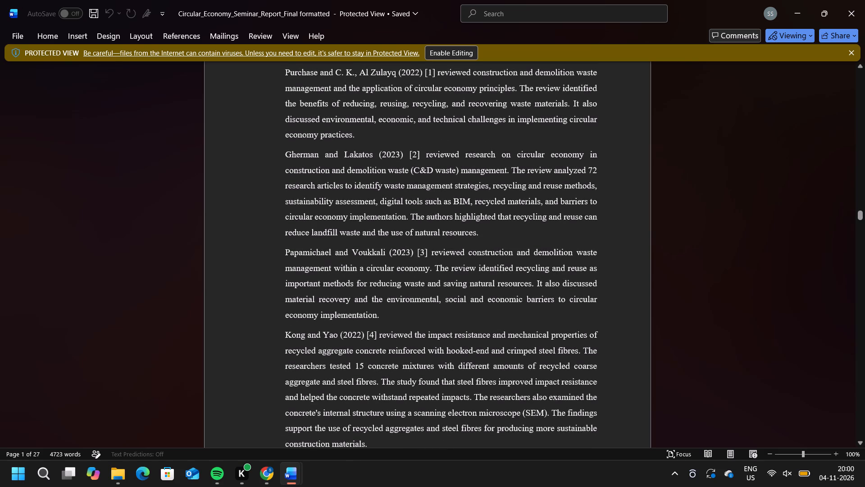
scroll(449, 292, down, 13)
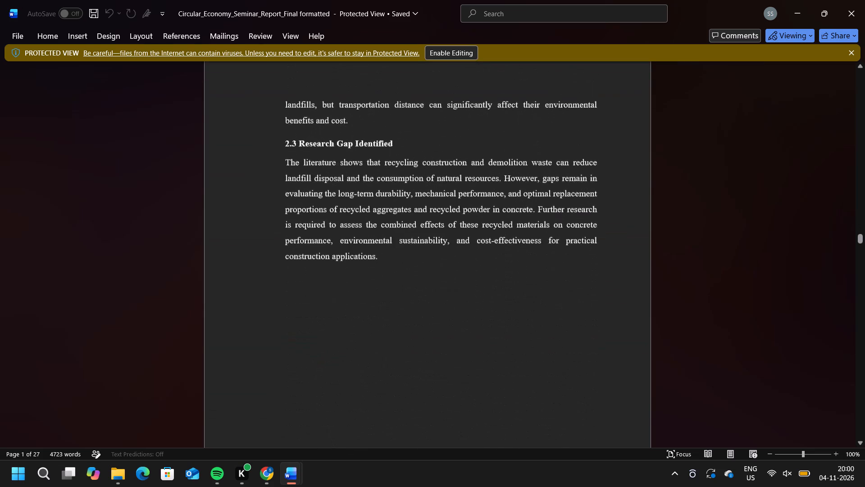
scroll(449, 292, down, 8)
scroll(452, 256, down, 1)
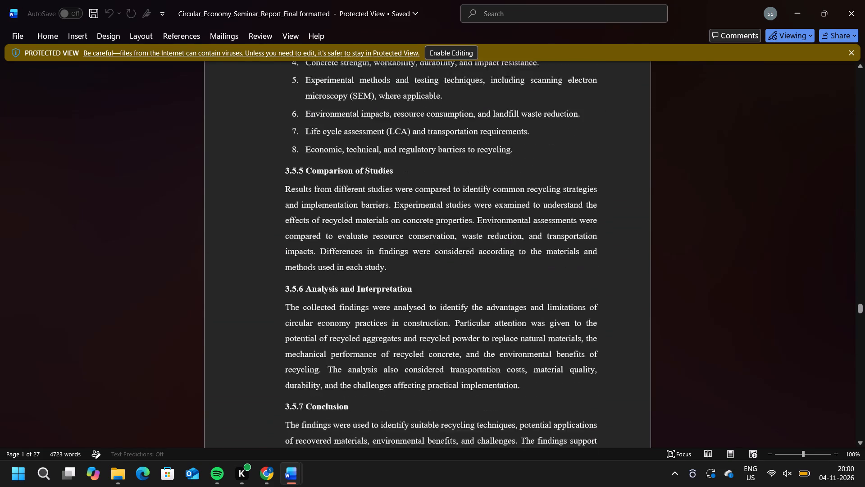
scroll(453, 243, down, 11)
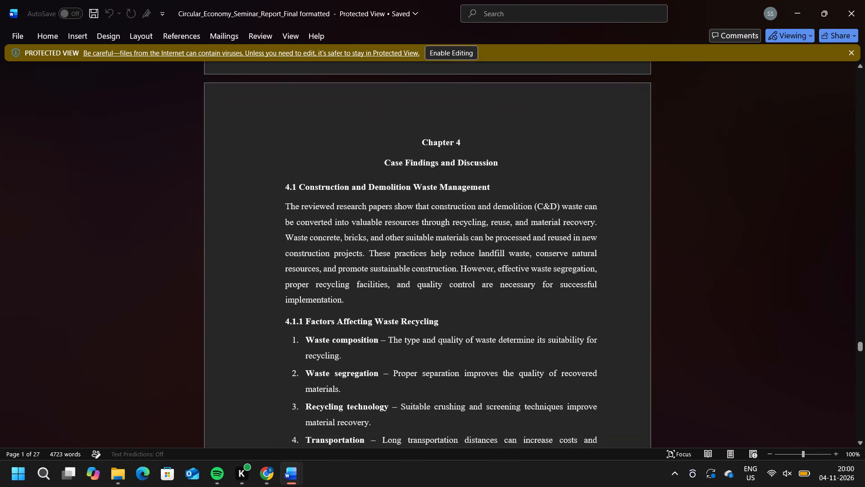
Look through the Chapter 4 findings, the conclusion and future scope, and examine the entries in the References list.
scroll(451, 221, down, 8)
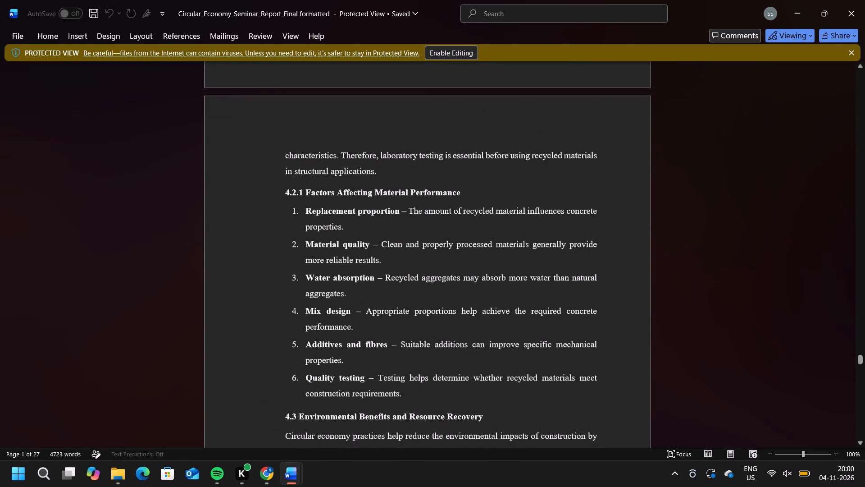
scroll(451, 212, down, 8)
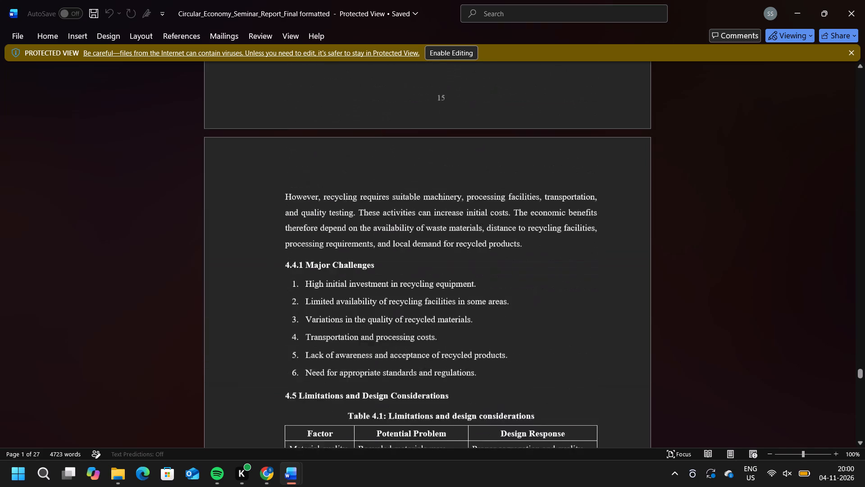
scroll(451, 206, down, 7)
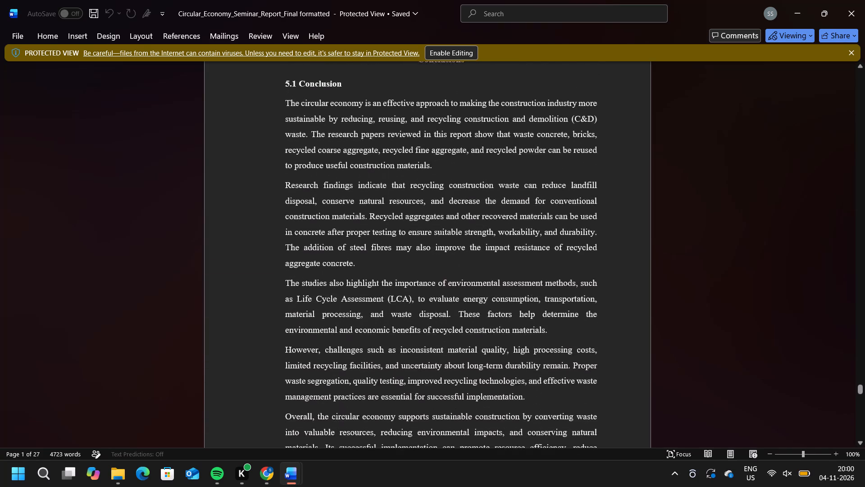
scroll(451, 206, down, 3)
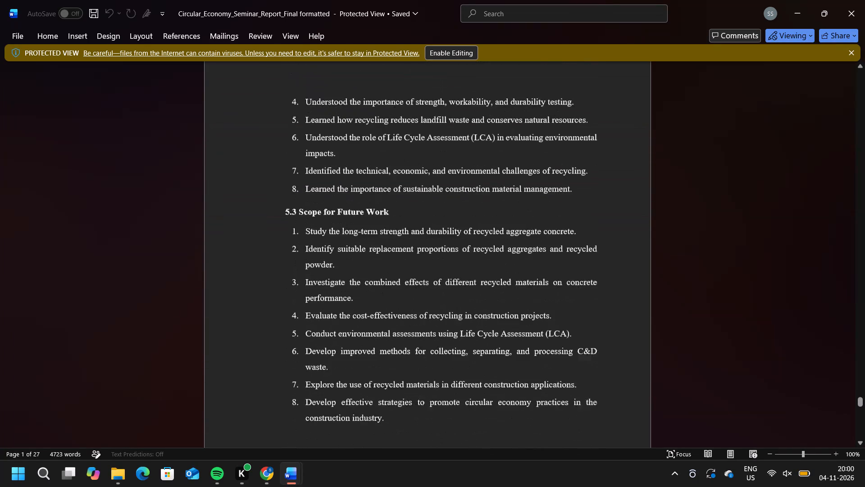
scroll(451, 206, down, 7)
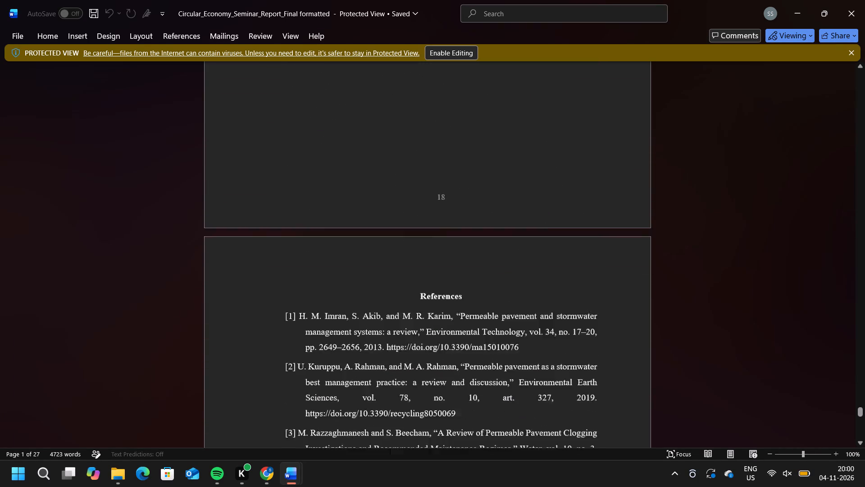
scroll(451, 206, down, 1)
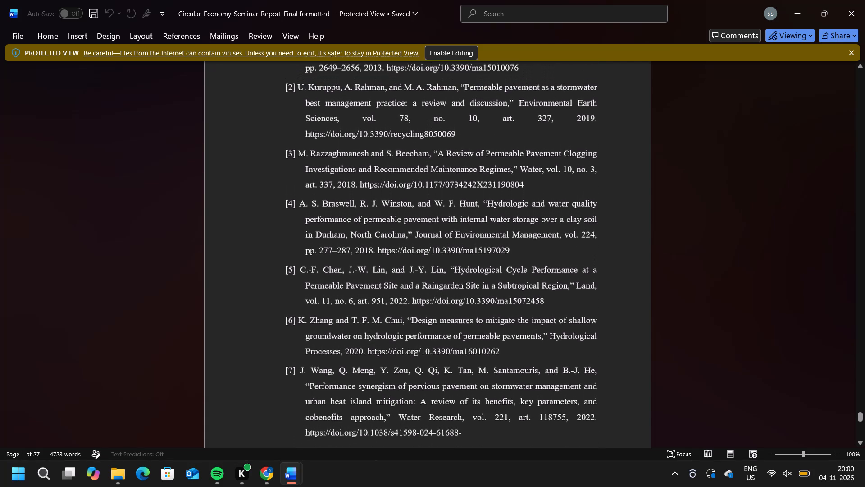
Return from the References list to the start of Chapter 2 to check the cited studies.
scroll(451, 206, up, 4)
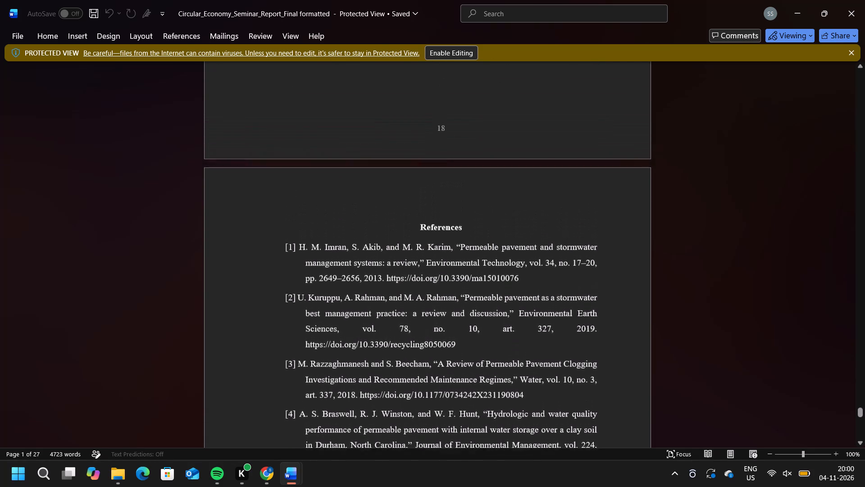
scroll(451, 206, up, 18)
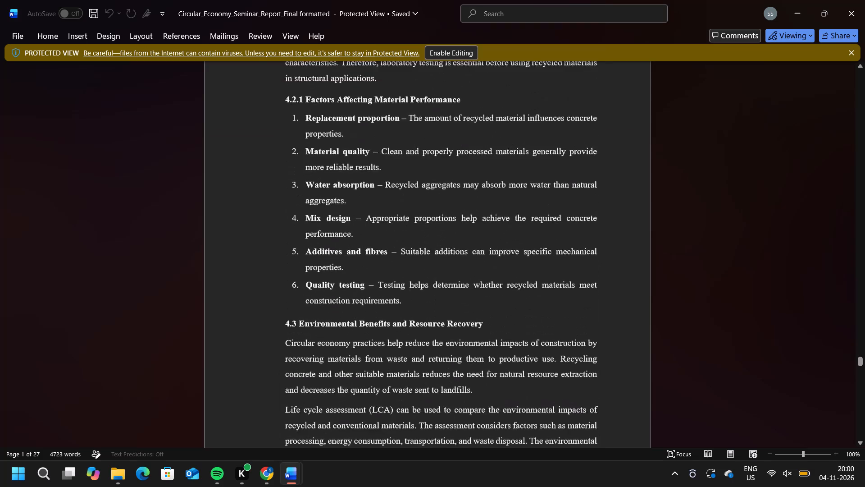
scroll(451, 206, up, 10)
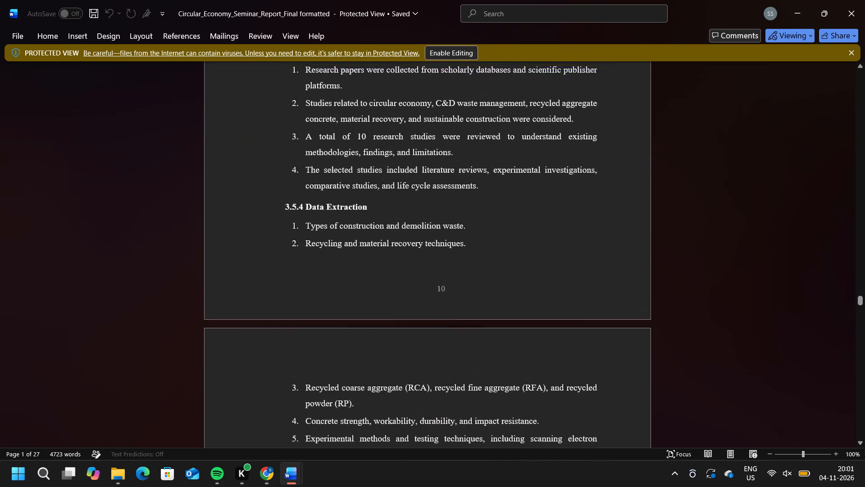
scroll(451, 206, up, 8)
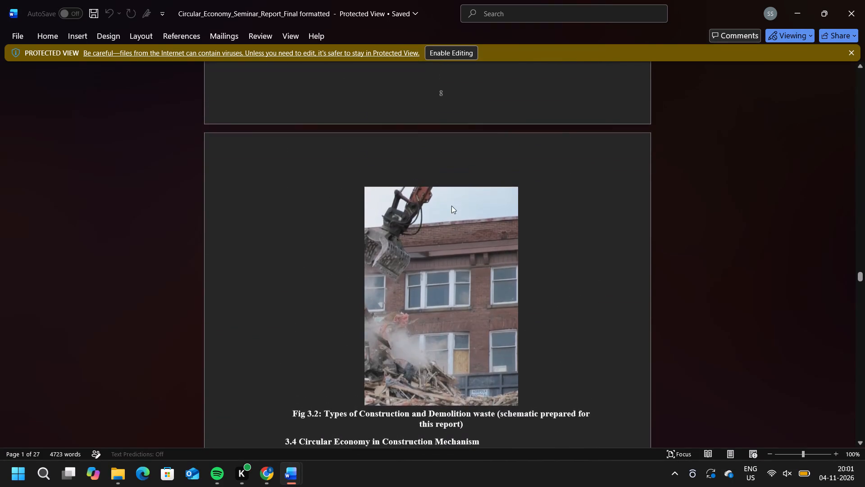
scroll(451, 206, up, 10)
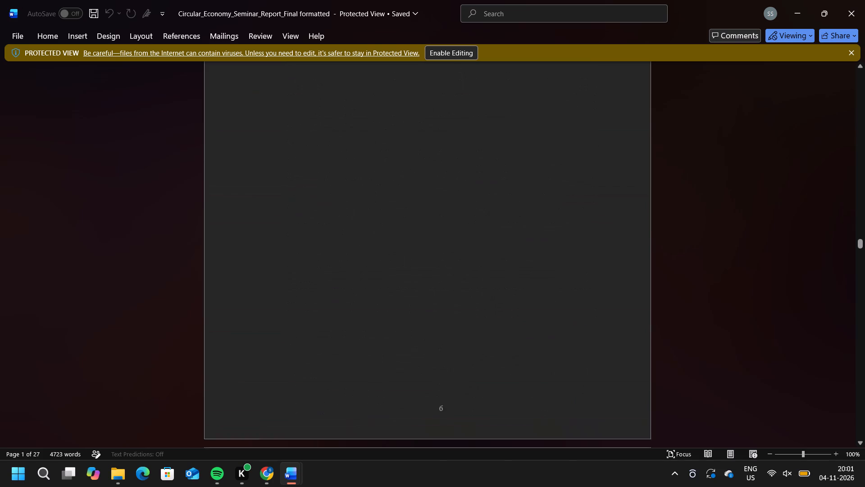
scroll(451, 206, up, 2)
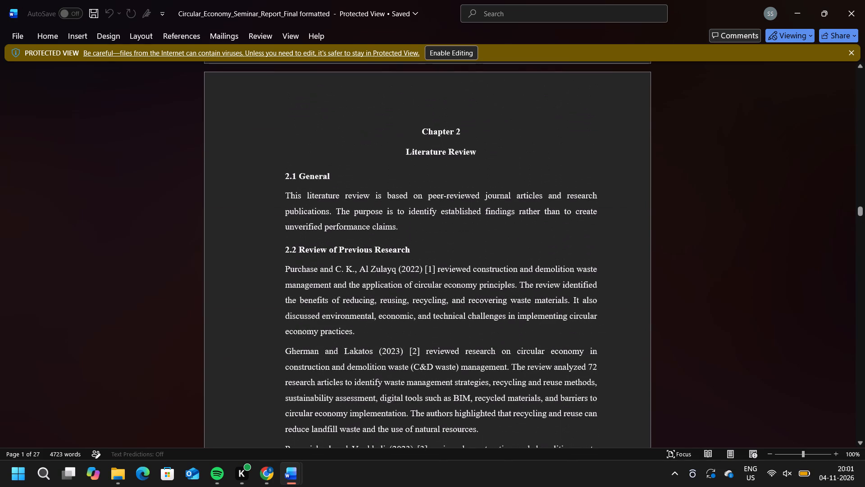
Examine the studies cited in section 2.2, Review of Previous Research, and the objectives pages just before Chapter 2.
scroll(451, 206, down, 1)
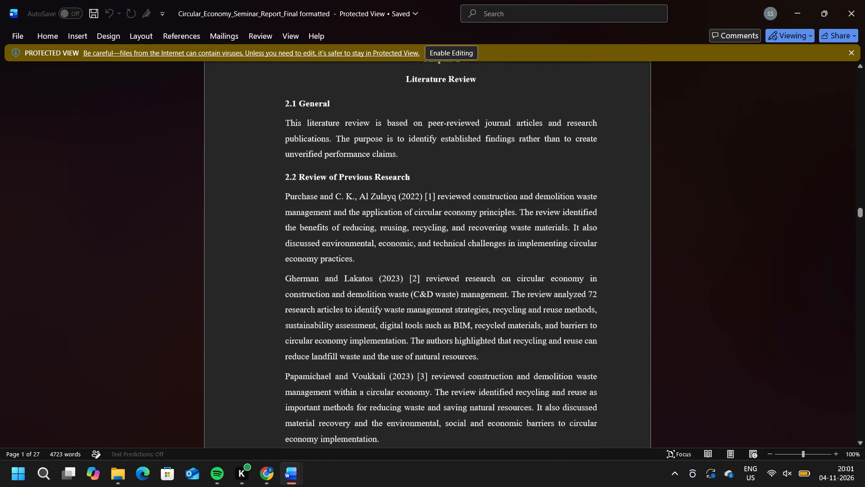
scroll(451, 206, down, 1)
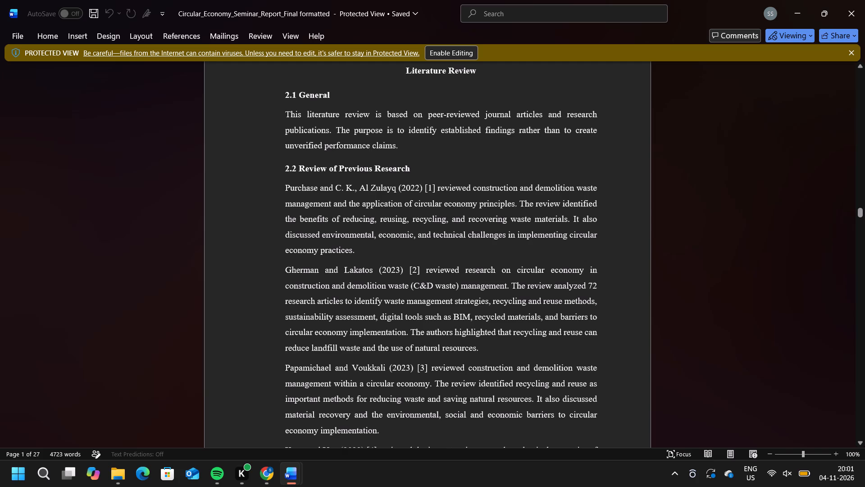
scroll(471, 201, up, 1)
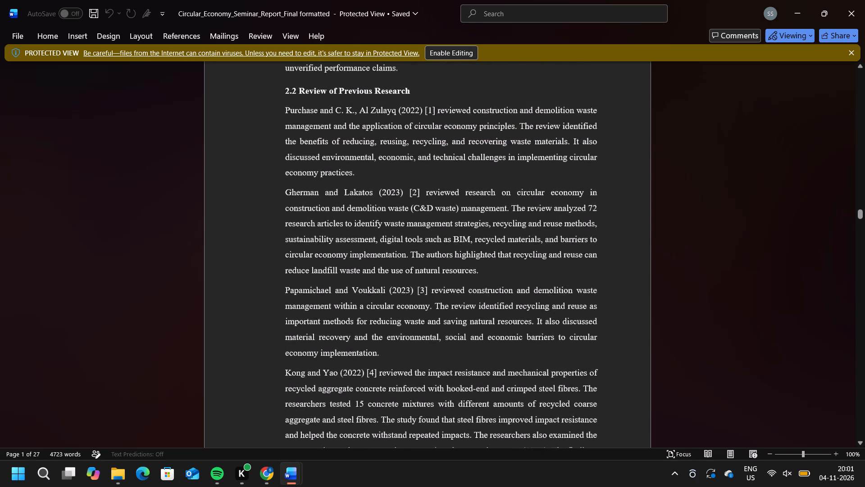
scroll(471, 201, up, 1)
scroll(471, 201, down, 4)
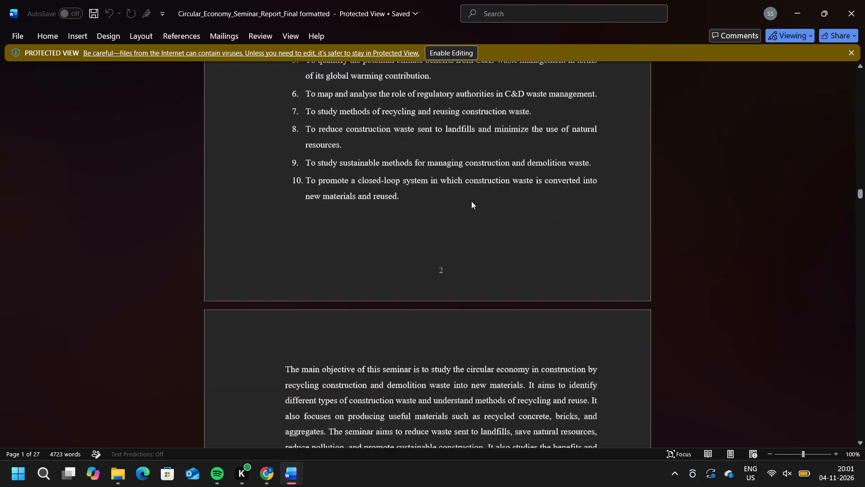
scroll(471, 201, down, 6)
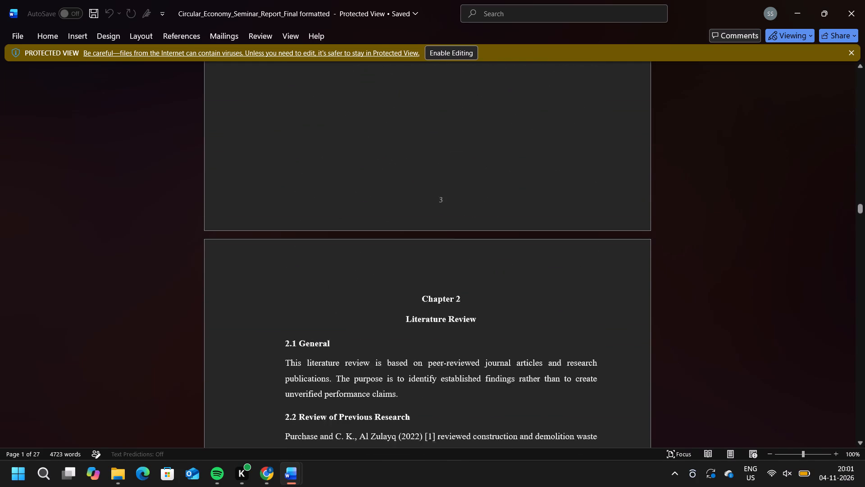
scroll(471, 201, down, 5)
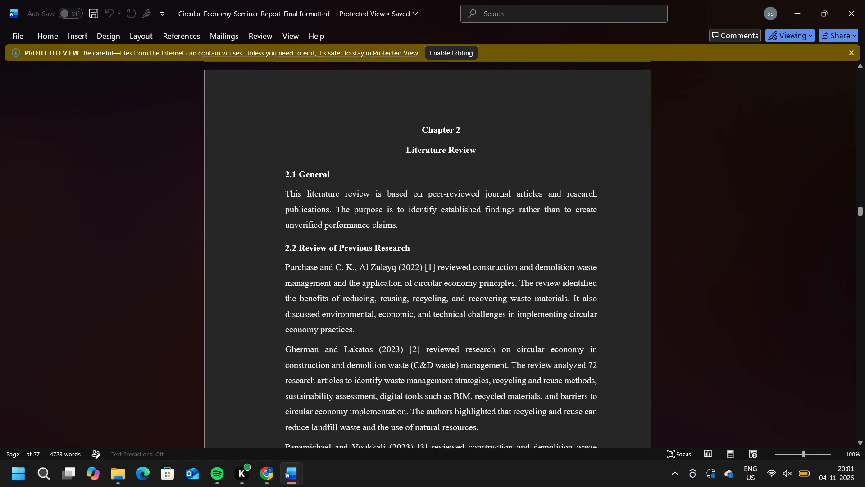
scroll(471, 201, down, 1)
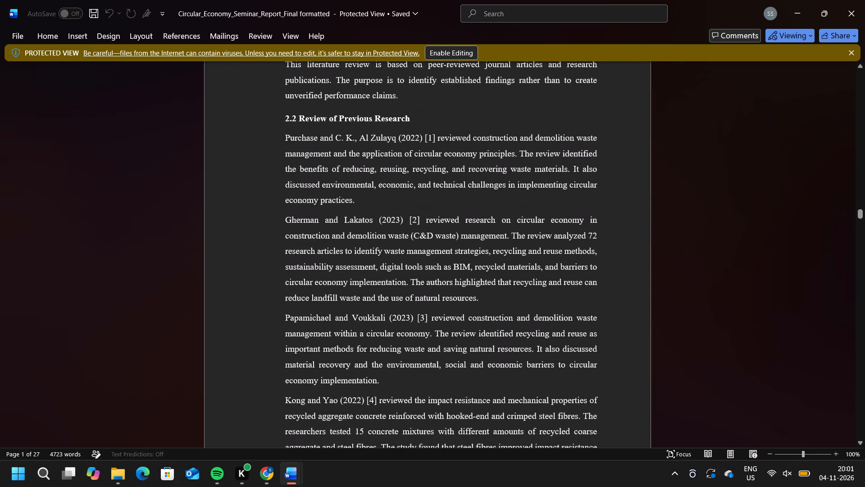
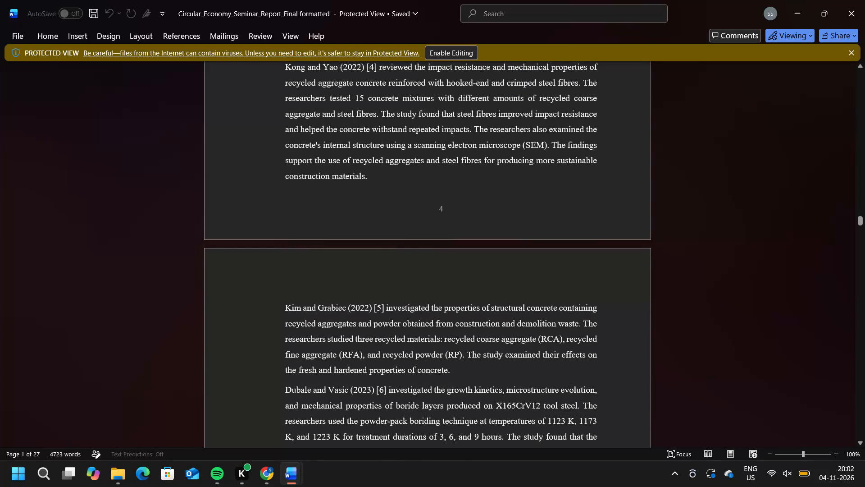
Examine the studies cited as [2] to [10] in section 2.2, Review of Previous Research.
scroll(471, 201, down, 2)
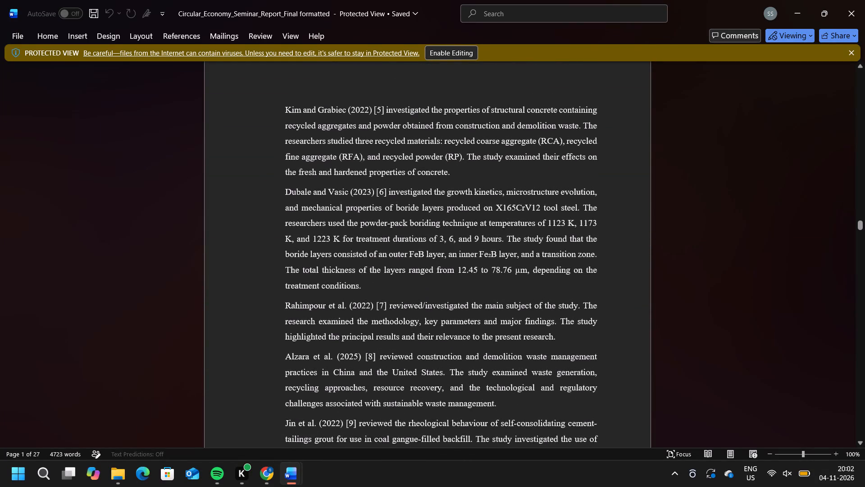
scroll(471, 201, down, 3)
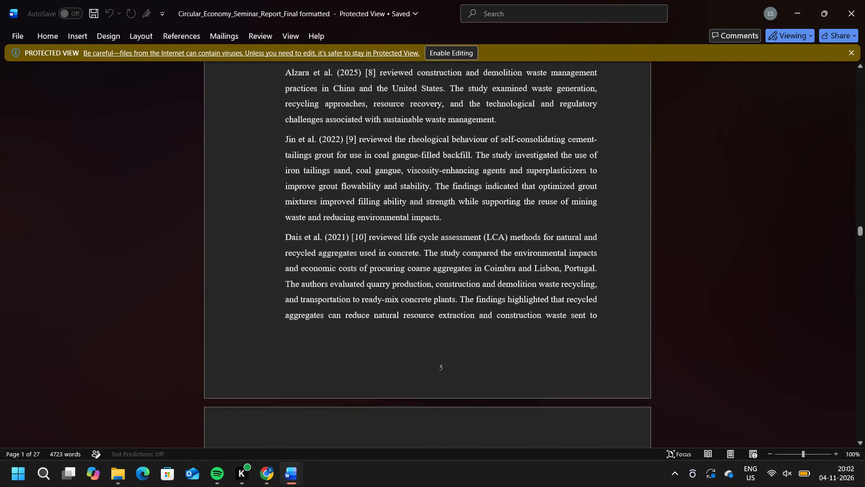
scroll(471, 201, down, 1)
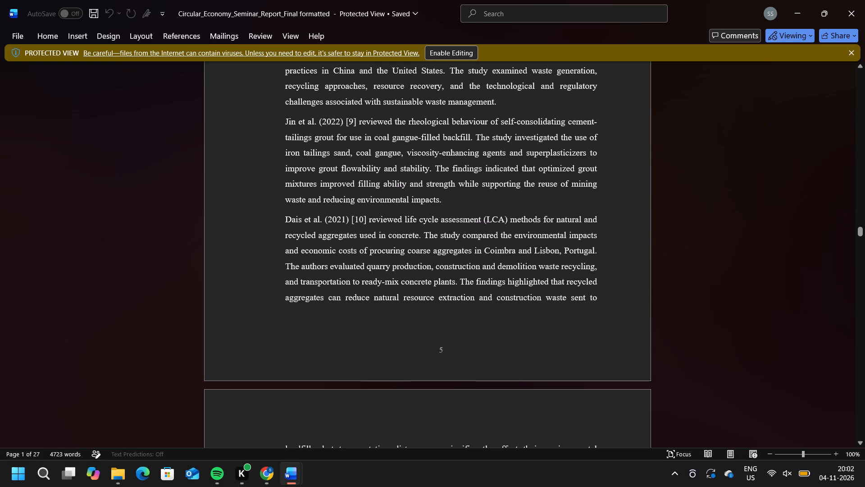
scroll(471, 201, up, 1)
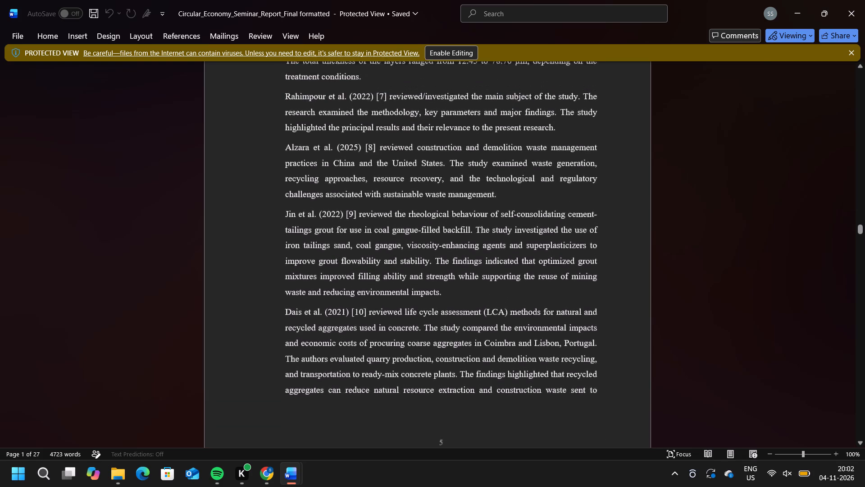
scroll(471, 201, up, 3)
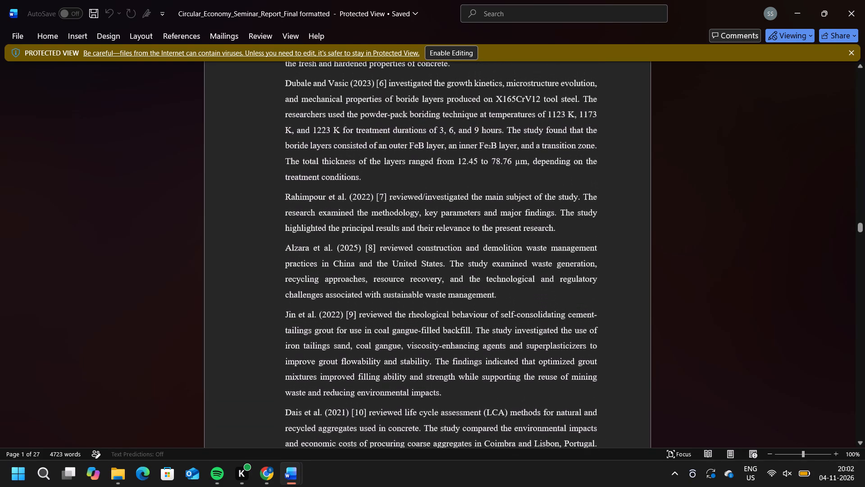
scroll(471, 201, up, 4)
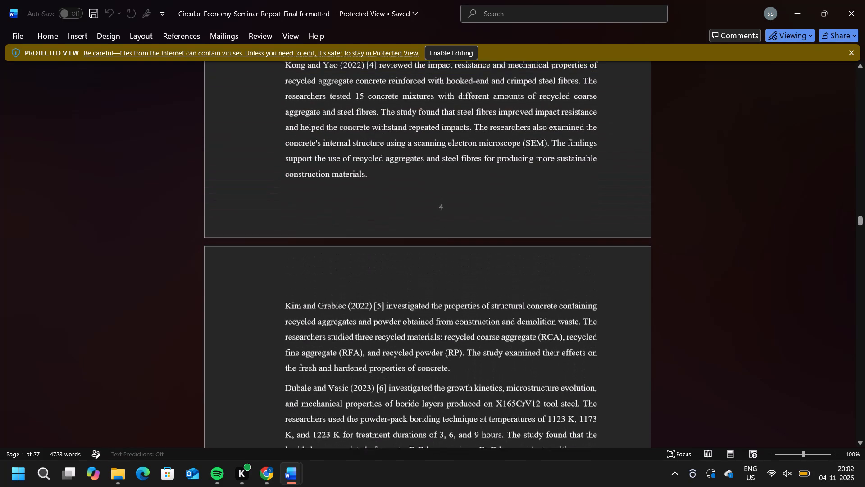
scroll(471, 201, up, 3)
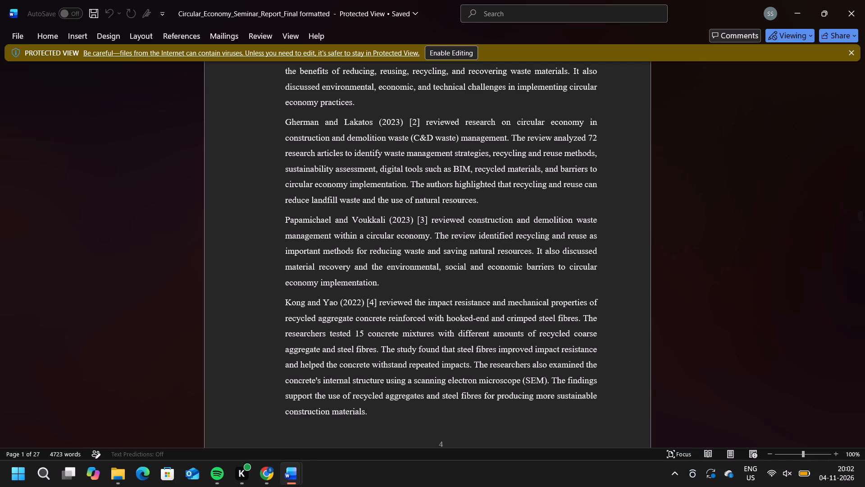
Look through section 2.3, Research Gap Identified, and the figures and tables of Chapter 3.
scroll(471, 201, down, 4)
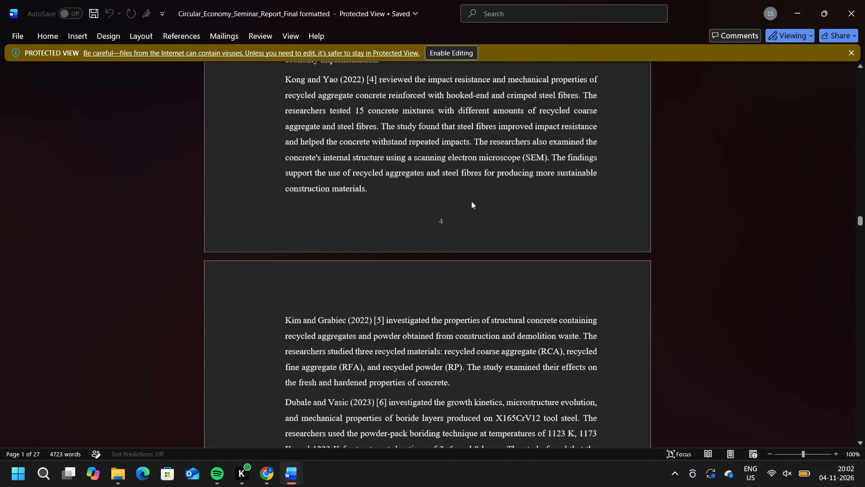
scroll(471, 201, down, 10)
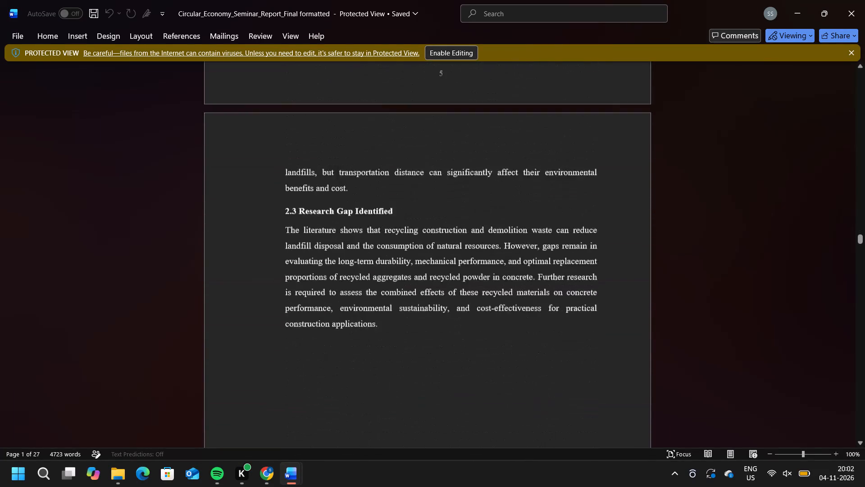
scroll(471, 201, down, 6)
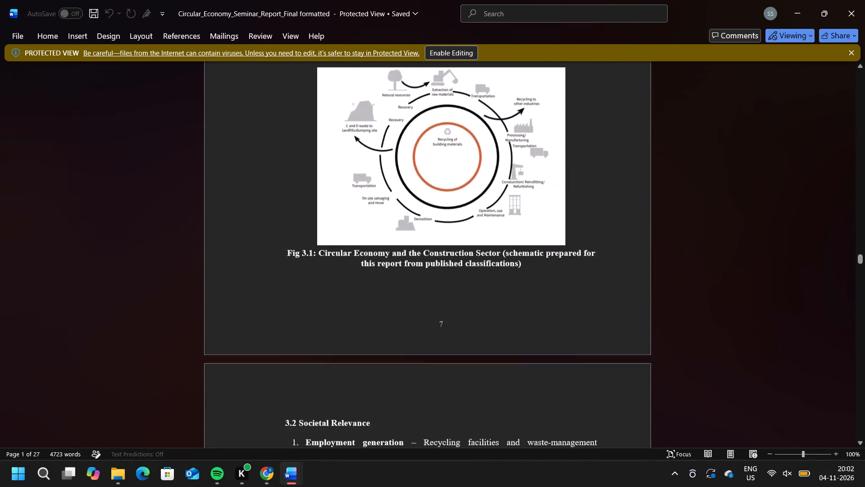
scroll(471, 201, down, 4)
click(471, 201)
scroll(555, 120, down, 6)
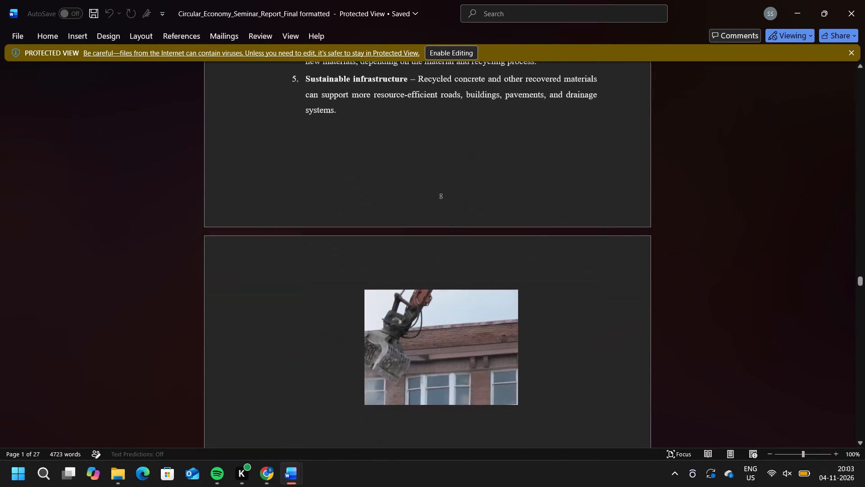
scroll(555, 120, down, 7)
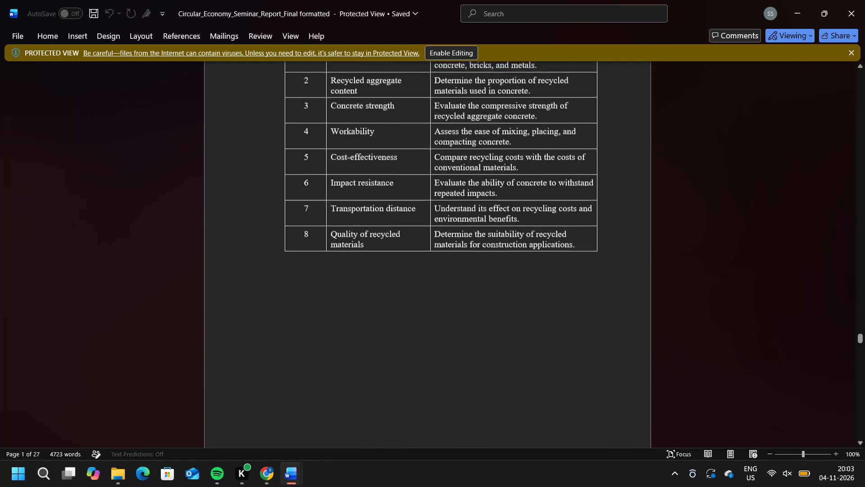
Look through the Chapter 4 findings and the Chapter 5 conclusions up to the References list.
scroll(555, 120, down, 8)
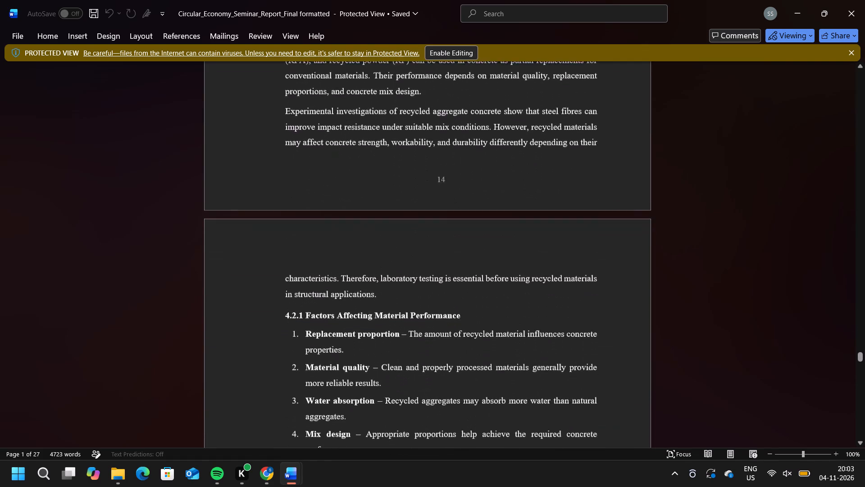
scroll(555, 115, down, 9)
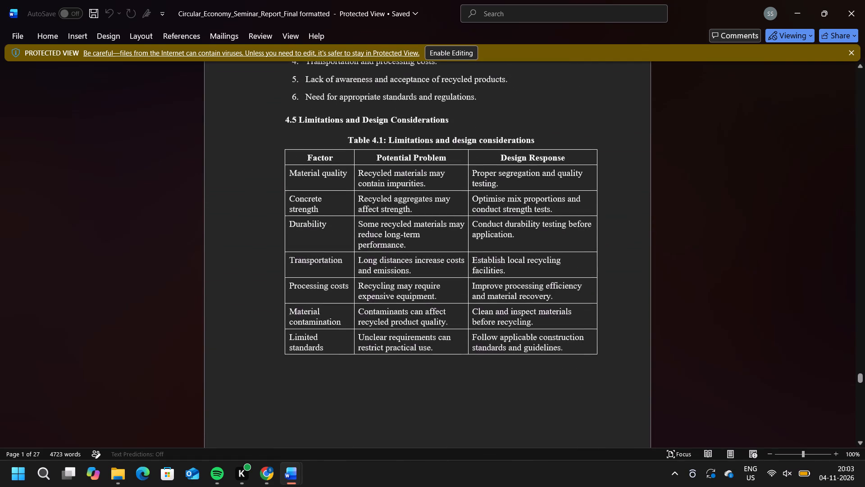
scroll(519, 92, down, 8)
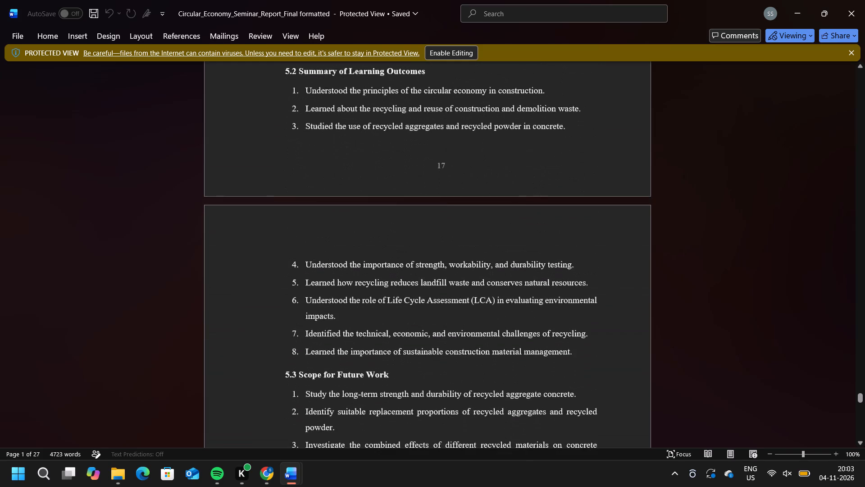
scroll(519, 92, down, 8)
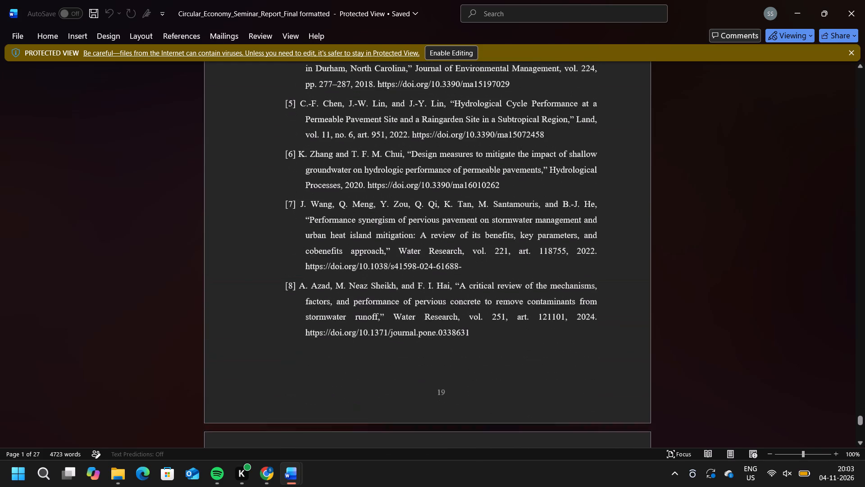
Examine entries [1] to [11] in the References list, checking their authors, titles and DOI links.
scroll(519, 92, down, 1)
scroll(519, 92, up, 2)
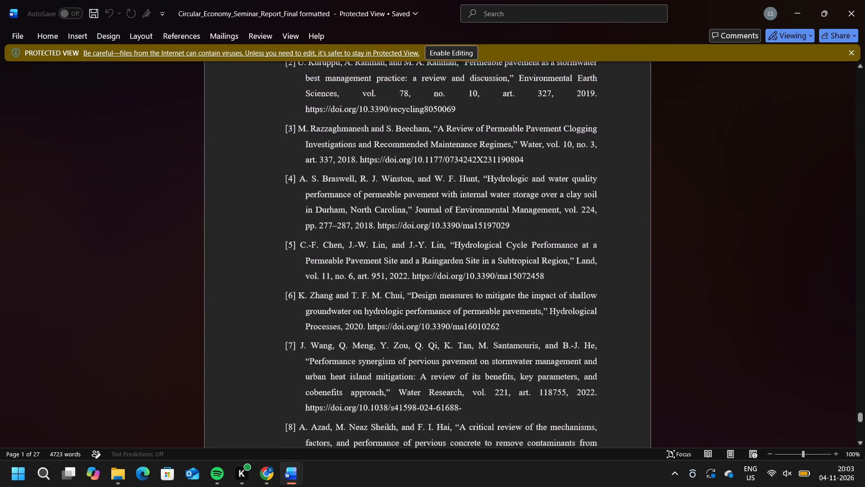
scroll(519, 92, up, 2)
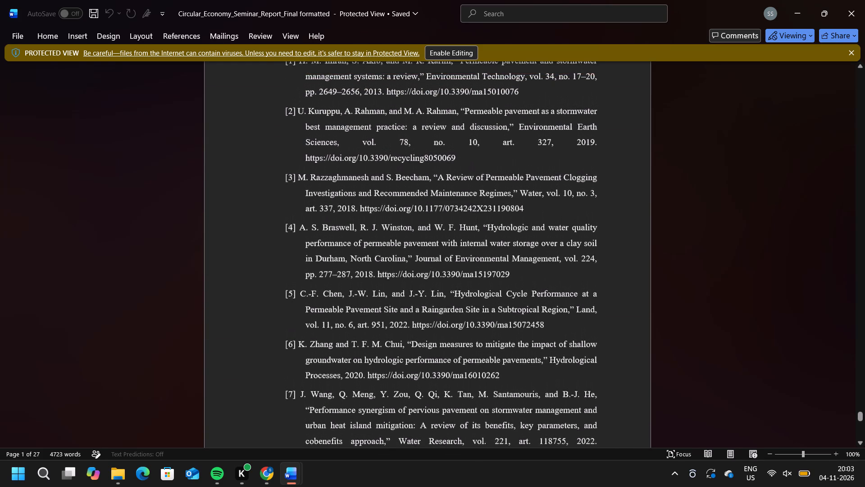
scroll(519, 92, up, 1)
scroll(519, 91, down, 2)
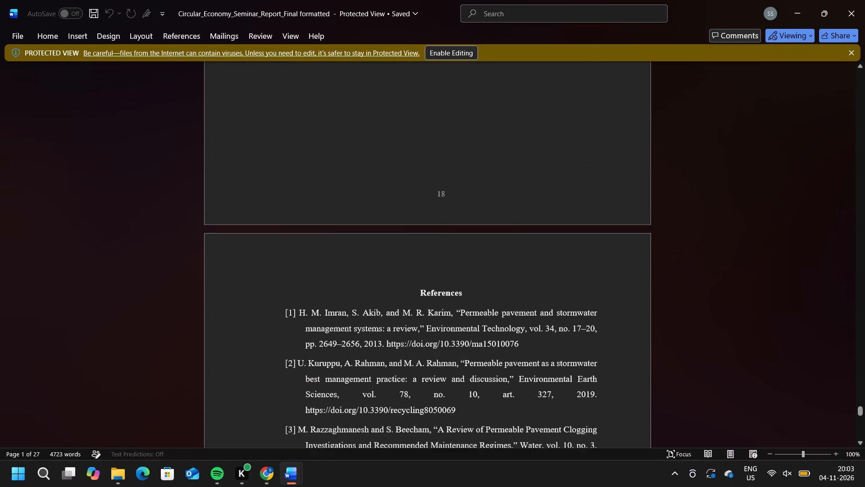
scroll(519, 91, down, 3)
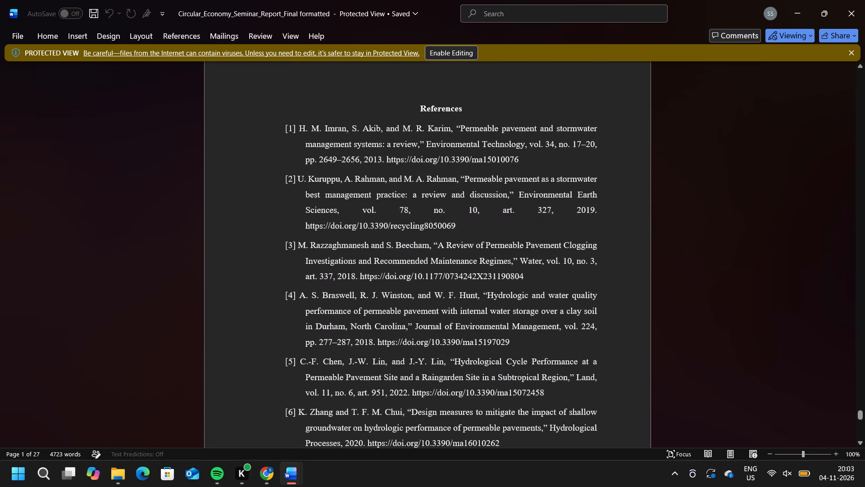
scroll(519, 91, down, 1)
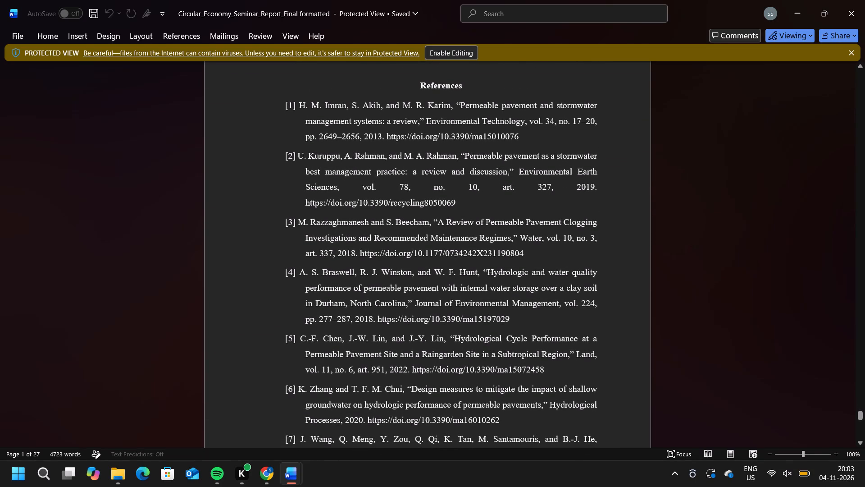
scroll(519, 91, down, 1)
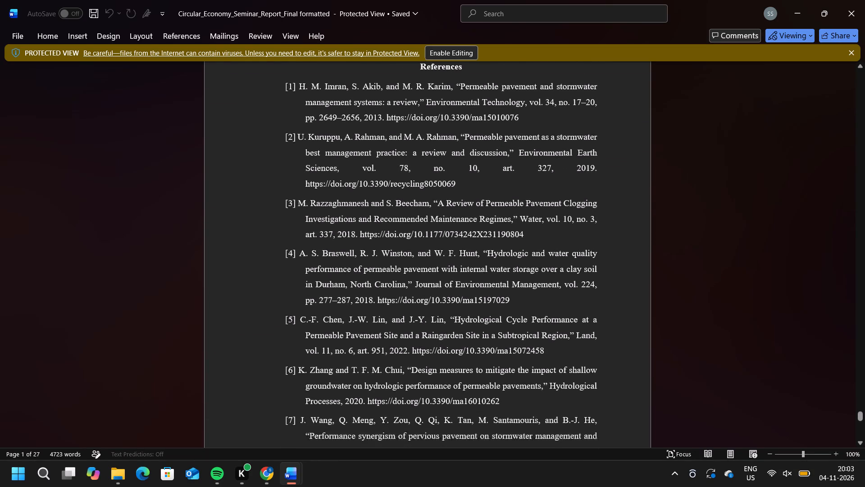
scroll(519, 91, down, 1)
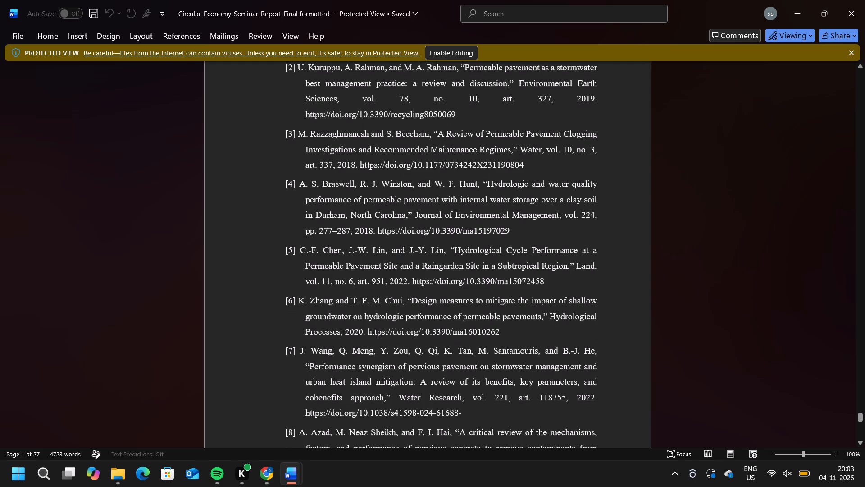
scroll(519, 91, down, 1)
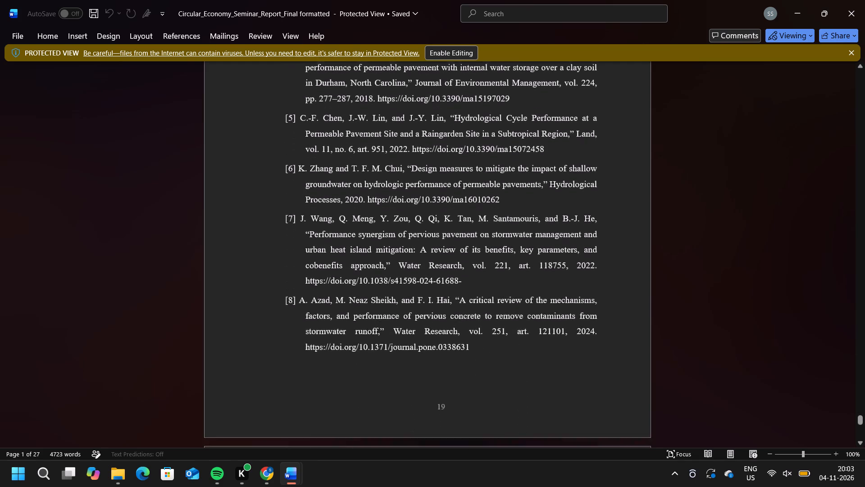
scroll(519, 91, down, 4)
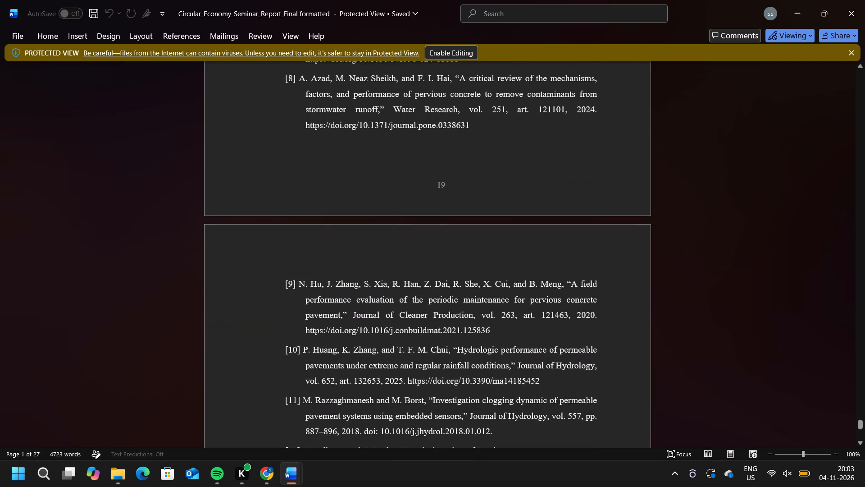
scroll(519, 91, up, 5)
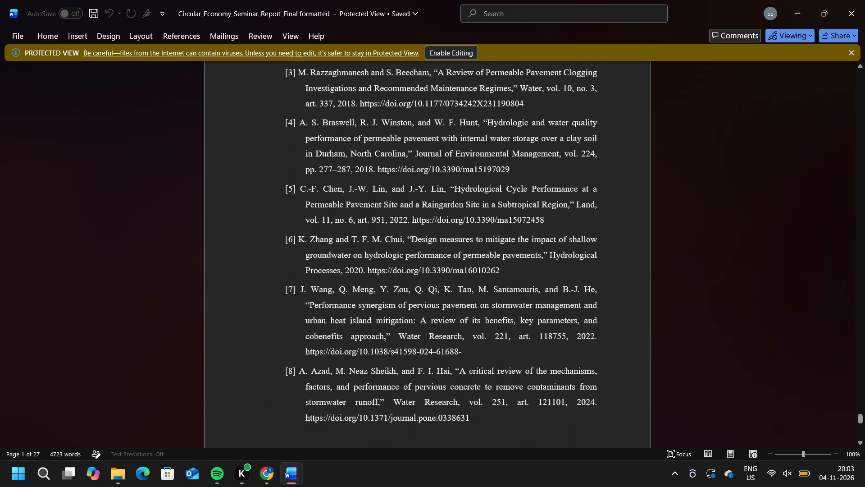
scroll(519, 91, up, 2)
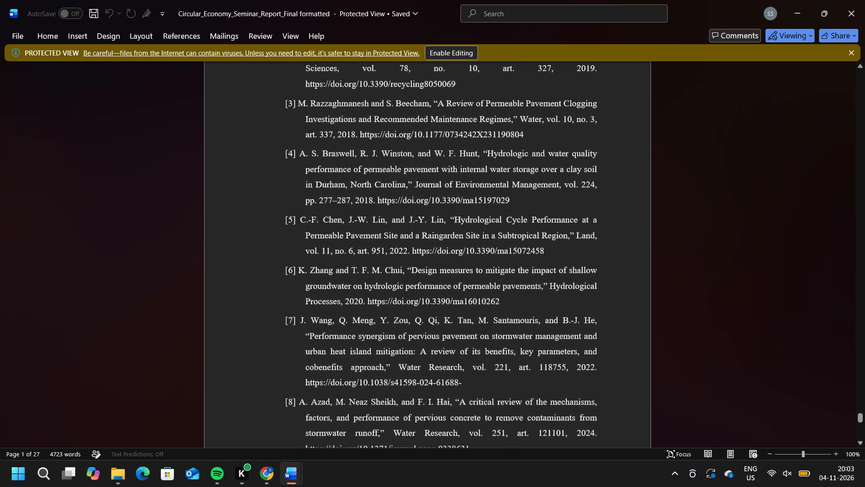
scroll(519, 91, up, 2)
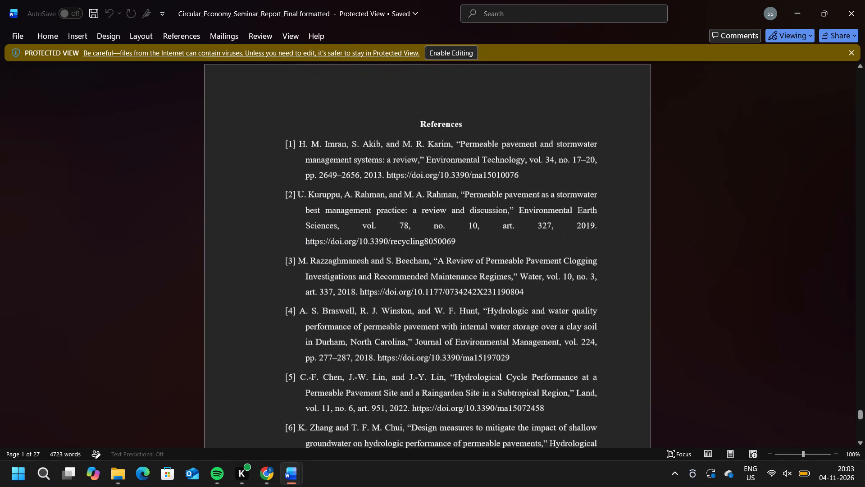
Return from the References list to the report's cover page and look over its title and submission details.
scroll(519, 91, up, 13)
scroll(487, 260, up, 3)
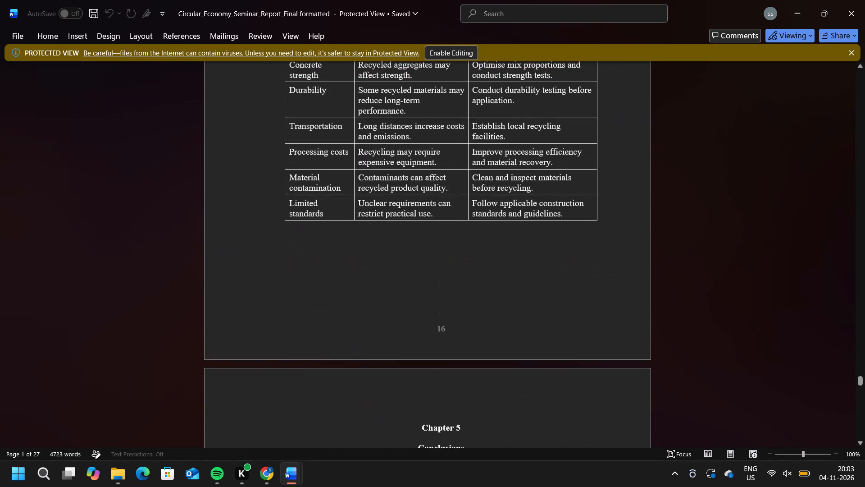
scroll(473, 414, up, 19)
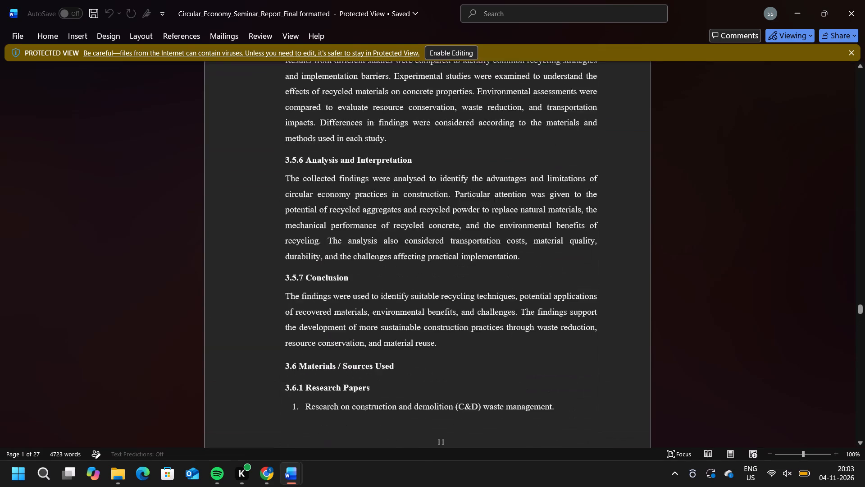
scroll(473, 414, up, 13)
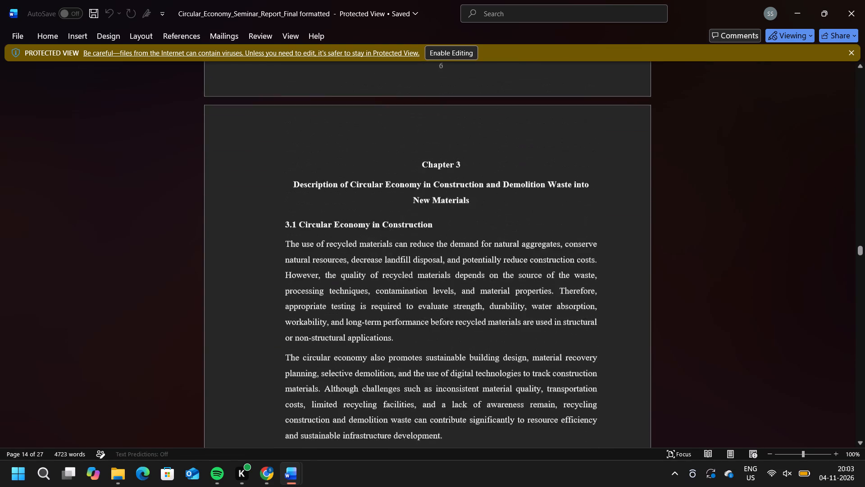
scroll(469, 419, up, 18)
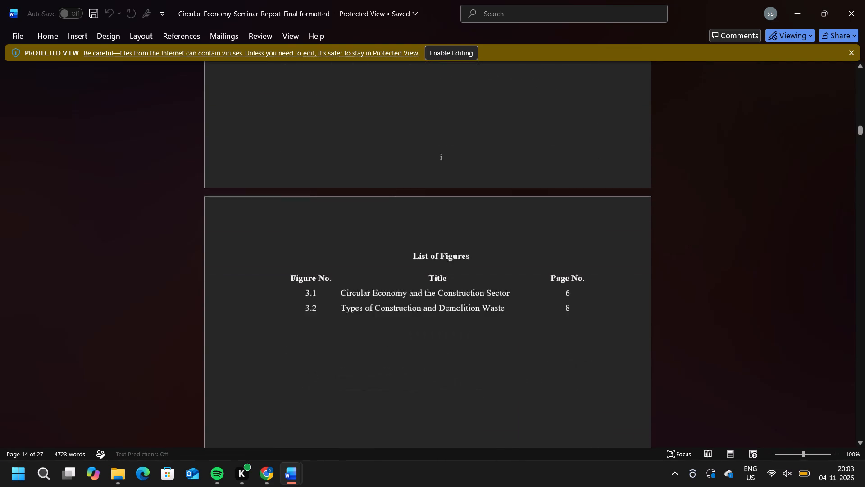
scroll(469, 419, up, 20)
scroll(469, 419, up, 20)
scroll(469, 419, up, 20)
scroll(469, 419, up, 5)
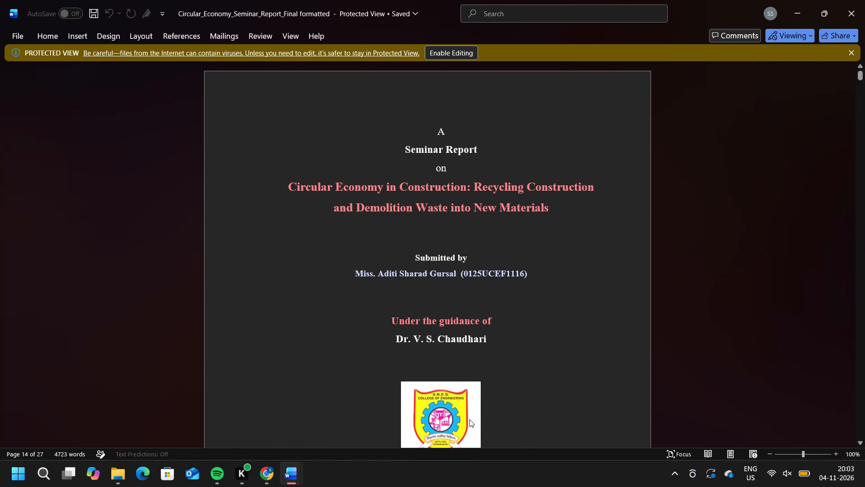
scroll(469, 419, down, 1)
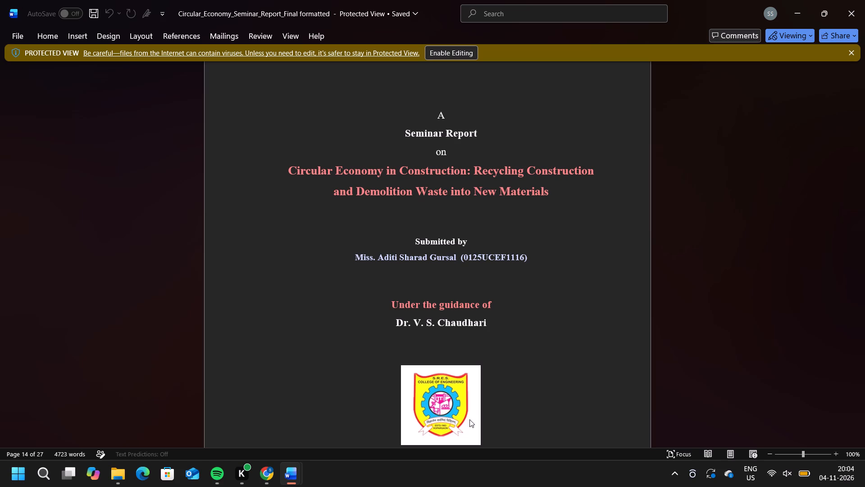
scroll(469, 419, down, 2)
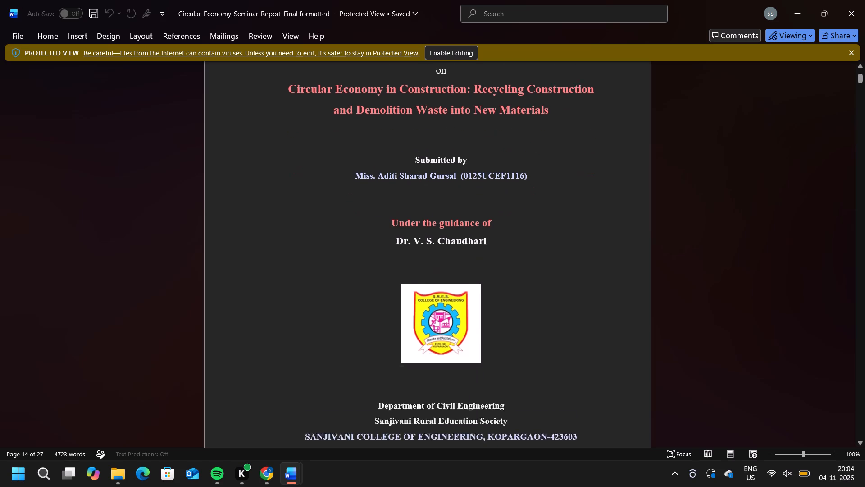
Look through the report's front matter from the cover page, through the certificate and acknowledgement, to the Content page.
scroll(469, 419, down, 9)
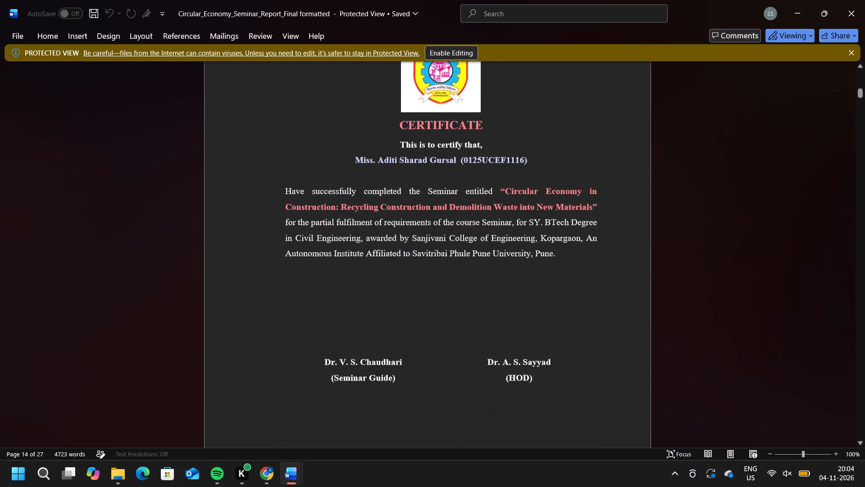
scroll(469, 419, down, 6)
scroll(469, 419, up, 7)
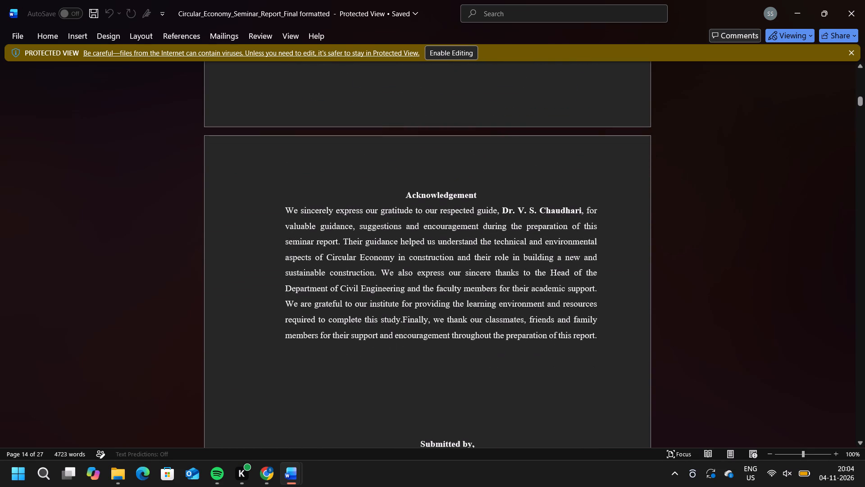
scroll(465, 400, down, 8)
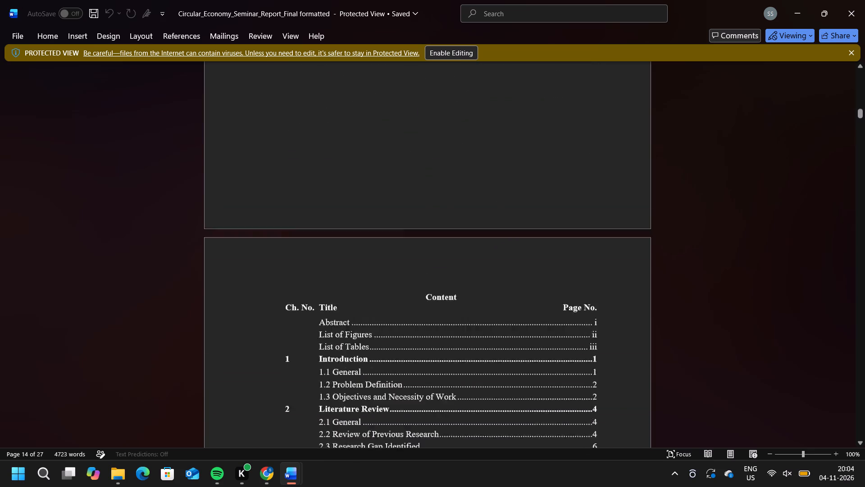
scroll(465, 400, down, 1)
scroll(413, 384, down, 1)
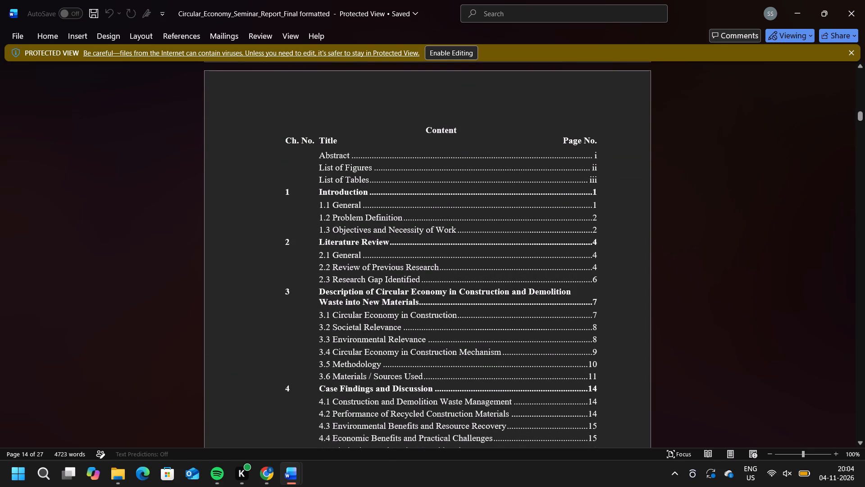
scroll(413, 384, down, 2)
scroll(413, 384, up, 3)
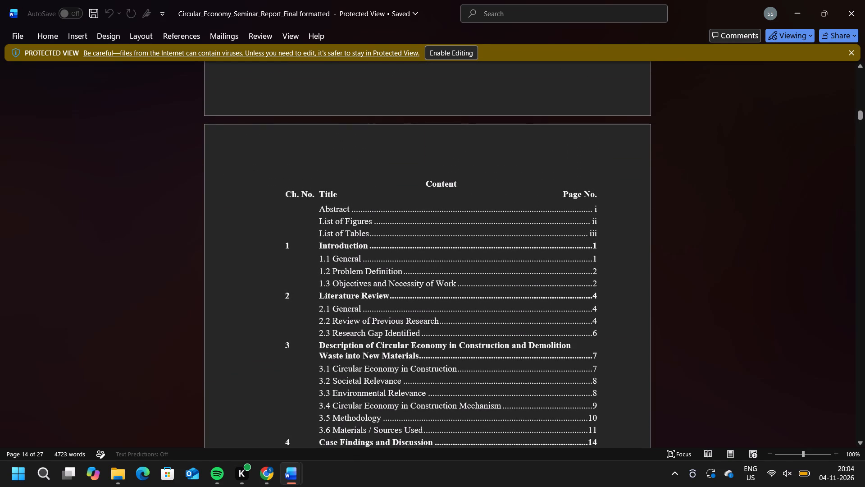
Take the report out of Protected View so it can be edited.
click(463, 55)
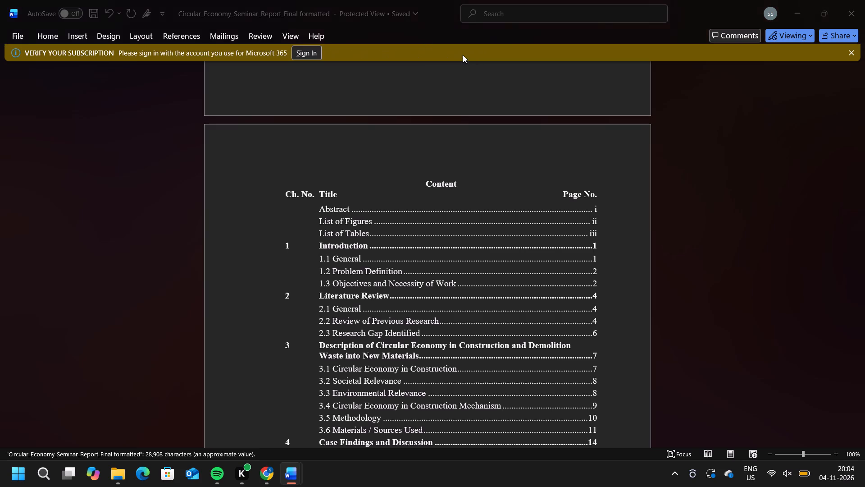
On the Content page, replace the dot leader of the 1.1 General entry with blank spaces, keeping page number 1 on the same line.
scroll(459, 270, down, 5)
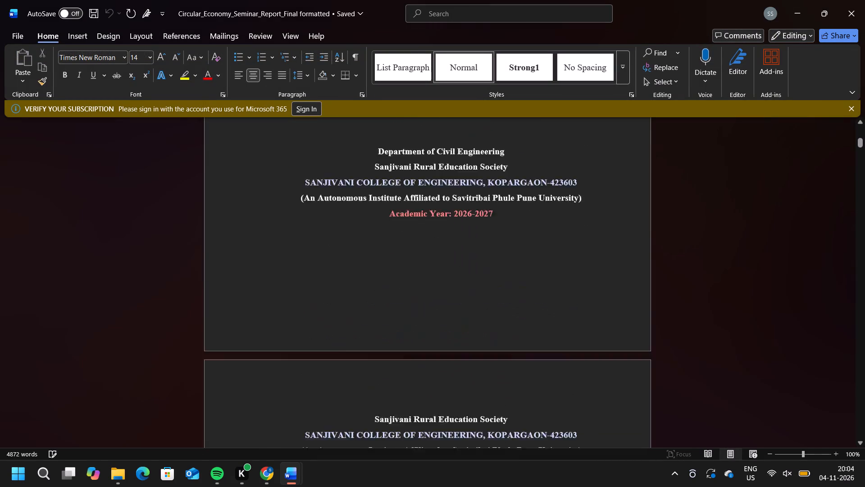
scroll(459, 270, down, 6)
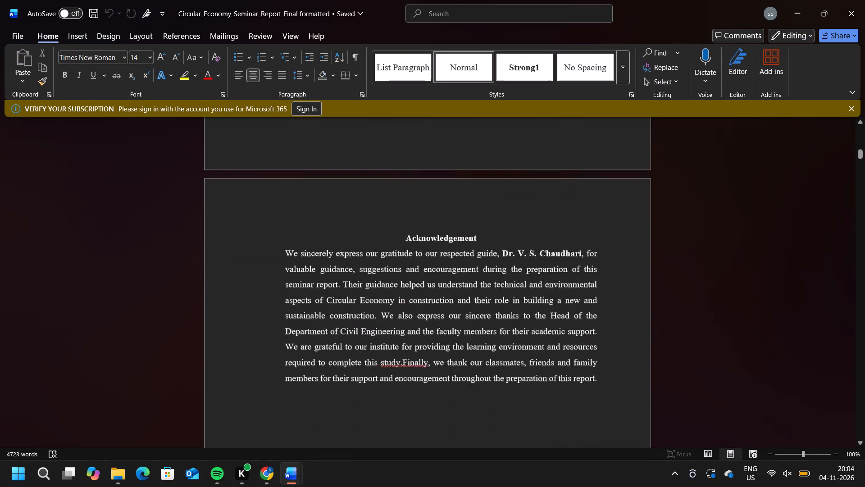
scroll(459, 270, down, 6)
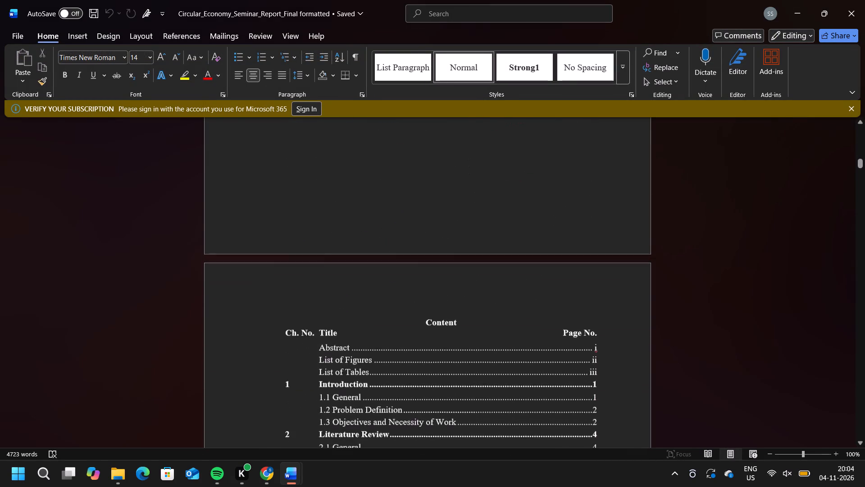
scroll(459, 270, down, 1)
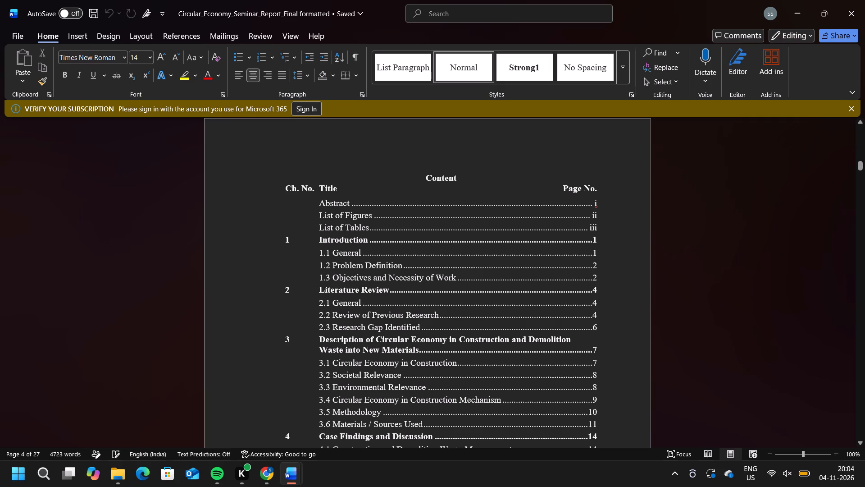
double_click(523, 256)
double_click(579, 256)
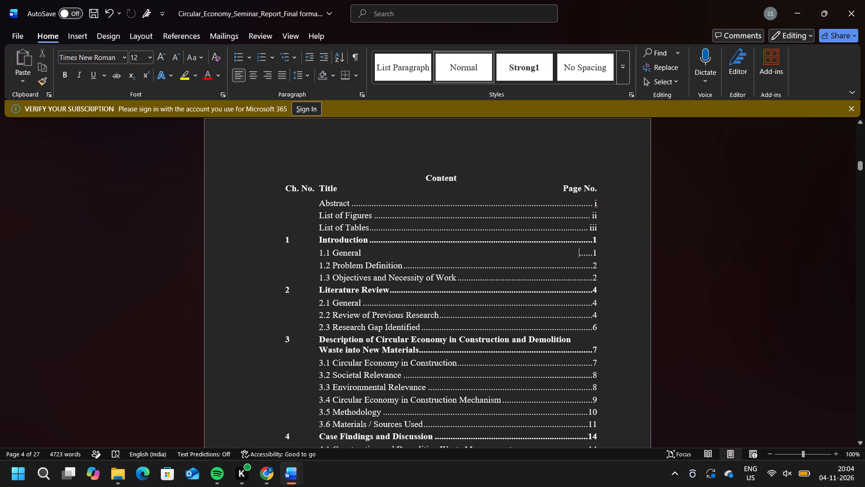
click(592, 256)
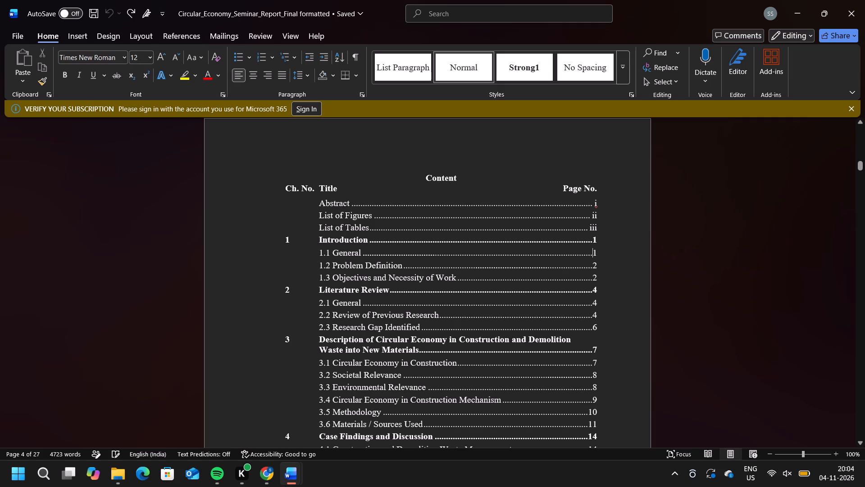
key(BackSpace)
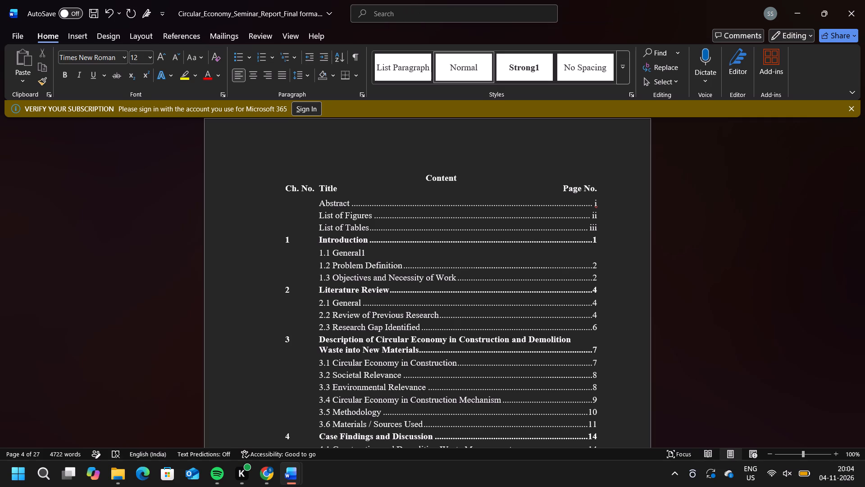
key(space)
key(space)
key(space)
key(space)
key(space)
key(space)
key(space)
key(space)
key(space)
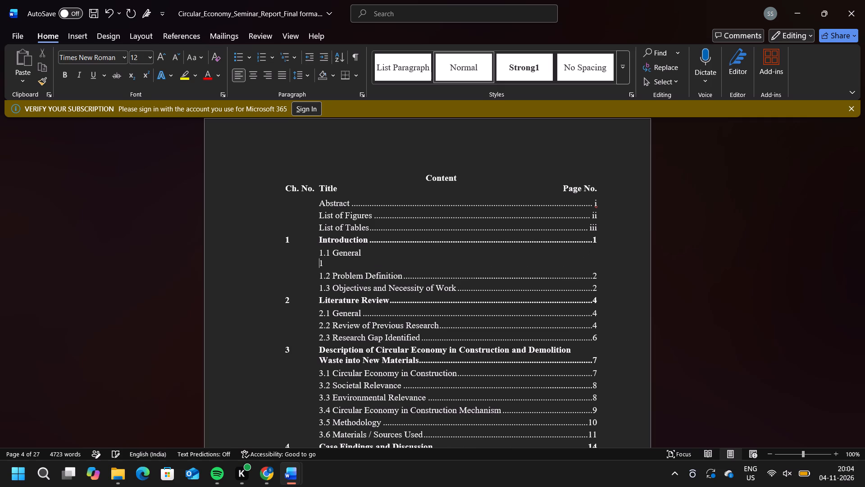
key(BackSpace)
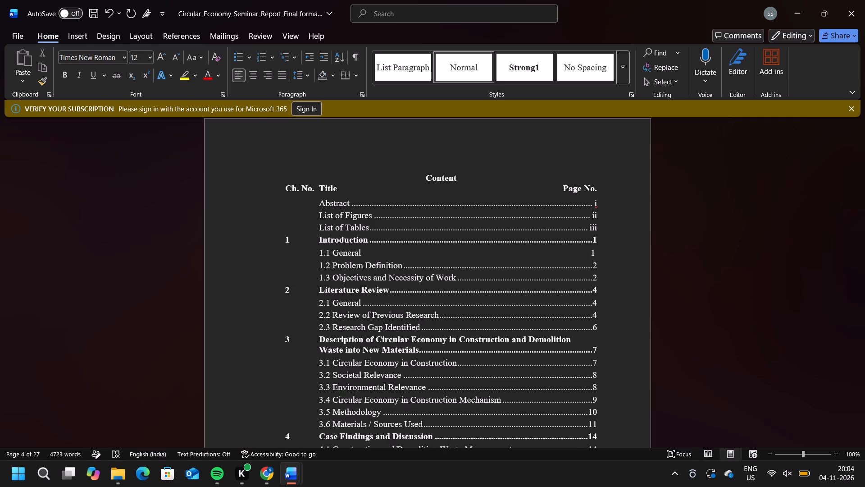
Remove the dot leaders before the page numbers of the List of Tables, List of Figures and Abstract entries.
double_click(588, 230)
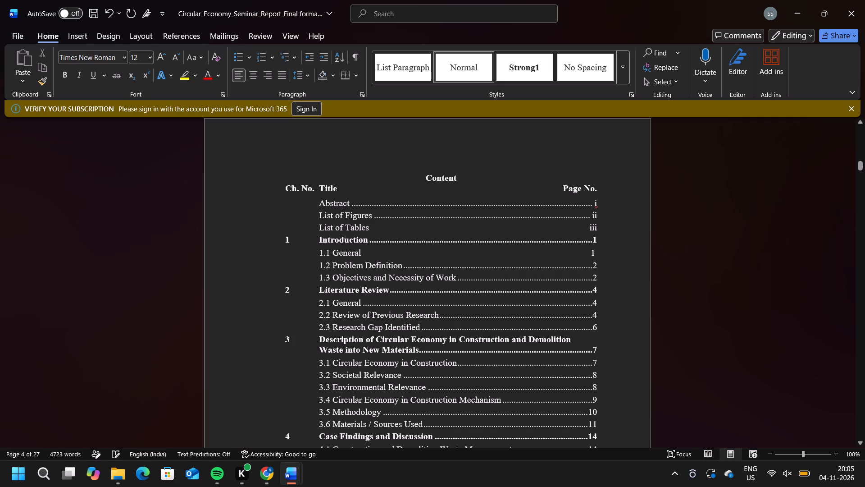
click(592, 217)
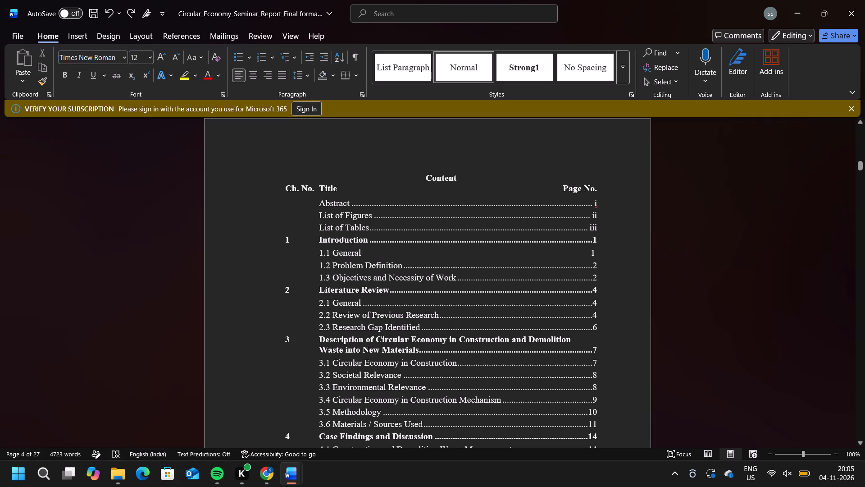
double_click(588, 230)
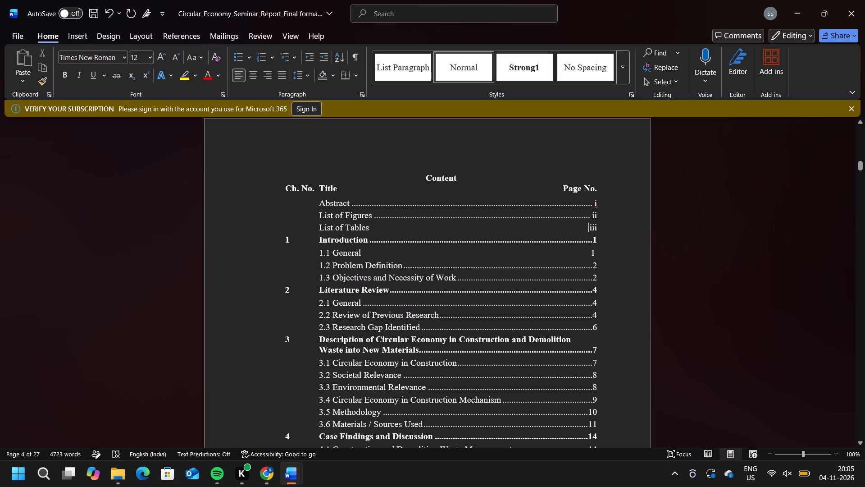
key(BackSpace)
click(588, 230)
click(591, 216)
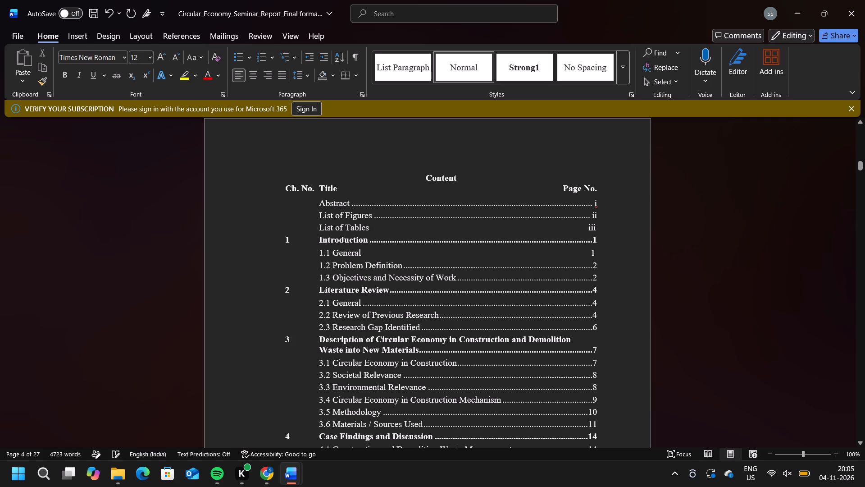
double_click(591, 216)
key(BackSpace)
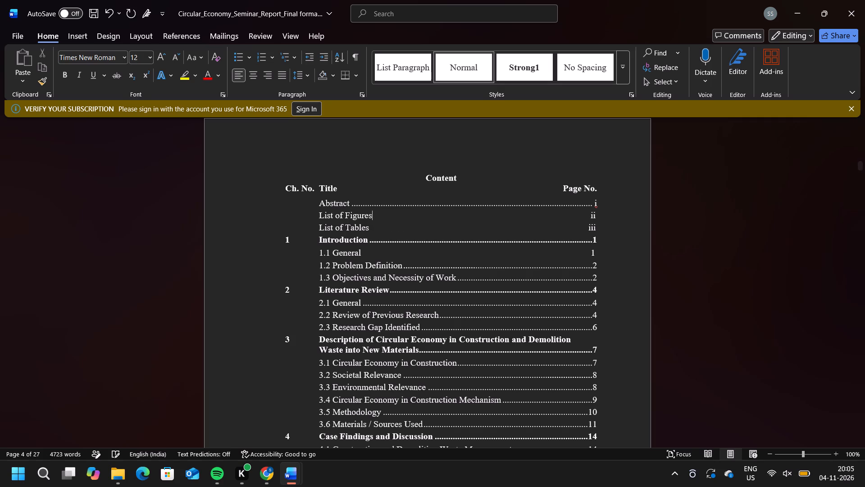
click(592, 205)
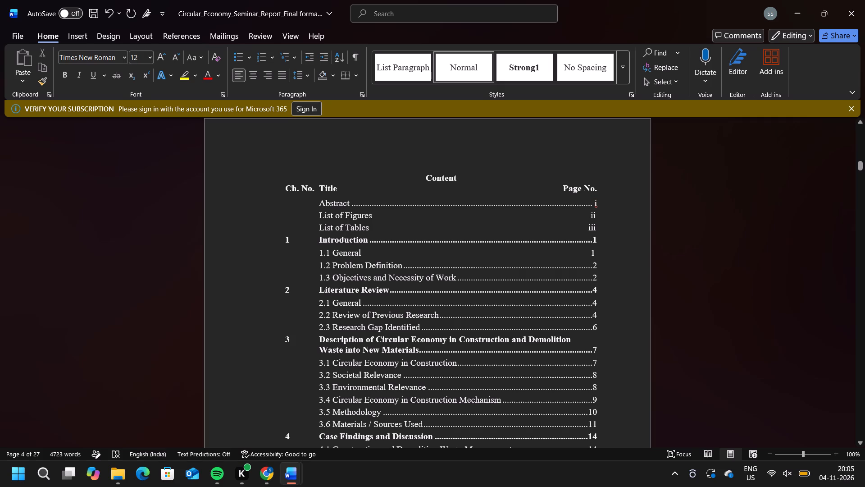
double_click(592, 205)
key(BackSpace)
Remove the dot leaders before the page numbers of the 1.2 Problem Definition and chapter 1 Introduction entries.
click(593, 239)
double_click(593, 239)
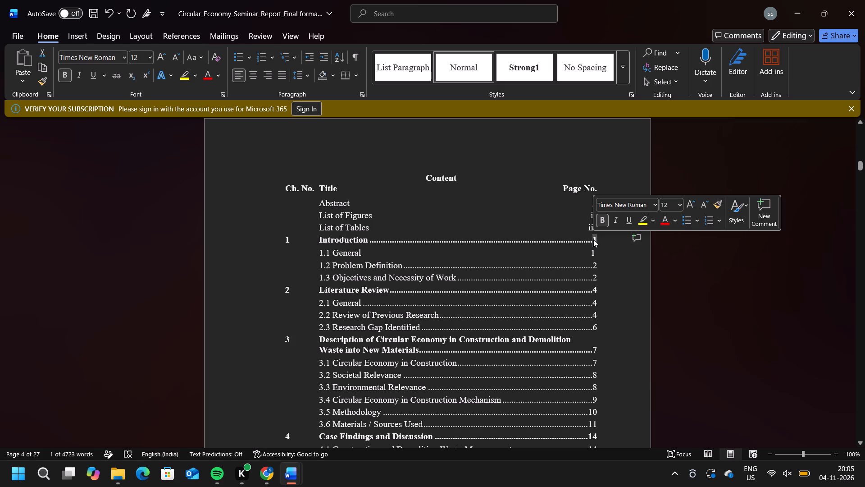
click(586, 236)
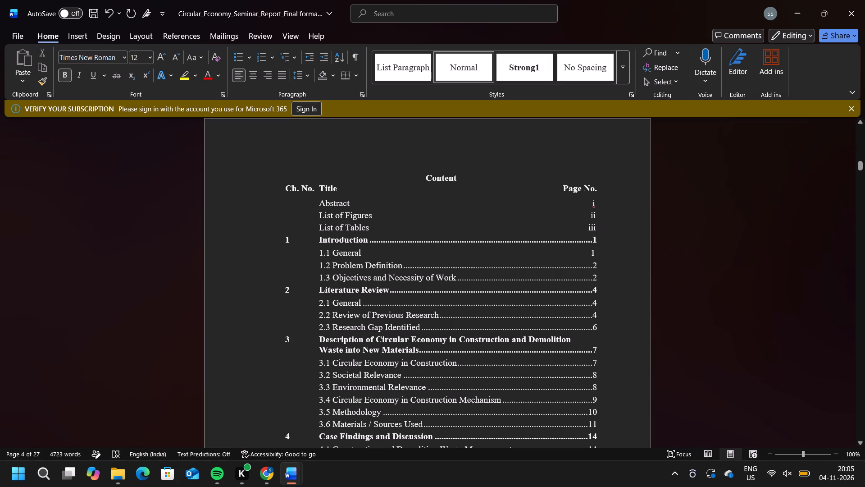
double_click(592, 242)
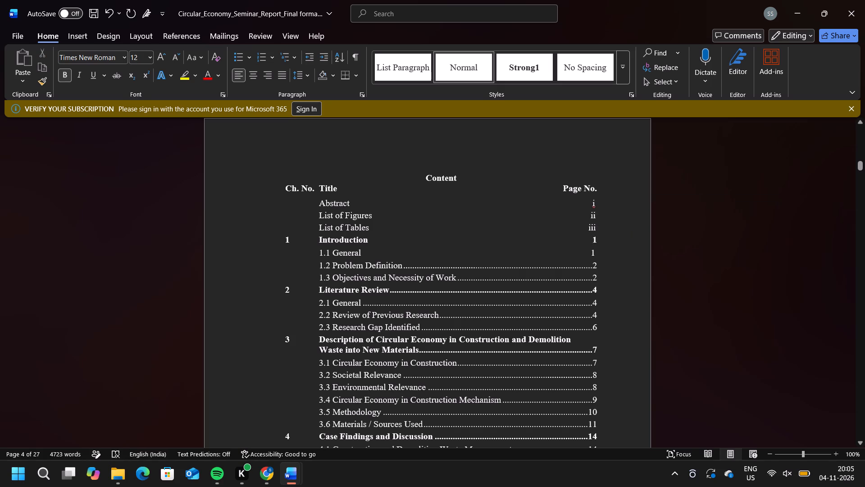
double_click(592, 266)
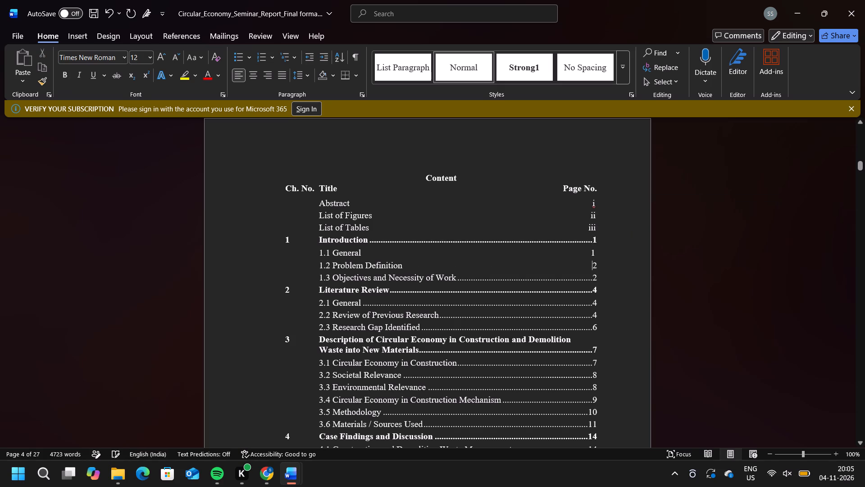
key(BackSpace)
double_click(592, 242)
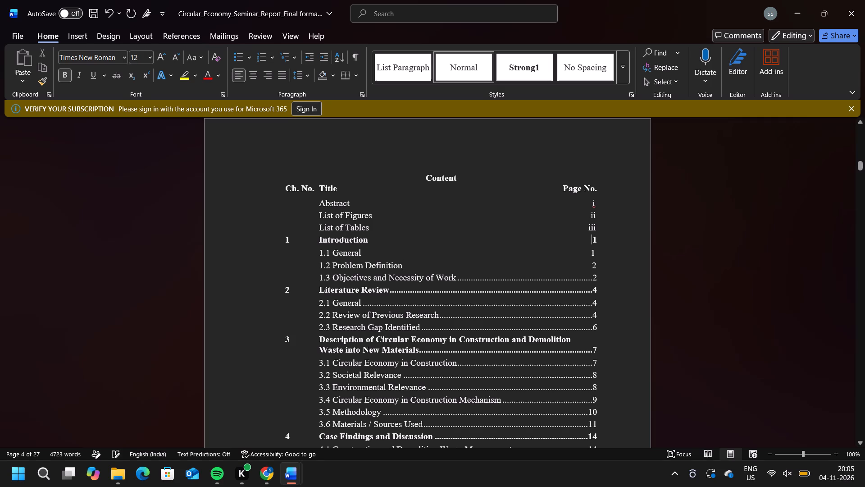
key(BackSpace)
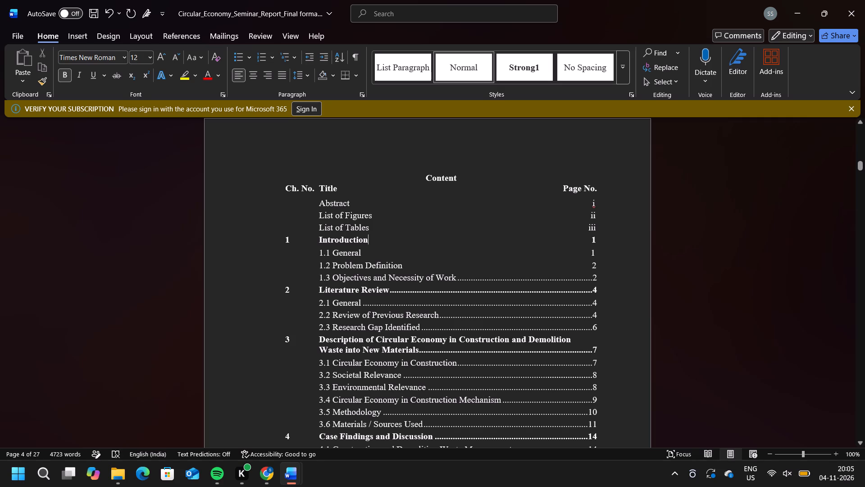
Remove the dot leader before the page number of the 1.3 Objectives and Necessity of Work entry.
click(594, 280)
double_click(594, 280)
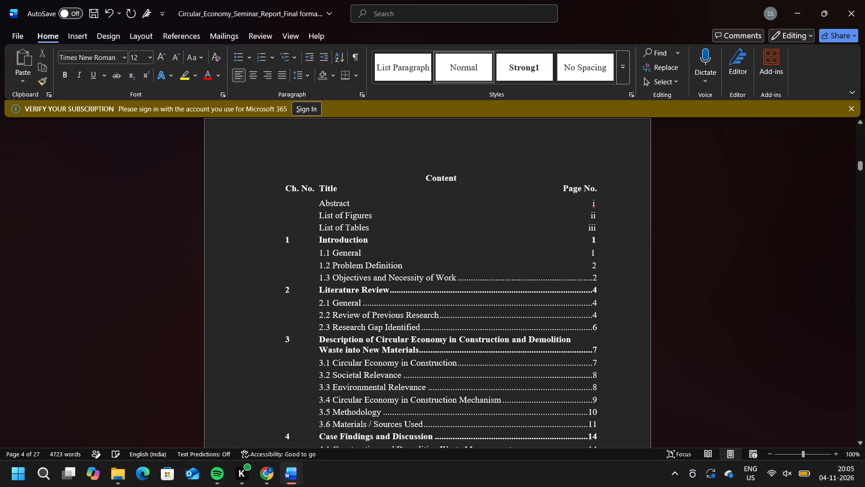
click(602, 285)
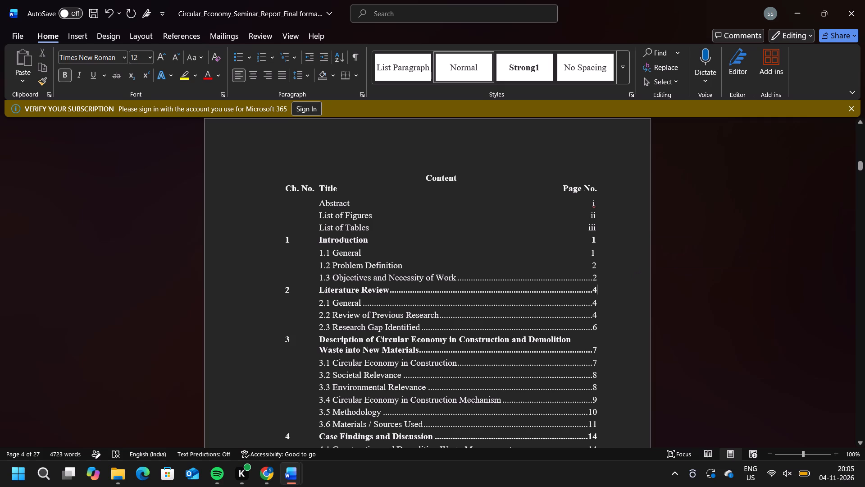
click(592, 279)
double_click(592, 279)
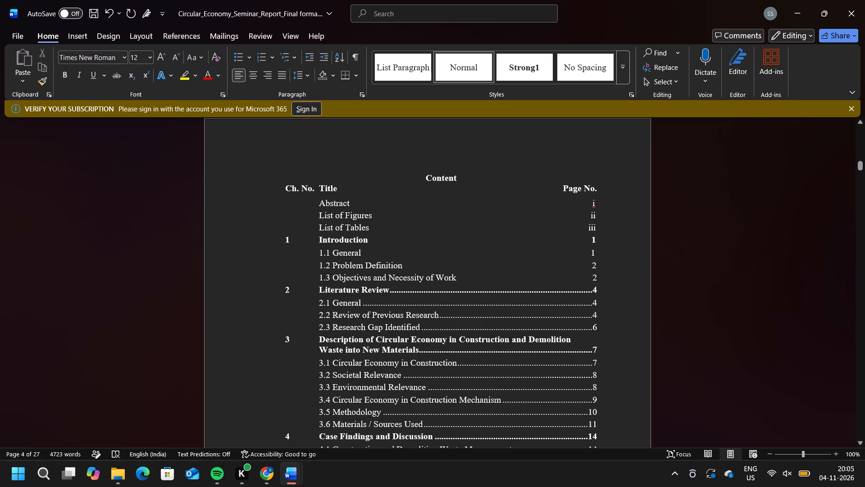
key(BackSpace)
Remove the dot leaders before the page numbers of the chapter 2 Literature Review entry and its 2.1, 2.2 and 2.3 subentries.
double_click(592, 290)
key(BackSpace)
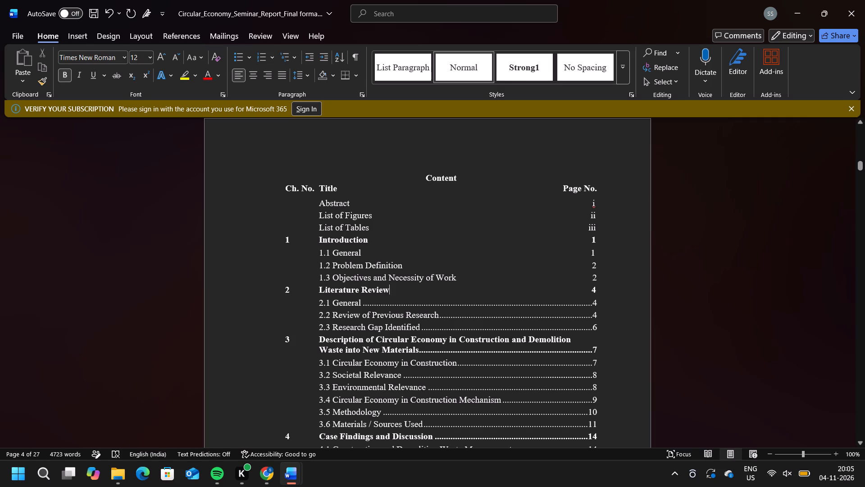
double_click(592, 306)
key(BackSpace)
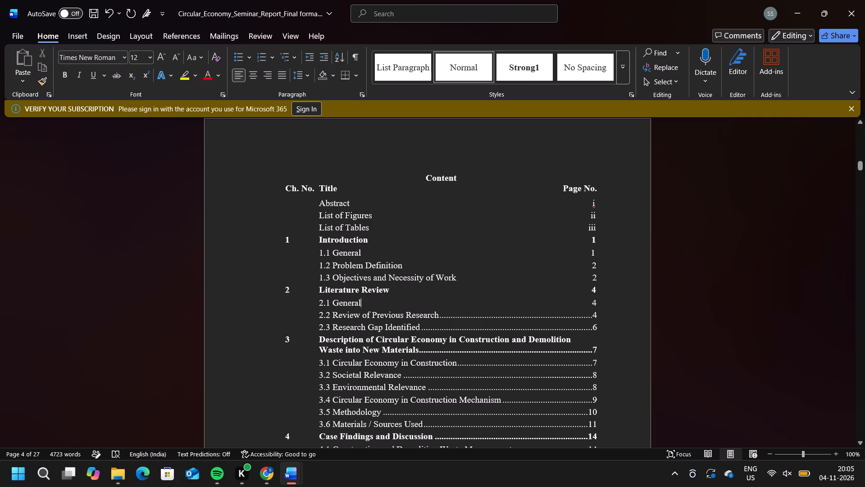
double_click(592, 315)
key(BackSpace)
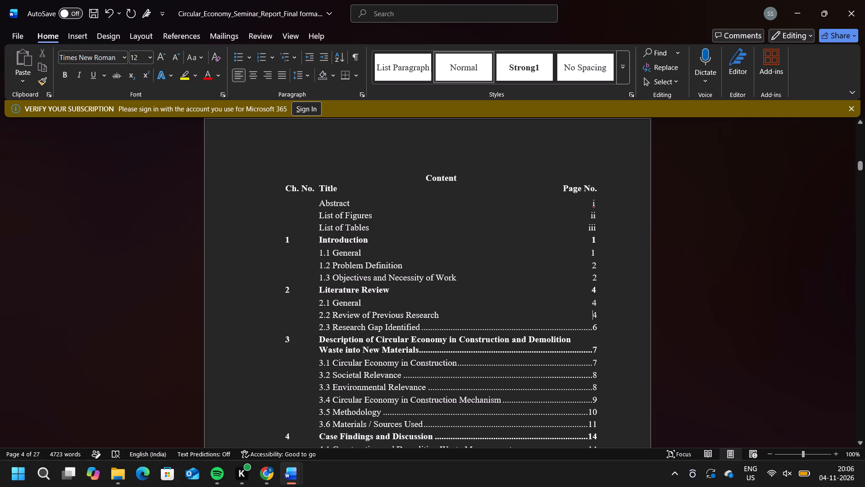
double_click(593, 329)
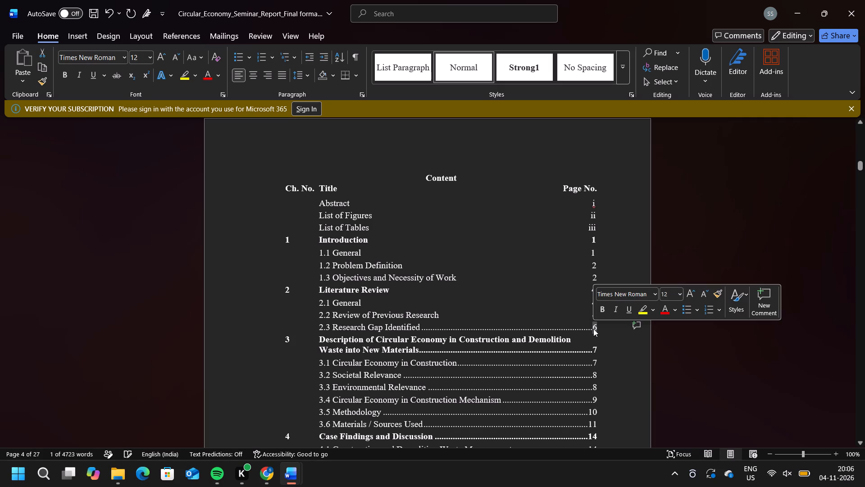
double_click(593, 329)
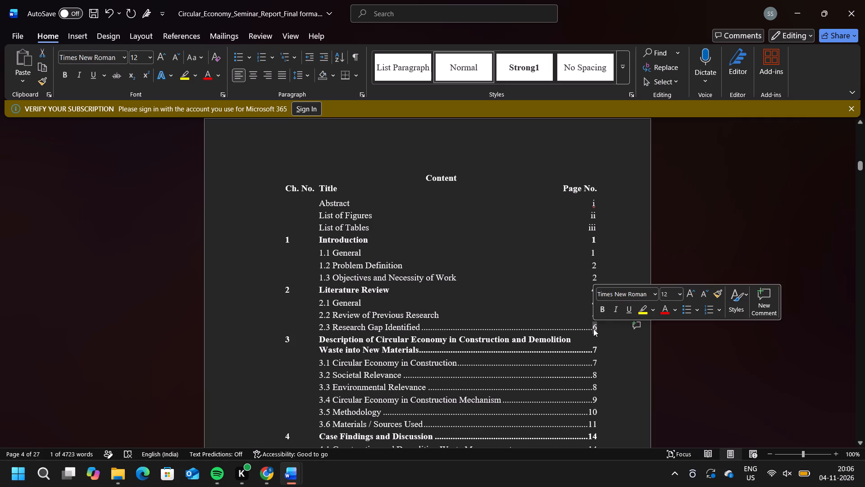
click(593, 328)
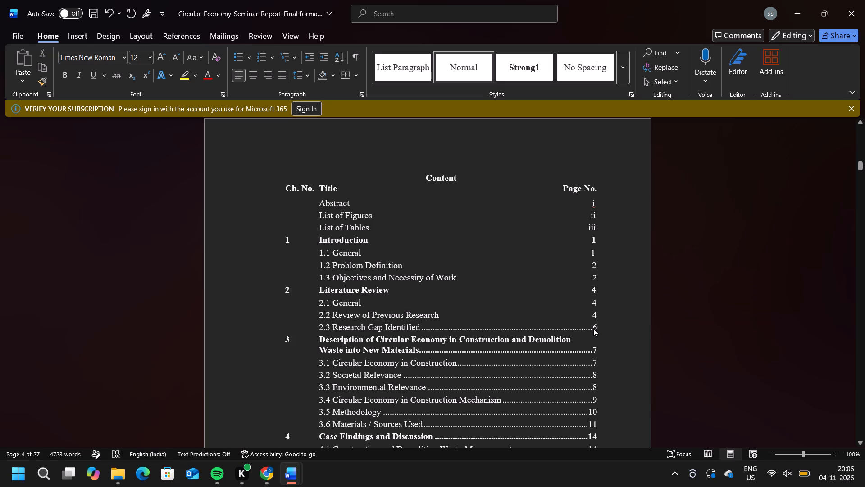
double_click(592, 328)
key(BackSpace)
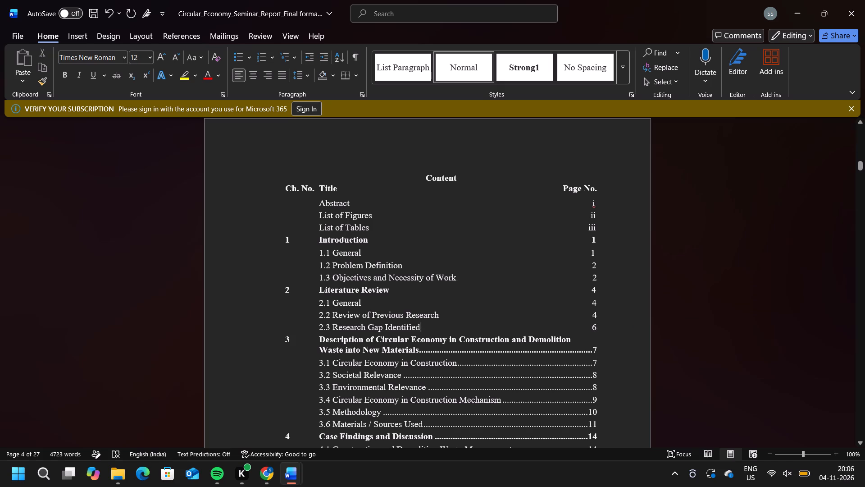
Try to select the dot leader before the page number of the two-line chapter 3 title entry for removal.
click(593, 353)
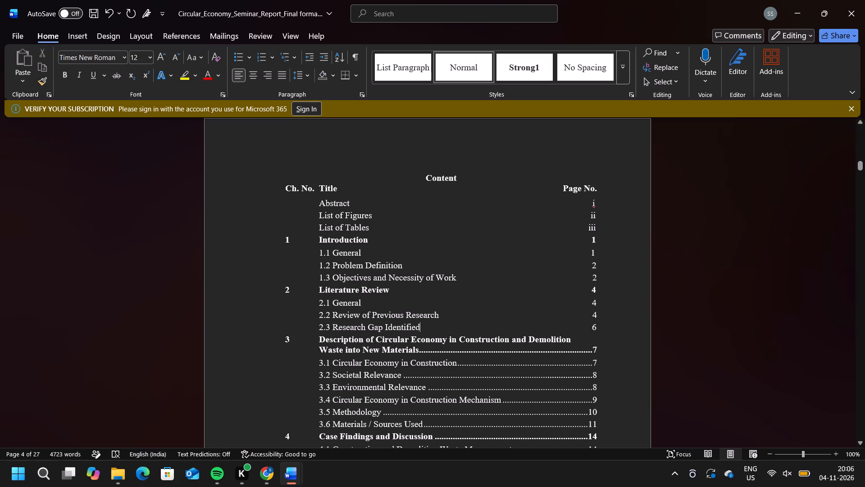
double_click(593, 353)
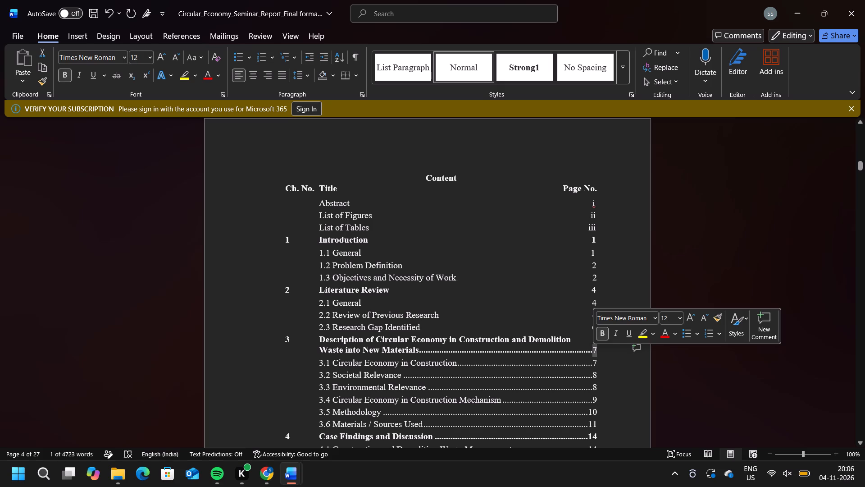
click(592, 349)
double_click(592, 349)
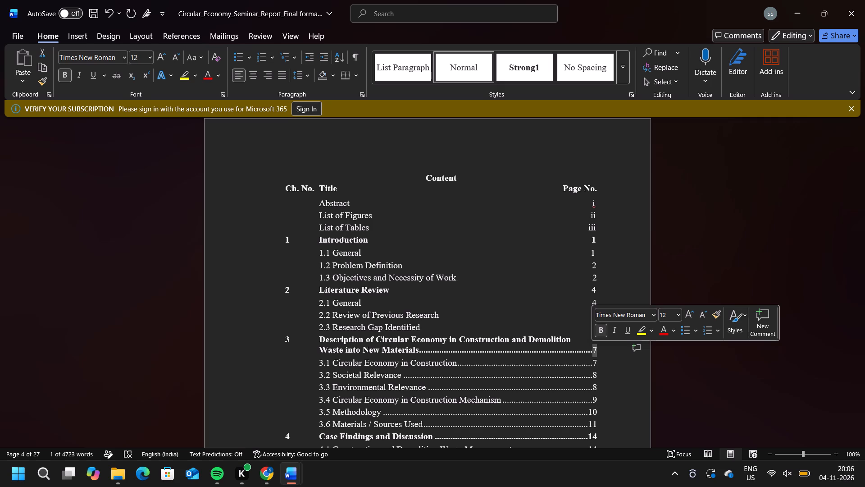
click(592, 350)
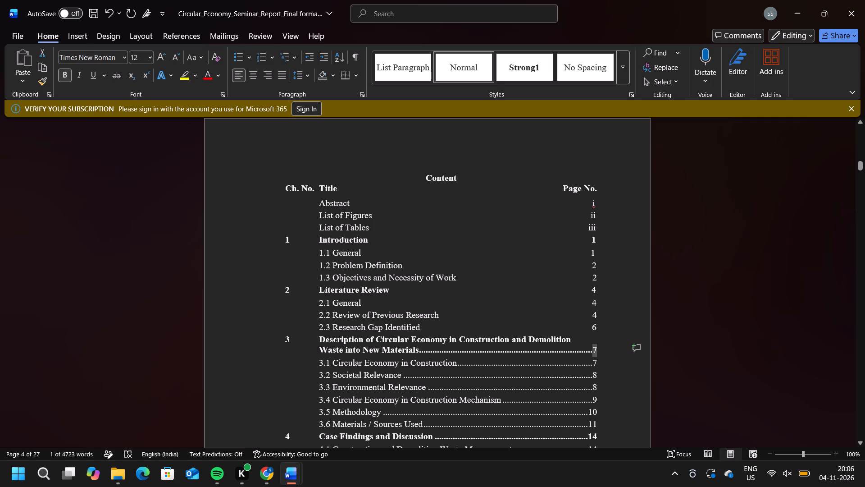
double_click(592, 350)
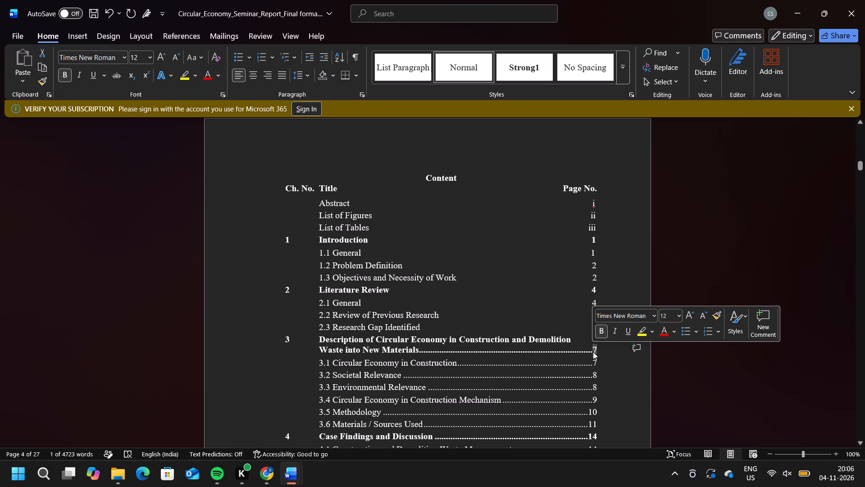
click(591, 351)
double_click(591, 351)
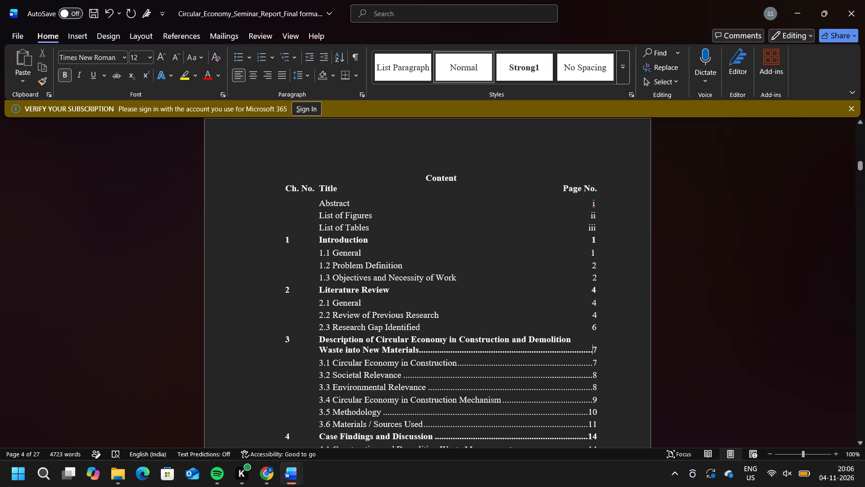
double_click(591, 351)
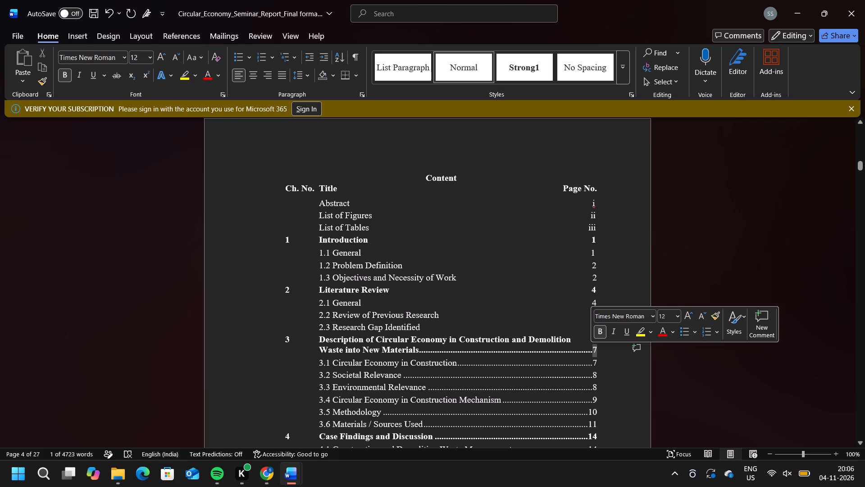
Remove the dot leaders of the 3.1 Circular Economy in Construction, 3.2 Societal Relevance and 3.3 Environmental Relevance entries.
click(593, 363)
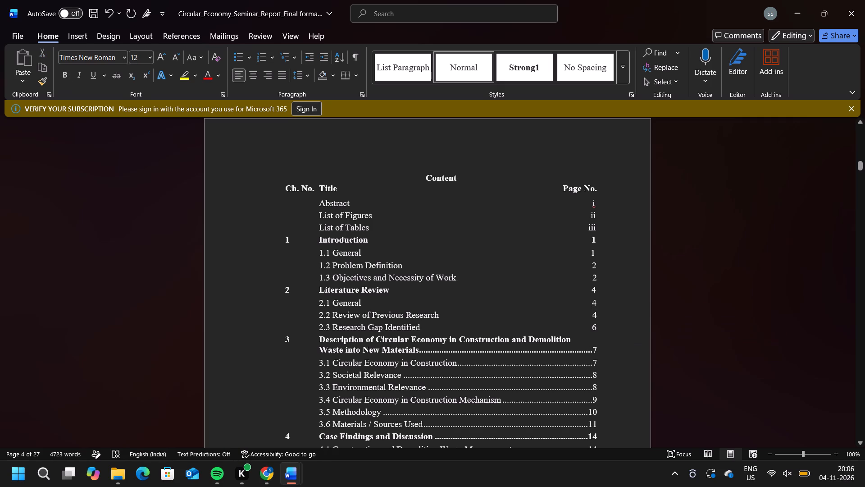
double_click(593, 363)
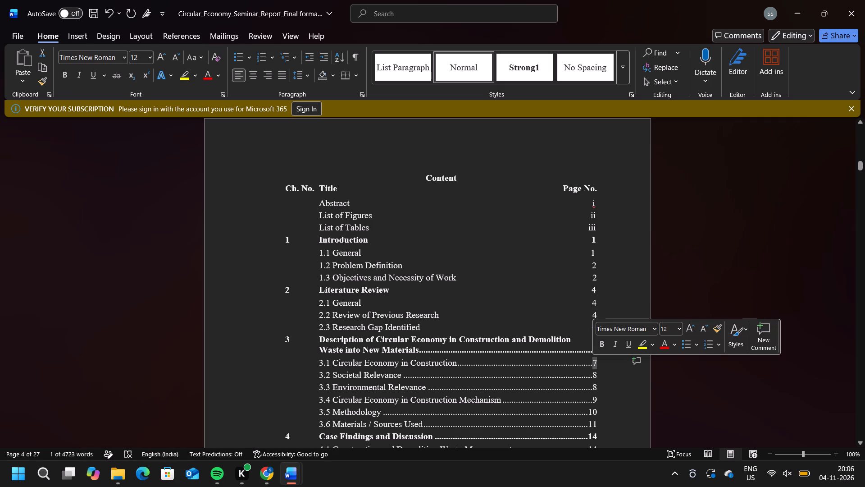
click(592, 364)
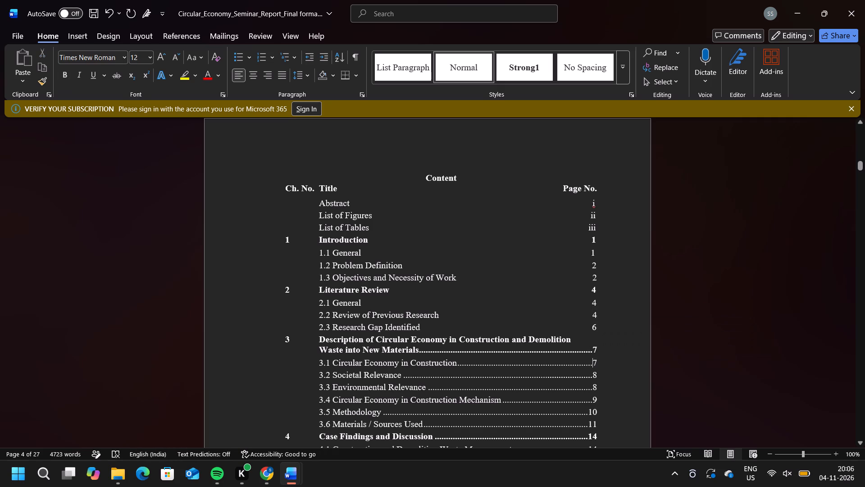
double_click(592, 364)
key(BackSpace)
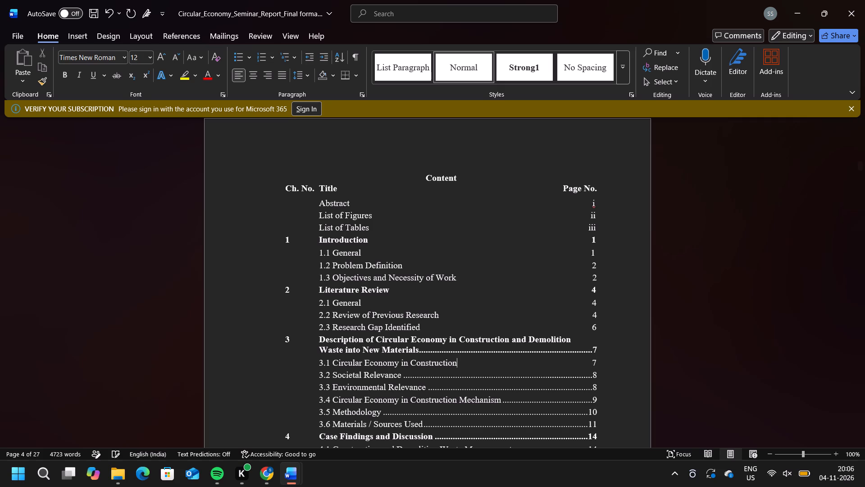
click(592, 375)
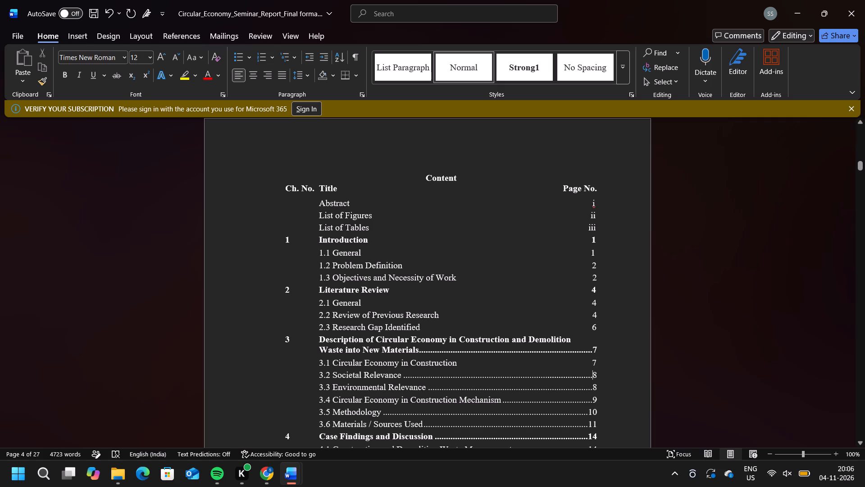
double_click(592, 375)
key(BackSpace)
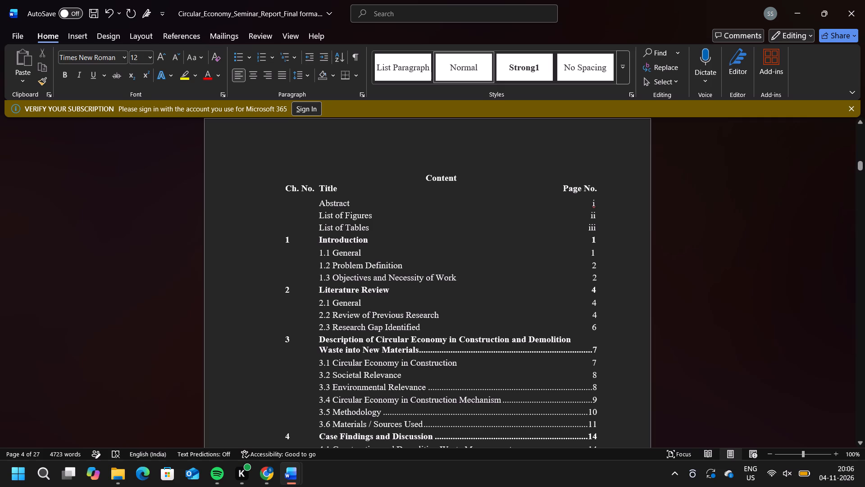
double_click(592, 387)
key(BackSpace)
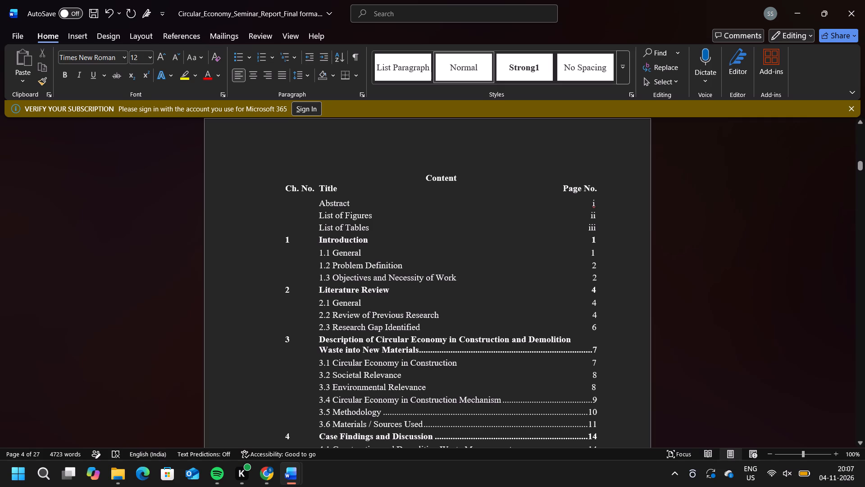
Remove the dot leaders of the 3.4 Circular Economy in Construction Mechanism and 3.5 Methodology entries.
click(592, 400)
double_click(592, 400)
key(BackSpace)
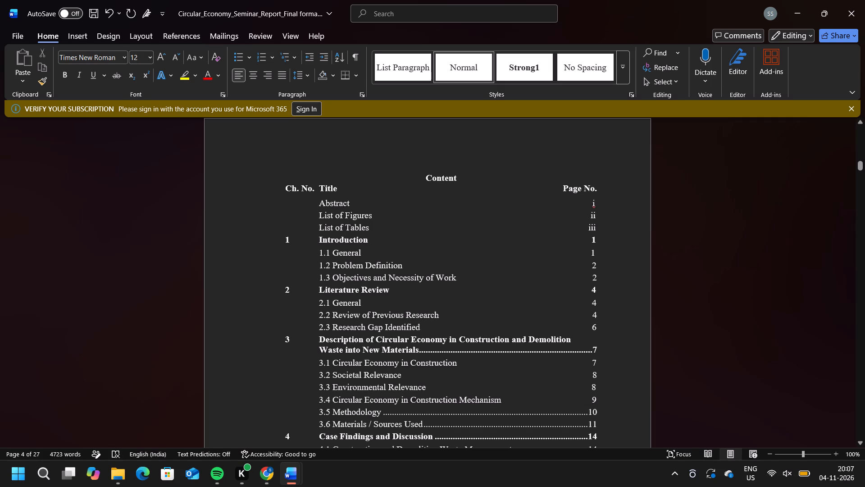
double_click(588, 411)
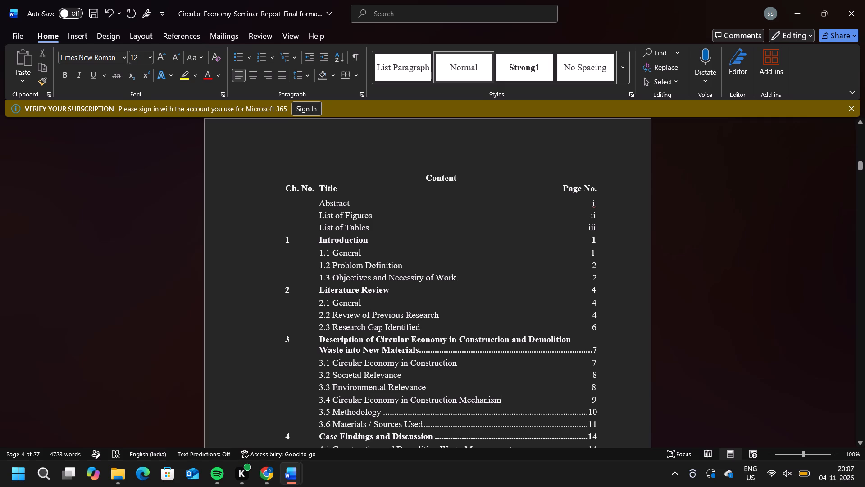
click(588, 411)
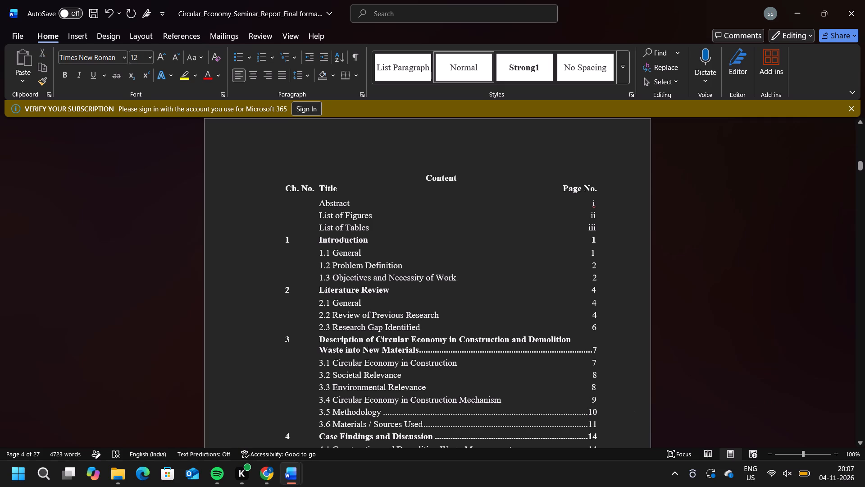
double_click(587, 413)
key(BackSpace)
Remove the dot leader before the page number of the 3.6 Materials / Sources Used entry.
scroll(587, 413, down, 2)
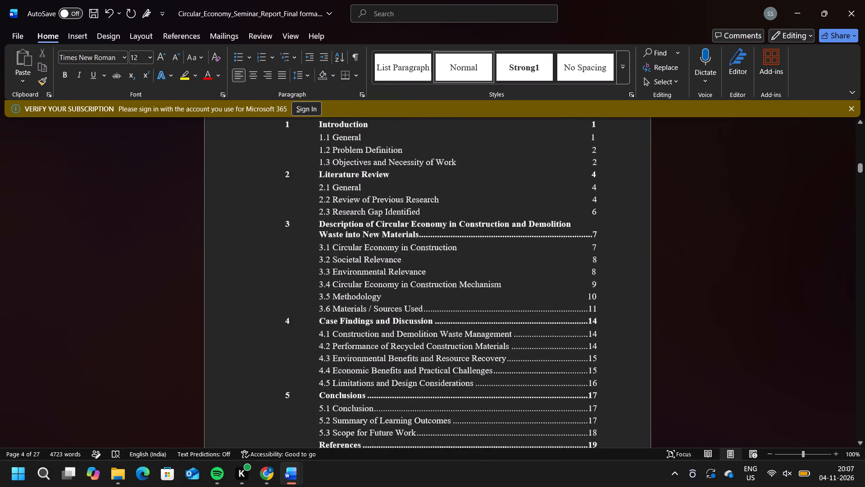
scroll(587, 413, down, 2)
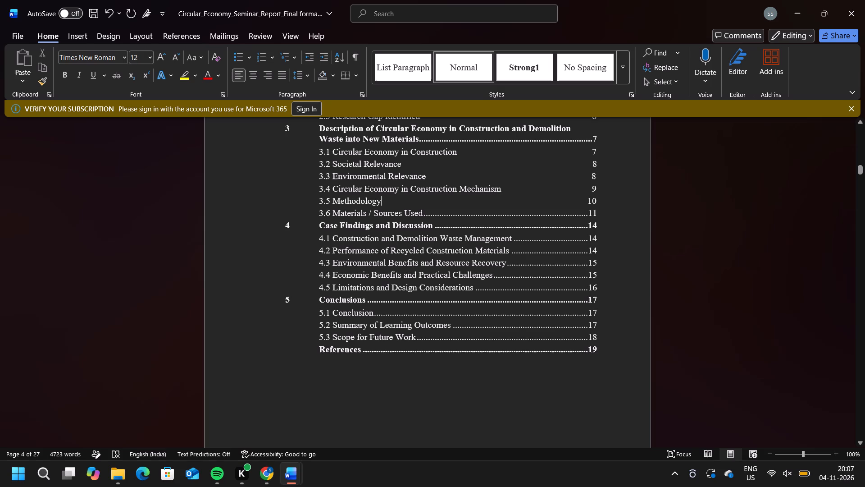
double_click(589, 214)
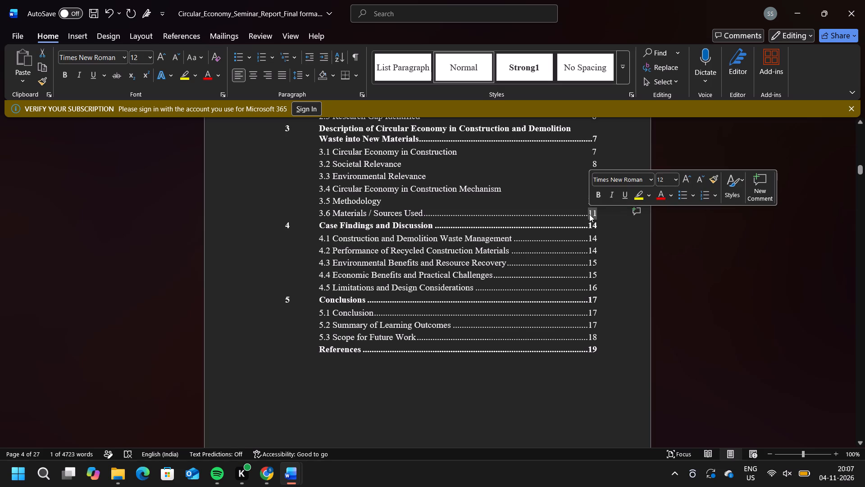
click(589, 213)
double_click(589, 213)
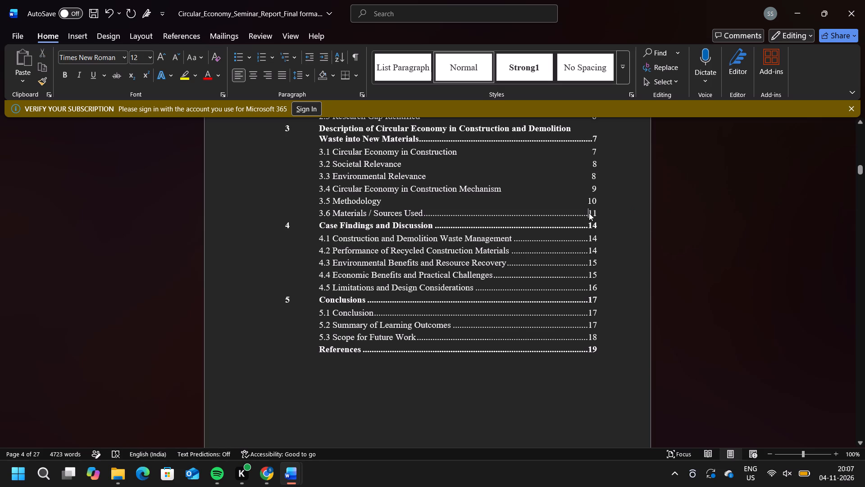
double_click(589, 213)
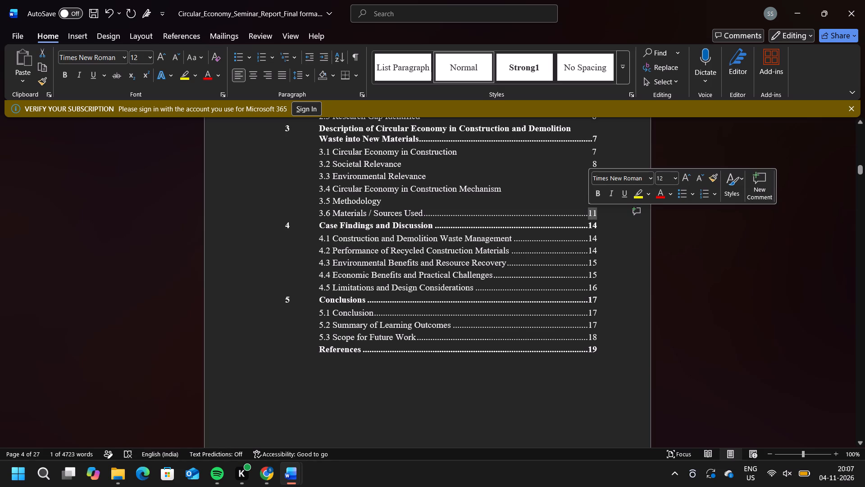
double_click(587, 213)
key(BackSpace)
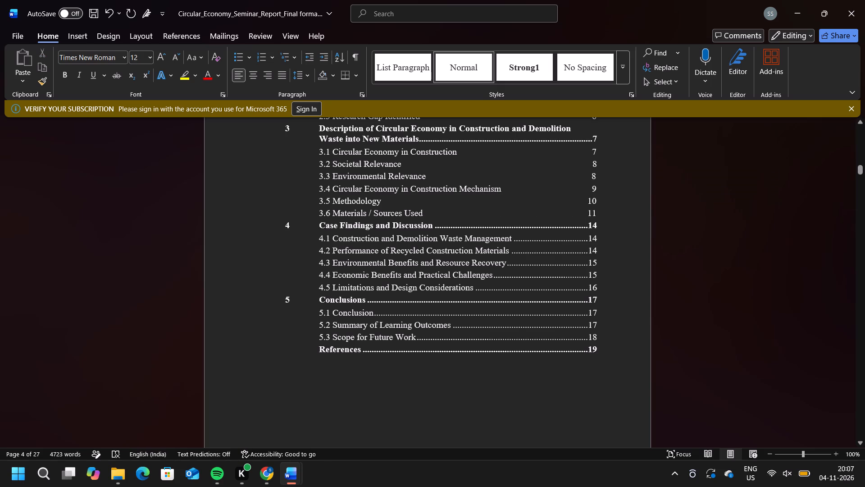
Remove the dot leaders before the page numbers of the chapter 4 Case Findings and Discussion entry and its 4.1 and 4.2 subentries.
double_click(589, 228)
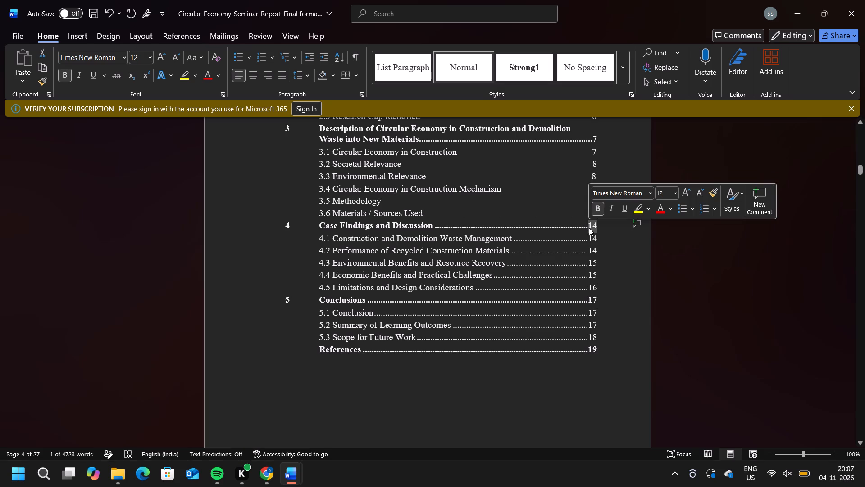
double_click(588, 227)
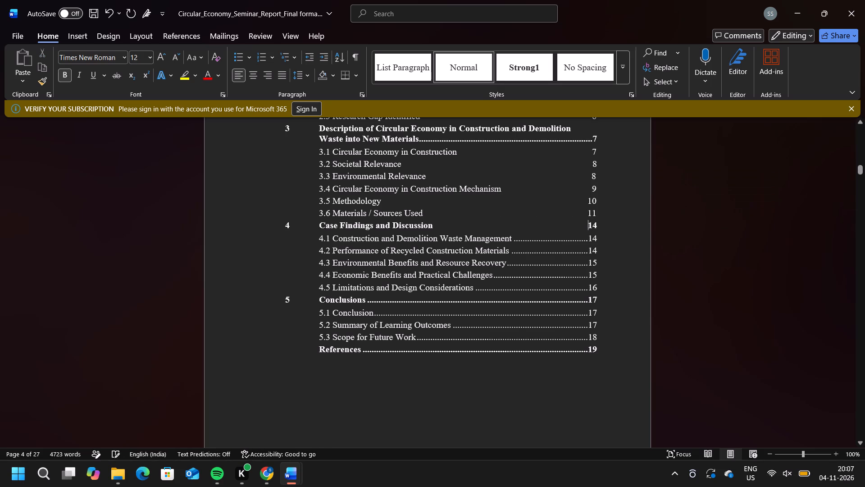
key(BackSpace)
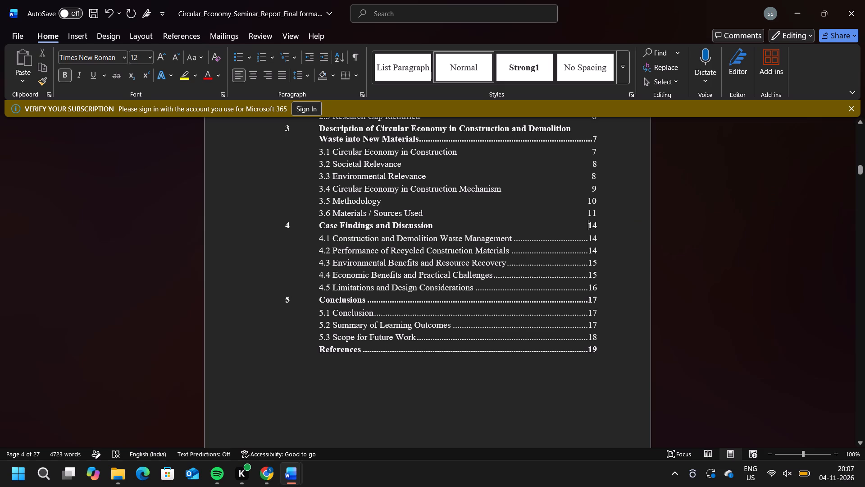
click(587, 240)
double_click(587, 240)
key(BackSpace)
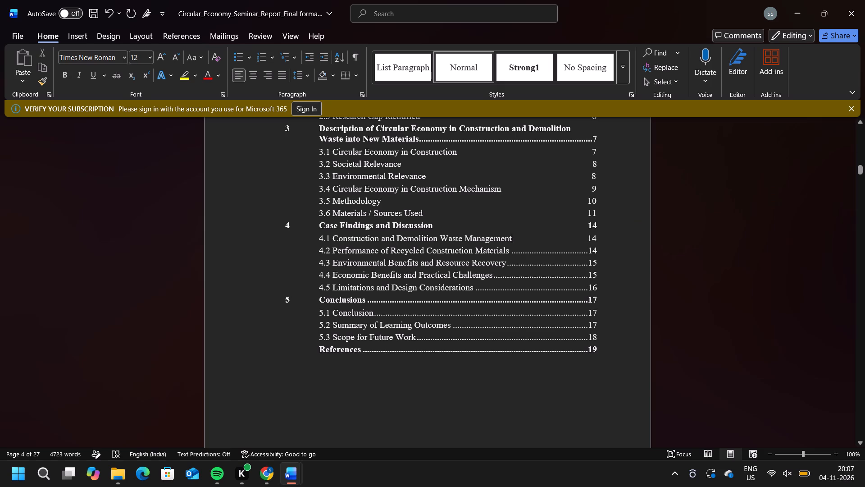
double_click(587, 251)
key(BackSpace)
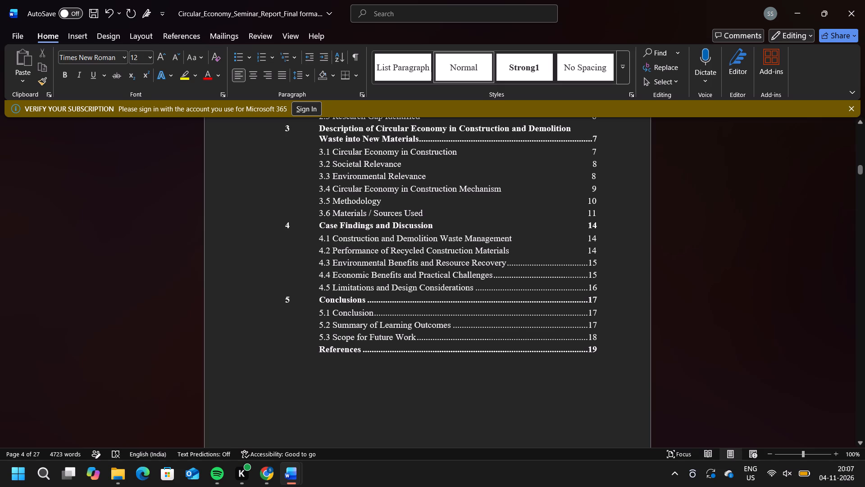
Remove the dot leaders of the 4.3 Environmental Benefits, 4.4 Economic Benefits and 4.5 Limitations and Design Considerations entries.
double_click(587, 264)
key(BackSpace)
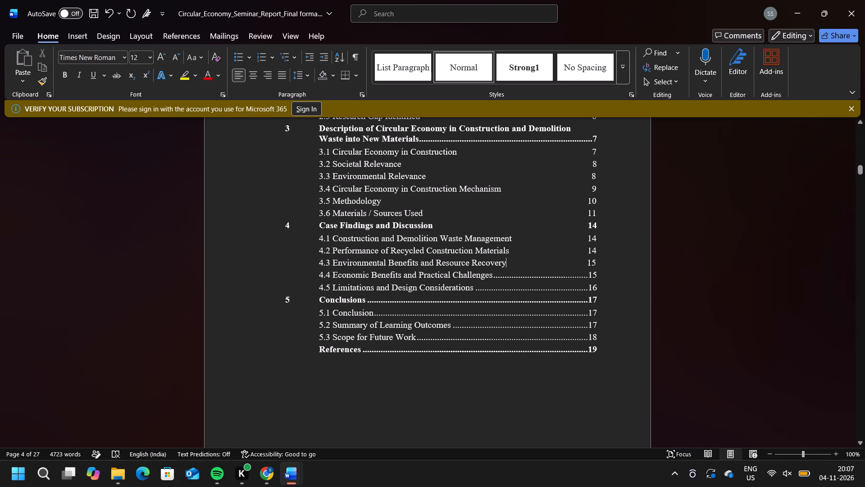
double_click(588, 276)
key(BackSpace)
triple_click(587, 289)
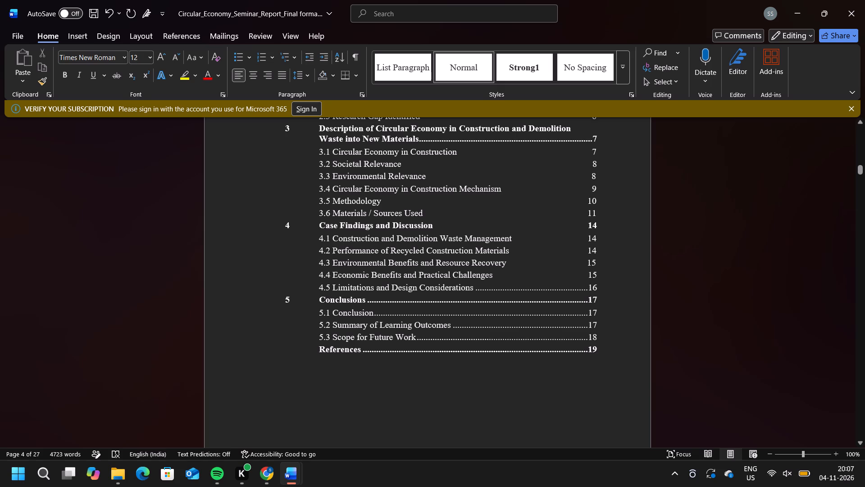
click(587, 289)
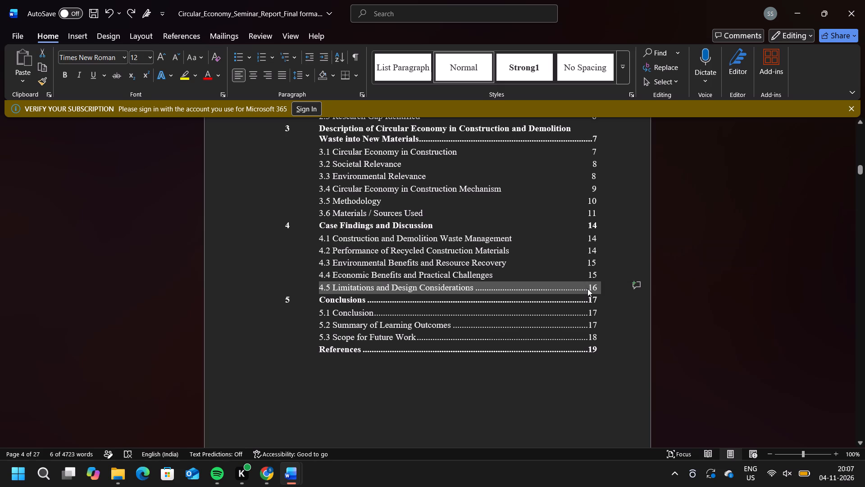
double_click(587, 289)
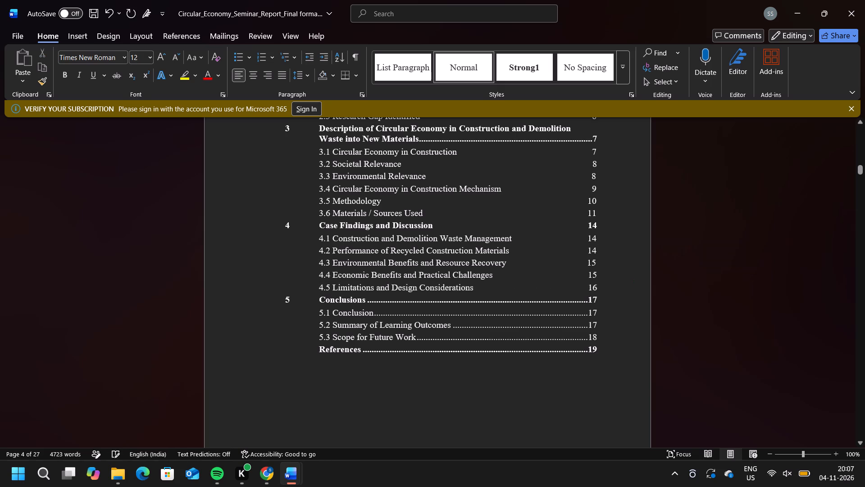
key(BackSpace)
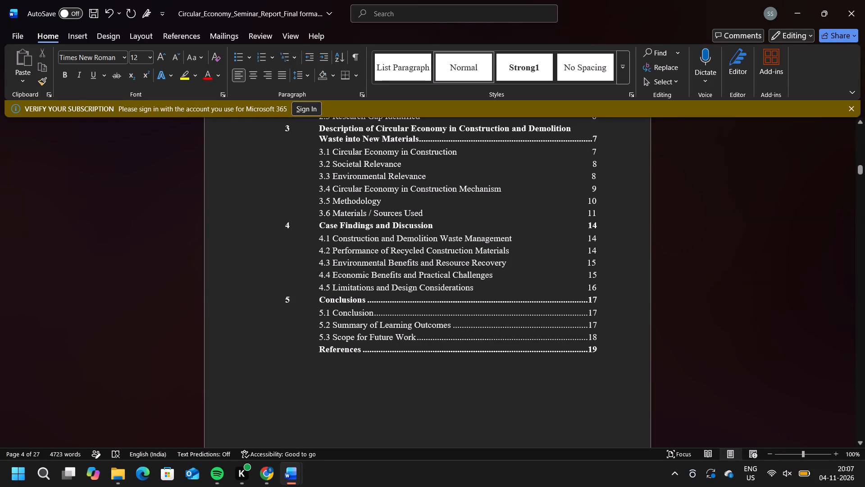
Remove the dot leaders of the chapter 5 Conclusions entry, its 5.1, 5.2 and 5.3 subentries, and the References entry.
double_click(587, 302)
key(BackSpace)
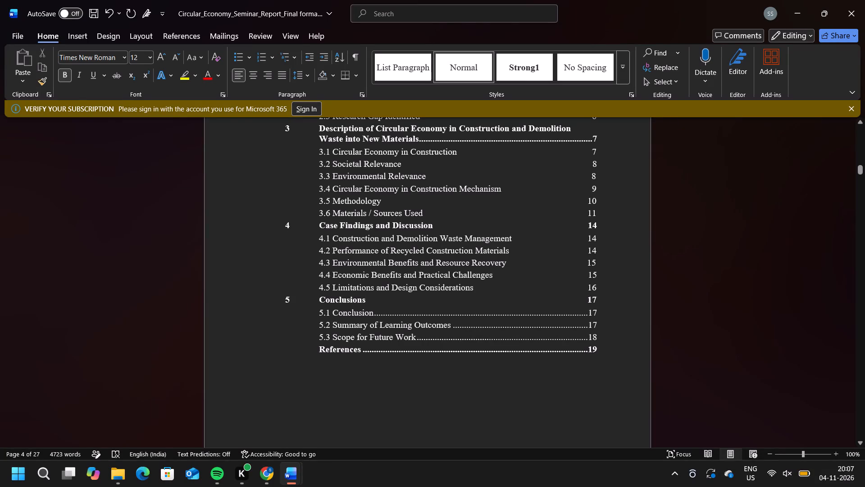
double_click(588, 314)
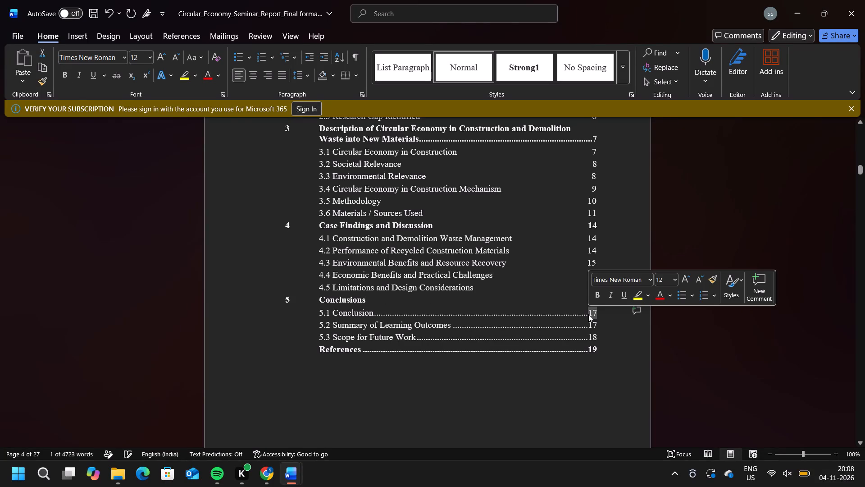
click(588, 314)
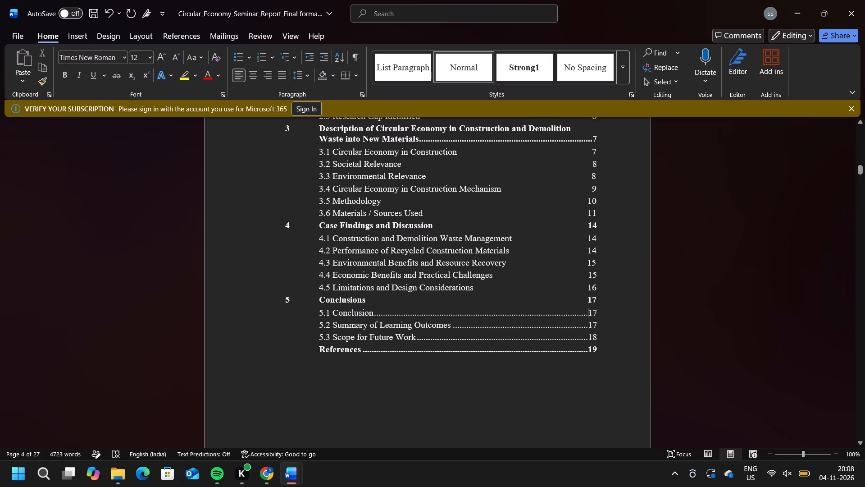
double_click(587, 314)
key(BackSpace)
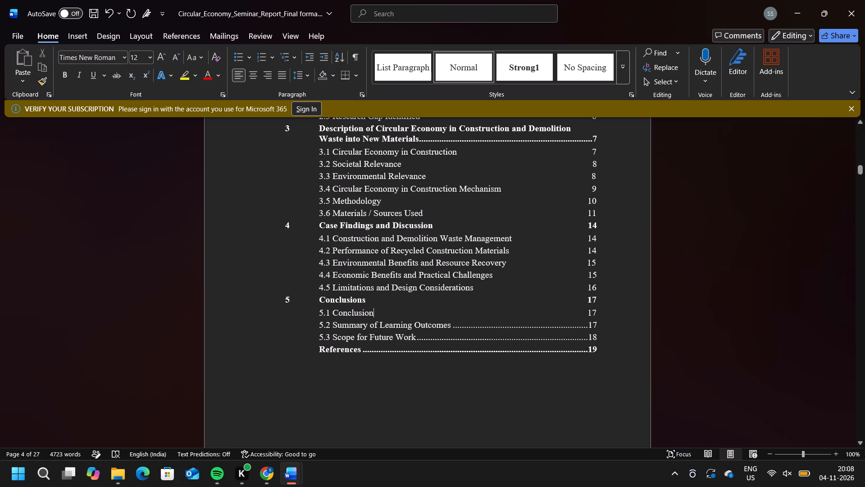
double_click(587, 326)
key(BackSpace)
double_click(587, 338)
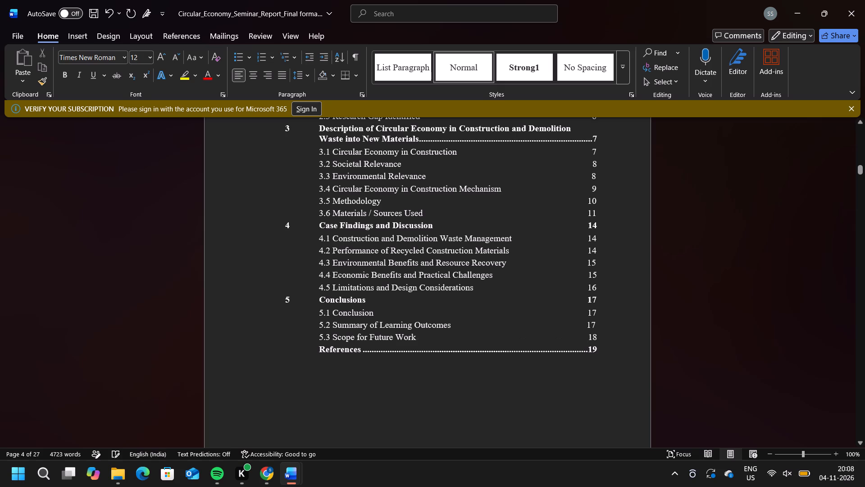
key(BackSpace)
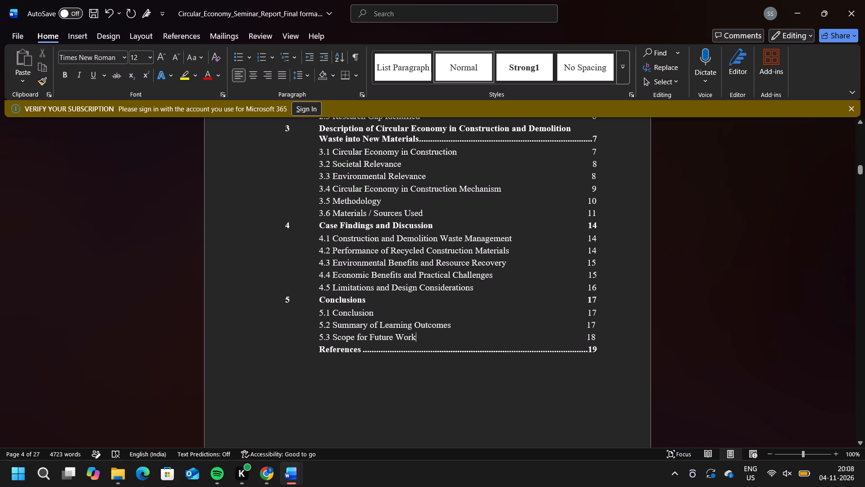
double_click(589, 350)
double_click(589, 350)
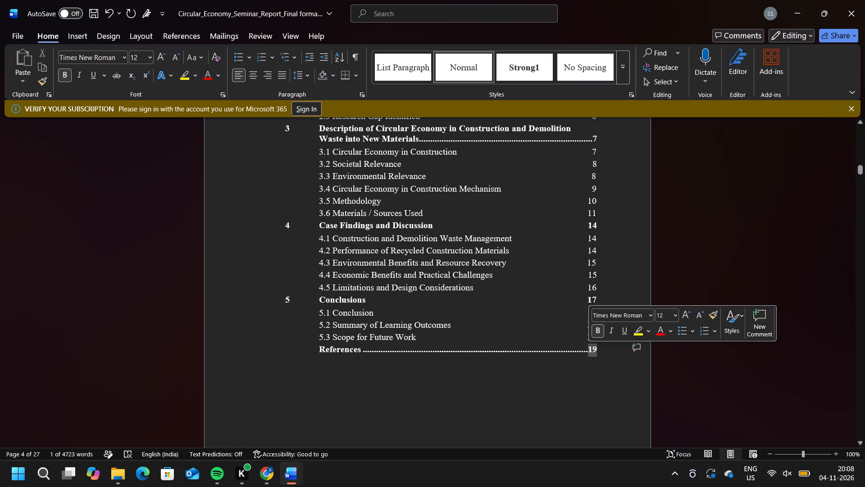
double_click(587, 350)
key(BackSpace)
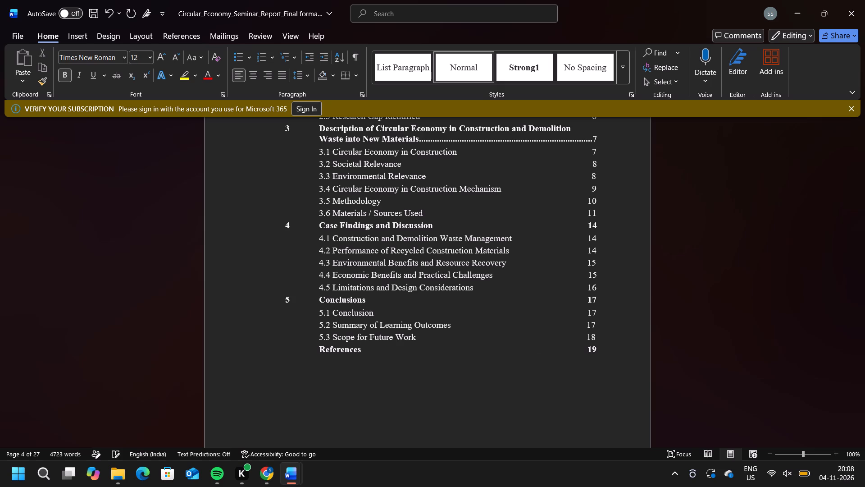
Remove the dot leader before the page number of the chapter 3 Description of Circular Economy entry.
scroll(587, 350, down, 3)
scroll(587, 350, up, 6)
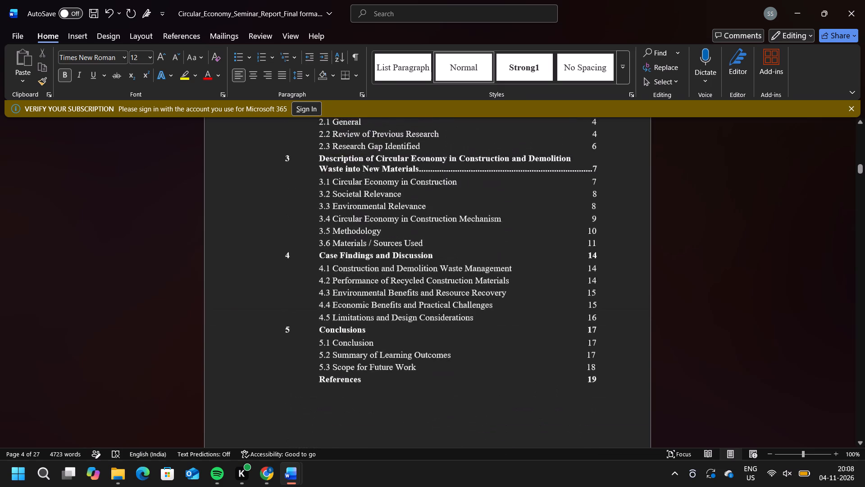
scroll(587, 350, up, 1)
scroll(587, 350, down, 1)
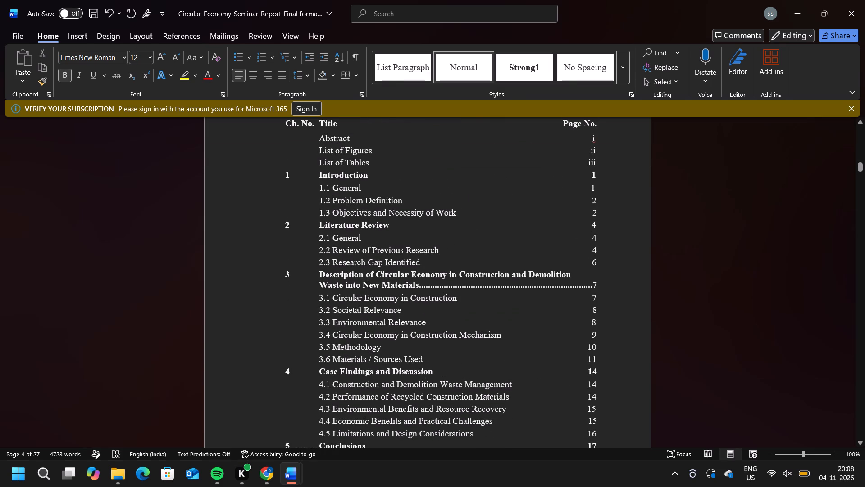
double_click(592, 287)
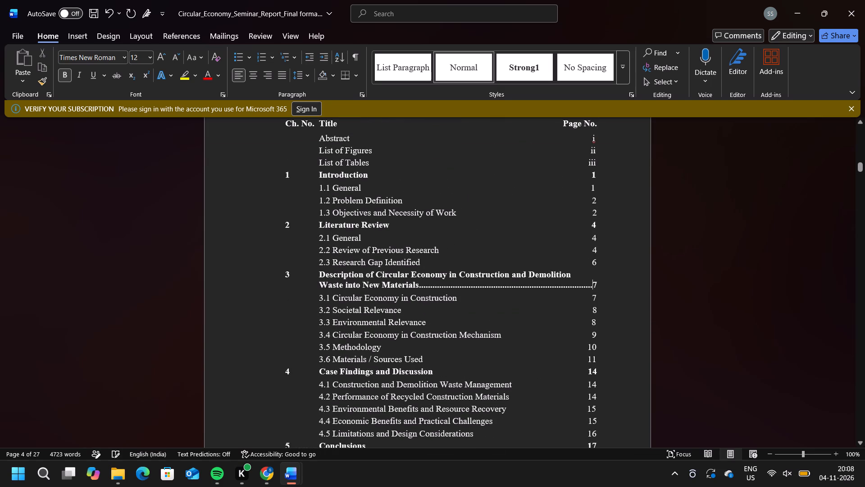
click(591, 285)
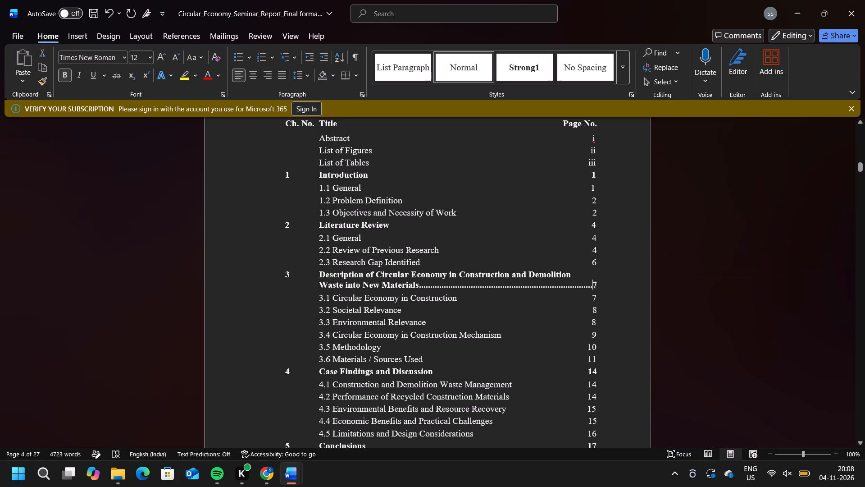
double_click(591, 285)
double_click(591, 285)
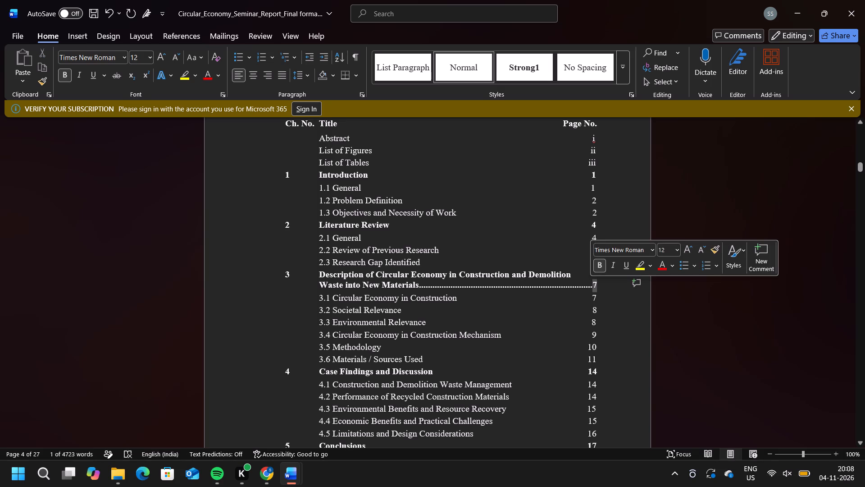
click(565, 283)
click(565, 289)
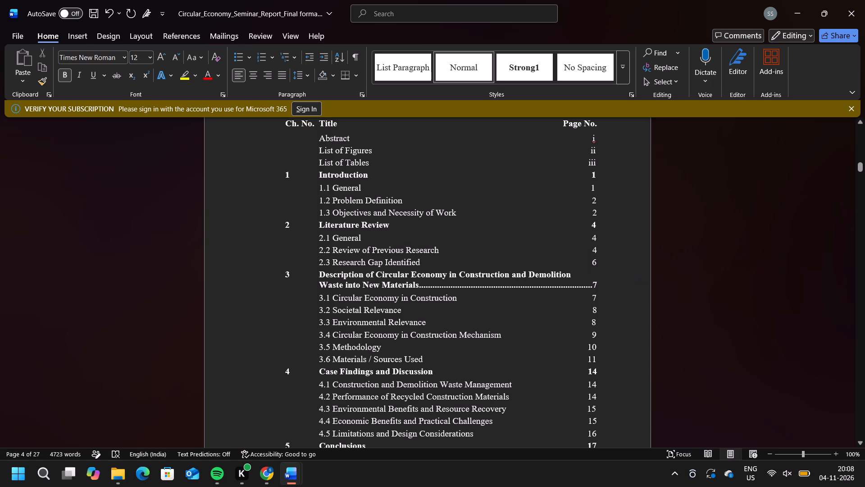
double_click(576, 285)
click(576, 285)
key(BackSpace)
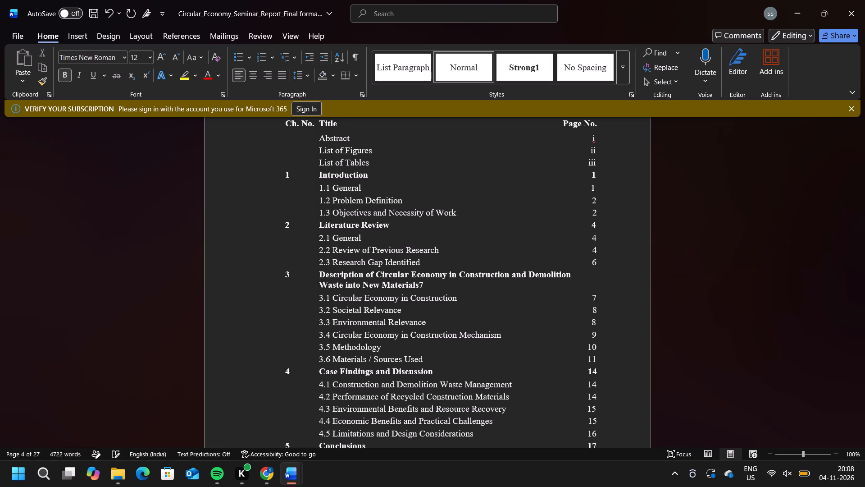
Insert spaces before the chapter 3 entry's page number 7 to shift it towards the Page No. column.
key(space)
key(space)
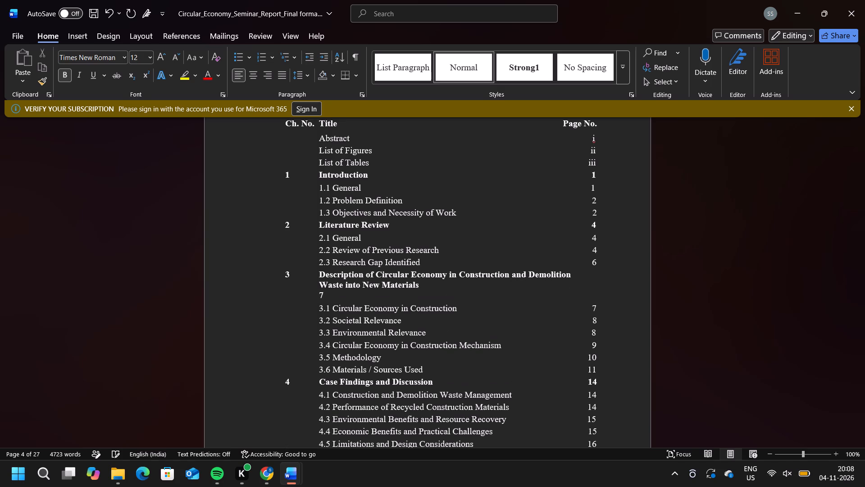
key(BackSpace)
key(BackSpace)
key(BackSpace)
key(BackSpace)
key(BackSpace)
key(BackSpace)
key(BackSpace)
key(BackSpace)
key(BackSpace)
key(BackSpace)
key(BackSpace)
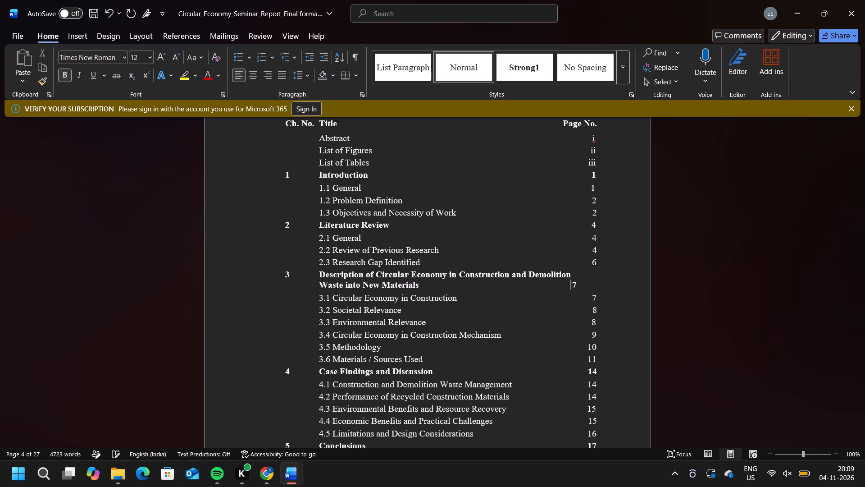
key(BackSpace)
key(space)
key(space)
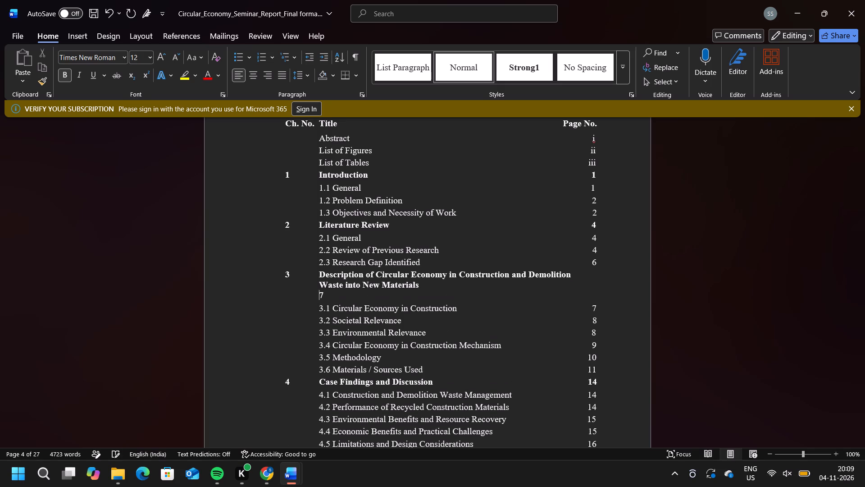
key(BackSpace)
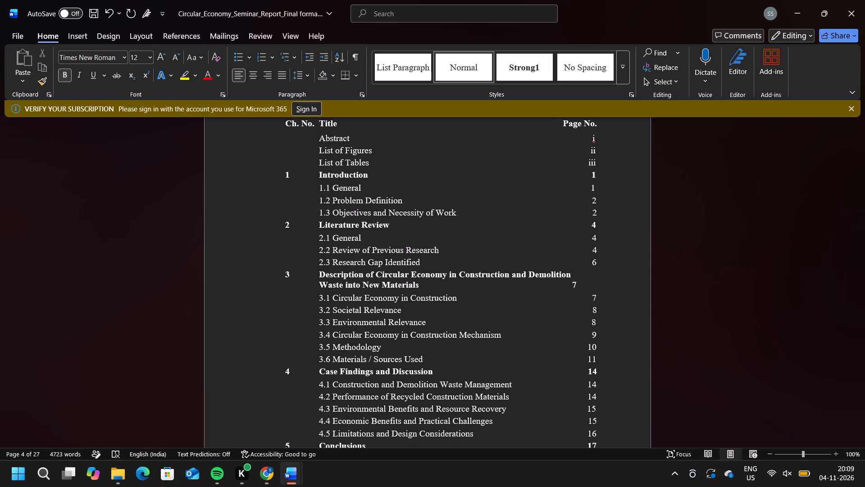
Delete the page number 7 after "Waste into New Materials" in the chapter 3 entry.
drag(577, 282, 568, 284)
key(BackSpace)
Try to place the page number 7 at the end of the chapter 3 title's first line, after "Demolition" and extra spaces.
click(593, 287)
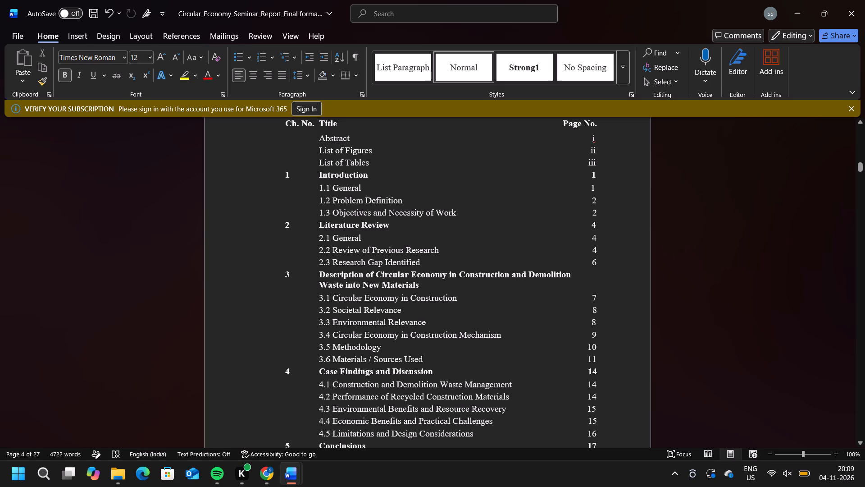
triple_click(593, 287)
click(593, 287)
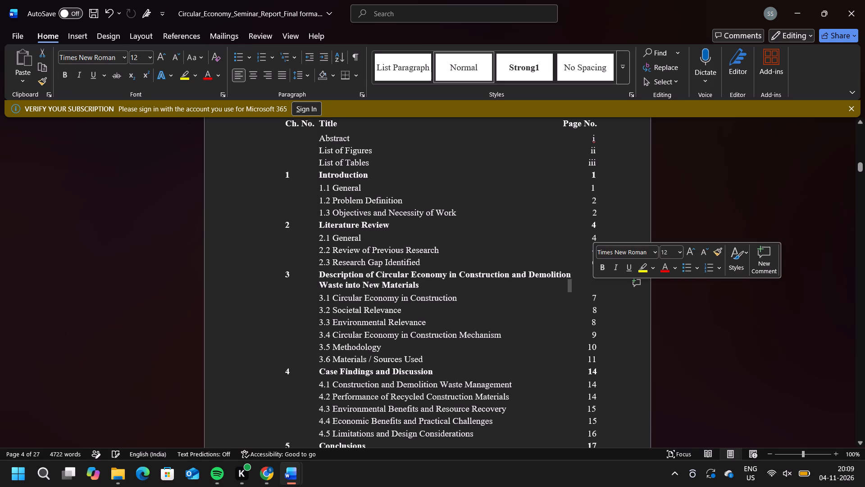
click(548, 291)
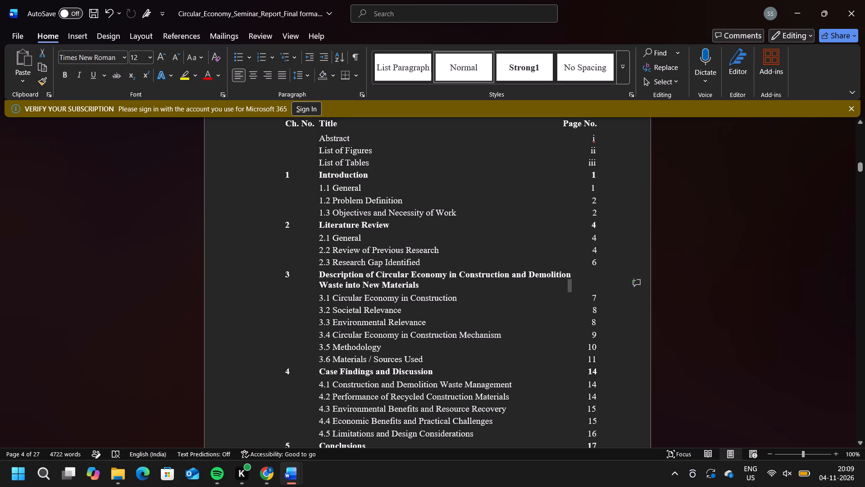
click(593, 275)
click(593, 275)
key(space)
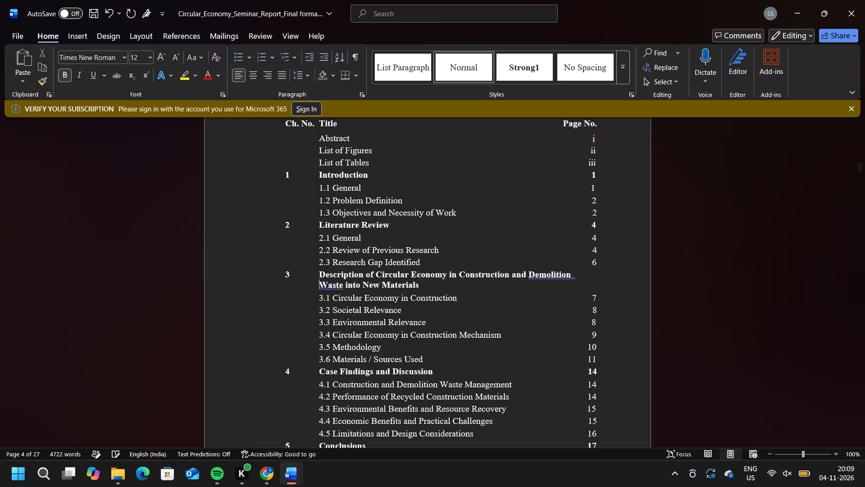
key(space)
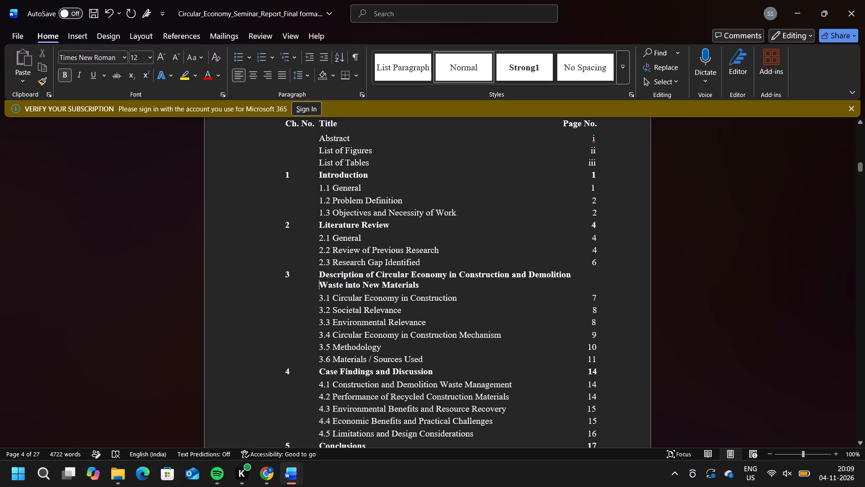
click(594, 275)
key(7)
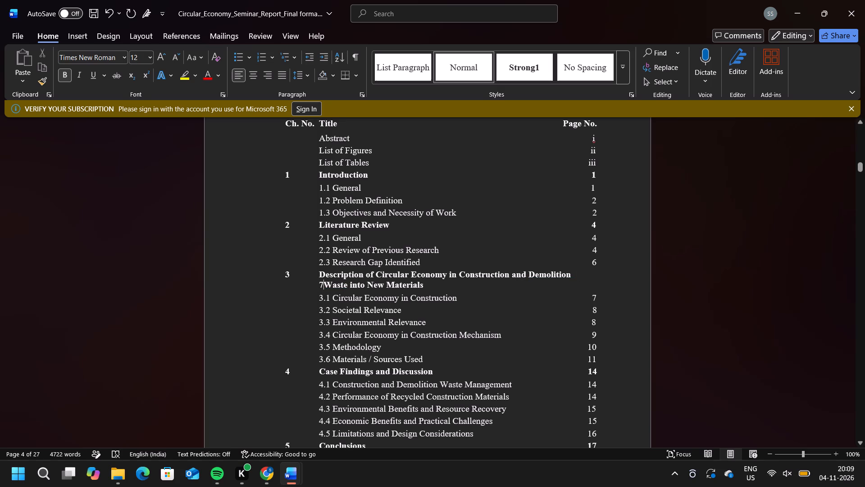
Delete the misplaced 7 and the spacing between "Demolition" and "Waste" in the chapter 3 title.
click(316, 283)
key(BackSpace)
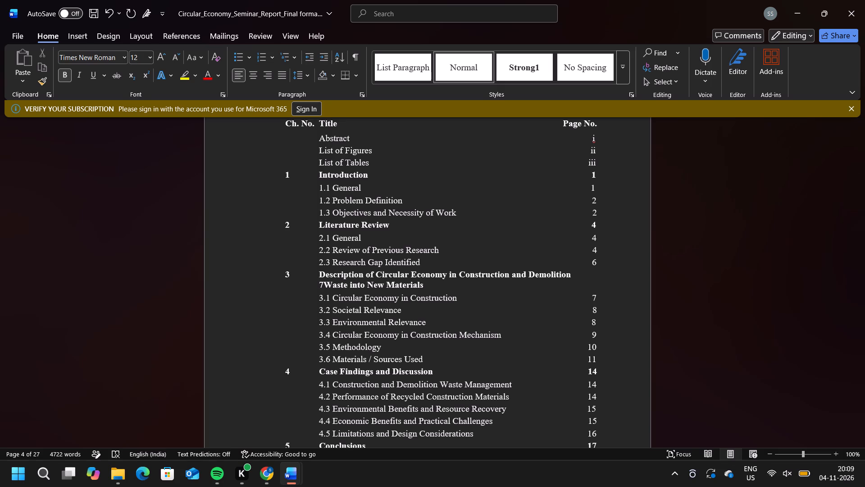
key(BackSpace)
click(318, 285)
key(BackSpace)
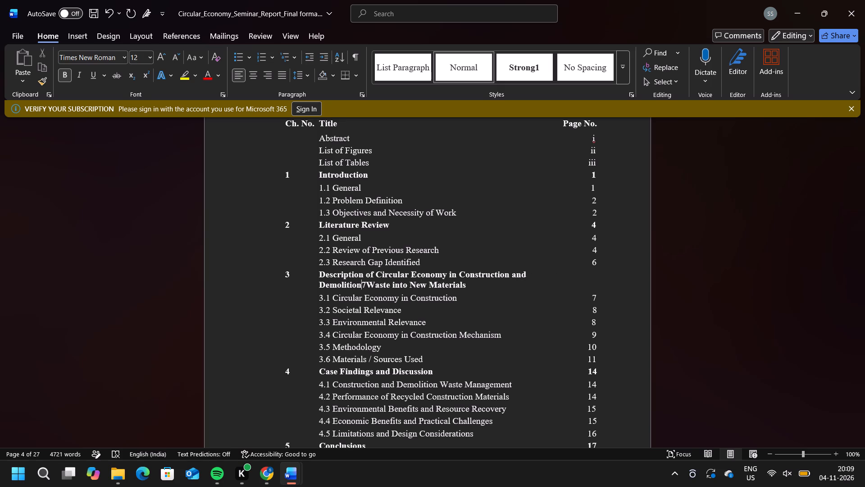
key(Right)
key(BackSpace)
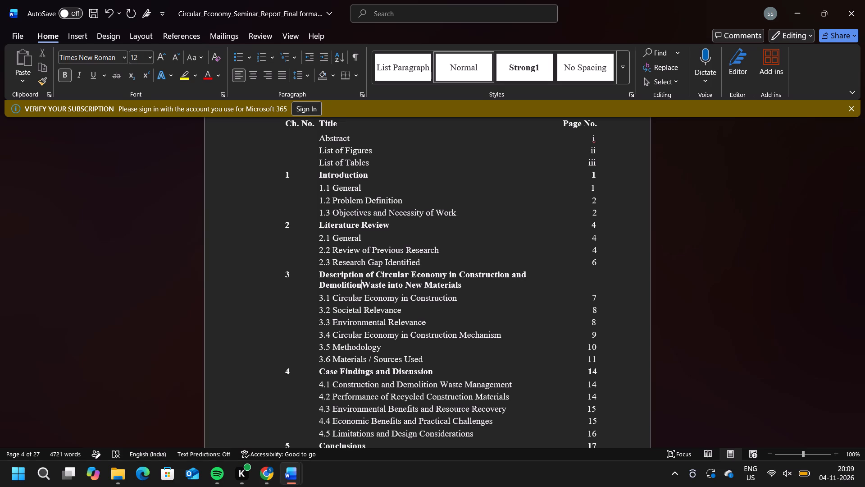
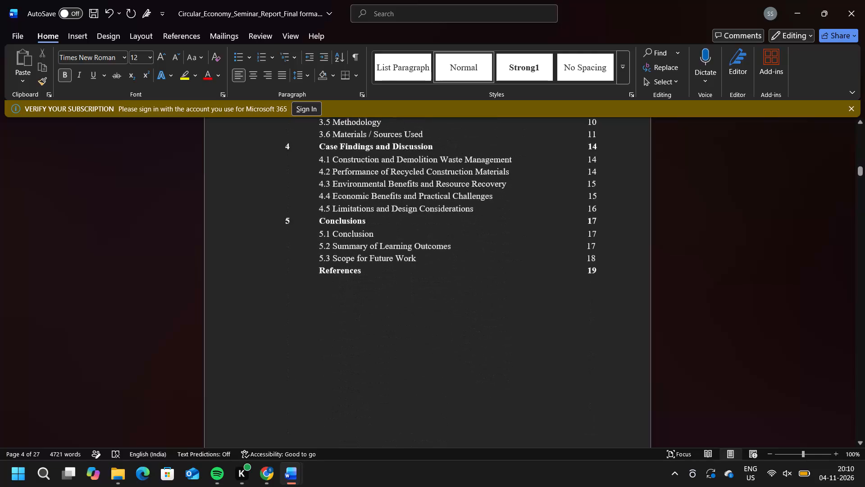
Review the Abstract, List of Figures and List of Tables pages, including the List of Figures table's extent, and recheck the Content page.
scroll(322, 284, down, 3)
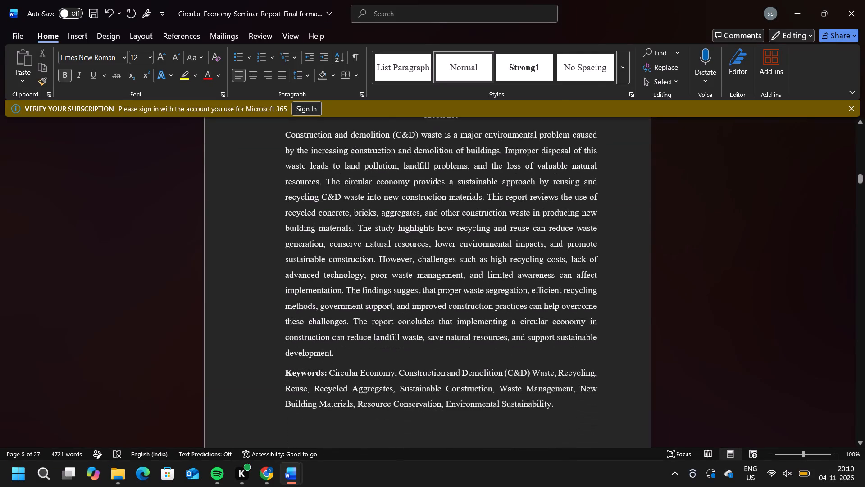
scroll(324, 268, down, 4)
scroll(330, 208, down, 1)
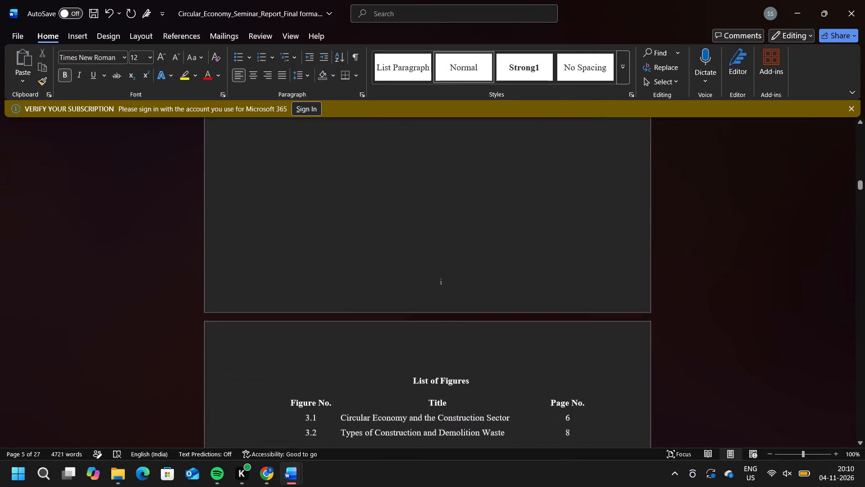
scroll(330, 208, down, 3)
scroll(330, 208, right, 1)
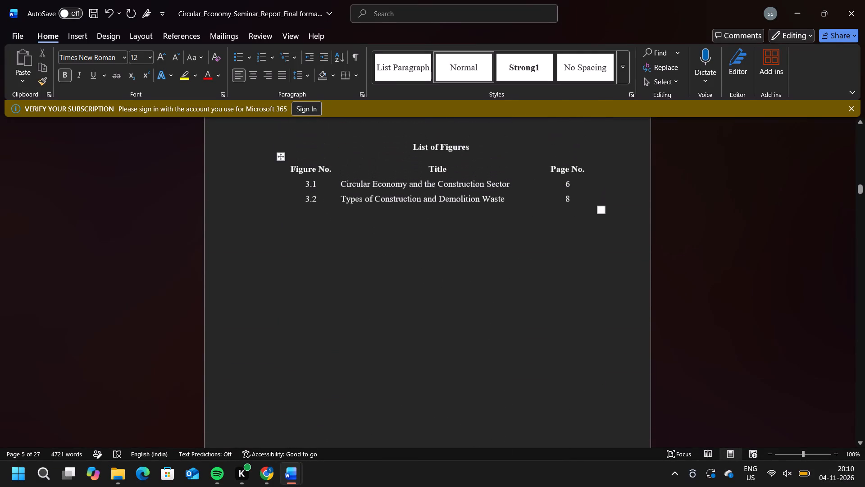
scroll(330, 208, right, 1)
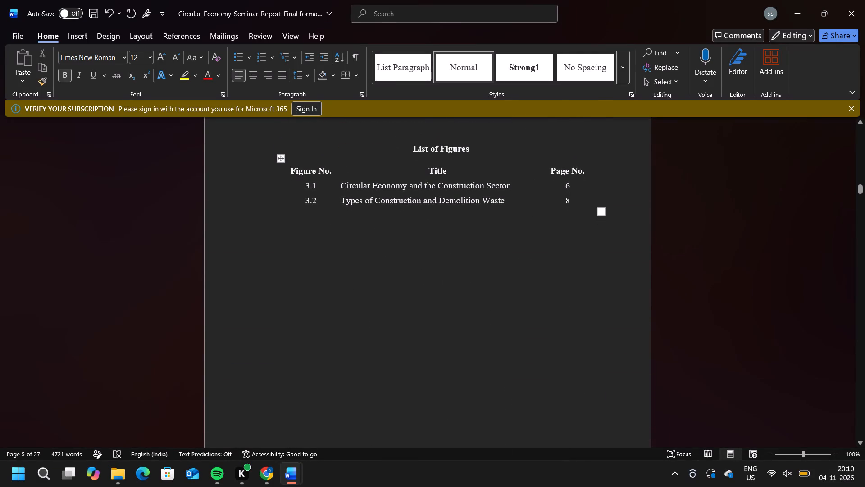
scroll(330, 208, right, 1)
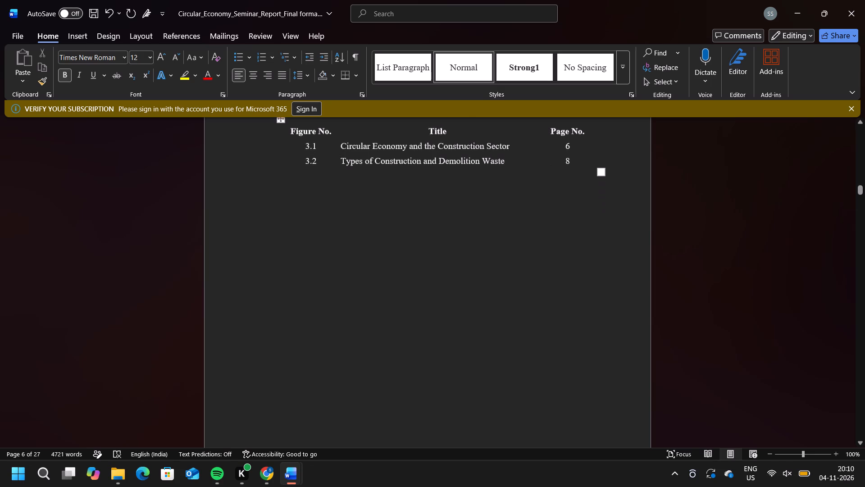
scroll(330, 208, right, 1)
scroll(330, 208, down, 5)
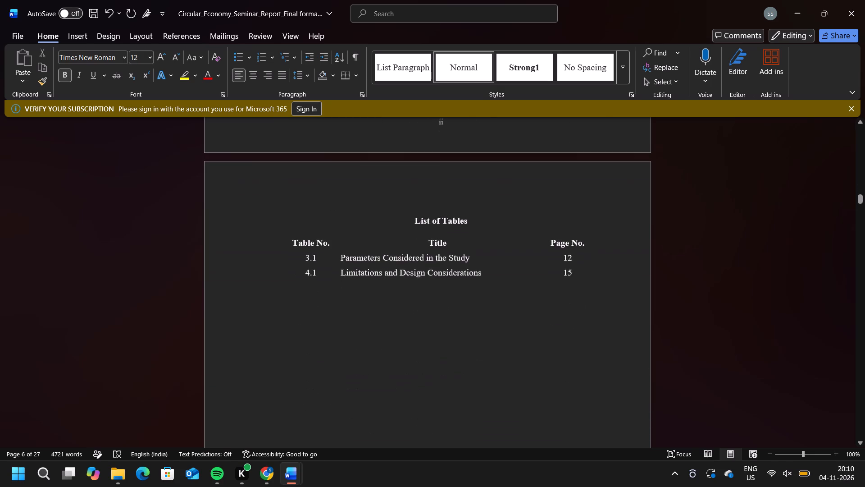
scroll(328, 212, up, 8)
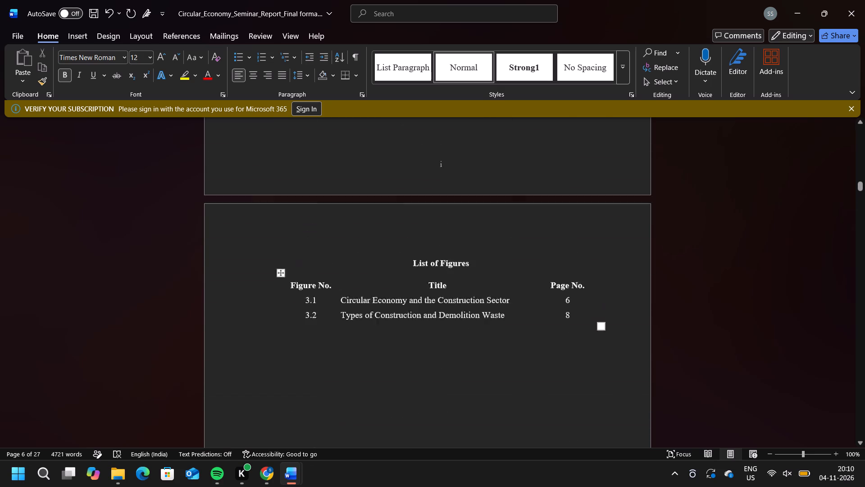
scroll(328, 212, up, 2)
scroll(328, 213, down, 1)
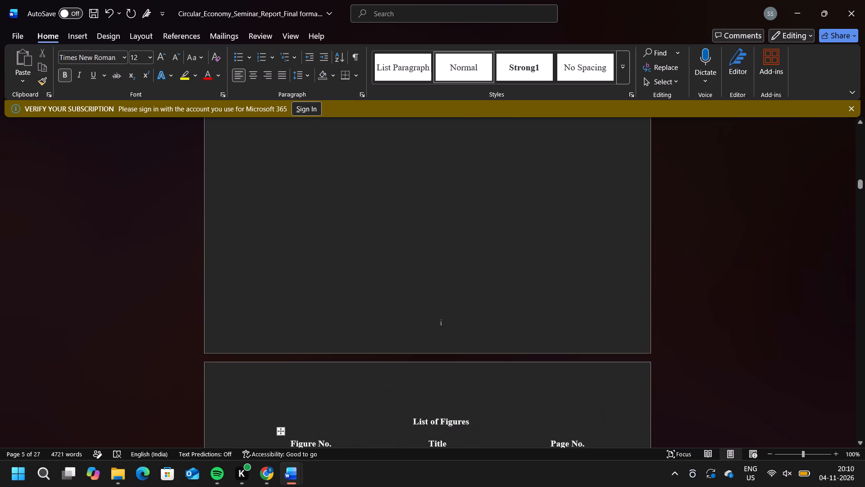
scroll(328, 213, down, 1)
click(278, 239)
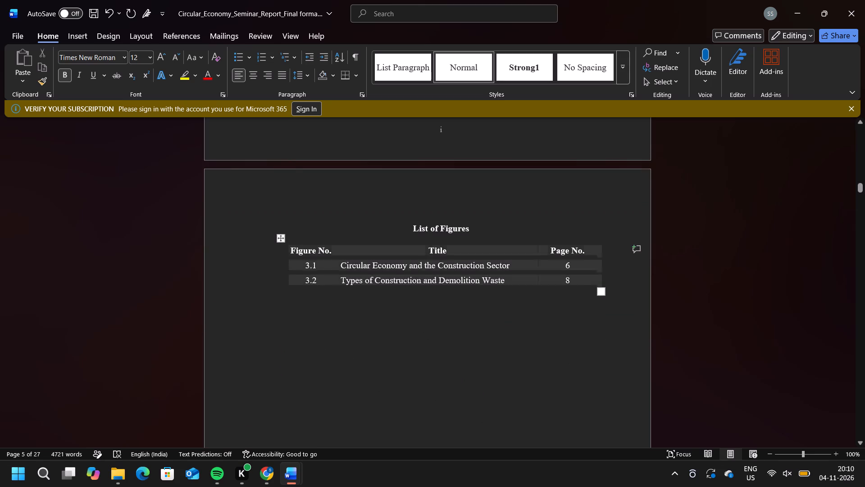
click(194, 255)
scroll(451, 217, up, 3)
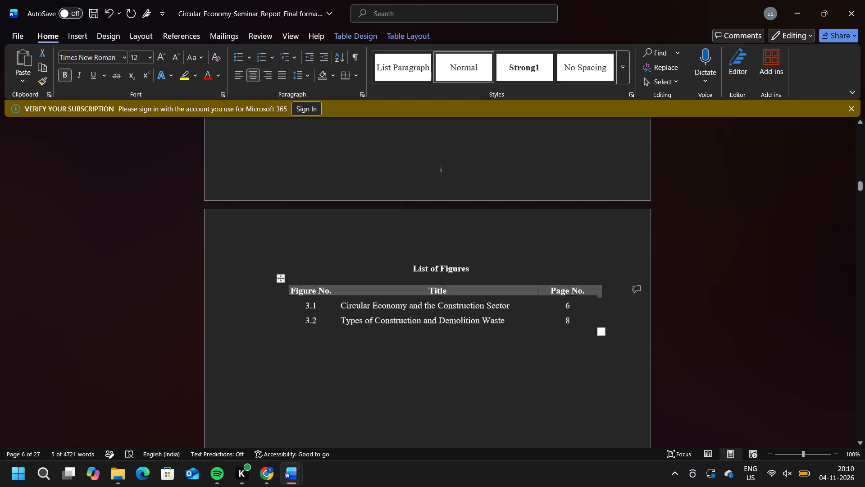
scroll(451, 217, up, 9)
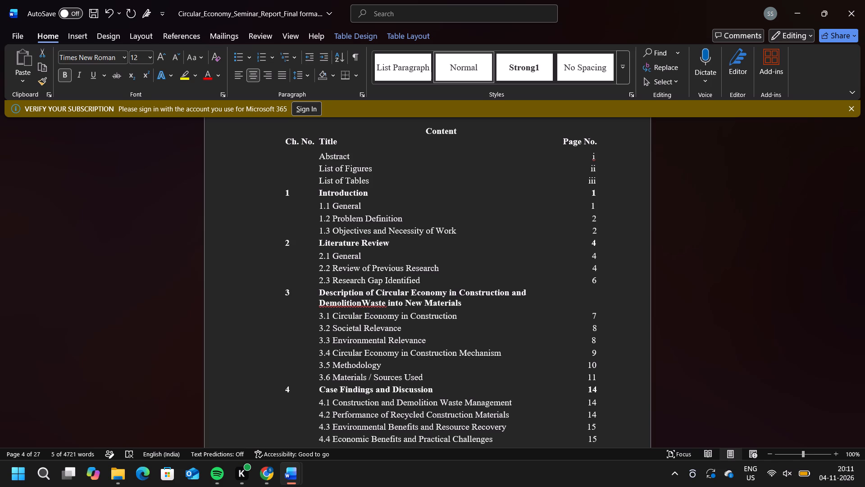
scroll(451, 217, up, 2)
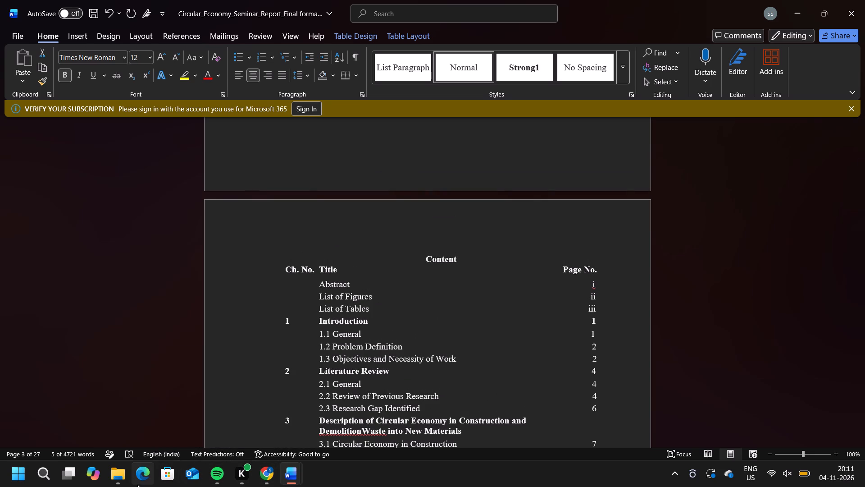
Switch to the Downloads folder in File Explorer.
click(119, 477)
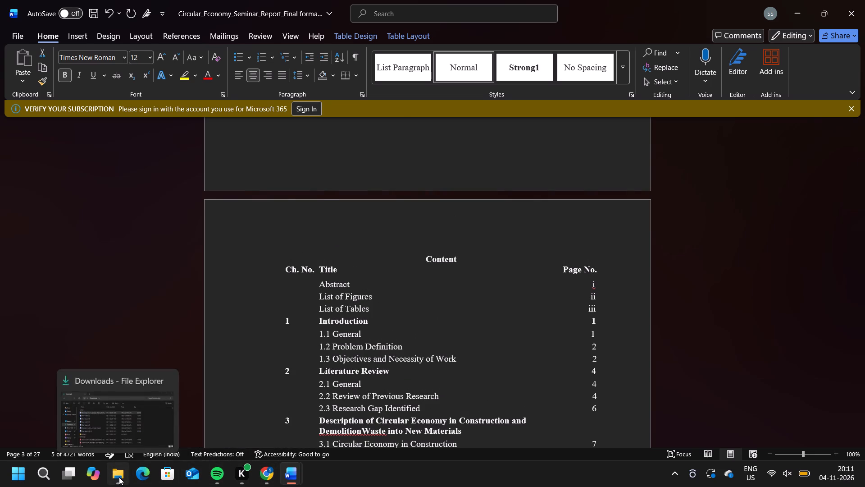
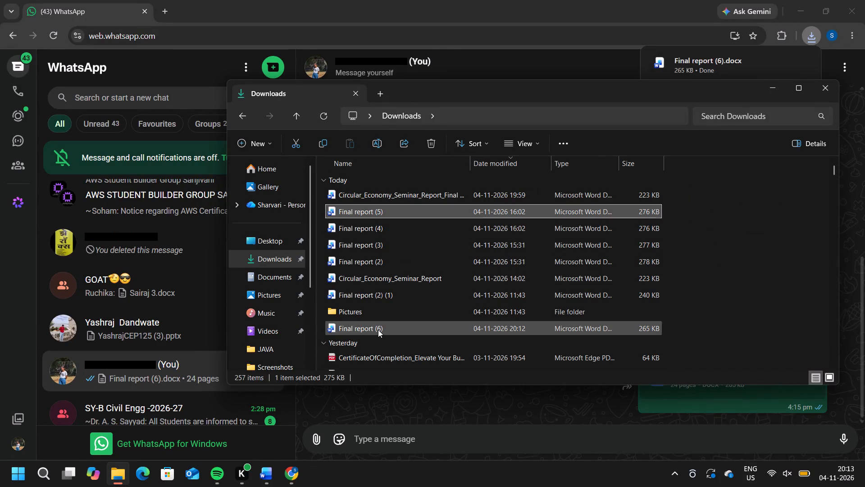
Open the document Final report (6) from the Downloads folder in Word.
double_click(378, 330)
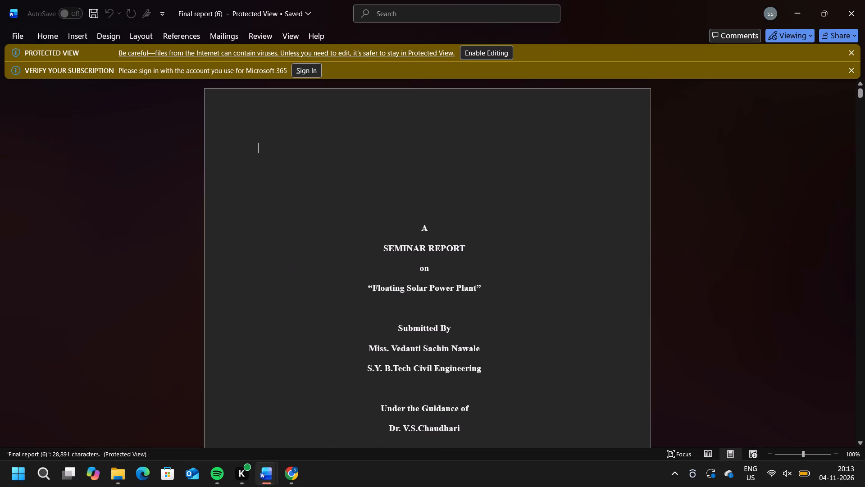
Enable editing in the Final report (6) document.
click(483, 54)
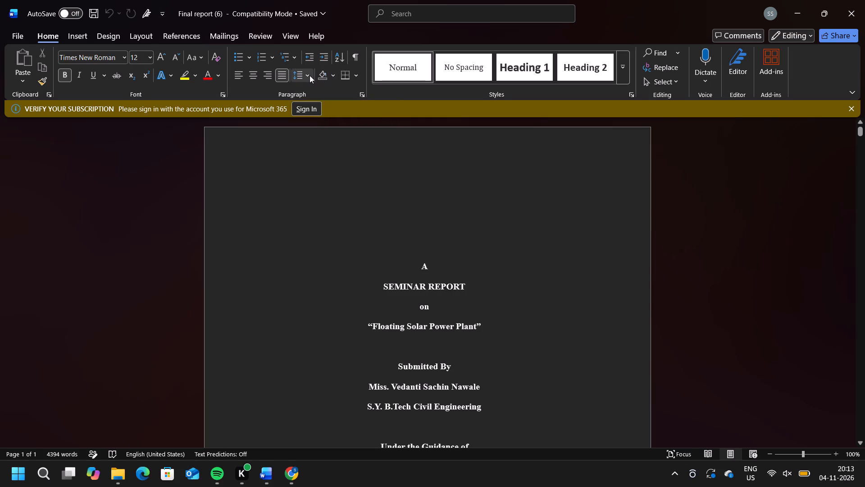
In the paragraph settings for the cover page's blank first line, keep Justified alignment and set Multiple line spacing at 1.5.
click(361, 94)
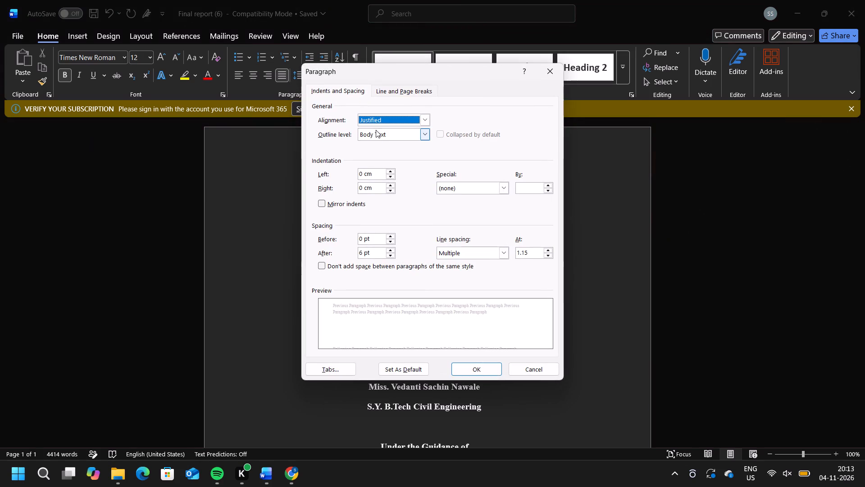
click(426, 119)
click(382, 153)
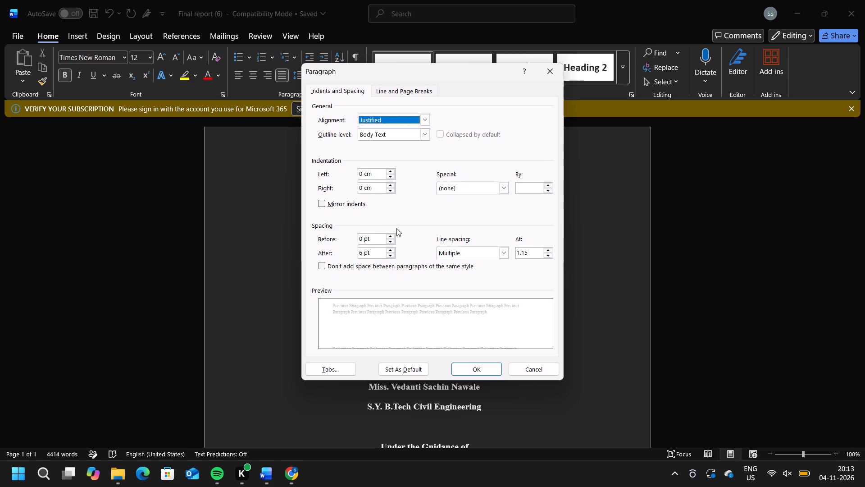
click(546, 254)
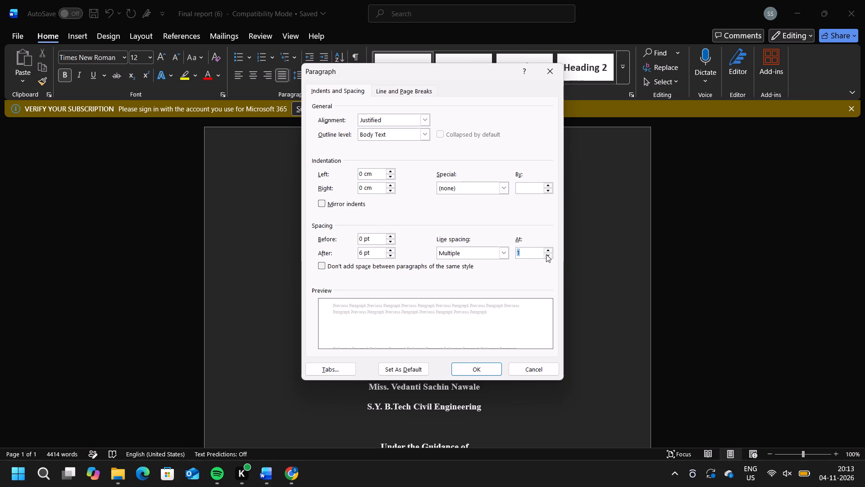
click(546, 254)
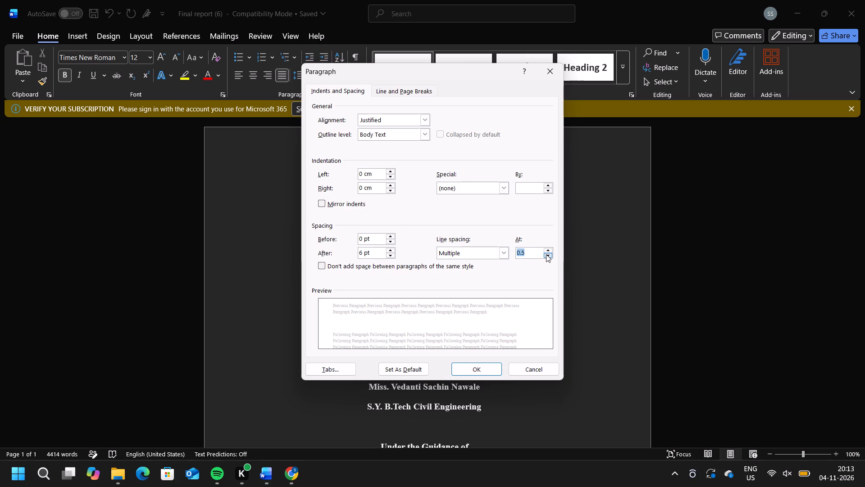
double_click(547, 252)
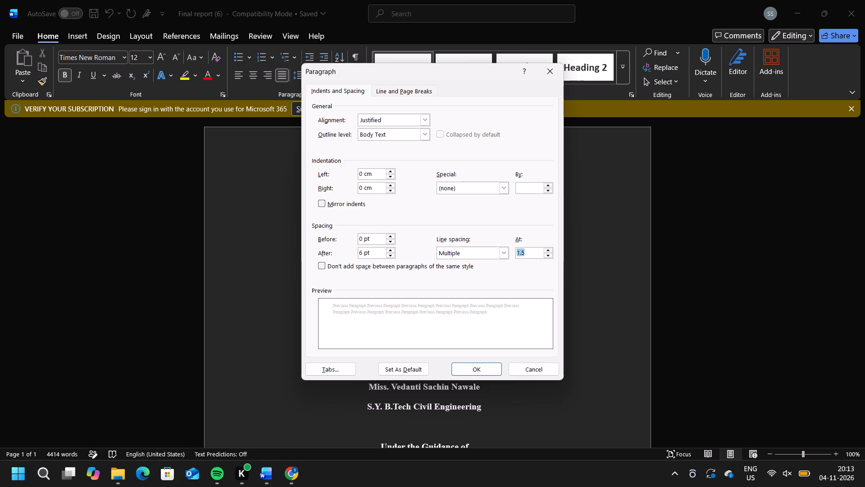
Set the paragraph's left indent to 1.5 cm and right indent to 1 cm, check its page-break options, and apply the settings.
click(362, 174)
key(BackSpace)
text(1.)
key(5)
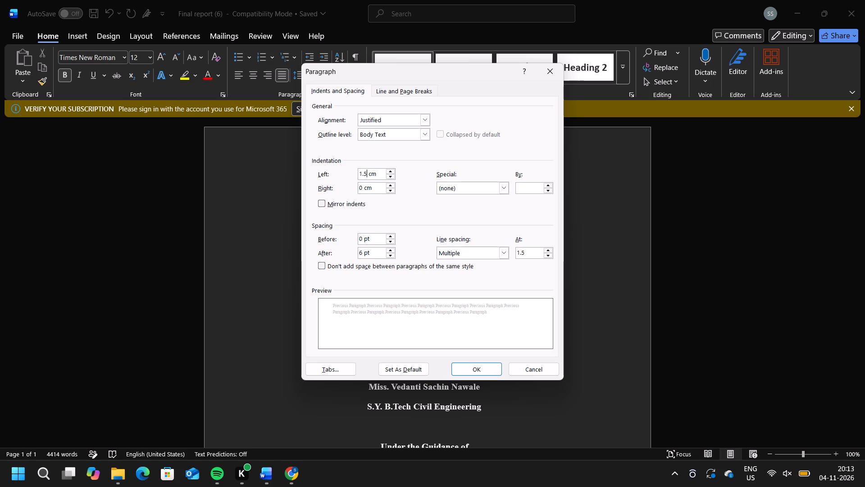
click(362, 186)
key(BackSpace)
key(1)
click(425, 138)
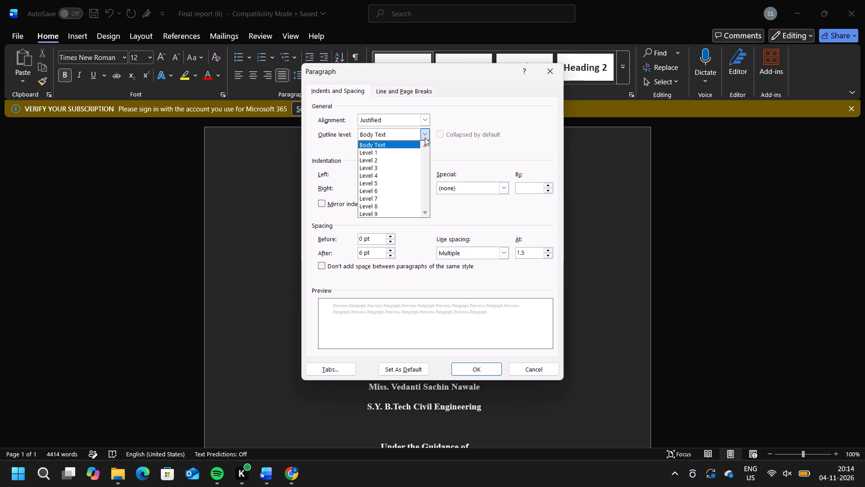
click(414, 89)
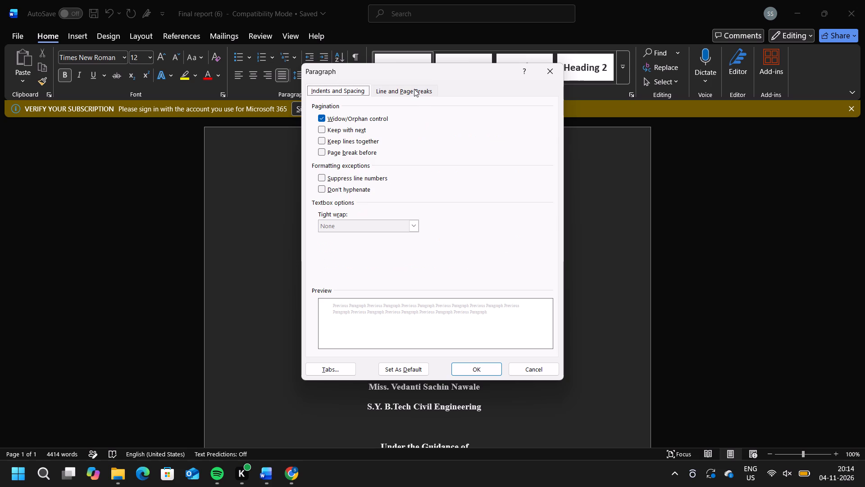
click(343, 92)
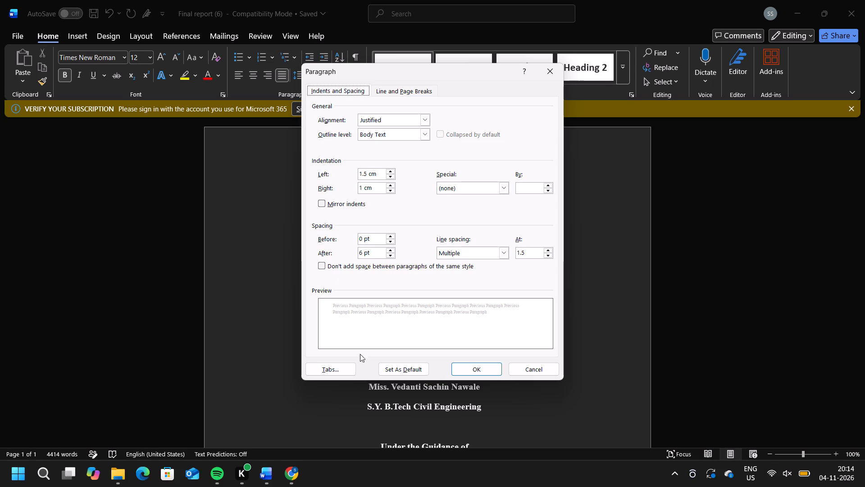
click(464, 370)
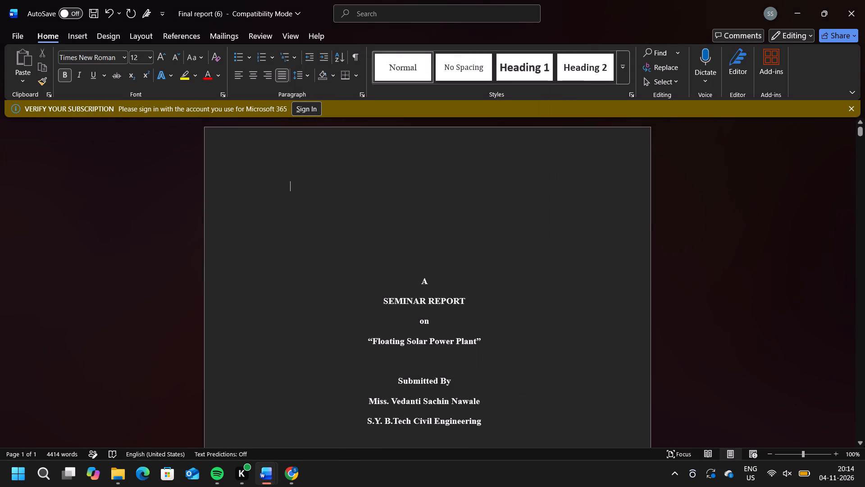
Review the Floating Solar Power Plant report's cover, certificate and Contents pages, comparing the Contents layout with the Circular Economy report's Content page.
scroll(396, 273, down, 2)
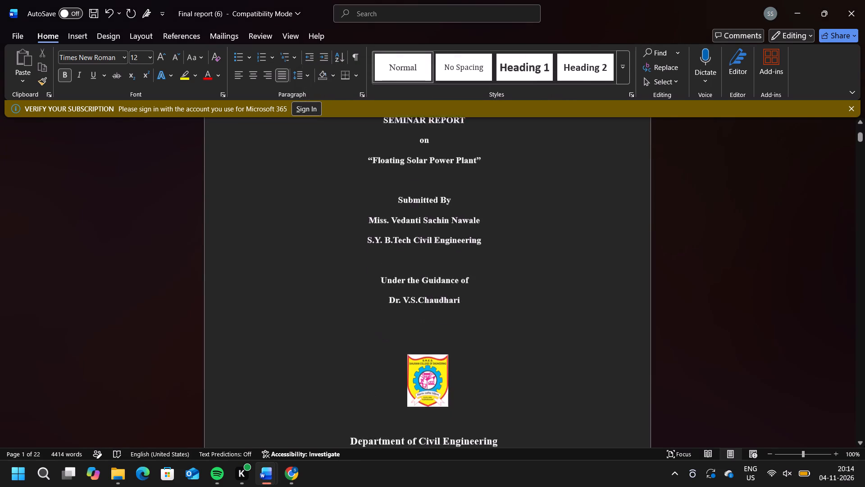
scroll(396, 273, down, 7)
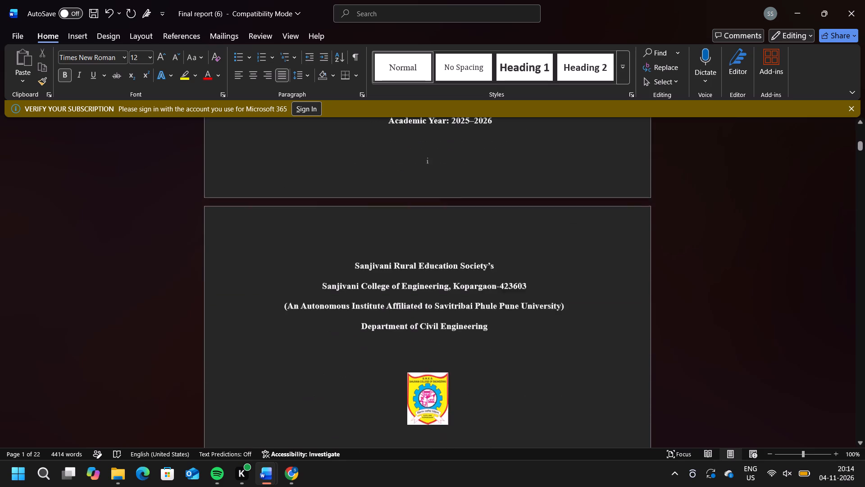
scroll(396, 273, down, 6)
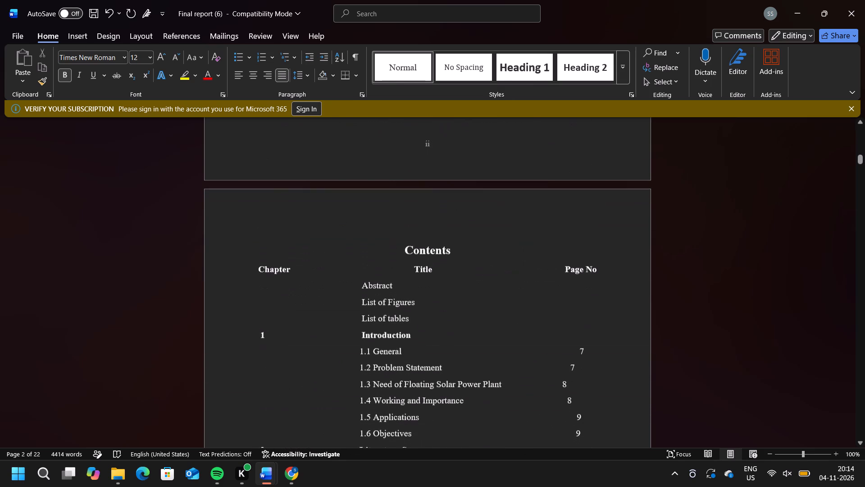
scroll(397, 255, down, 2)
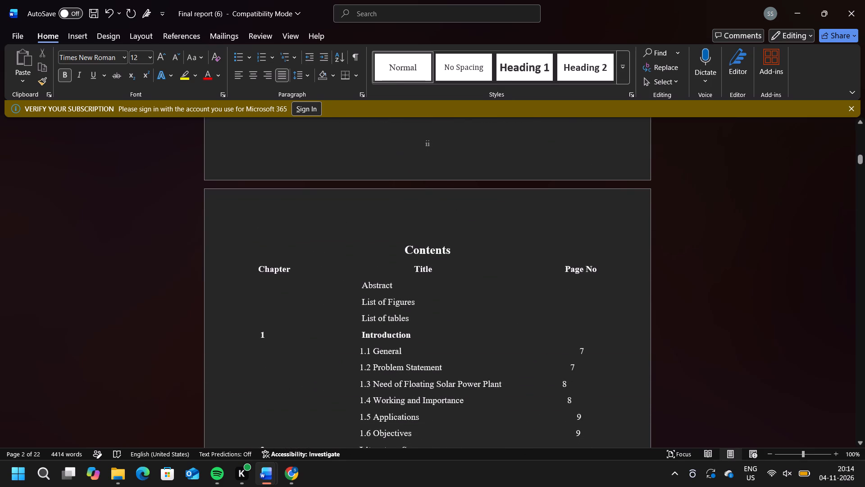
scroll(377, 278, down, 1)
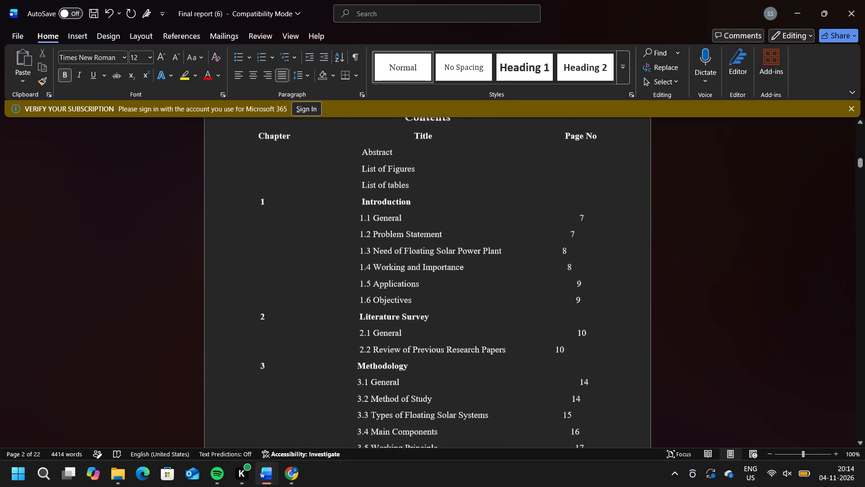
scroll(377, 278, down, 1)
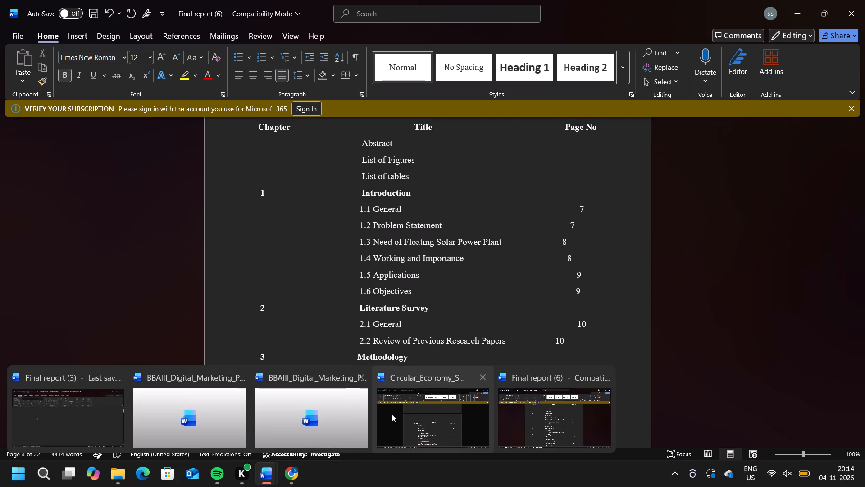
click(406, 410)
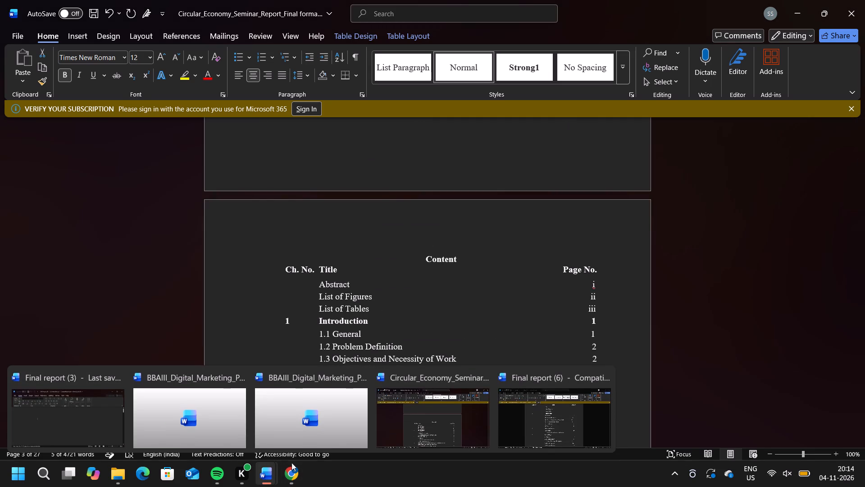
click(515, 417)
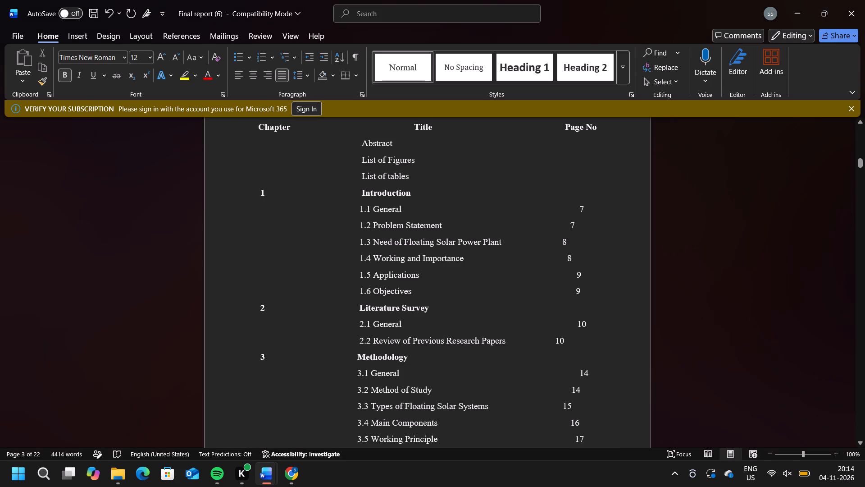
Return to the cover page and reopen the paragraph settings for its blank first line.
scroll(401, 283, up, 7)
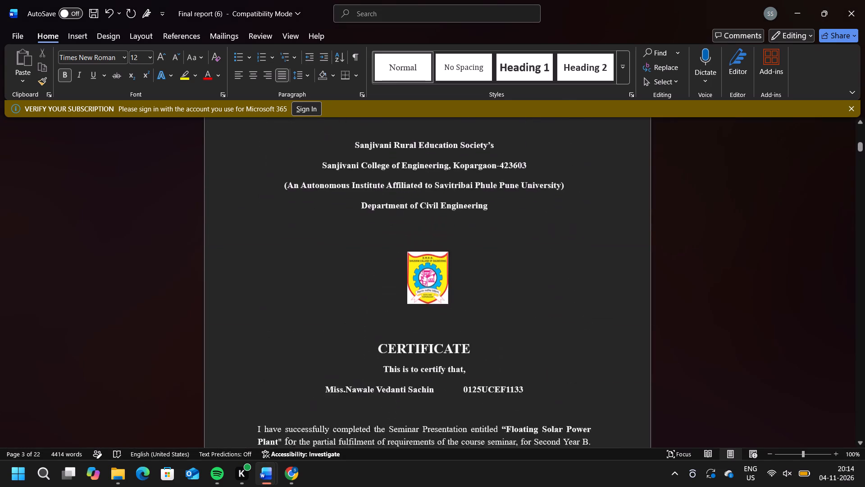
scroll(401, 283, up, 3)
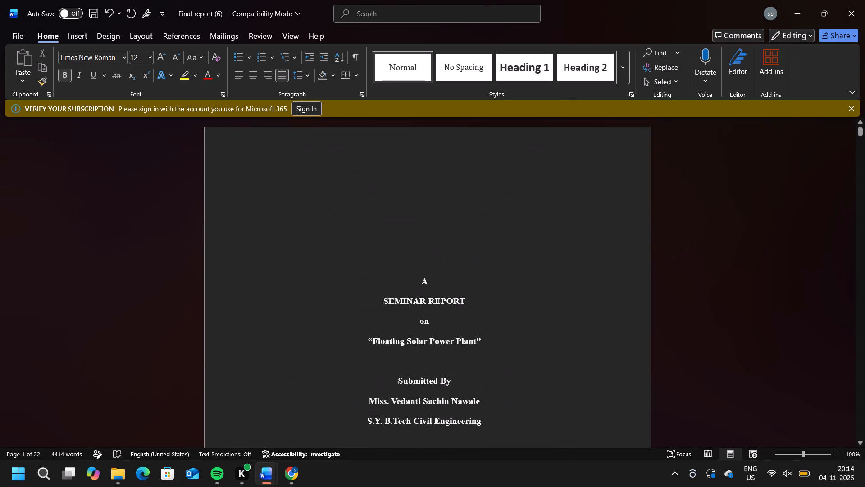
scroll(401, 283, up, 1)
click(304, 91)
click(363, 93)
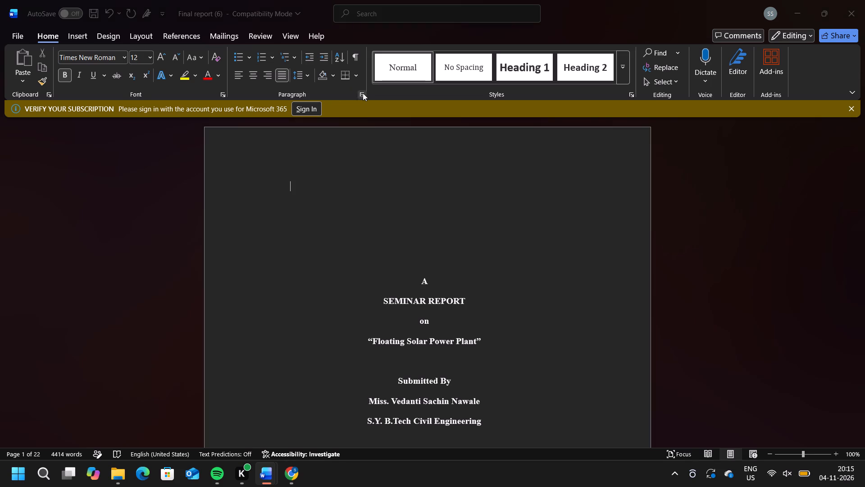
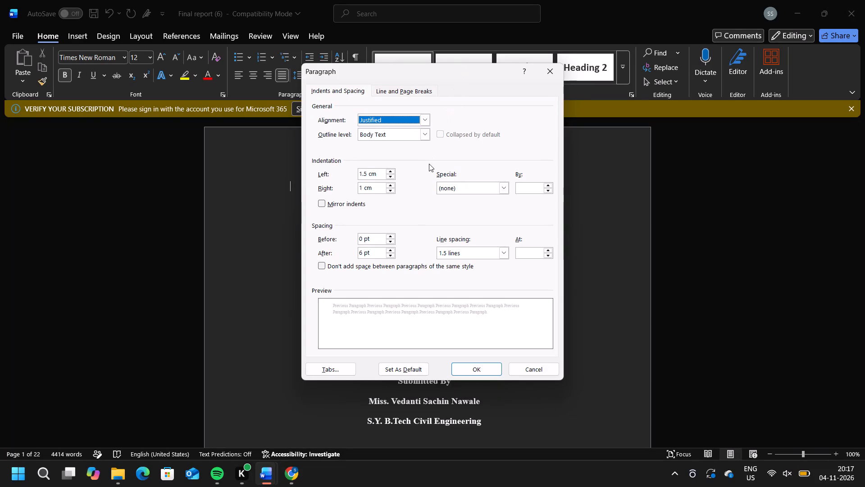
Close the paragraph settings and compare the Floating Solar report's Contents page with the Circular Economy report's Content page.
click(544, 79)
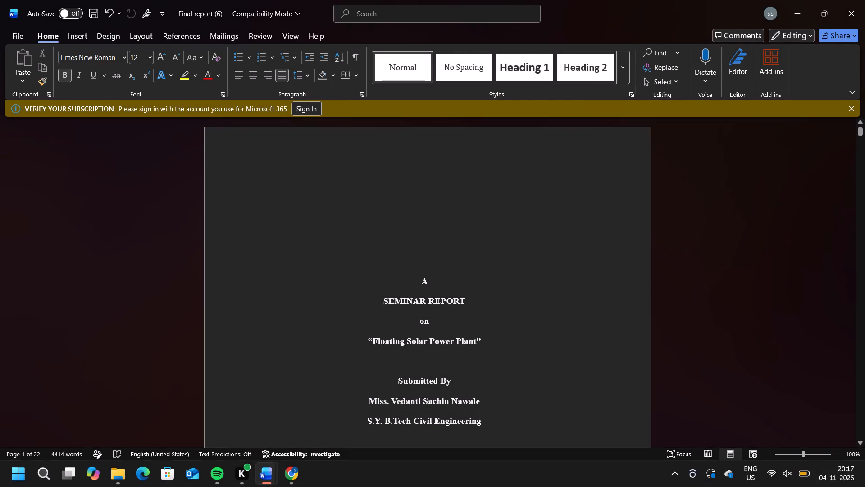
scroll(337, 394, down, 7)
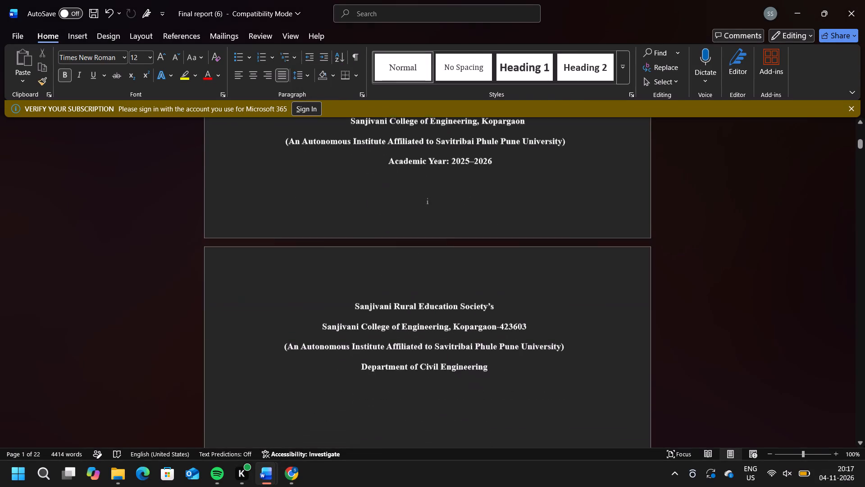
scroll(337, 394, down, 2)
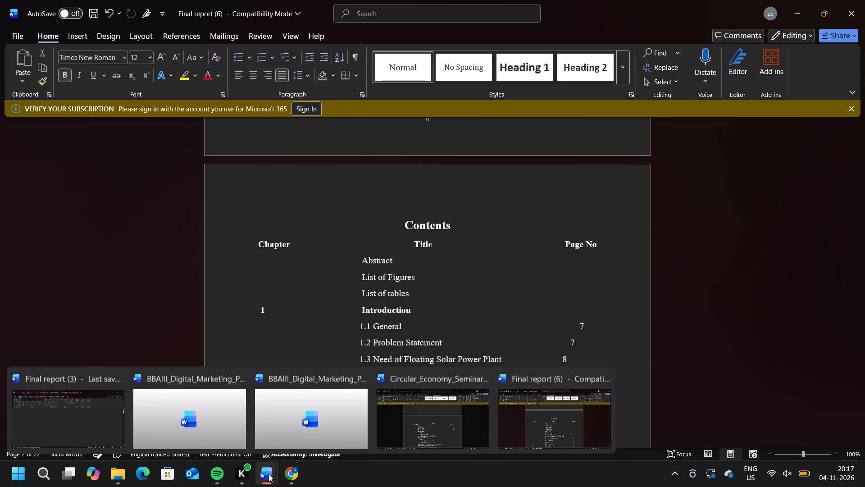
click(443, 415)
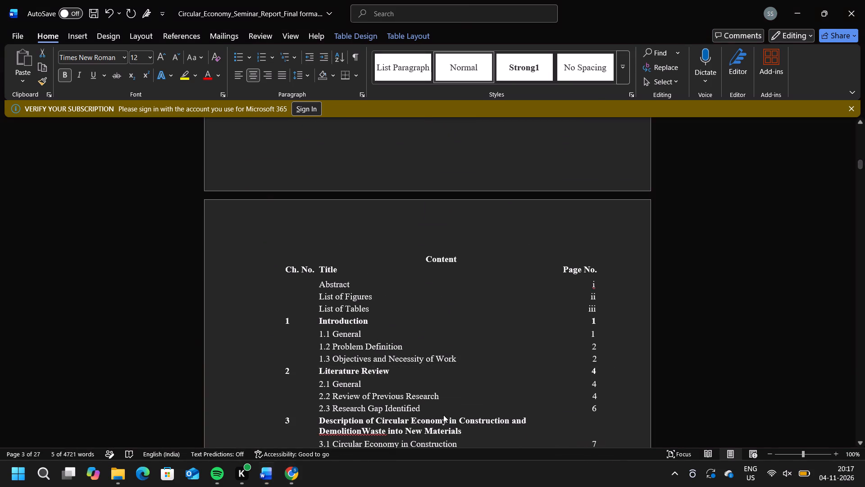
scroll(385, 341, down, 2)
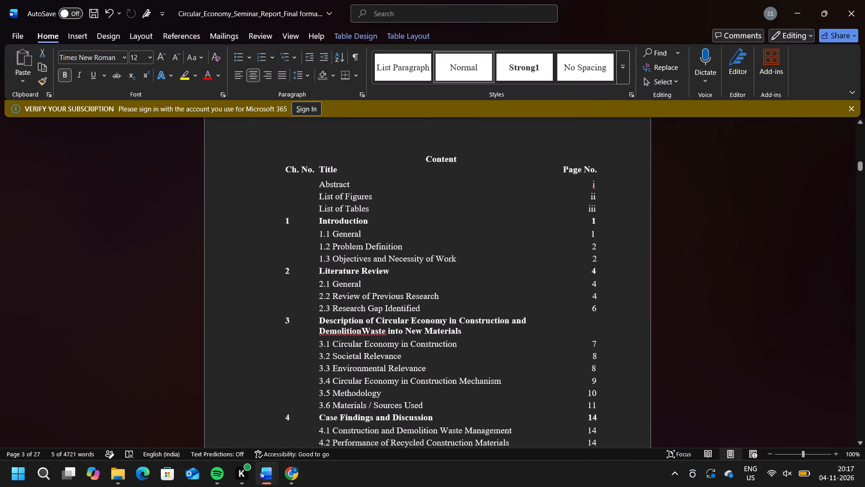
scroll(385, 341, down, 1)
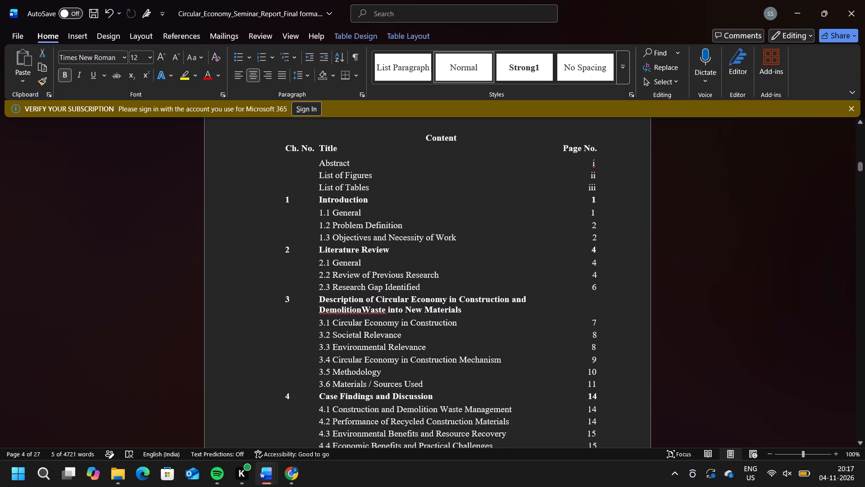
Add the entry "1.4 Working and importance" on a new line below 1.3 in the Circular Economy report's Content table.
click(457, 237)
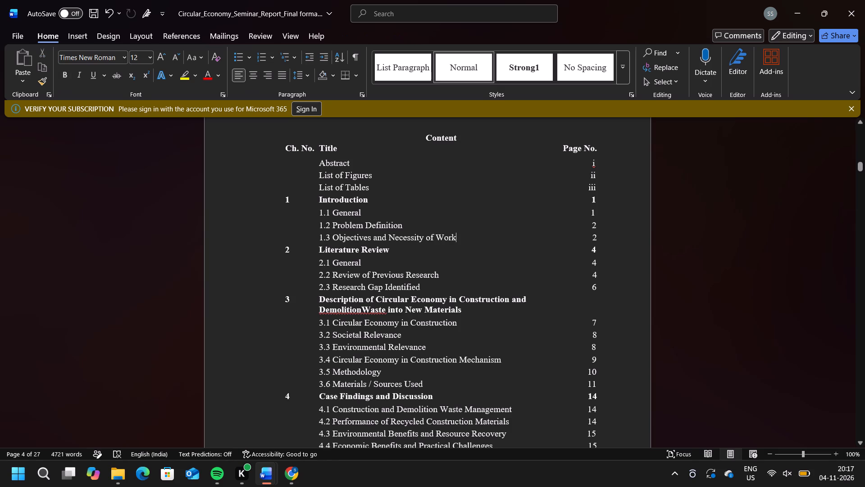
key(Return)
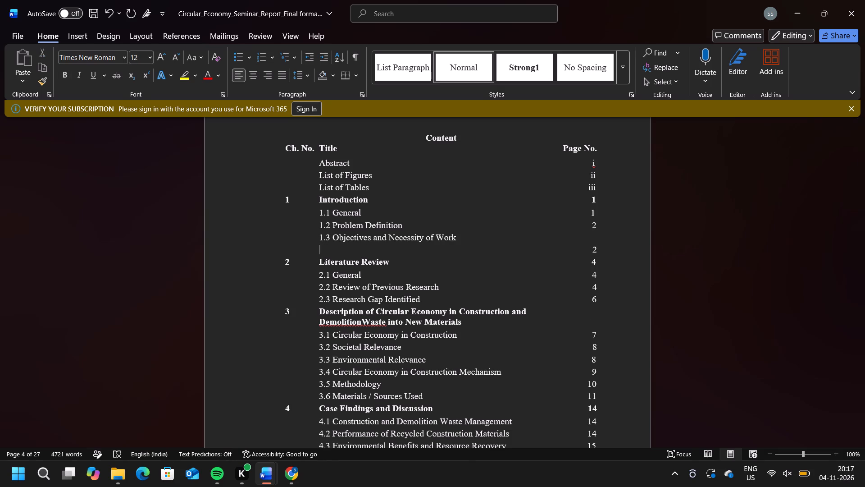
text(1.4)
key(space)
text(Working)
key(space)
text(and)
key(space)
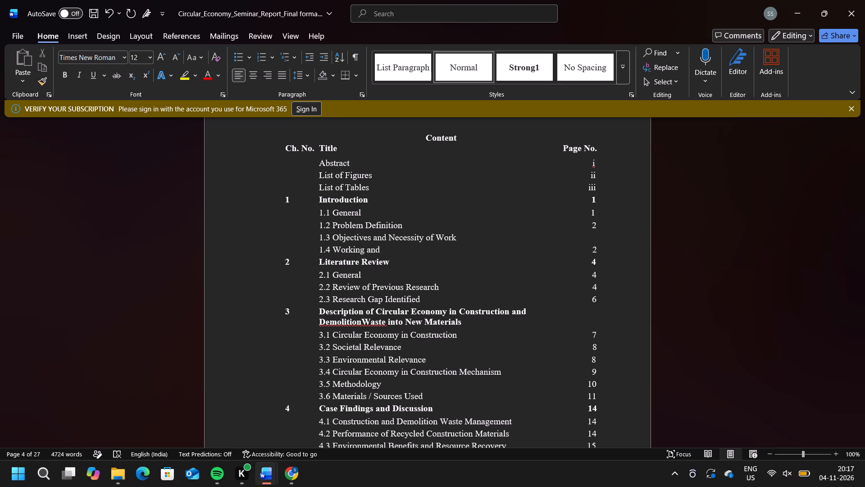
text(importance)
Add the entries "1.5 Application" and "1.6 Objectives" on separate lines below 1.4 in the Introduction chapter.
key(Return)
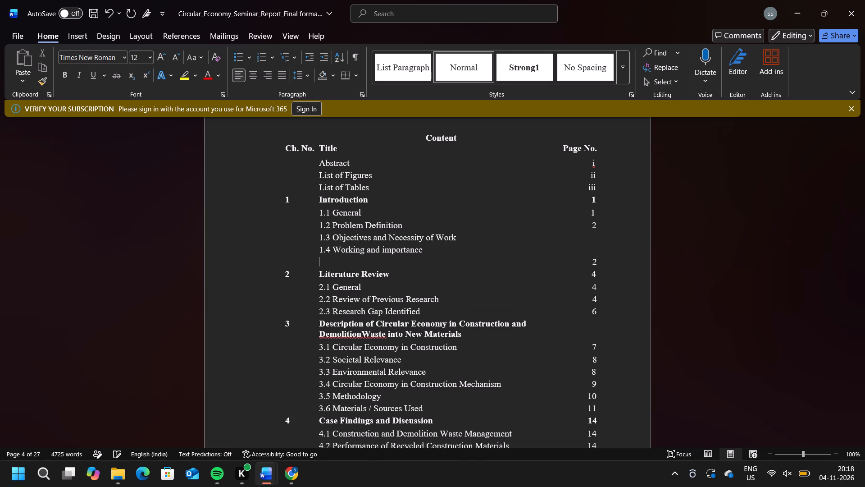
text(1.5)
key(space)
key(shift+a)
text(pplication)
key(Return)
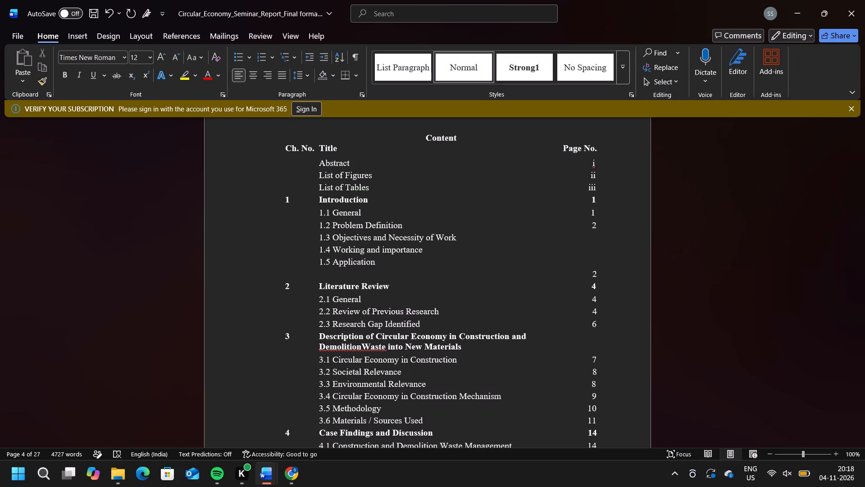
text(1.6)
key(space)
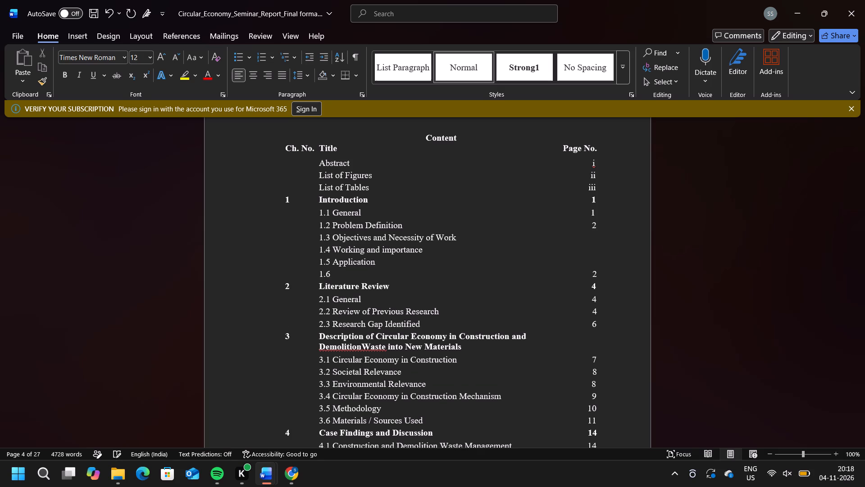
text(Ob)
text(jectives)
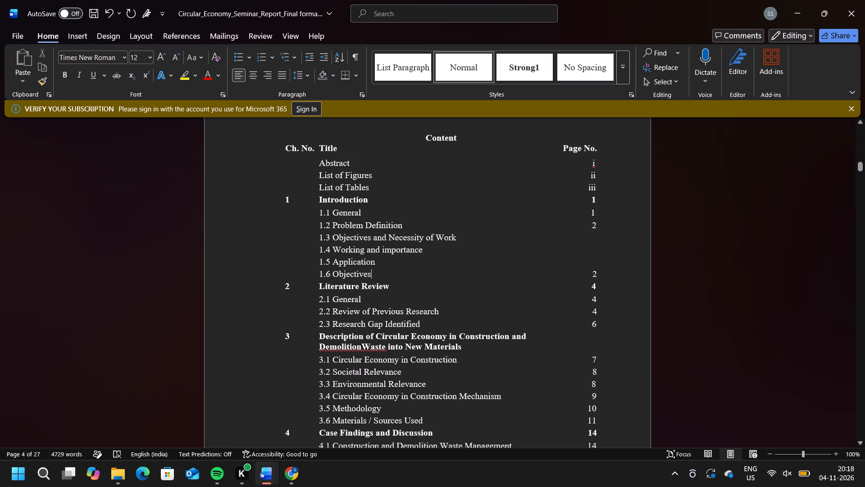
Change the chapter 2 title in the Content table to "Literature Survey".
click(389, 287)
key(BackSpace)
key(BackSpace)
key(BackSpace)
key(BackSpace)
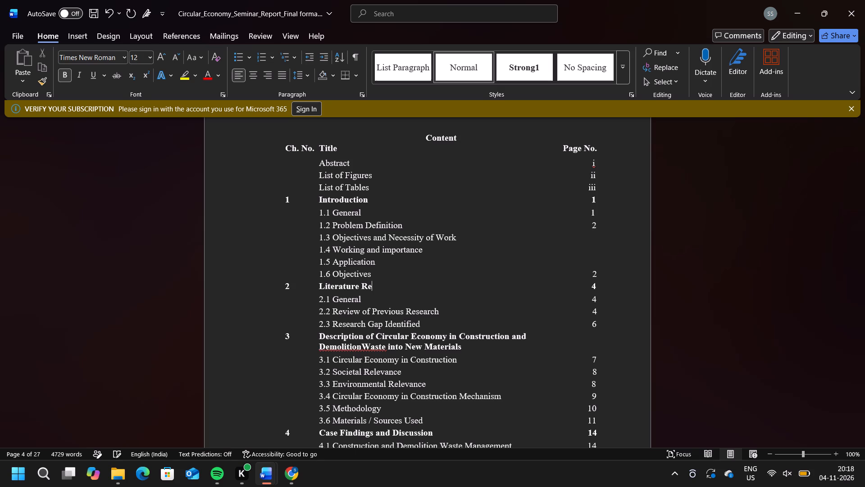
key(BackSpace)
key(BackSpace)
key(shift+s)
key(u)
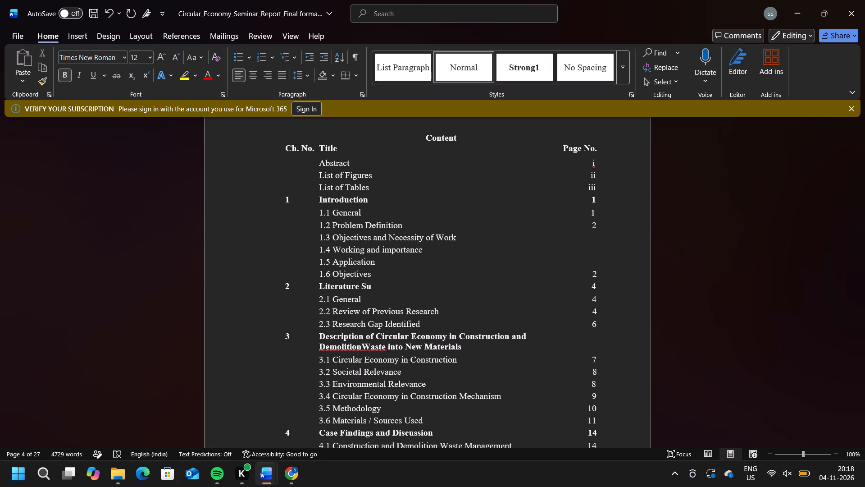
text(rvey)
Delete the "2.3 Research Gap Identified" title and its line, moving page number 6 up to replace the 2.2 entry's page number.
click(423, 326)
key(BackSpace)
key(BackSpace)
key(BackSpace)
key(BackSpace)
key(BackSpace)
key(BackSpace)
key(BackSpace)
key(BackSpace)
key(BackSpace)
key(BackSpace)
key(BackSpace)
key(BackSpace)
key(BackSpace)
key(BackSpace)
key(BackSpace)
key(BackSpace)
key(BackSpace)
key(BackSpace)
key(BackSpace)
key(BackSpace)
key(BackSpace)
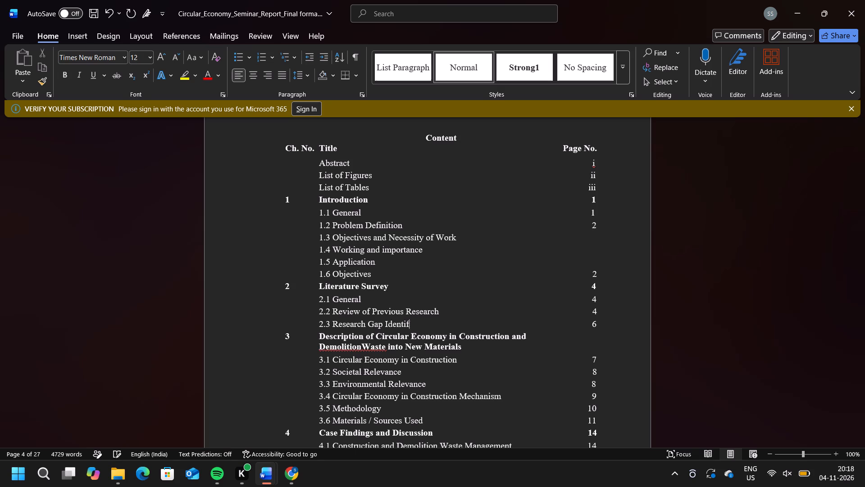
key(BackSpace)
key(BackSpace)
key(BackSpace)
key(BackSpace)
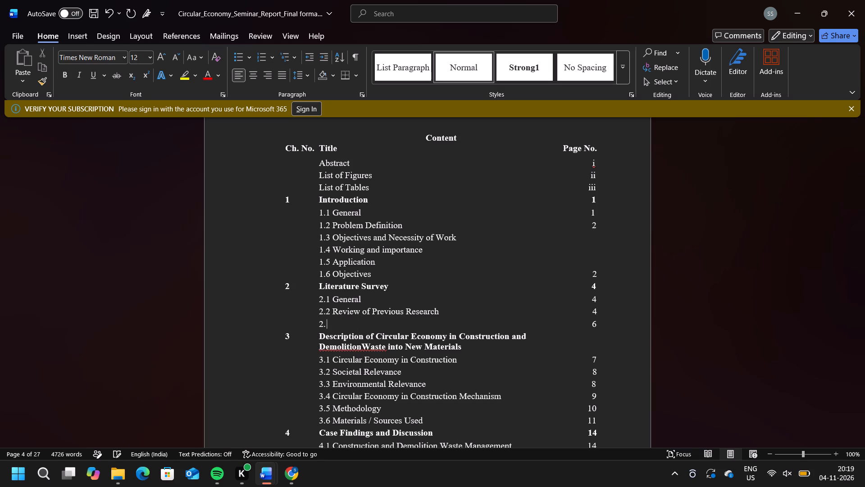
key(BackSpace)
key(BackSpace)
key(BackSpace)
key(BackSpace)
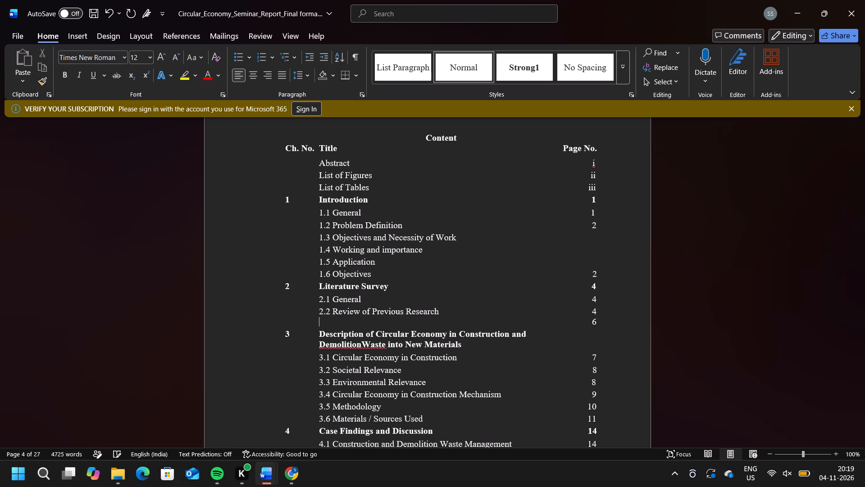
key(BackSpace)
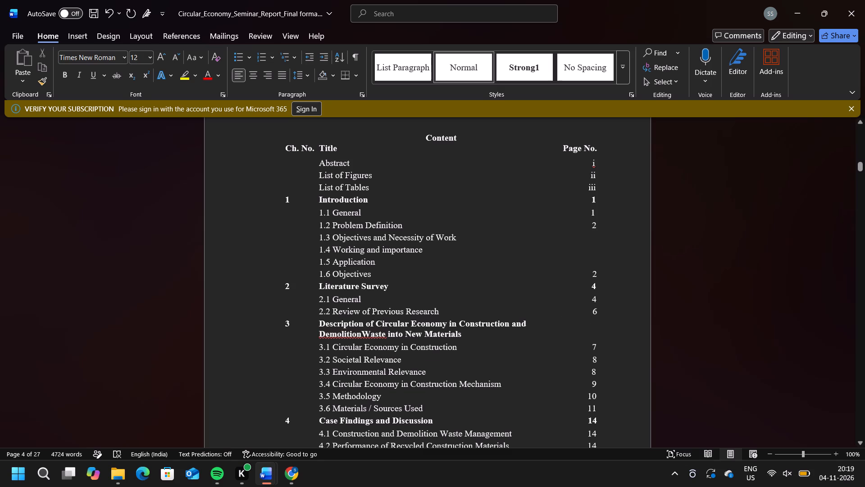
Replace the full two-line chapter 3 title in the Content table with "Methodology".
click(461, 333)
drag(465, 335, 332, 325)
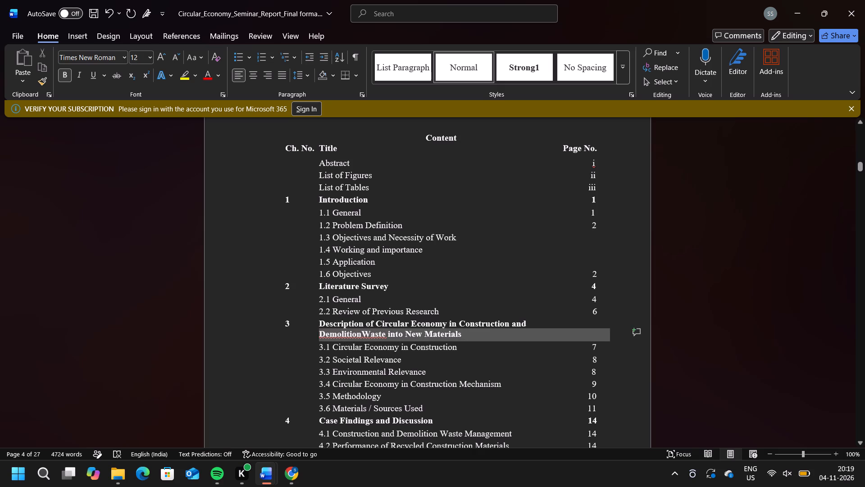
drag(332, 325, 333, 328)
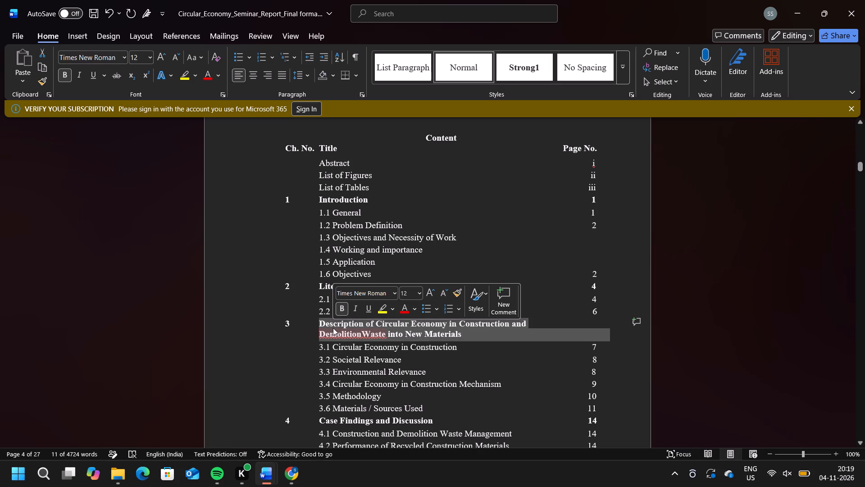
text(Metho)
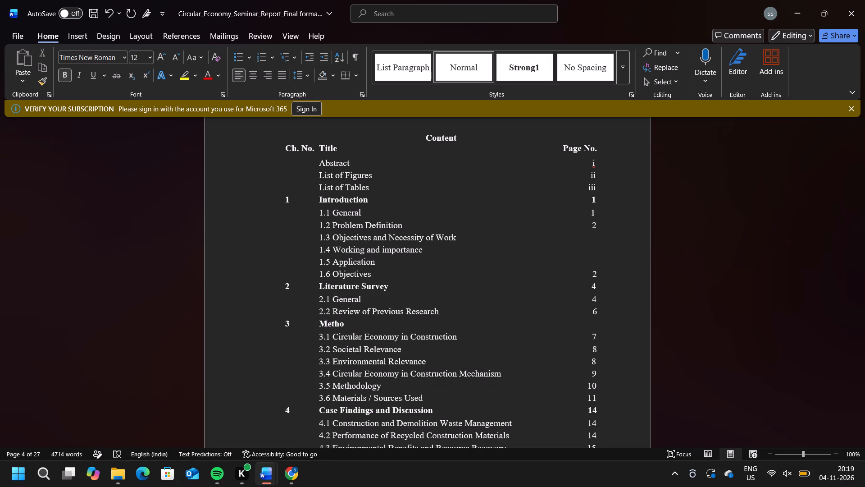
text(dology)
Replace the title of entry 3.1 under Methodology in the Content table with "General".
drag(456, 338, 338, 339)
text(General)
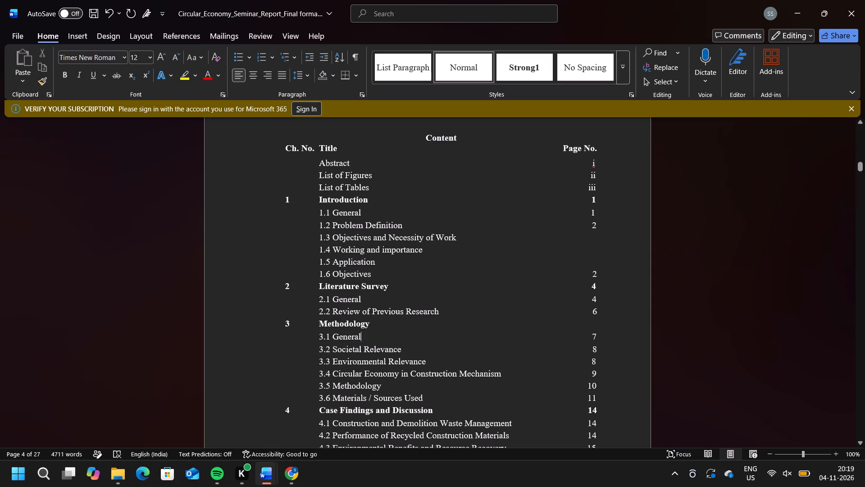
Replace the title of entry 3.2 in the Content table with "Method of Study".
drag(401, 349, 337, 349)
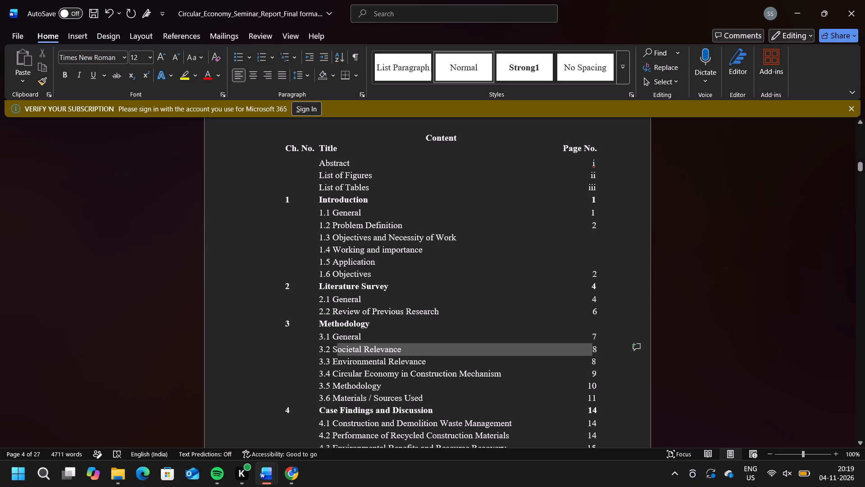
drag(337, 349, 333, 349)
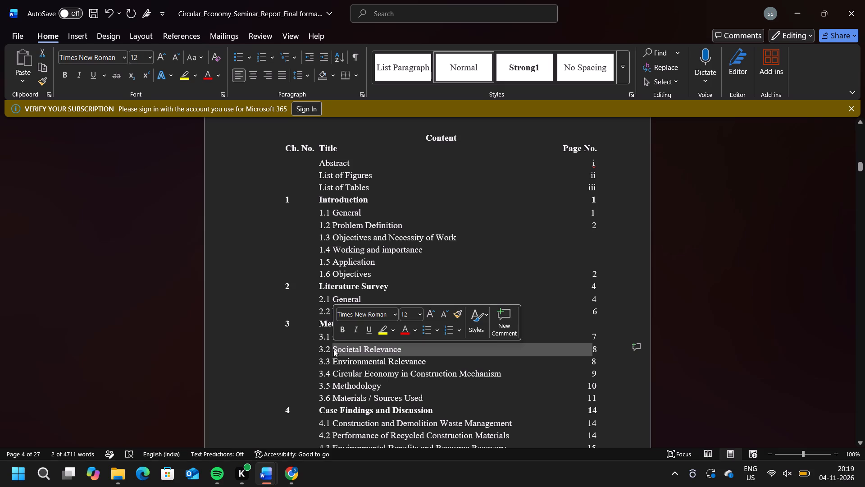
key(shift+m)
text(eth)
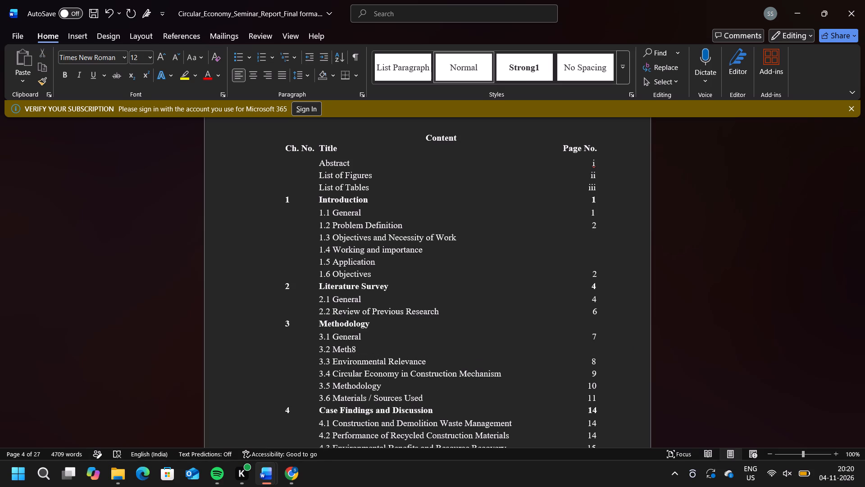
text(od)
key(space)
key(o)
text(f Study)
Space the 3.2 entry's page number 8 away from its title until it lines up with the Page No. column.
key(space)
key(space)
key(space)
key(space)
key(space)
key(space)
key(space)
key(space)
key(space)
key(space)
key(space)
key(space)
key(space)
key(space)
key(space)
key(space)
key(space)
key(space)
key(space)
key(space)
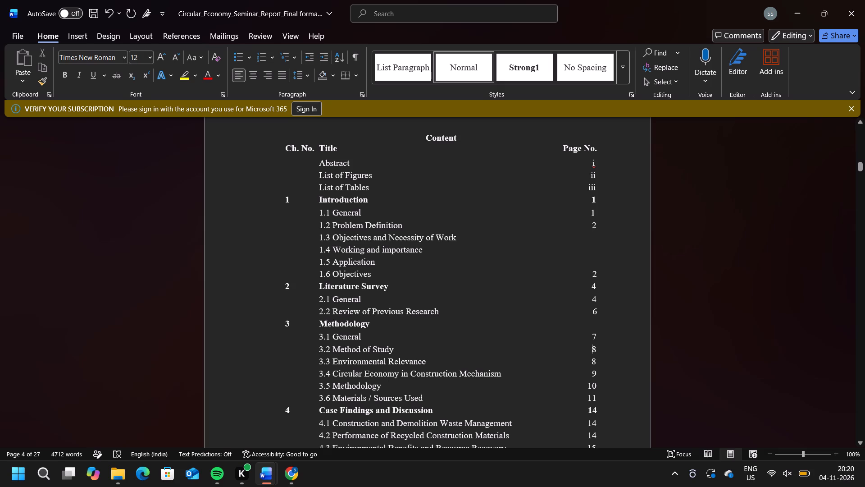
Replace the title of entry 3.3 in the Content table with "Types of Floating Solar System".
drag(426, 363, 365, 363)
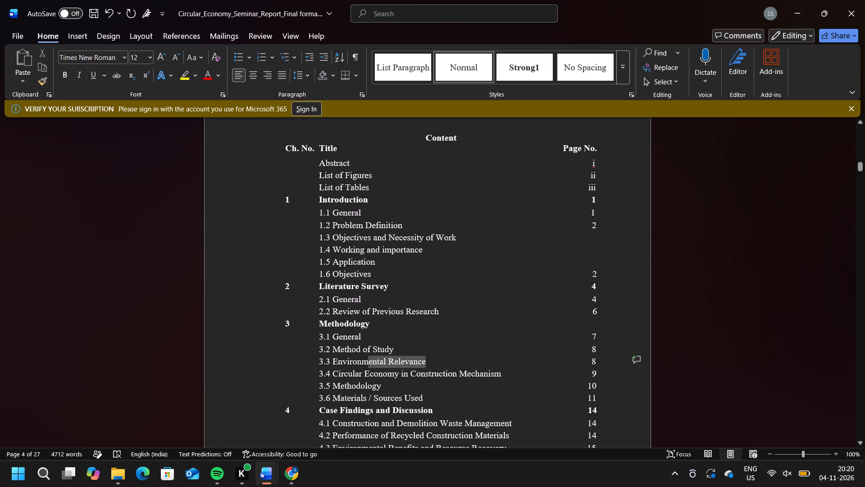
drag(365, 363, 333, 364)
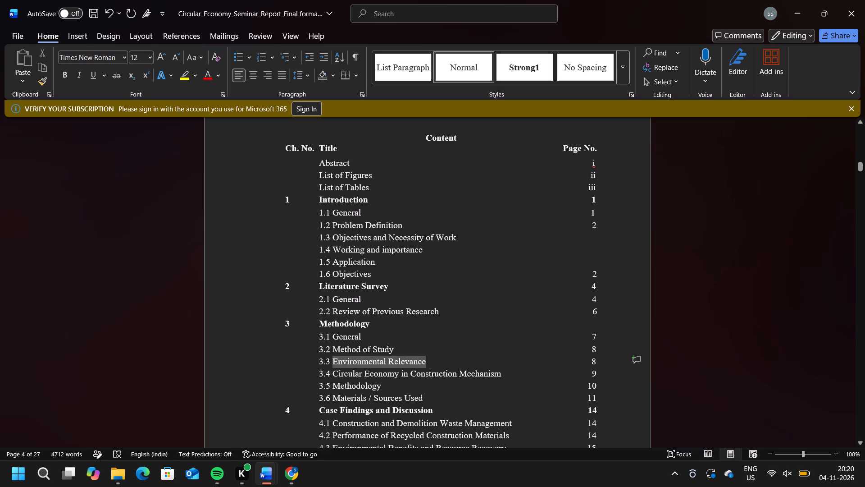
drag(333, 364, 332, 363)
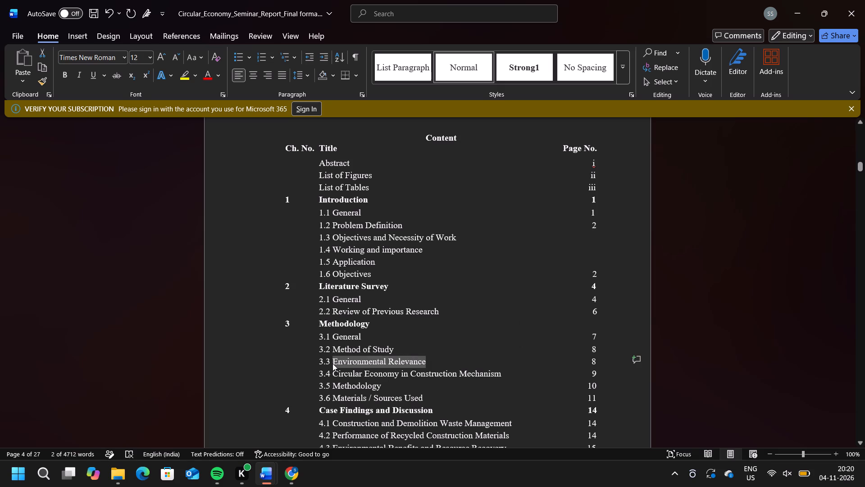
text(Types)
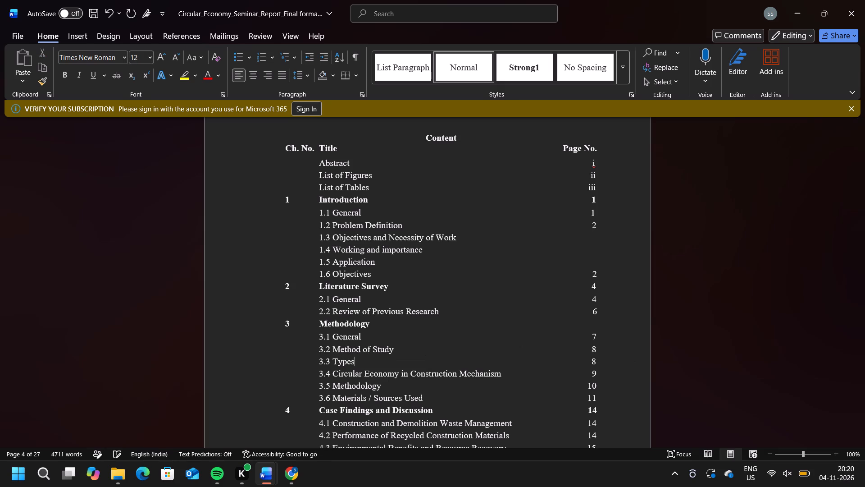
key(space)
text(of)
key(space)
text(Floating)
key(space)
key(shift+s)
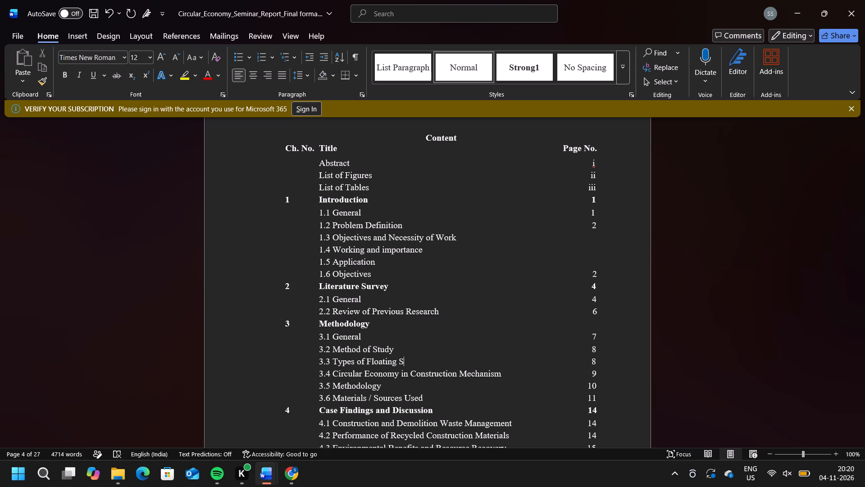
text(ystem)
click(397, 361)
key(space)
text(Solar)
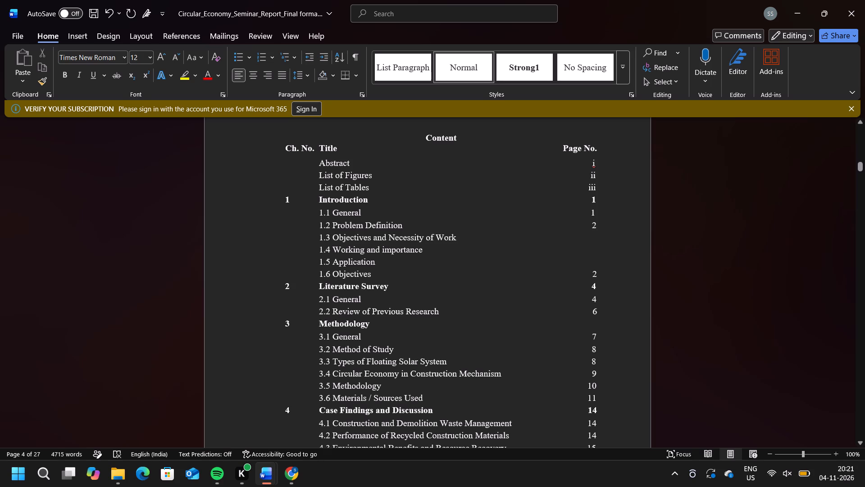
Replace the title of entry 3.4 in the Content table with "Main Components".
drag(503, 373, 363, 370)
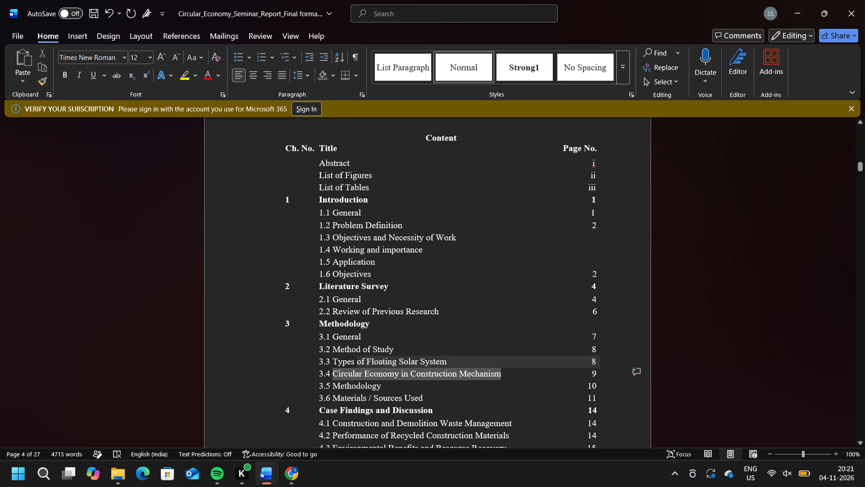
drag(363, 370, 352, 377)
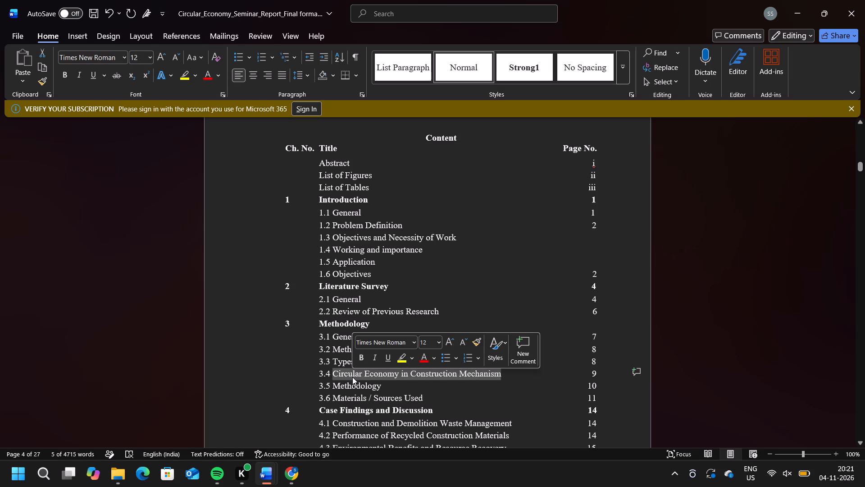
text(Main)
key(space)
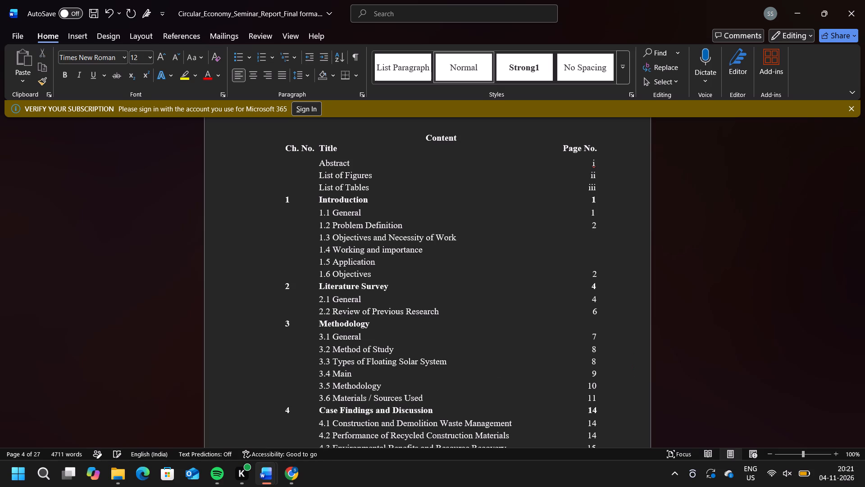
text(Component)
key(s)
Replace the title of entry 3.5 in the Content table with "Working Principle".
scroll(381, 387, down, 2)
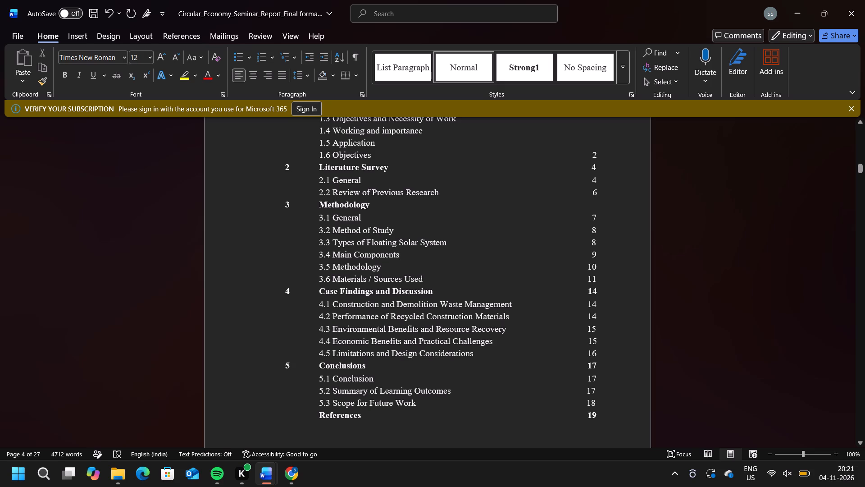
drag(381, 267, 332, 271)
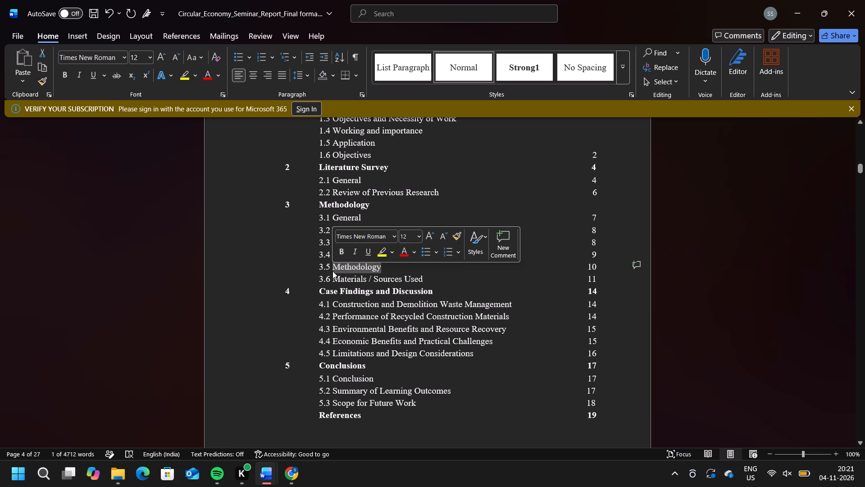
text(Wo)
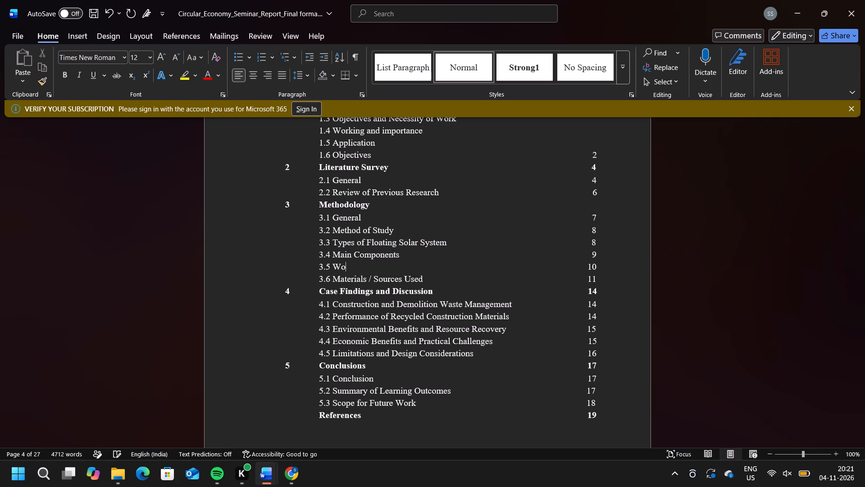
text(rking)
key(space)
key(shift+p)
text(rinc)
key(i)
text(ple)
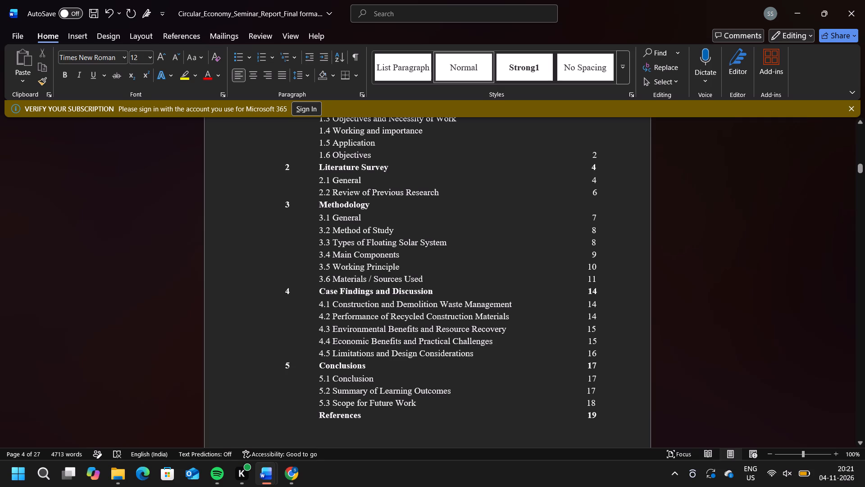
Replace the title of entry 3.6 in the Content table with "Installation and Construction Process".
drag(423, 279, 351, 283)
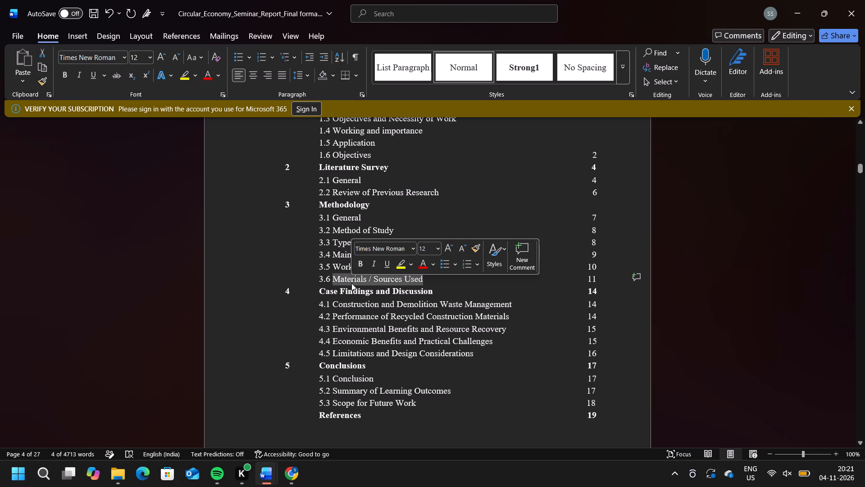
text(In)
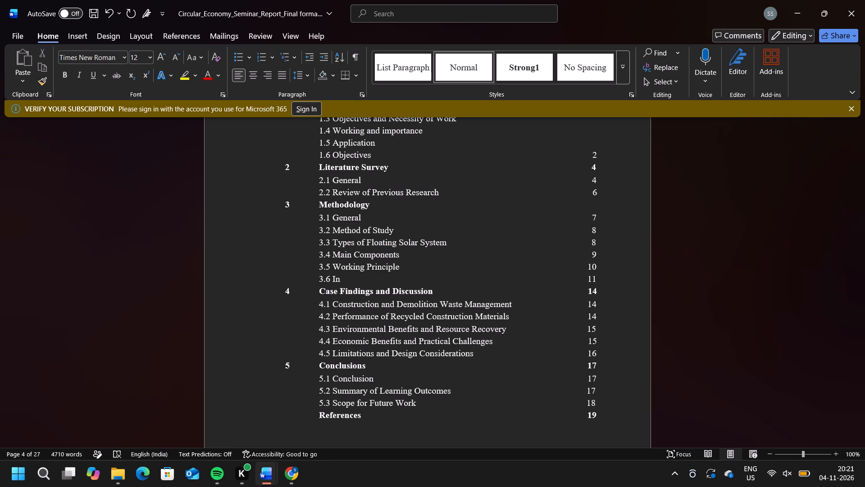
text(stallation)
key(space)
text(and)
key(space)
key(shift+c)
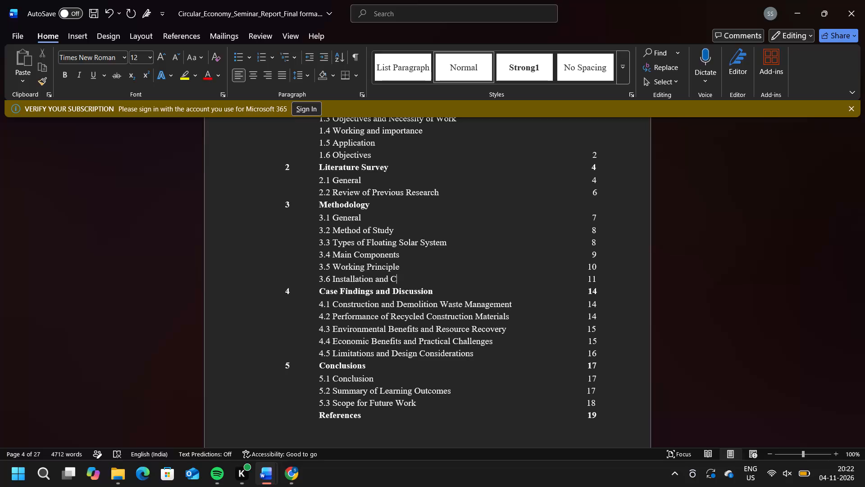
text(onstrucion)
key(space)
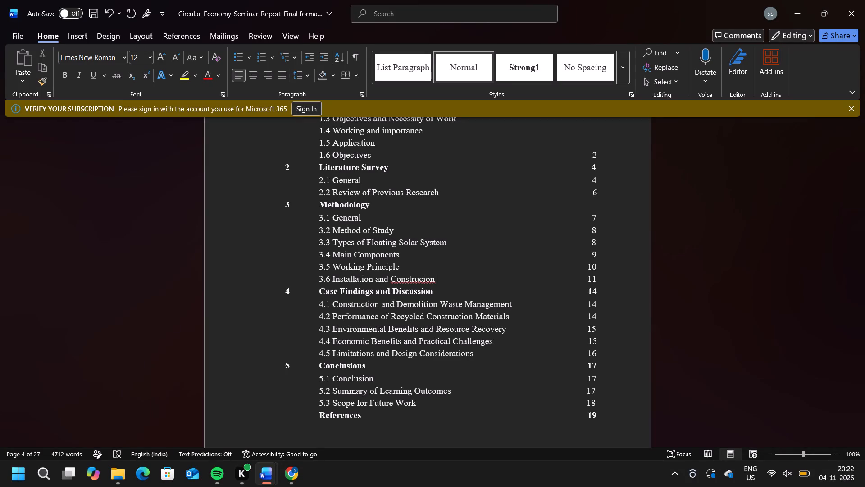
text(Process)
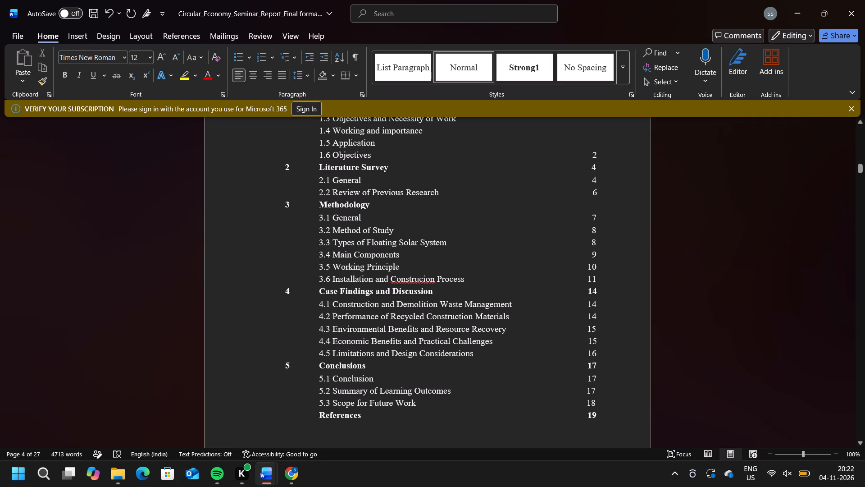
click(422, 277)
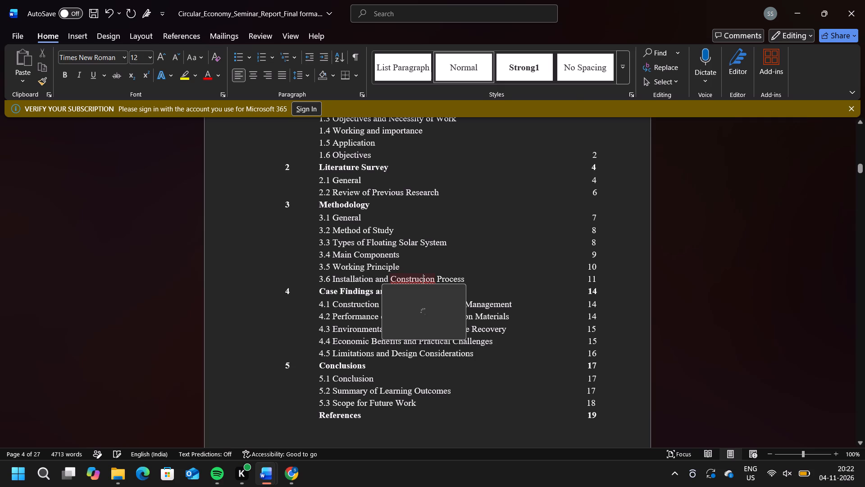
key(t)
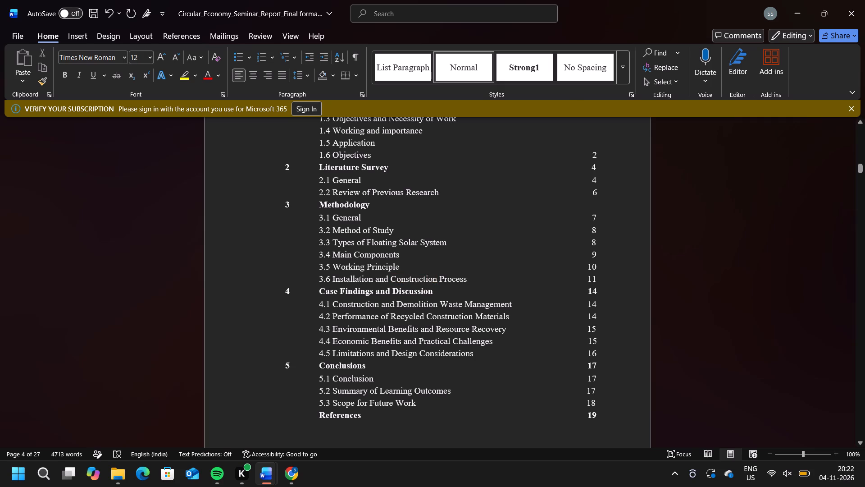
Add the entry "3.7 Applications" on a new line below entry 3.6, with an empty line ready beneath it.
click(467, 281)
key(Return)
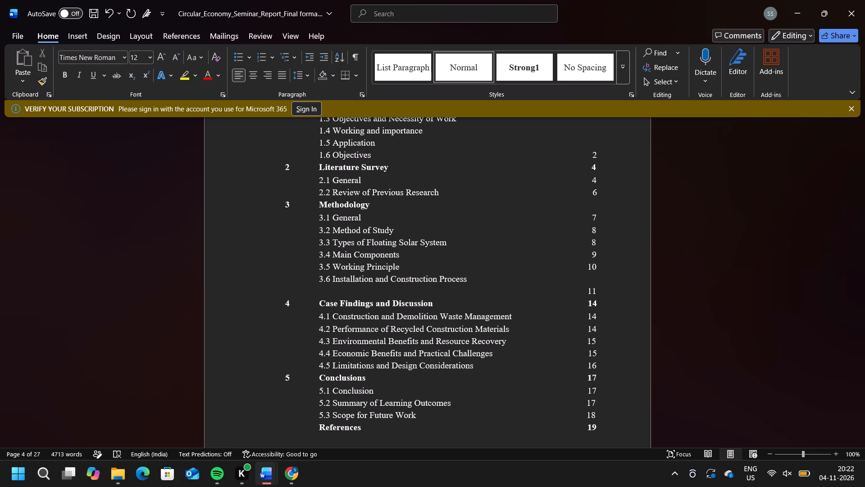
text(3.7)
key(space)
text(Appli)
text(cation)
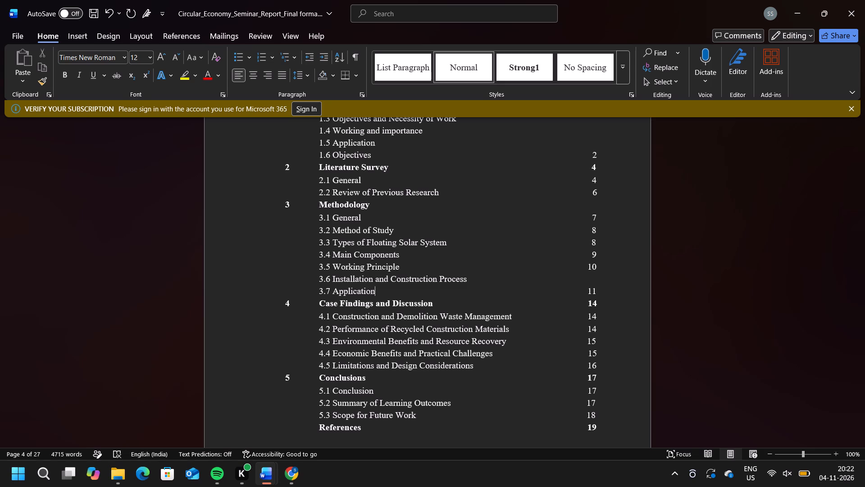
key(Return)
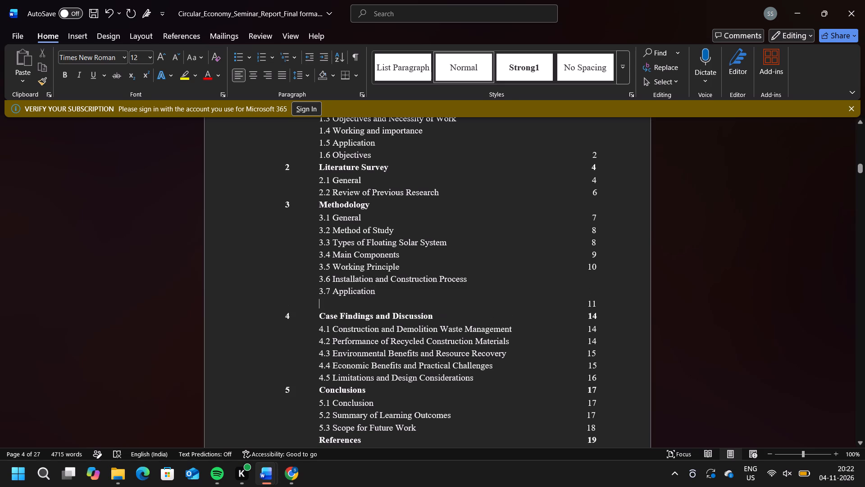
click(376, 292)
key(s)
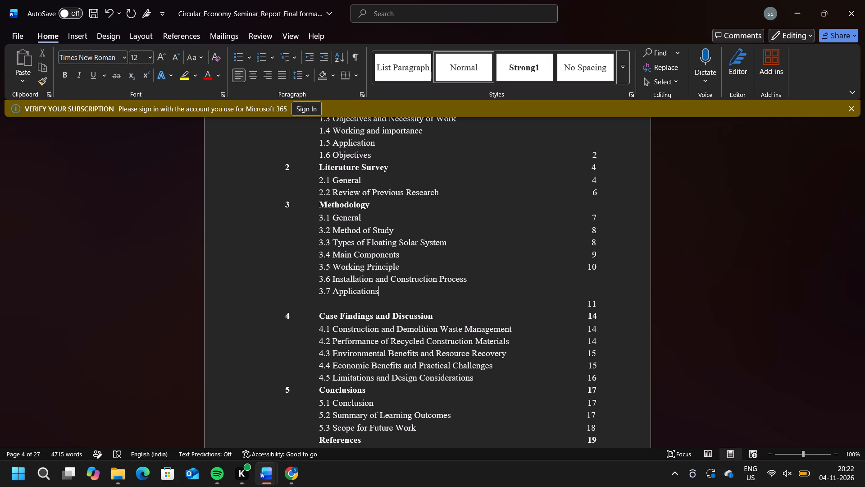
click(376, 292)
Enter "3.8 Advantages and Limitations" on the empty line below entry 3.7 in the Content table.
click(319, 300)
text(3.)
key(8)
key(space)
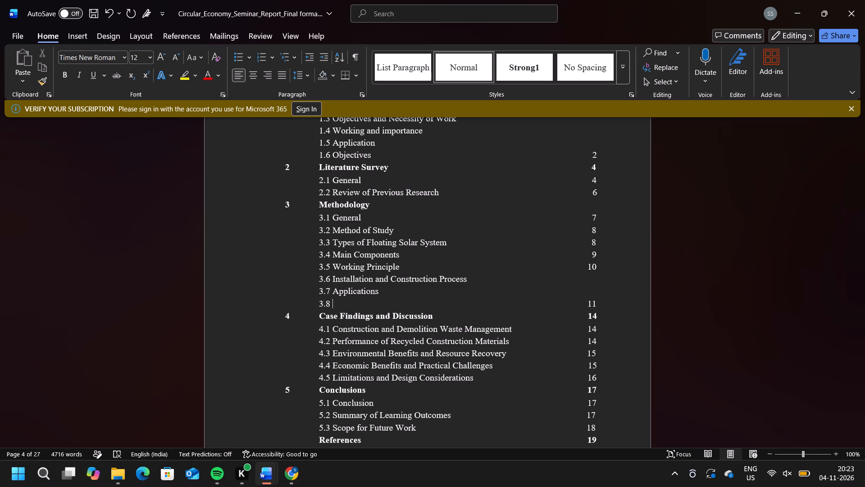
text(Ad)
text(vantages)
key(space)
text(and)
key(space)
text(Limi)
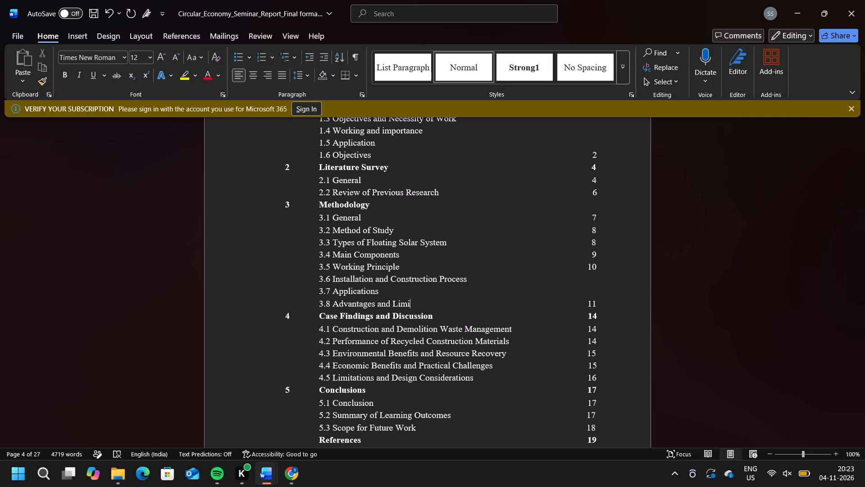
text(tation)
key(s)
Add the entry "3.9 Future Scope" on a new line below entry 3.8 in the Content table.
key(Return)
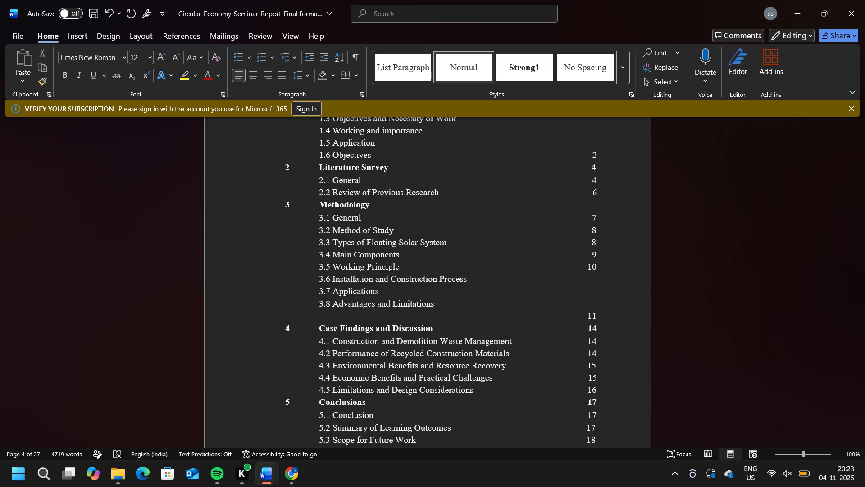
text(3.)
key(9)
key(space)
text(Future)
key(space)
text(Scope)
Add the entry "3.10 Case Study Srisailam Reservoir" on a new line below entry 3.9 in the Content table.
key(Return)
text(3.10)
key(space)
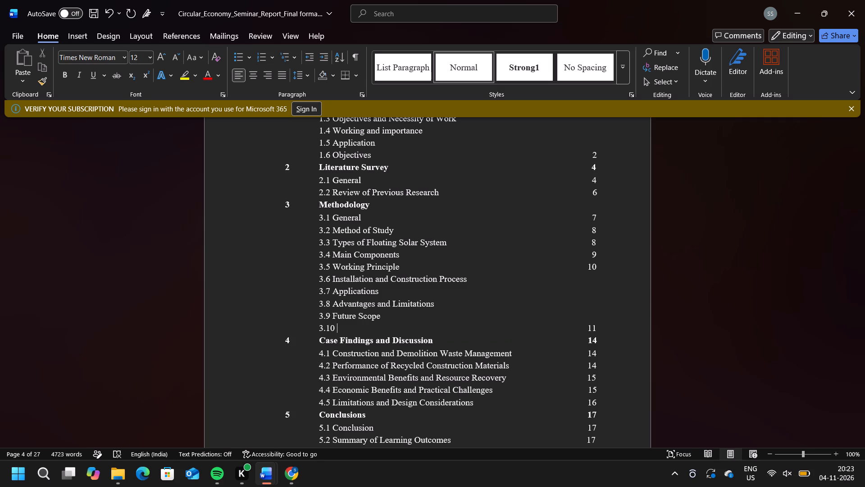
text(Case)
key(space)
text(Stu)
text(dy)
key(space)
text(Sri)
text(sailam)
key(space)
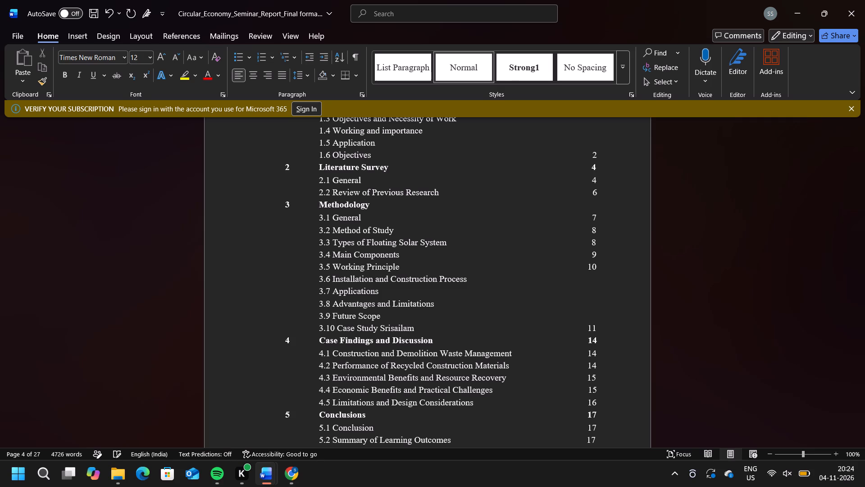
text(Reser)
text(voir)
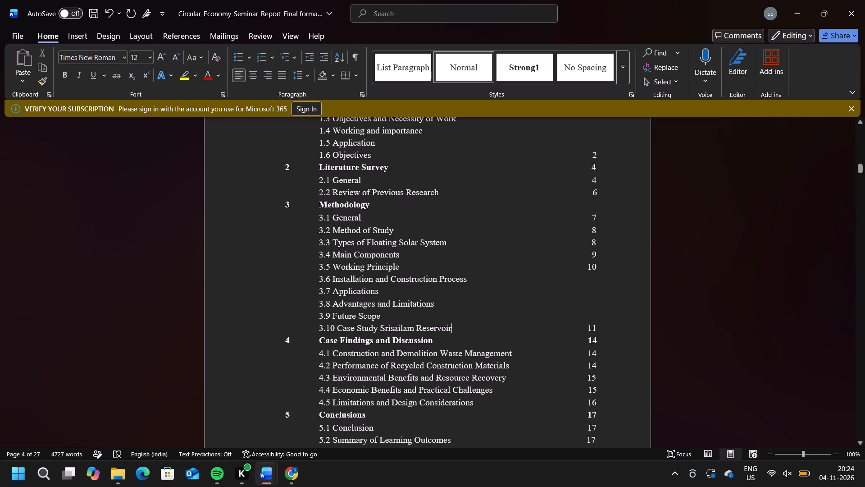
Replace the chapter 4 title "Case Findings and Discussion" in the Content table with "Conclusion".
drag(433, 339, 328, 341)
text(Conclu)
text(sion)
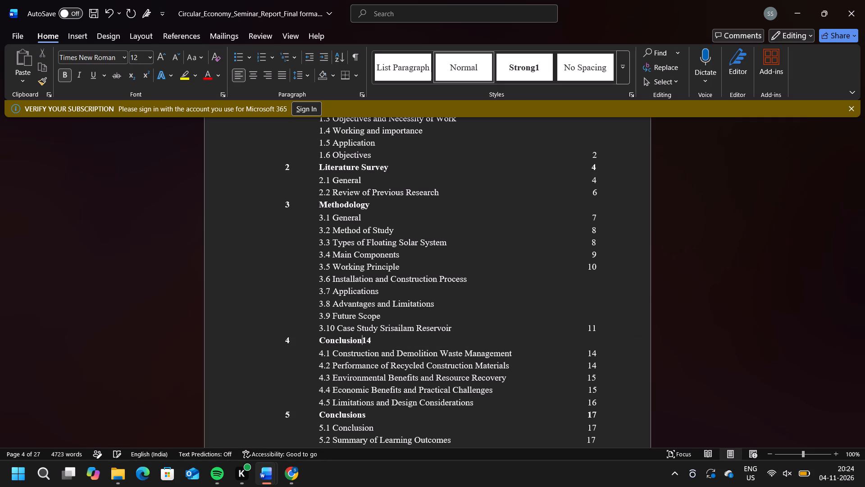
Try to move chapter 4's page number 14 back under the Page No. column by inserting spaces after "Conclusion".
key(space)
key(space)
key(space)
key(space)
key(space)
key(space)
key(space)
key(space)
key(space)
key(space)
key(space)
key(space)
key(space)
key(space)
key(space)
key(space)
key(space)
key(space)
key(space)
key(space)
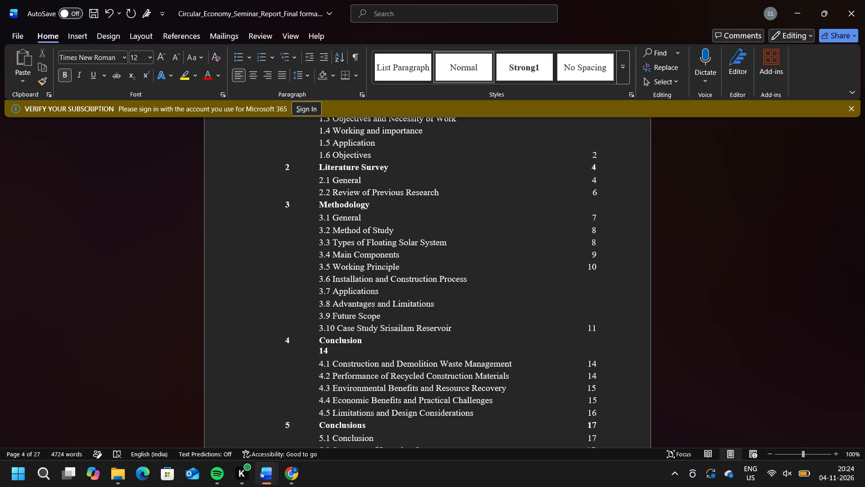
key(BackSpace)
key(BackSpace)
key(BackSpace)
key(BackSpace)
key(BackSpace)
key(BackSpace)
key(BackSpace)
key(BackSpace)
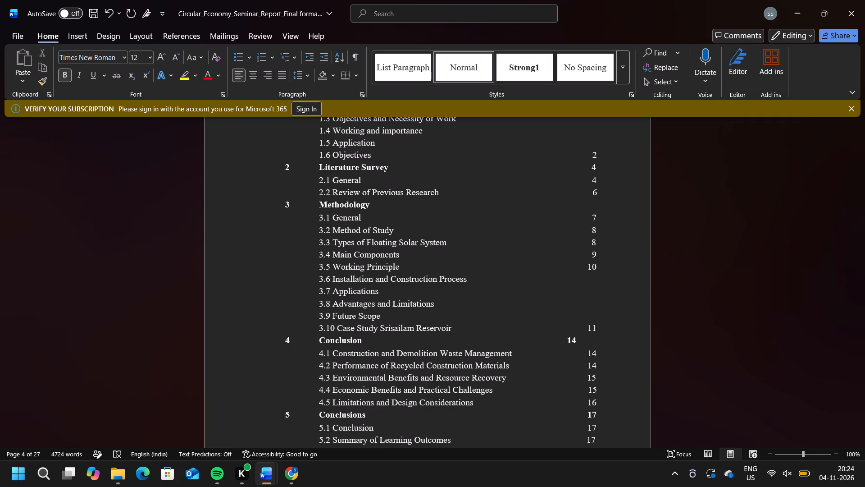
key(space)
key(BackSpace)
Delete the page number 14 from the chapter 4 Conclusion row of the Content table.
key(Right)
key(Right)
key(BackSpace)
key(BackSpace)
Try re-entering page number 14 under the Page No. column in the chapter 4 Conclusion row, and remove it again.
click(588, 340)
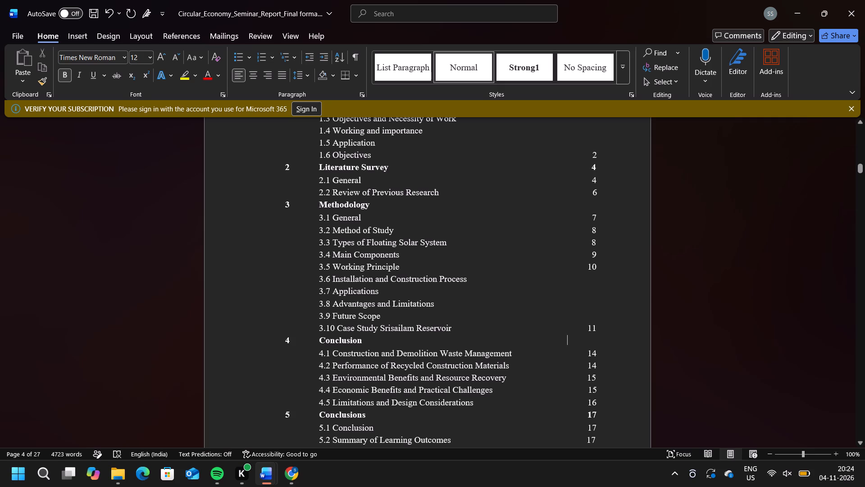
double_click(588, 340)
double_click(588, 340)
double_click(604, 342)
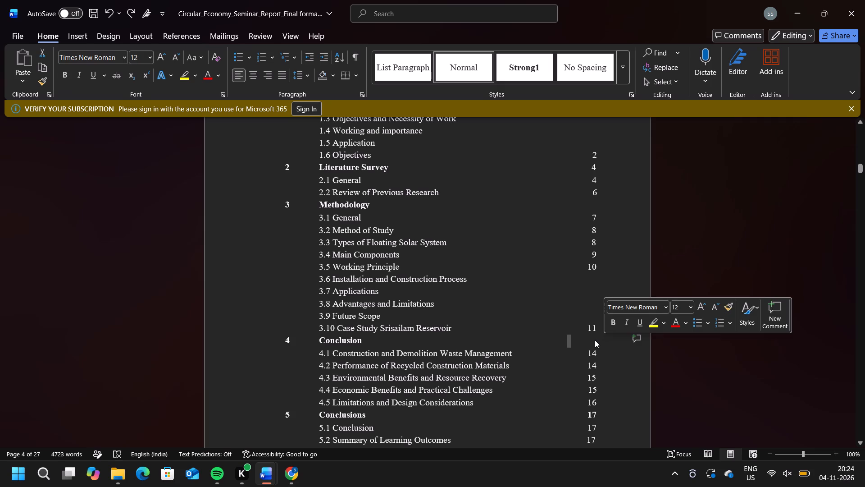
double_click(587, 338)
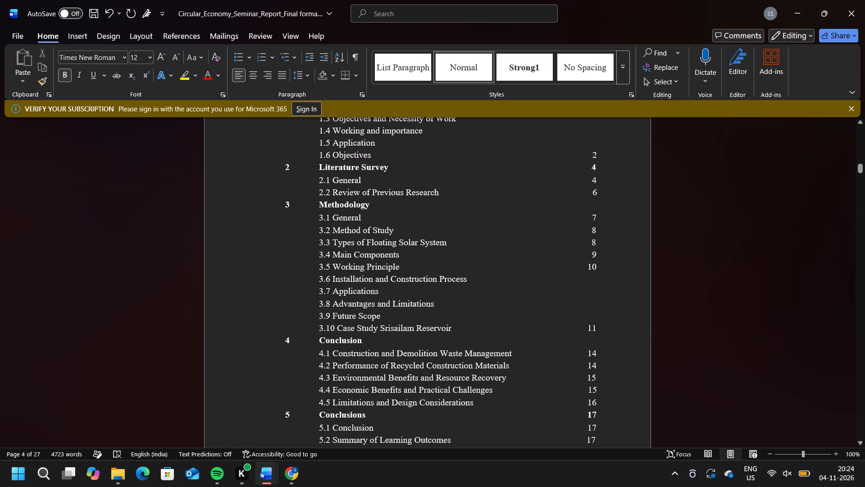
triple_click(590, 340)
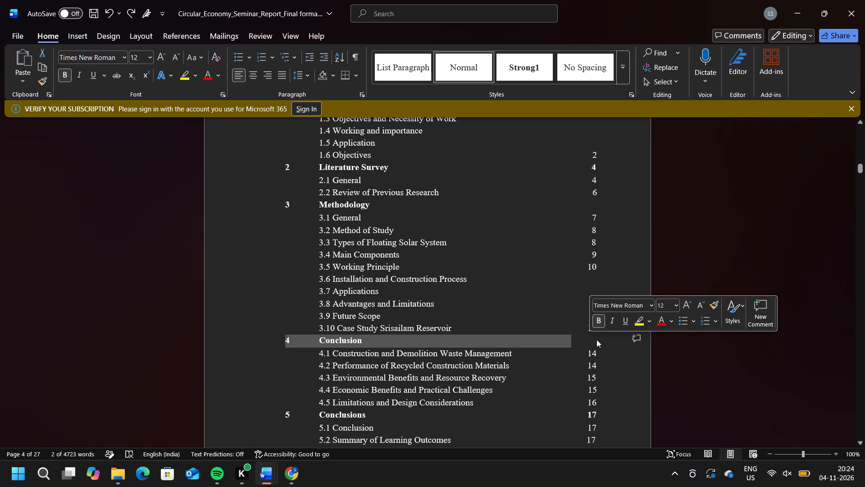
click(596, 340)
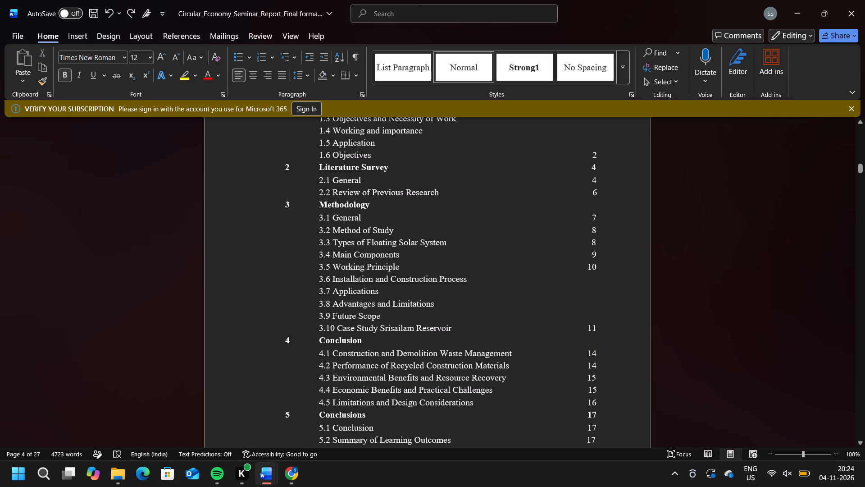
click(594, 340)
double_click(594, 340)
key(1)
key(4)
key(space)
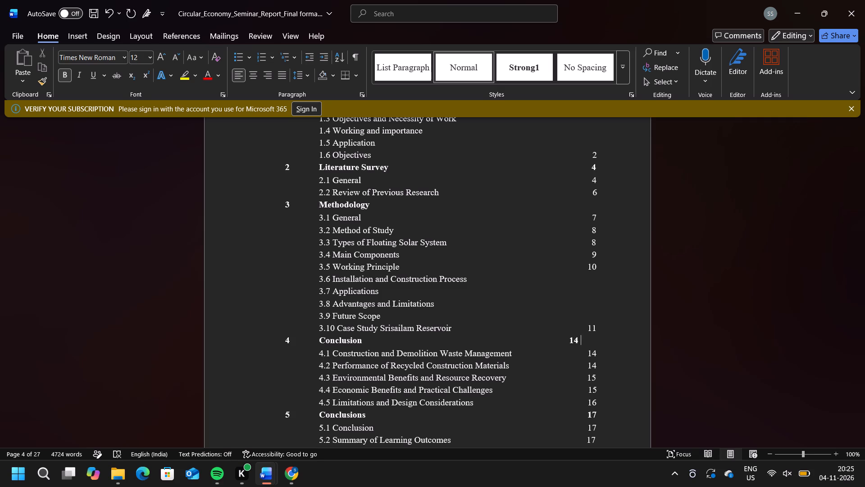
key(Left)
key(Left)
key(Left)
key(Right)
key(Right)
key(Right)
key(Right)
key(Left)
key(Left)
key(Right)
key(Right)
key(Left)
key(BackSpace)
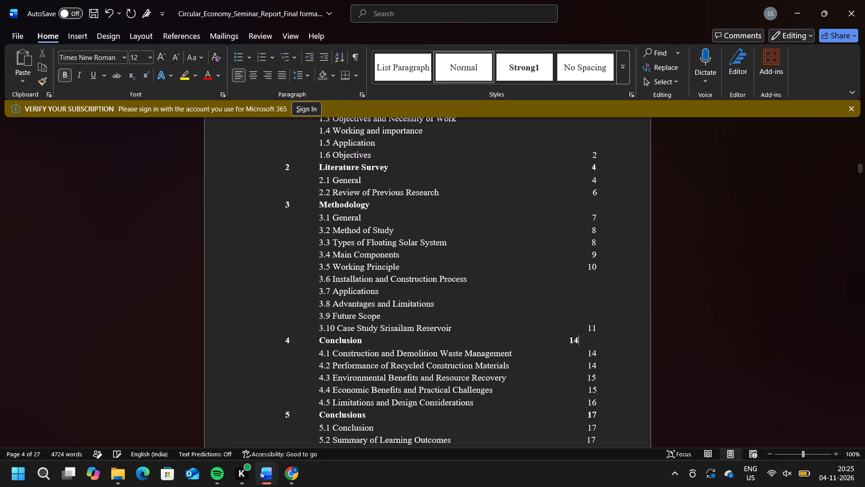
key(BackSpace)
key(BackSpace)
Replace the section 4.1 title "Construction and Demolition Waste Management" in the Content table with "Major Conclusions".
scroll(537, 369, down, 2)
scroll(537, 369, up, 4)
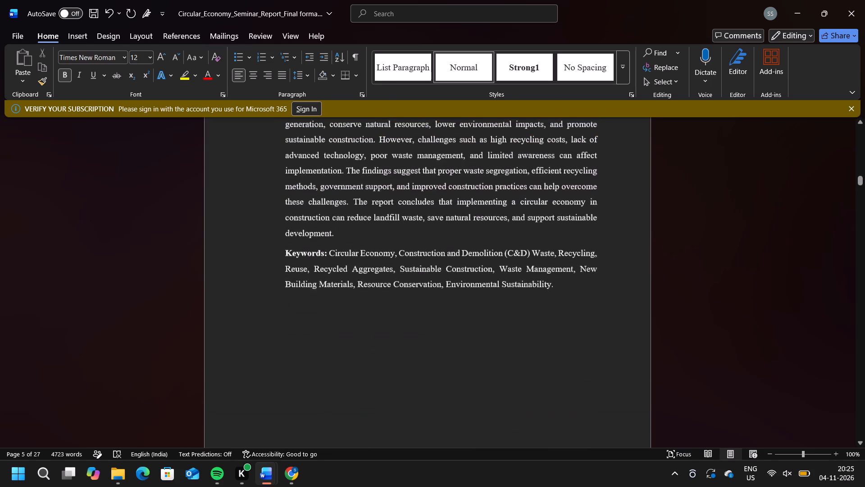
scroll(537, 369, up, 5)
scroll(537, 369, down, 1)
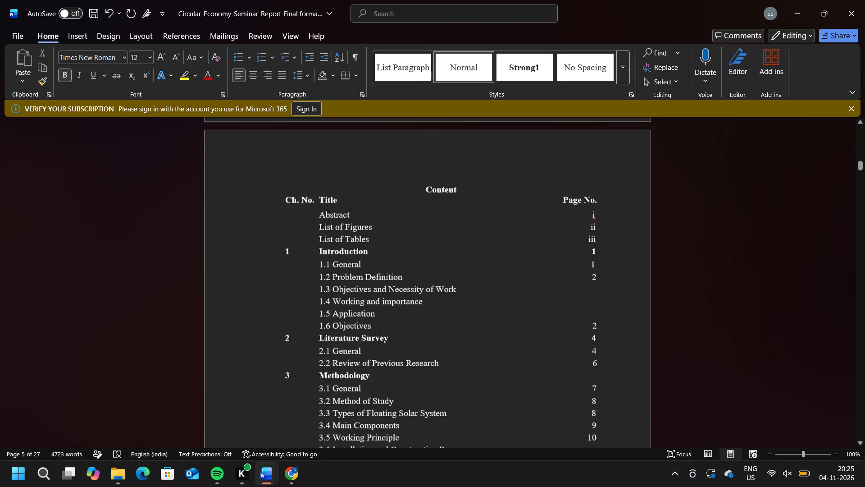
scroll(537, 369, down, 4)
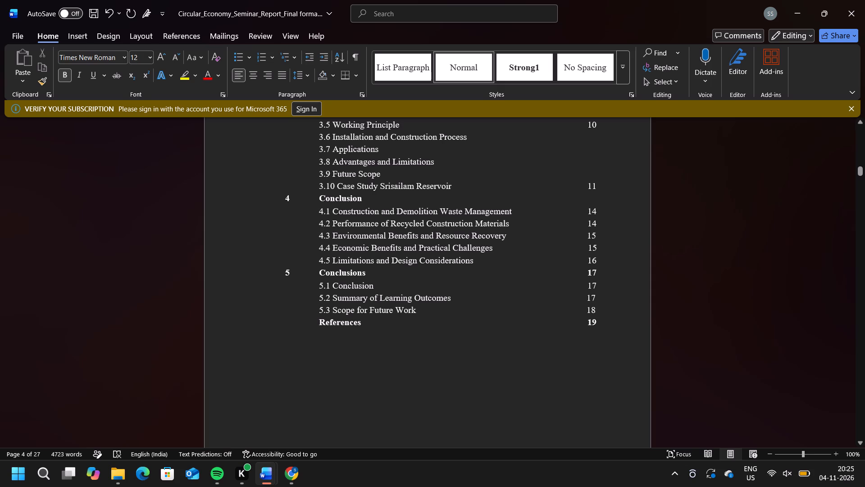
drag(513, 211, 458, 213)
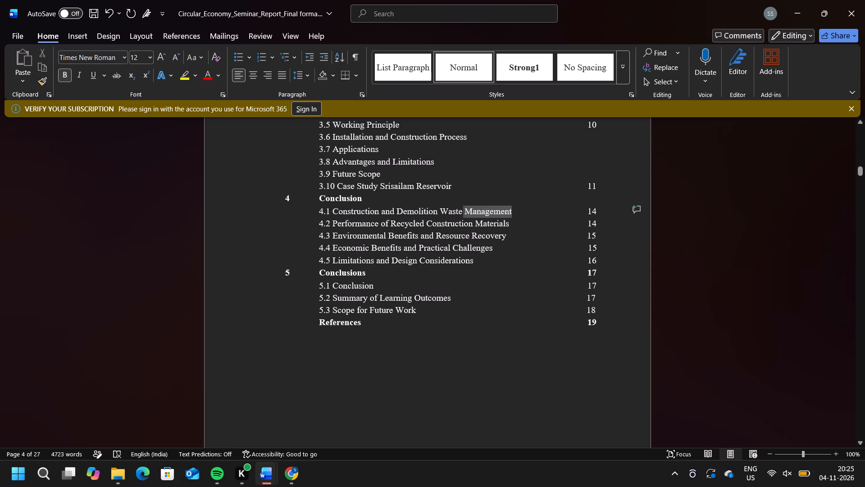
drag(458, 213, 359, 216)
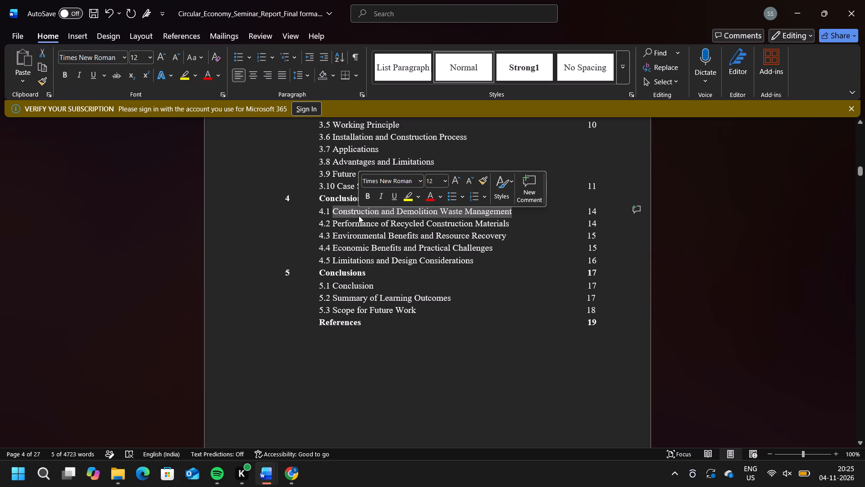
text(Maj)
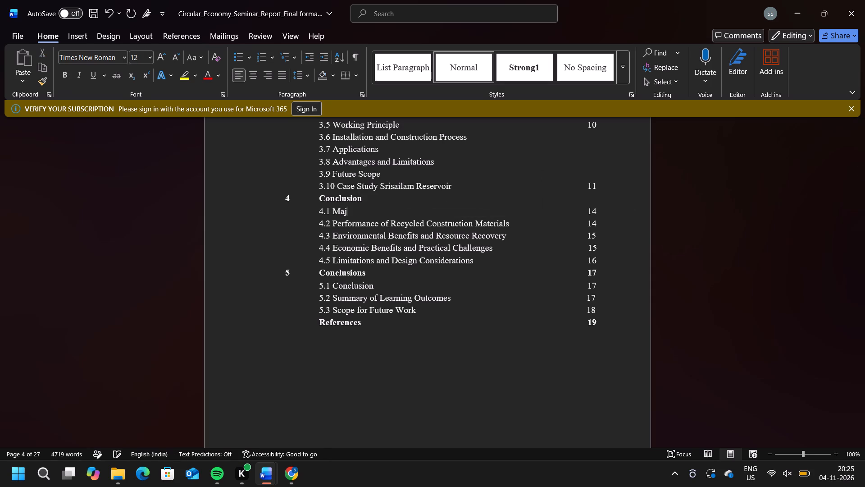
text(or)
key(space)
text(Conclu)
text(sion)
key(s)
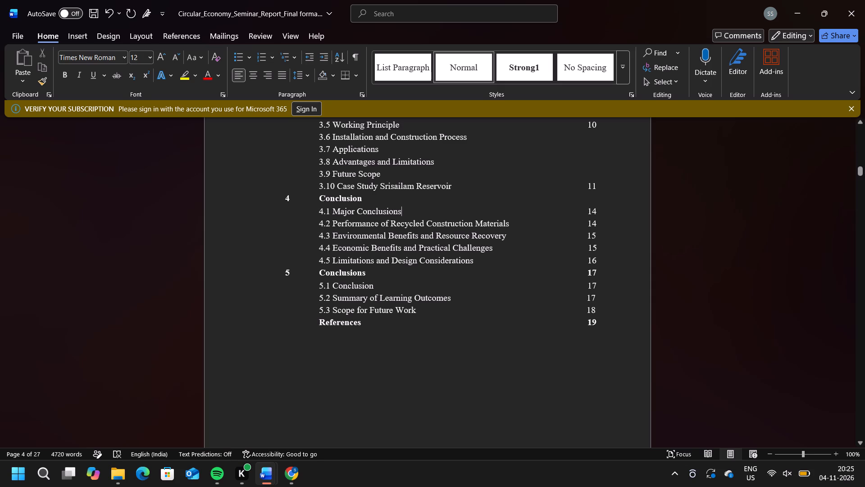
Replace the section 4.2 title "Performance of Recycled Construction Materials" in the Content table with "Future scope".
drag(510, 224, 358, 224)
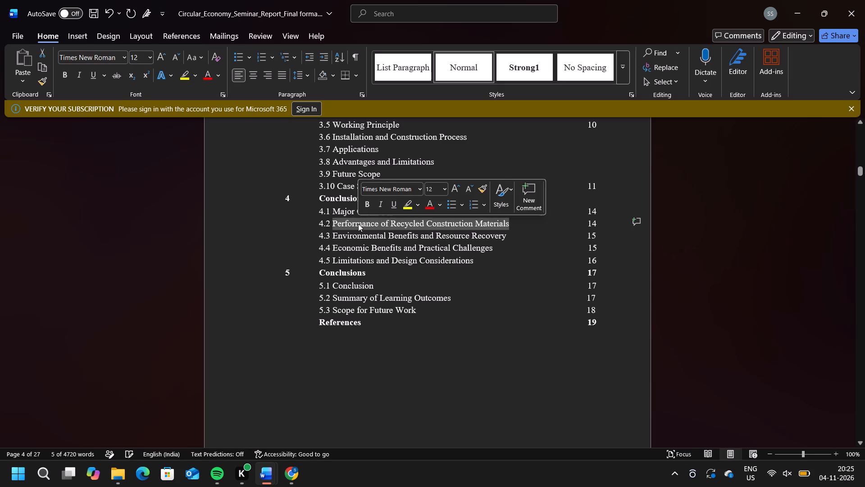
text(Future)
key(space)
text(scope)
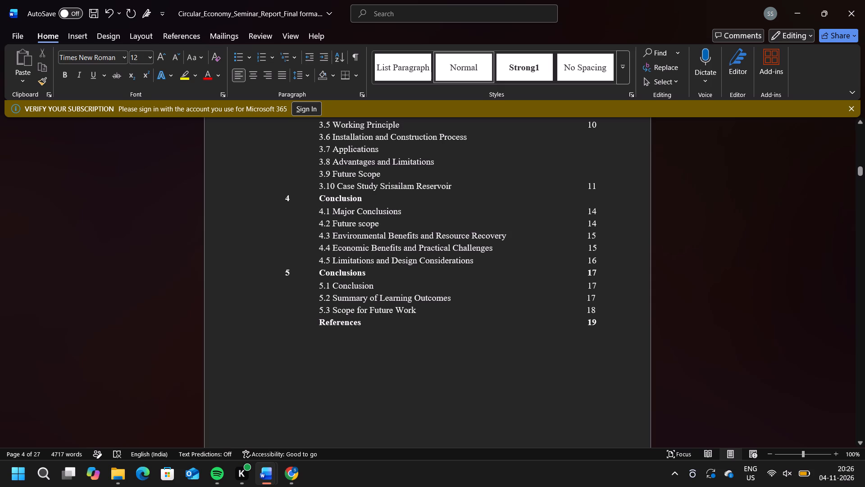
Replace the section 4.3 title "Environmental Benefits and Resource Recovery" in the Content table with "Sustainable Development Goal".
click(506, 237)
drag(506, 237, 351, 238)
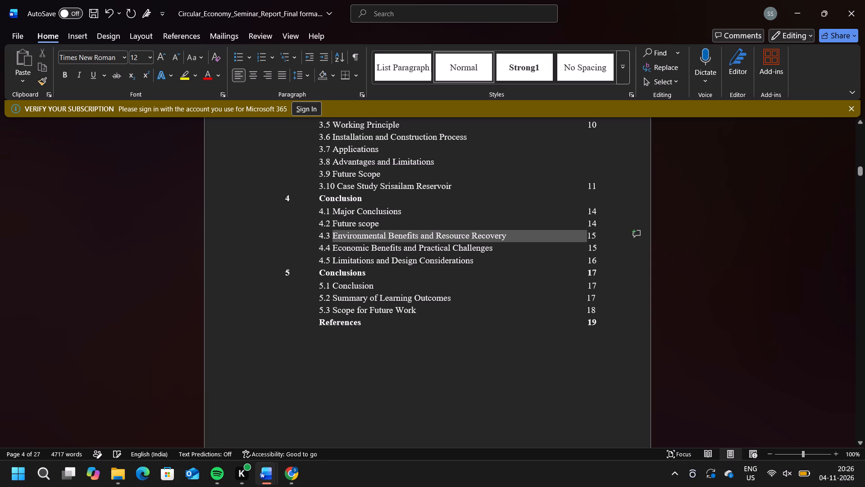
drag(351, 238, 346, 239)
text(Su)
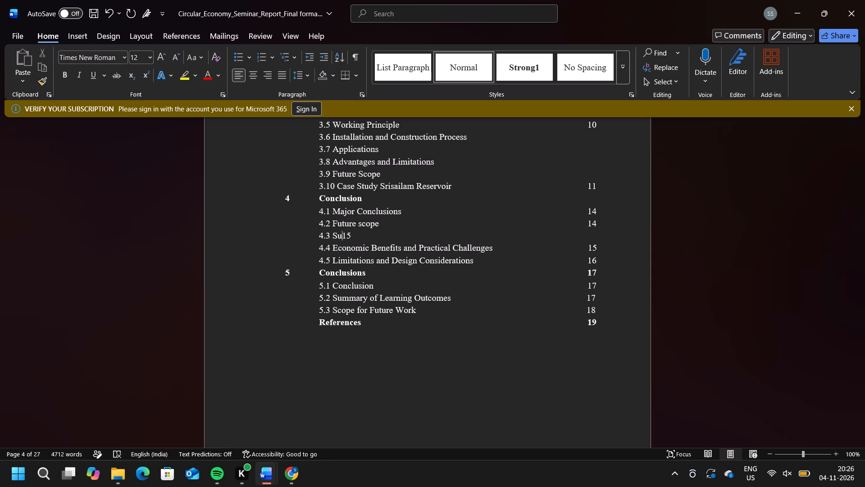
text(stain)
text(able)
key(space)
text(Develop)
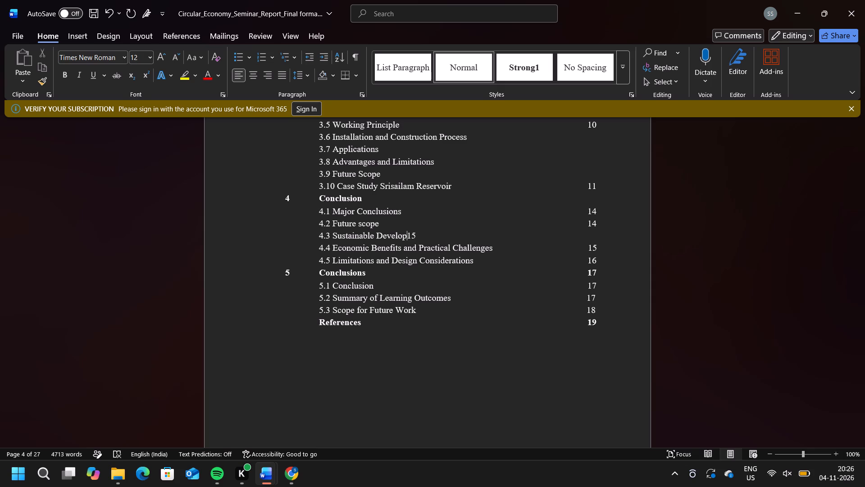
text(ment)
key(space)
text(Goal)
Move section 4.3's page number 15 back under the Page No. column by inserting spaces after "Sustainable Development Goal".
key(space)
key(space)
key(space)
key(space)
key(space)
key(space)
key(space)
key(space)
key(space)
key(space)
key(space)
key(space)
key(space)
key(space)
key(space)
key(space)
key(space)
key(space)
key(space)
key(space)
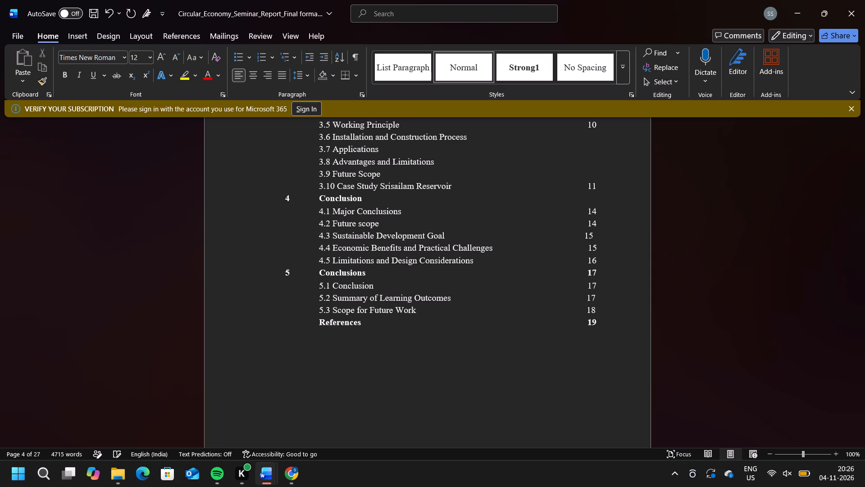
key(space)
key(space)
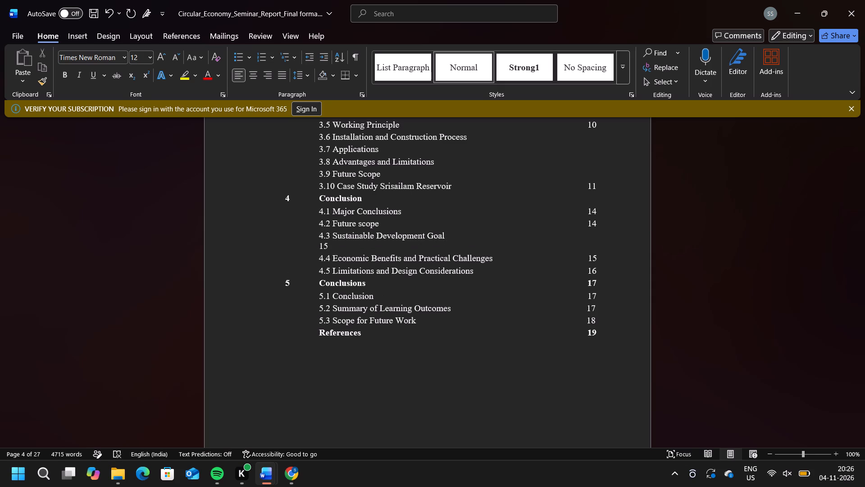
key(BackSpace)
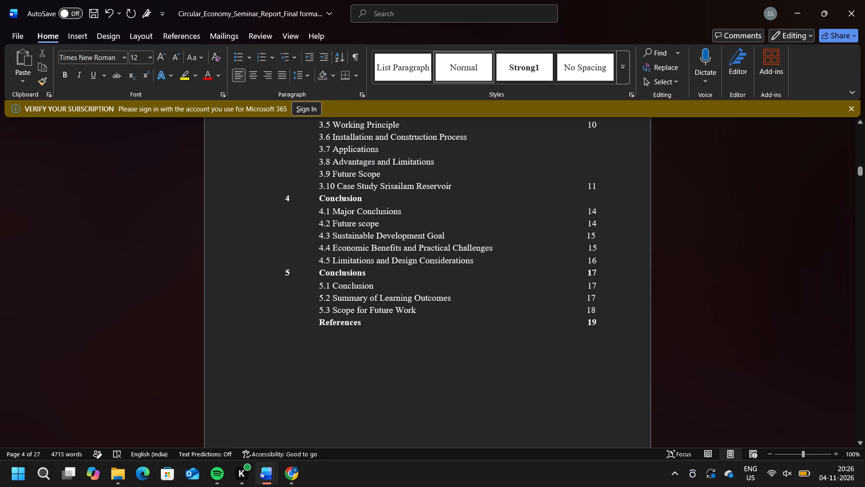
Delete the Content table entries from 4.4 Economic Benefits through the 5.3 Scope for Future Work title, including the chapter 5 heading.
drag(416, 311, 319, 260)
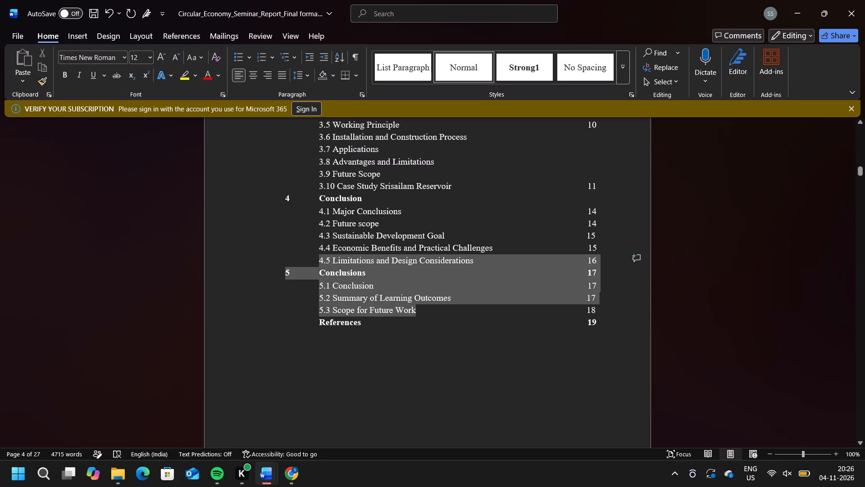
drag(319, 260, 320, 253)
key(BackSpace)
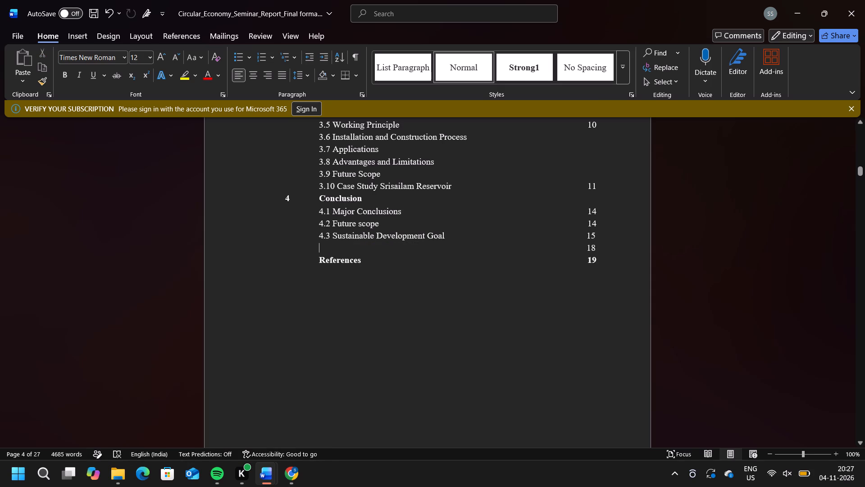
key(BackSpace)
key(BackSpace)
Set the line spacing of the whole Content page, from the Content heading through References, to 1.5.
scroll(331, 304, up, 1)
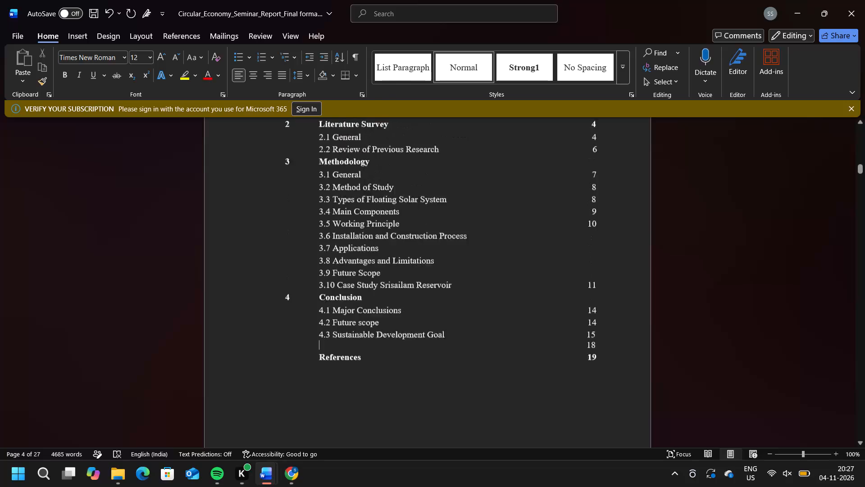
scroll(333, 314, up, 1)
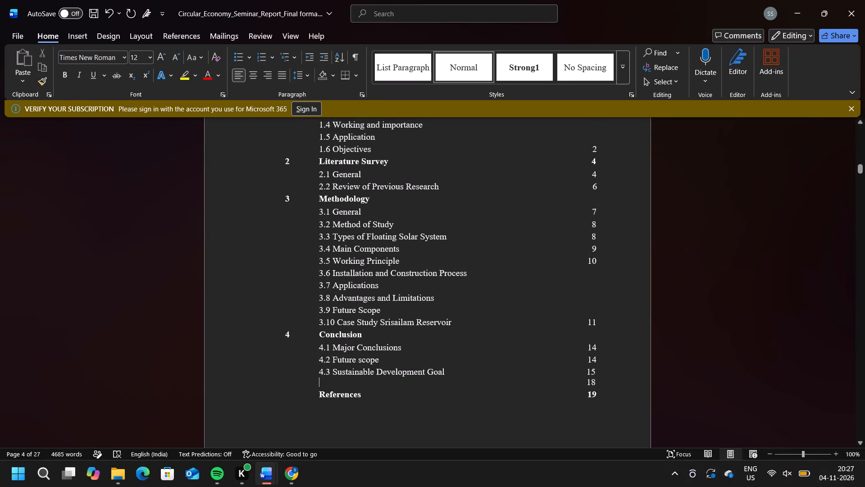
drag(364, 397, 266, 187)
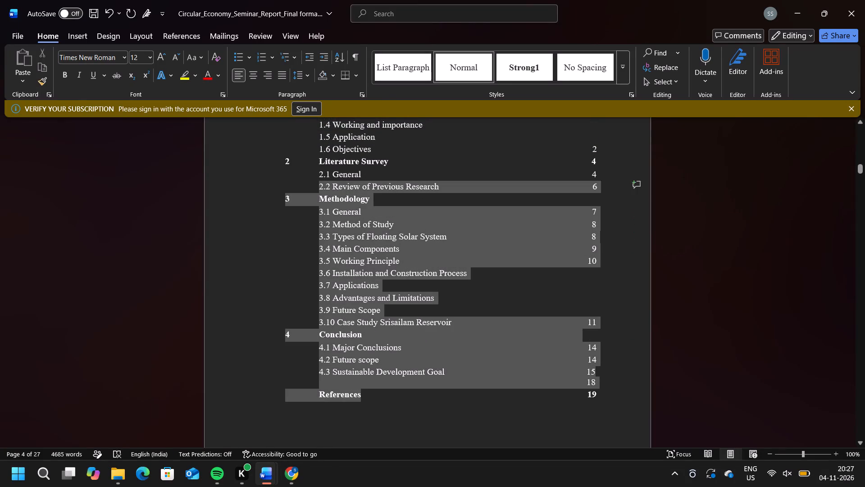
drag(266, 187, 306, 286)
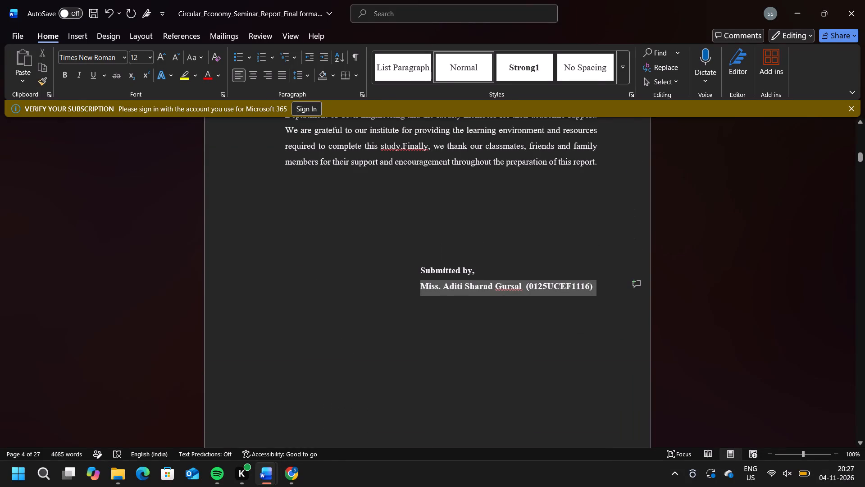
drag(306, 286, 330, 407)
drag(330, 407, 313, 401)
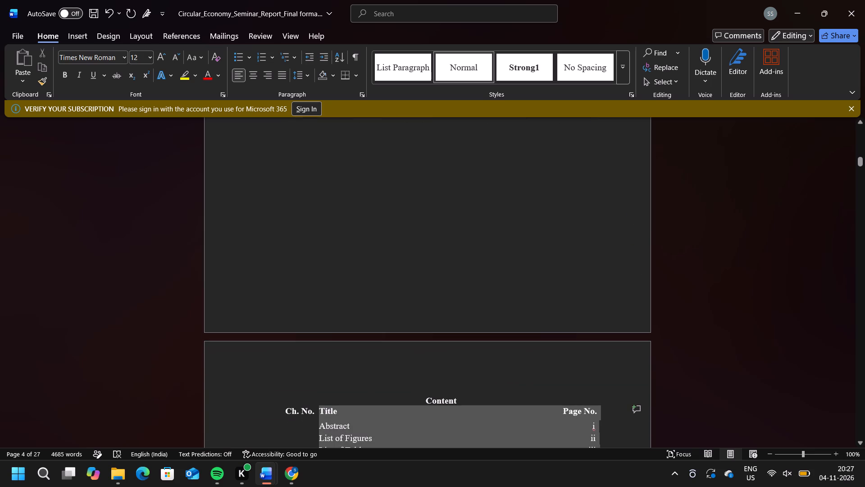
drag(313, 401, 312, 401)
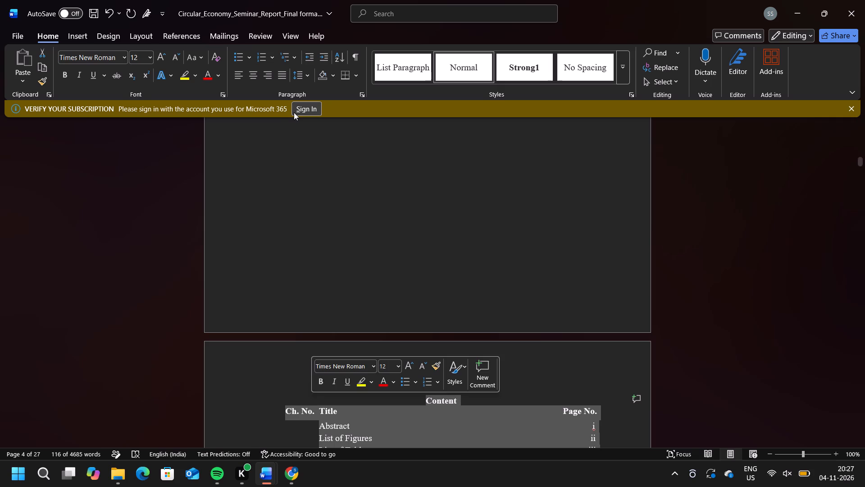
click(306, 76)
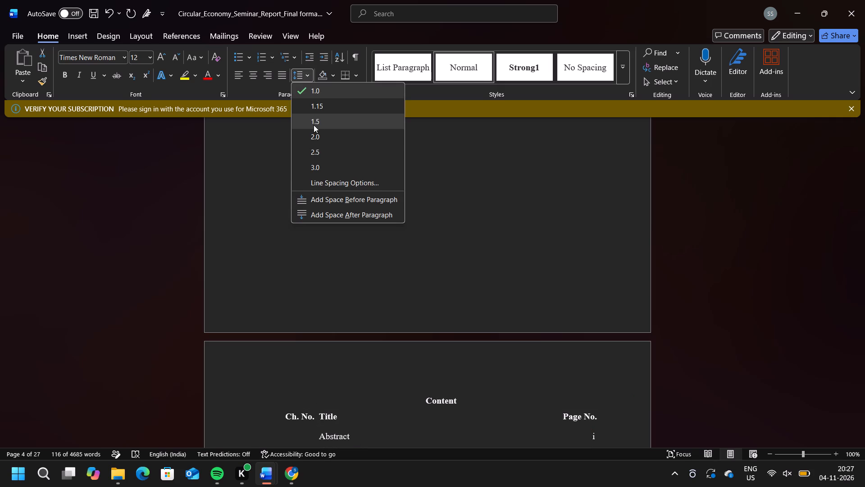
click(313, 123)
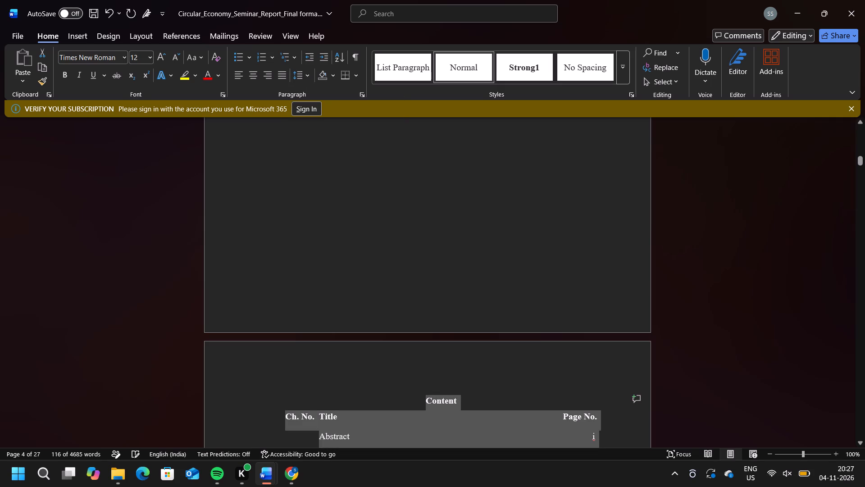
scroll(285, 230, down, 4)
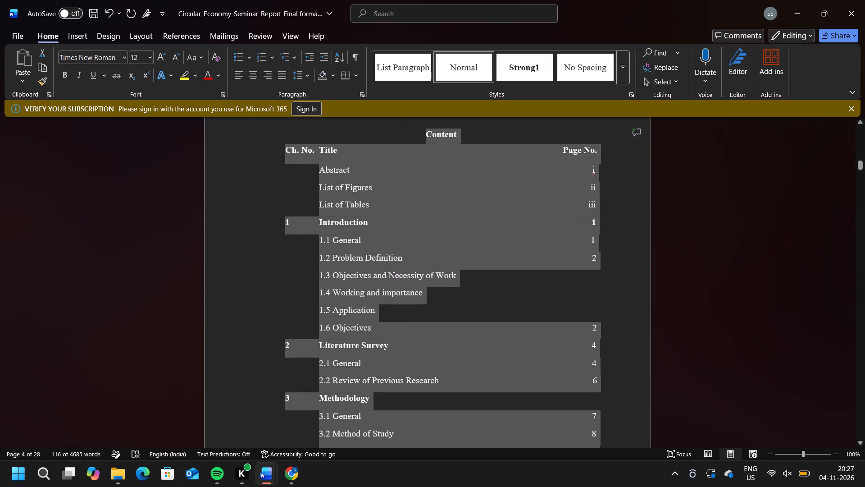
Delete the construction and demolition waste paragraph under the Abstract heading, keeping the heading and the Keywords paragraph.
click(169, 253)
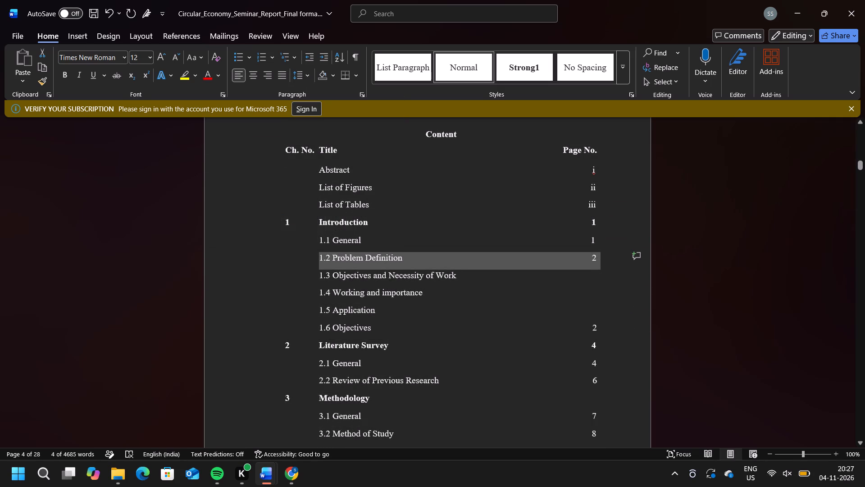
scroll(318, 319, down, 4)
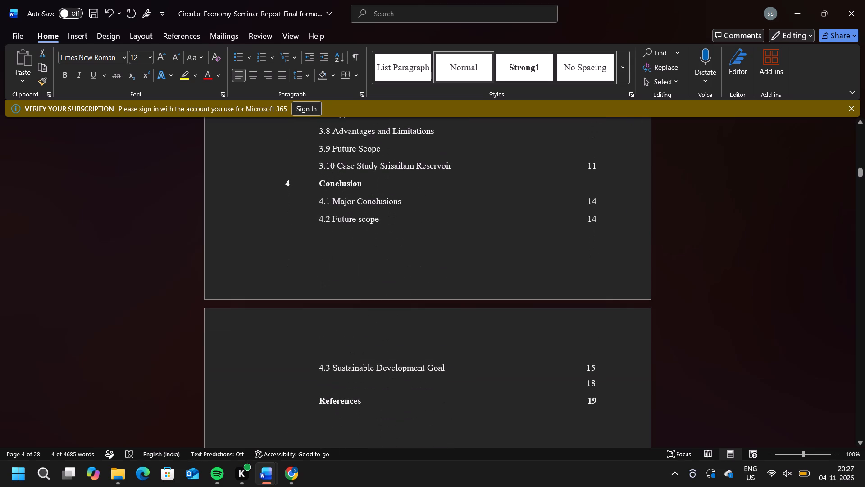
scroll(318, 319, down, 1)
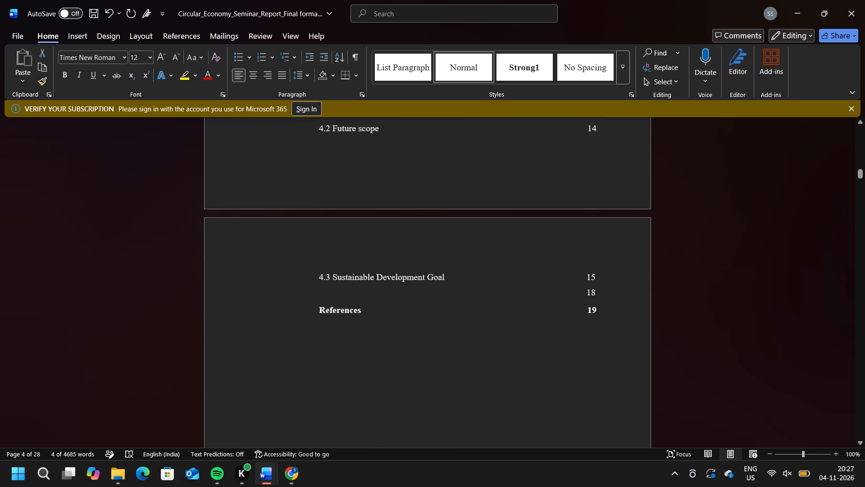
scroll(318, 319, down, 1)
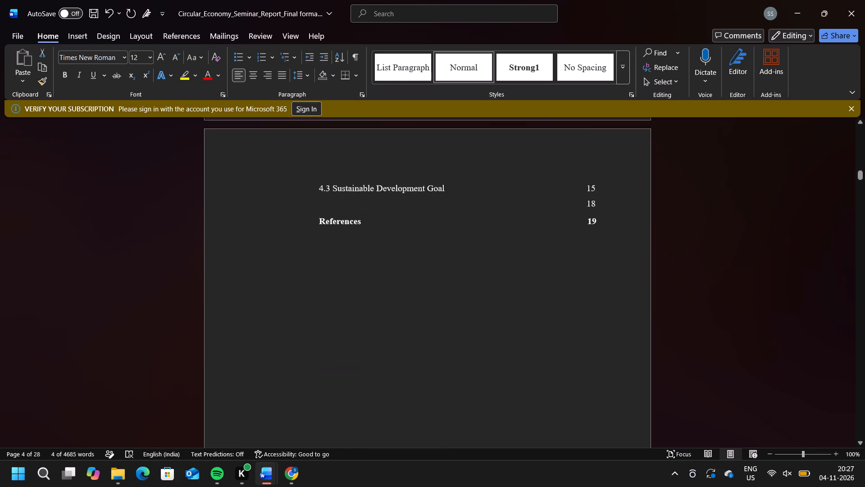
scroll(318, 319, down, 7)
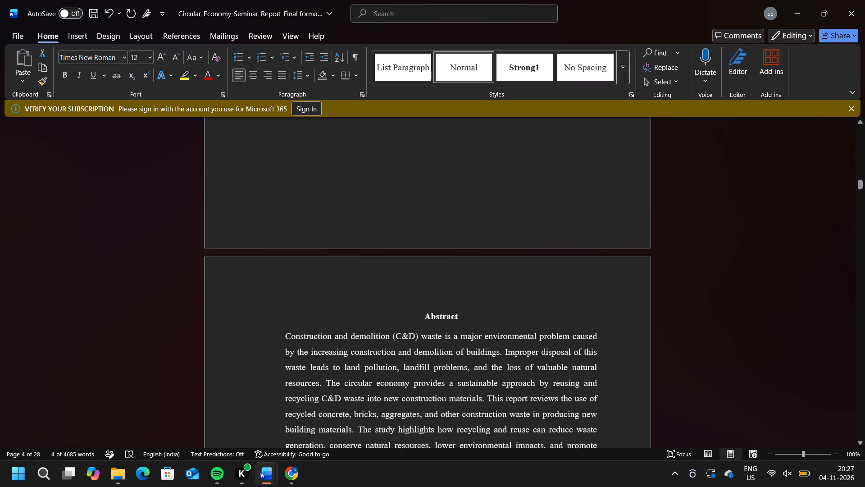
scroll(318, 319, down, 1)
scroll(318, 319, up, 1)
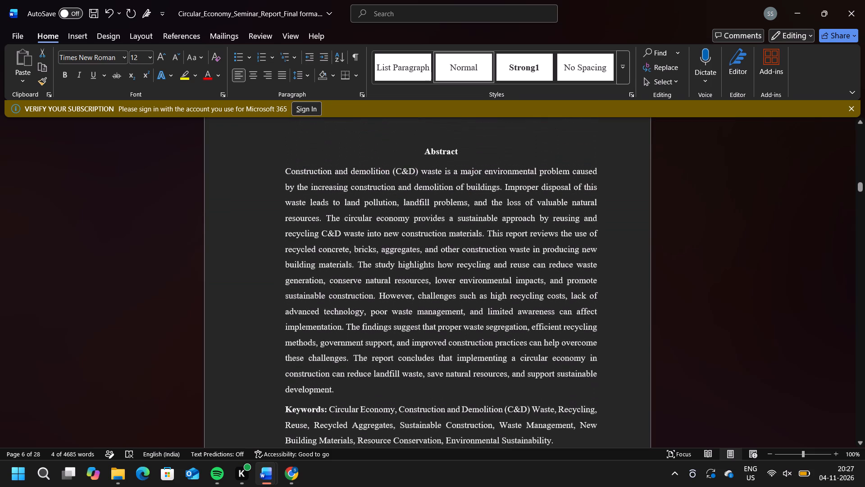
scroll(318, 319, up, 2)
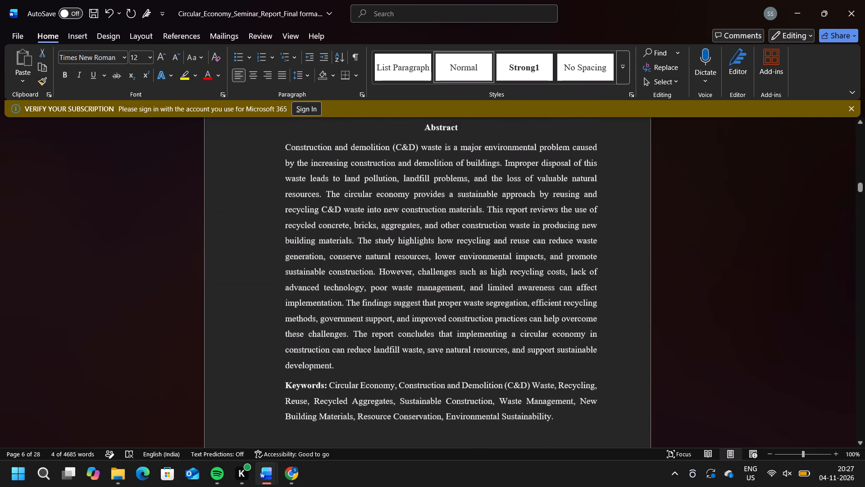
scroll(318, 319, up, 1)
drag(334, 367, 278, 148)
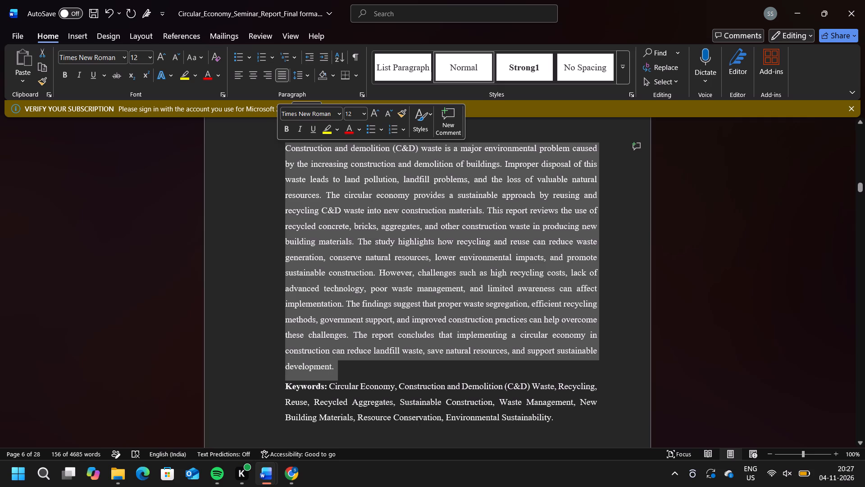
key(BackSpace)
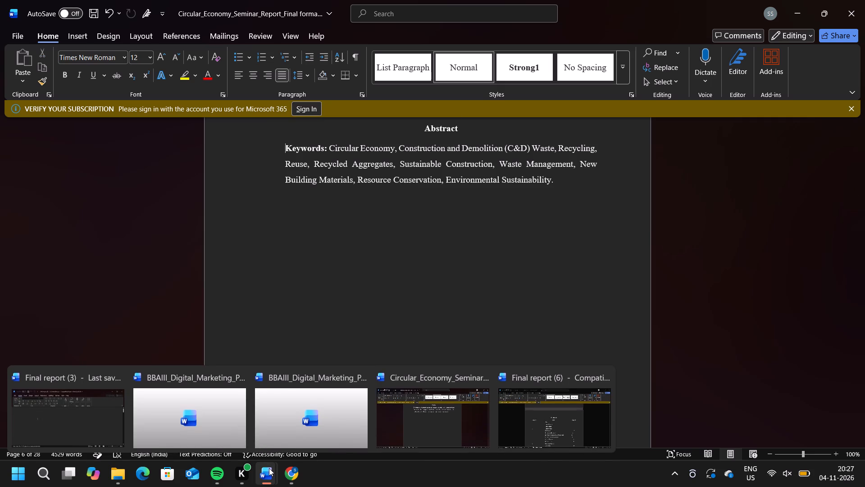
Copy the two Floating Solar Photovoltaic abstract paragraphs from Final report (6) into the Circular Economy report, between the Abstract heading and Keywords.
click(533, 429)
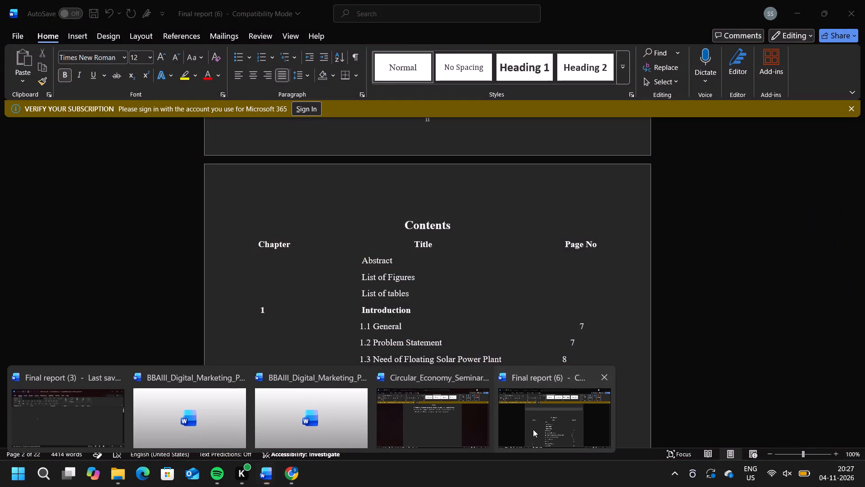
scroll(457, 359, down, 7)
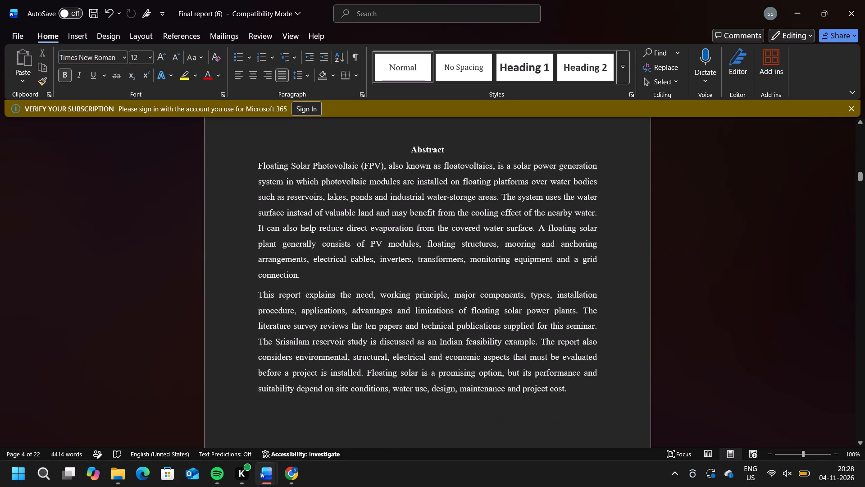
drag(566, 389, 423, 410)
drag(423, 410, 270, 148)
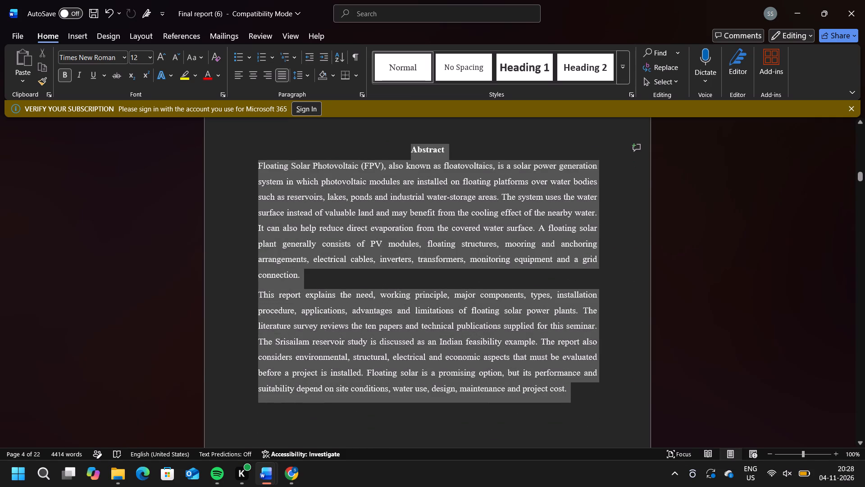
drag(270, 148, 264, 165)
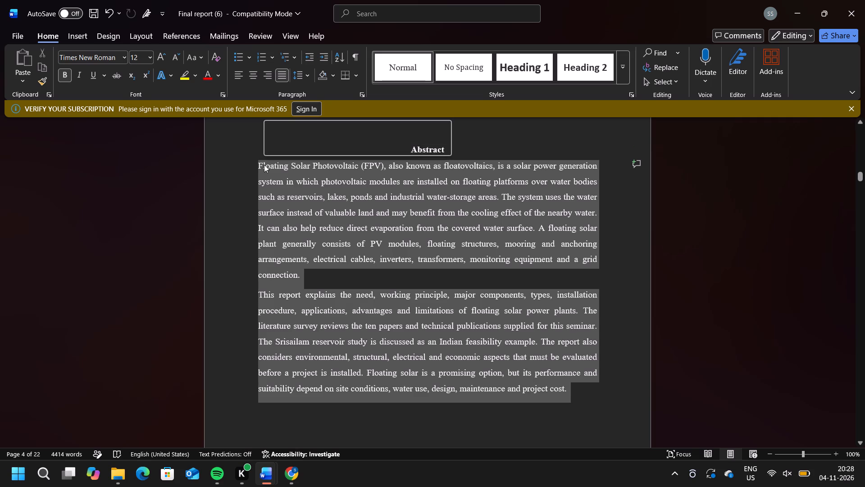
key(ctrl+c)
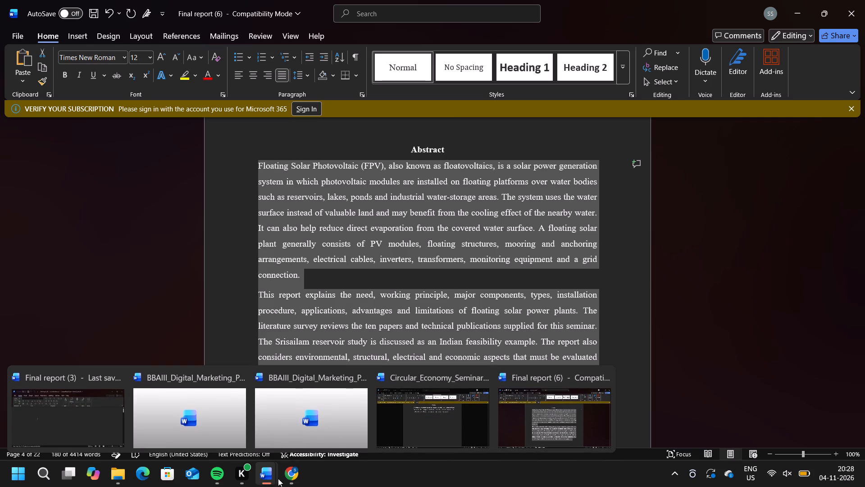
click(439, 418)
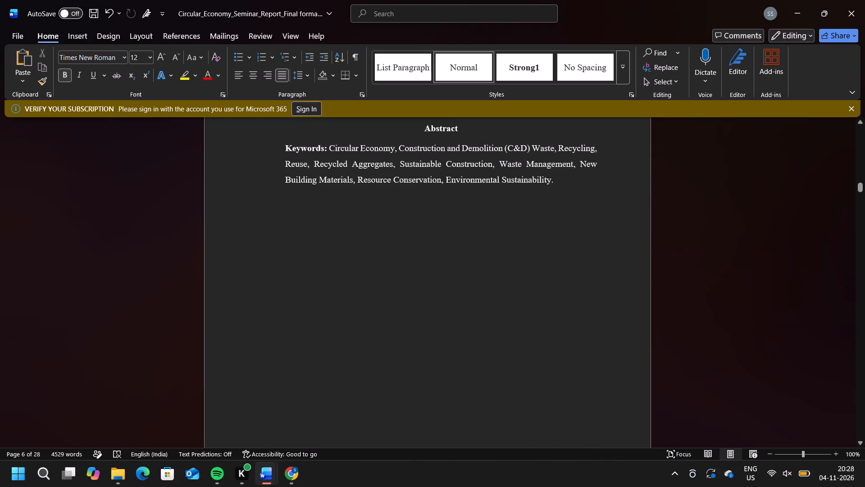
key(ctrl+v)
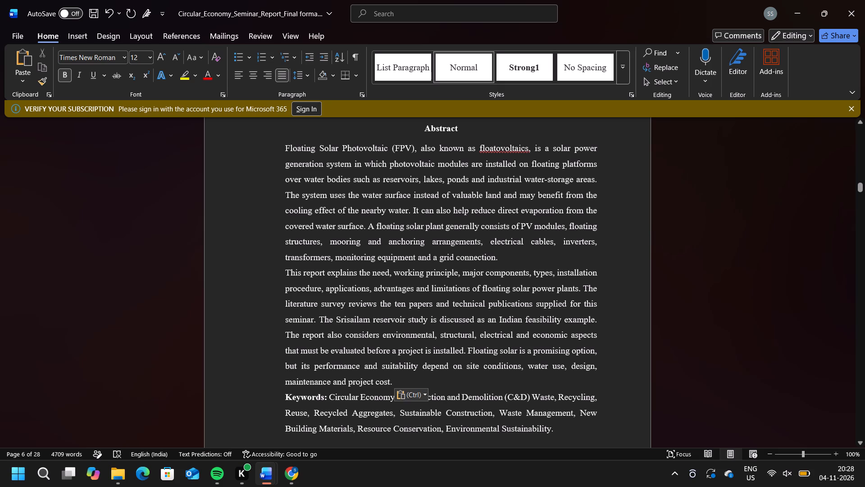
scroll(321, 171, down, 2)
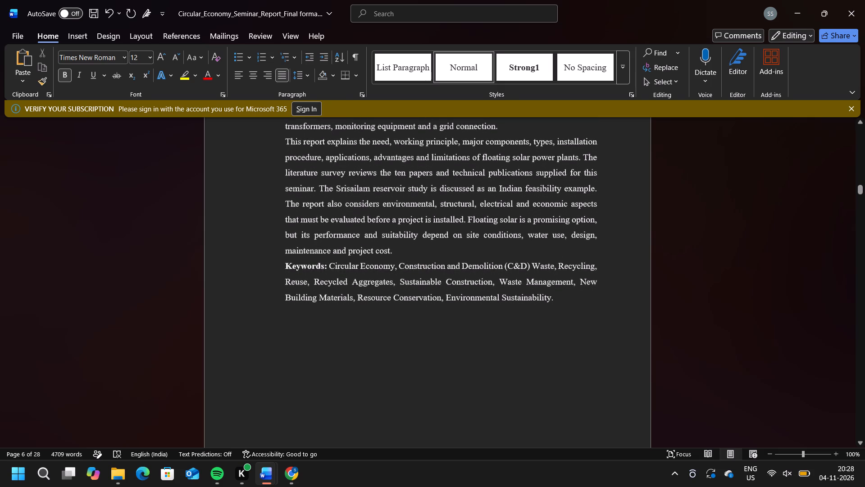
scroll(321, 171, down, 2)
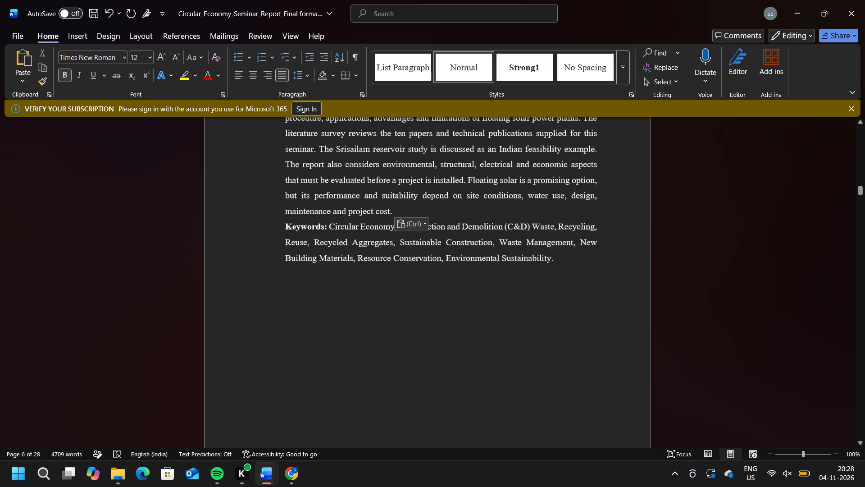
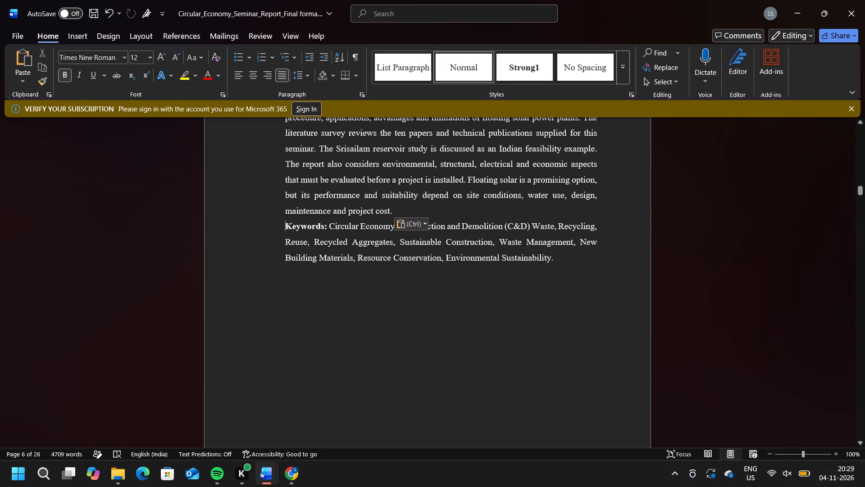
Replace the circular economy terms after the Keywords label under the abstract with "Floating Photovoltaic, Solar Energy,", keeping the label.
drag(553, 259, 317, 234)
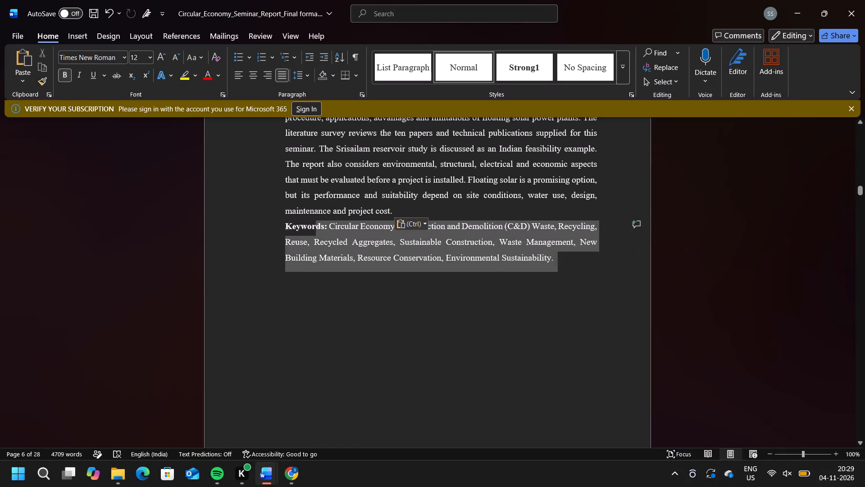
drag(317, 234, 328, 230)
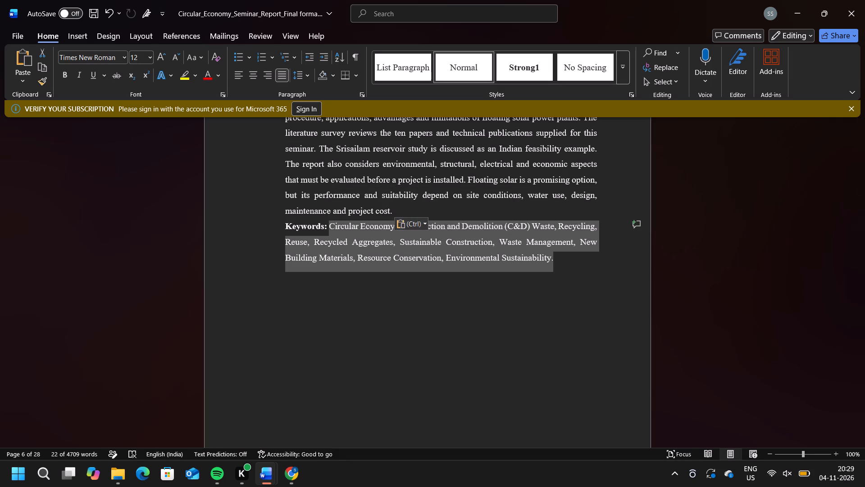
text(Floating)
key(space)
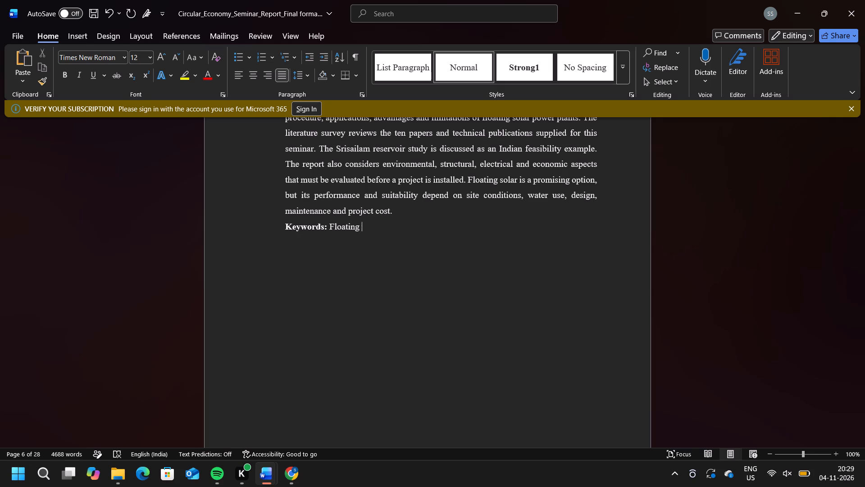
text(Photo)
text(vol)
text(taic)
key(space)
text(,)
key(space)
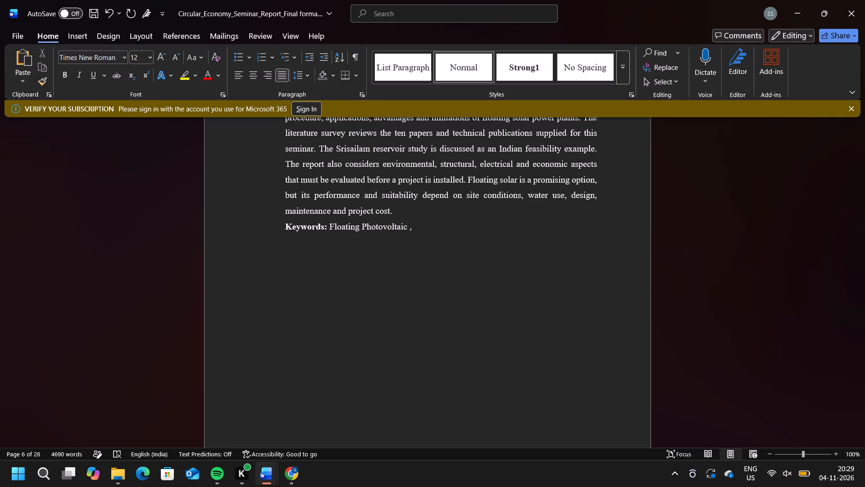
key(BackSpace)
key(BackSpace)
key(BackSpace)
text(,)
key(space)
text(Solar)
key(space)
key(shift+e)
text(ner)
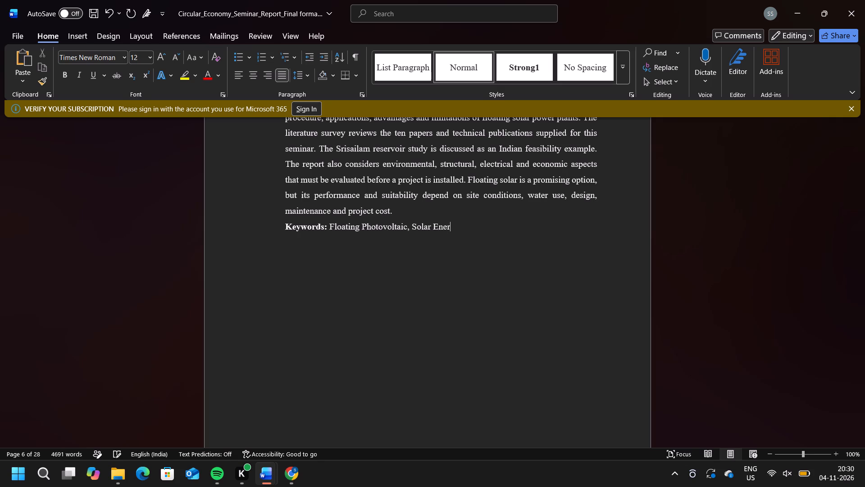
text(gy)
text(,)
key(space)
Continue the abstract's keyword list with "Floating Platform, Mooring System," after Solar Energy.
key(f)
key(BackSpace)
key(shift+f)
text(loating)
key(space)
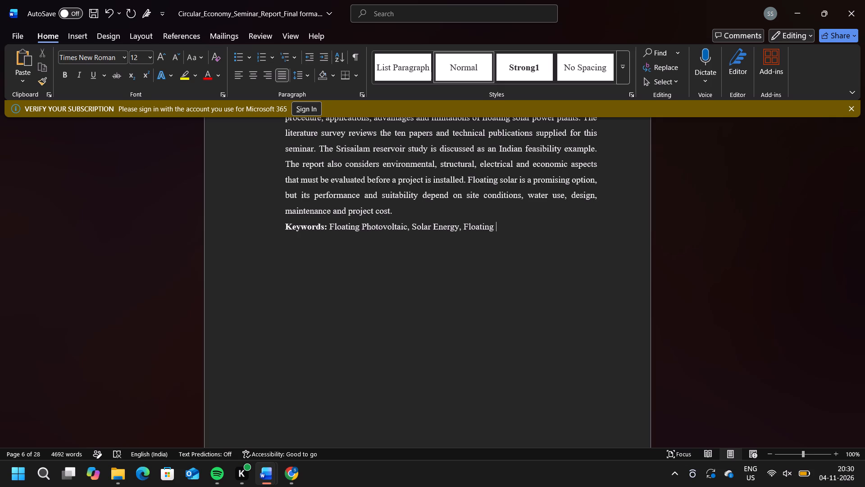
text(Plat)
text(form)
text(,)
key(space)
text(Mooring)
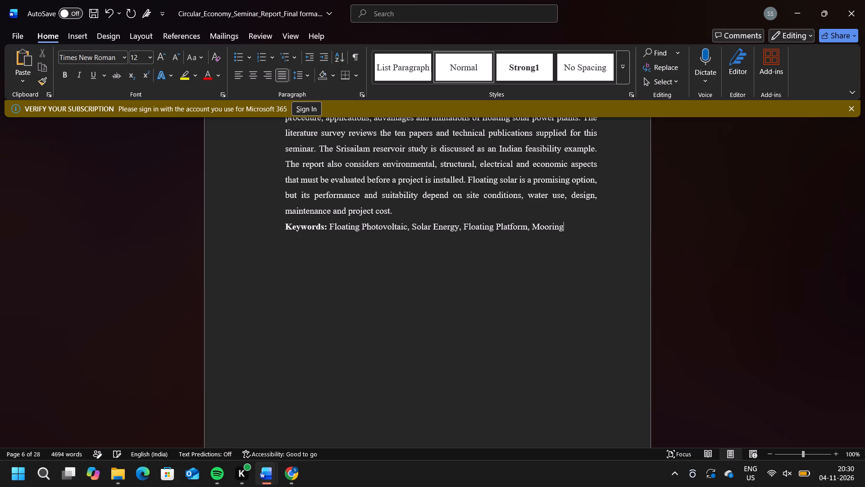
key(space)
key(BackSpace)
text(,)
key(space)
key(BackSpace)
key(BackSpace)
key(space)
text(System)
text(,)
key(space)
Add "Hydropower, Renewable Energy," to the abstract's keyword list after Mooring System.
key(shift+h)
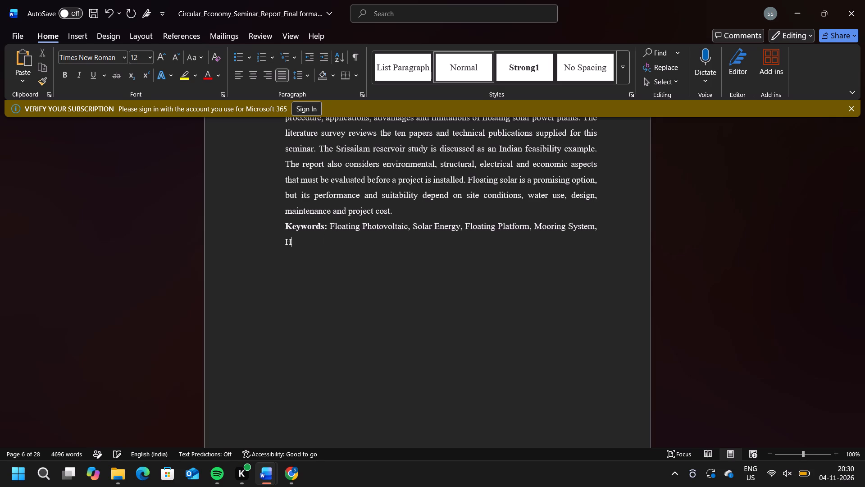
key(y)
text(dropo)
text(wer)
text(,)
key(space)
text(Re)
text(ne)
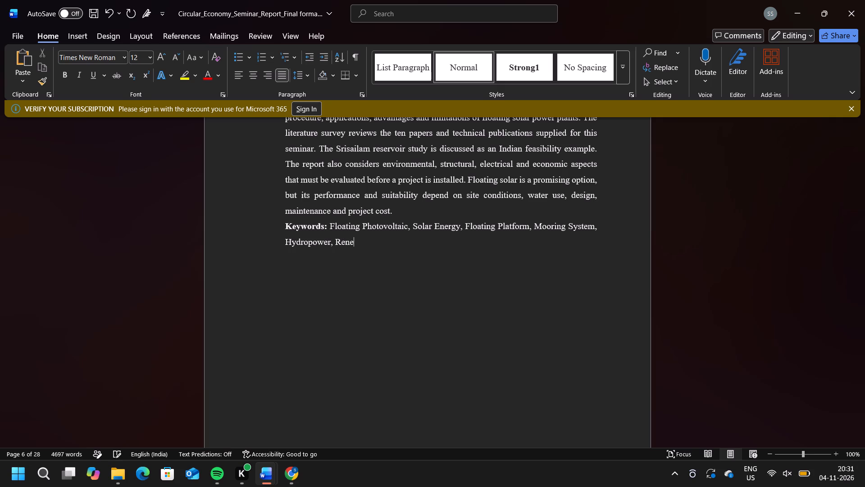
text(wa)
text(ble)
key(space)
text(Ener)
text(gy)
text(,)
key(space)
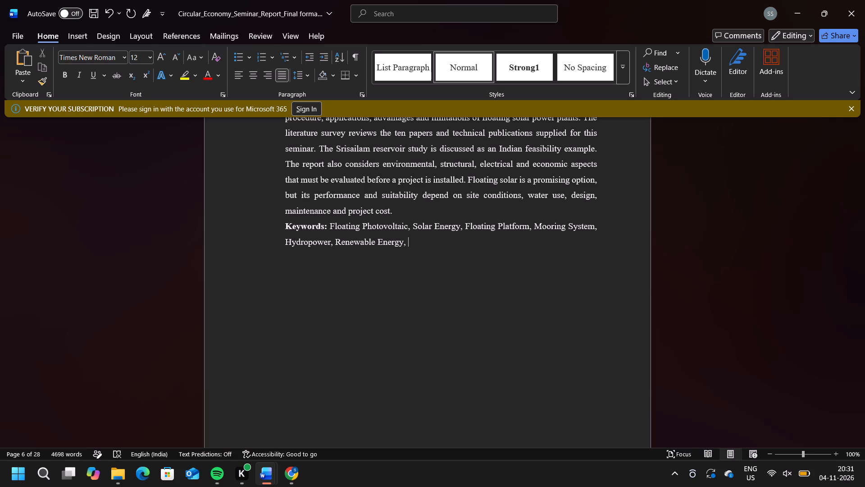
Finish the abstract's keyword list with "Water Conservation, Civil Engineering." after Renewable Energy.
text(Water)
key(space)
text(Con)
text(ser)
text(vation)
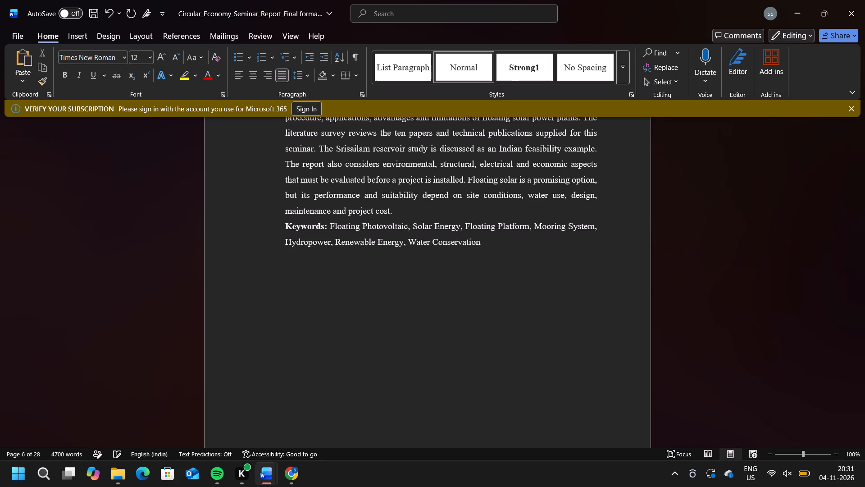
text(,)
key(space)
text(Civil)
key(space)
text(En)
text(ginee)
text(ring)
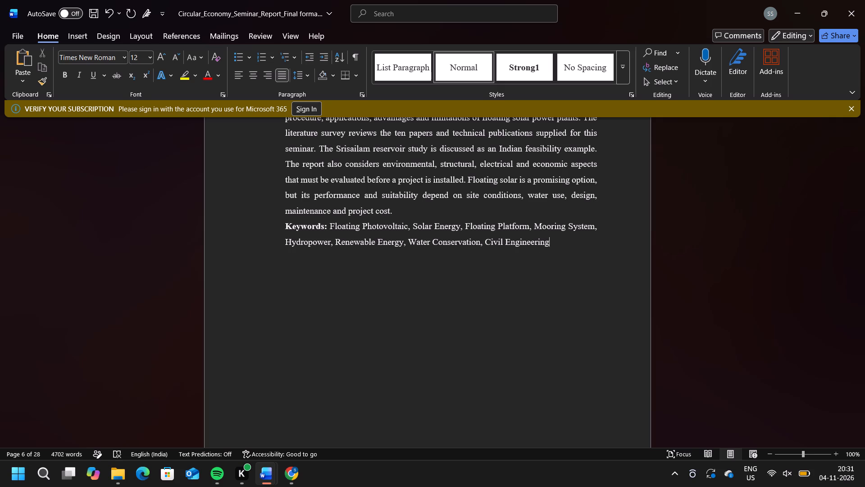
key(period)
scroll(328, 230, up, 4)
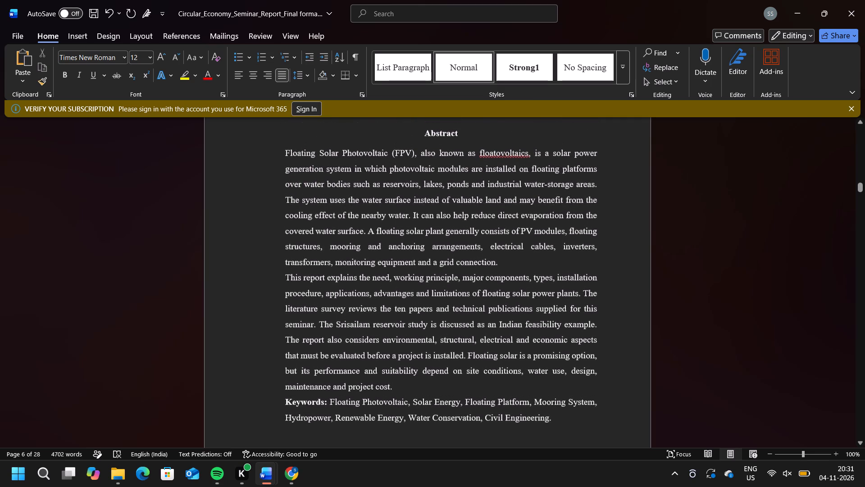
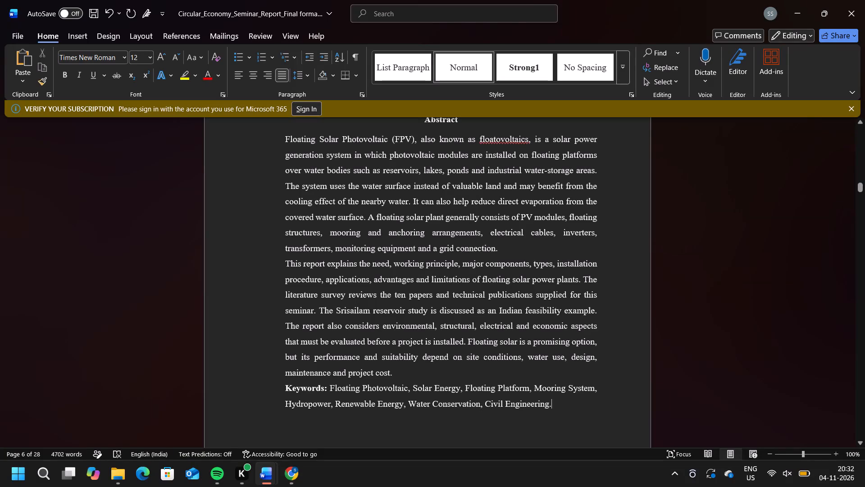
Check the line spacing applied to the abstract paragraphs and the keyword list.
drag(282, 139, 442, 365)
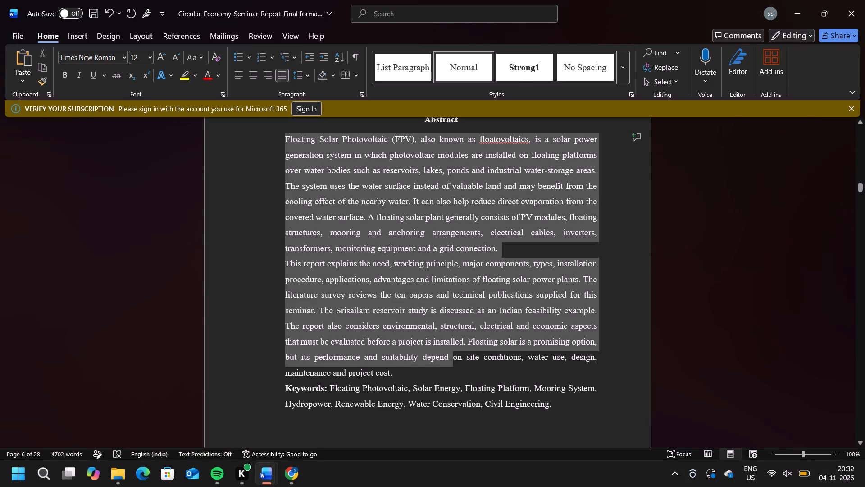
drag(442, 365, 535, 397)
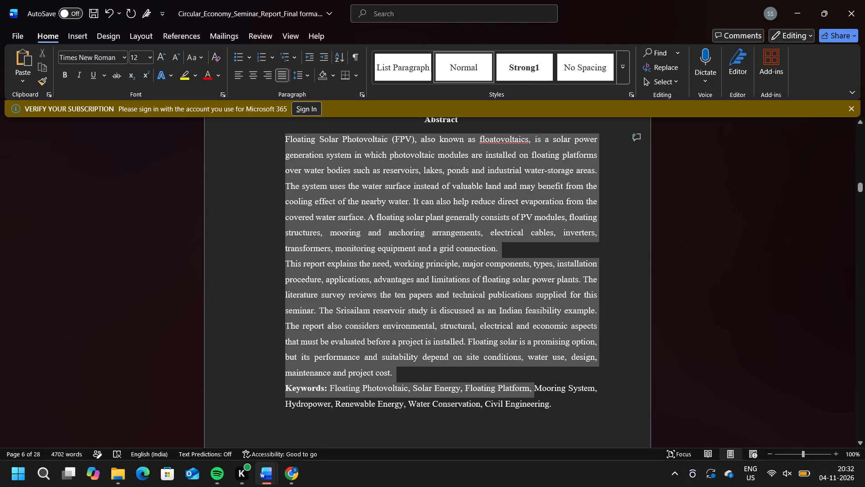
drag(535, 397, 554, 401)
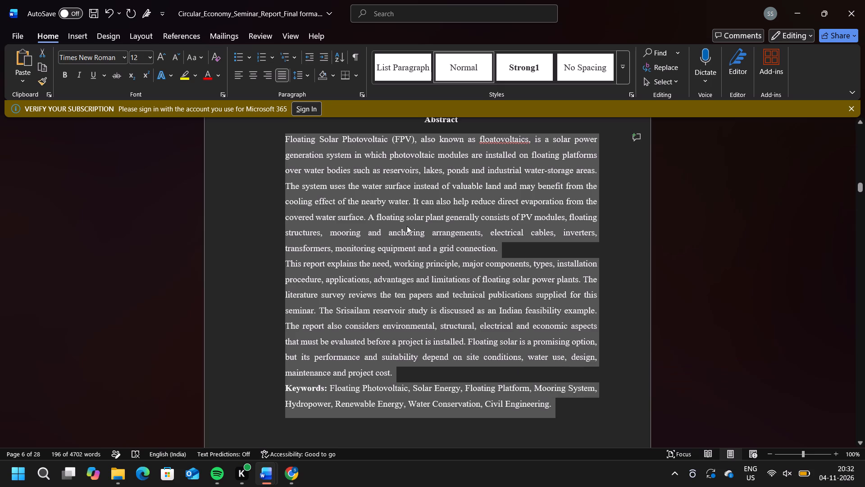
click(309, 77)
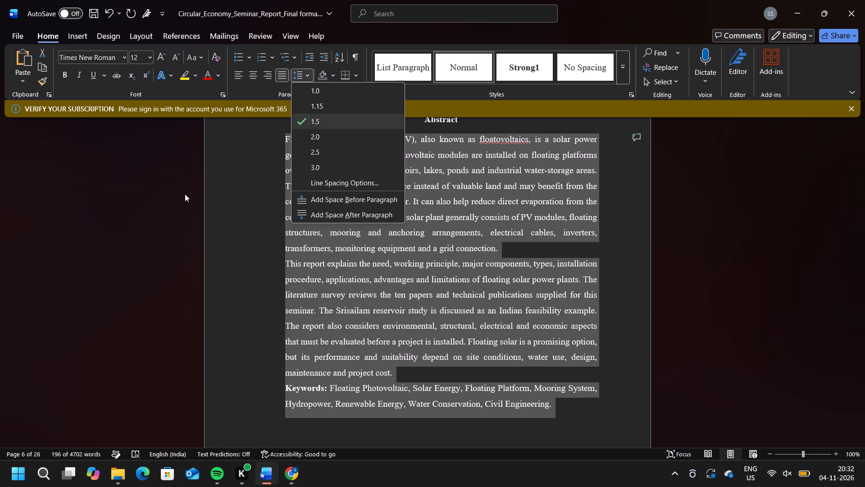
click(185, 194)
click(162, 224)
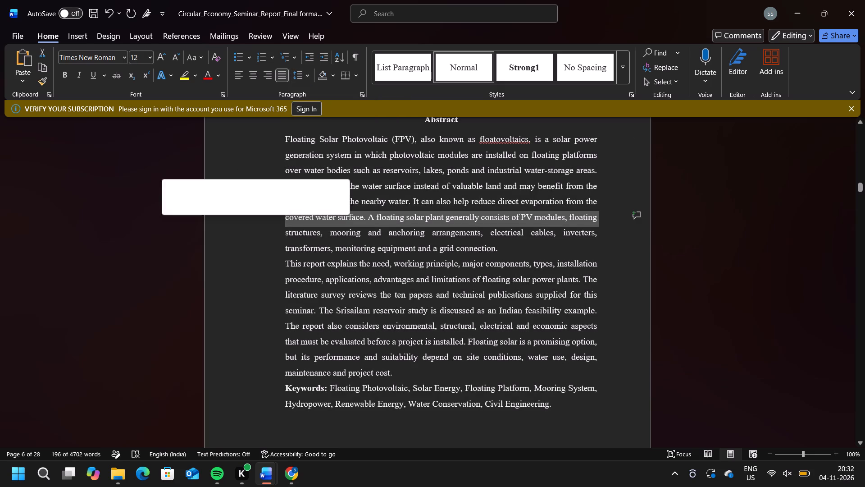
click(262, 236)
Select the Figure No. header cell in the List of Figures table on the page after the abstract.
scroll(262, 236, down, 4)
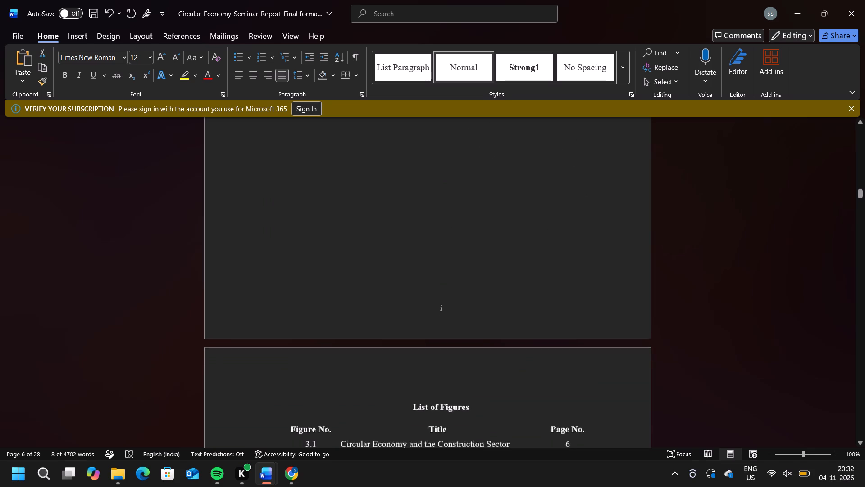
scroll(262, 236, down, 2)
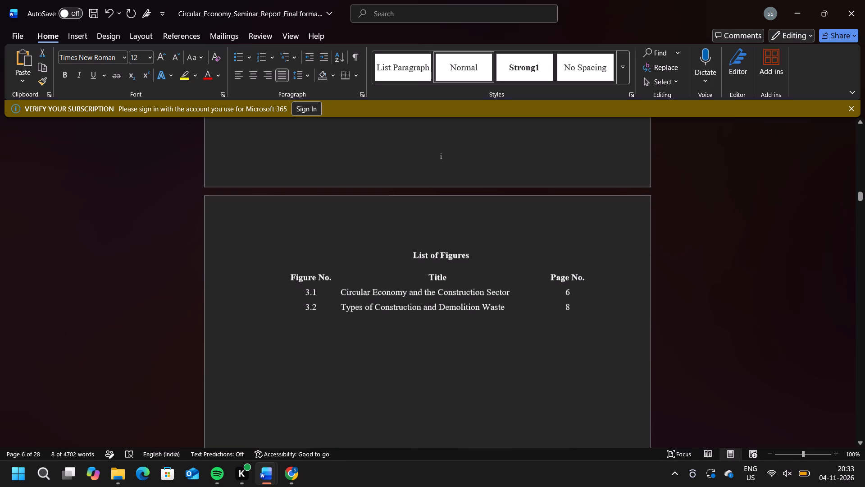
scroll(262, 236, down, 1)
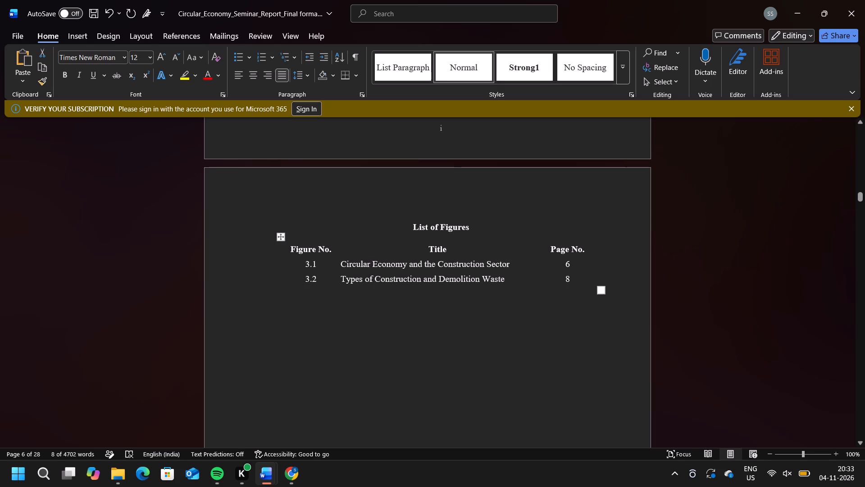
click(288, 256)
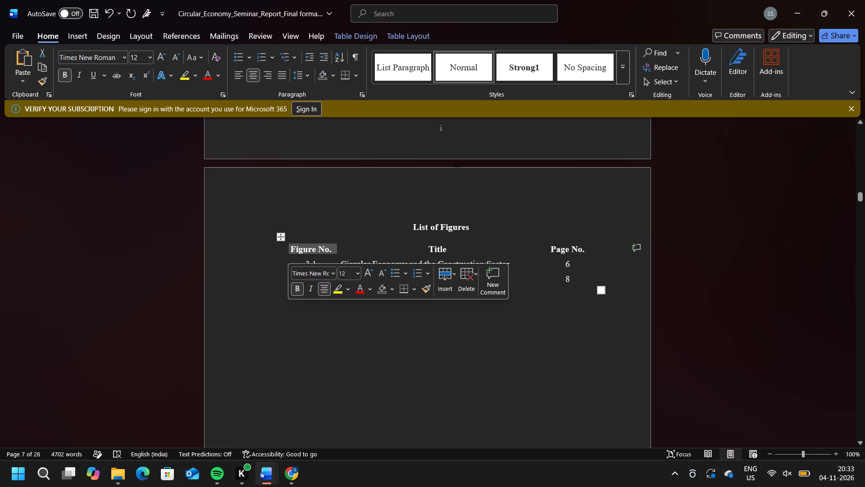
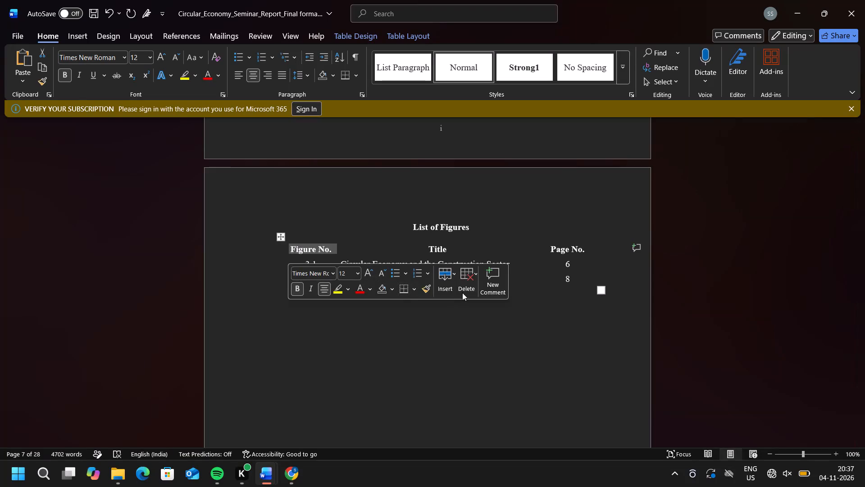
Delete the entire old table under the List of Figures heading.
click(463, 289)
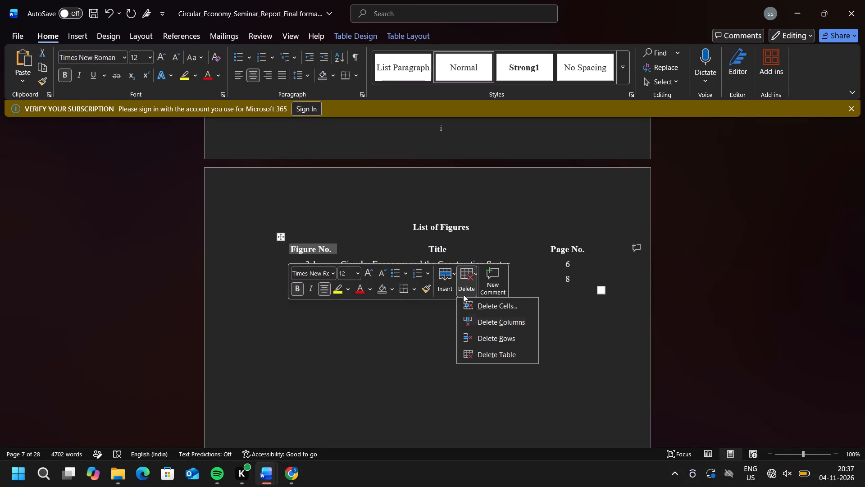
click(473, 355)
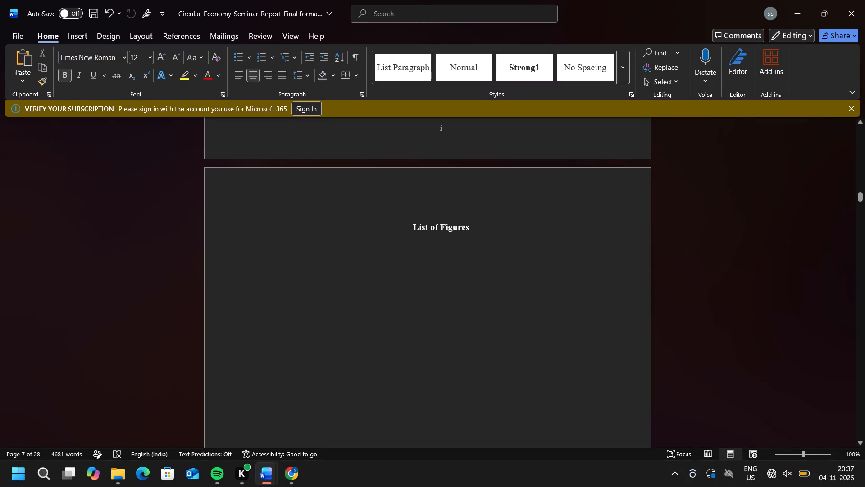
Copy the List of Figures header line and its three figure entries from the Final report (6) document.
scroll(328, 245, up, 2)
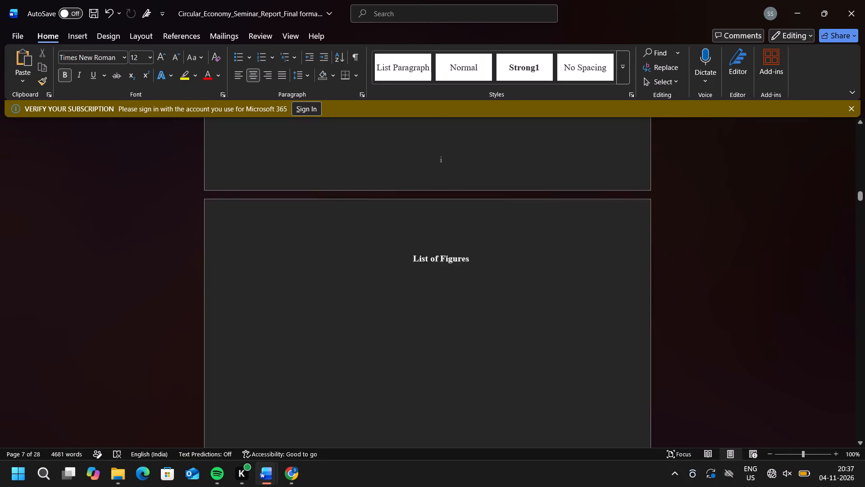
scroll(328, 245, up, 3)
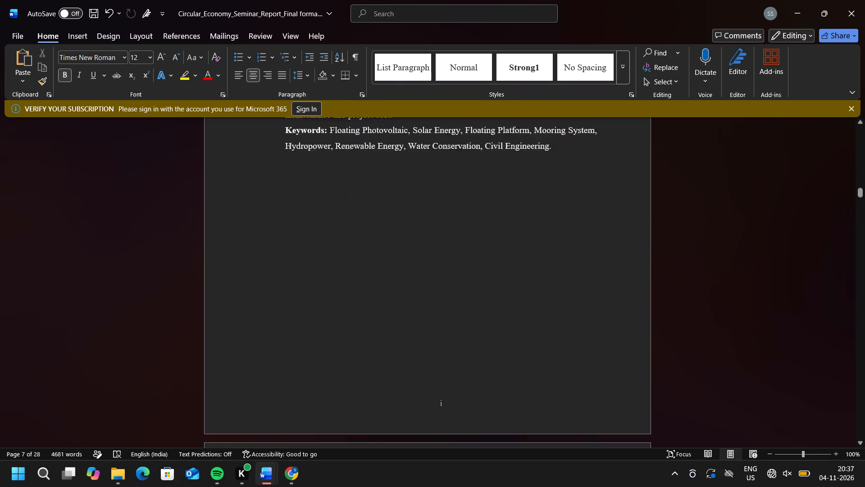
scroll(328, 245, down, 4)
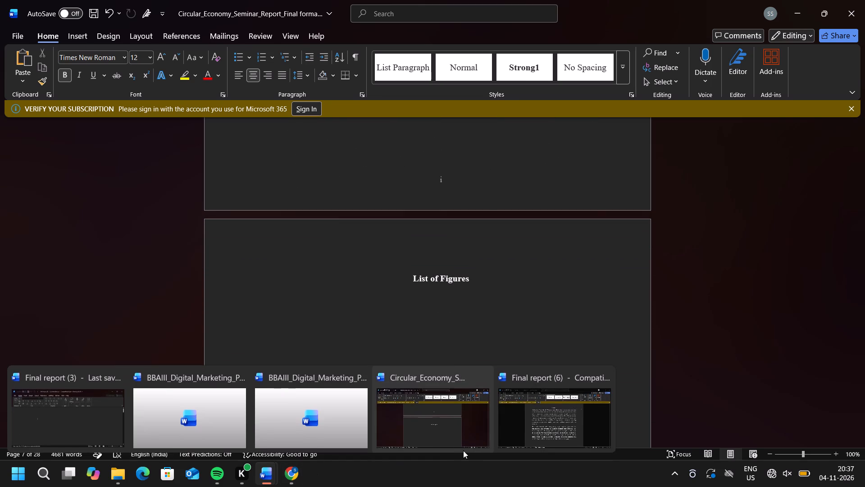
click(527, 422)
scroll(464, 312, down, 2)
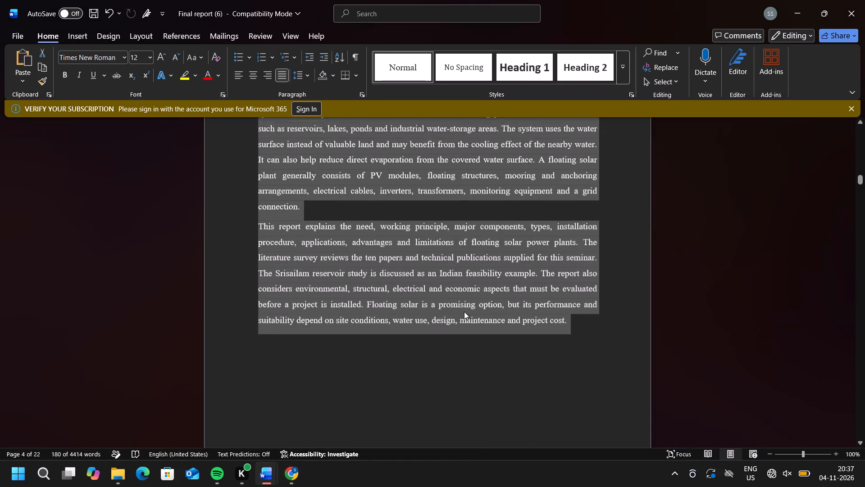
scroll(464, 312, down, 5)
scroll(464, 312, up, 2)
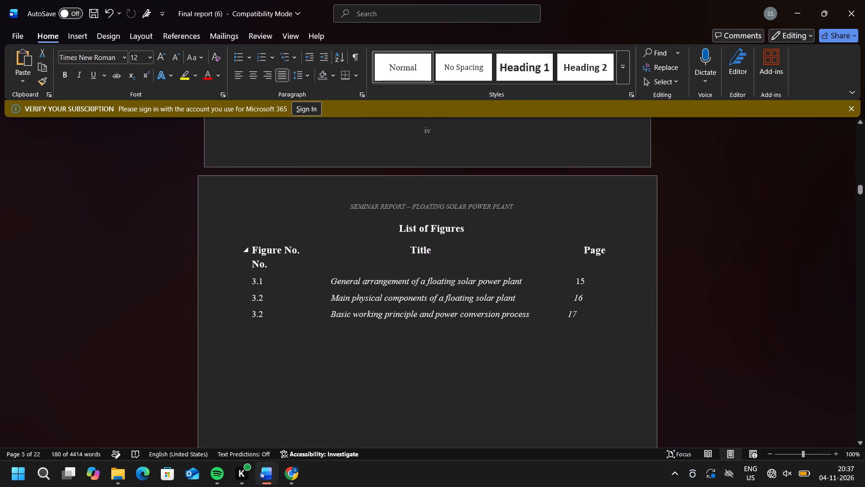
drag(250, 248, 520, 323)
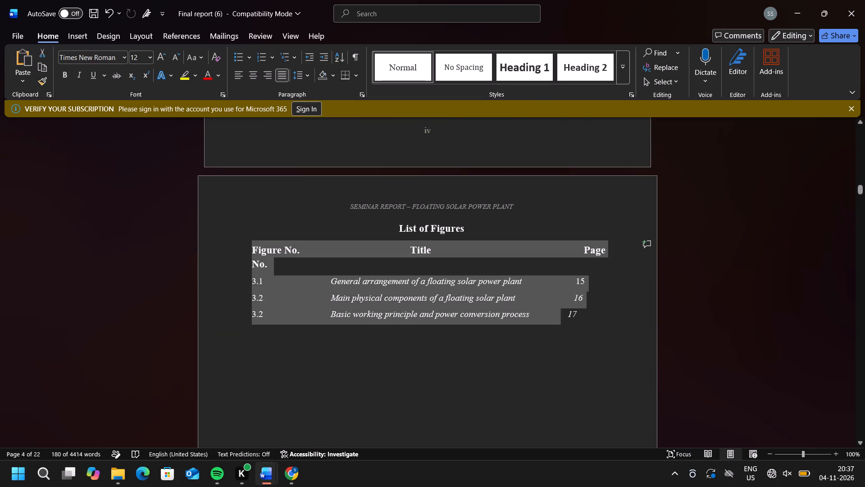
drag(520, 323, 635, 332)
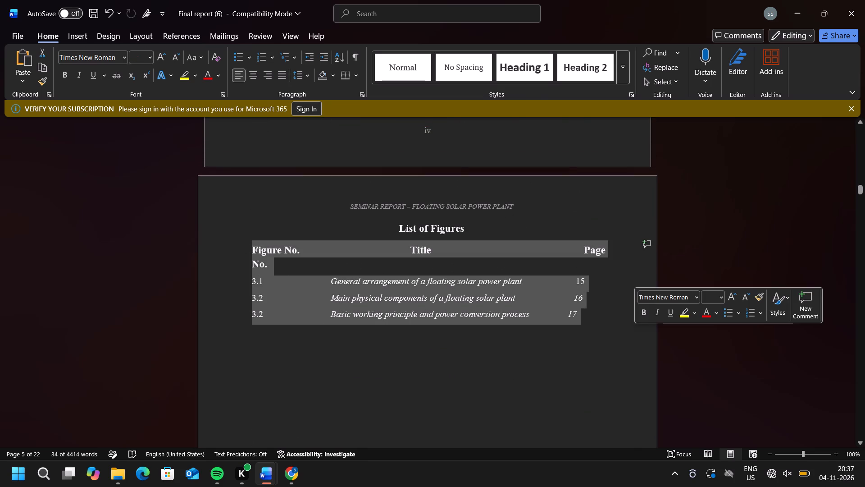
key(ctrl+c)
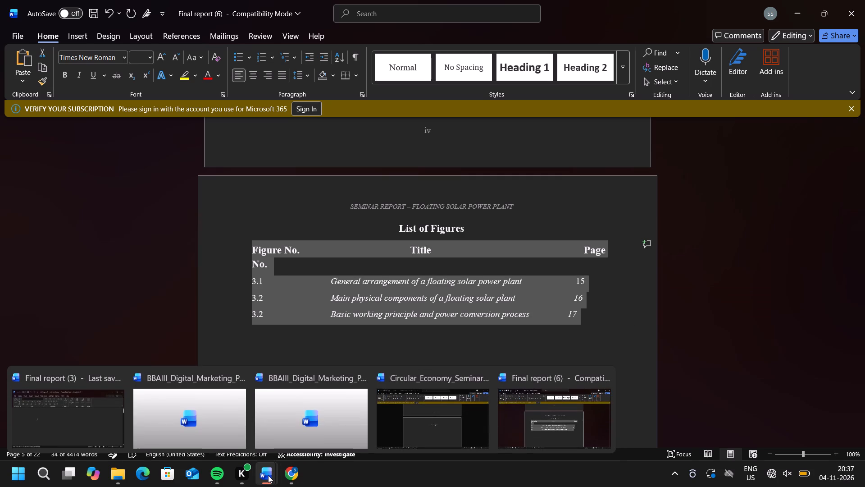
Paste the copied figure list below the List of Figures heading in the Circular Economy seminar report.
click(428, 426)
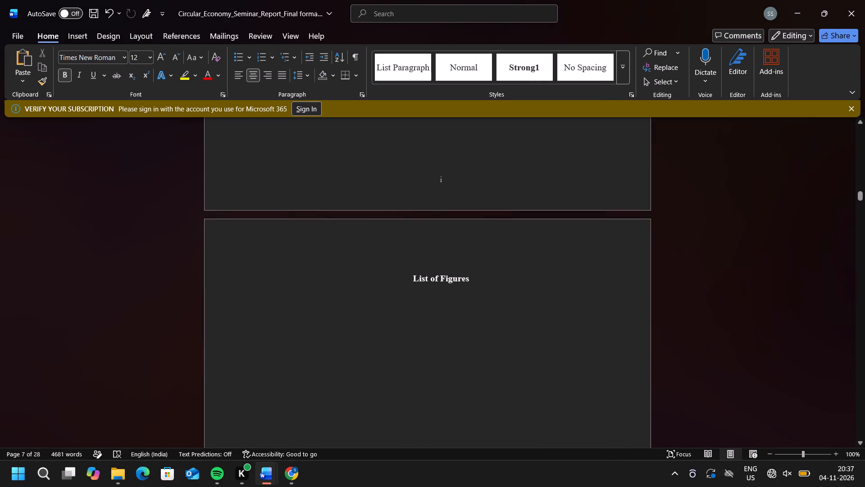
click(276, 303)
click(292, 310)
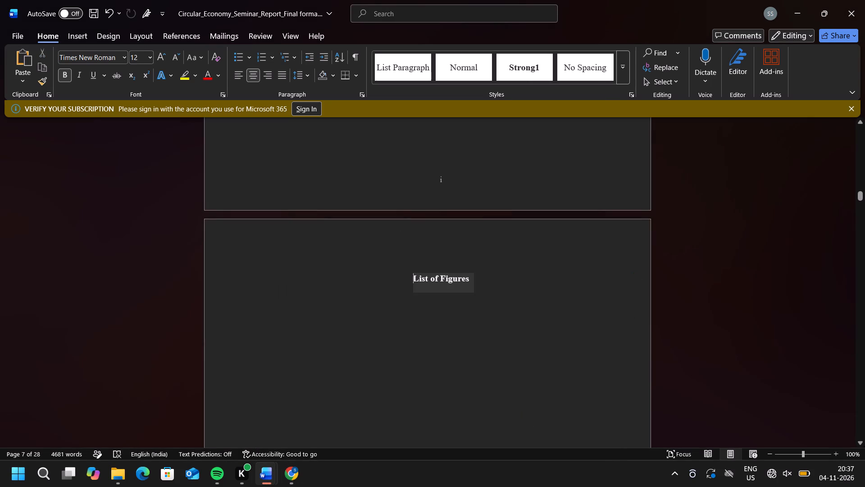
double_click(294, 314)
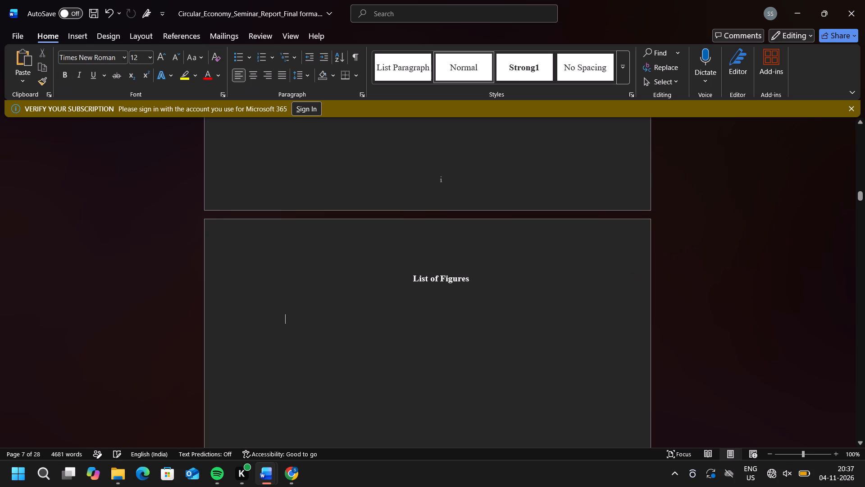
key(ctrl+v)
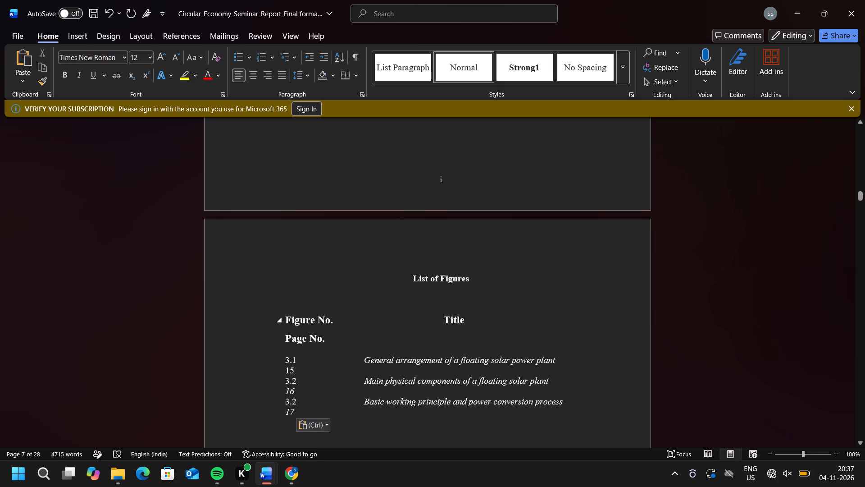
Remove the extra spaces before Title in the figure list header so Page No. fits on the same line.
click(437, 319)
key(BackSpace)
key(BackSpace)
key(BackSpace)
key(BackSpace)
key(BackSpace)
key(BackSpace)
key(BackSpace)
key(BackSpace)
key(BackSpace)
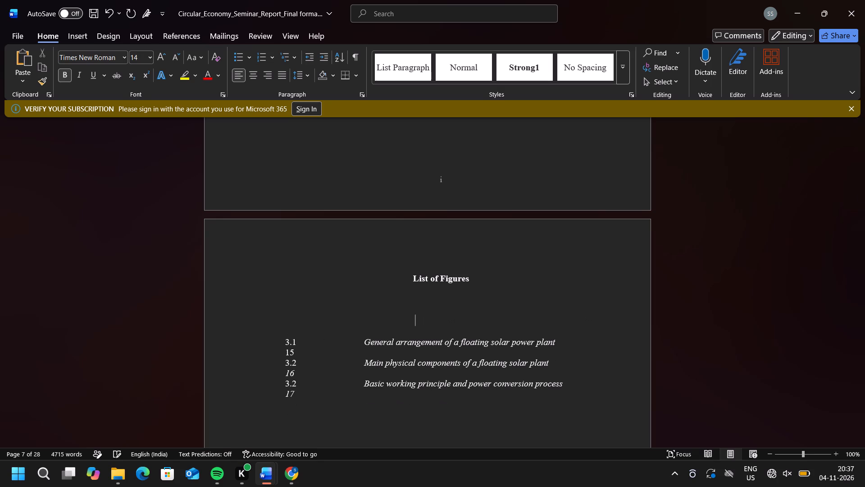
key(BackSpace)
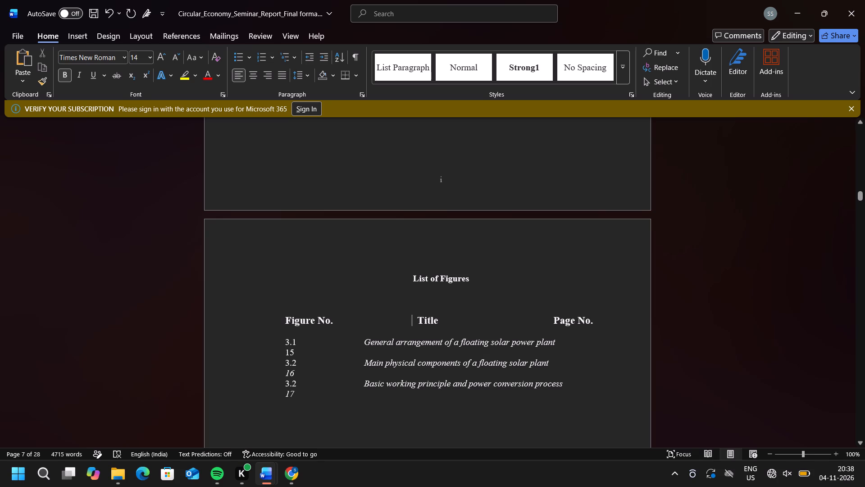
Remove the extra spaces before "General arrangement of a floating solar power plant" so page number 15 fits on its line.
click(359, 341)
key(BackSpace)
key(BackSpace)
key(BackSpace)
key(BackSpace)
key(BackSpace)
key(BackSpace)
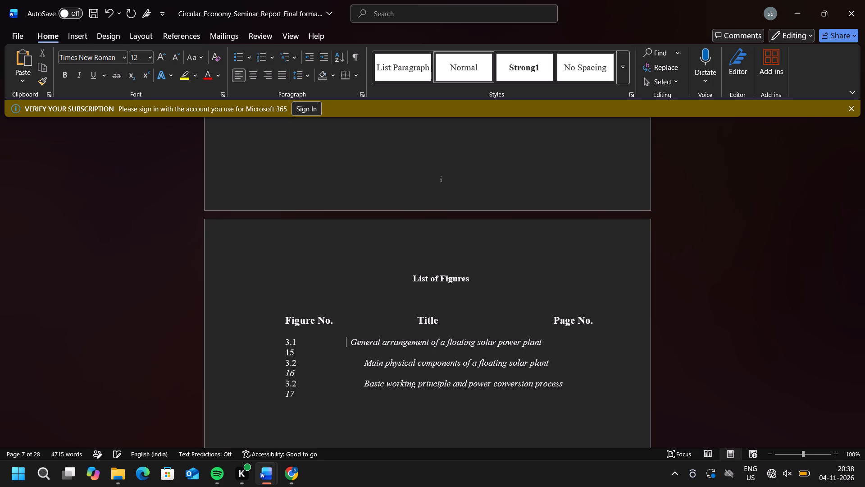
key(BackSpace)
key(BackSpace)
key(BackSpace)
key(BackSpace)
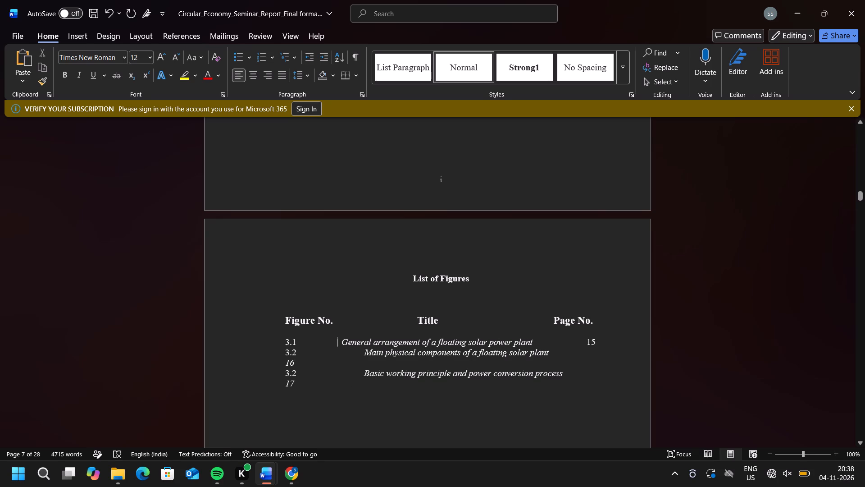
Remove the extra spaces before "Main physical components of a floating solar plant" so page number 16 fits on its line.
click(362, 354)
key(BackSpace)
key(BackSpace)
key(BackSpace)
key(BackSpace)
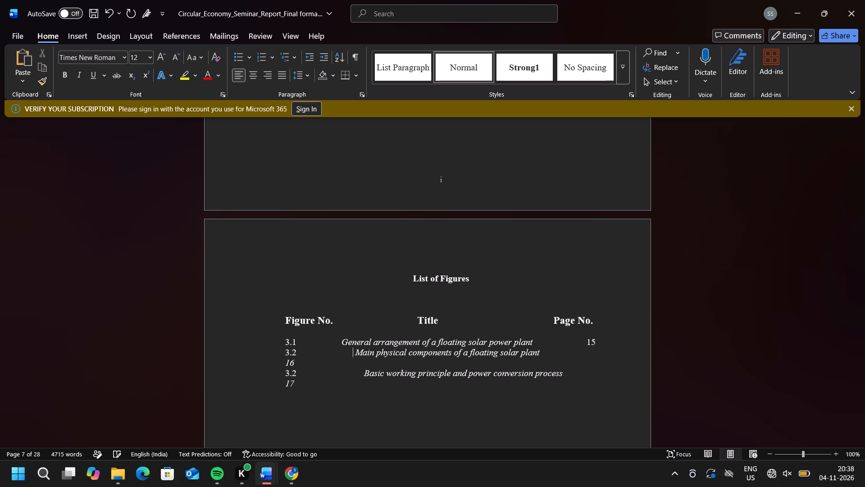
key(BackSpace)
key(BackSpace)
key(BackSpace)
key(BackSpace)
key(BackSpace)
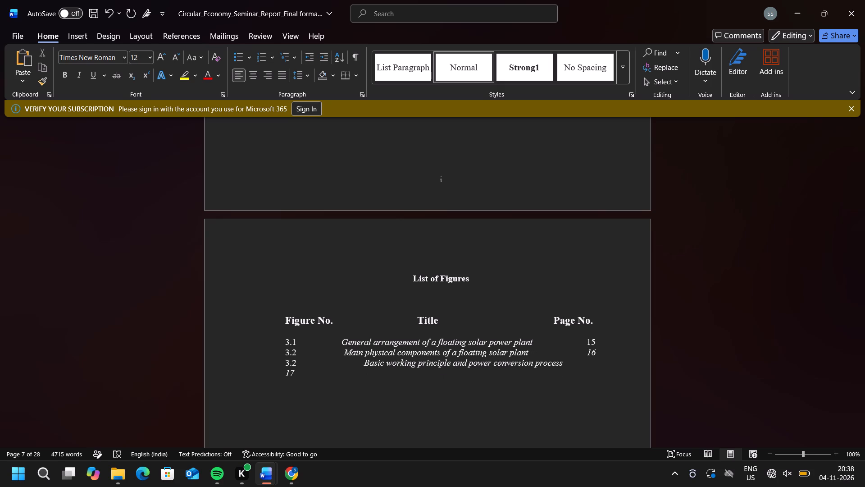
Remove the extra spaces before "Basic working principle and power conversion process" so page number 17 fits on its line.
click(362, 364)
key(BackSpace)
key(BackSpace)
key(BackSpace)
key(BackSpace)
key(BackSpace)
key(BackSpace)
key(BackSpace)
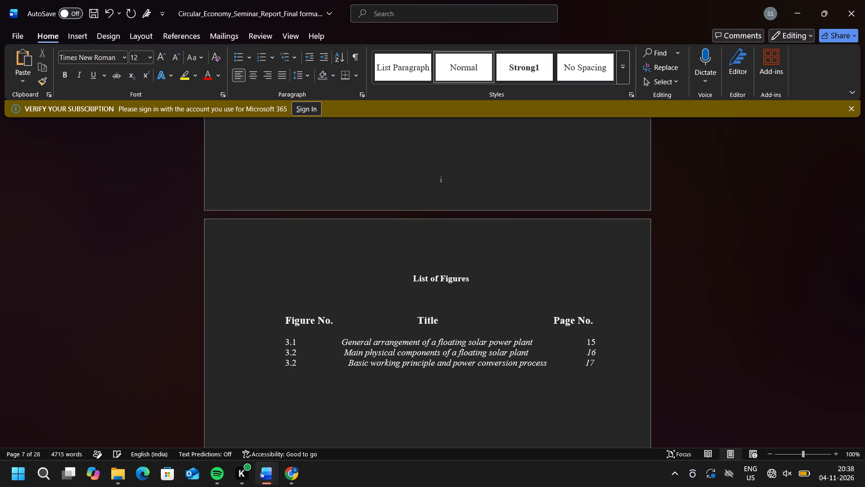
Shorten the word Figure to Fig in the figure list's header line.
double_click(315, 319)
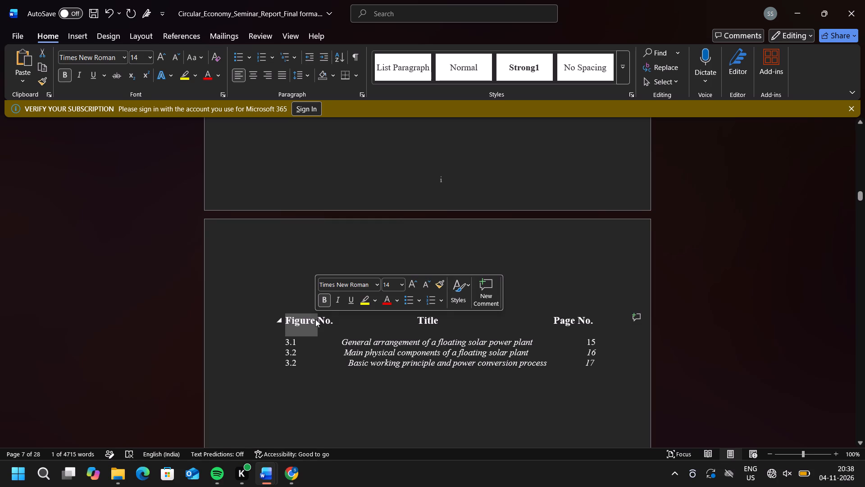
text(Fig)
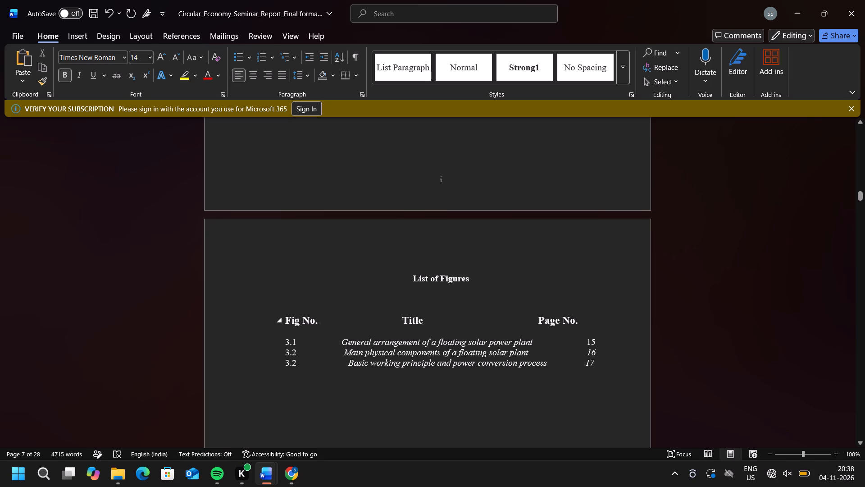
Set the List of Figures heading, header line and all three entries to font size 12.
drag(595, 366, 344, 368)
drag(344, 368, 290, 345)
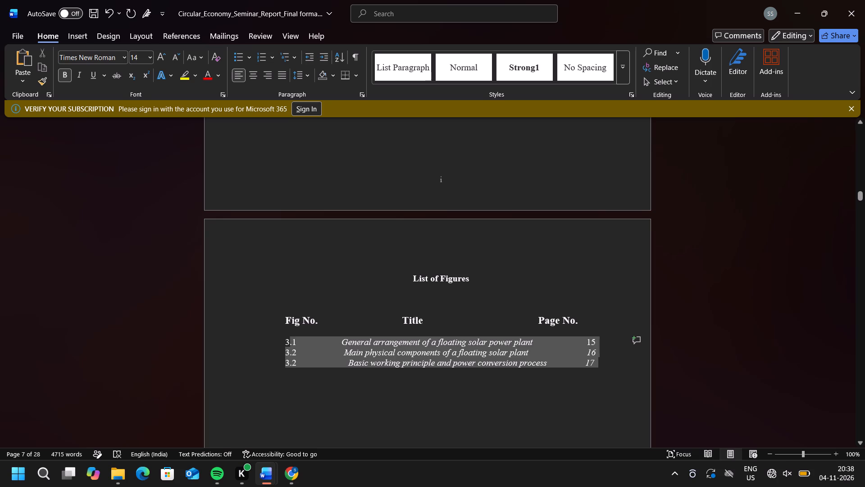
drag(290, 345, 284, 287)
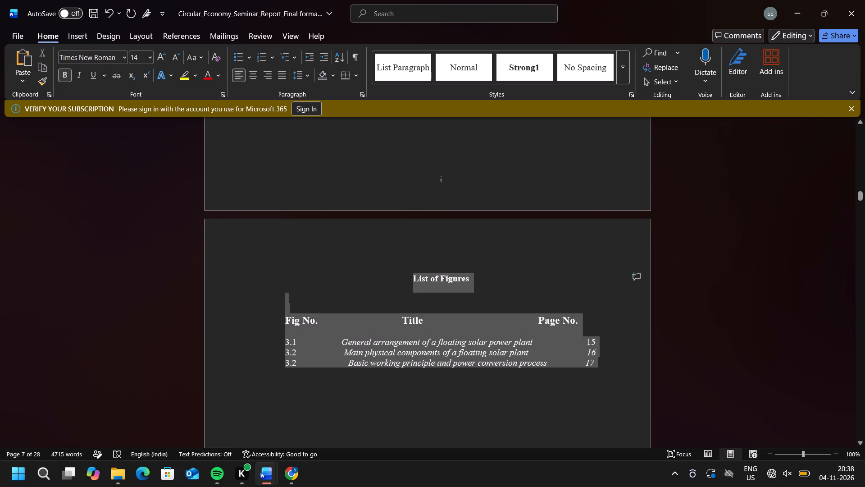
drag(284, 287, 296, 246)
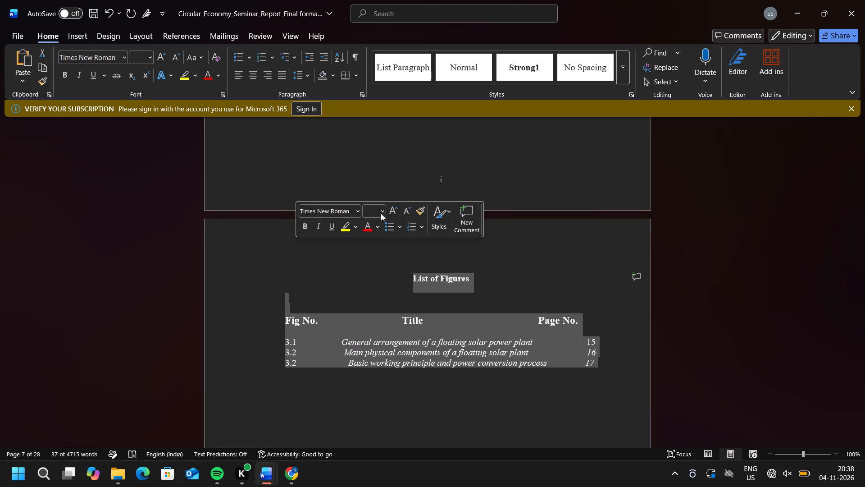
click(381, 213)
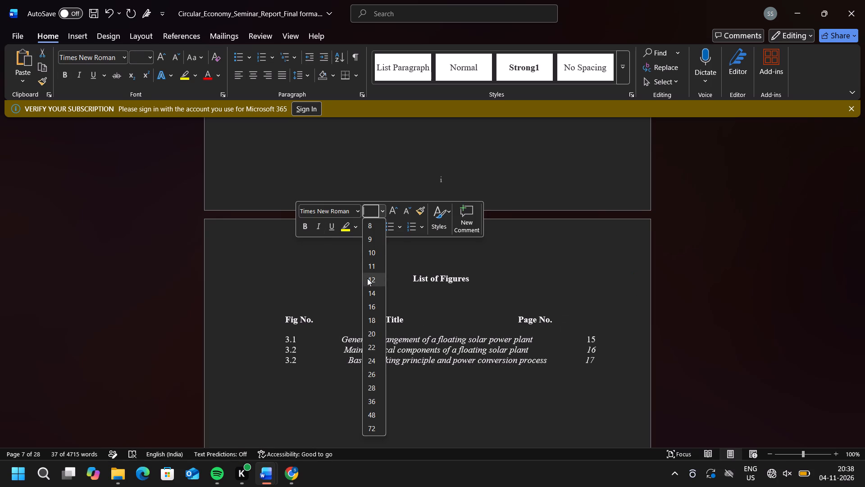
click(367, 278)
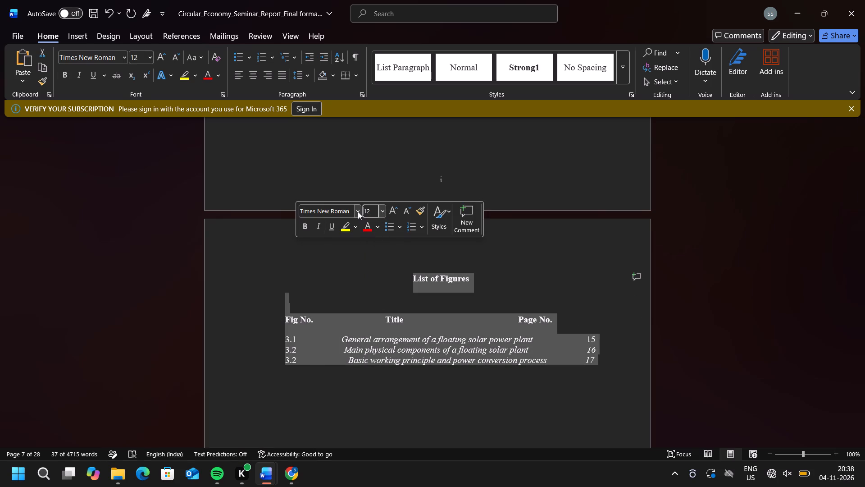
Apply the Times New Roman font to the List of Figures heading, header line and all three entries.
click(358, 211)
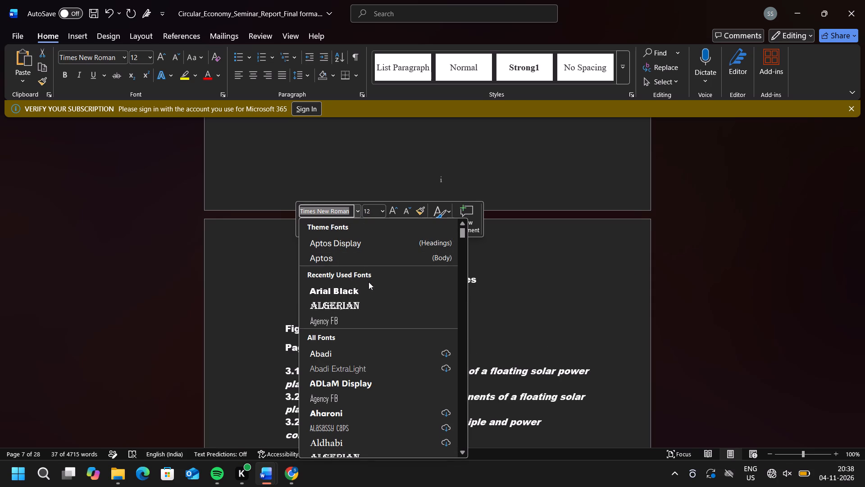
scroll(366, 300, up, 5)
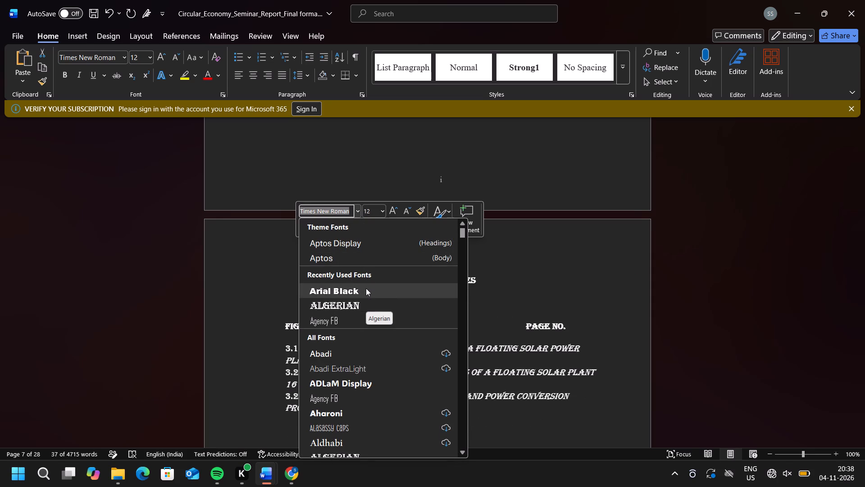
scroll(354, 396, down, 2)
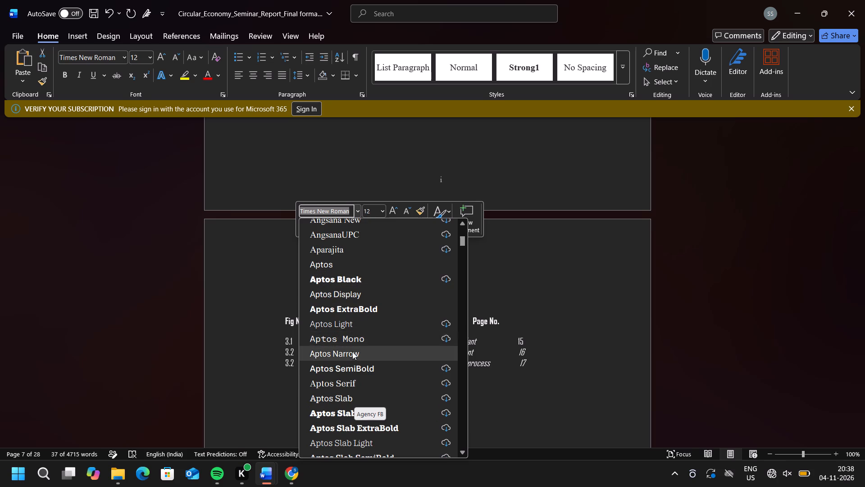
scroll(352, 352, up, 12)
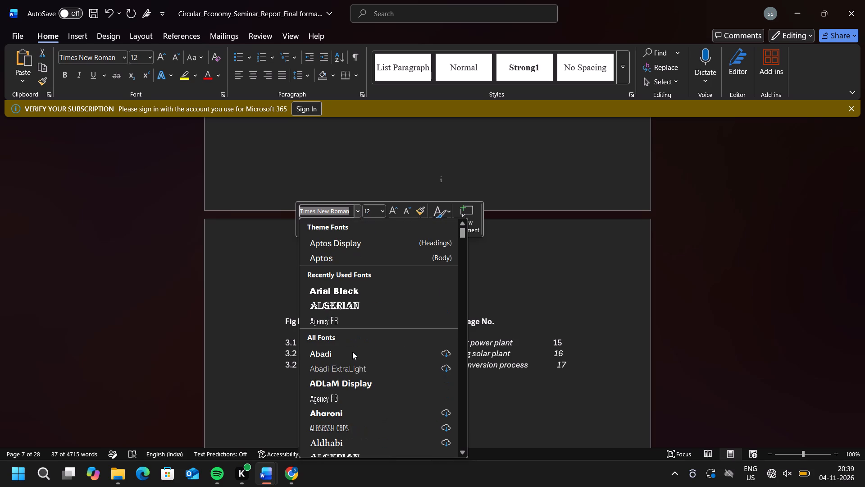
scroll(352, 352, down, 2)
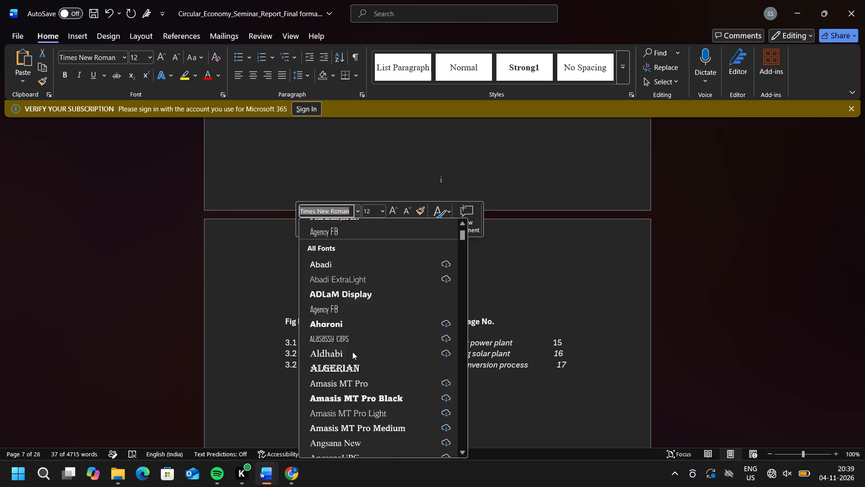
scroll(352, 352, down, 10)
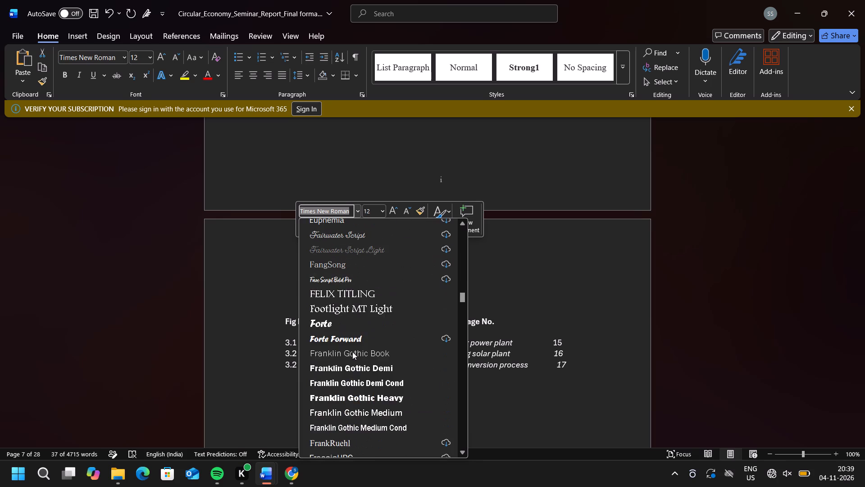
scroll(352, 352, down, 8)
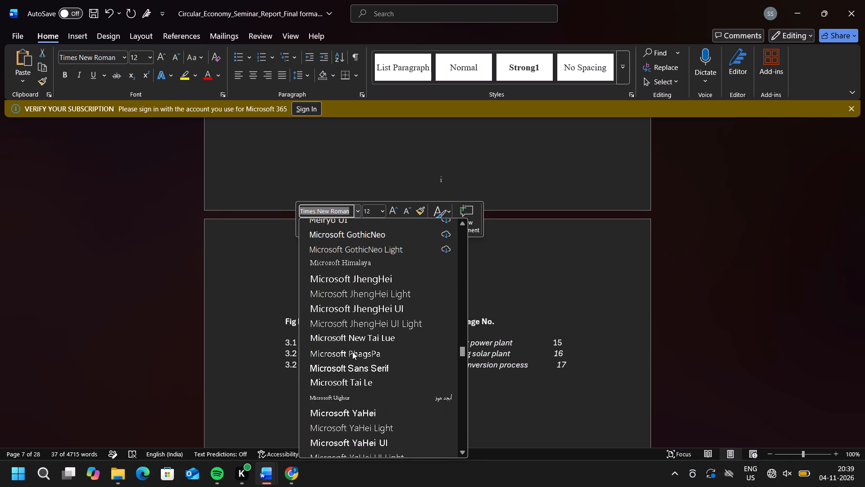
scroll(352, 352, down, 20)
scroll(352, 352, down, 18)
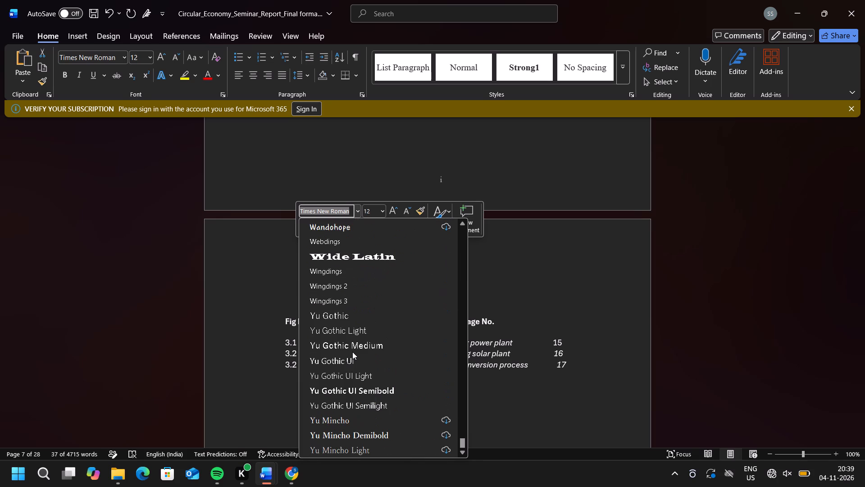
scroll(352, 352, down, 7)
scroll(382, 426, up, 2)
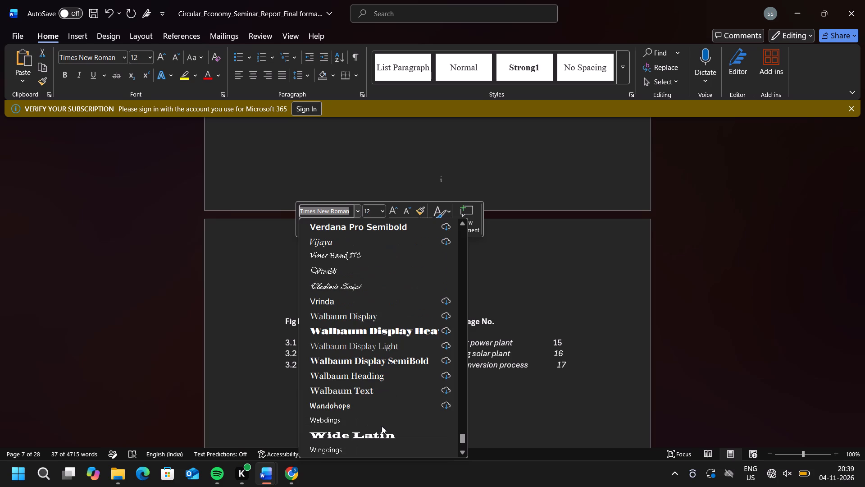
scroll(382, 426, up, 3)
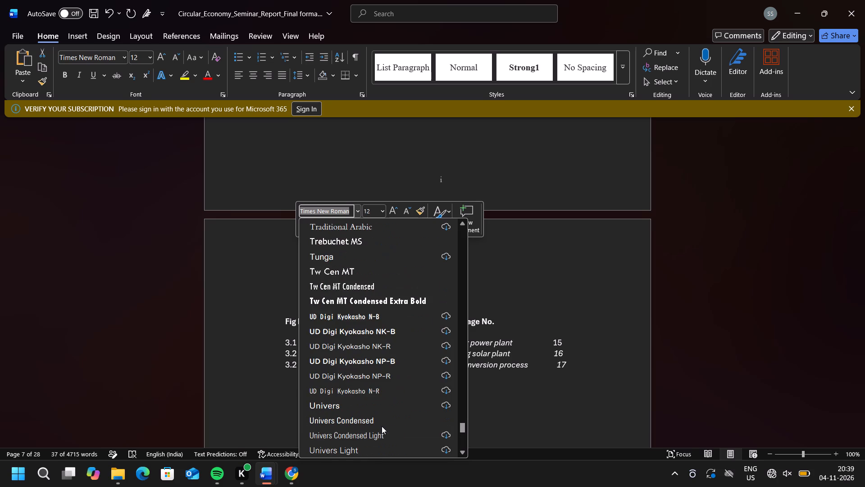
scroll(382, 426, up, 2)
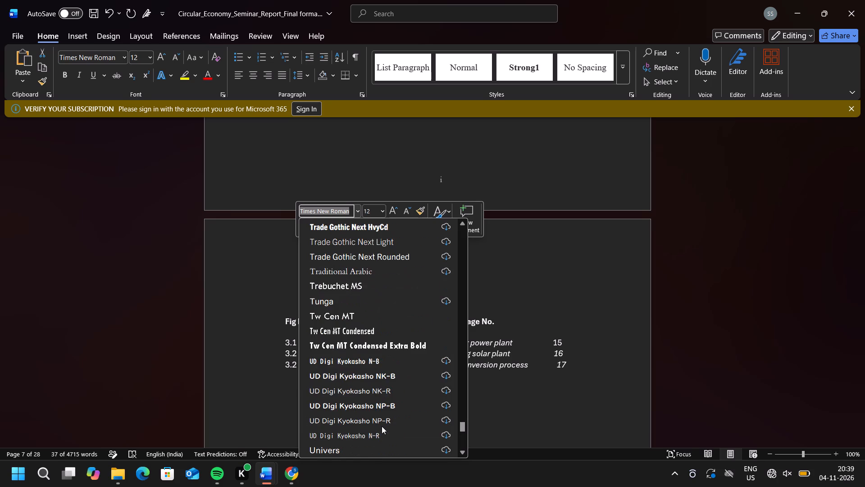
scroll(382, 426, up, 2)
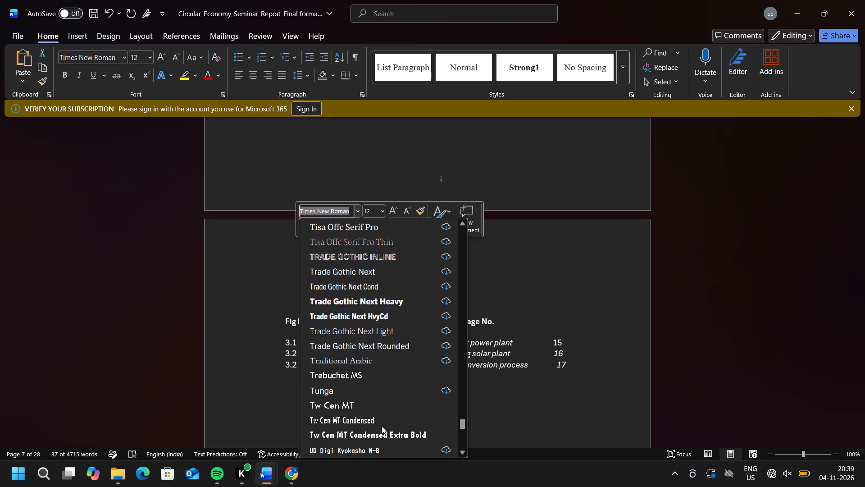
scroll(382, 426, up, 3)
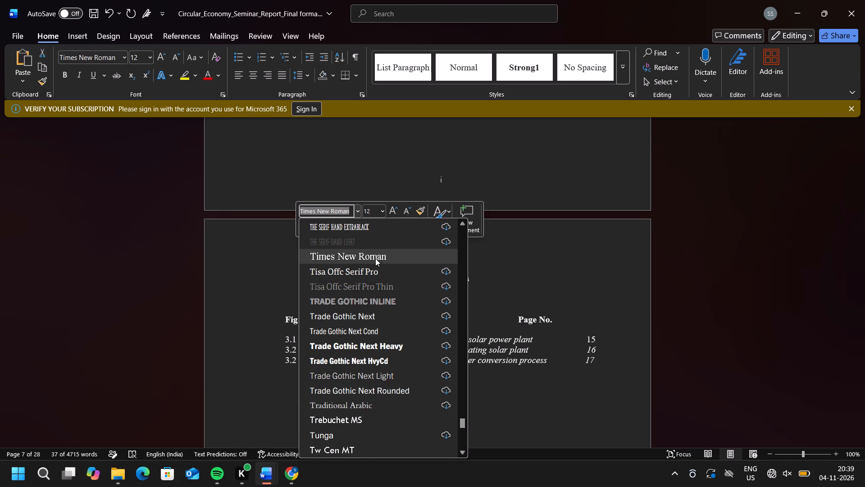
click(378, 254)
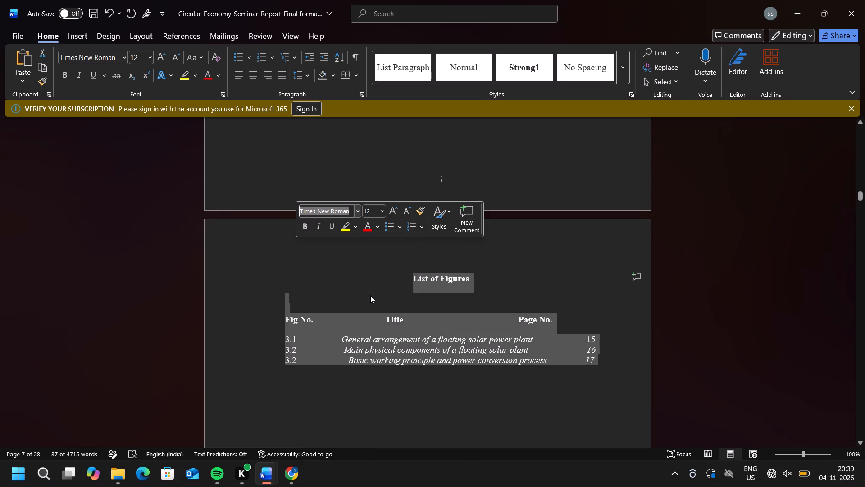
click(378, 294)
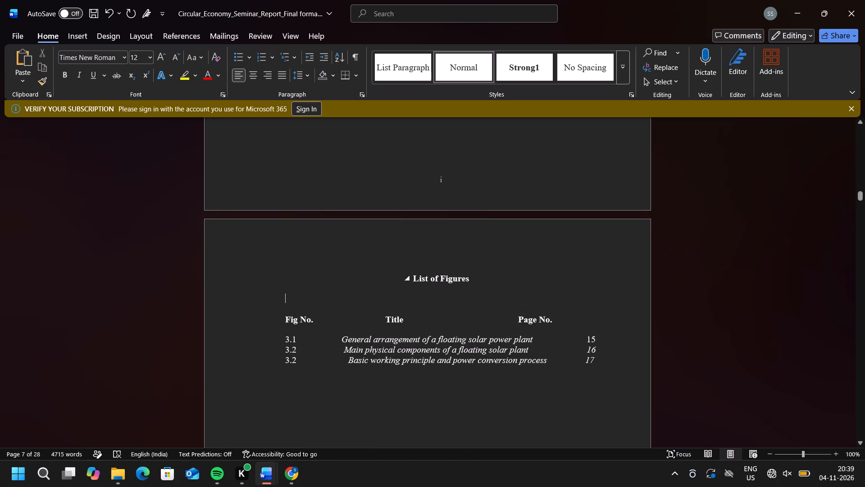
drag(472, 276, 407, 273)
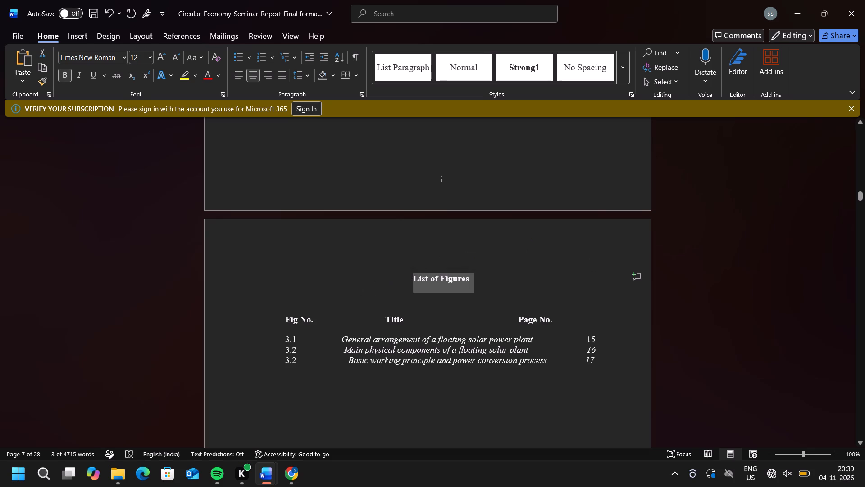
Insert spaces before "Page No." in the header line so it sits above the page numbers while staying on one line.
click(514, 317)
key(space)
key(space)
key(space)
key(space)
key(space)
key(space)
key(space)
key(space)
key(space)
key(space)
key(space)
key(space)
key(space)
key(space)
key(space)
key(space)
key(space)
key(space)
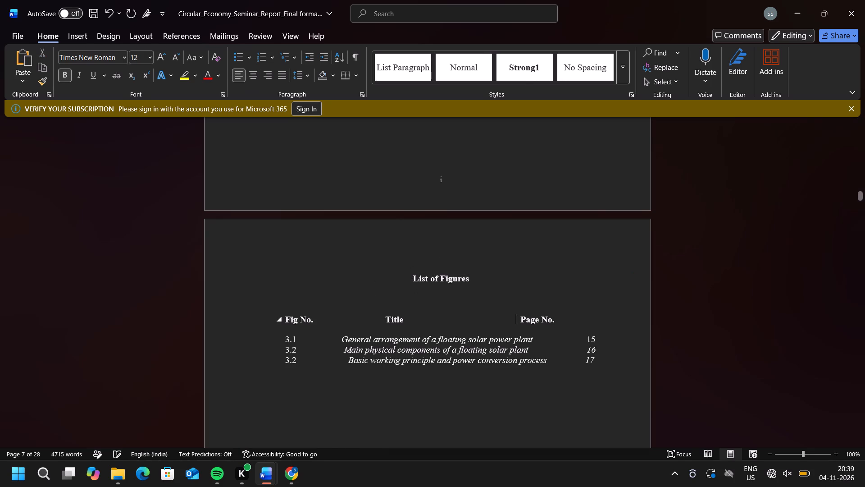
key(space)
key(space)
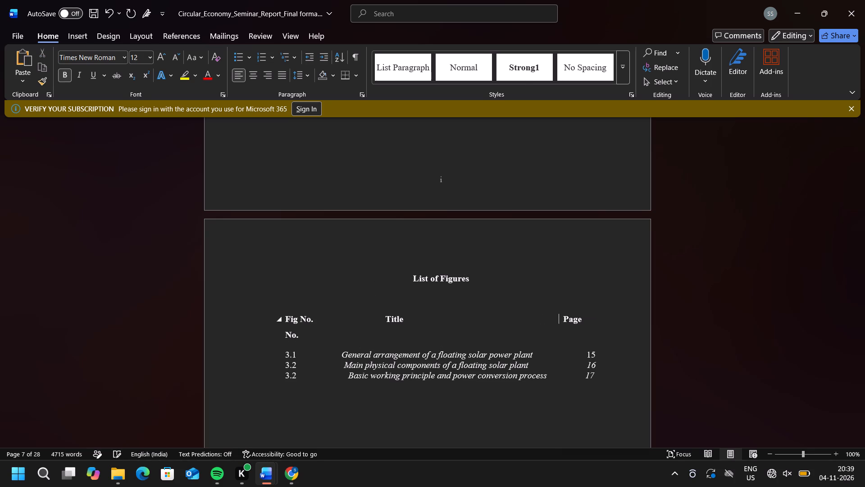
key(BackSpace)
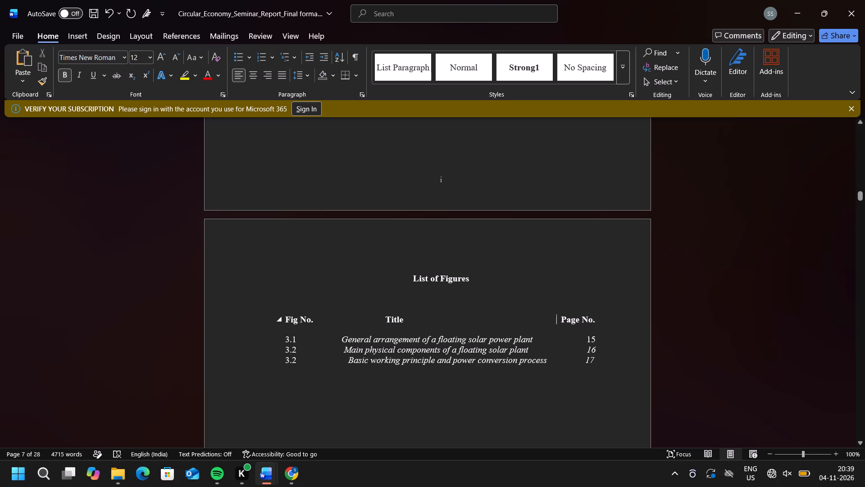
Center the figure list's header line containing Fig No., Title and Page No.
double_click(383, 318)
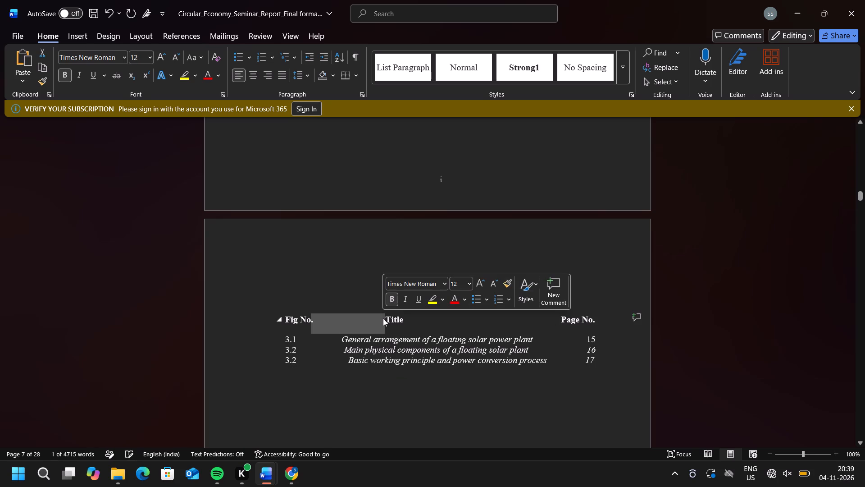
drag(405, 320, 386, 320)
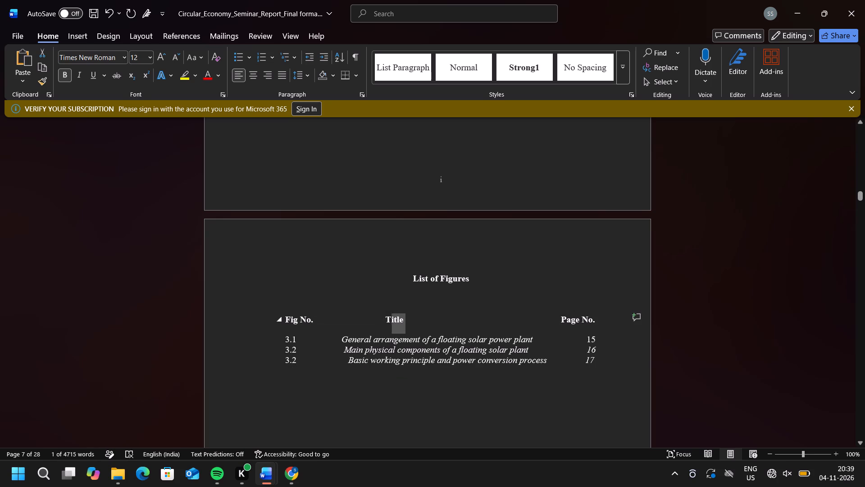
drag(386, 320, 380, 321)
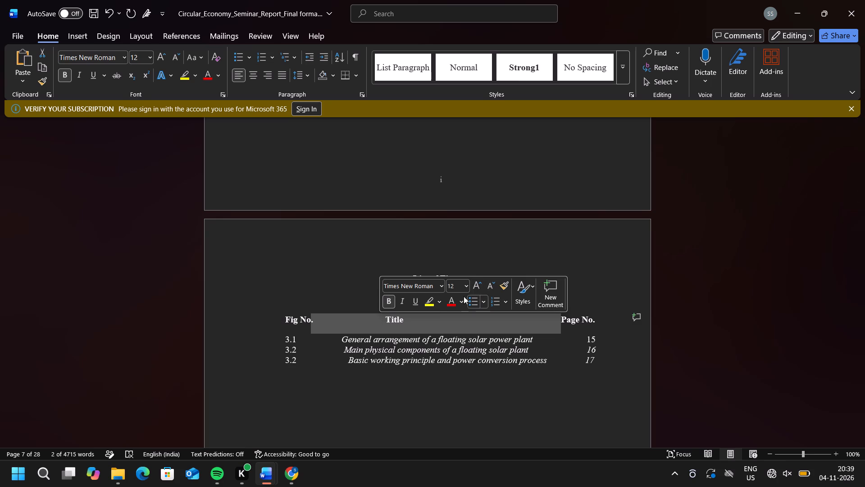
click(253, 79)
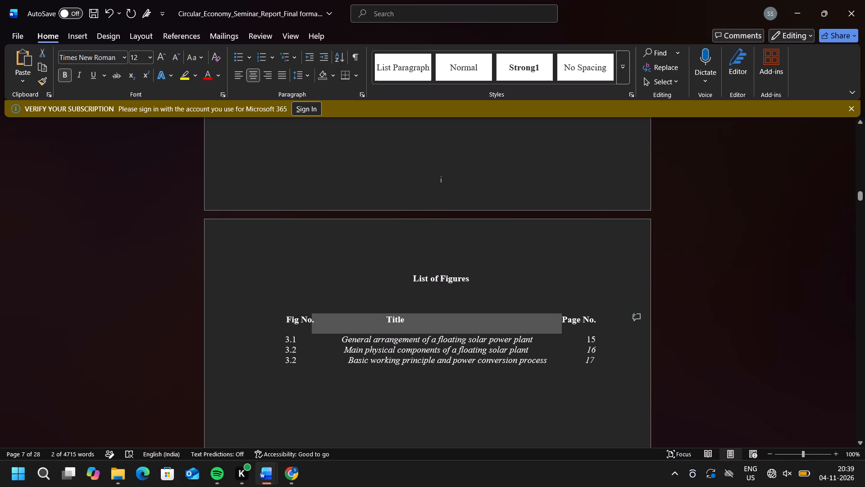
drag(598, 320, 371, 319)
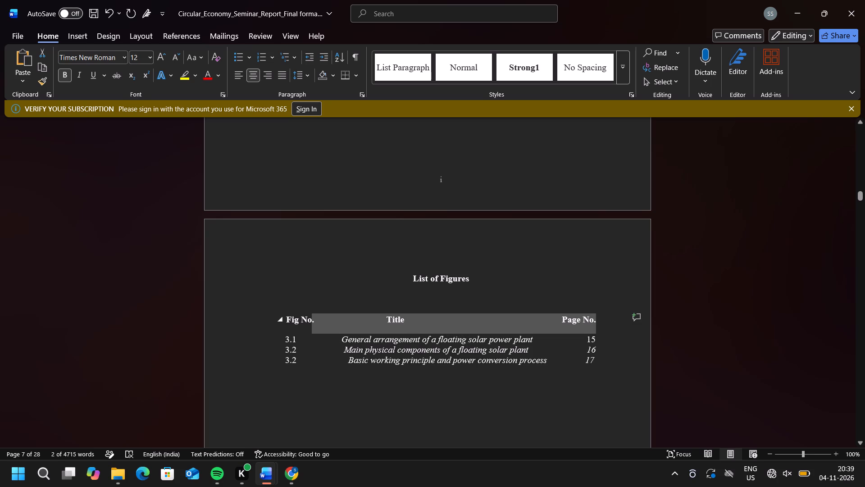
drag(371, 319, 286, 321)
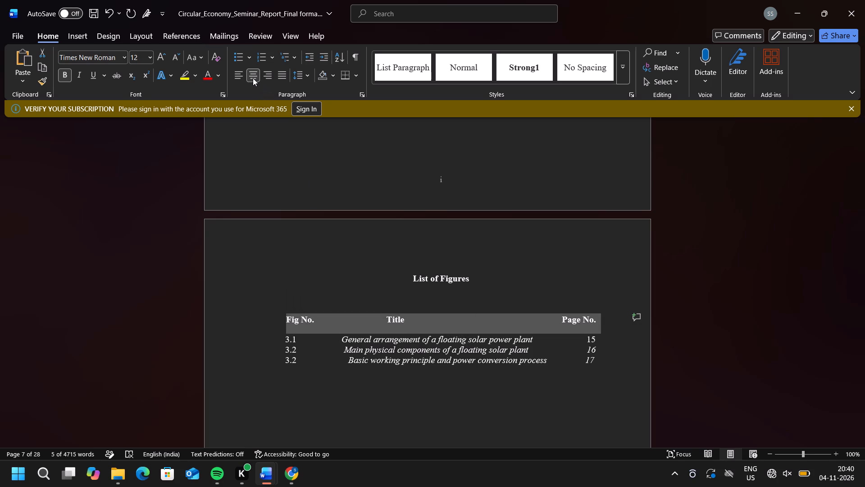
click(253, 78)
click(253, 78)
Center the three figure entries below the header line.
drag(594, 359, 285, 339)
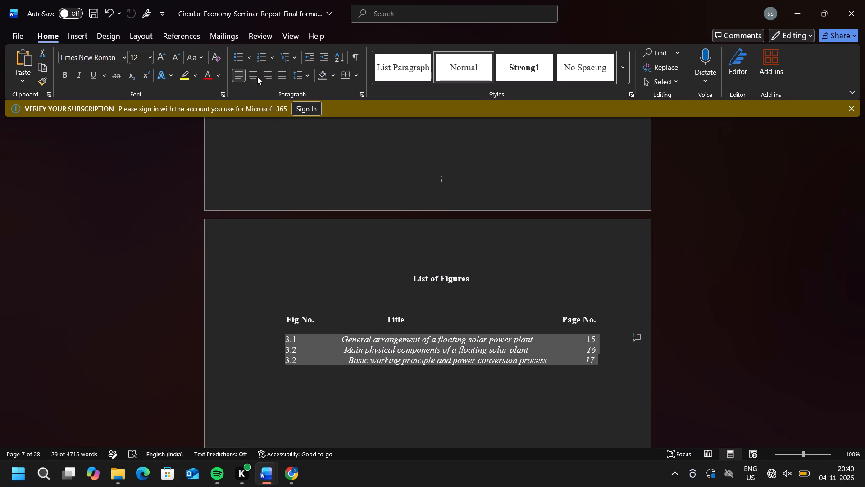
click(251, 74)
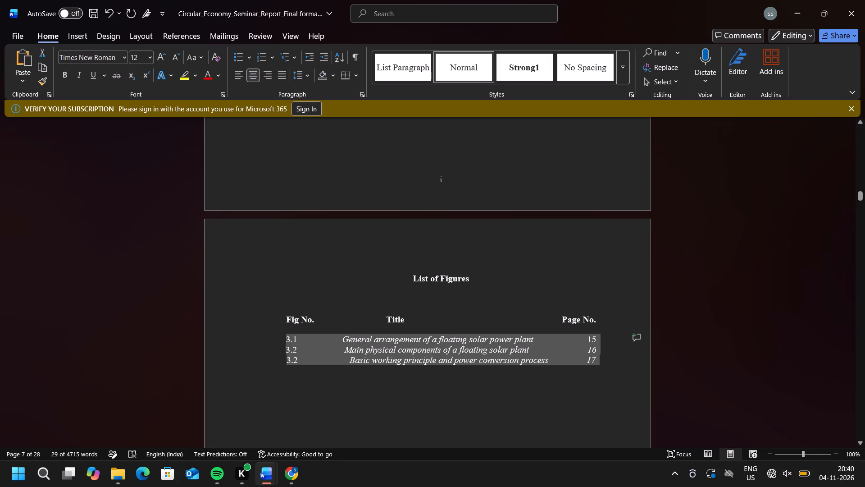
click(182, 266)
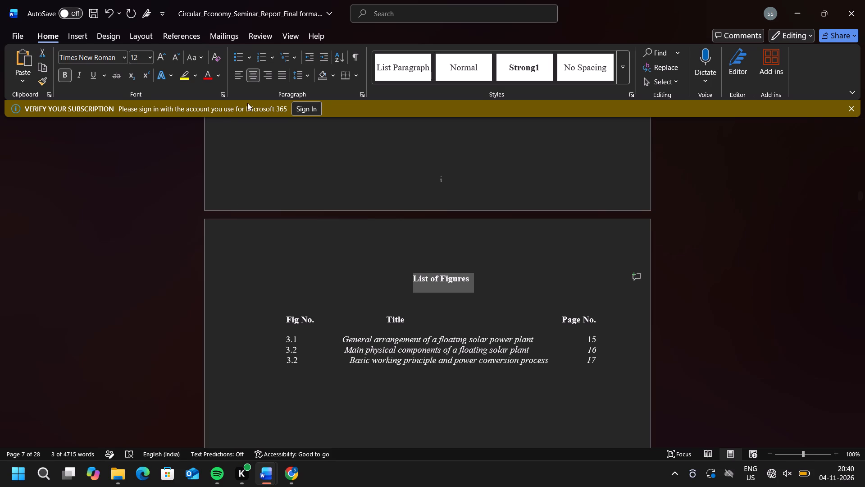
click(695, 290)
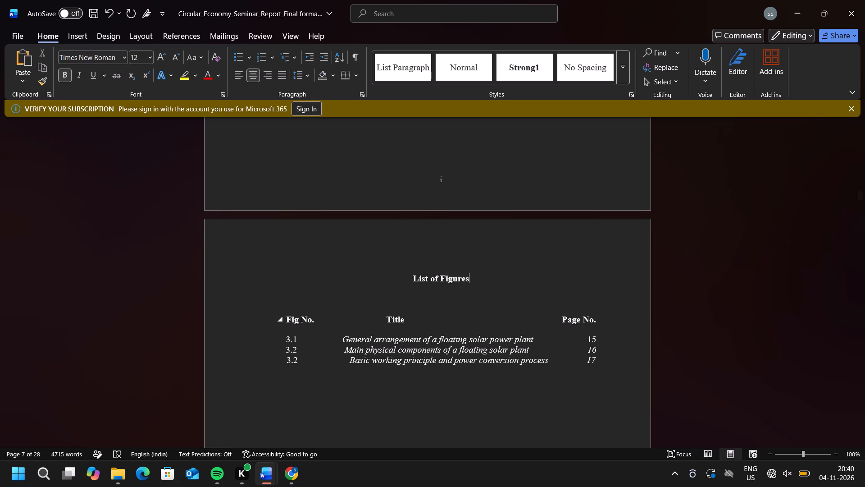
Return the figure list's header line to left alignment and remove the blank line between it and the List of Figures heading.
click(286, 319)
key(BackSpace)
key(BackSpace)
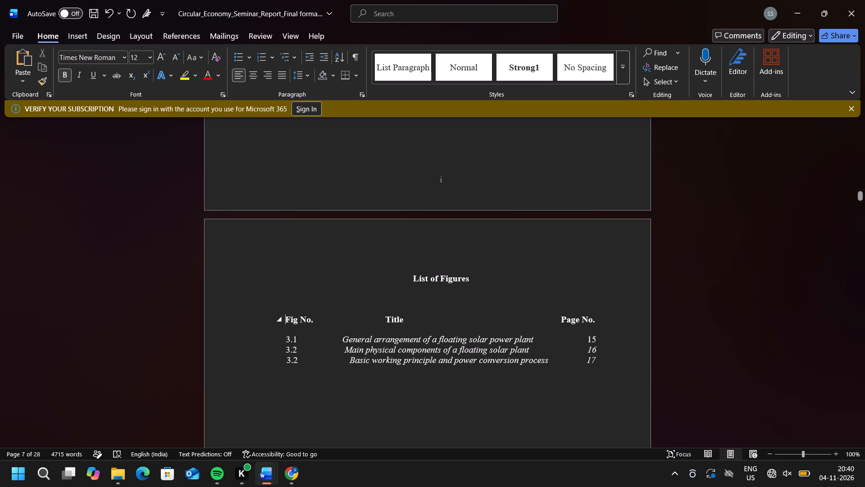
key(BackSpace)
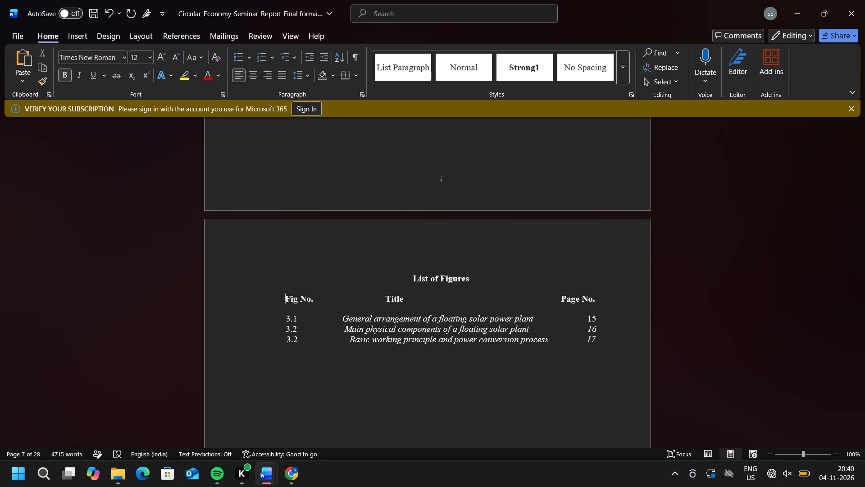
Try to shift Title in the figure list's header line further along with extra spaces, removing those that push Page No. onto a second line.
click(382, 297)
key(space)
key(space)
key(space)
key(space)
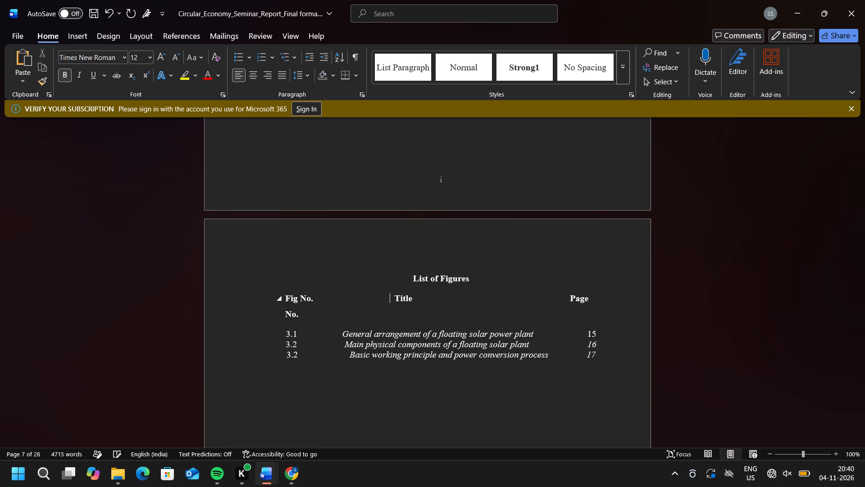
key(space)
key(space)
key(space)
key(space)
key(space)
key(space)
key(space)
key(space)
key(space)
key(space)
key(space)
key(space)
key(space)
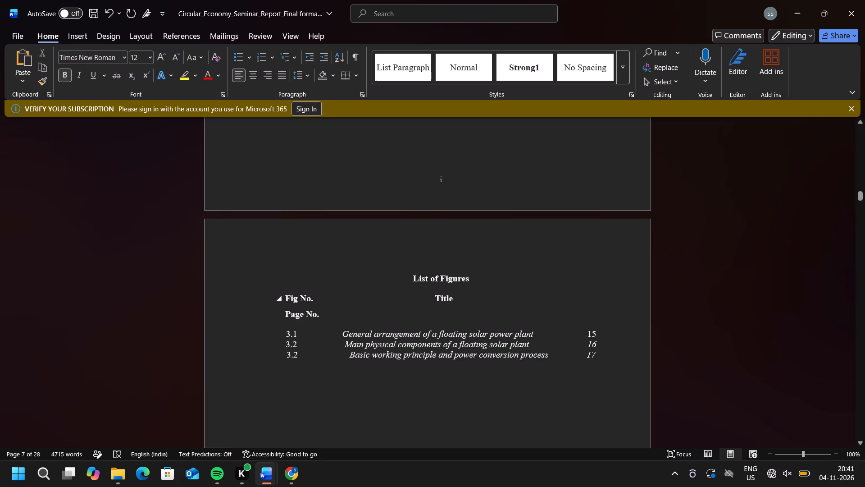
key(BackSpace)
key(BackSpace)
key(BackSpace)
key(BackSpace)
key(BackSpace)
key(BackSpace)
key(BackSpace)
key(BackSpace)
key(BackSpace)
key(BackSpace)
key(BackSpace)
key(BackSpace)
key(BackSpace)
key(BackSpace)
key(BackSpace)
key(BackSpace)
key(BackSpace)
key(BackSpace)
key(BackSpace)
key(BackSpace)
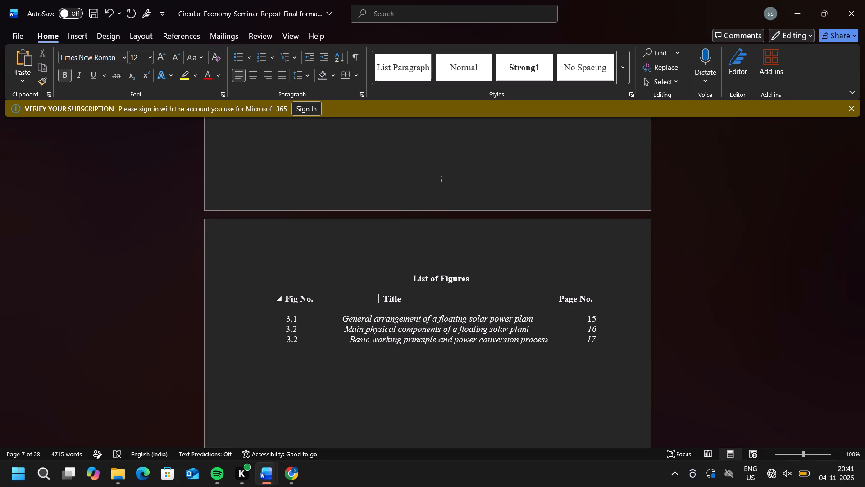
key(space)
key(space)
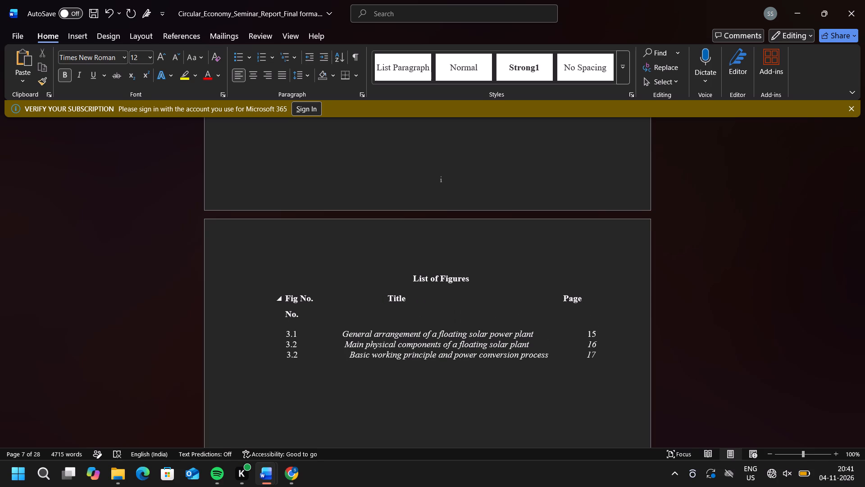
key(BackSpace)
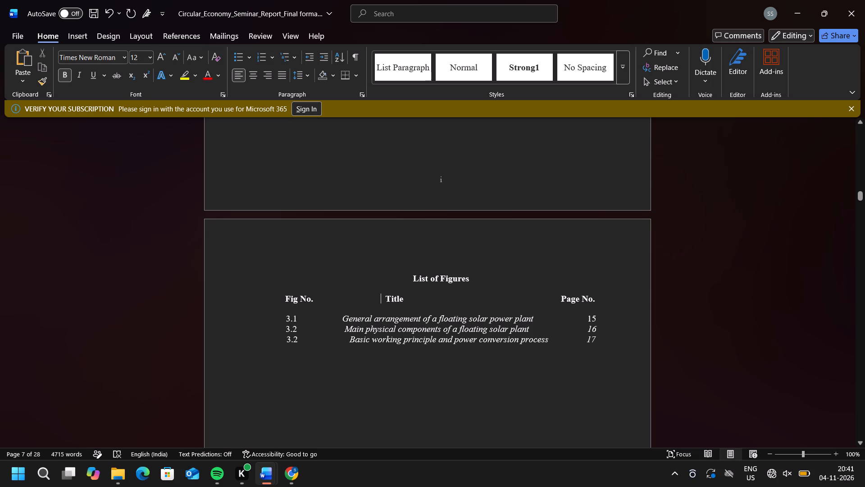
Examine the List of Tables layout on the following page for comparison with the List of Figures.
scroll(302, 340, down, 2)
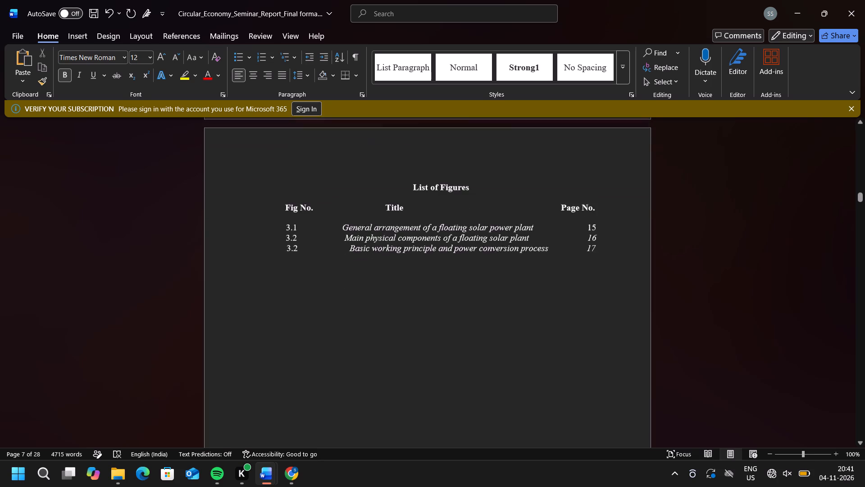
scroll(302, 340, down, 5)
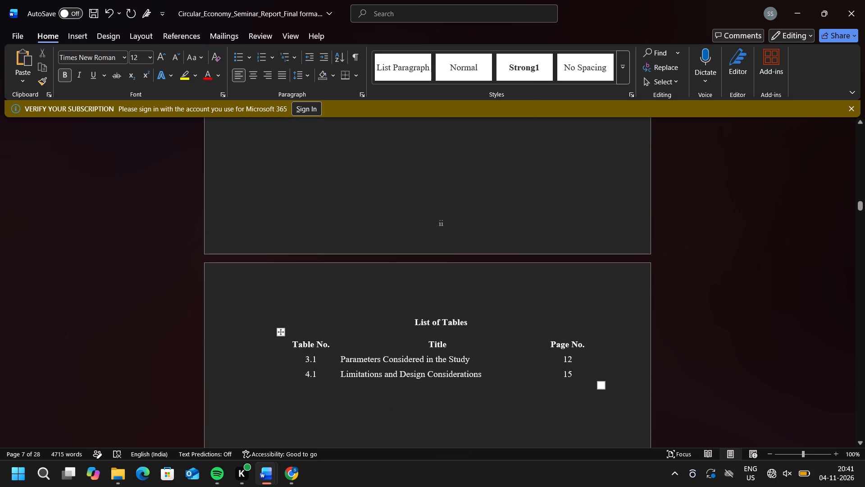
scroll(302, 340, up, 10)
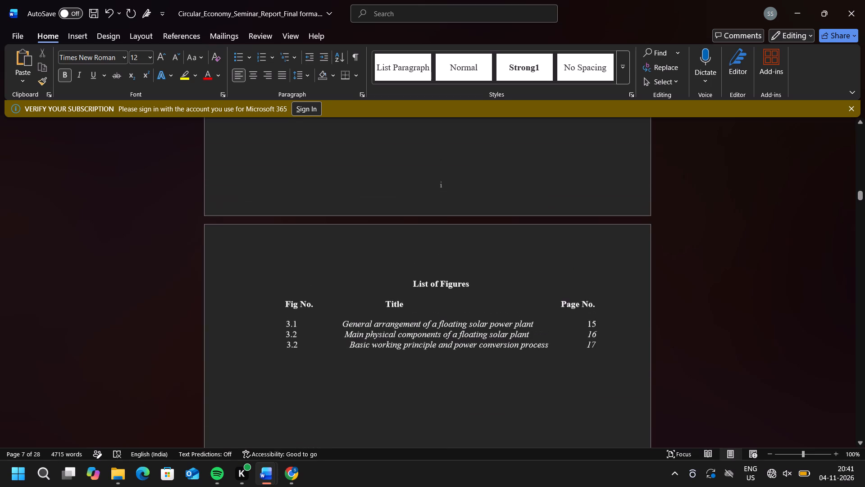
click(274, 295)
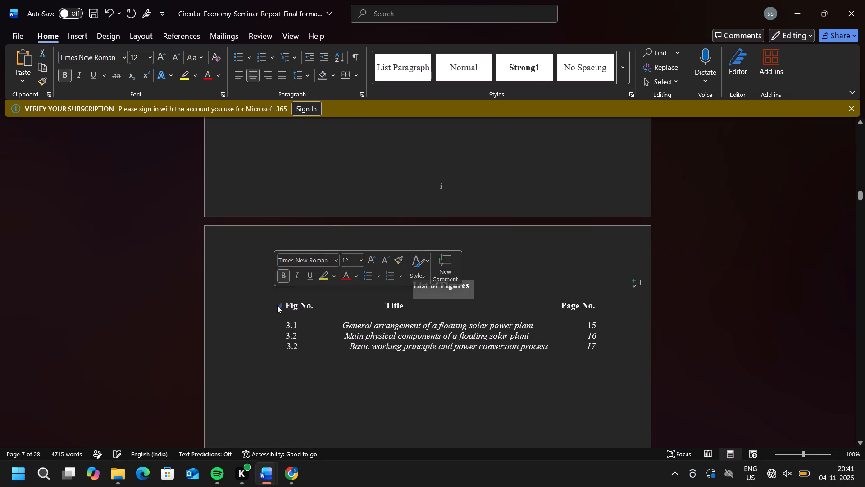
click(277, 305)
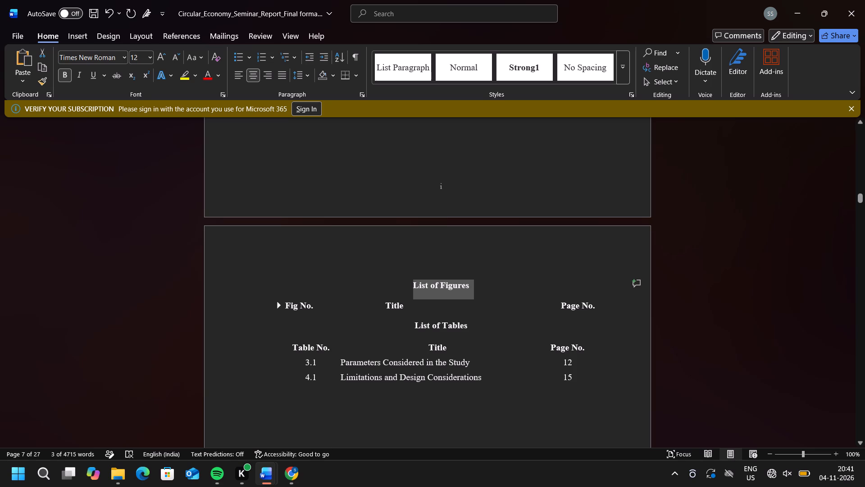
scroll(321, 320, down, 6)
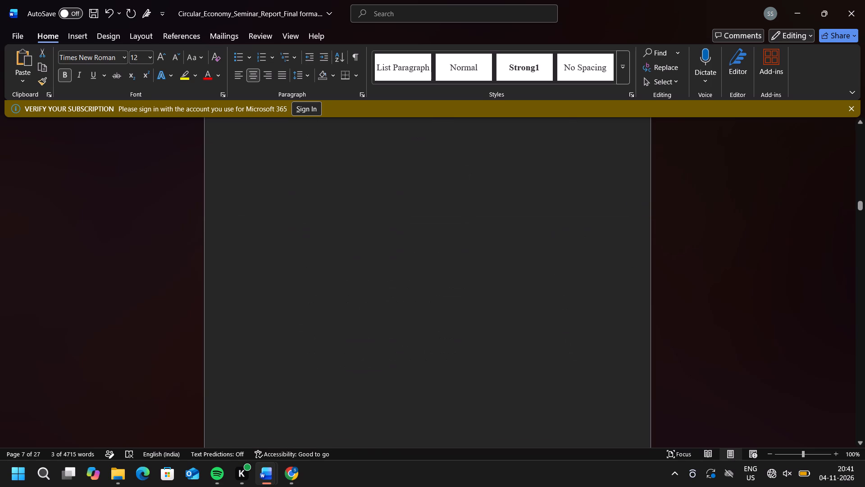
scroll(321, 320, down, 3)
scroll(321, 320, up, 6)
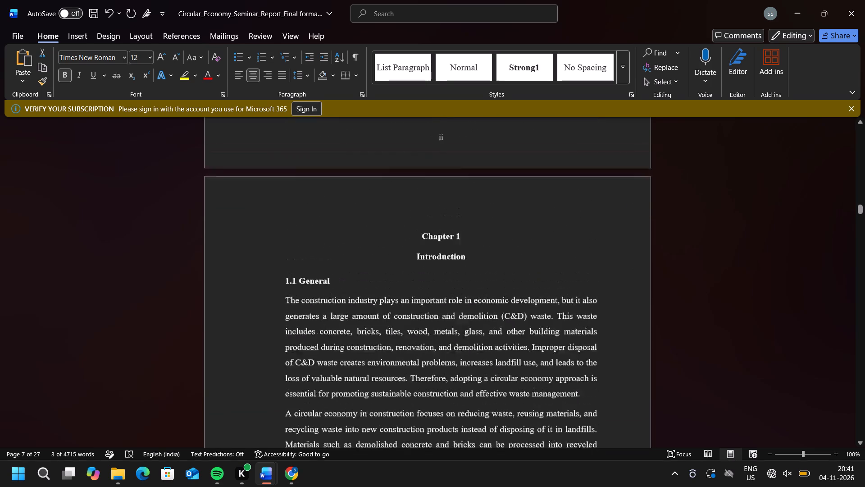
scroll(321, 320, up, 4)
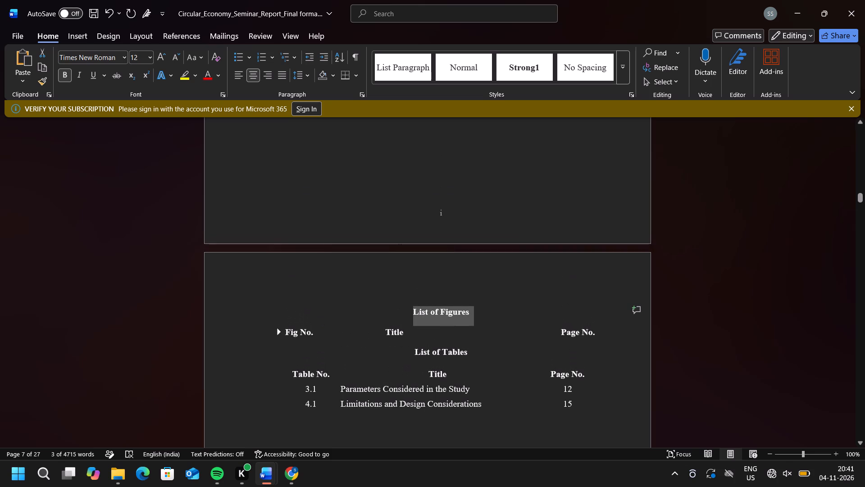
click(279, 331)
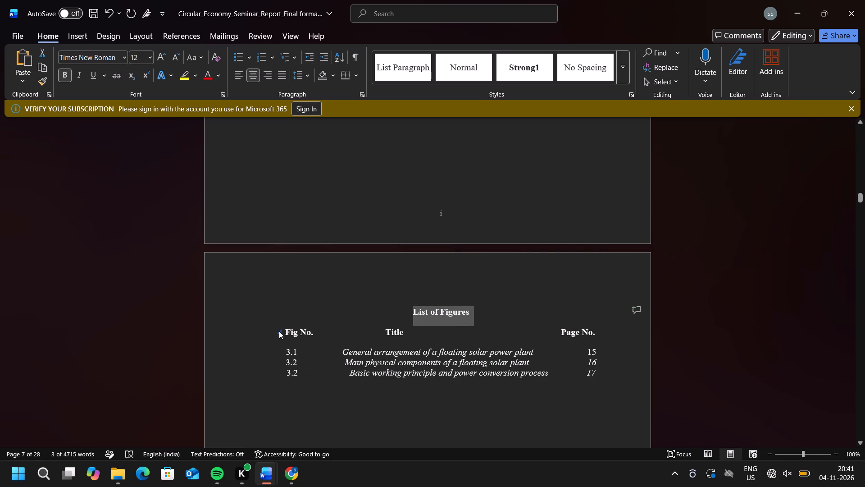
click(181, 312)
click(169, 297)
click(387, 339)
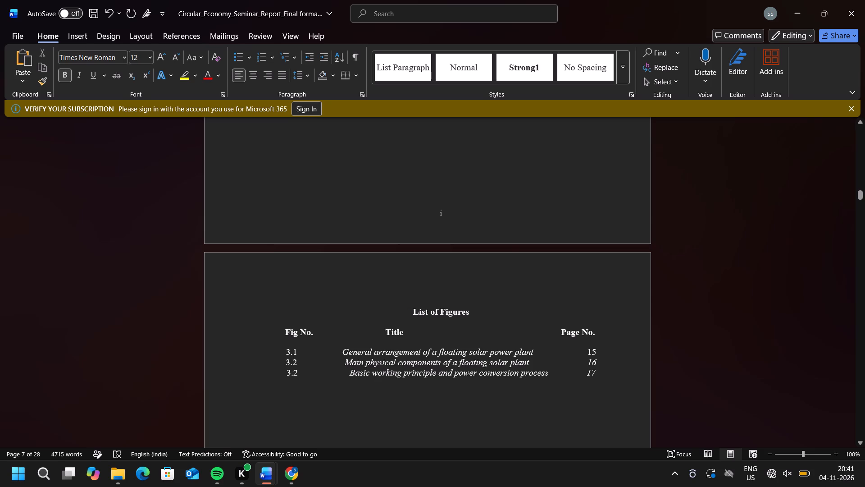
Center the whole List of Figures block, from its heading through the blank line below the last entry.
drag(414, 310, 463, 381)
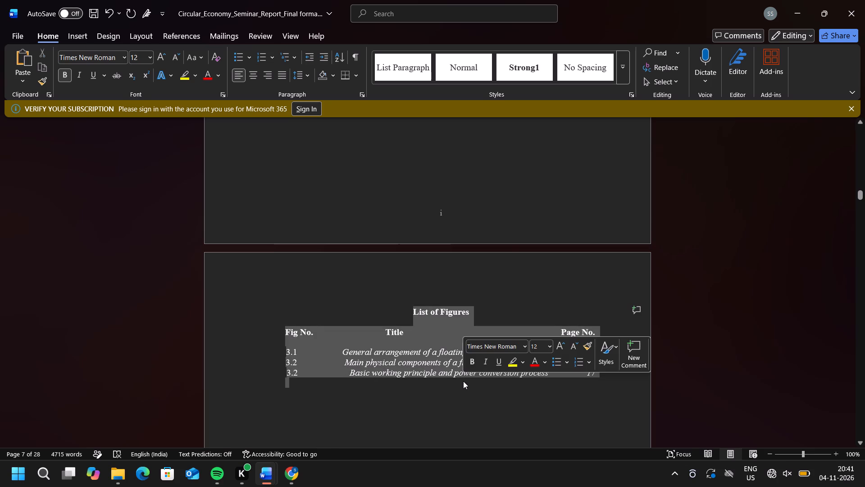
click(251, 78)
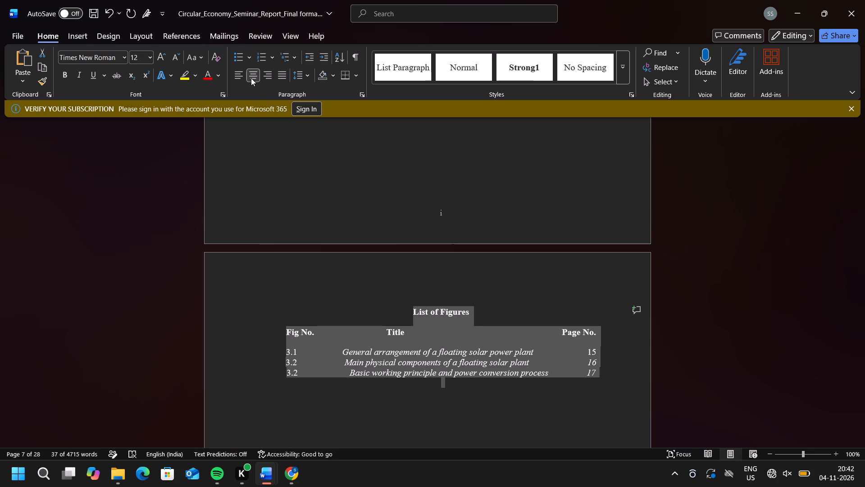
click(180, 291)
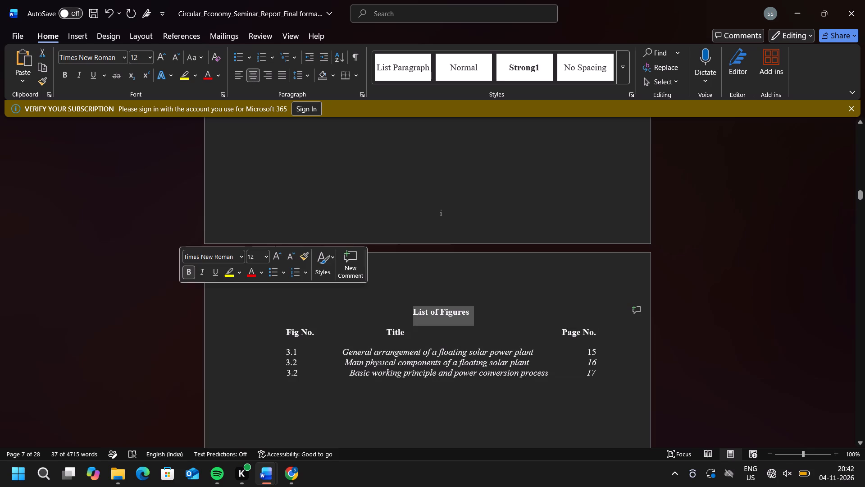
click(323, 381)
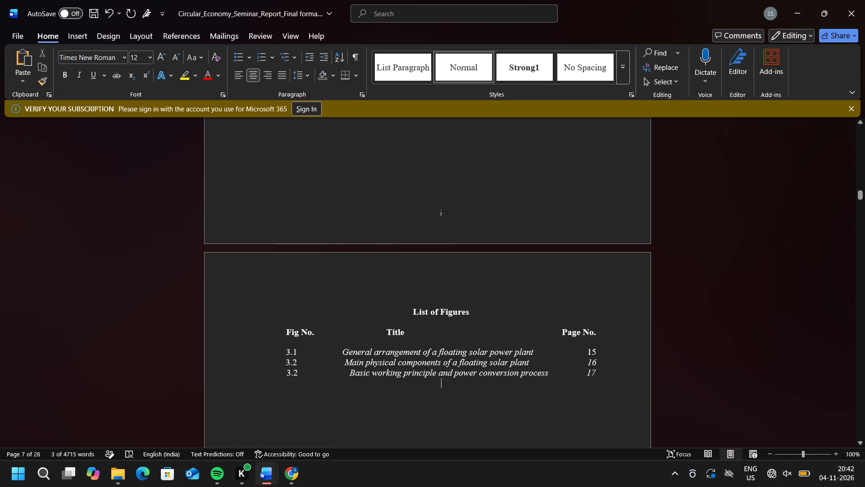
Remove the extra spaces before "Basic working principle and power conversion process" and return that third entry to left alignment.
click(346, 375)
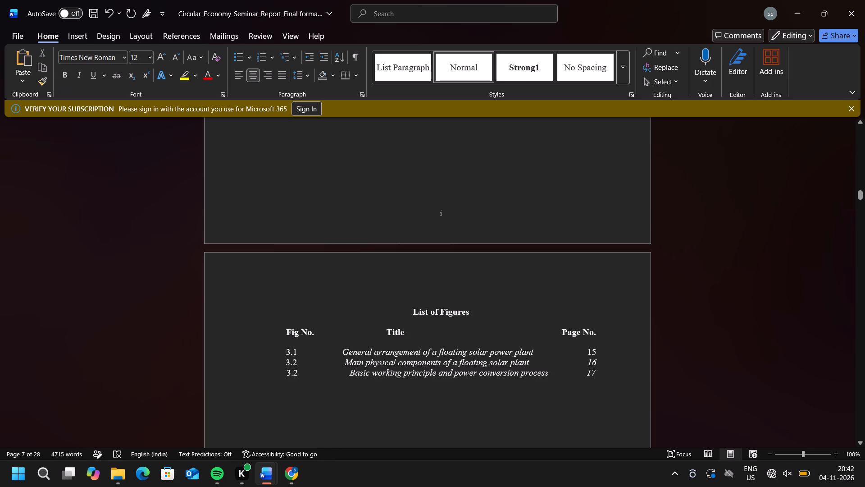
key(BackSpace)
key(BackSpace)
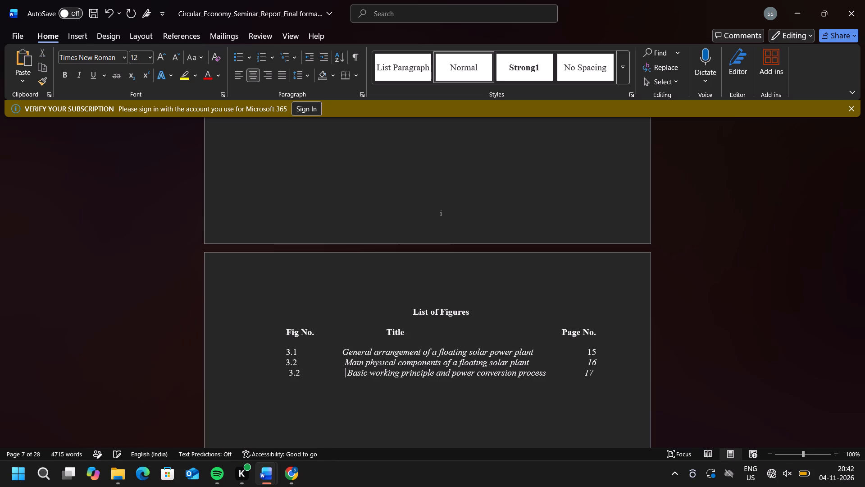
key(BackSpace)
key(BackSpace)
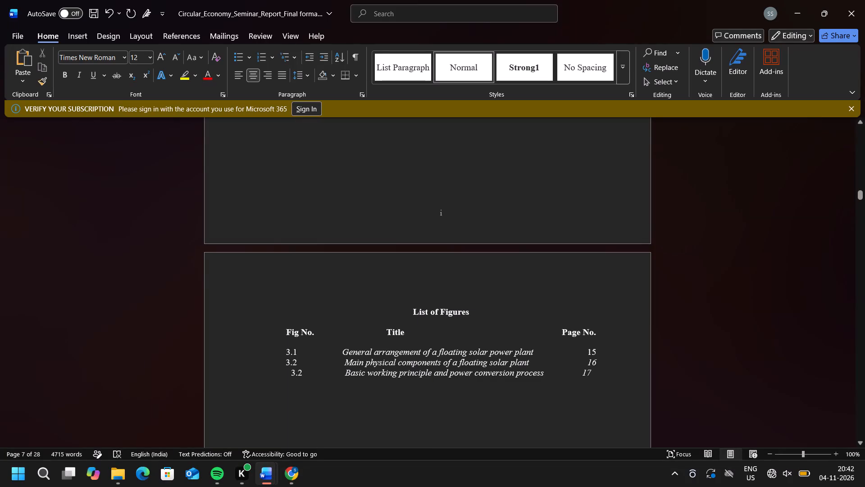
click(289, 373)
key(BackSpace)
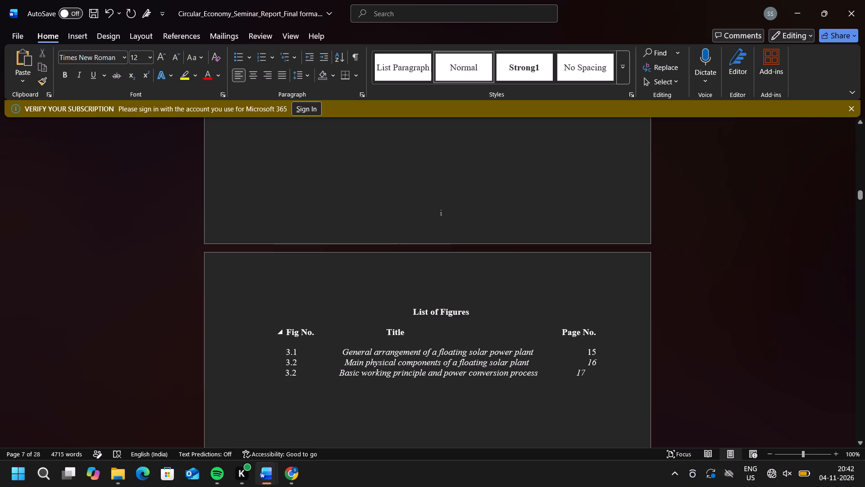
Delete a run of the spaces between Title and Page No. in the figure list's header line.
click(384, 330)
click(560, 333)
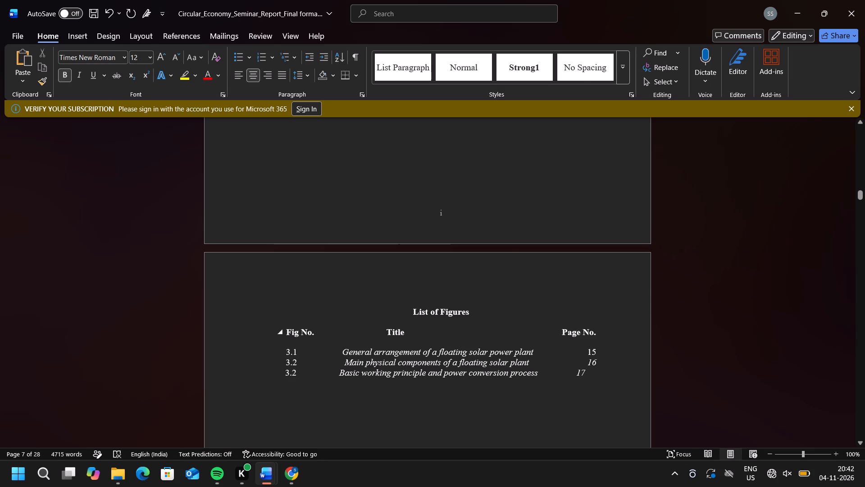
key(BackSpace)
key(BackSpace)
key(BackSpace)
key(BackSpace)
key(BackSpace)
key(BackSpace)
key(BackSpace)
key(BackSpace)
key(BackSpace)
key(BackSpace)
key(BackSpace)
key(BackSpace)
key(BackSpace)
key(BackSpace)
key(BackSpace)
key(BackSpace)
key(BackSpace)
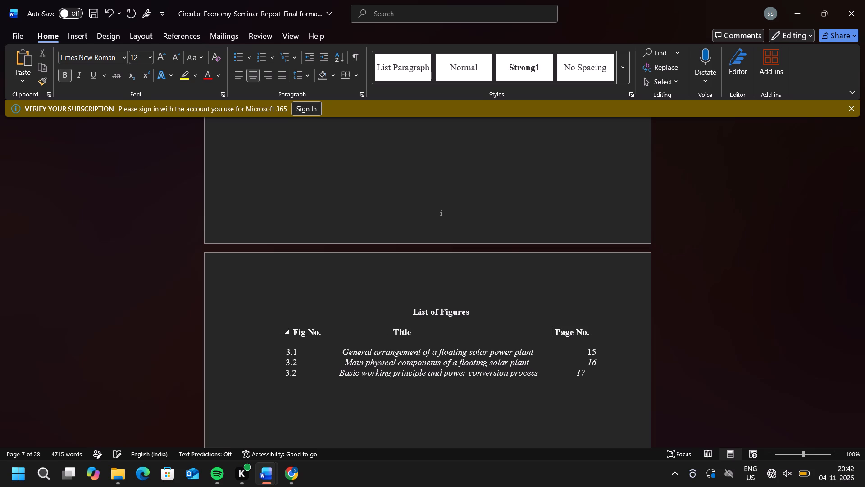
key(BackSpace)
key(BackSpace)
key(BackSpace)
key(BackSpace)
key(BackSpace)
key(BackSpace)
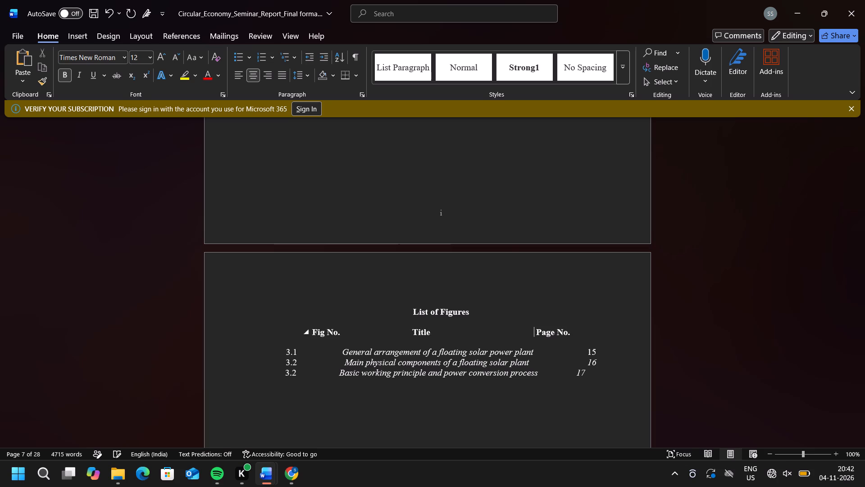
key(BackSpace)
key(BackSpace)
key(BackSpace)
key(BackSpace)
key(BackSpace)
key(BackSpace)
key(BackSpace)
key(BackSpace)
key(BackSpace)
key(BackSpace)
key(BackSpace)
key(BackSpace)
key(BackSpace)
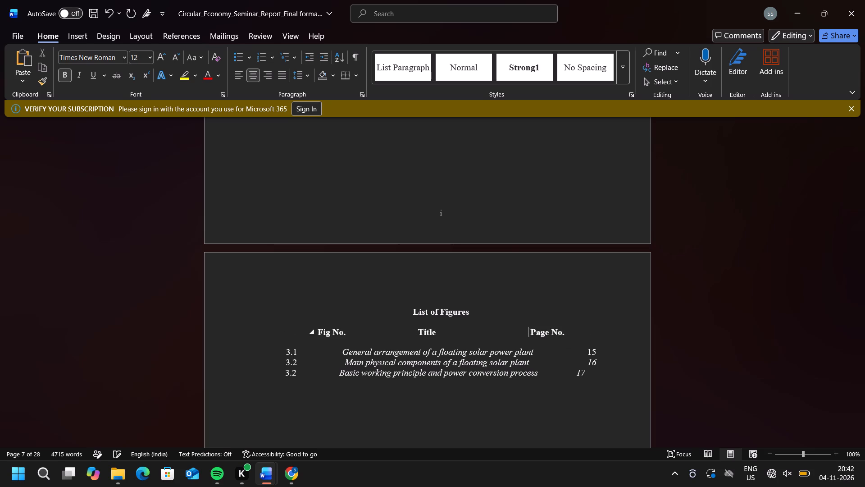
key(BackSpace)
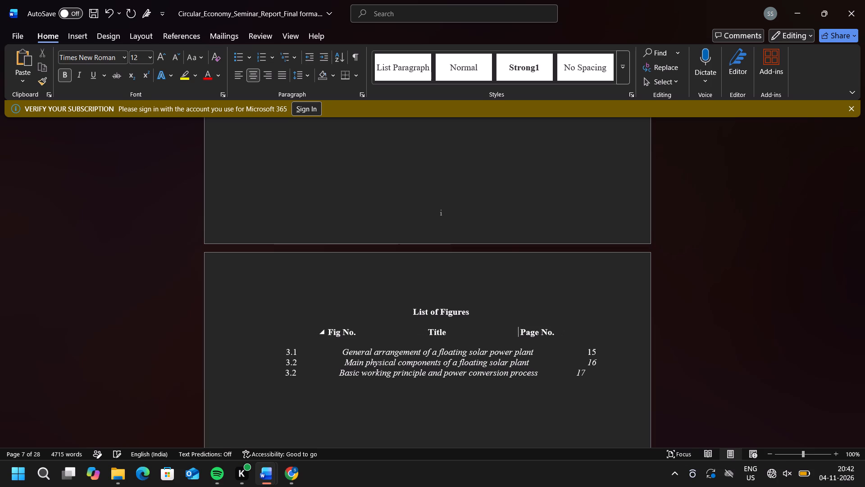
Return the figure list's header line to left alignment.
click(328, 329)
key(BackSpace)
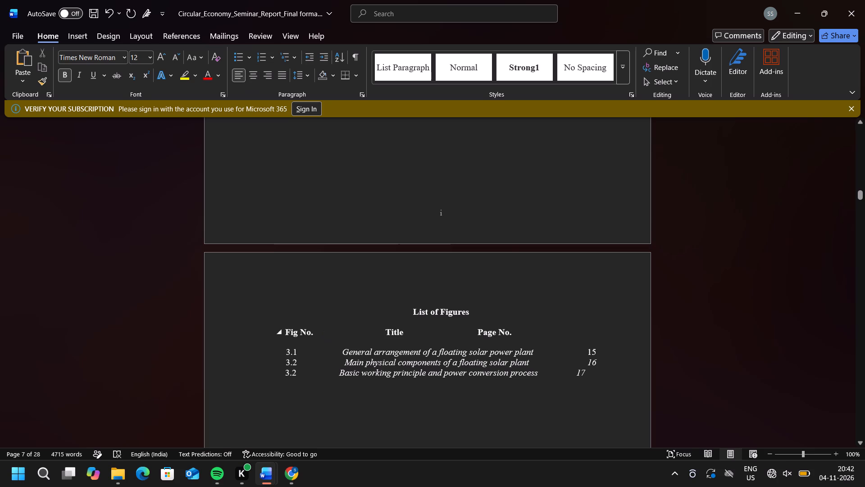
Insert spaces before Title in the figure list's header line to move it beneath the List of Figures heading.
click(385, 332)
key(space)
key(space)
key(space)
key(space)
key(space)
key(space)
key(space)
key(space)
key(space)
key(space)
key(space)
key(space)
key(space)
key(space)
key(space)
key(space)
key(space)
key(space)
key(space)
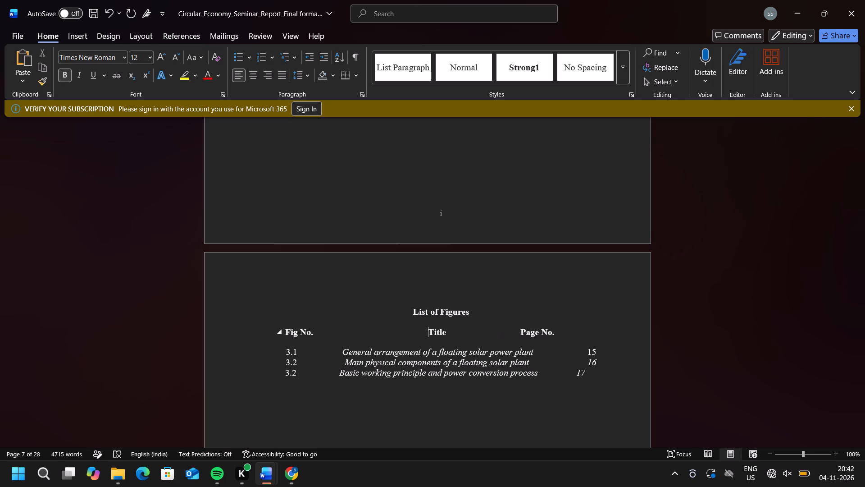
Insert spaces before Page No. in the header line to place it above the page numbers, keeping the header on one line.
click(518, 335)
key(space)
key(space)
key(space)
key(space)
key(space)
key(space)
key(space)
key(space)
key(space)
key(space)
key(space)
key(space)
key(space)
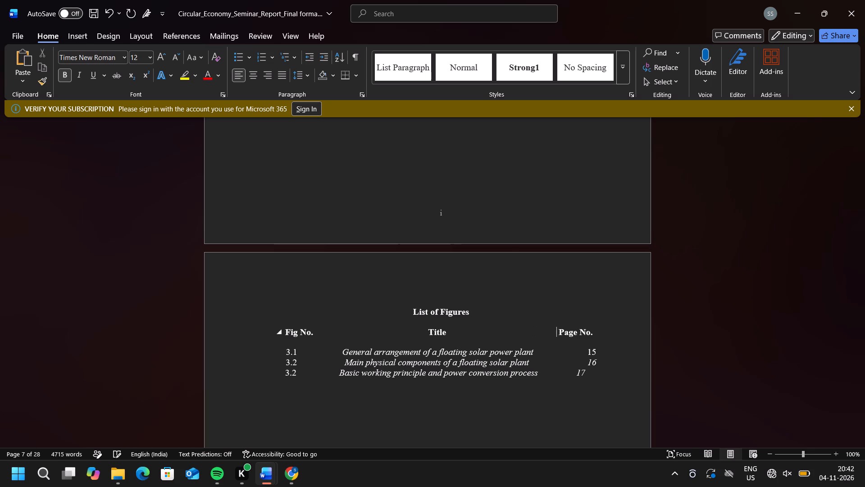
key(space)
key(space)
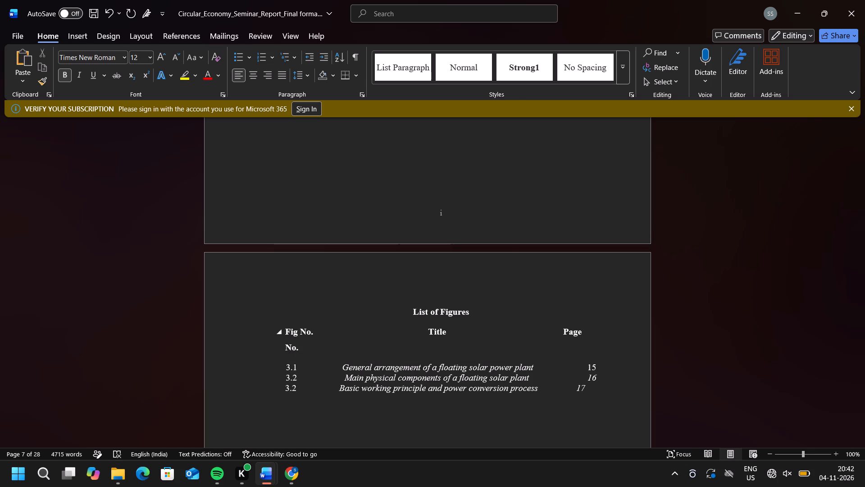
key(BackSpace)
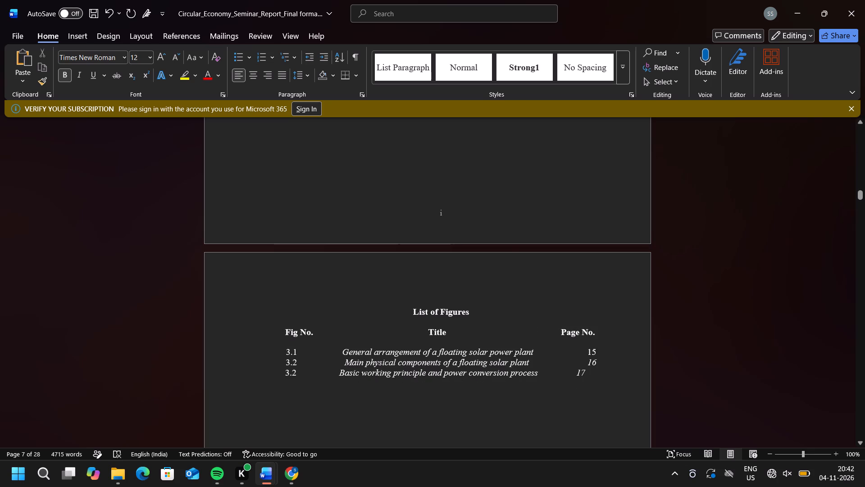
Remove three spaces before "Main physical components of a floating solar plant" and one before "General arrangement of a floating solar power plant".
click(341, 362)
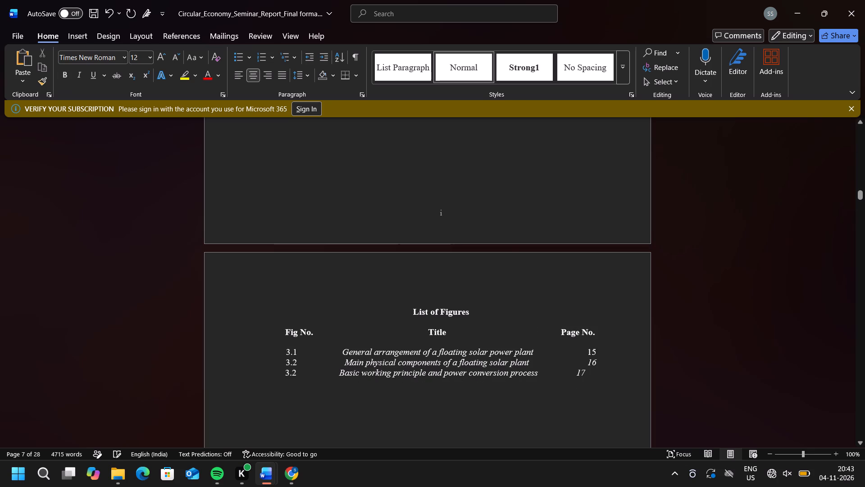
key(BackSpace)
key(BackSpace)
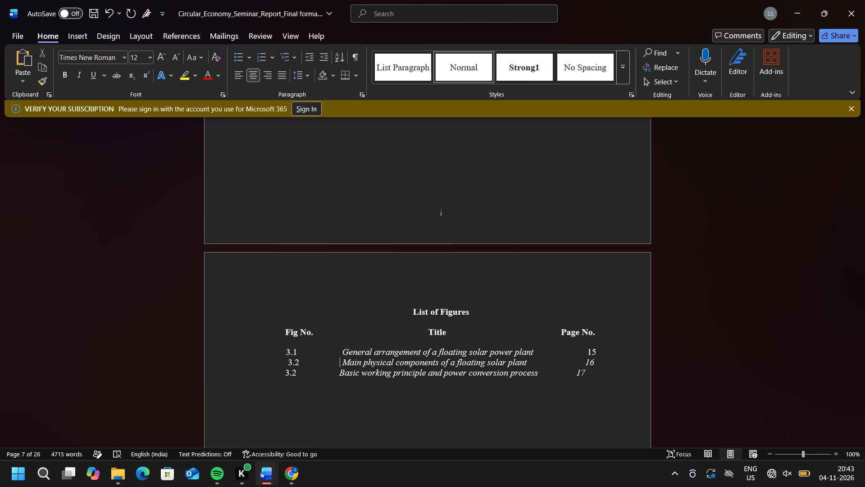
key(BackSpace)
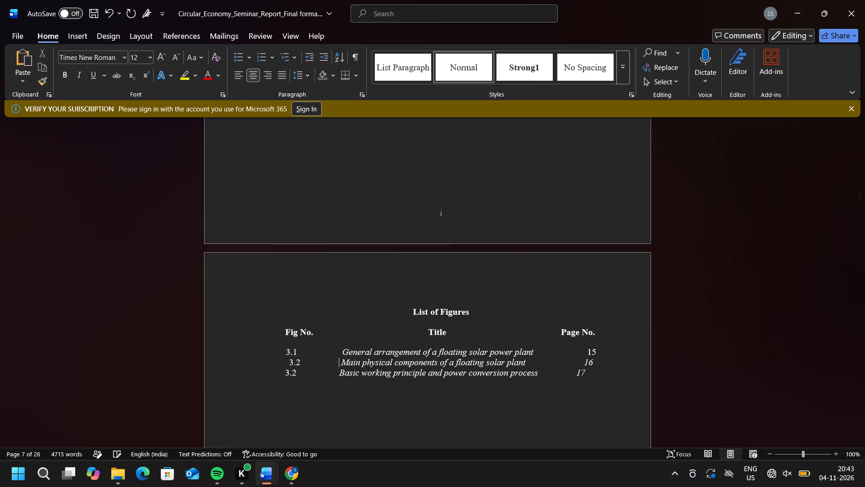
click(340, 352)
key(BackSpace)
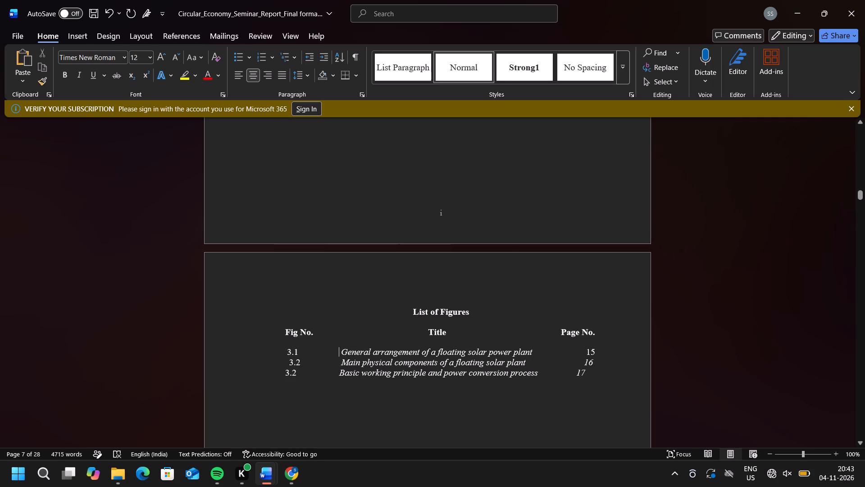
Adjust the leading spaces before the figure numbers of all three entries to line them up under Fig No.
click(285, 353)
key(space)
click(282, 375)
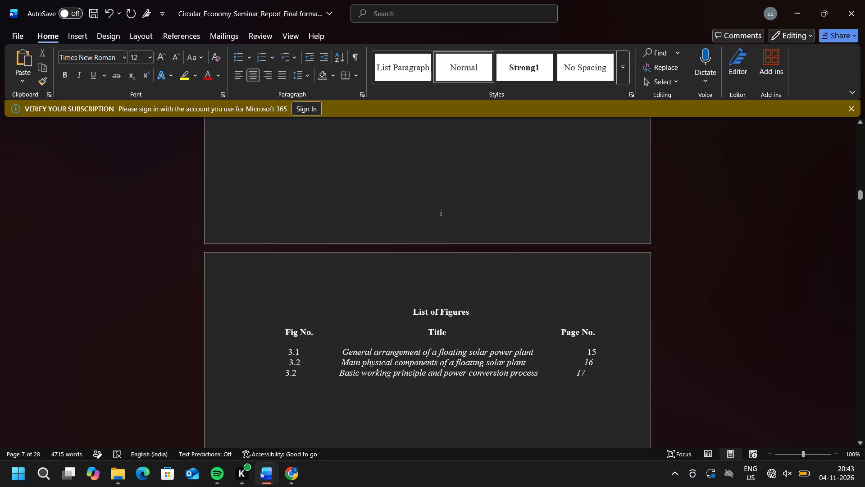
key(space)
key(space)
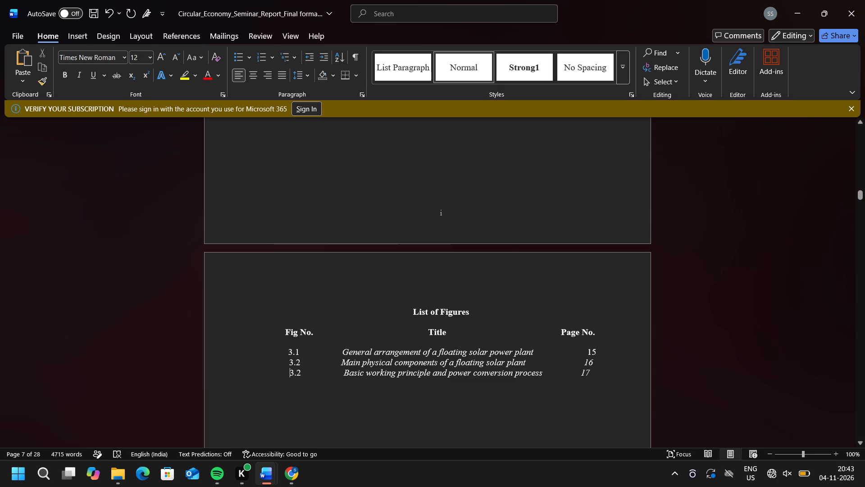
key(BackSpace)
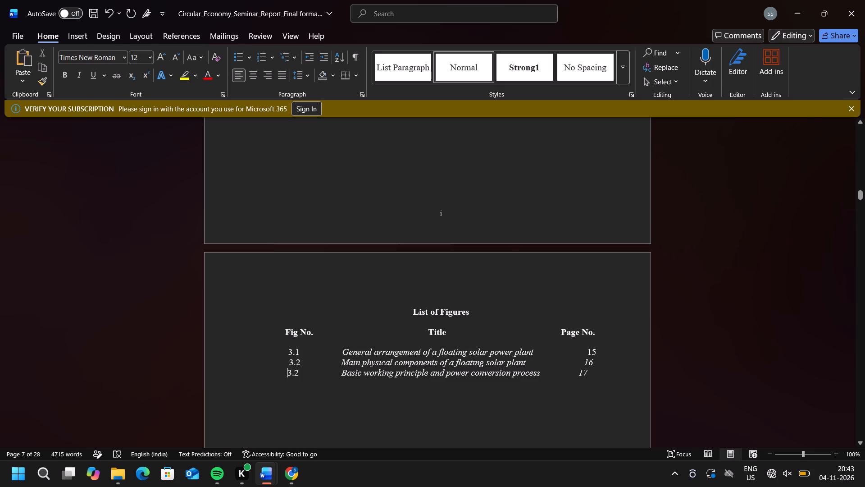
click(289, 362)
key(BackSpace)
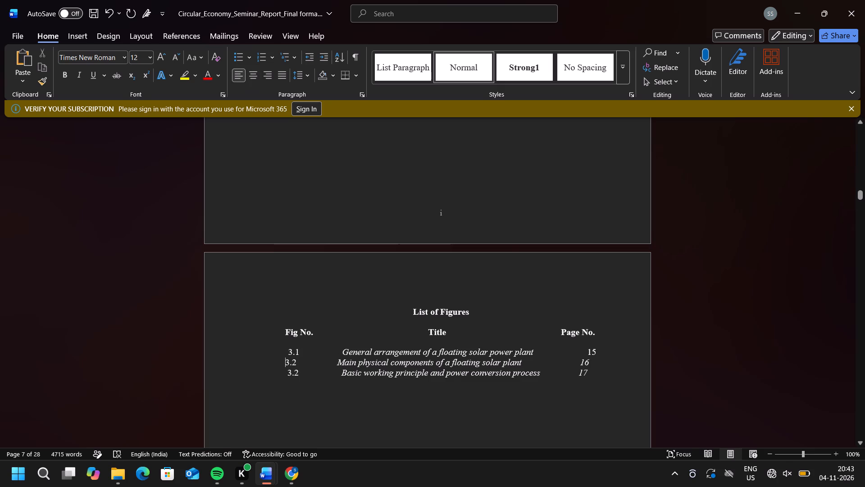
key(space)
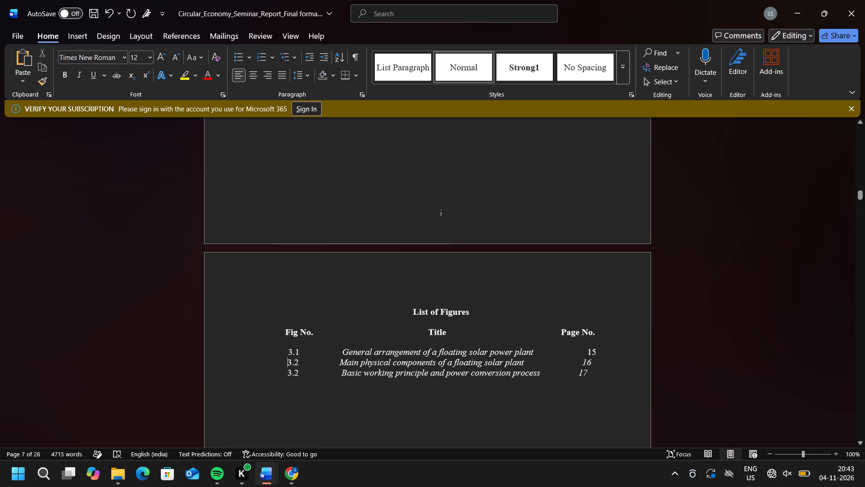
Delete ten spaces before page number 15 in the first figure entry to bring it under Page No.
click(586, 353)
key(BackSpace)
key(BackSpace)
key(BackSpace)
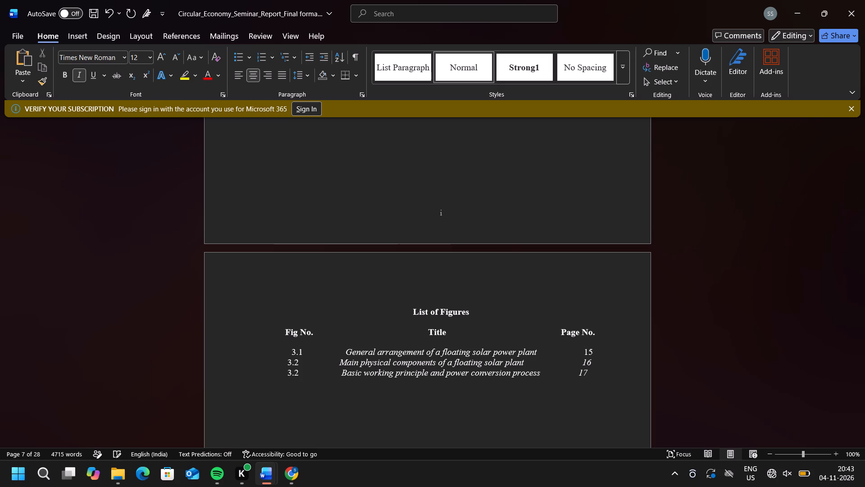
key(BackSpace)
key(BackSpace)
key(BackSpace)
key(BackSpace)
key(BackSpace)
key(BackSpace)
key(BackSpace)
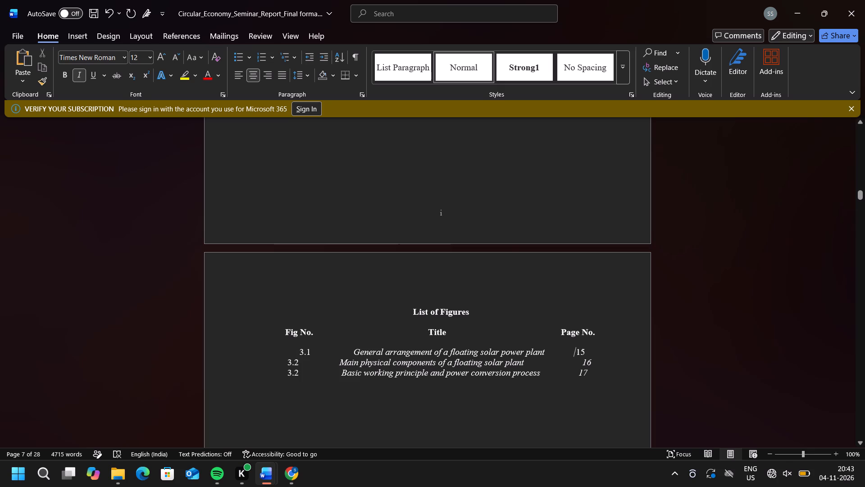
Delete three spaces before page number 16 and two before 17 to line them up with 15.
click(583, 362)
key(BackSpace)
key(BackSpace)
key(BackSpace)
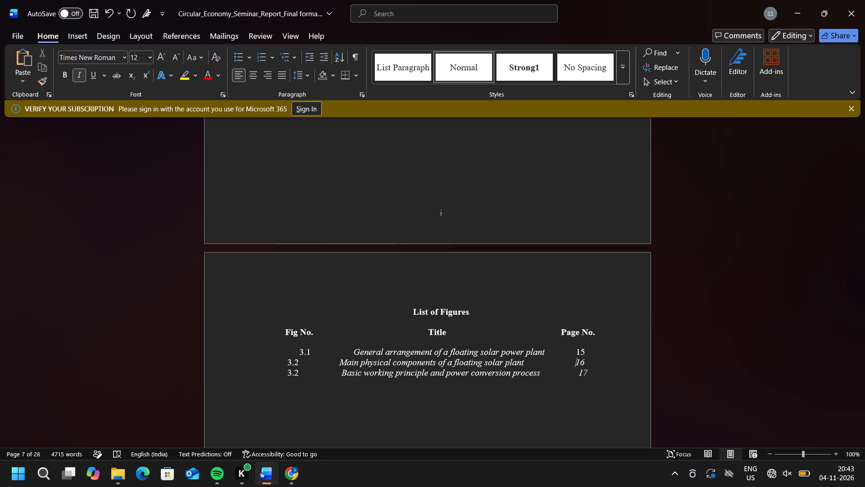
click(577, 372)
key(BackSpace)
key(BackSpace)
Apply Times New Roman to the text from page number 16 through the end of the third figure entry.
drag(584, 373, 578, 364)
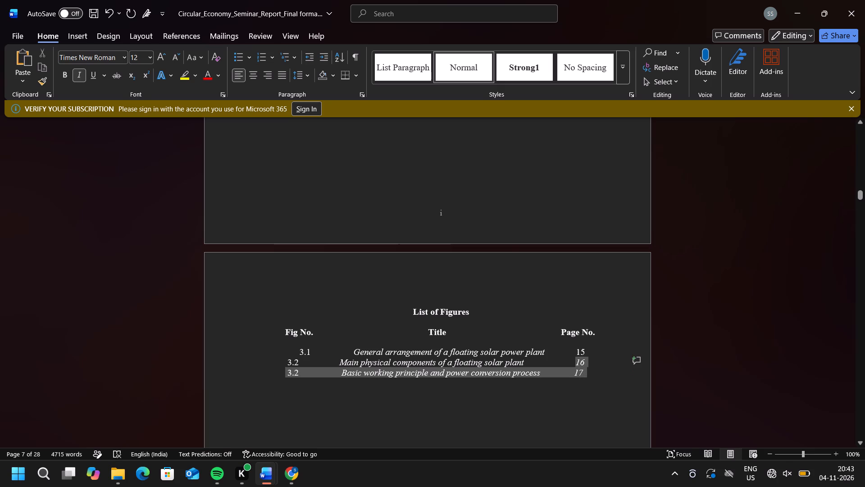
drag(578, 364, 578, 365)
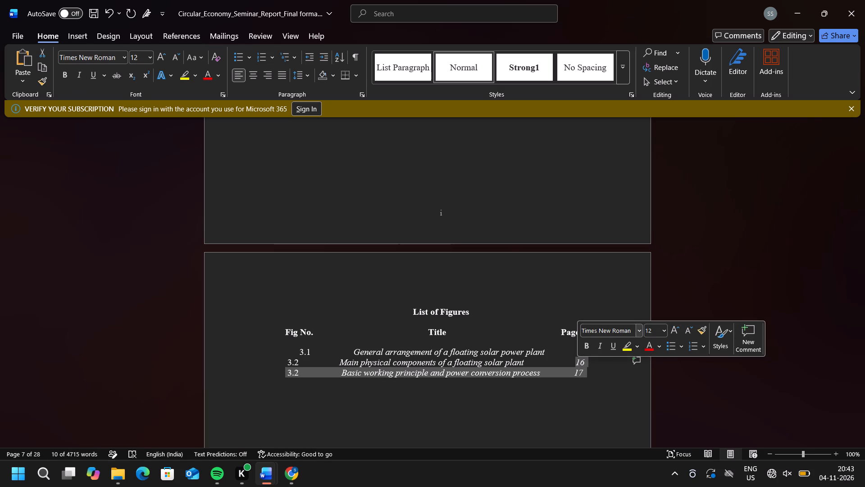
click(639, 331)
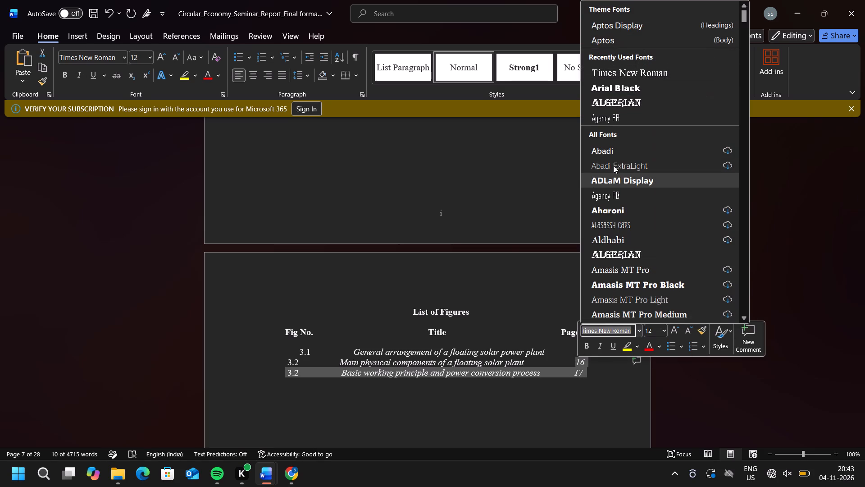
click(618, 69)
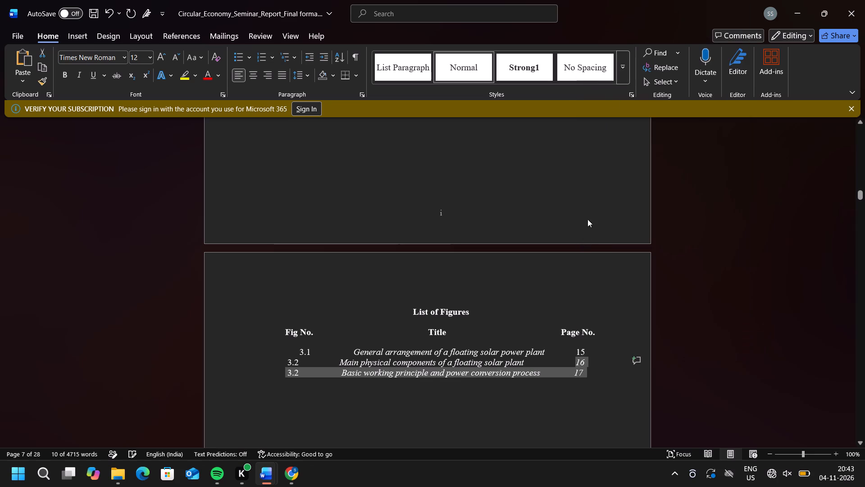
click(581, 364)
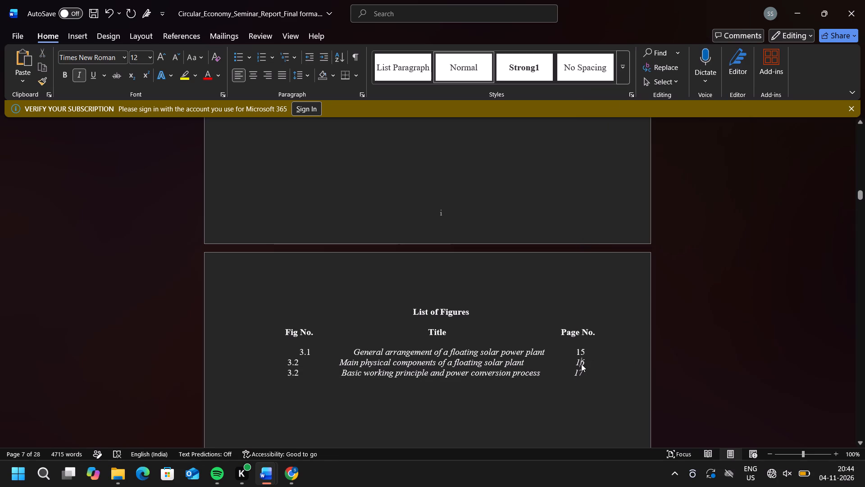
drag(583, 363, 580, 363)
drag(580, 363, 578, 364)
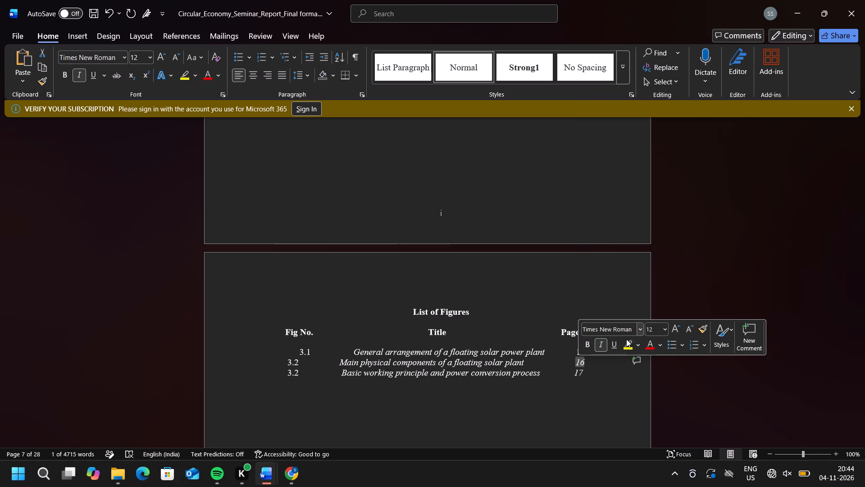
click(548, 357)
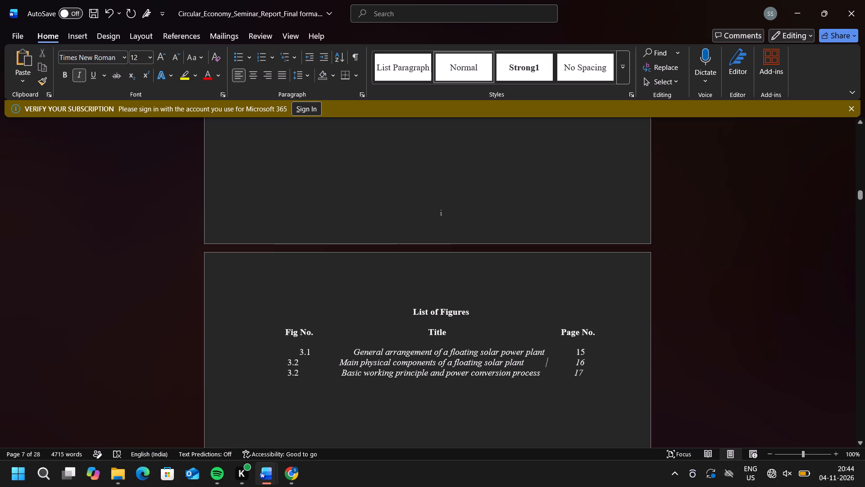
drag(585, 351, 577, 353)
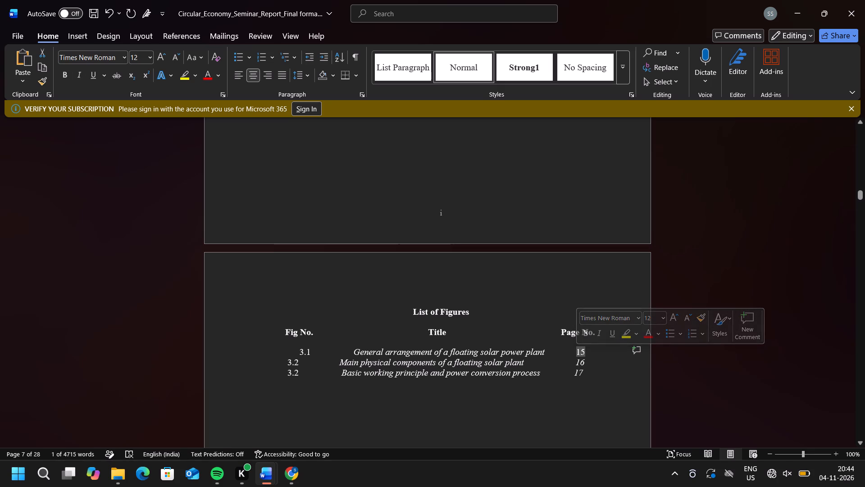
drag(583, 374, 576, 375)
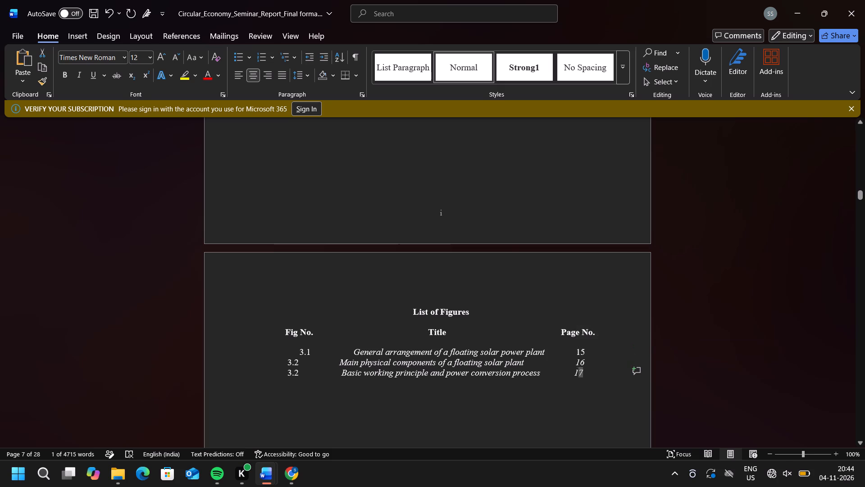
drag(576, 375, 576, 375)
Join the 3.1 figure entry to the heading row with one space so that its number sits under Fig No.
click(300, 352)
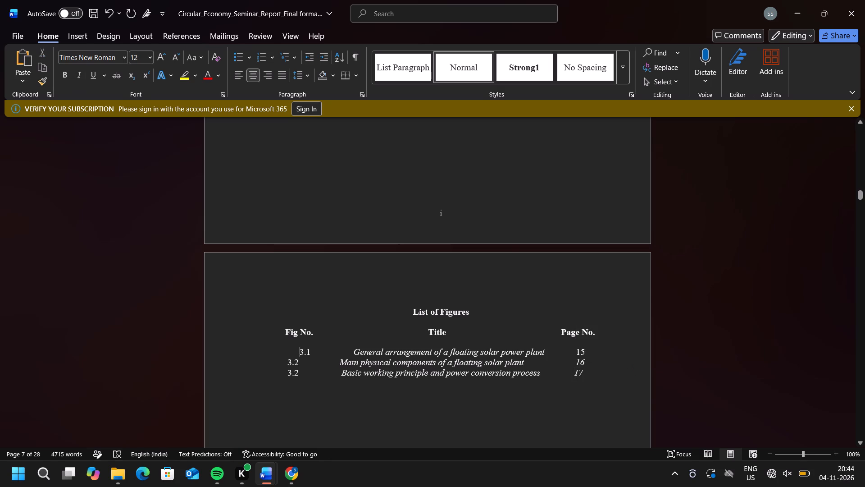
key(BackSpace)
key(BackSpace)
key(BackSpace)
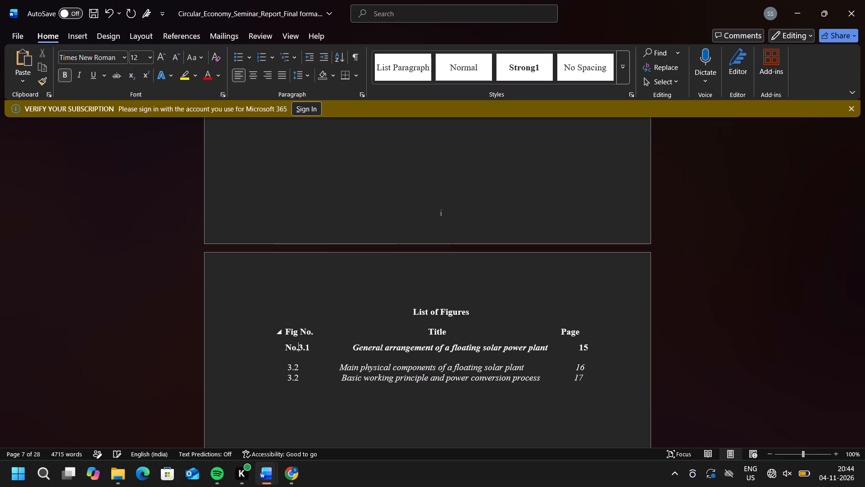
key(space)
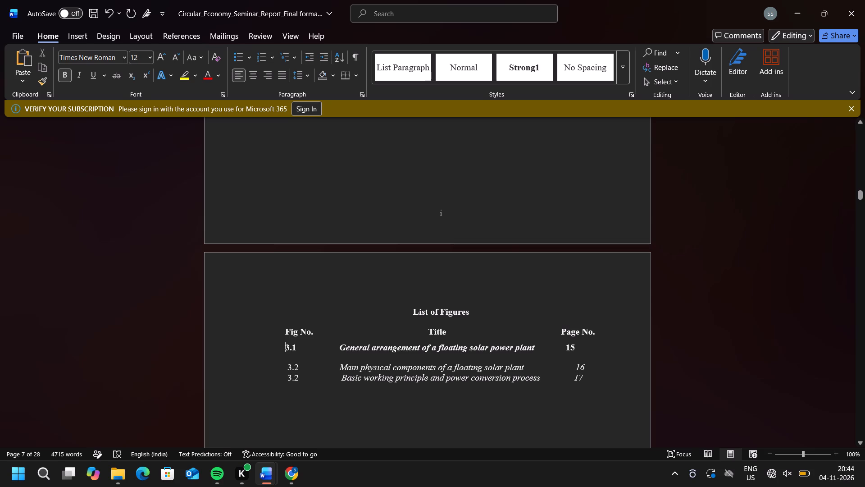
Merge the Main physical components entry into the 3.1 line, add a space, and split it back onto its own line.
click(286, 364)
key(BackSpace)
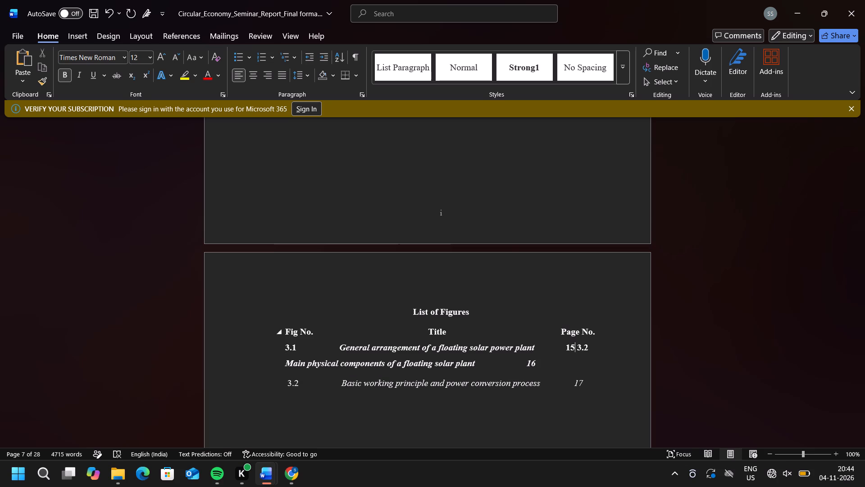
key(space)
key(Return)
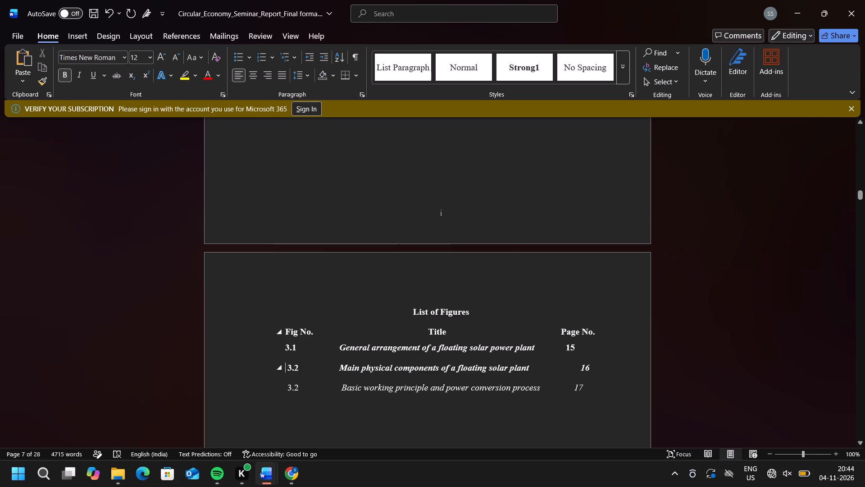
Remove bold from the first two figure entries, from figure number 3.1 up to page number 16.
drag(531, 369, 364, 375)
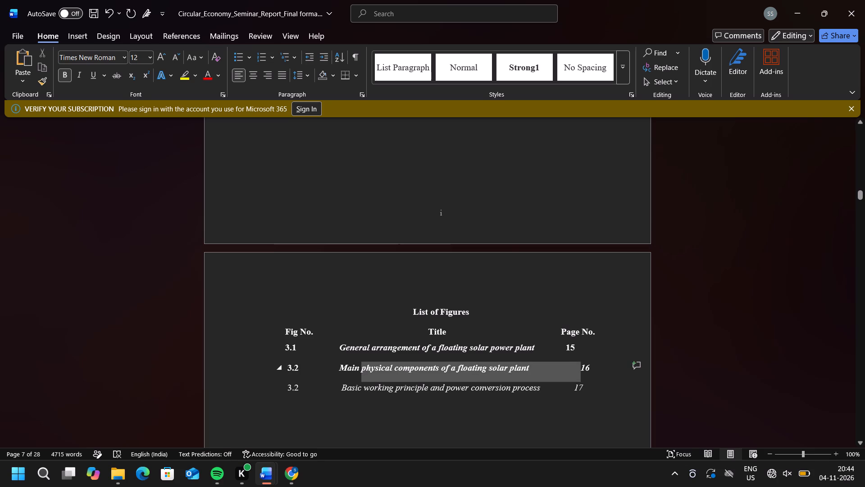
drag(364, 375, 337, 346)
click(343, 326)
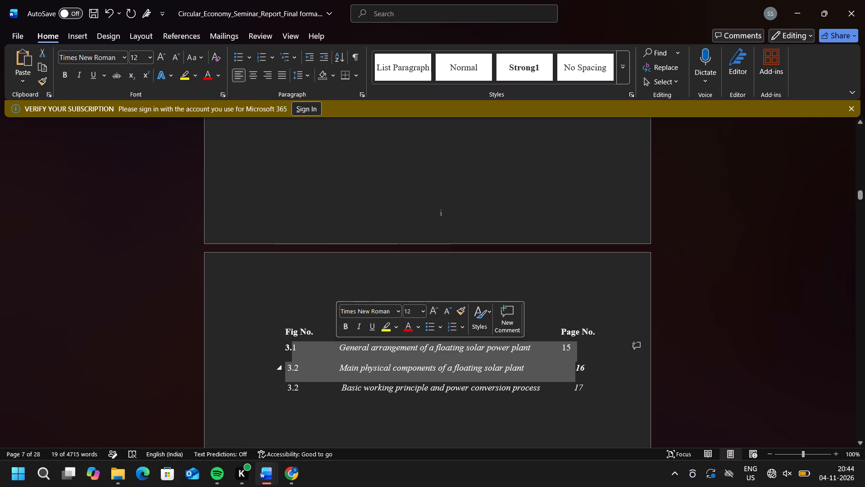
Remove bold and italic from page number 16, and italic from page number 17.
drag(586, 371, 567, 368)
click(579, 346)
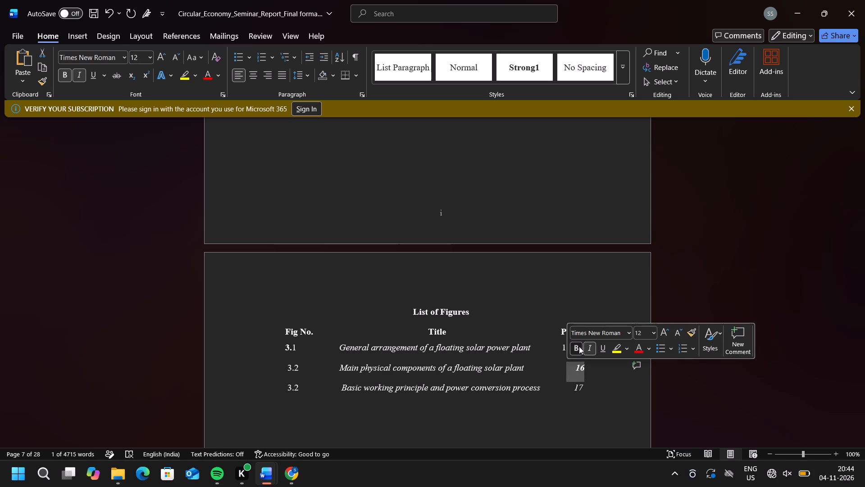
click(591, 355)
drag(585, 388, 575, 388)
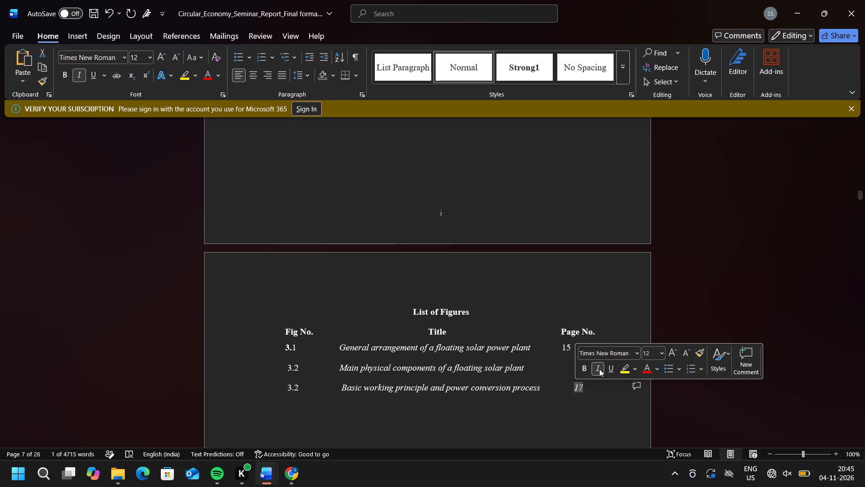
click(600, 369)
click(665, 312)
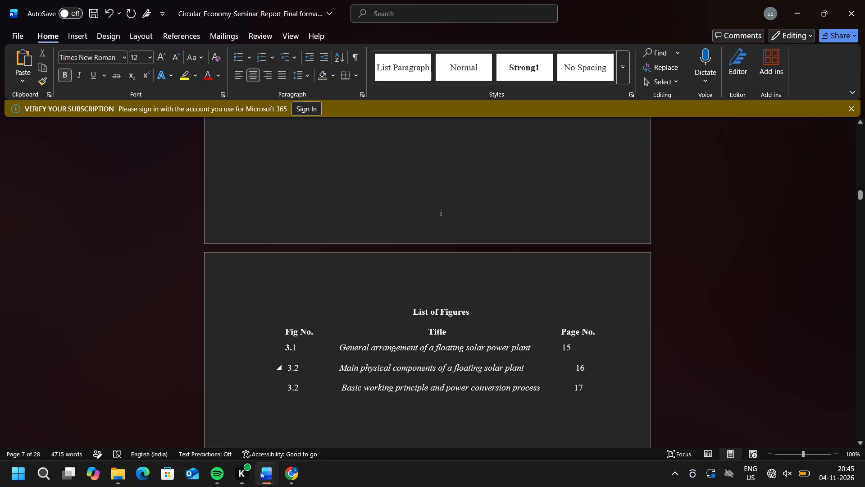
Delete one space before the figure number of both 3.2 entries to line them up with 3.1.
click(287, 367)
key(BackSpace)
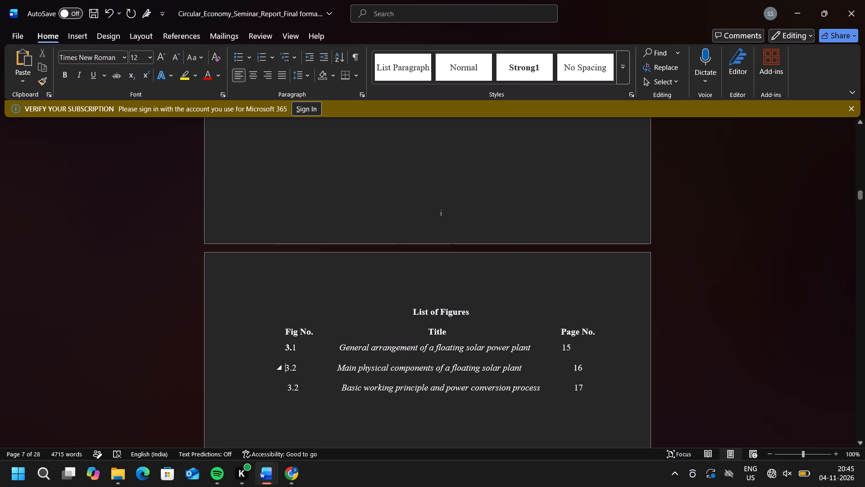
click(287, 388)
key(BackSpace)
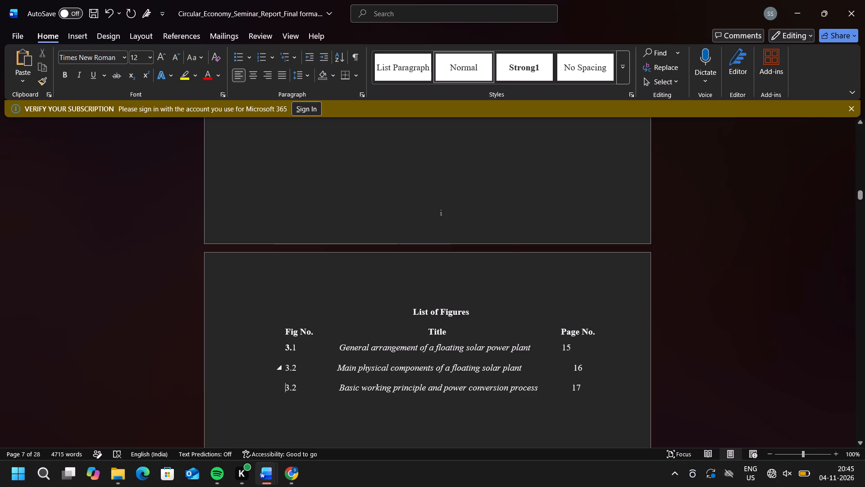
Insert five spaces before page number 15 and one before page number 17 to line them up with 16.
click(559, 347)
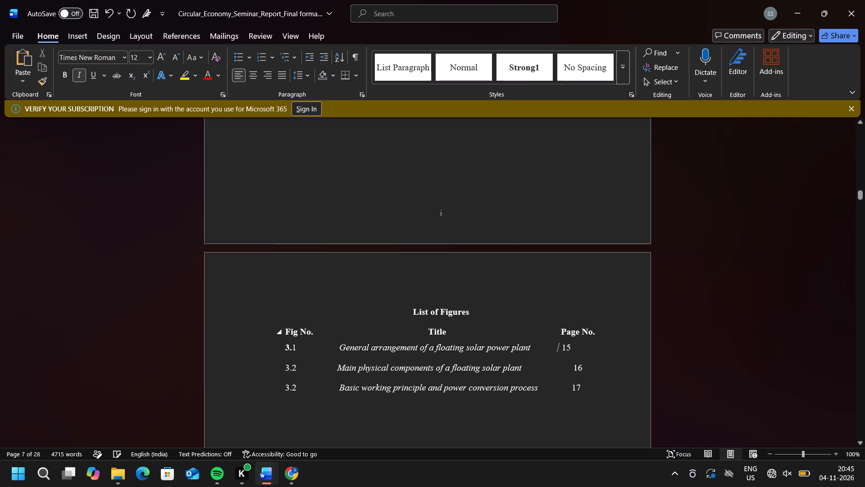
key(space)
key(space)
key(space)
key(space)
key(space)
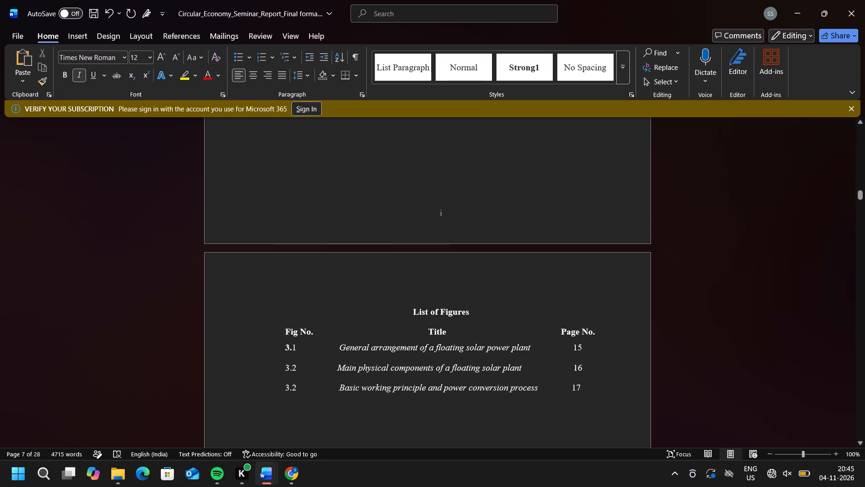
click(570, 387)
key(space)
drag(581, 367, 573, 368)
click(688, 382)
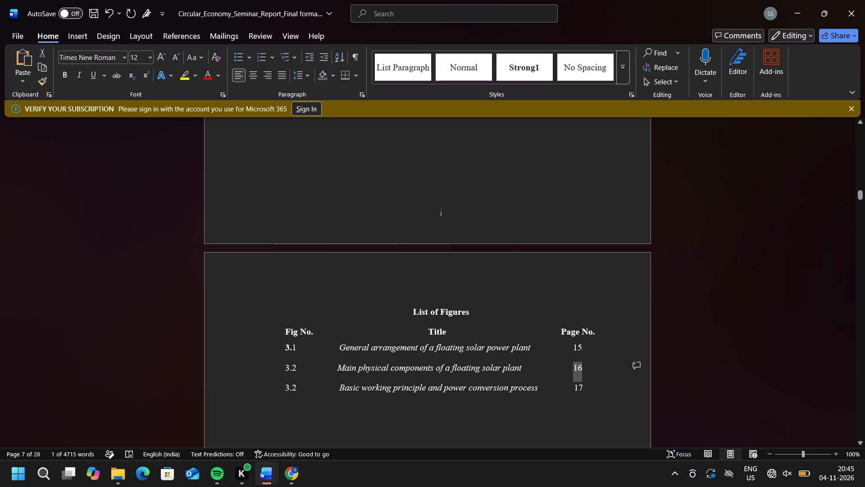
Set 1.5 line spacing on the List of Figures heading row and its three entries.
drag(591, 394, 569, 388)
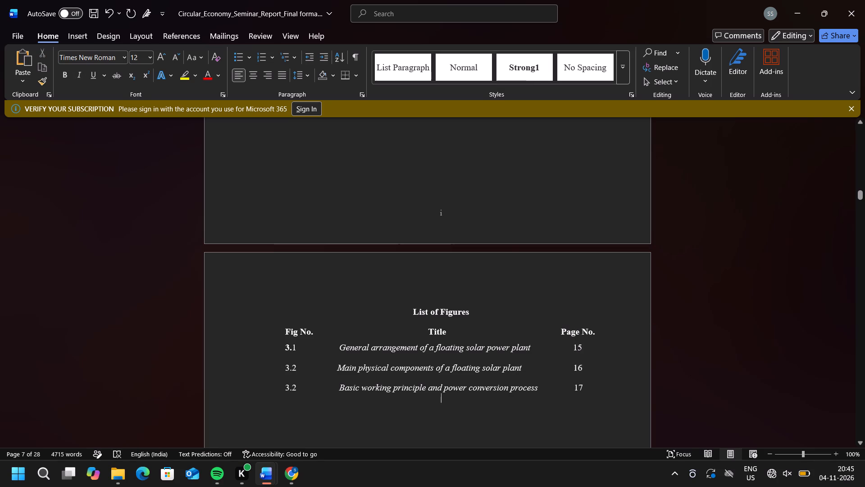
drag(569, 388, 273, 340)
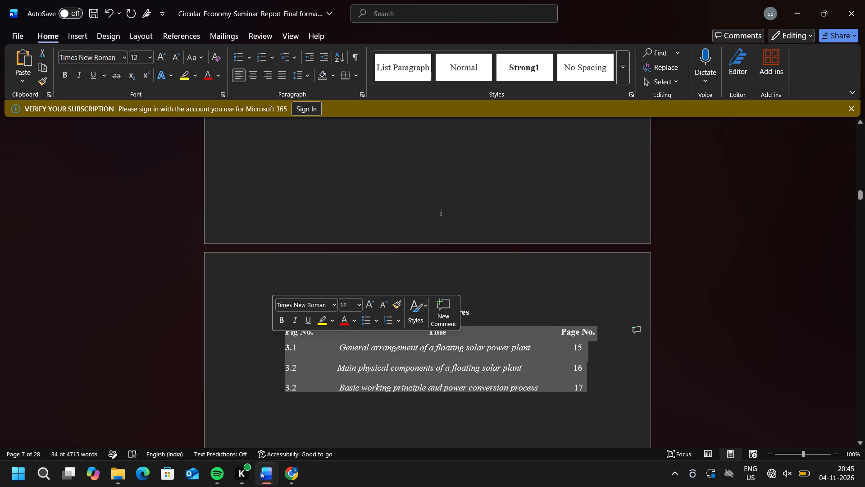
click(305, 78)
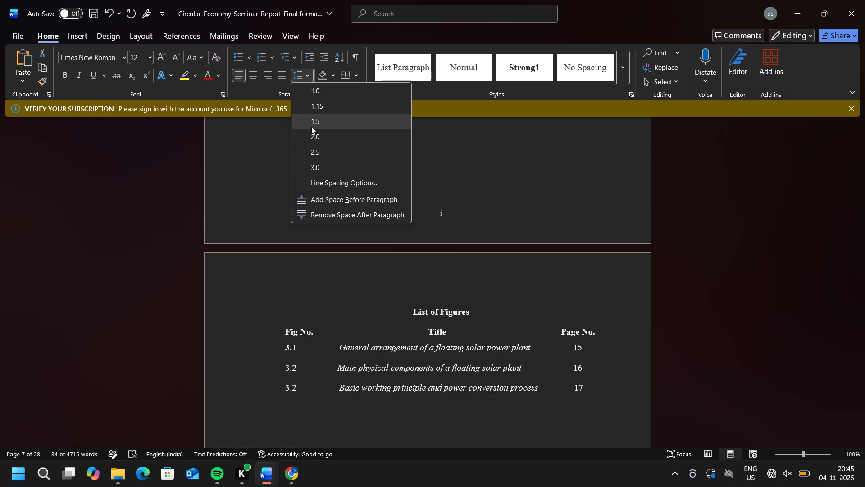
click(311, 125)
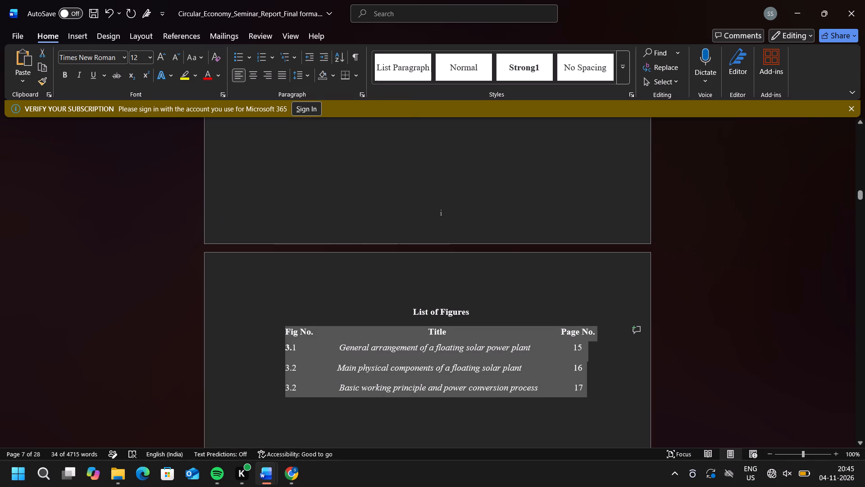
click(183, 280)
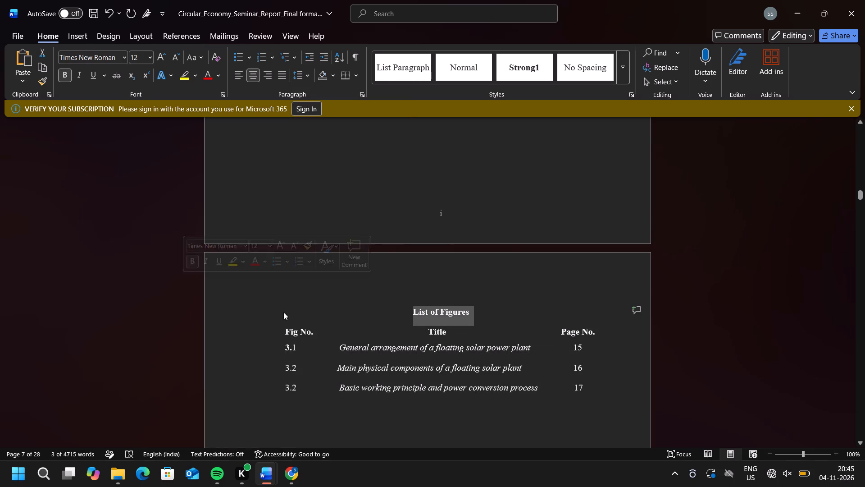
Delete the whole existing table under the List of Tables heading.
scroll(351, 312, down, 6)
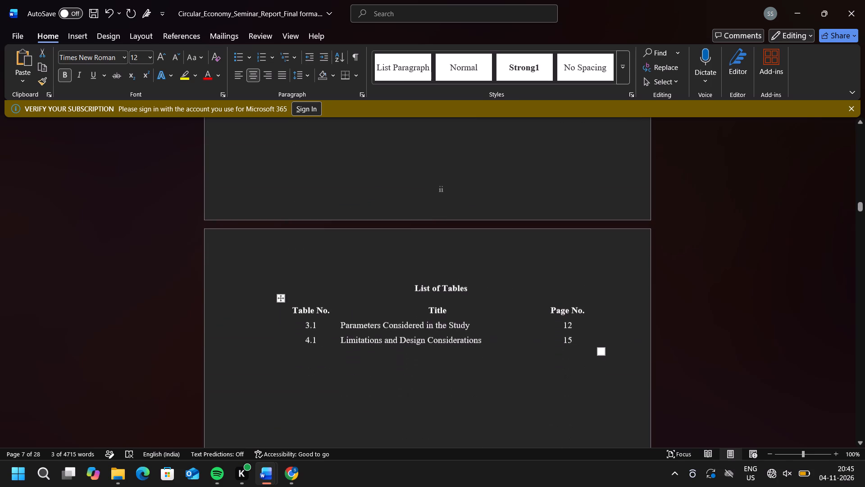
click(279, 300)
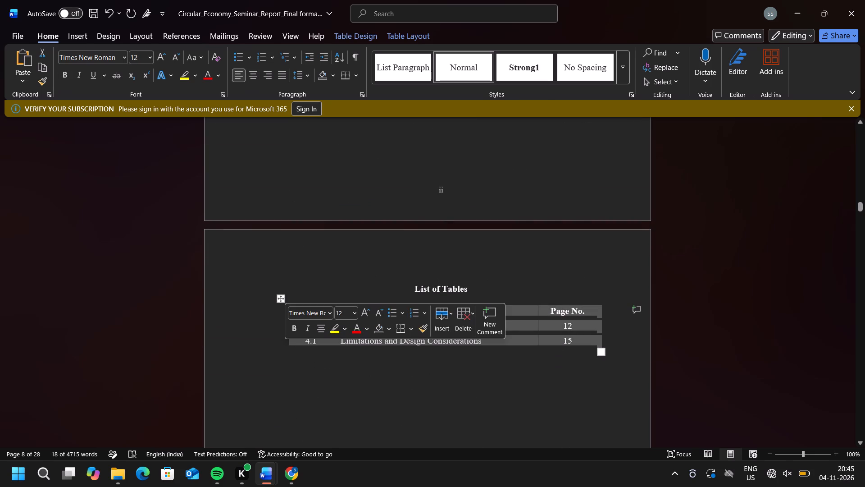
key(BackSpace)
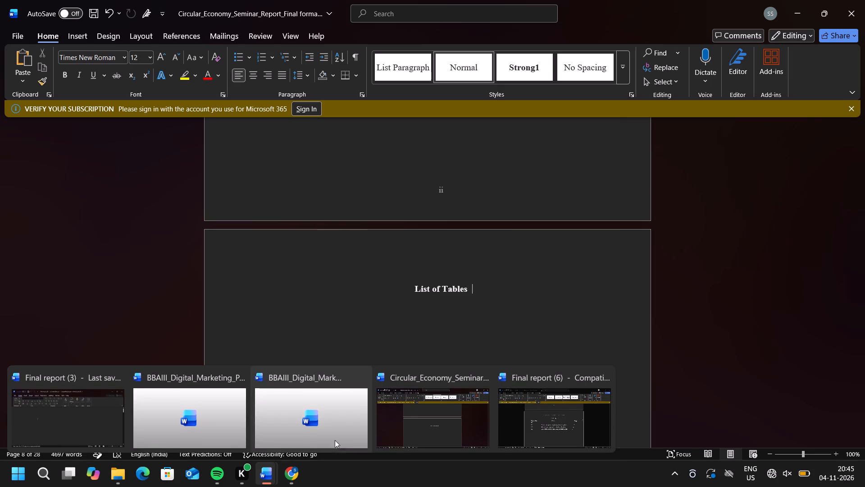
Copy the List of Table header row and its four entries from Final report (6) into the Circular Economy report below the List of Tables heading.
click(525, 428)
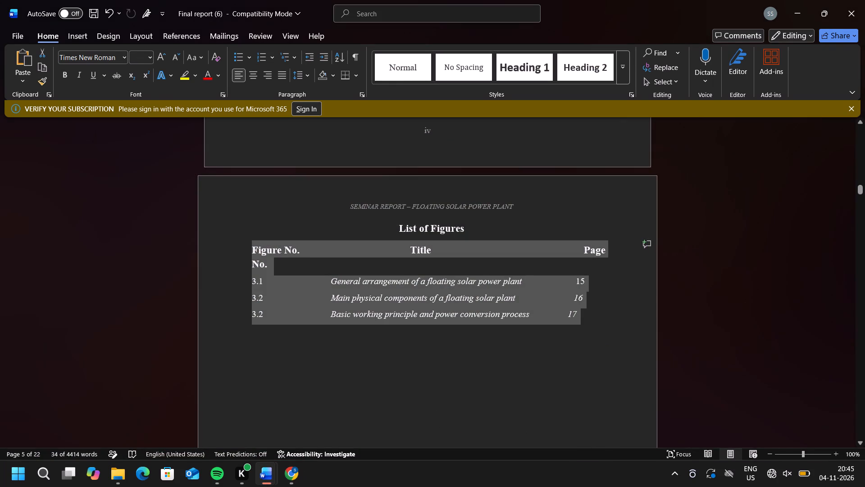
scroll(443, 366, down, 8)
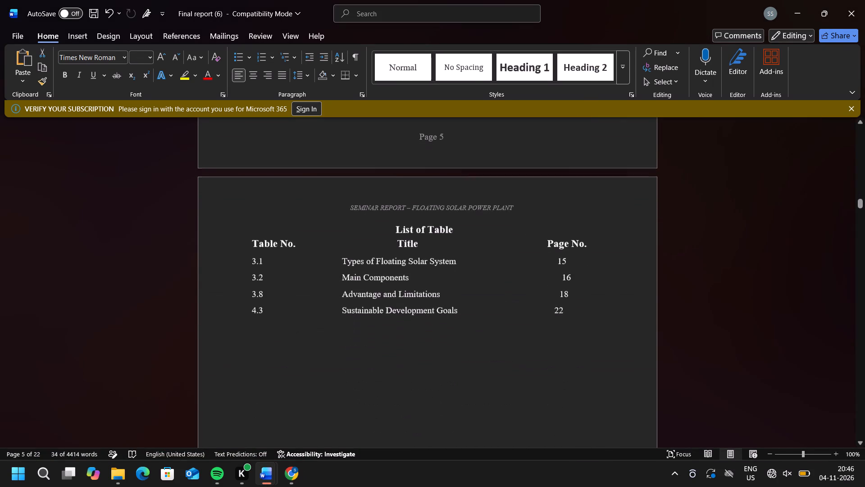
drag(570, 304, 350, 293)
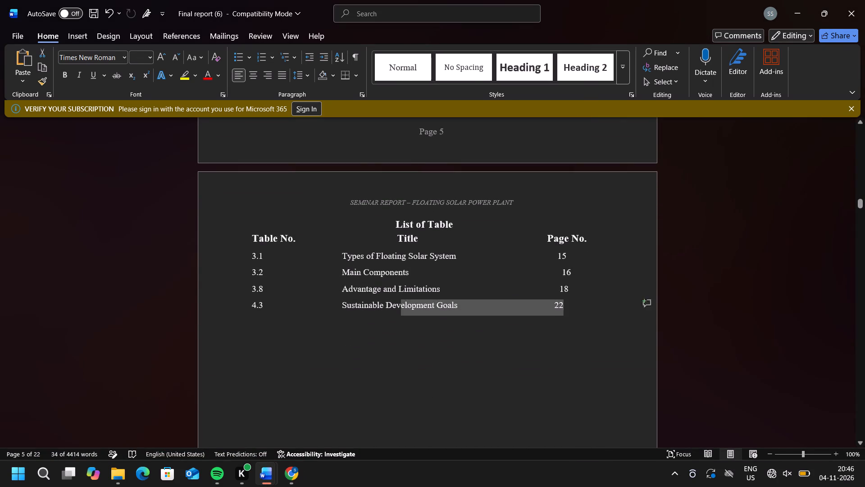
drag(350, 293, 243, 235)
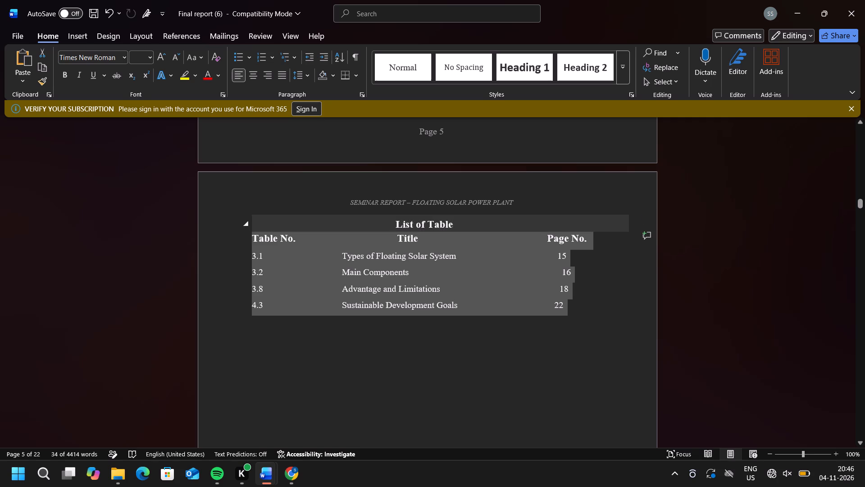
drag(243, 235, 244, 237)
key(ctrl+c)
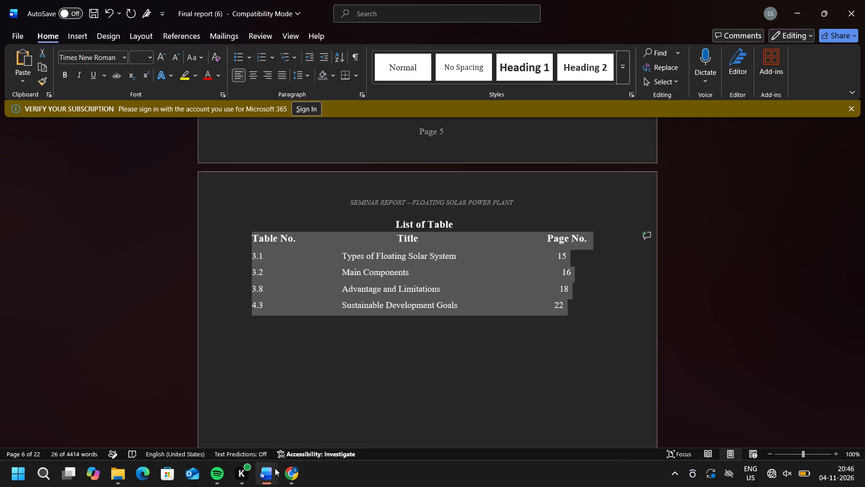
click(428, 421)
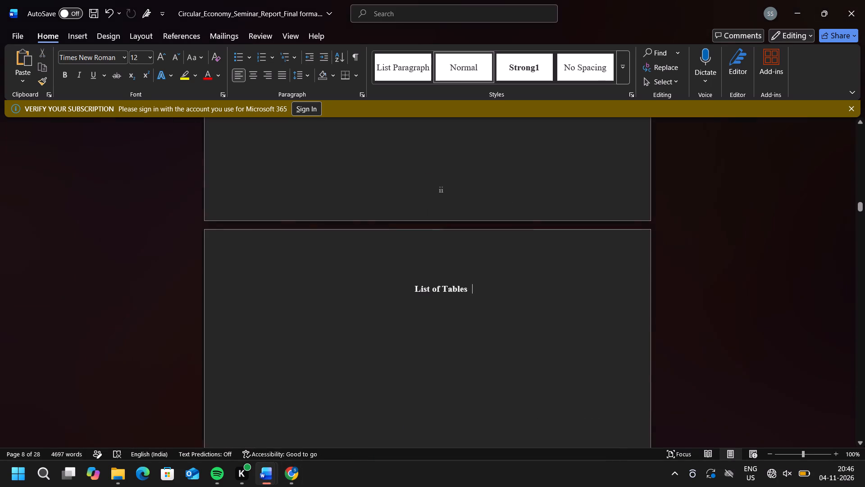
double_click(405, 313)
key(ctrl+v)
Check the pasted table list's placement and layout against the List of Figures and the List of Tables heading.
scroll(415, 312, up, 2)
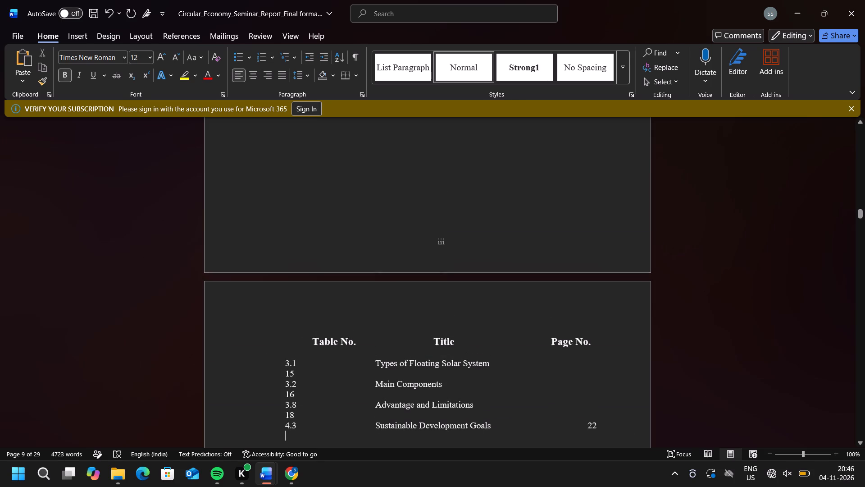
scroll(415, 312, up, 7)
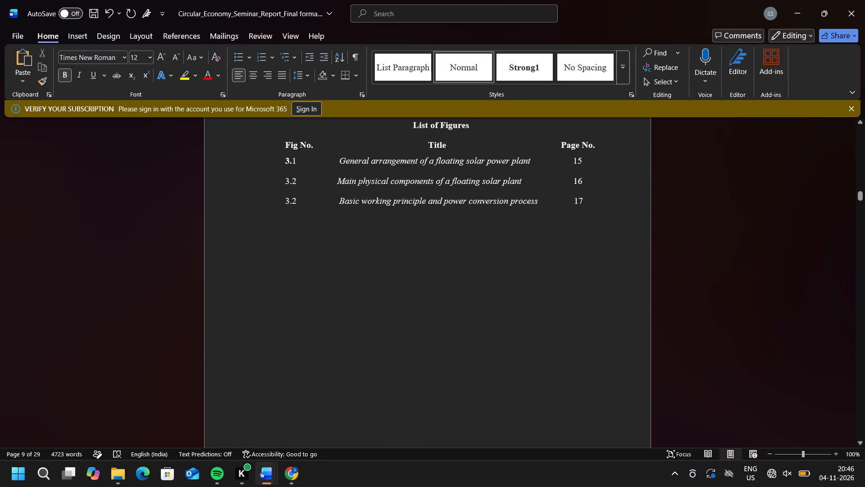
scroll(415, 312, down, 5)
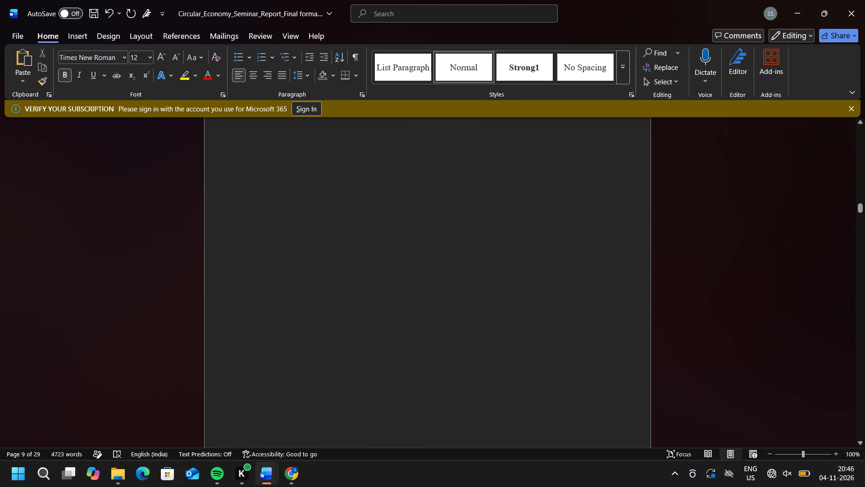
scroll(415, 312, down, 3)
scroll(415, 312, up, 2)
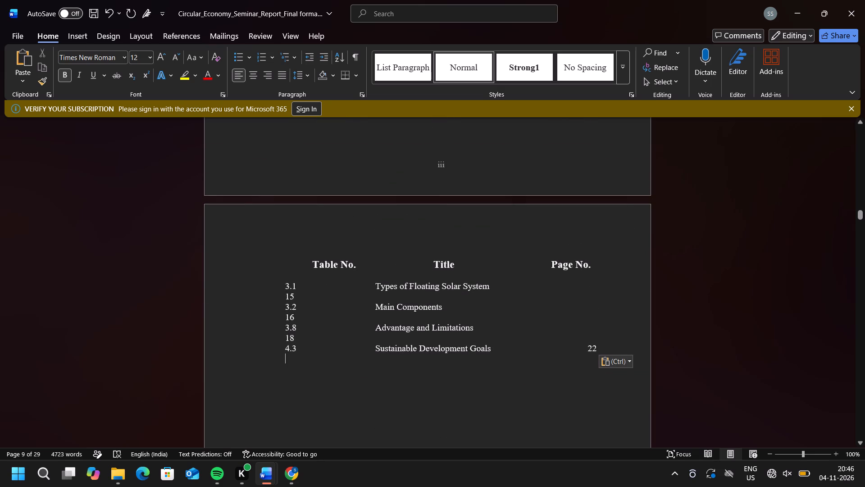
Delete two spaces before the 3.1 title, four before 3.2 and three before 3.8 to bring their page numbers onto the same line.
click(373, 284)
key(BackSpace)
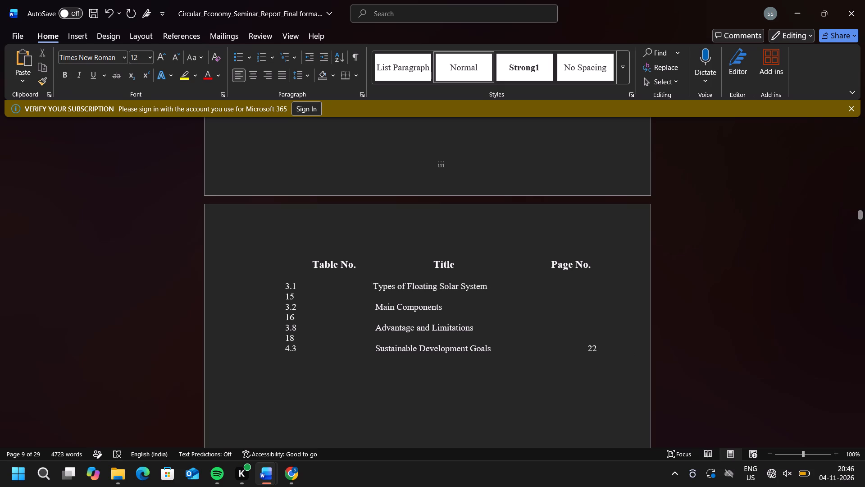
key(BackSpace)
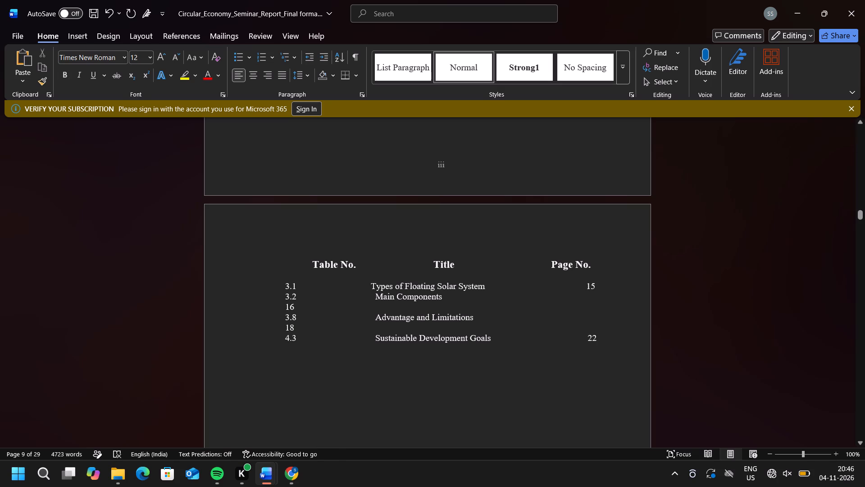
click(374, 296)
key(BackSpace)
key(BackSpace)
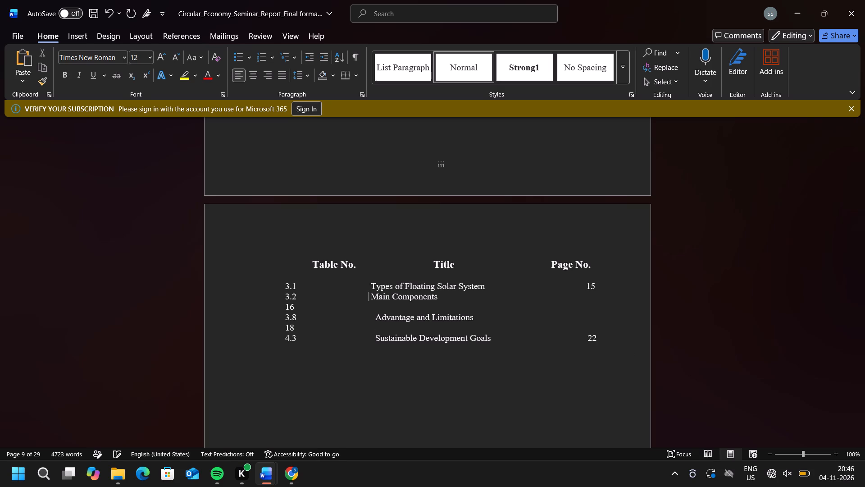
key(BackSpace)
key(BackSpace)
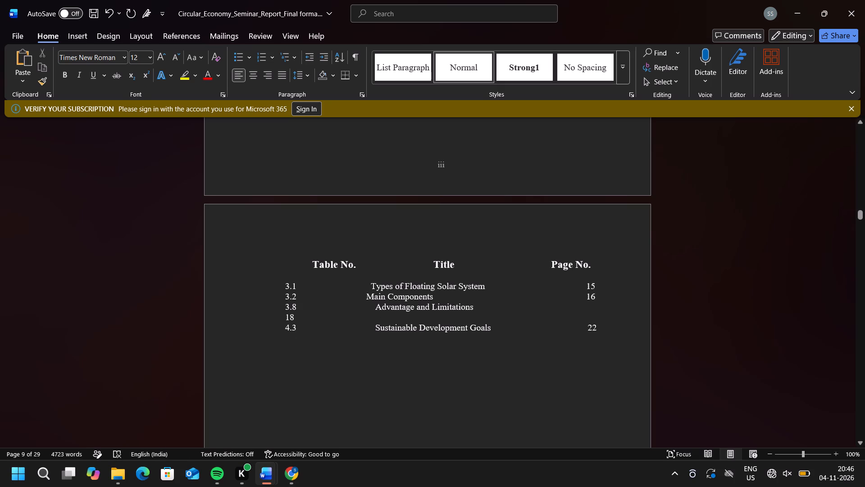
click(375, 306)
key(BackSpace)
key(BackSpace)
key(BackSpace)
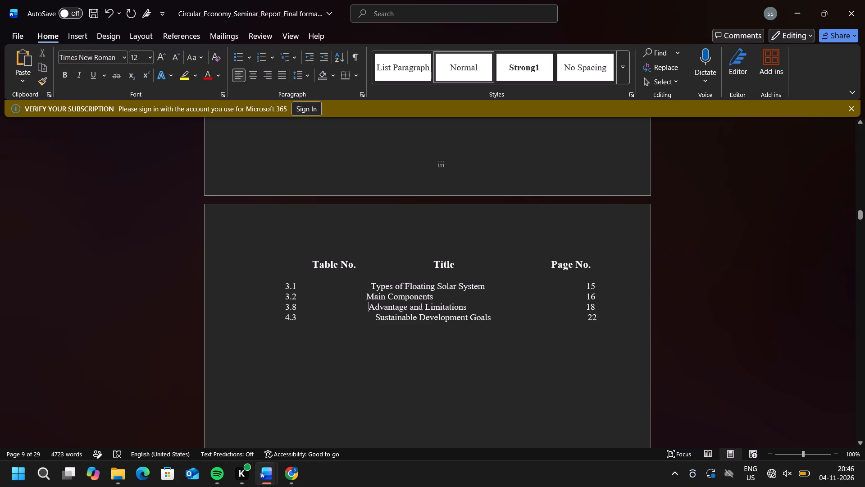
Copy the corrected header row and four table entries and paste them directly under the List of Tables heading.
drag(601, 319, 284, 312)
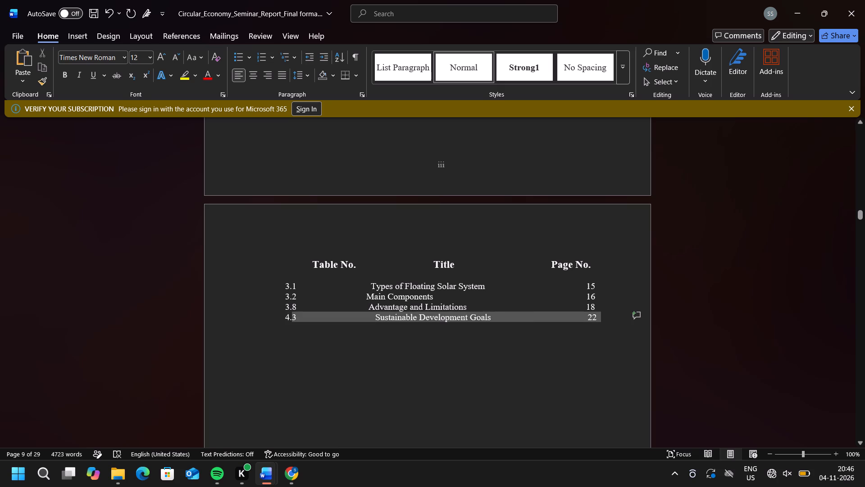
drag(284, 312, 277, 274)
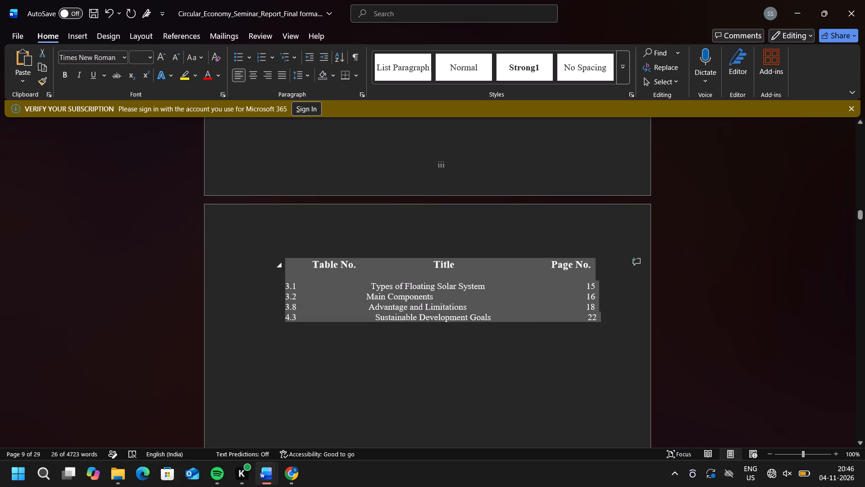
key(ctrl+c)
scroll(342, 145, up, 5)
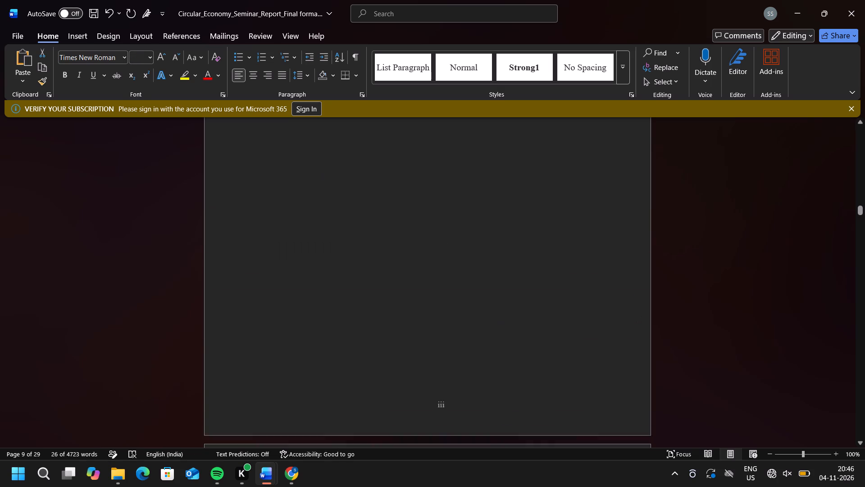
scroll(342, 145, up, 2)
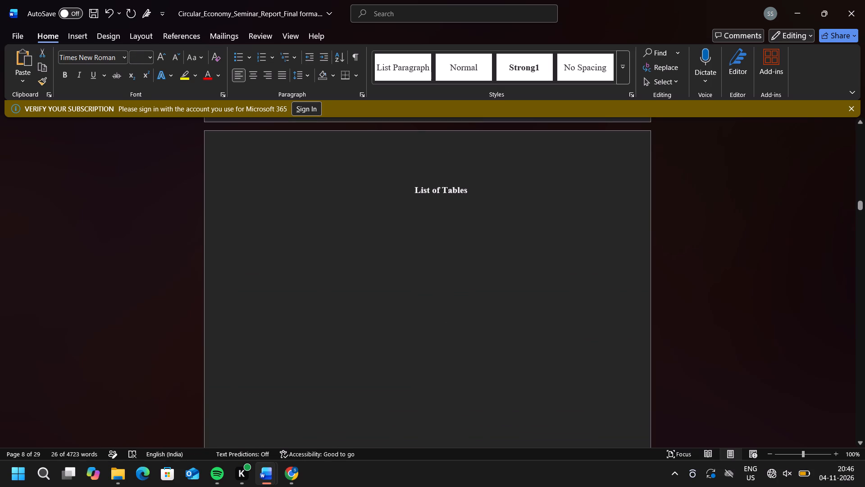
click(431, 208)
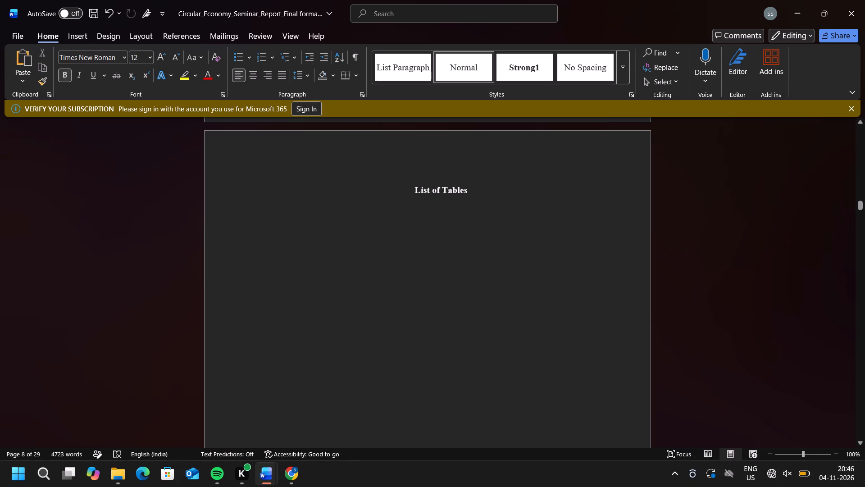
click(431, 208)
key(ctrl+v)
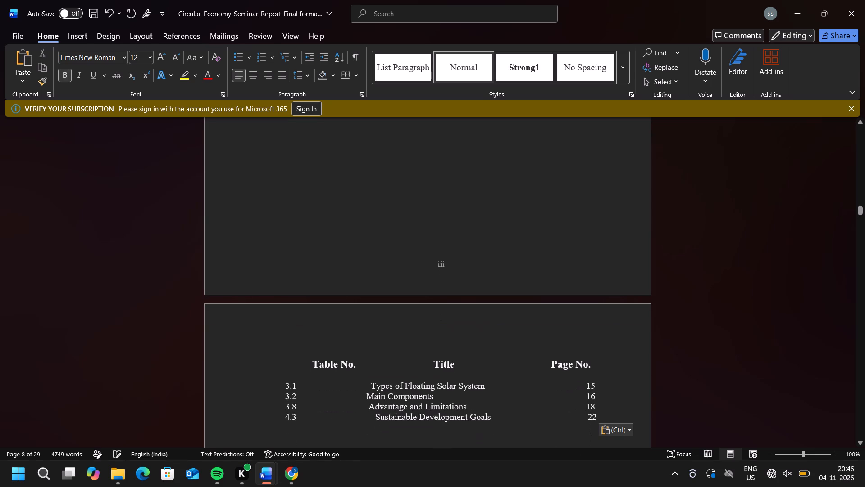
Examine the pages from the List of Tables heading to chapter 1 for where the pasted table lists landed.
scroll(431, 208, up, 6)
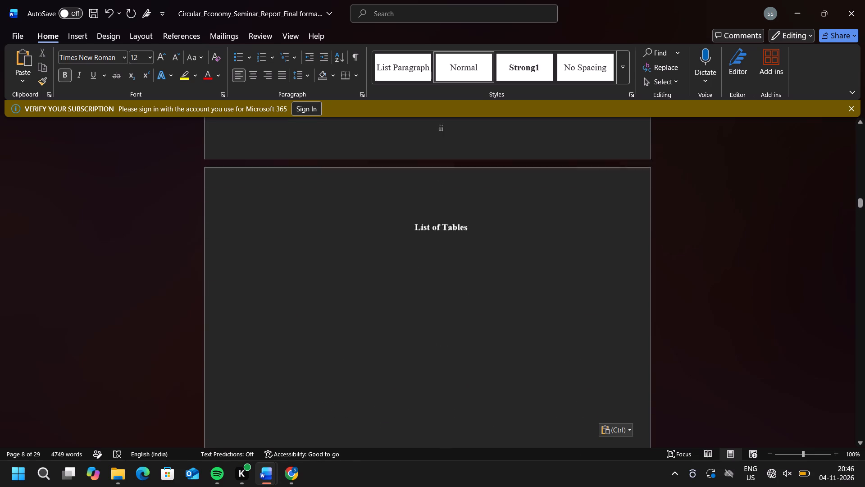
scroll(431, 208, up, 1)
scroll(431, 208, down, 1)
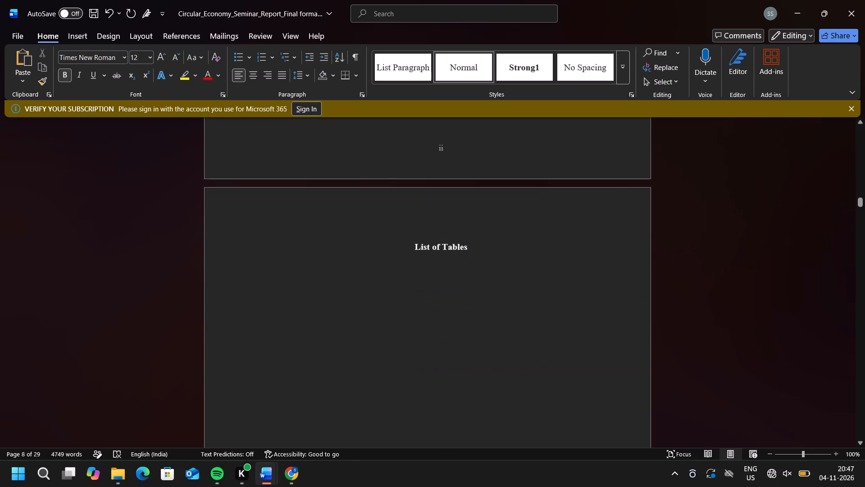
scroll(431, 208, down, 8)
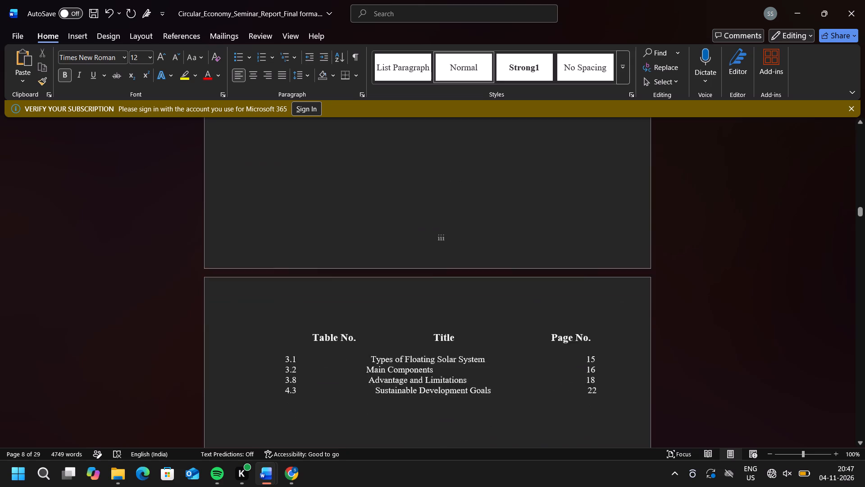
scroll(431, 208, down, 1)
scroll(431, 208, up, 9)
scroll(431, 208, down, 6)
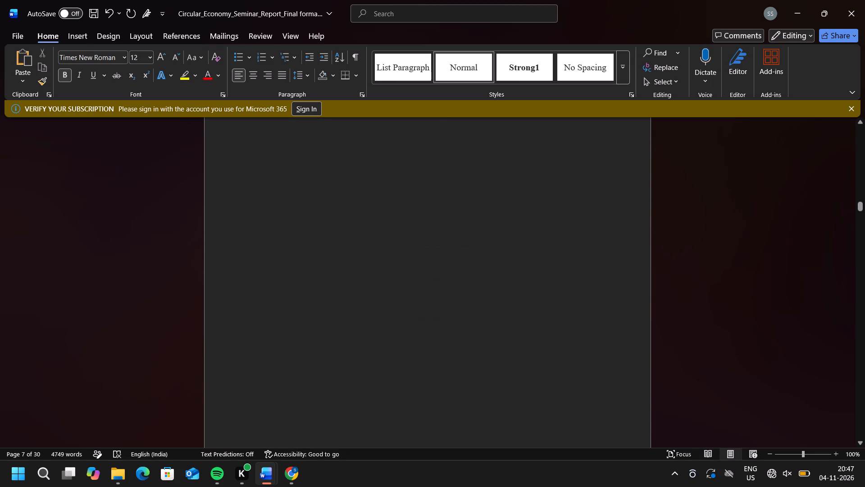
scroll(431, 208, down, 6)
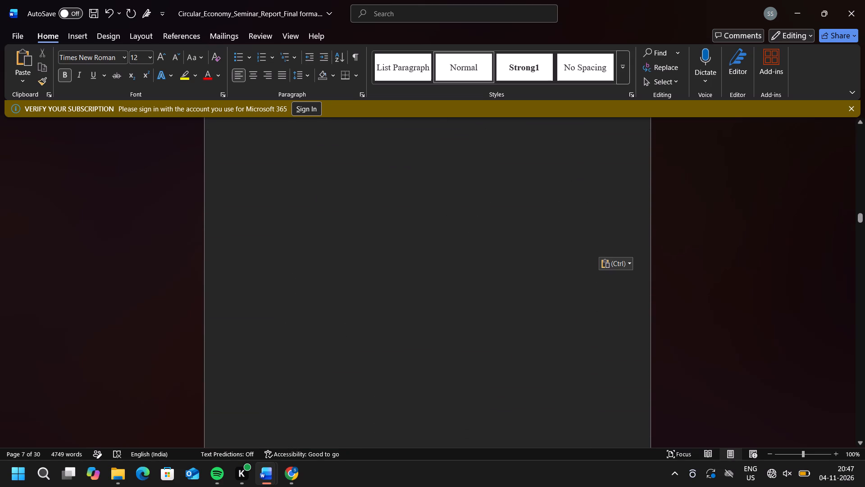
scroll(431, 208, down, 1)
scroll(431, 208, up, 6)
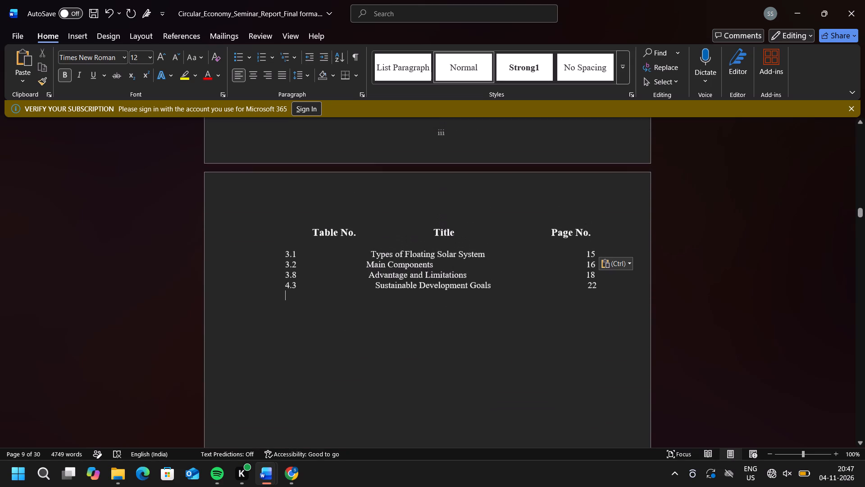
scroll(431, 208, down, 5)
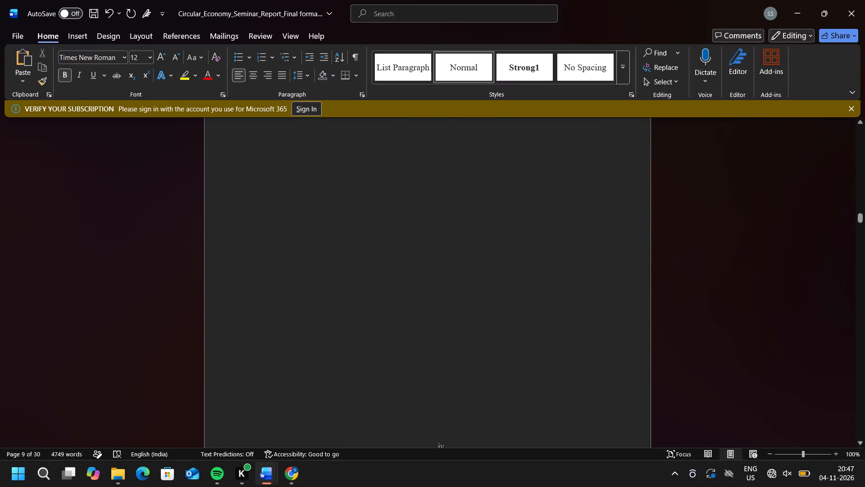
scroll(431, 208, down, 12)
scroll(431, 208, up, 2)
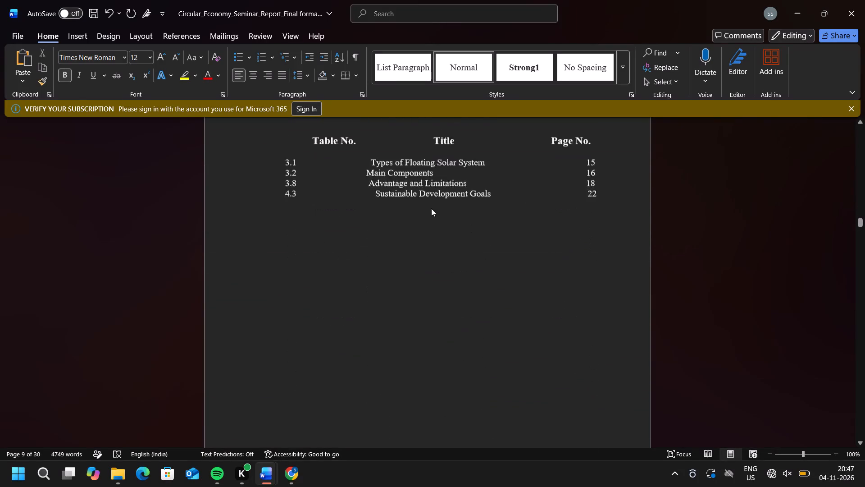
scroll(431, 208, up, 11)
scroll(431, 208, down, 1)
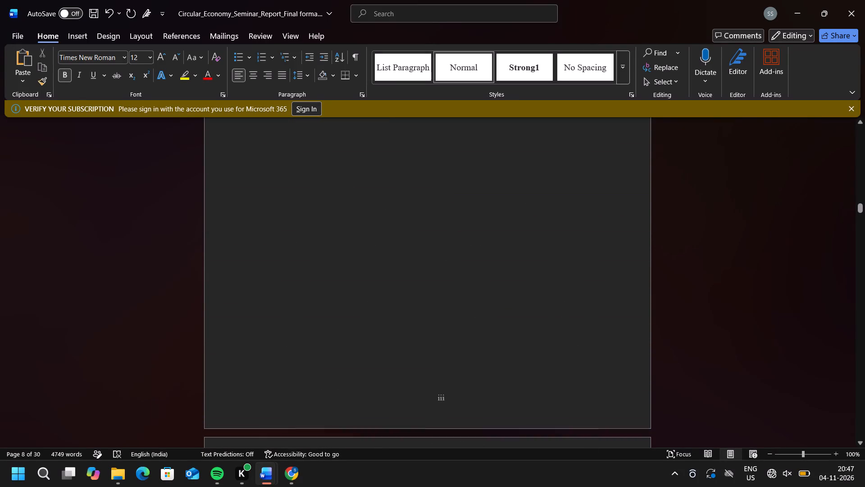
scroll(431, 208, down, 9)
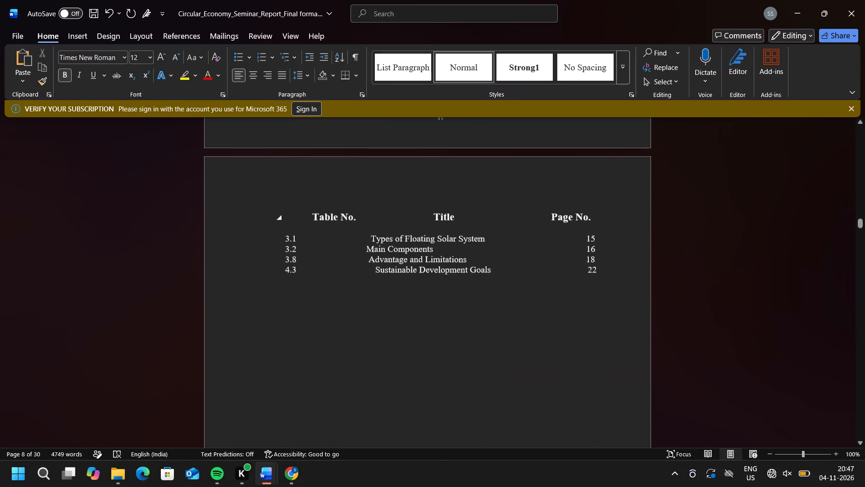
scroll(431, 208, down, 6)
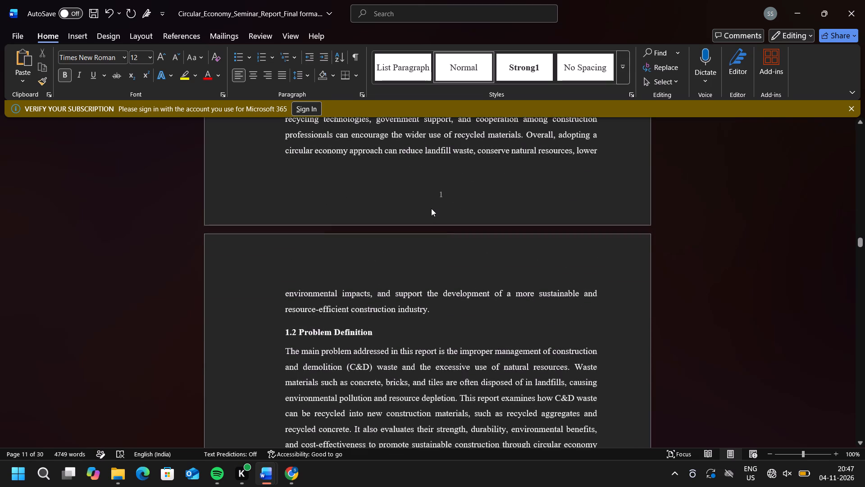
scroll(431, 208, up, 13)
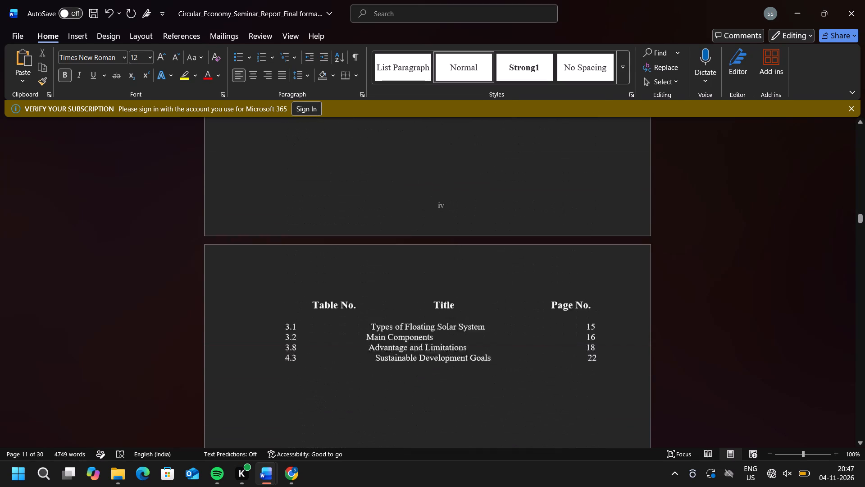
Examine the pages around the List of Tables heading to compare the heading's empty page with the pasted table list on the following page.
scroll(431, 208, up, 2)
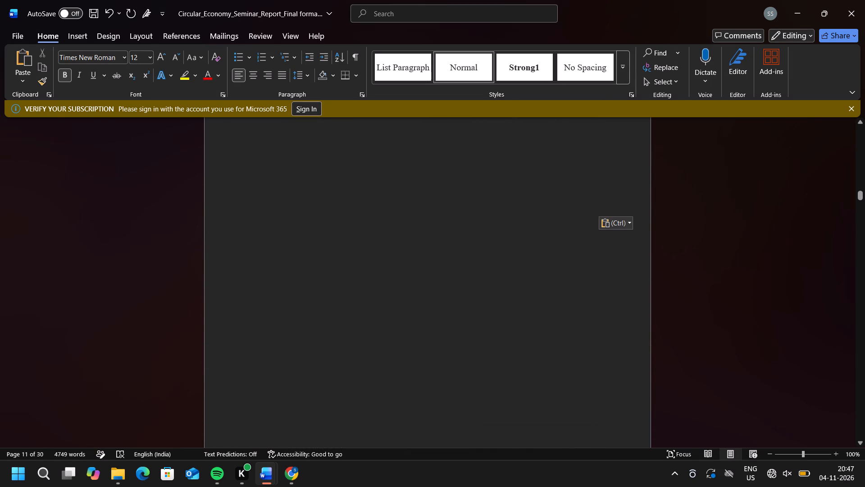
scroll(431, 208, up, 1)
scroll(431, 208, down, 1)
scroll(431, 208, up, 1)
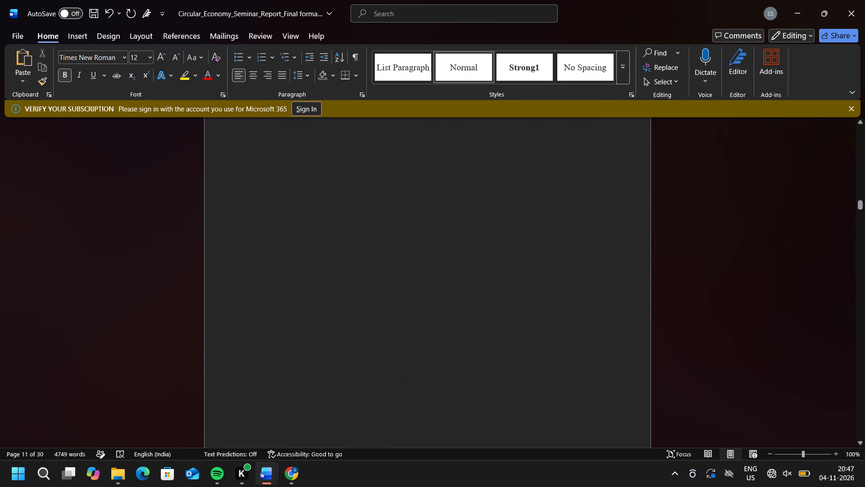
scroll(431, 208, up, 3)
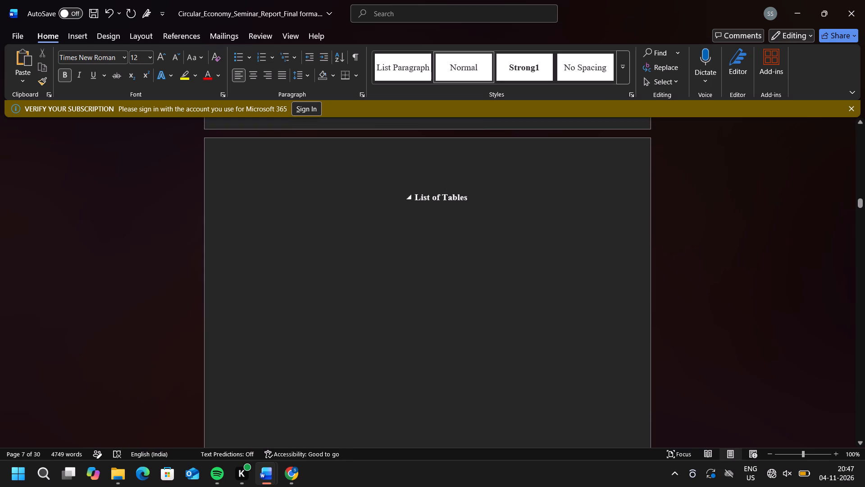
scroll(431, 208, down, 1)
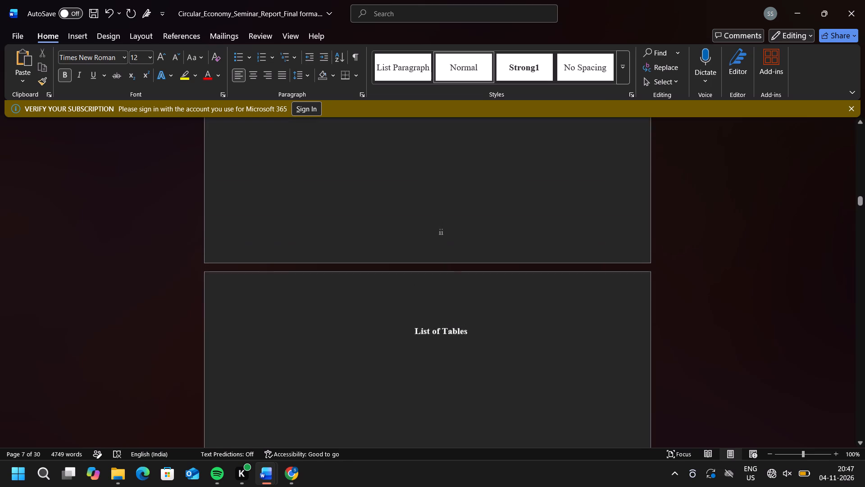
scroll(431, 208, down, 5)
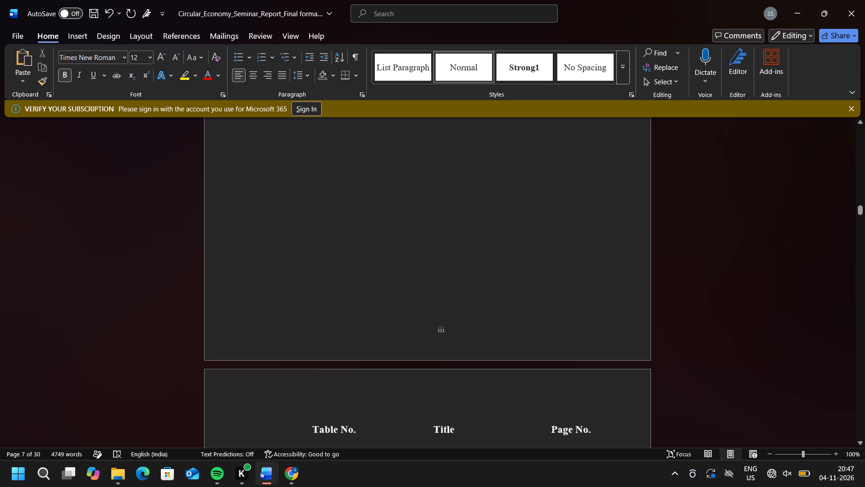
scroll(431, 208, down, 2)
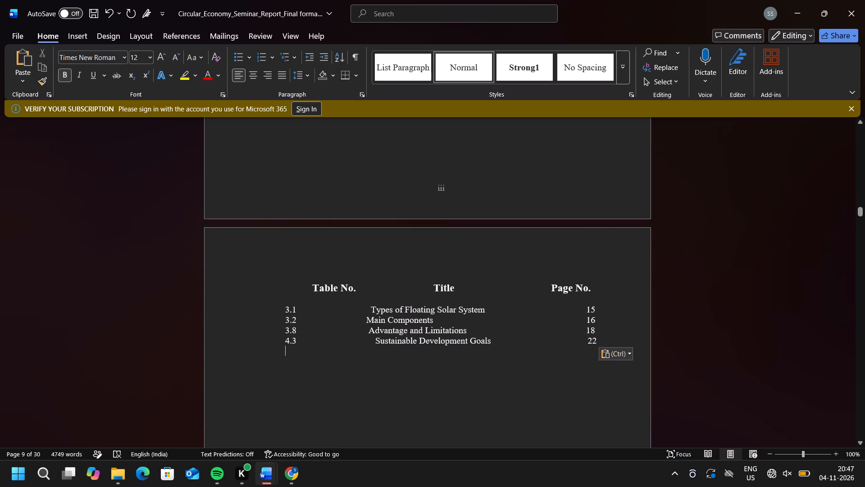
scroll(439, 265, up, 9)
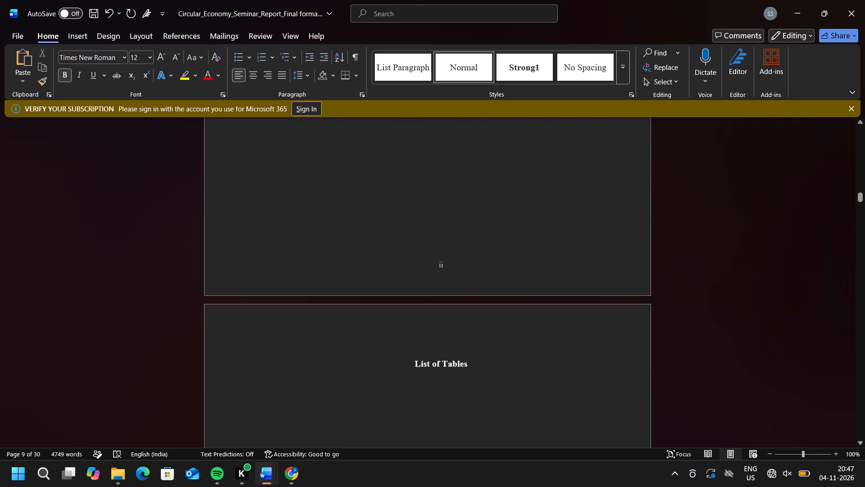
scroll(439, 265, up, 3)
scroll(439, 265, down, 8)
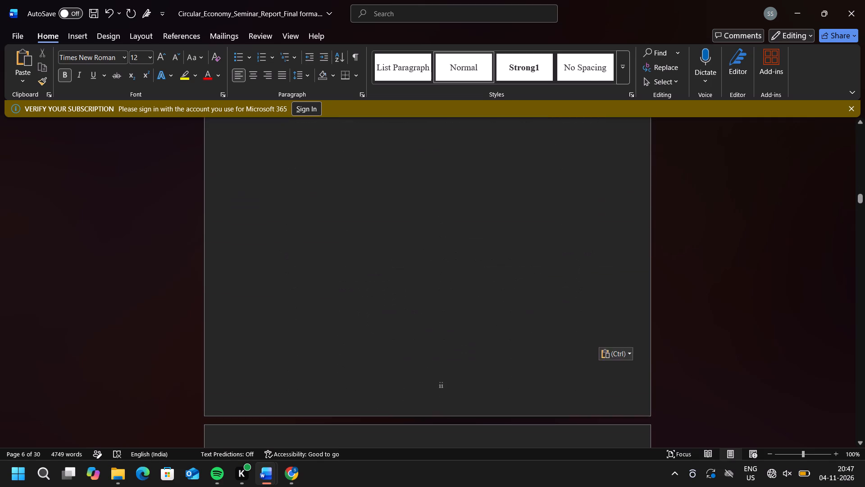
scroll(439, 265, down, 7)
scroll(439, 265, up, 3)
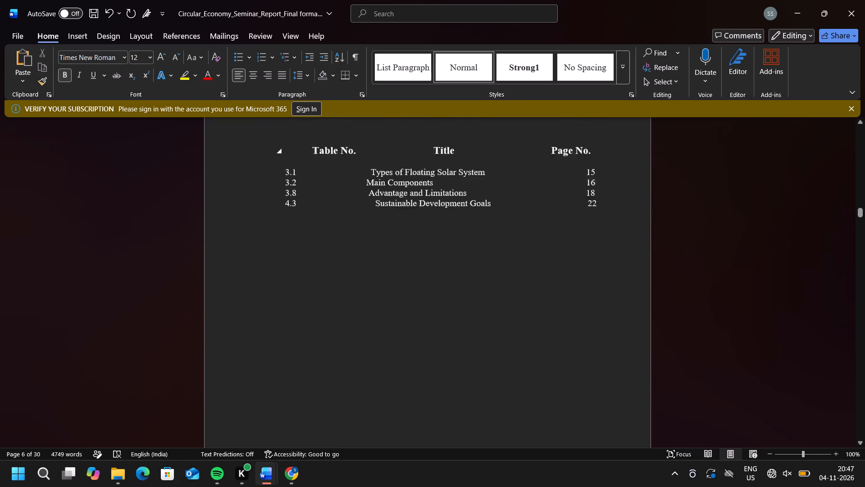
scroll(439, 265, up, 4)
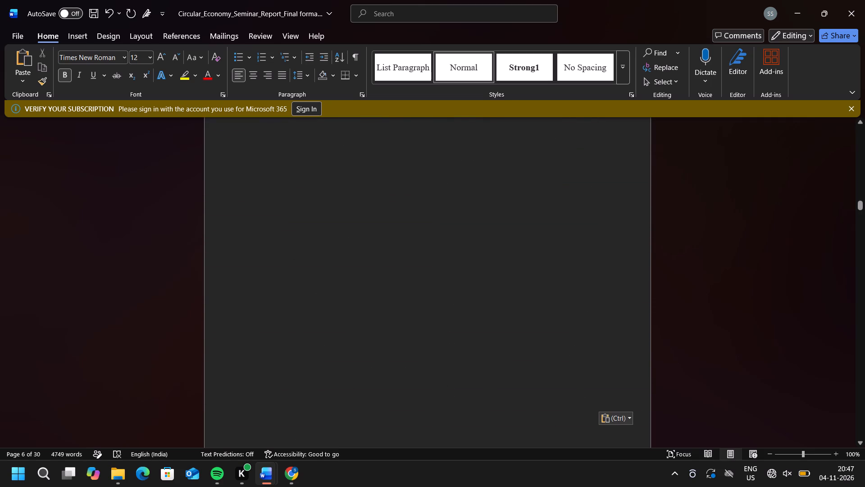
scroll(439, 265, up, 2)
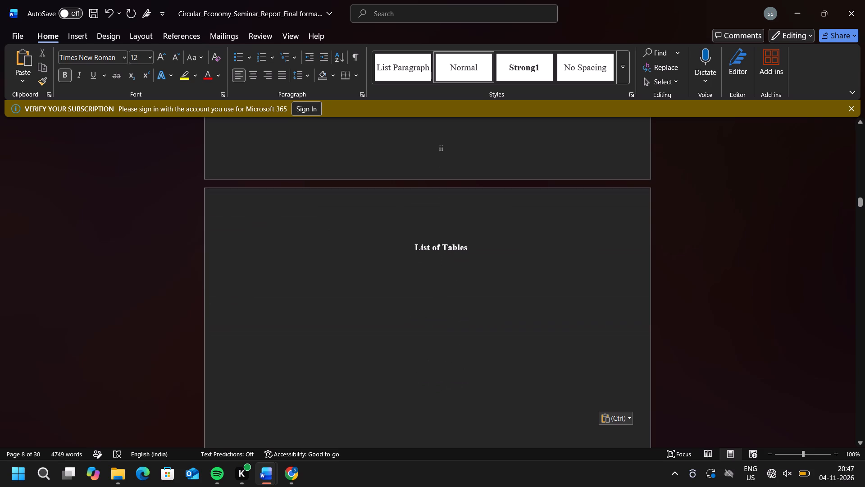
Enter the header labels "Table No" and "Title" on the centred line directly below the List of Tables heading.
scroll(439, 265, up, 1)
double_click(438, 266)
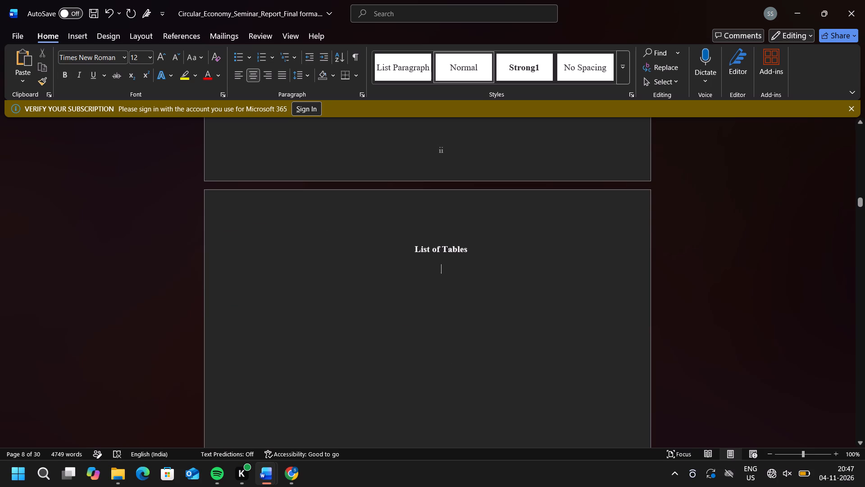
key(shift+t)
text(itle)
click(310, 271)
key(shift+t)
text(able)
key(space)
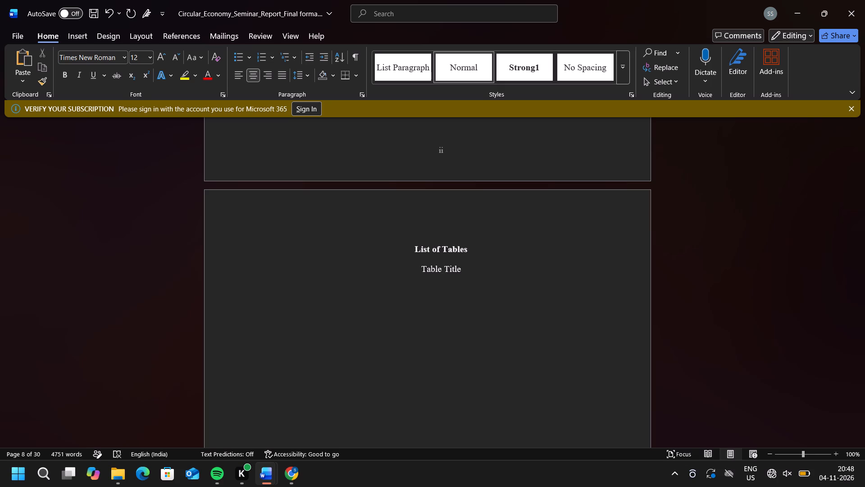
text(No)
Insert twenty spaces between "Table No" and "Title" to spread the labels apart, and delete back three times.
key(space)
key(space)
key(space)
key(space)
key(space)
key(space)
key(space)
key(space)
key(space)
key(space)
key(space)
key(space)
key(space)
key(space)
key(space)
key(space)
key(space)
key(space)
key(space)
key(space)
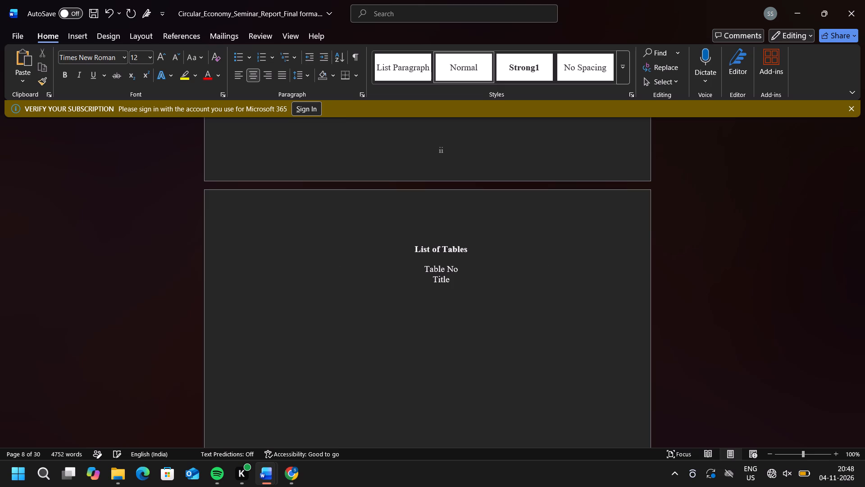
key(BackSpace)
key(BackSpace)
key(BackSpace)
Add one space before "Table No" and twenty more spaces after it to shift the label's position.
click(423, 268)
key(space)
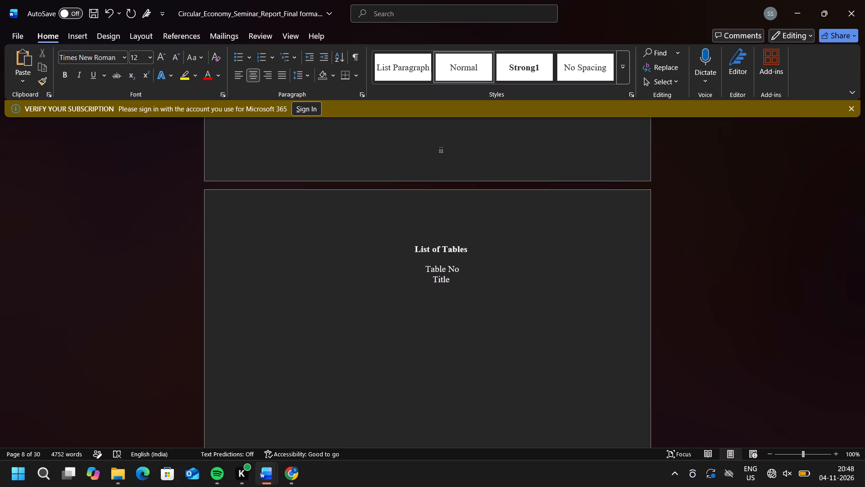
click(460, 268)
key(space)
key(space)
key(space)
key(space)
key(space)
key(space)
key(space)
key(space)
key(space)
key(space)
key(space)
key(space)
key(space)
key(space)
key(space)
key(space)
key(space)
key(space)
key(space)
key(space)
Remove the centring from the "Table No" and "Title" header text so it starts at the left margin.
click(423, 268)
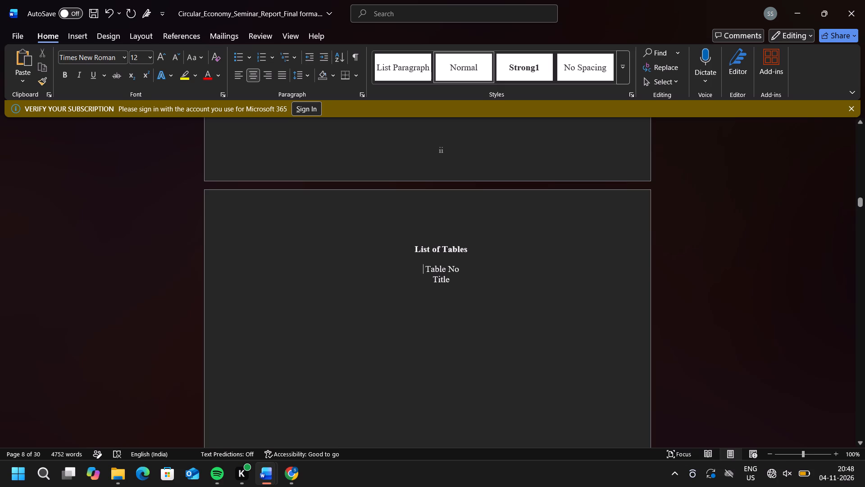
key(BackSpace)
Delete "Title" from the second line and re-enter it on the "Table No" line, beneath the List of Tables heading.
click(284, 280)
key(BackSpace)
key(BackSpace)
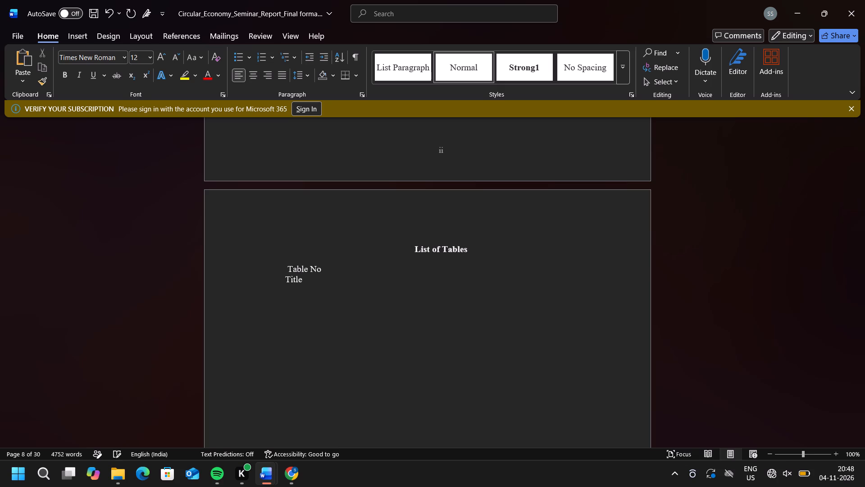
drag(304, 281, 283, 282)
drag(283, 282, 282, 283)
key(BackSpace)
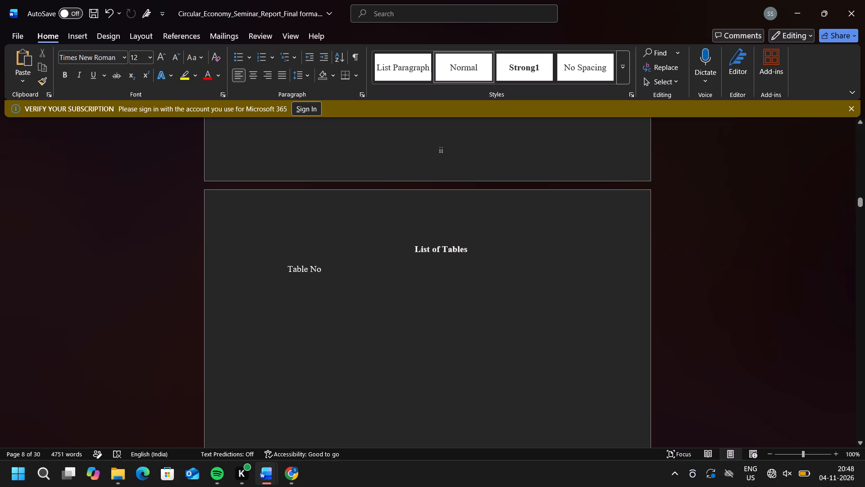
click(434, 271)
key(shift+t)
text(itle)
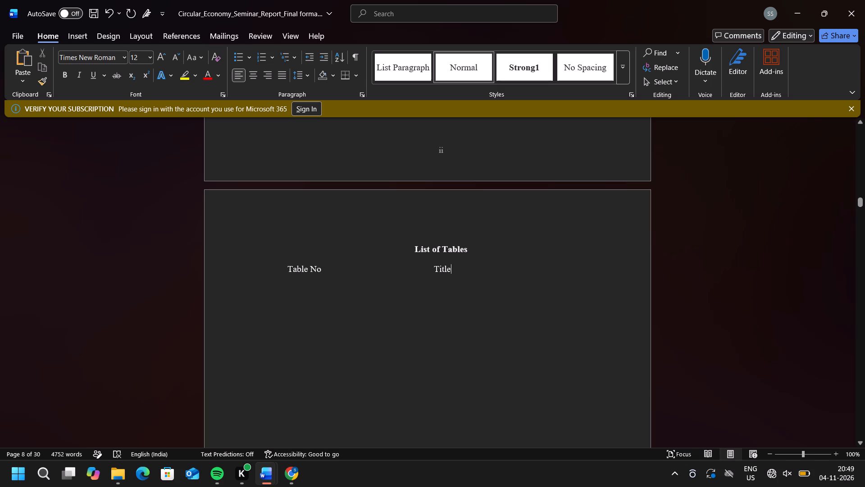
Add the label "Page No" toward the right end of the header line, after "Title".
click(547, 273)
text(Page)
key(space)
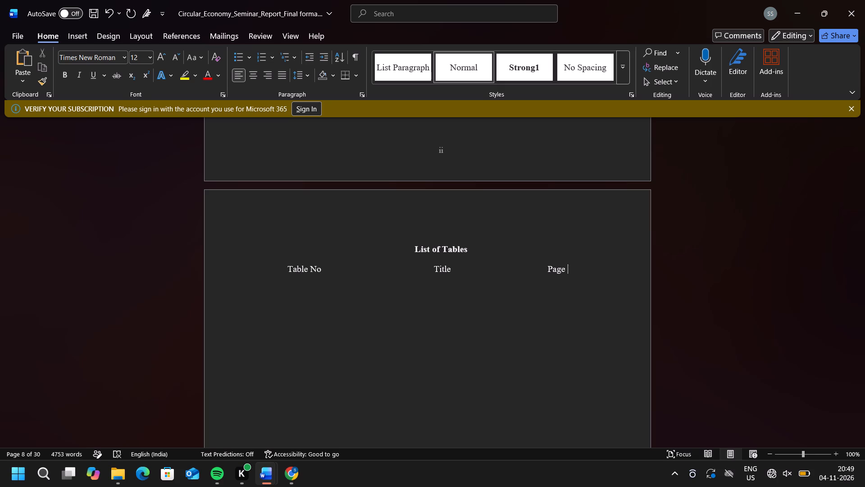
key(shift+n)
key(o)
Make the whole "Table No", "Title", "Page No" header line bold.
drag(579, 268, 284, 274)
click(295, 256)
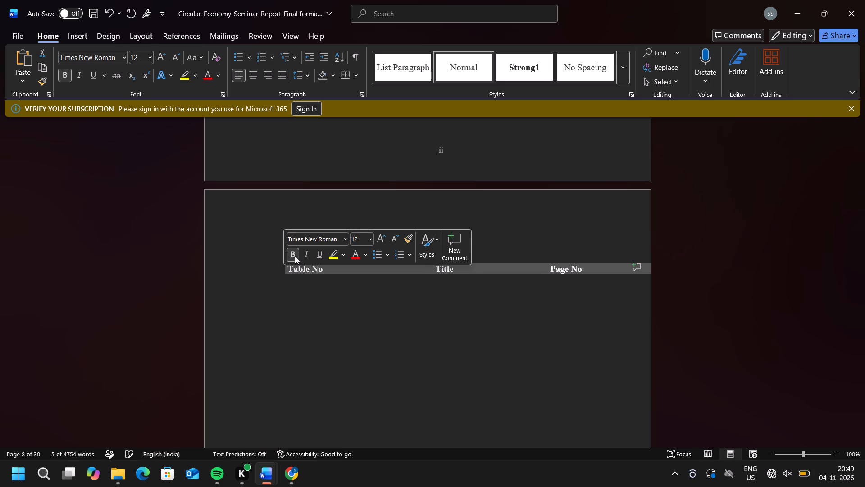
Enter table number 3.1 on a new line beneath "Table No" and indent it with spaces to sit under that header.
click(305, 300)
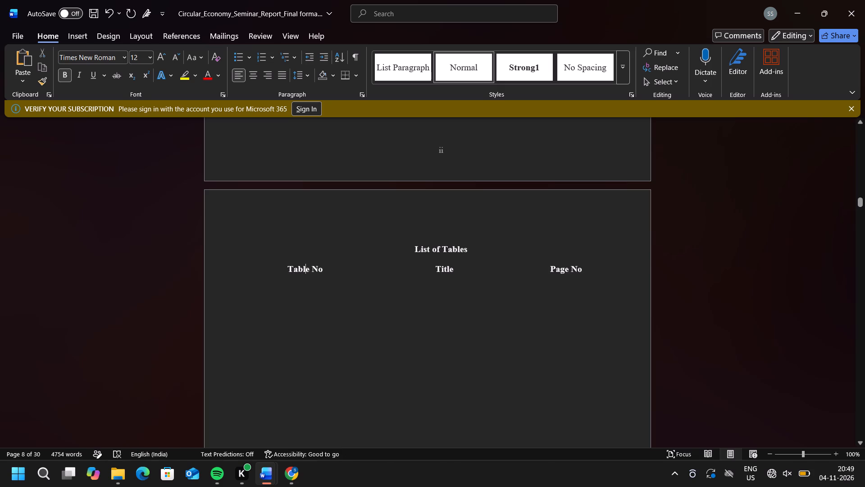
scroll(445, 263, down, 3)
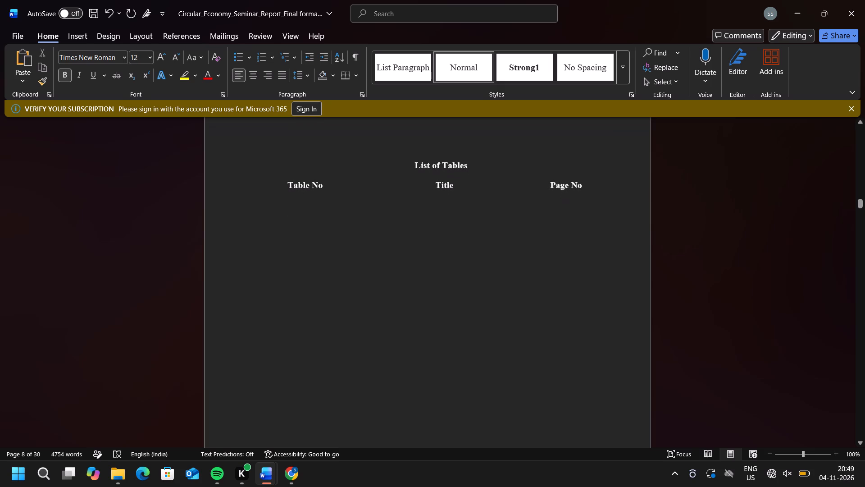
double_click(301, 199)
text(3.1)
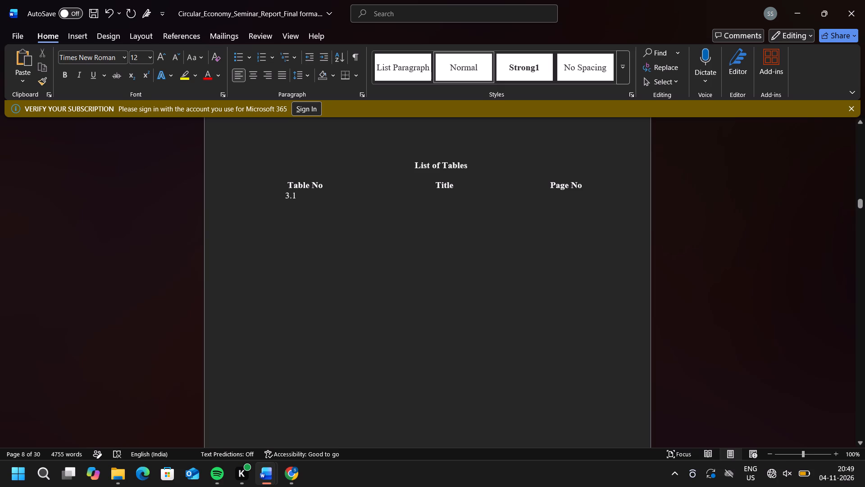
click(285, 197)
key(space)
key(space)
key(space)
key(space)
key(space)
Enter "Types of Floating Solar Power Plant" in the Title column on the 3.1 line.
click(359, 198)
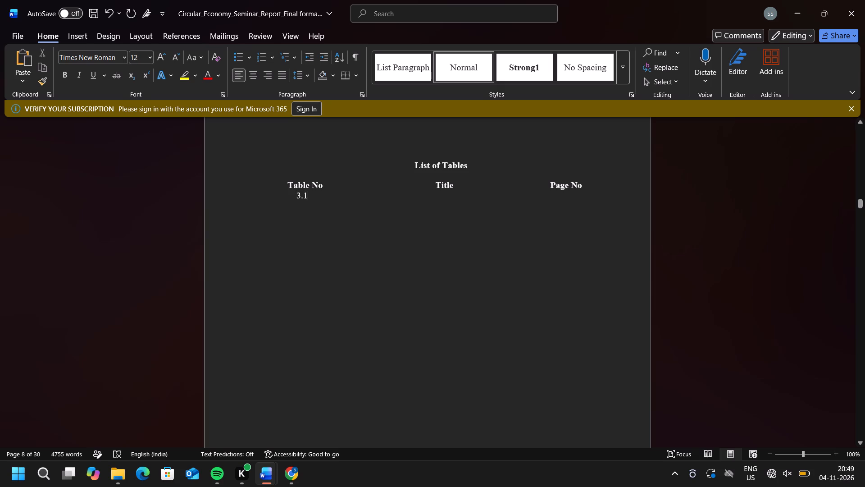
double_click(359, 198)
text(Types)
key(space)
text(f)
key(space)
key(BackSpace)
key(BackSpace)
text(of)
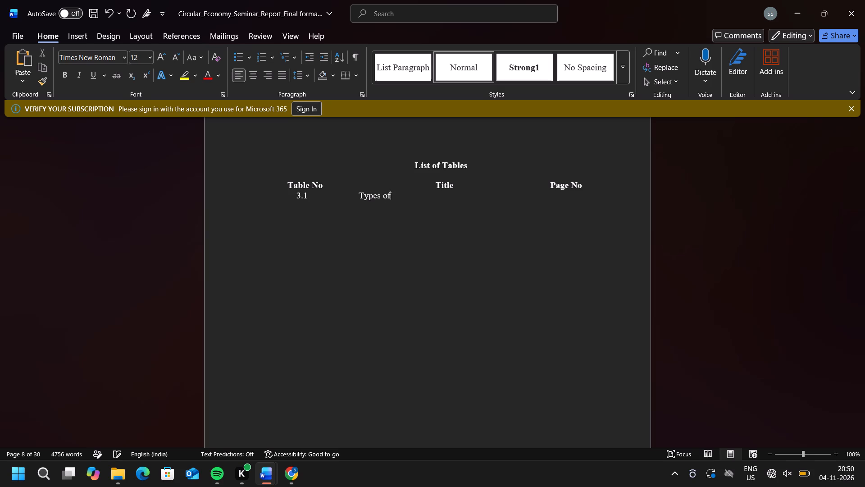
key(space)
text(Floating)
key(space)
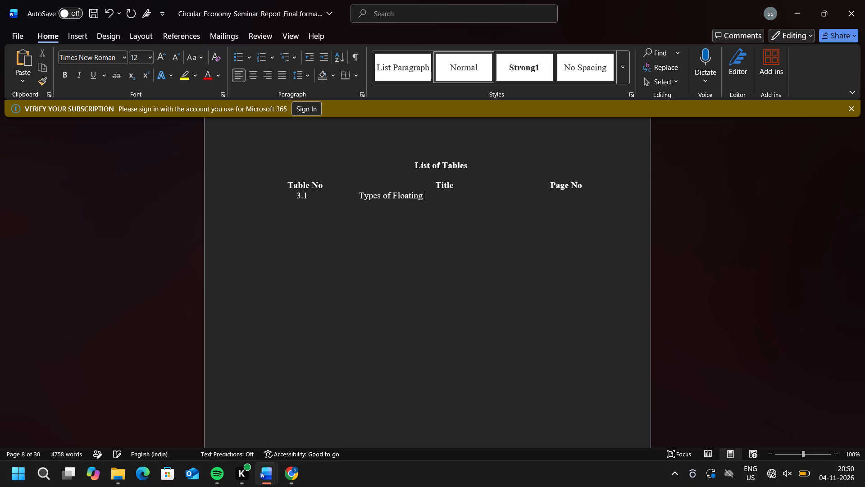
text(Solar)
key(space)
text(Po)
text(wer)
key(space)
text(Plant)
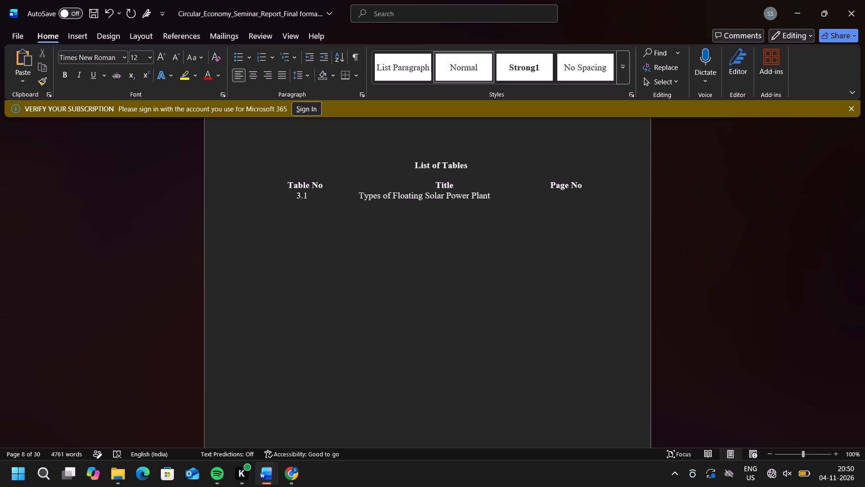
Replace "Power Plant" with "System" at the end of the 3.1 title.
key(BackSpace)
key(BackSpace)
key(BackSpace)
key(BackSpace)
key(BackSpace)
key(BackSpace)
key(BackSpace)
key(BackSpace)
key(BackSpace)
key(BackSpace)
key(BackSpace)
text(System)
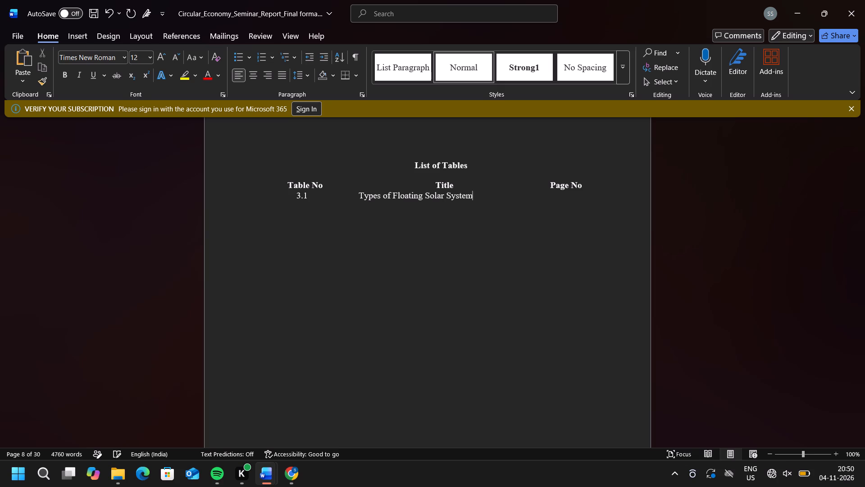
Add entry 3.2 titled "Main Components" on the line below, aligning its number and title with the 3.1 entry.
click(298, 206)
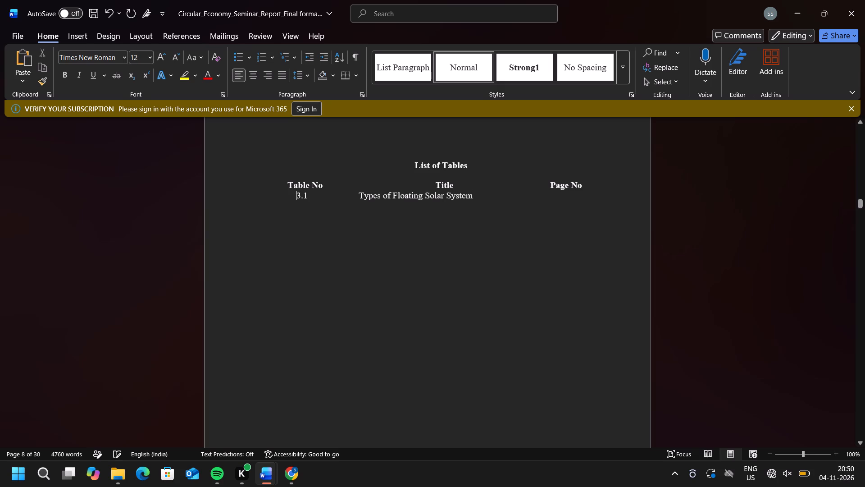
double_click(298, 208)
text(3.2)
click(284, 206)
key(space)
key(space)
key(space)
key(space)
key(space)
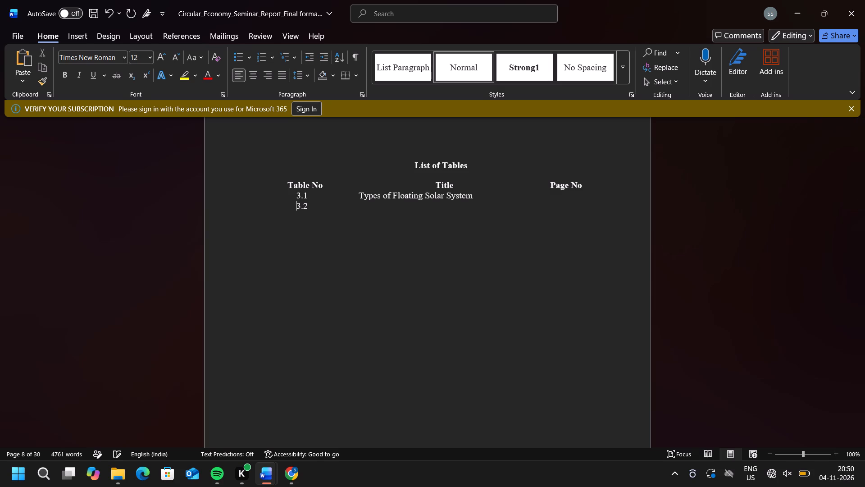
double_click(359, 208)
text(Main Components)
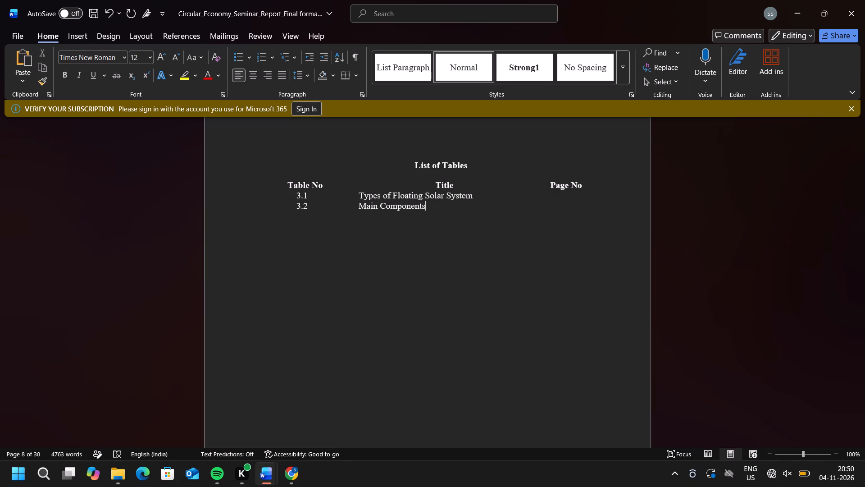
Add entry 3.3 titled "Advantages and Limitations" below the 3.2 line, aligning its number and title with the entries above.
double_click(298, 216)
text(3.3)
click(284, 216)
key(space)
key(space)
key(space)
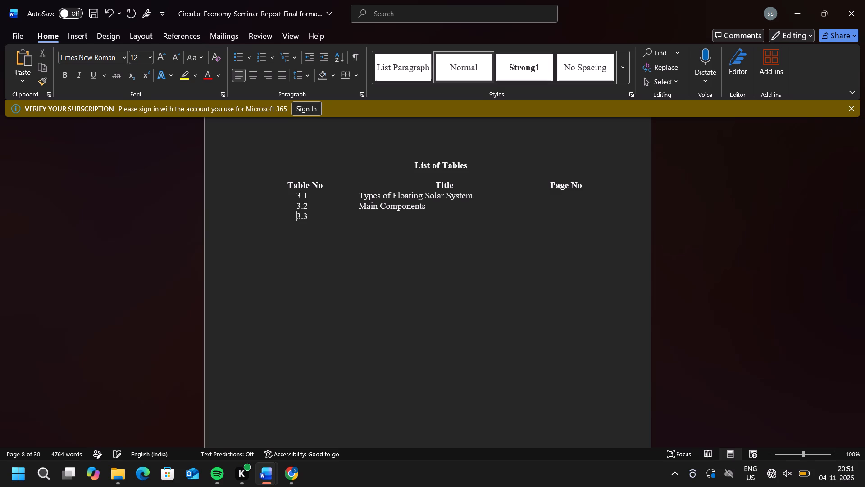
click(361, 219)
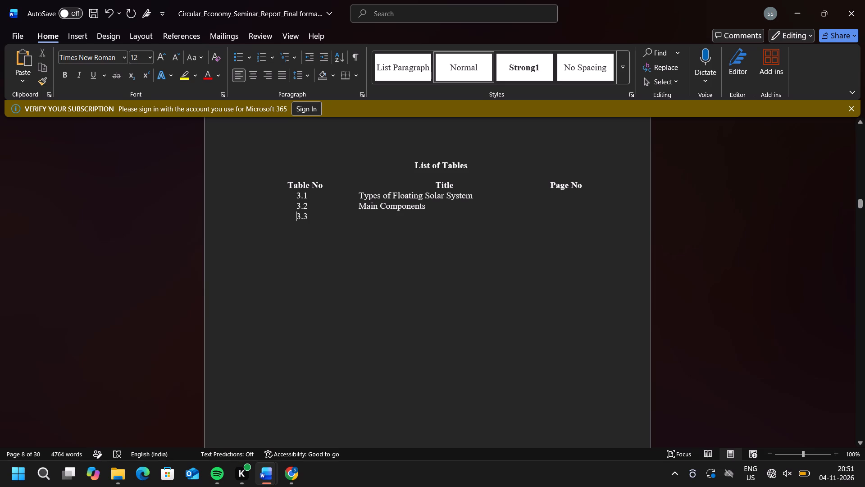
double_click(361, 219)
text(Advantages)
key(space)
text(and)
key(space)
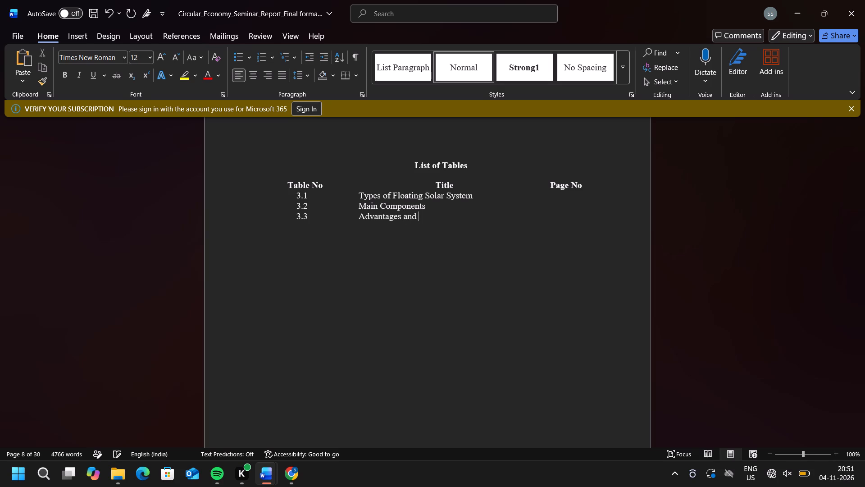
text(Limi)
text(tations)
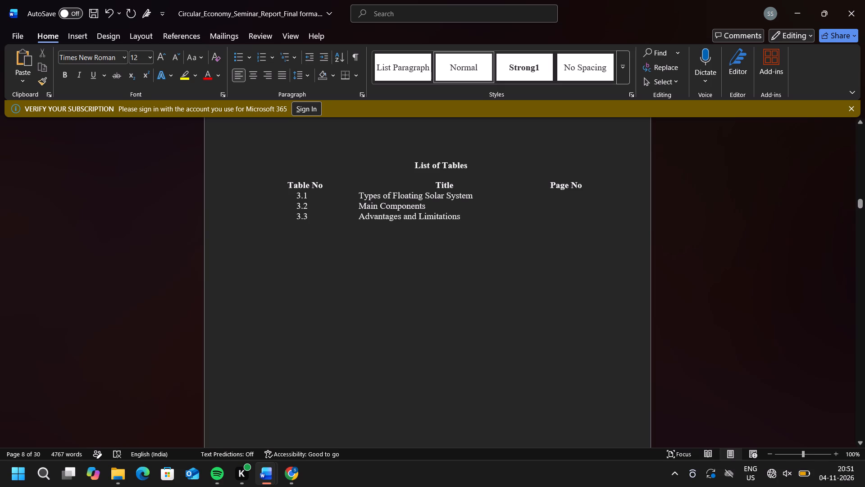
Enter table number 4.3 on the line below 3.3 and indent it with spaces to align with the other numbers.
click(297, 227)
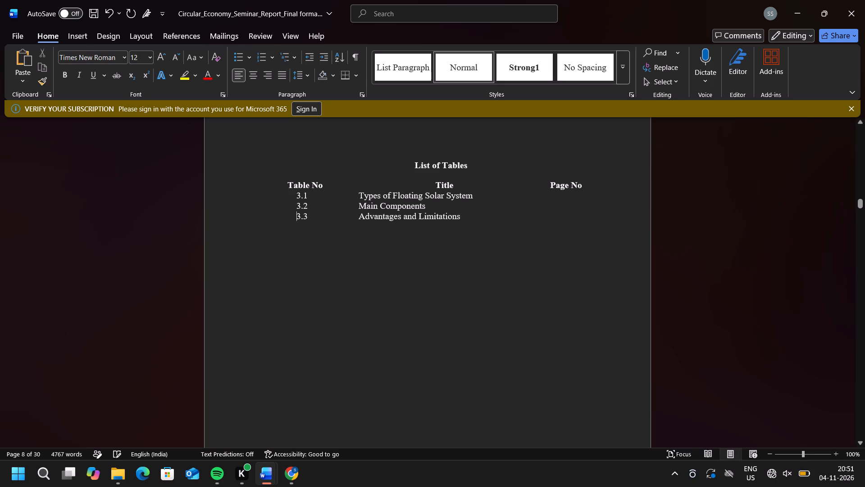
double_click(297, 228)
text(4.)
key(3)
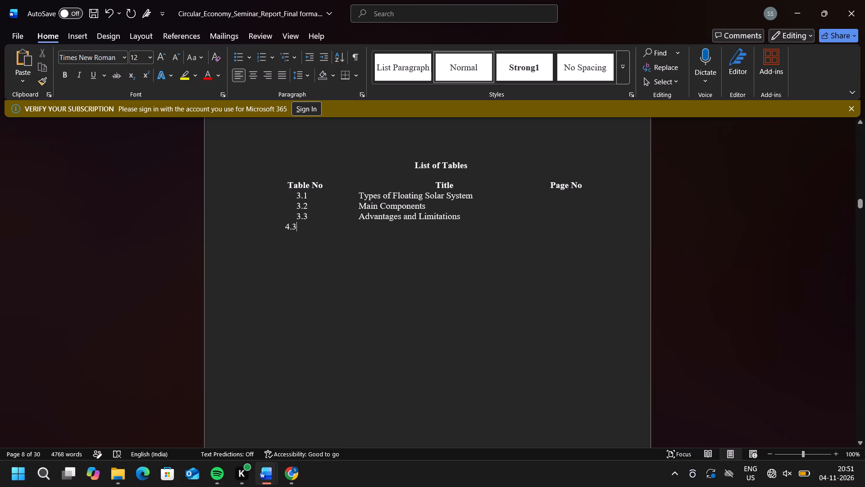
click(283, 226)
key(space)
key(space)
key(space)
key(space)
key(space)
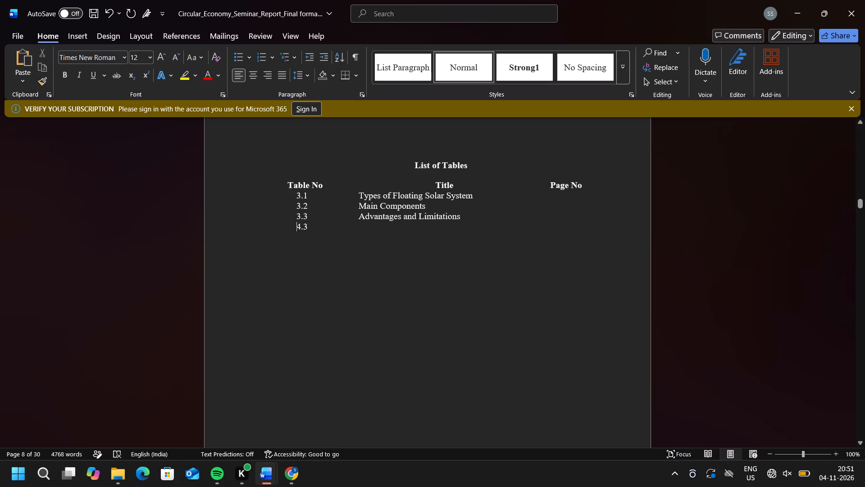
Enter "Sustainable Development Goals" in the Title column on the 4.3 line.
click(360, 228)
double_click(360, 228)
text(Su)
text(stain)
text(able)
key(space)
text(Development)
key(space)
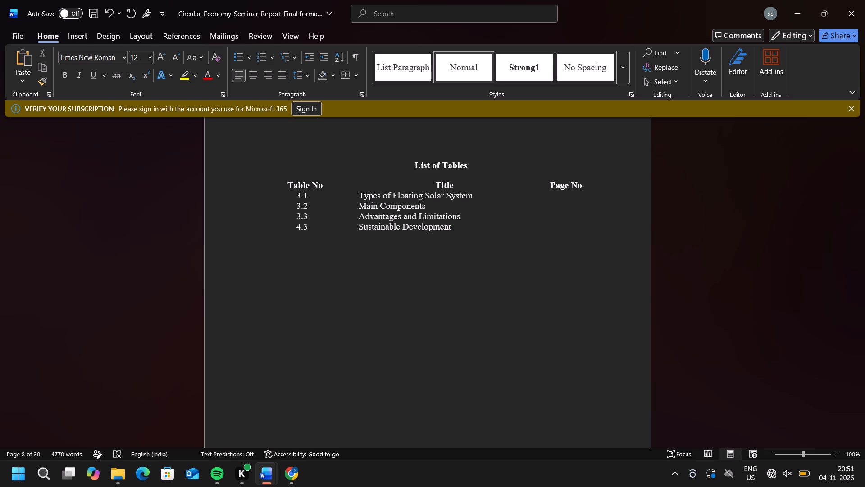
text(Goa)
text(ls)
Set 1.5 line spacing for the List of Tables heading, column headers and all four entries.
drag(478, 228, 311, 194)
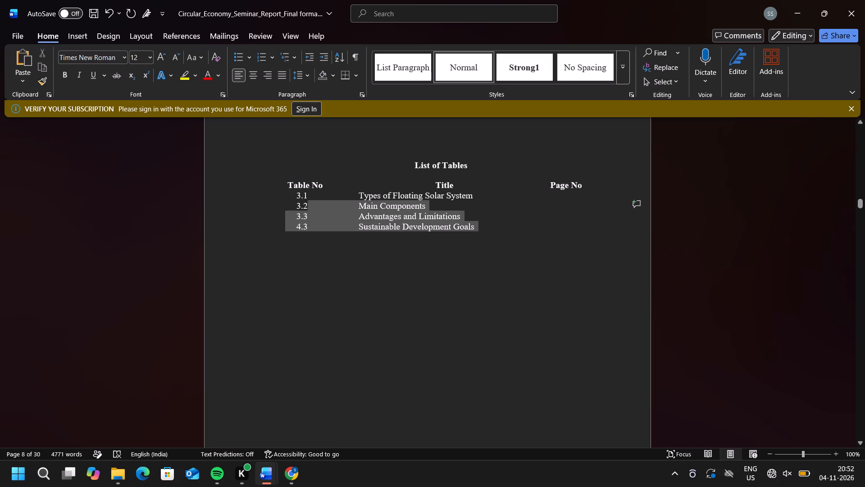
drag(311, 194, 295, 178)
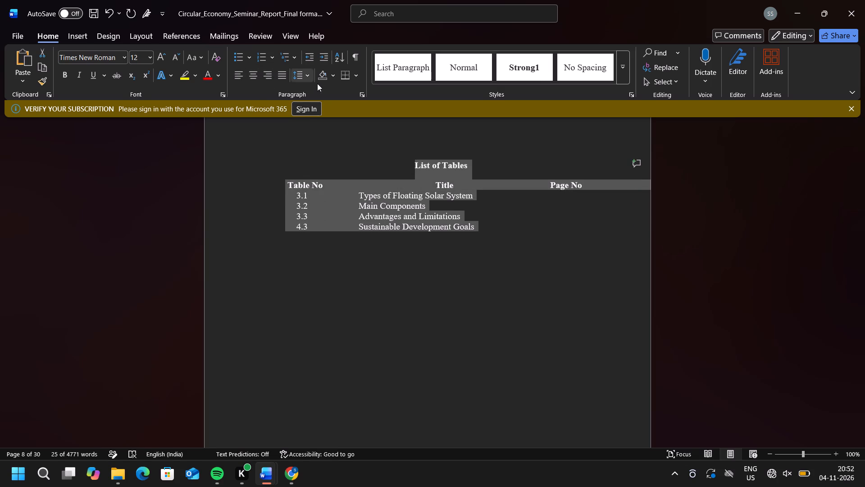
click(307, 79)
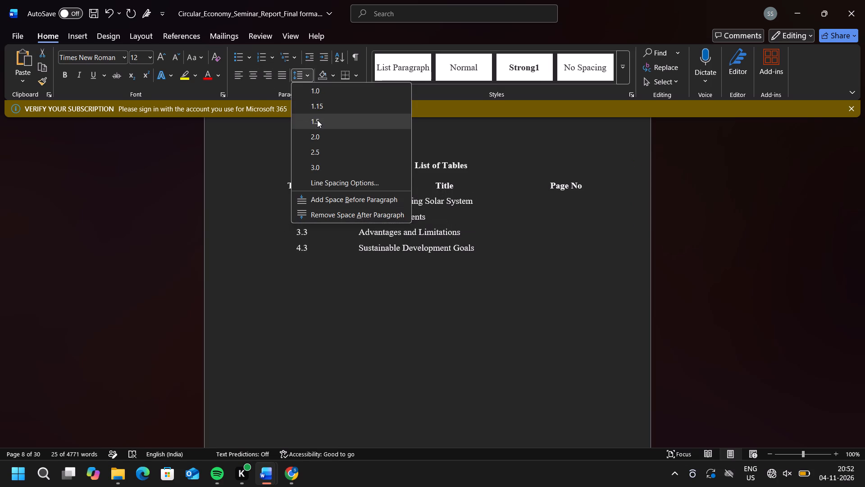
click(317, 120)
click(310, 311)
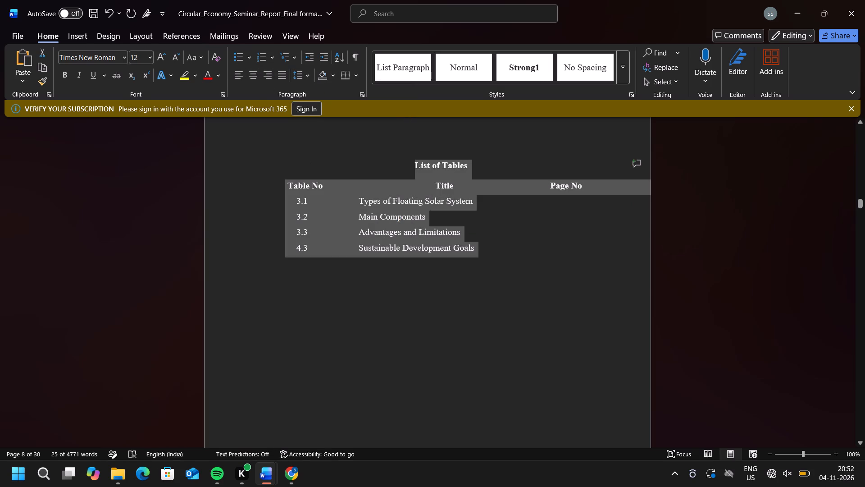
Delete the old table list, including its header row and page numbers, from the page after the new List of Tables.
scroll(405, 249, down, 5)
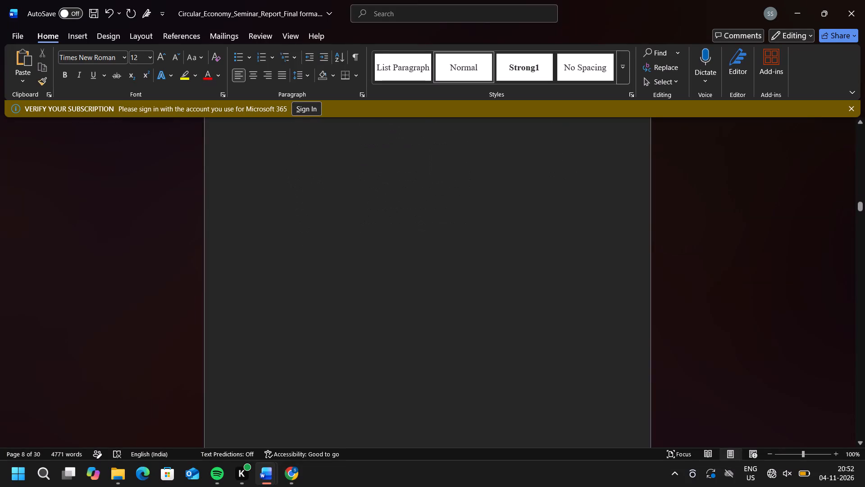
scroll(405, 249, down, 4)
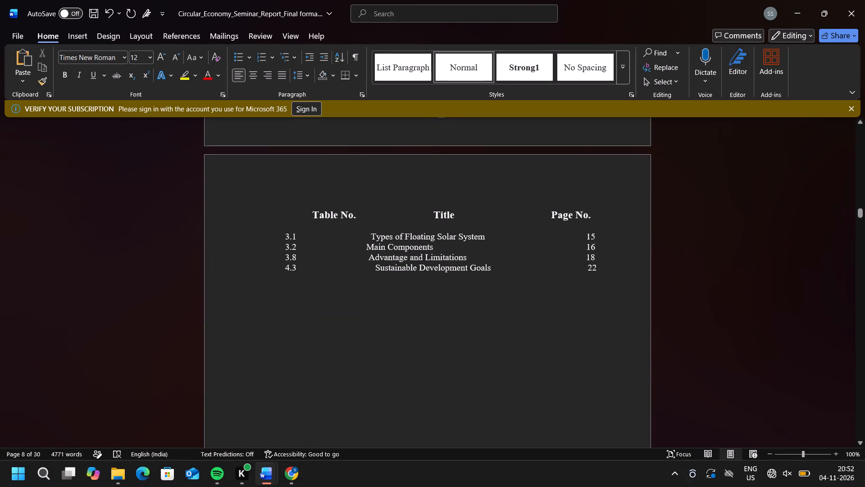
drag(599, 267, 304, 150)
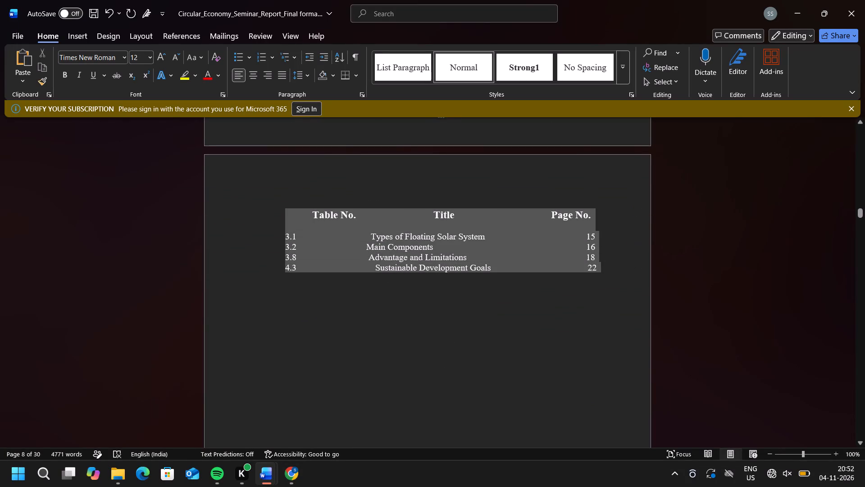
drag(304, 150, 305, 182)
key(BackSpace)
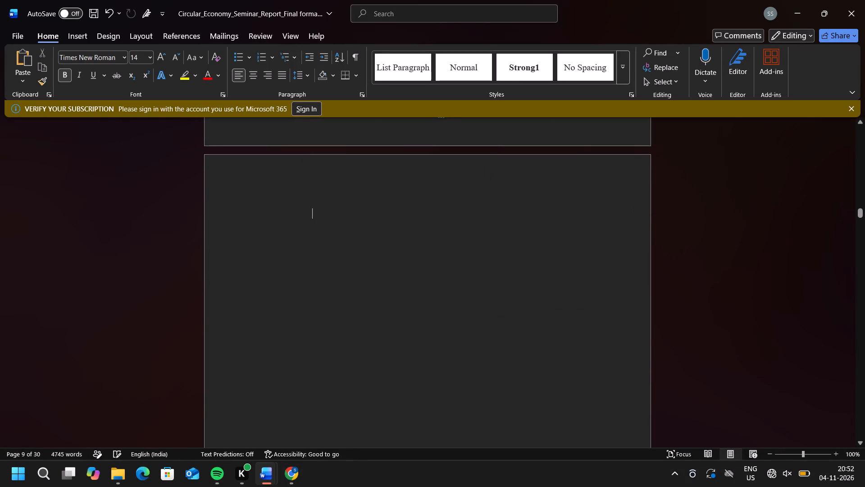
Delete the second old copy of the table list, with its header row, on the page after iv.
scroll(325, 251, down, 6)
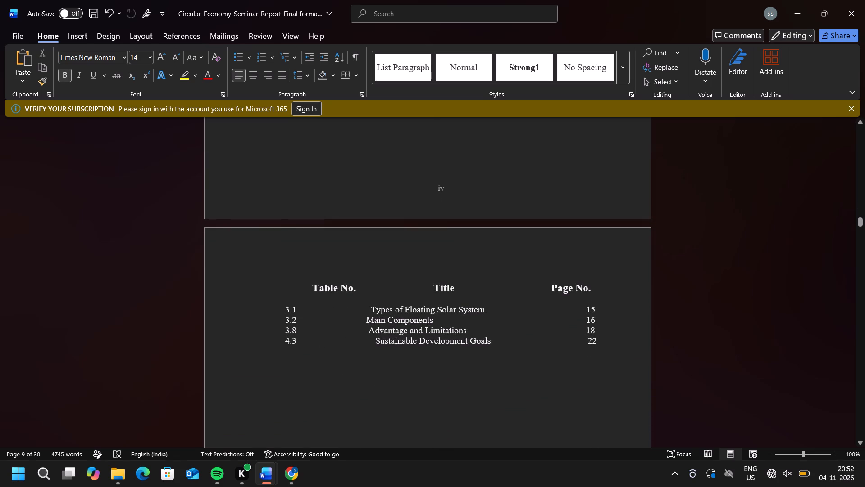
drag(597, 340, 295, 294)
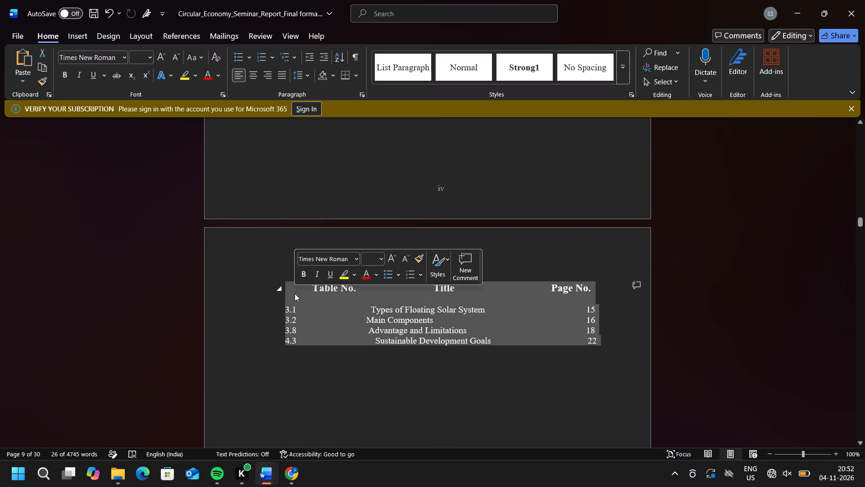
key(BackSpace)
Review the new List of Tables page and the cleared pages that follow it.
scroll(341, 400, up, 4)
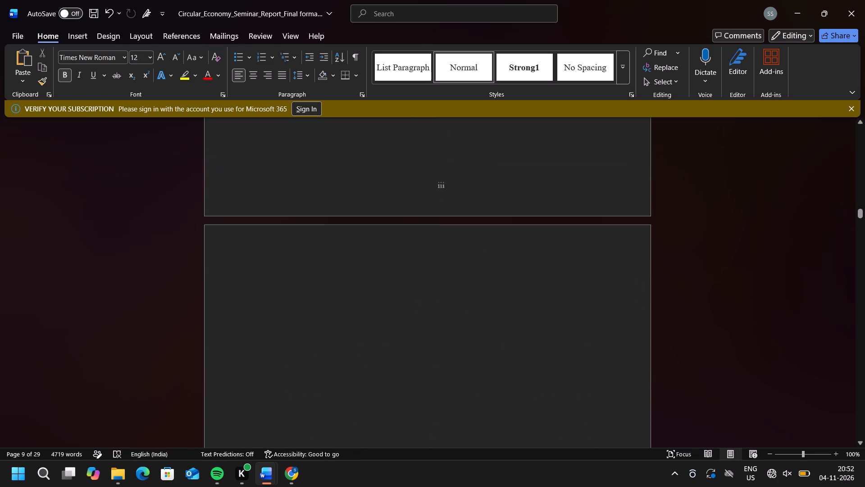
scroll(341, 400, up, 5)
scroll(341, 400, down, 2)
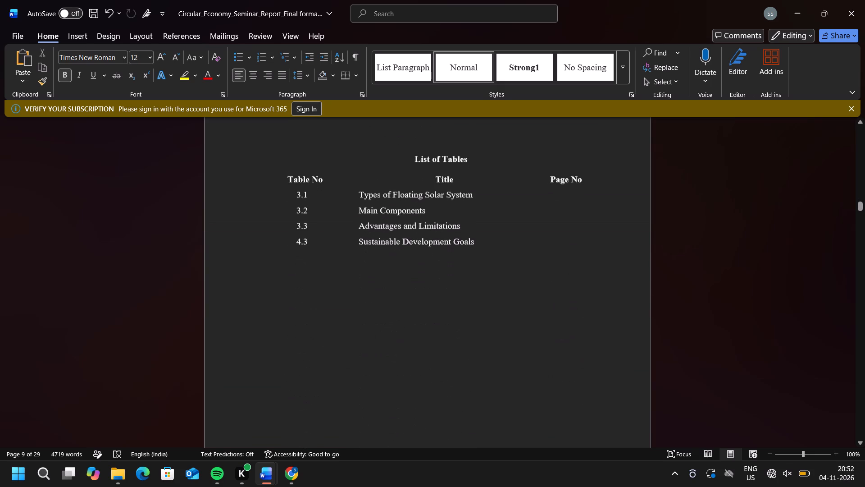
scroll(341, 400, down, 9)
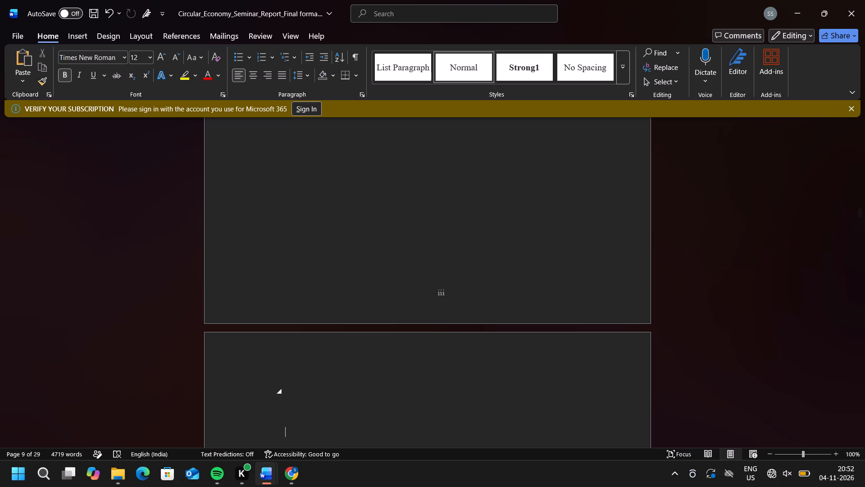
scroll(341, 400, up, 9)
ctrl+scroll(341, 400, down, 1)
ctrl+scroll(341, 400, up, 1)
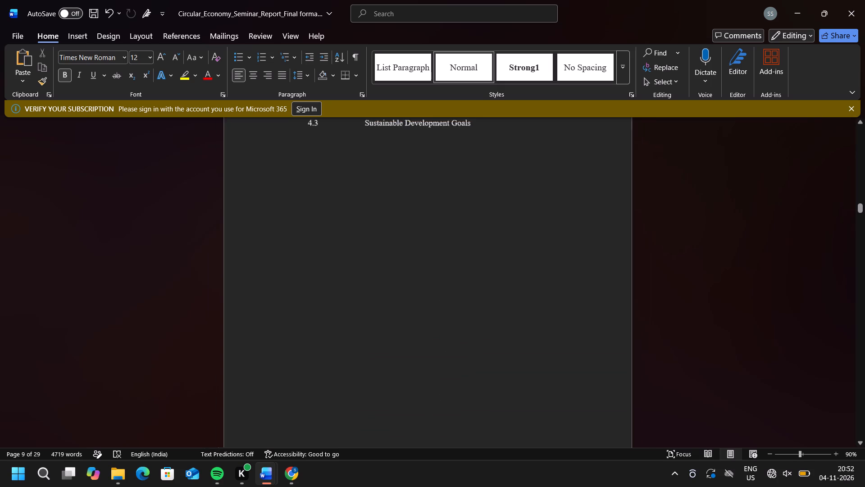
Review the front matter from the cover page through the List of Tables and on to the first Chapter 1 pages.
scroll(341, 400, up, 1)
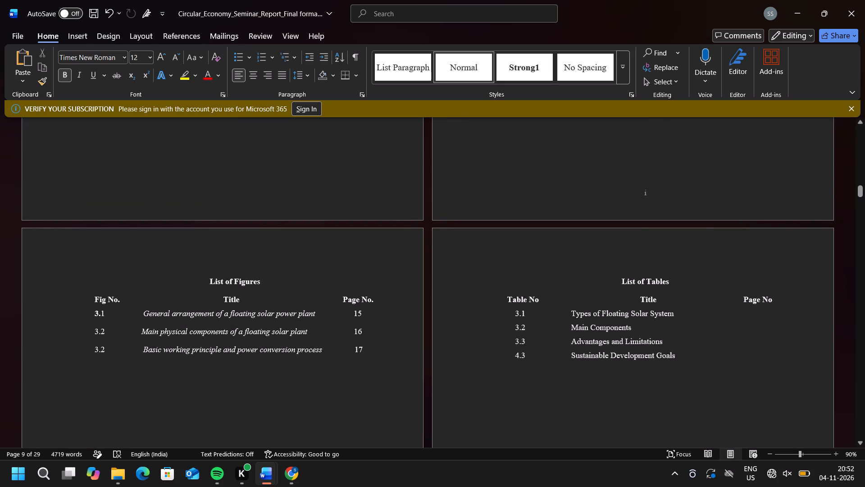
ctrl+scroll(383, 250, down, 4)
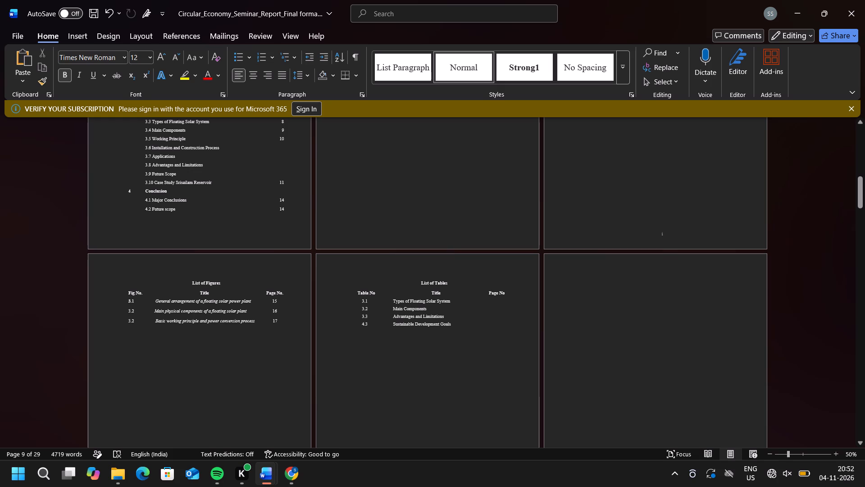
scroll(427, 212, up, 5)
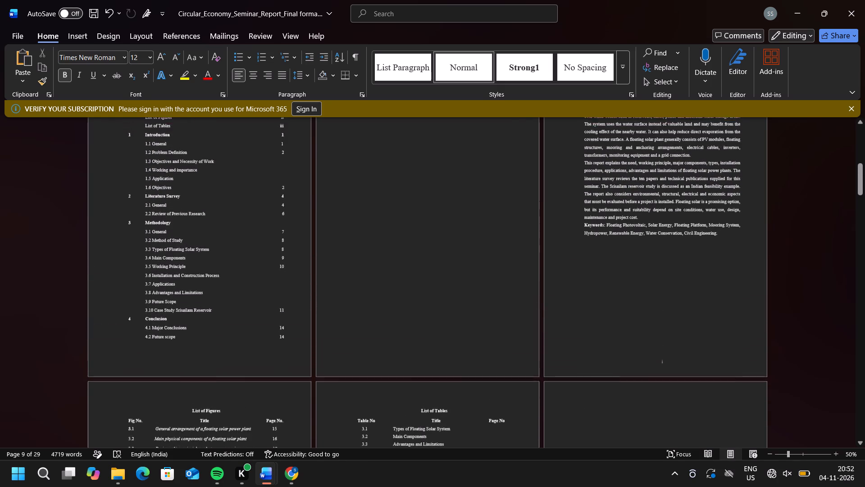
scroll(427, 212, up, 2)
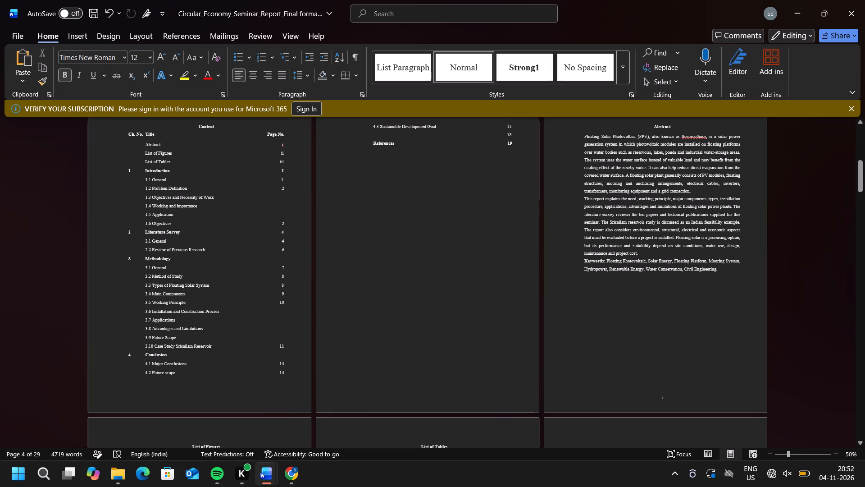
scroll(427, 212, down, 3)
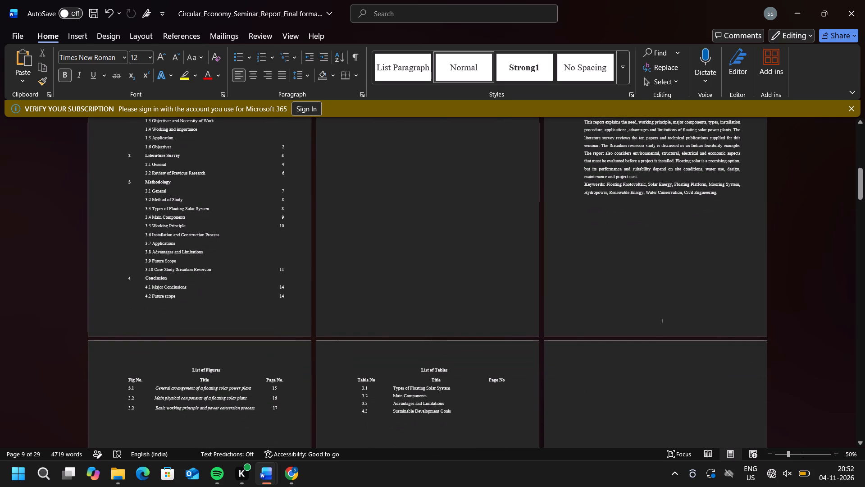
scroll(427, 212, up, 6)
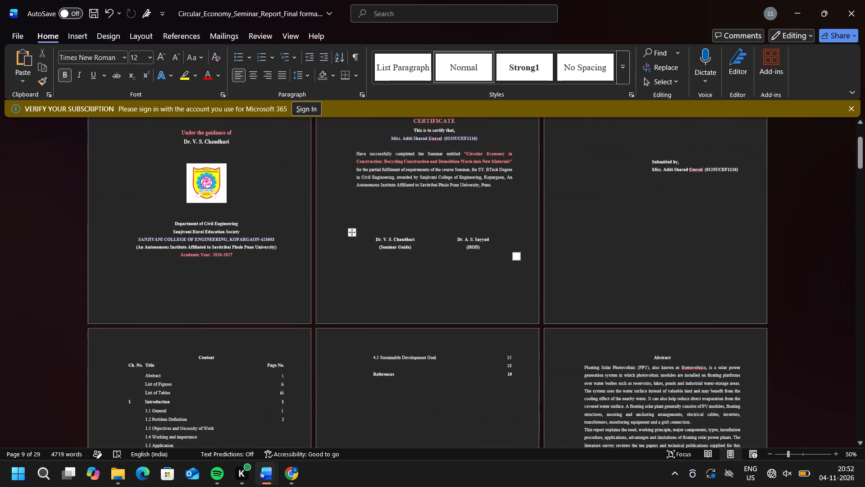
scroll(427, 212, up, 1)
scroll(427, 212, right, 1)
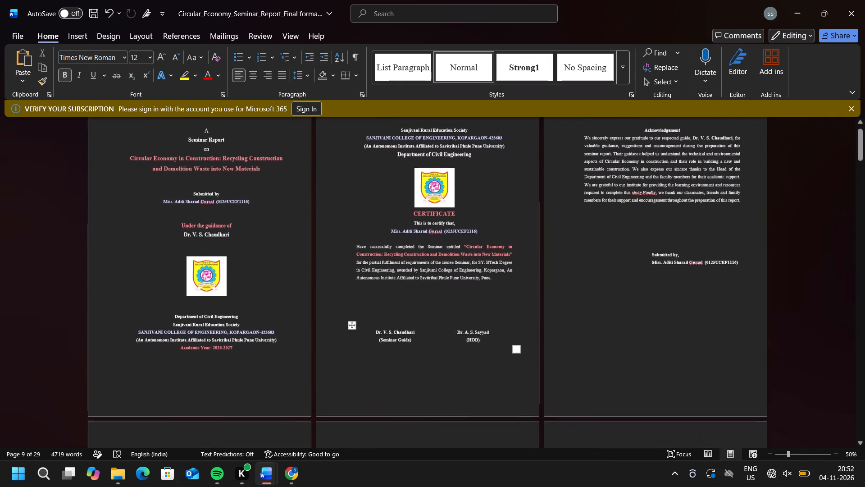
scroll(427, 212, right, 1)
scroll(427, 212, down, 5)
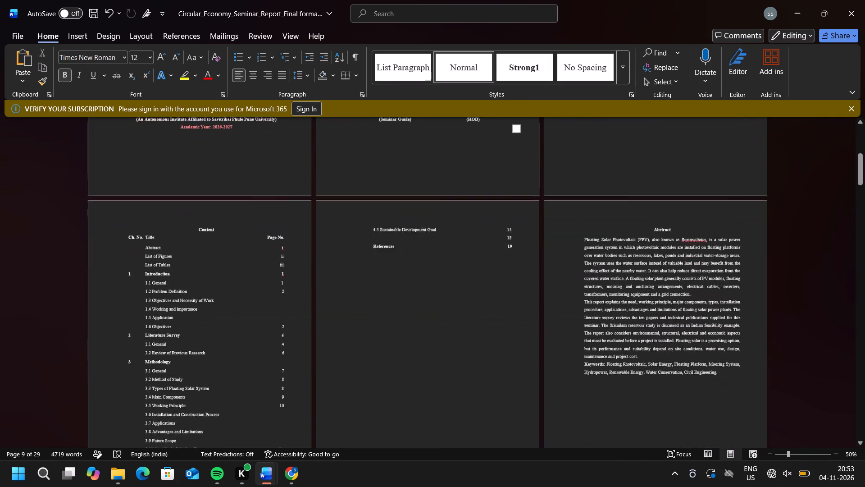
scroll(427, 212, down, 4)
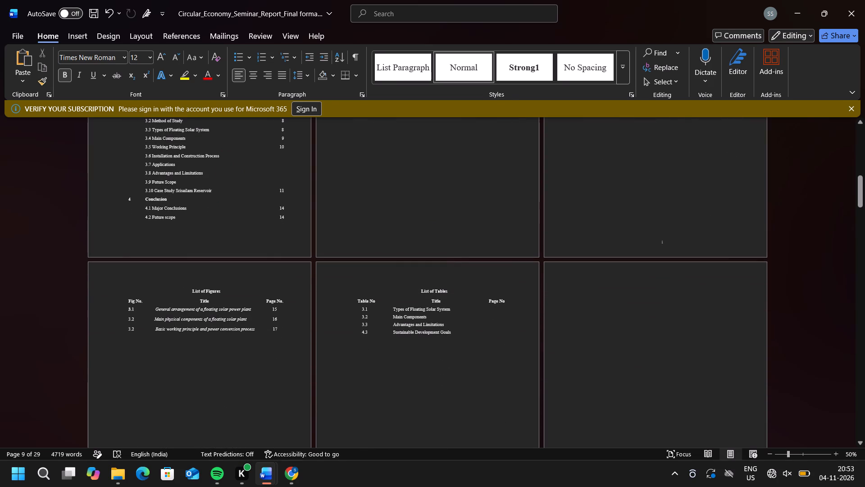
scroll(427, 212, down, 1)
scroll(427, 212, left, 1)
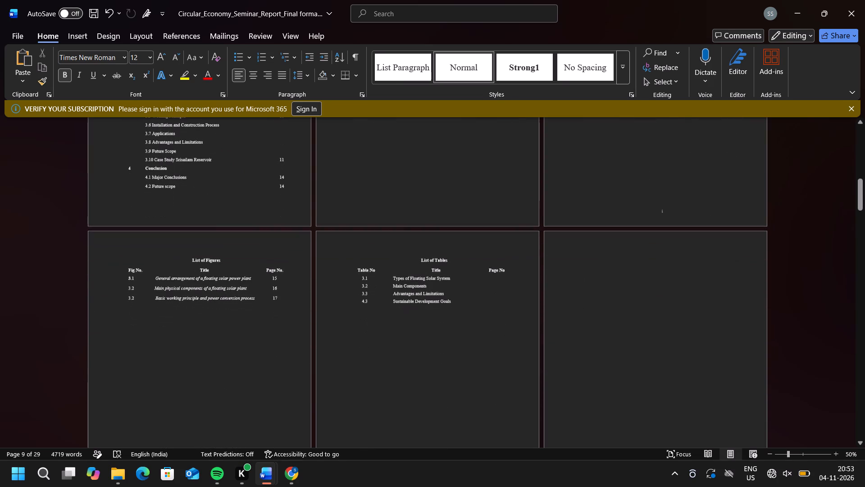
scroll(427, 212, left, 1)
scroll(427, 212, down, 6)
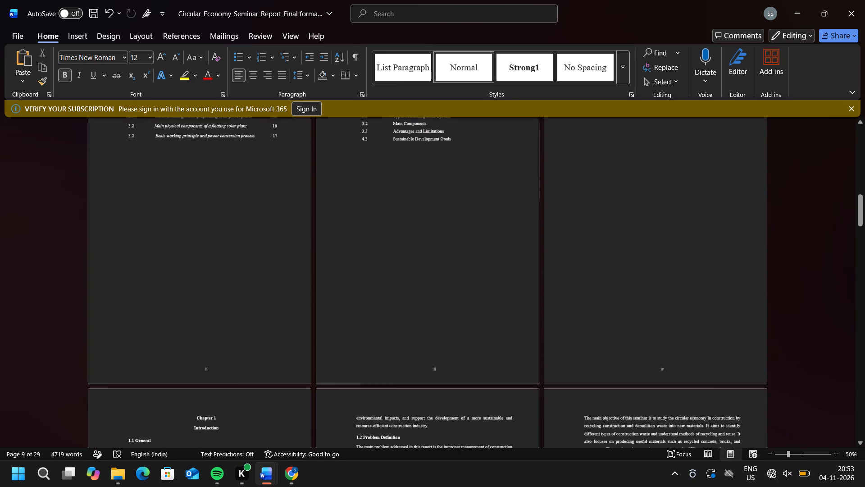
scroll(427, 212, down, 2)
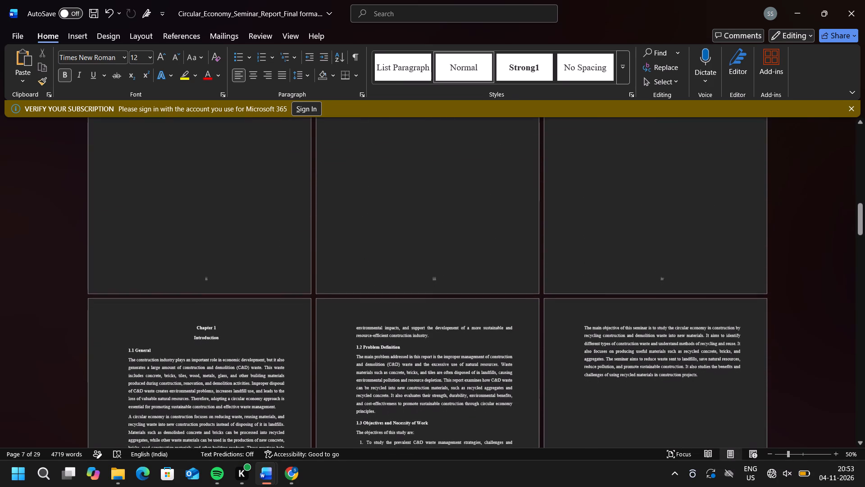
scroll(427, 212, down, 1)
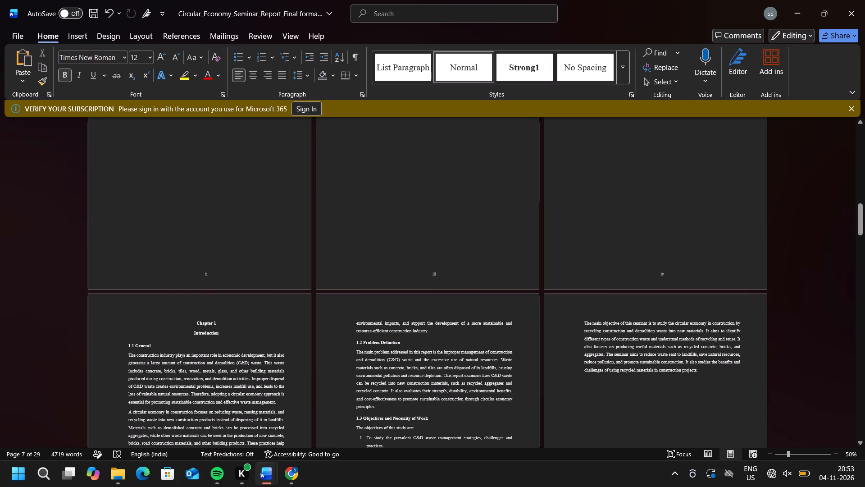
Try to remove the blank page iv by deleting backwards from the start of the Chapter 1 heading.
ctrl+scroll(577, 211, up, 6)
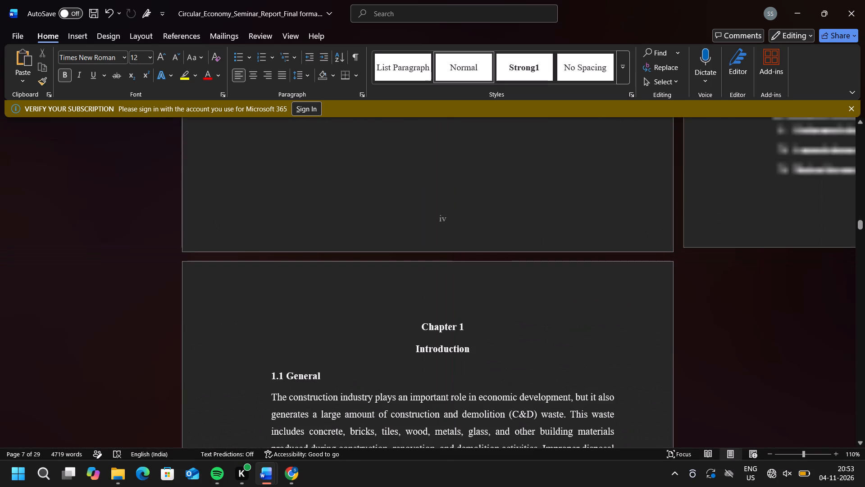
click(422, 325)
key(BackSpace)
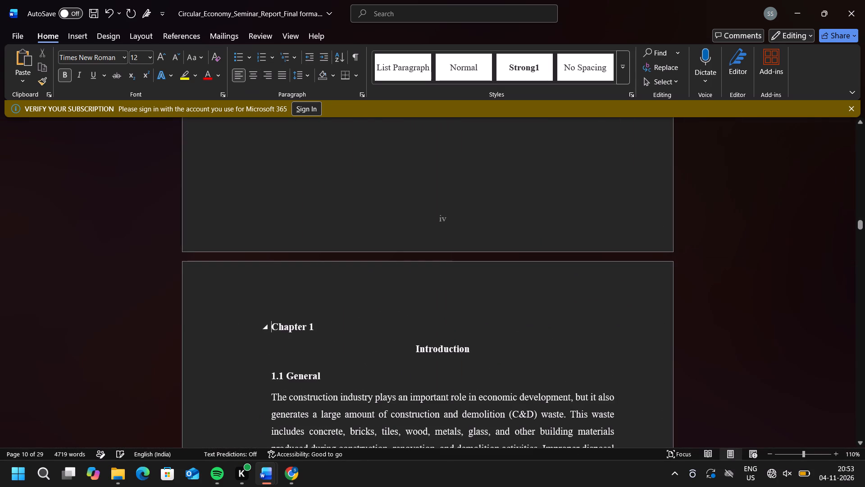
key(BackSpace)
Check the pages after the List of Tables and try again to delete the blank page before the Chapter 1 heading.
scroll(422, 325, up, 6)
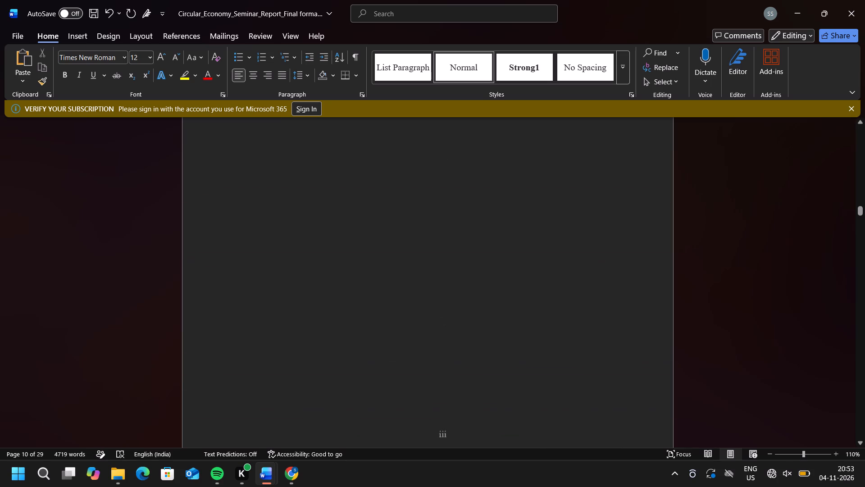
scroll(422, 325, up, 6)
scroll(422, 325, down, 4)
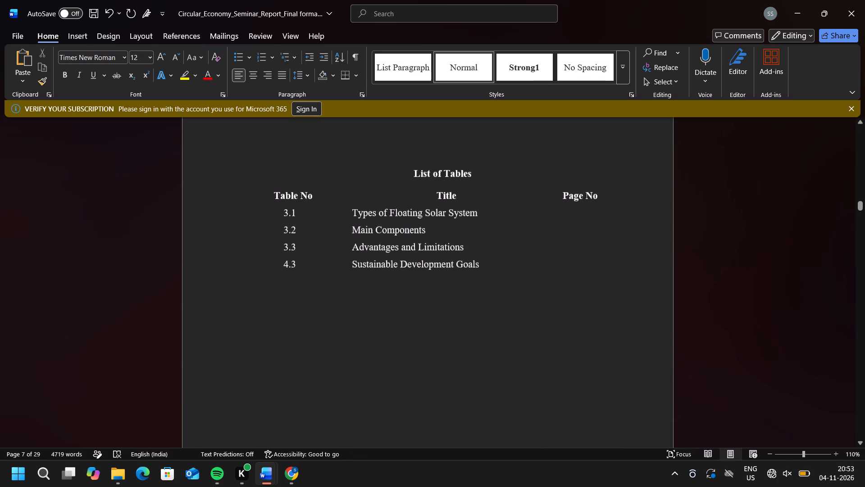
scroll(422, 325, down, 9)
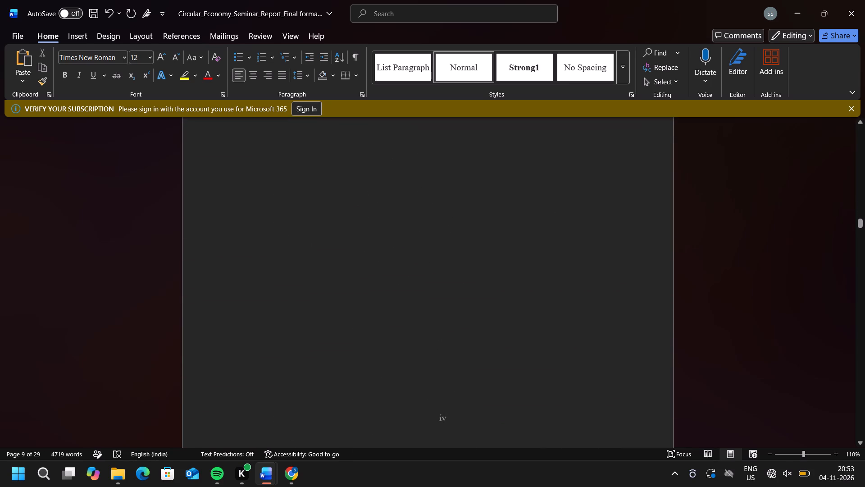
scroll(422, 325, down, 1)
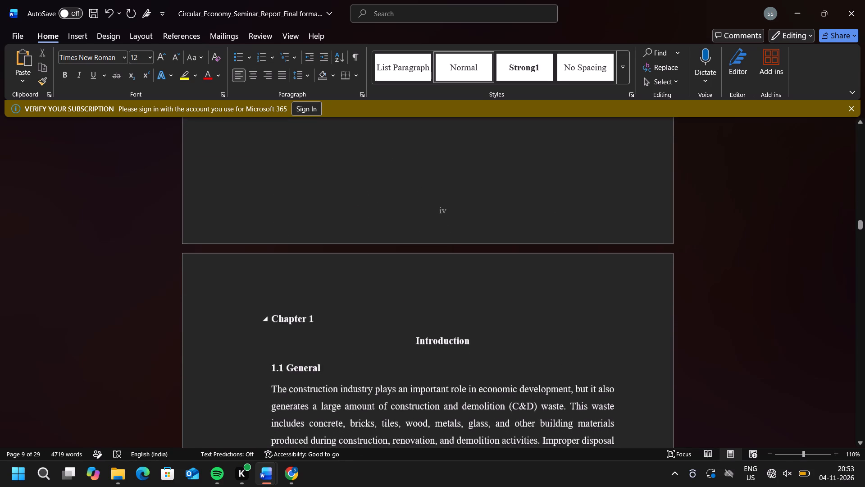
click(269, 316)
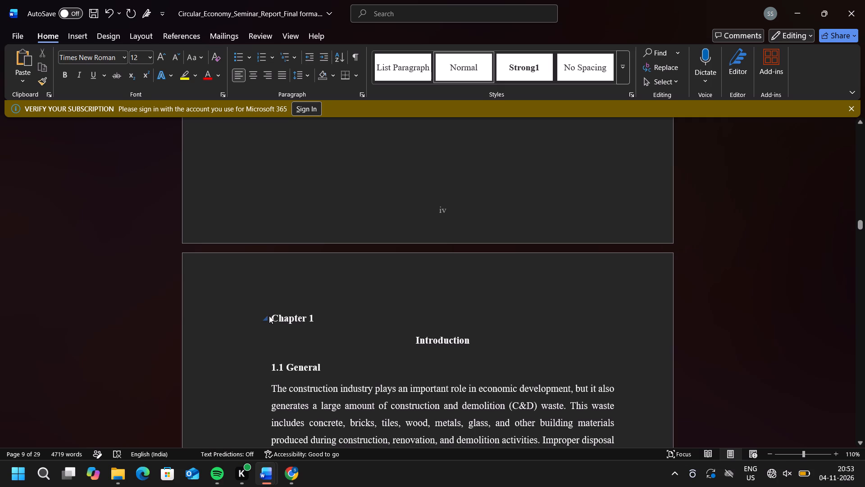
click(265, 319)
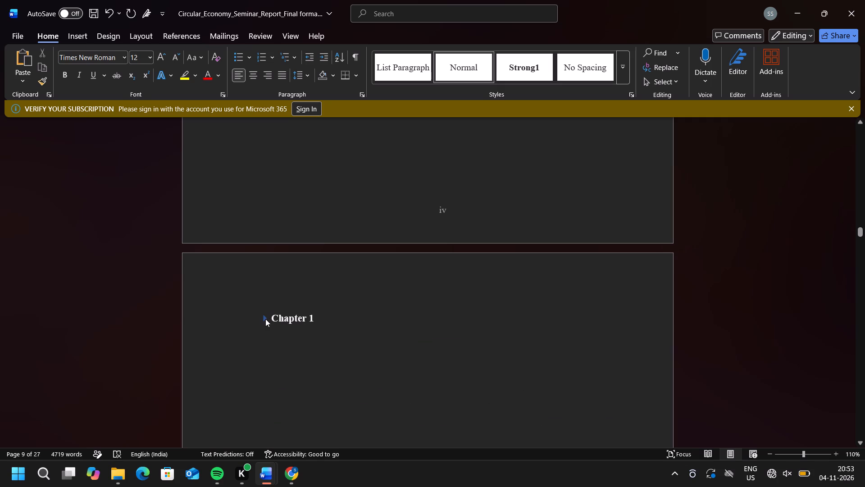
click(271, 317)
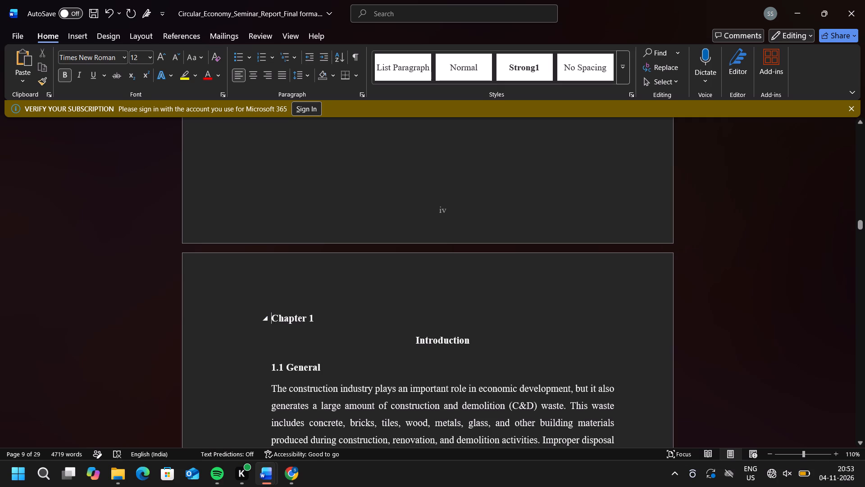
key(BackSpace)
Examine the page breaks between page iii, the blank page iv and the opening pages of Chapter 1.
scroll(271, 317, up, 2)
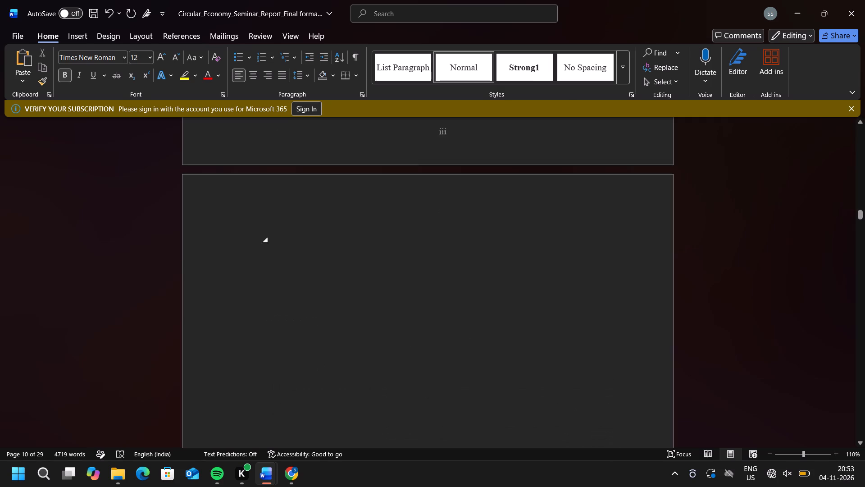
scroll(271, 317, up, 4)
scroll(271, 317, down, 1)
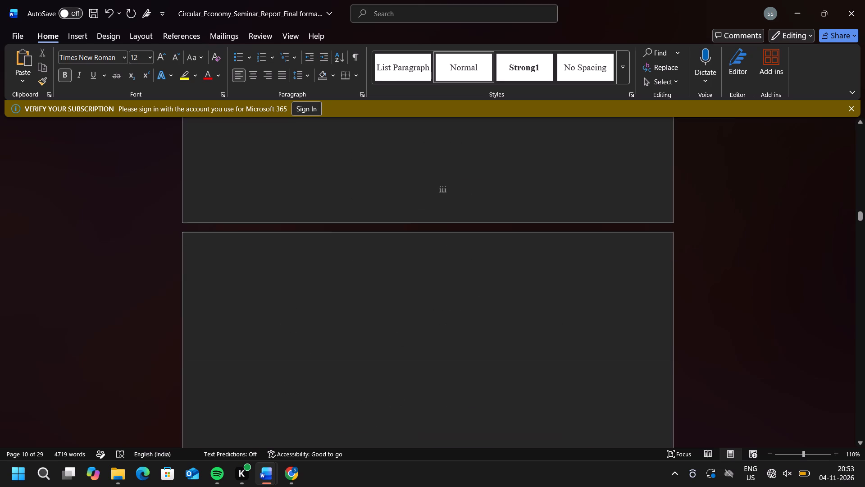
scroll(271, 317, down, 6)
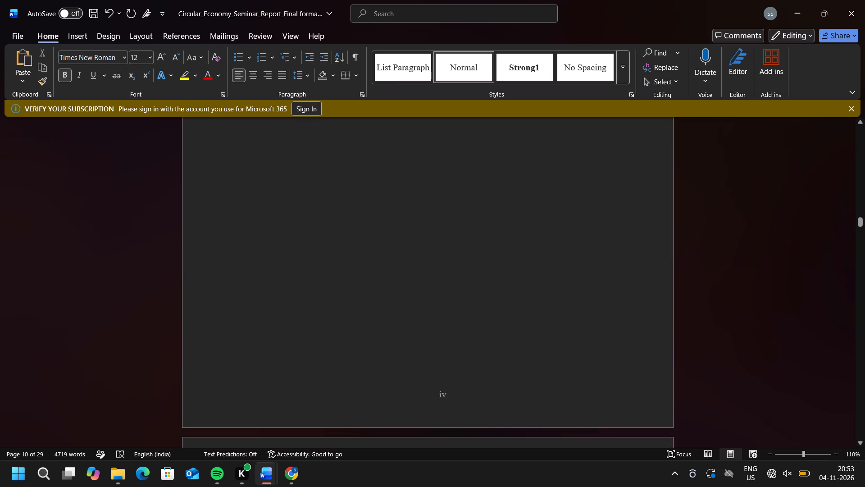
scroll(271, 317, down, 4)
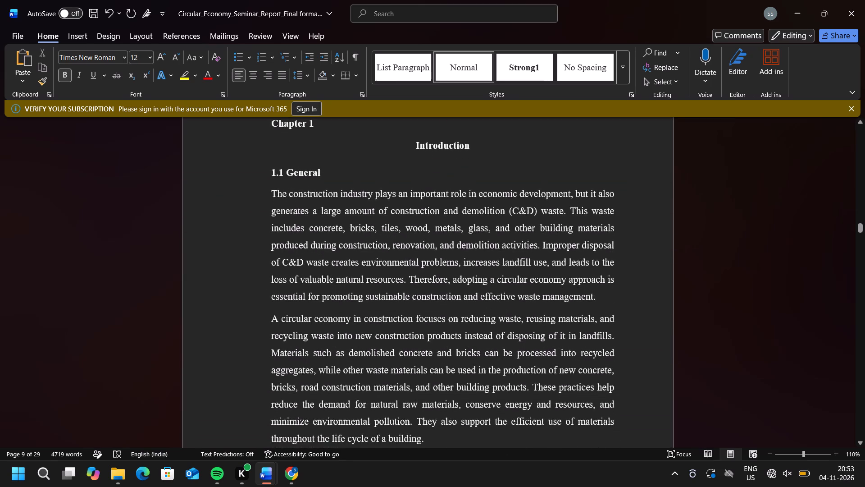
scroll(271, 317, down, 5)
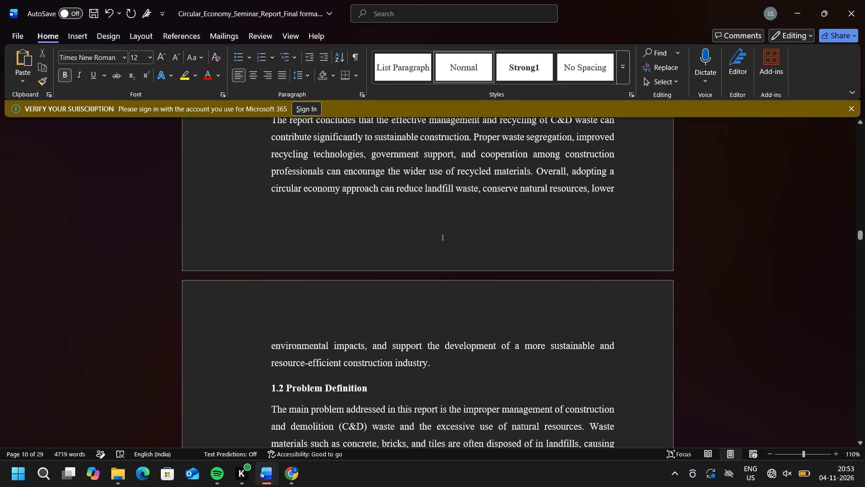
scroll(271, 317, up, 9)
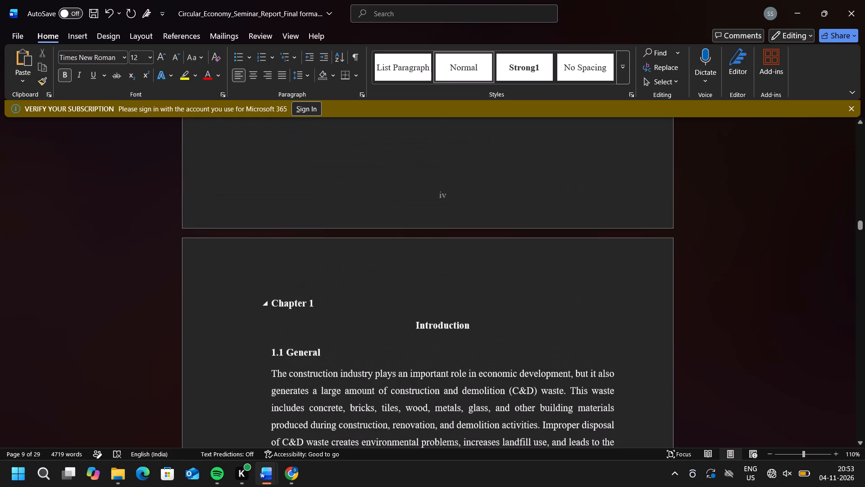
Move the Chapter 1 heading to the middle of its line above Introduction and apply centre alignment to it.
click(272, 300)
key(space)
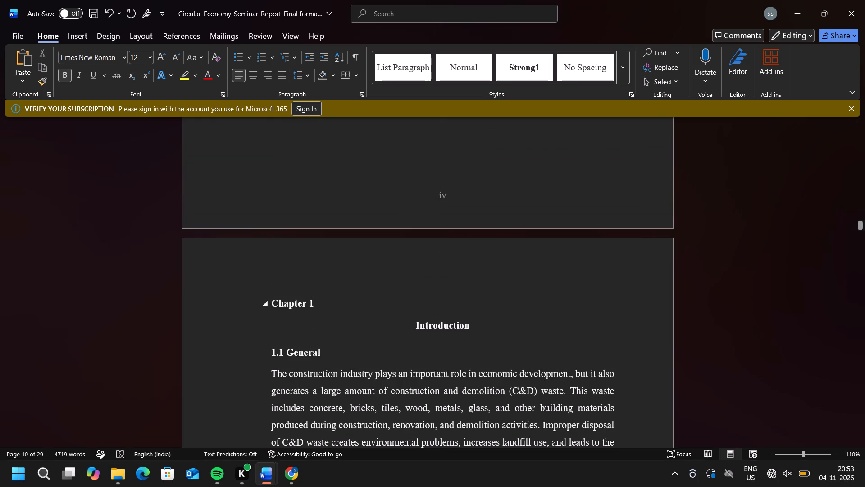
key(space)
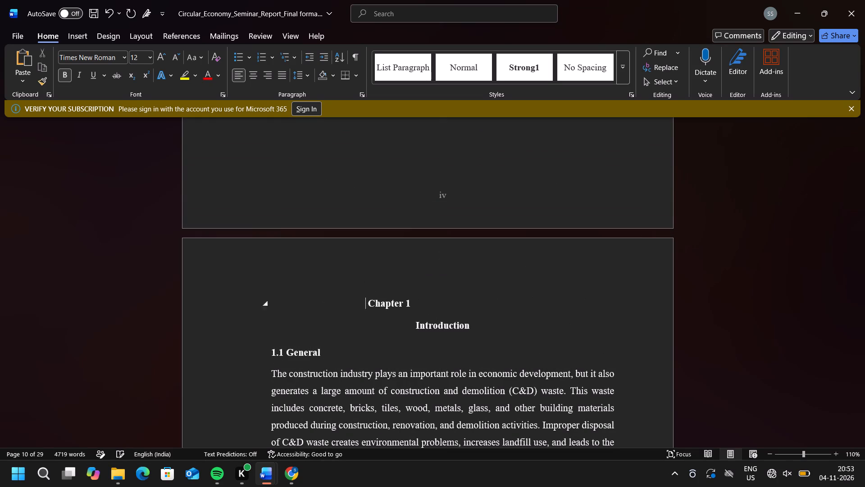
key(space)
key(space)
key(space)
key(space)
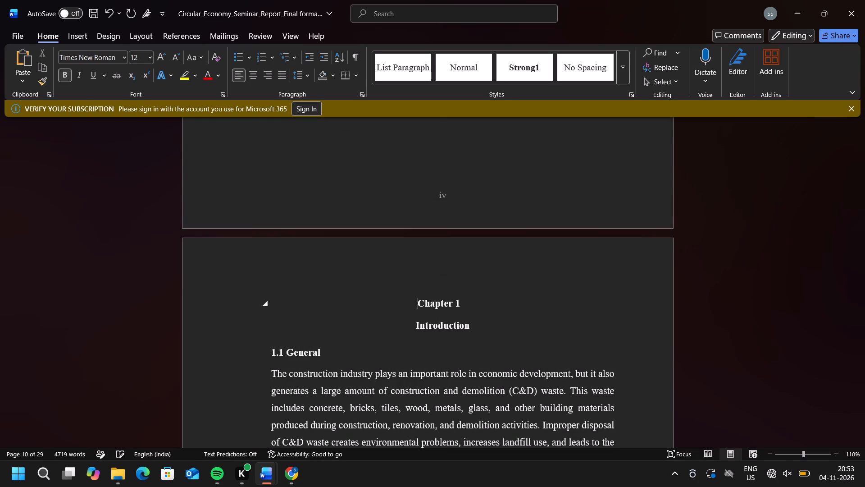
drag(465, 305, 423, 301)
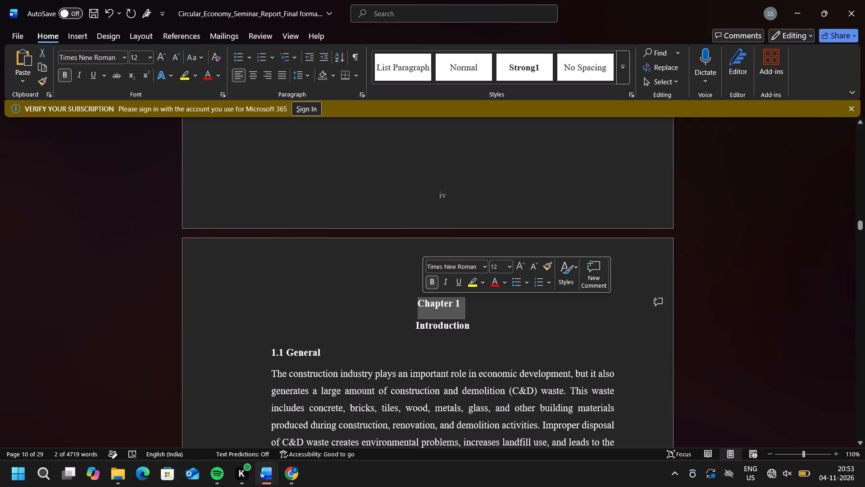
click(253, 71)
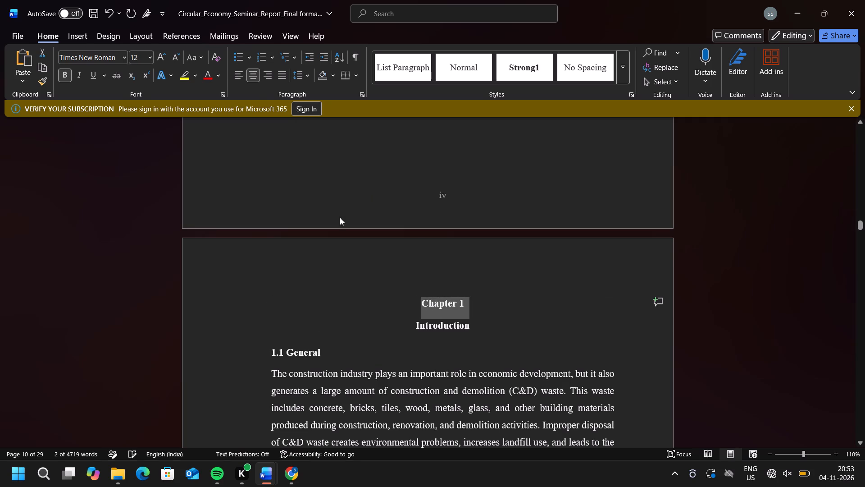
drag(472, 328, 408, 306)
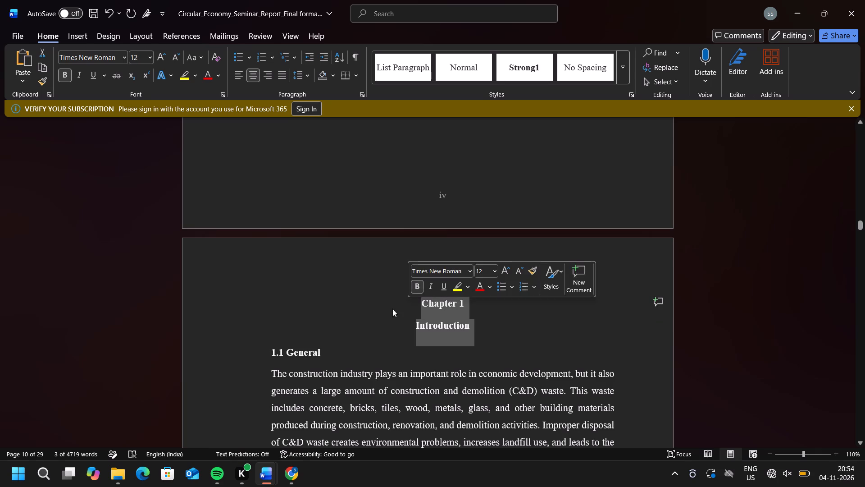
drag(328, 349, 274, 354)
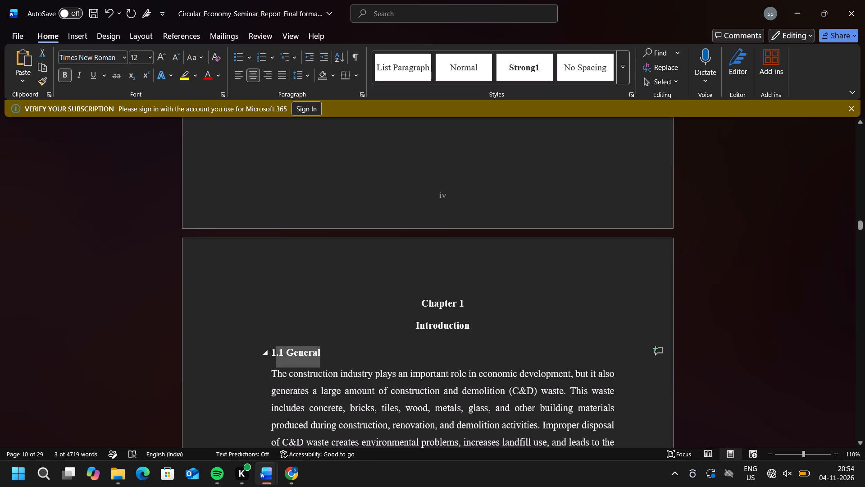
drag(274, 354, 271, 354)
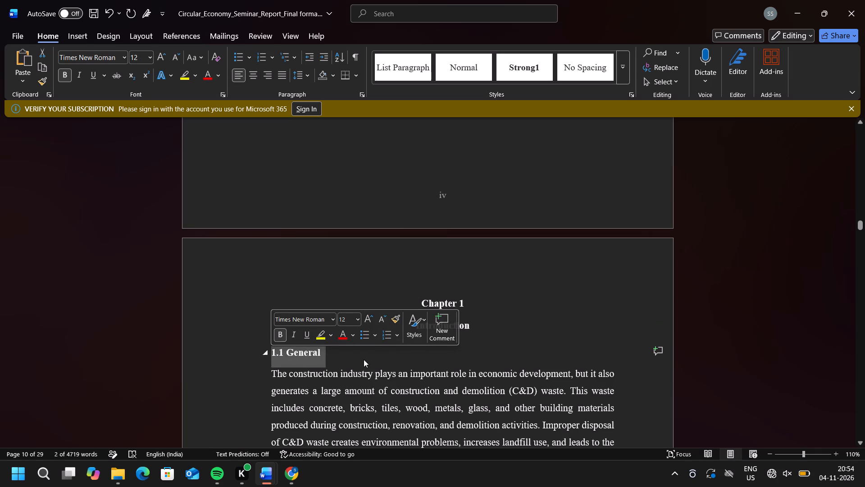
Delete all the construction-waste body paragraphs between the 1.1 General and 1.2 Problem Definition headings.
scroll(364, 359, down, 5)
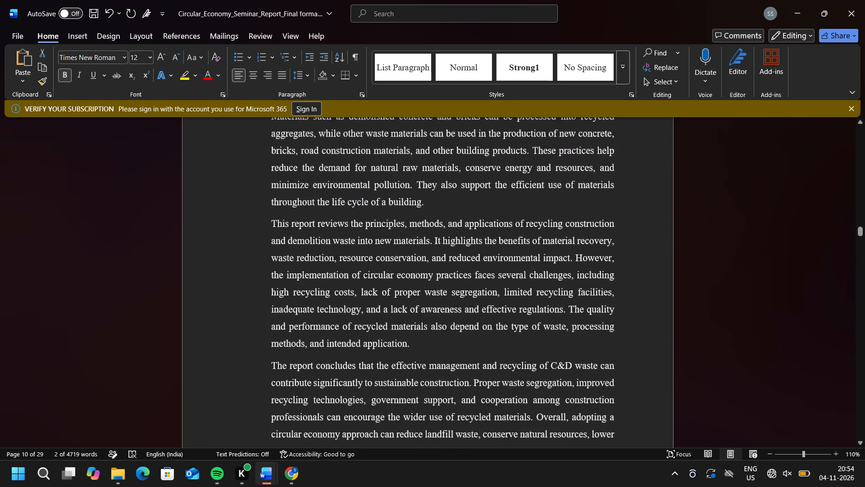
scroll(364, 359, down, 4)
scroll(364, 359, up, 2)
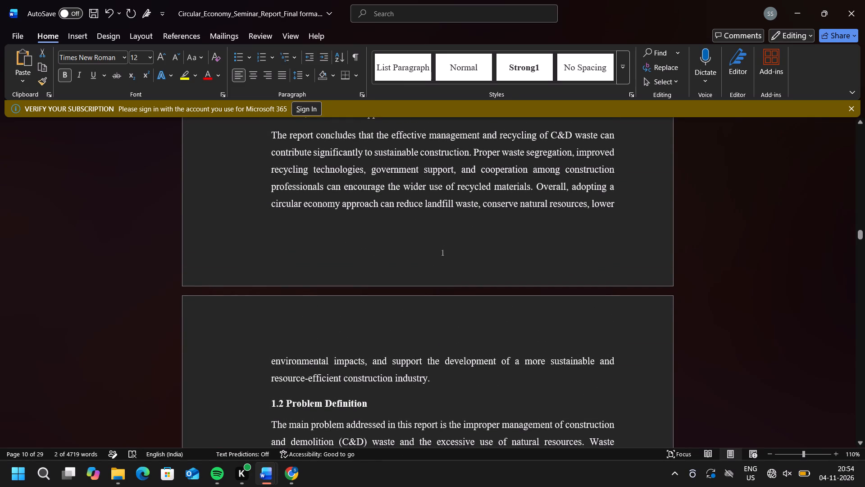
drag(431, 379, 284, 299)
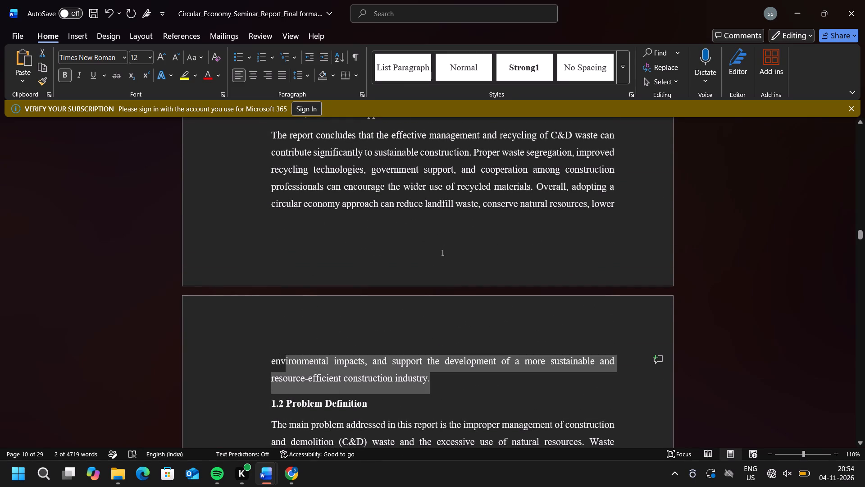
drag(284, 299, 270, 49)
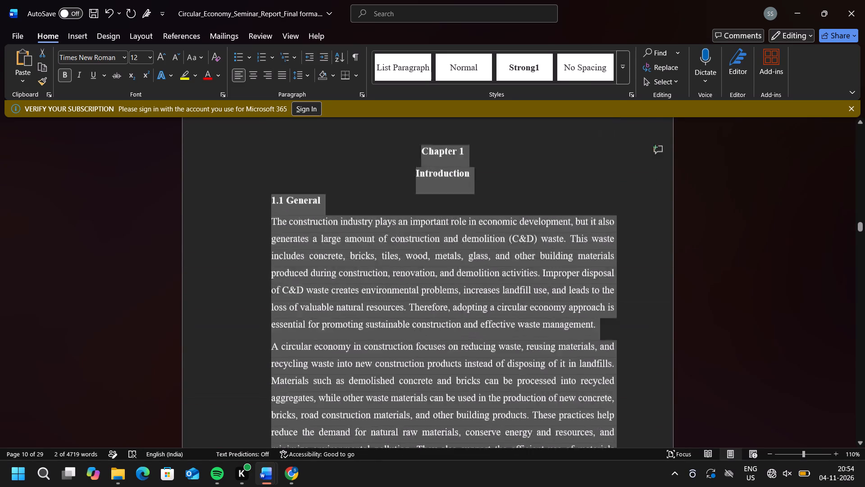
drag(270, 49, 294, 402)
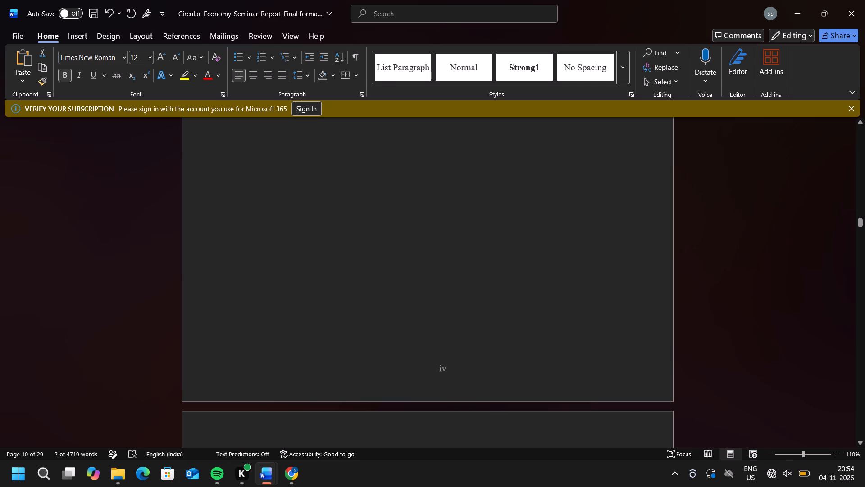
drag(294, 402, 263, 211)
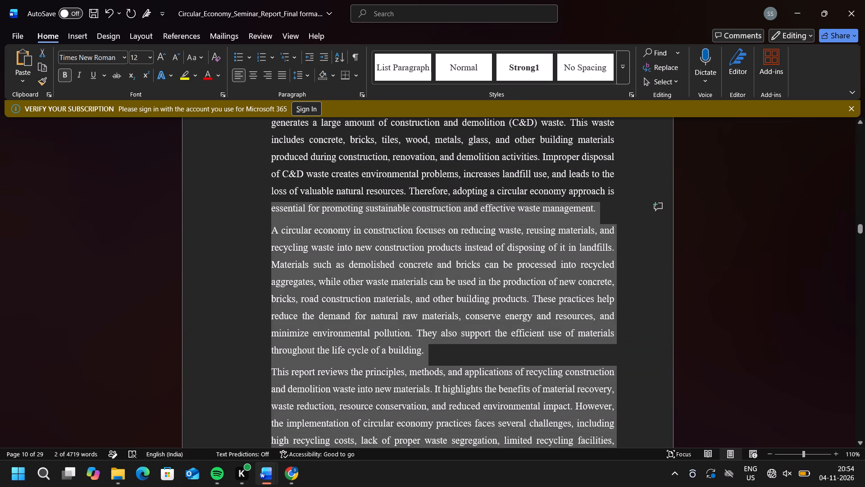
drag(263, 211, 270, 109)
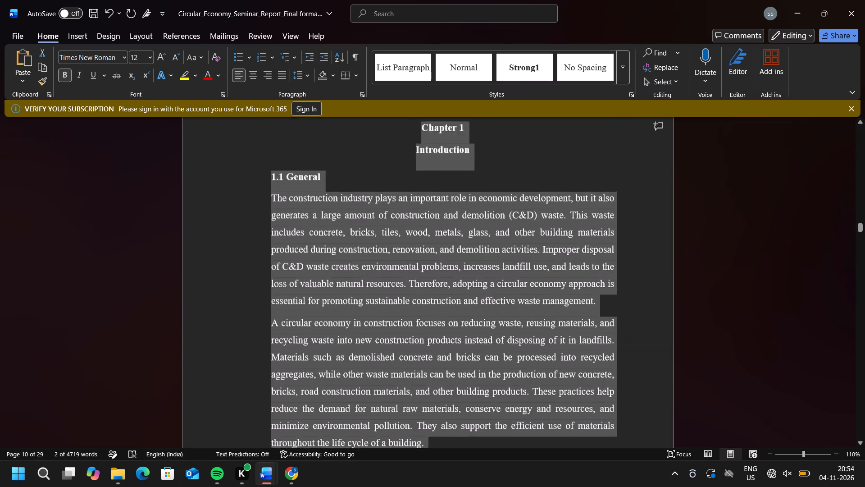
drag(270, 109, 270, 254)
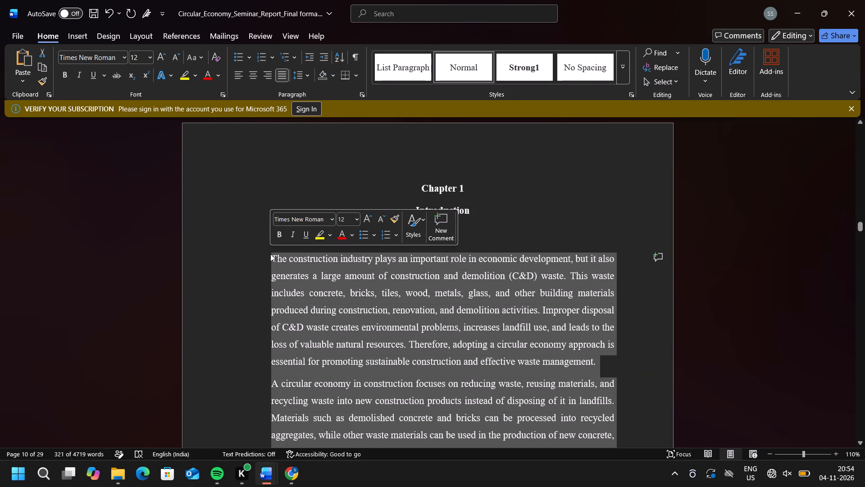
key(BackSpace)
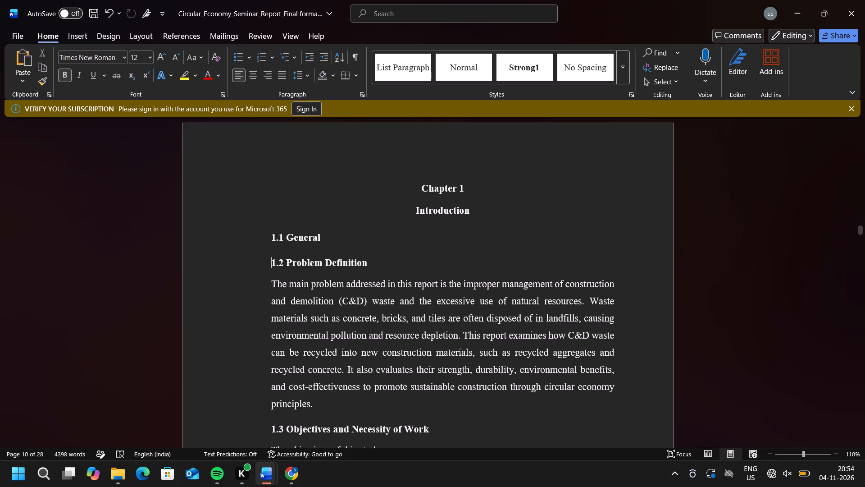
Copy the three solar paragraphs under 1.1 General in Final report (6) and paste them under 1.1 General in the Circular Economy report.
click(512, 427)
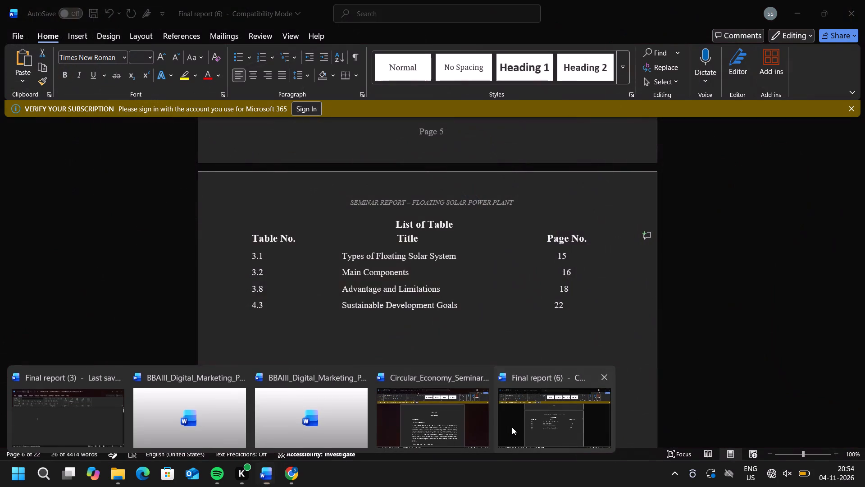
scroll(464, 349, down, 9)
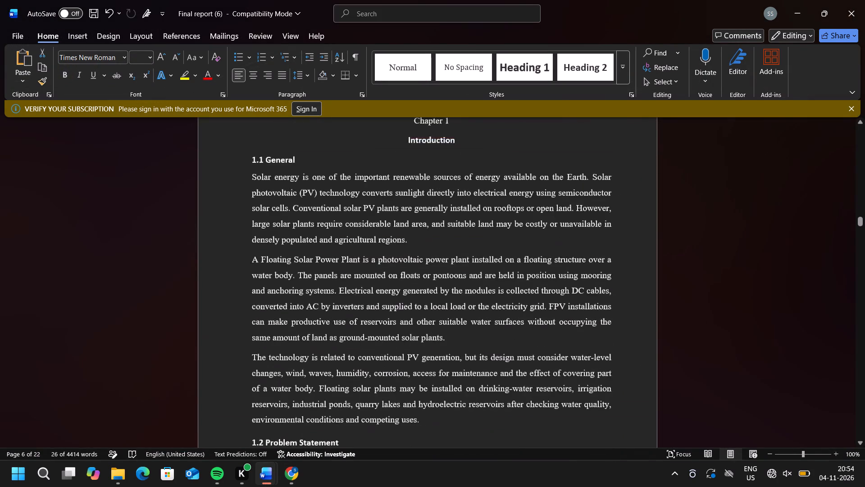
scroll(464, 349, up, 1)
scroll(464, 349, down, 1)
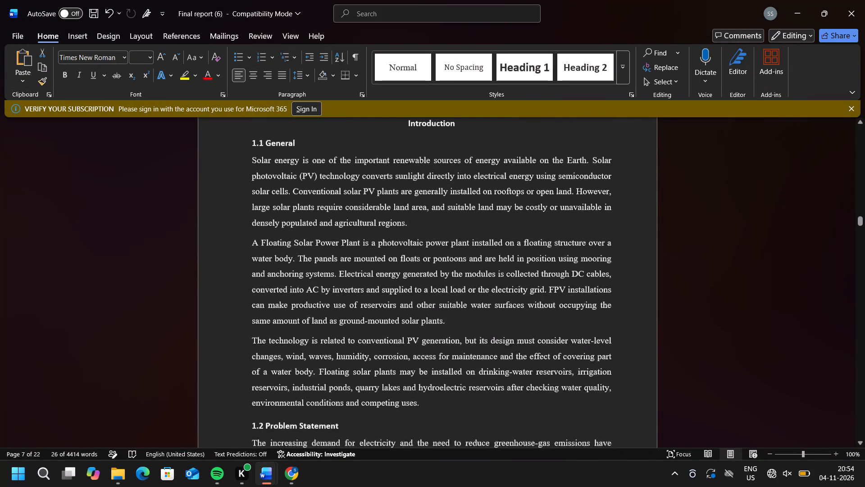
scroll(464, 349, down, 1)
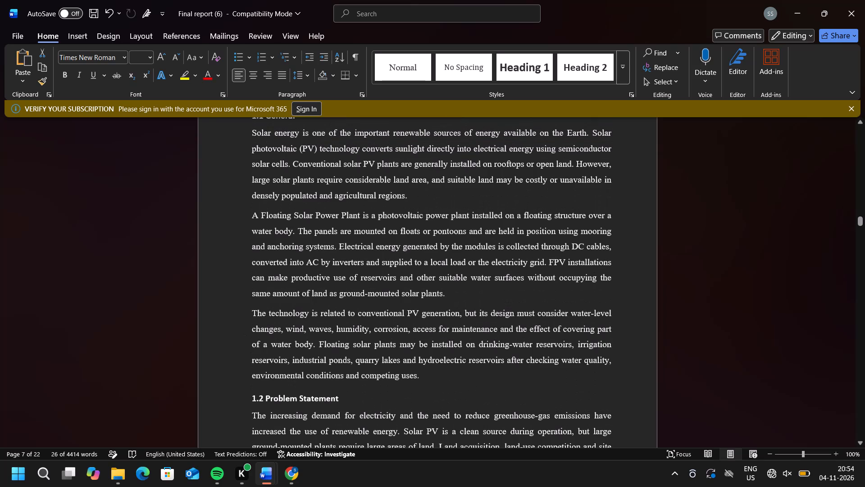
drag(419, 376, 240, 317)
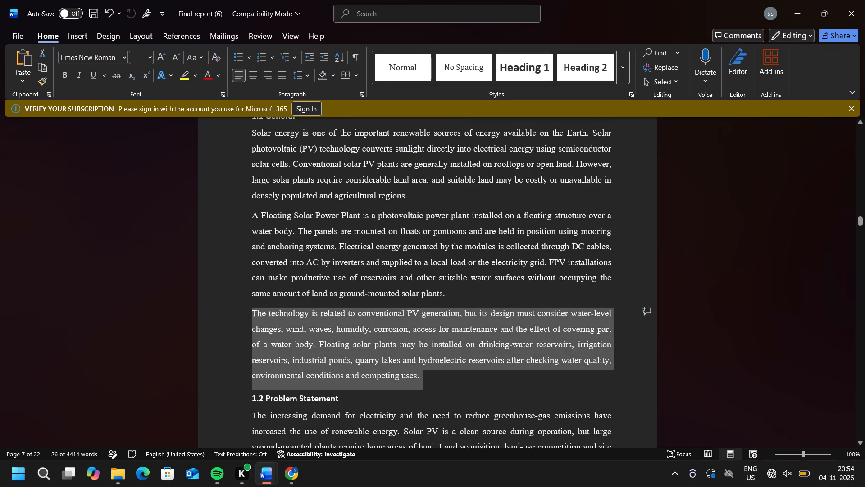
drag(240, 317, 265, 134)
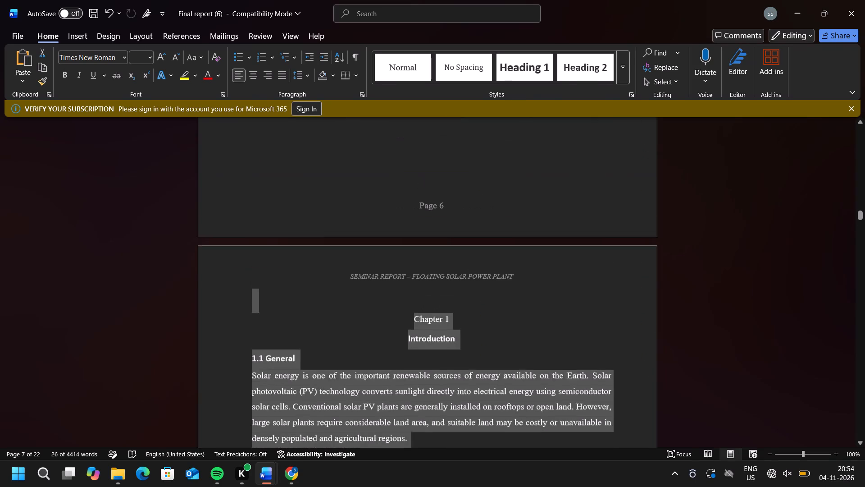
drag(265, 134, 257, 412)
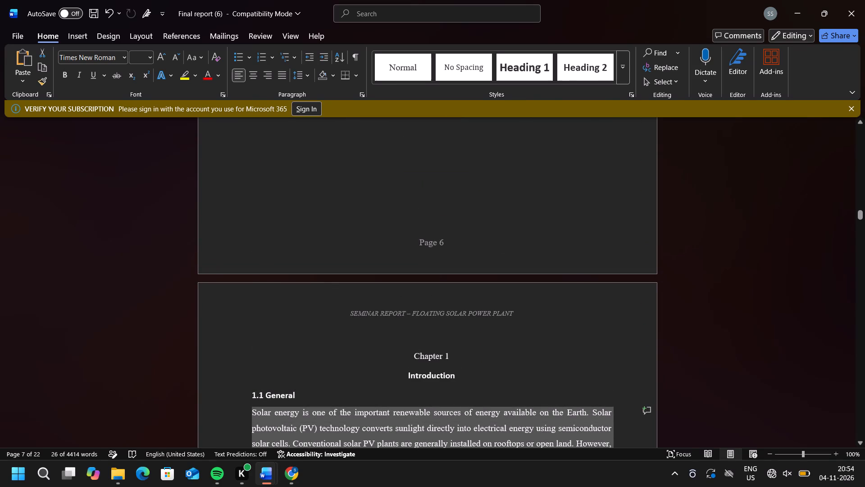
drag(257, 412, 251, 412)
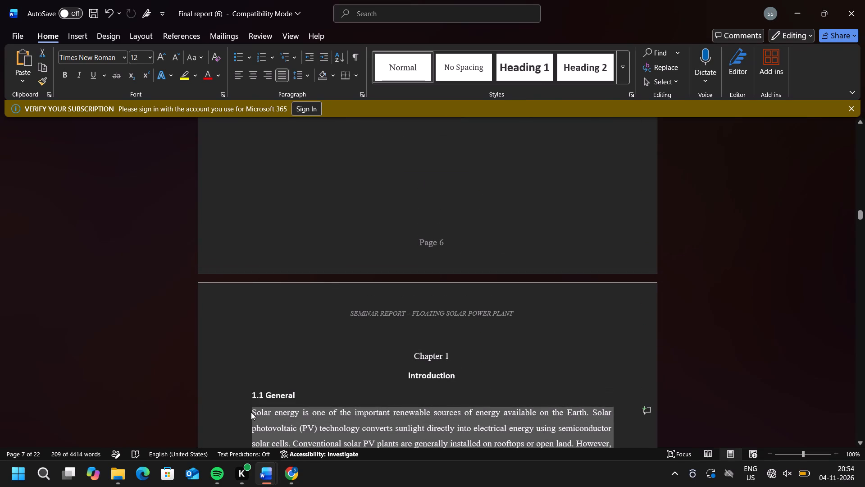
key(ctrl+c)
click(412, 428)
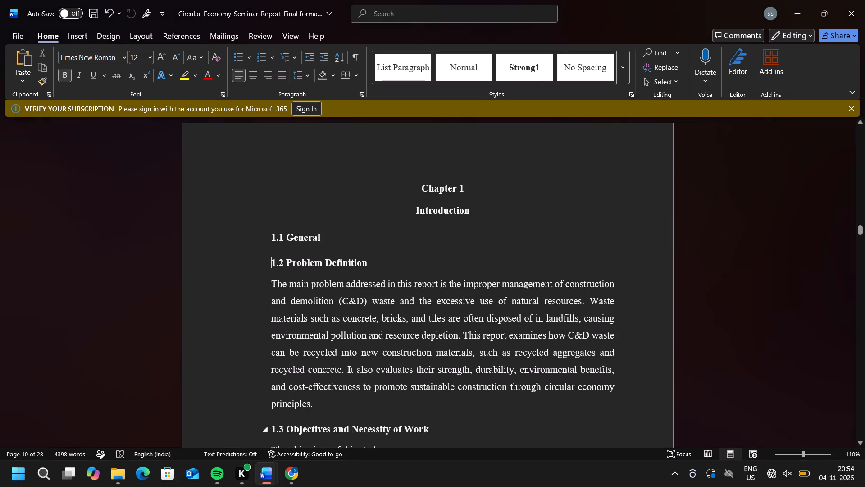
key(ctrl+v)
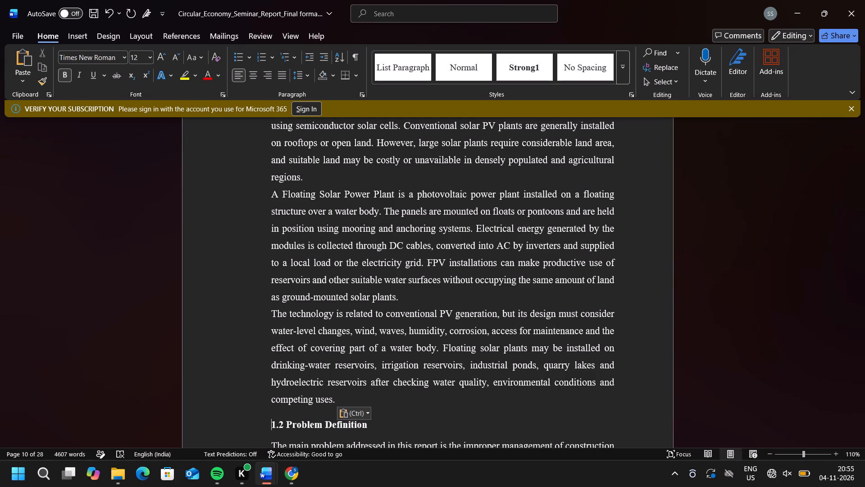
Change the 1.2 heading's wording from Problem Definition to Problem Statement.
scroll(313, 279, down, 1)
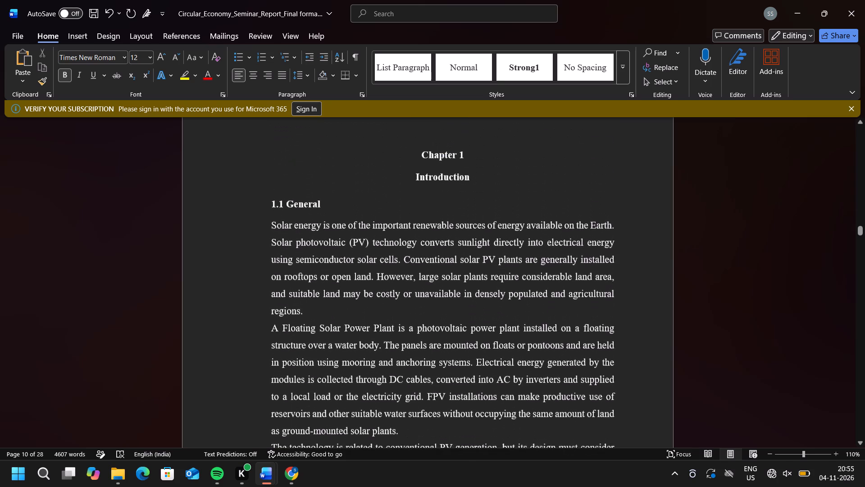
scroll(313, 279, down, 1)
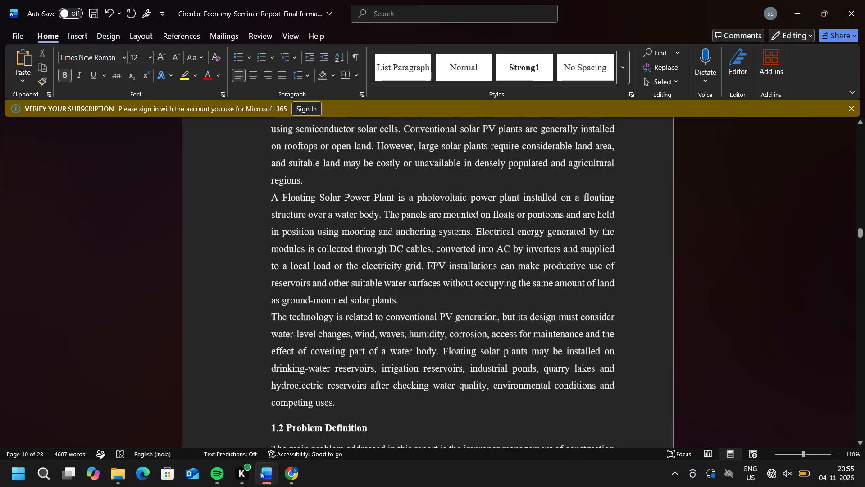
scroll(313, 279, down, 1)
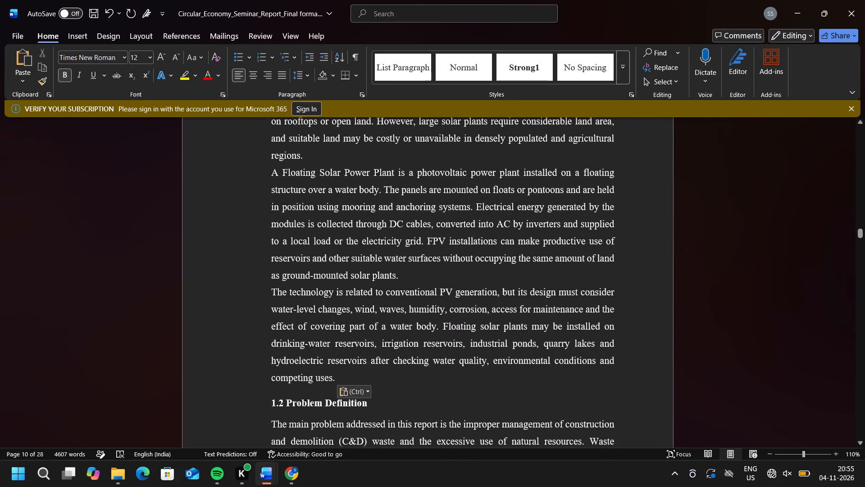
scroll(335, 377, down, 1)
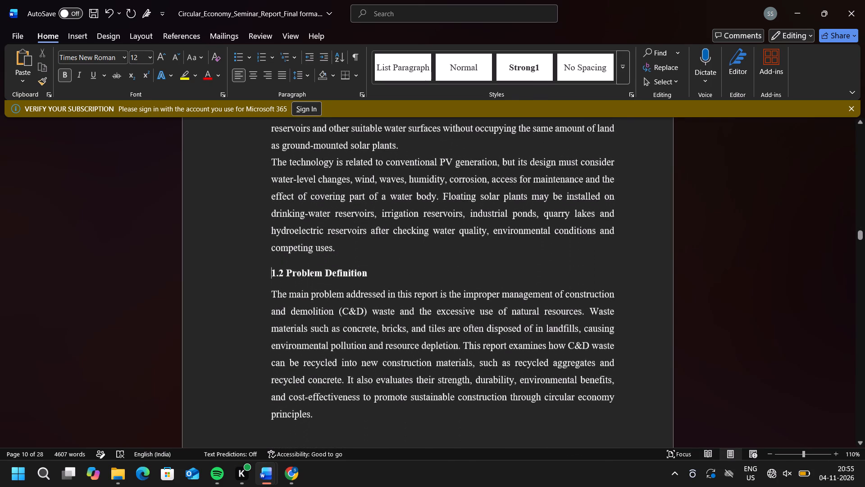
scroll(335, 377, down, 1)
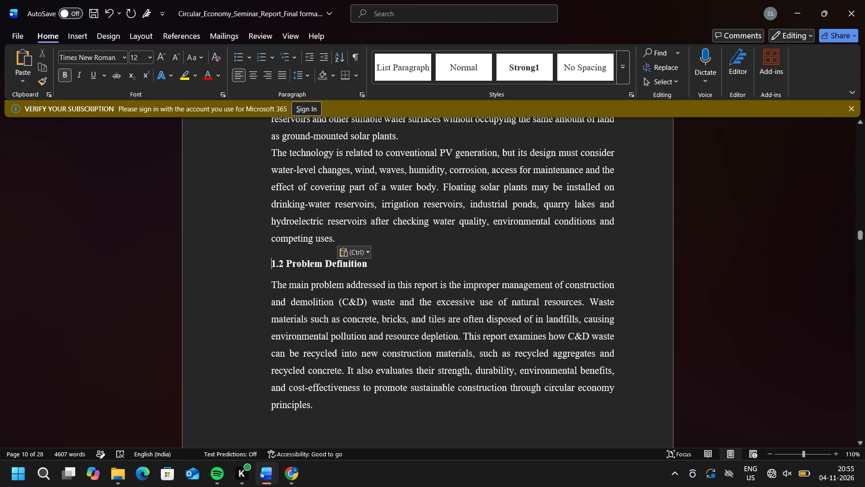
click(368, 268)
key(BackSpace)
key(BackSpace)
key(BackSpace)
key(BackSpace)
key(BackSpace)
key(BackSpace)
key(BackSpace)
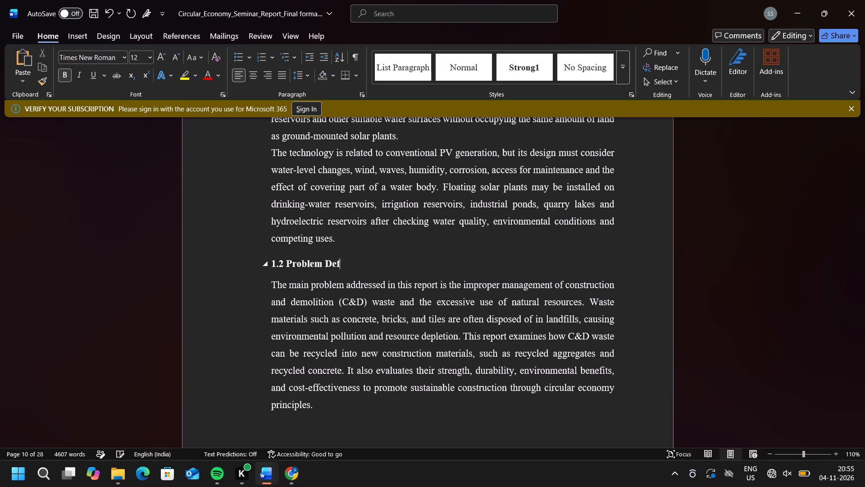
key(BackSpace)
key(BackSpace)
key(BackSpace)
text(State)
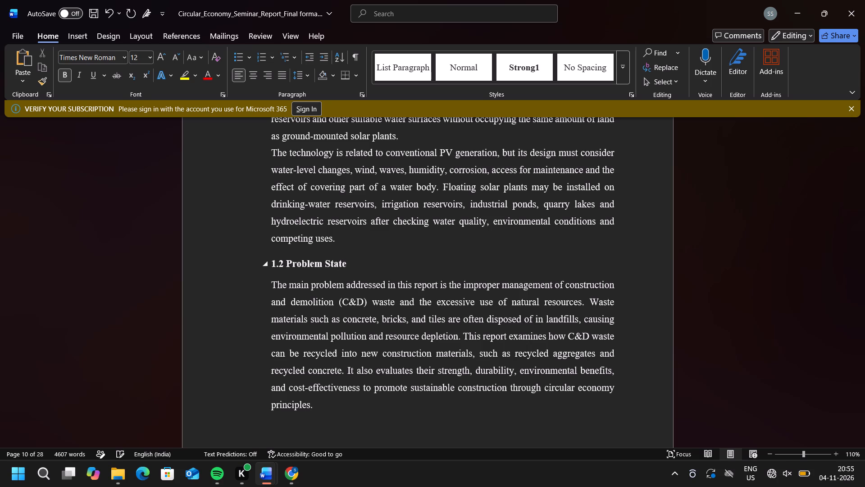
text(ment)
drag(371, 263, 279, 261)
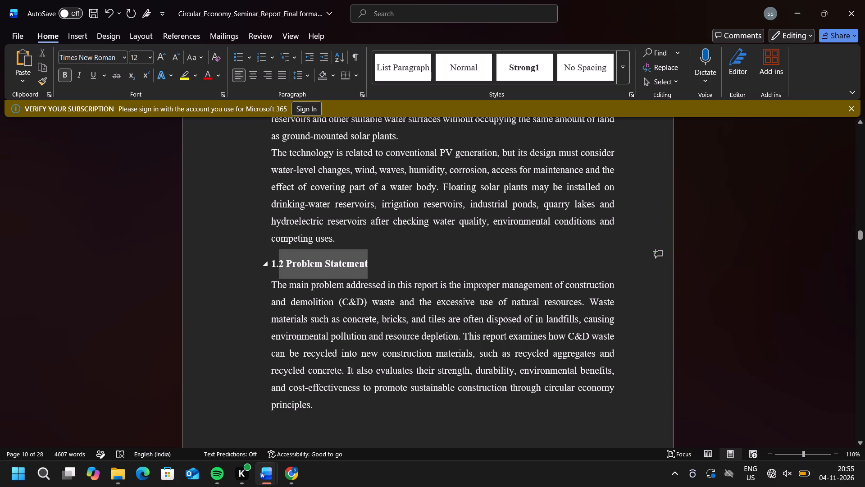
drag(279, 261, 269, 263)
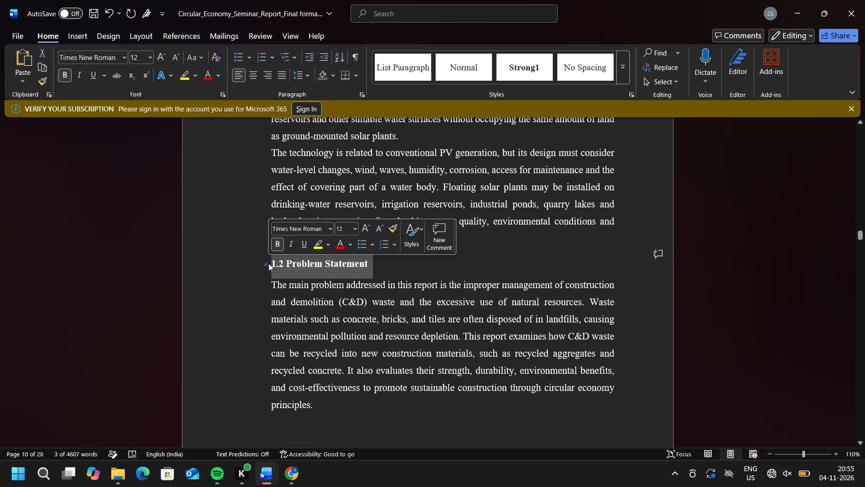
Delete the construction and demolition waste paragraph under the 1.2 Problem Statement heading.
click(257, 299)
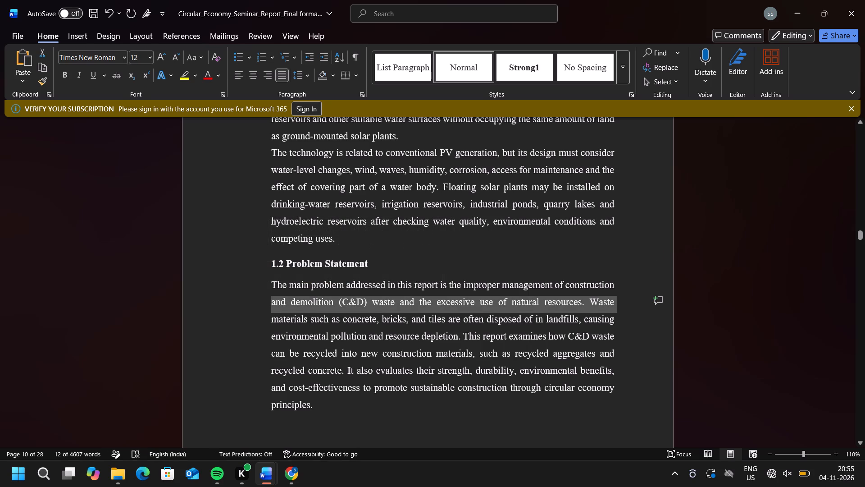
drag(315, 407, 265, 299)
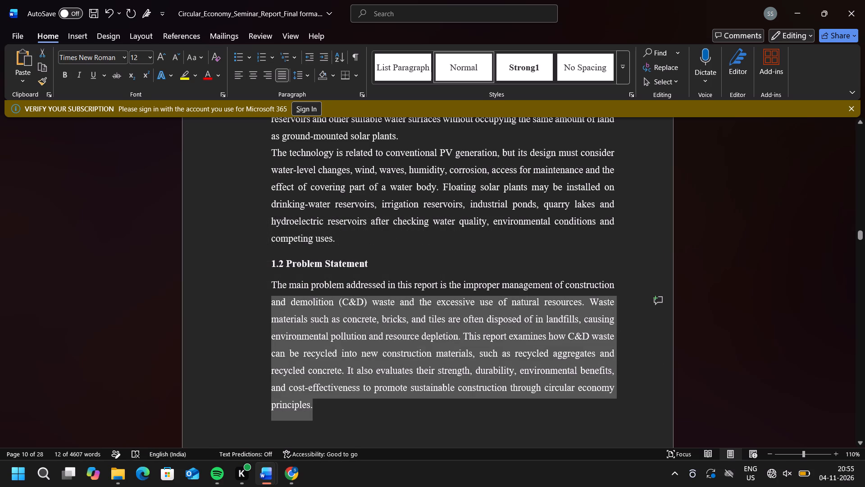
drag(265, 299, 266, 294)
key(BackSpace)
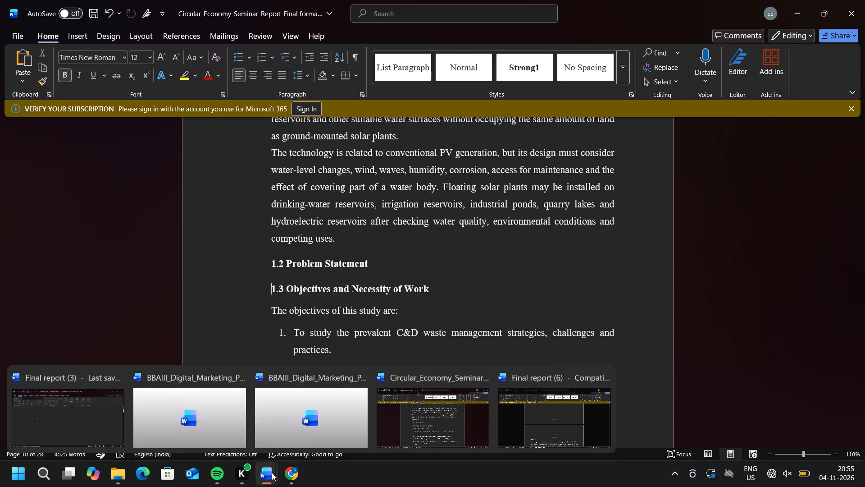
Copy the two paragraphs under 1.2 Problem Statement in Final report (6) and paste them under 1.2 in the Circular Economy report.
click(539, 419)
scroll(492, 355, down, 1)
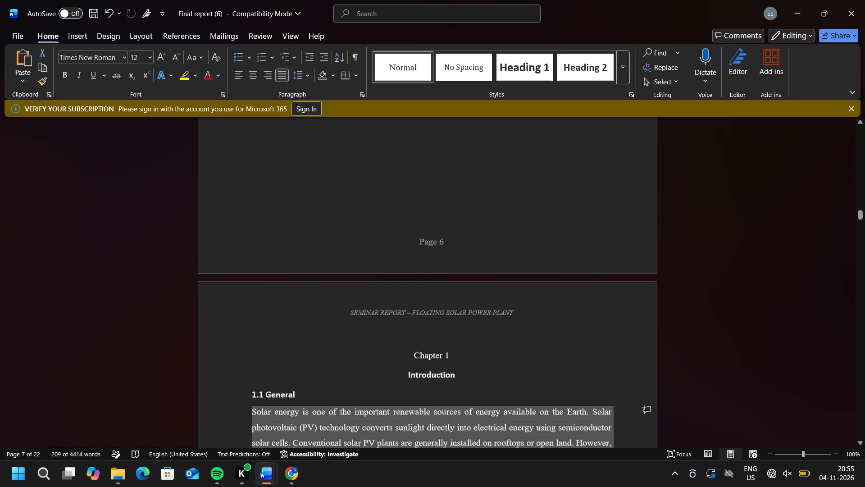
scroll(492, 355, down, 5)
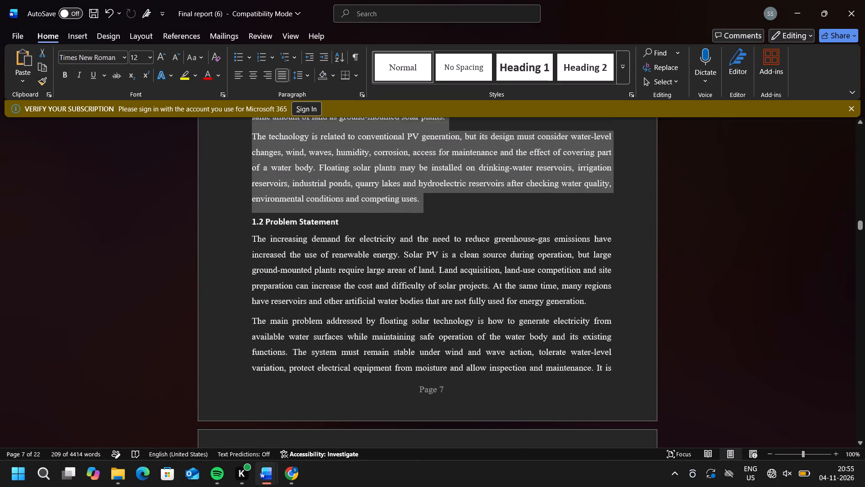
scroll(492, 355, down, 1)
scroll(492, 355, up, 10)
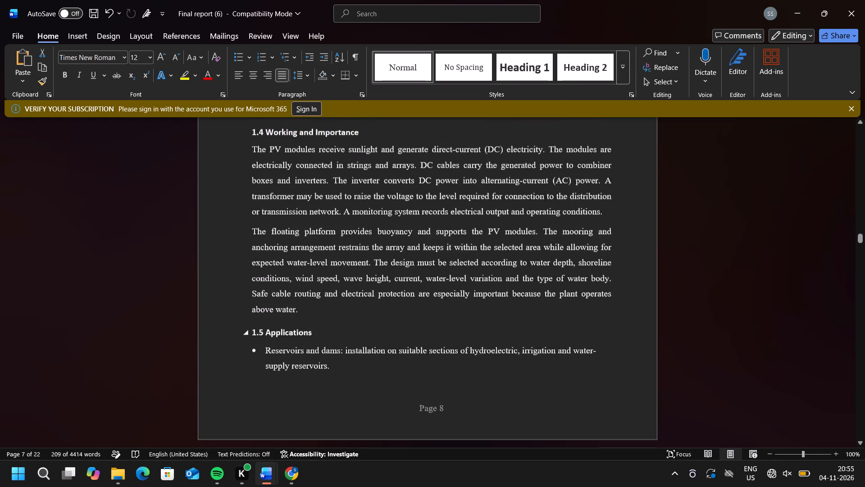
scroll(492, 355, up, 4)
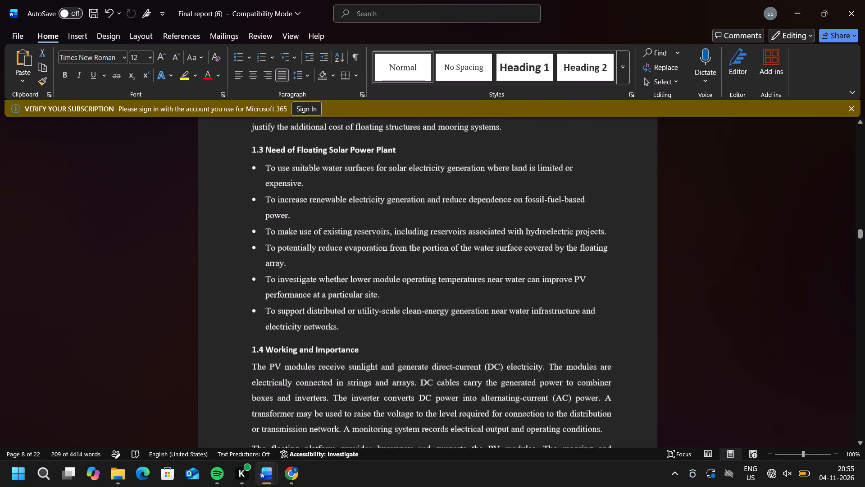
scroll(492, 355, up, 4)
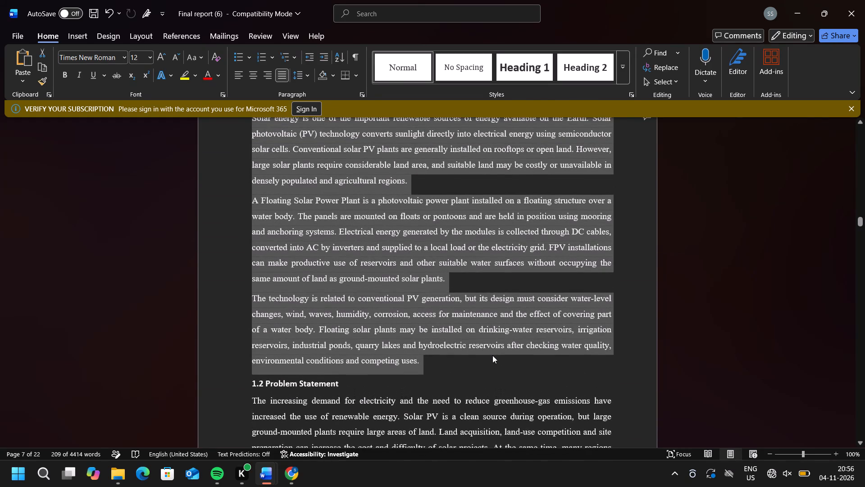
scroll(492, 355, down, 4)
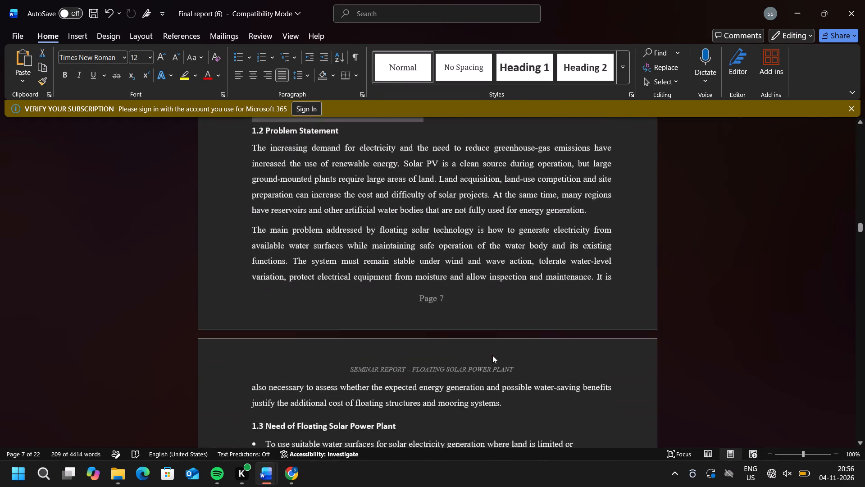
scroll(492, 355, down, 1)
drag(504, 380, 266, 271)
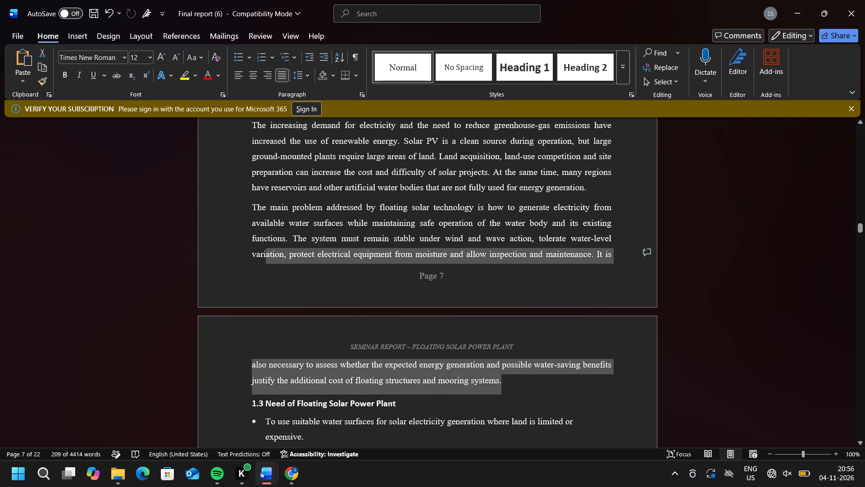
drag(266, 271, 290, 218)
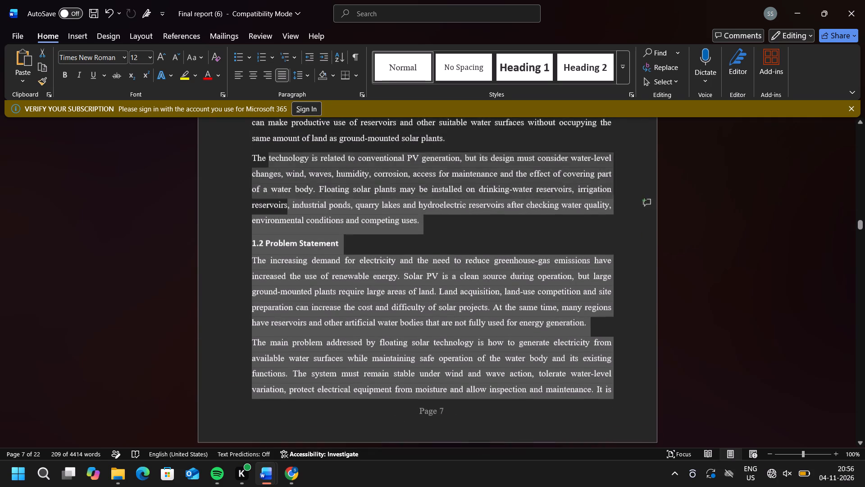
drag(290, 218, 259, 260)
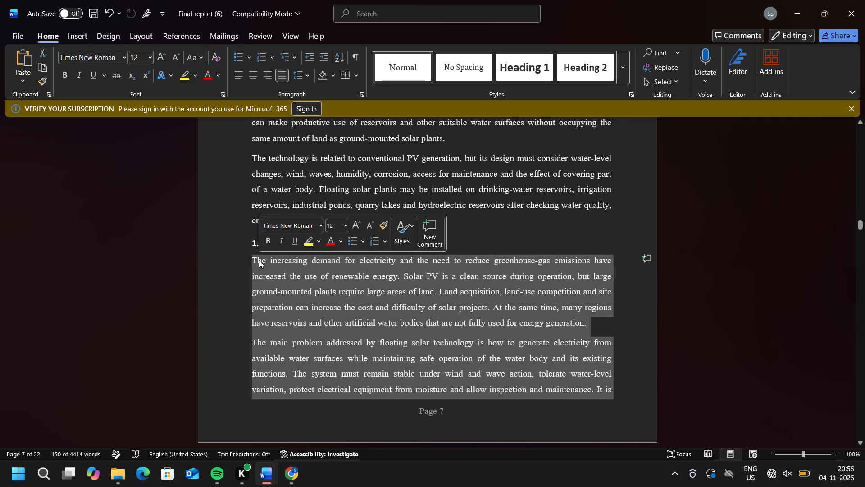
key(ctrl+c)
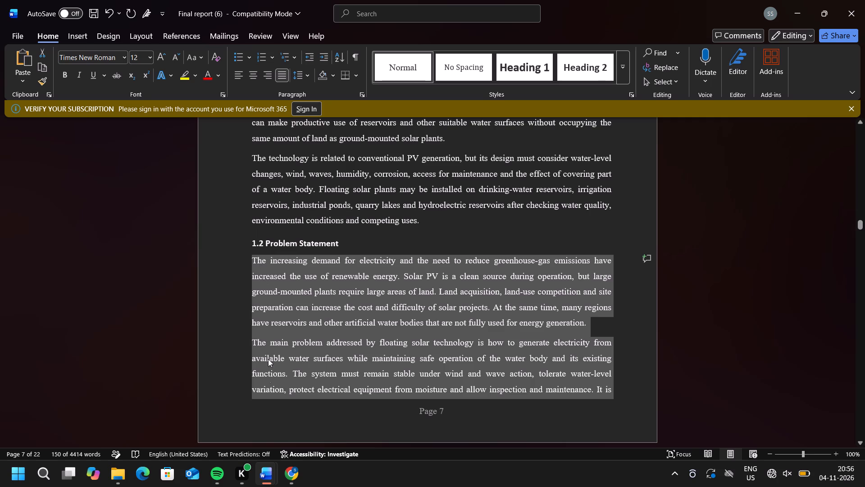
click(428, 412)
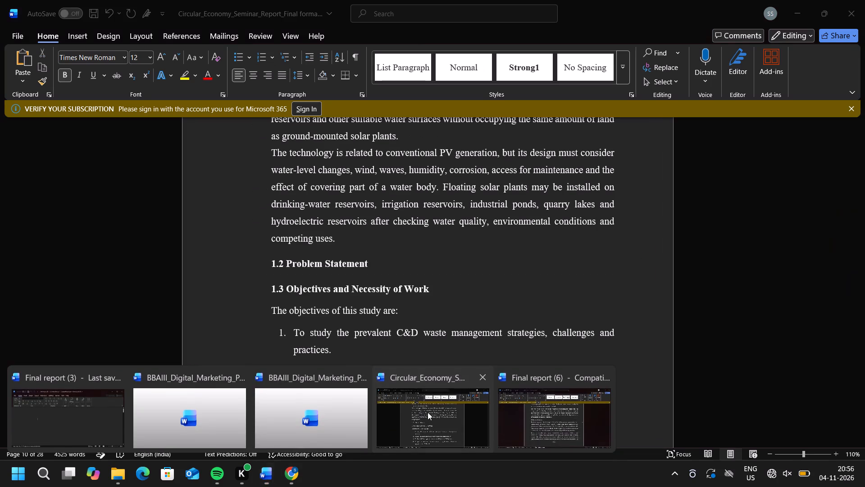
key(ctrl+v)
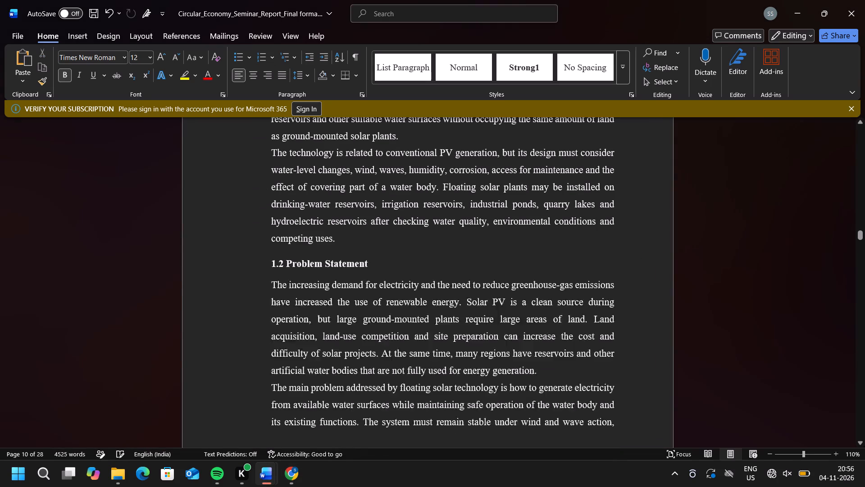
Review the pasted Problem Statement text and the remaining section 1.3 content up to the Chapter 2 heading.
scroll(314, 288, up, 2)
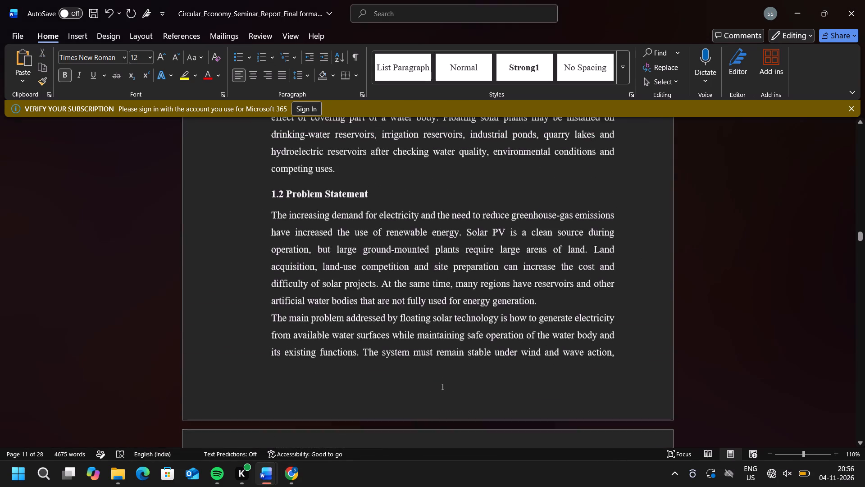
scroll(314, 288, up, 2)
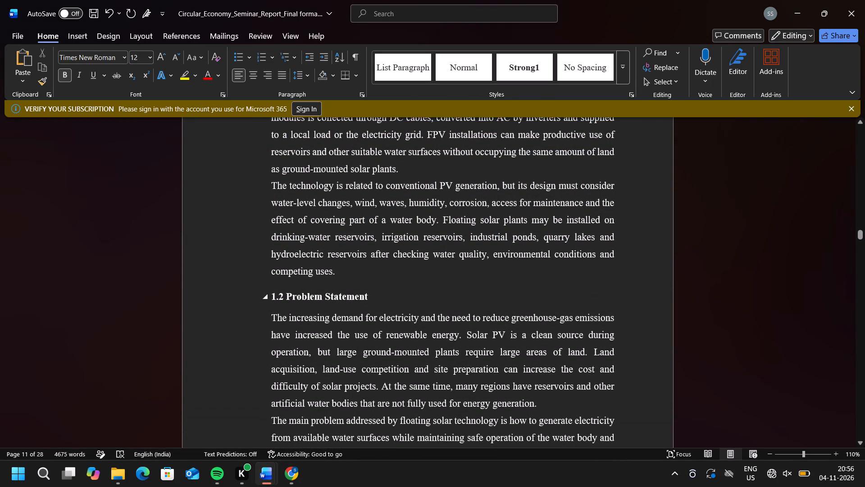
scroll(314, 288, down, 4)
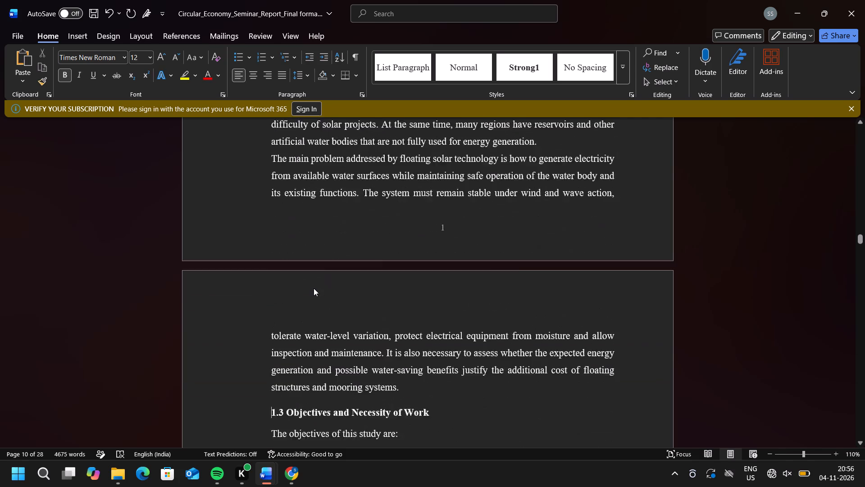
scroll(314, 288, down, 6)
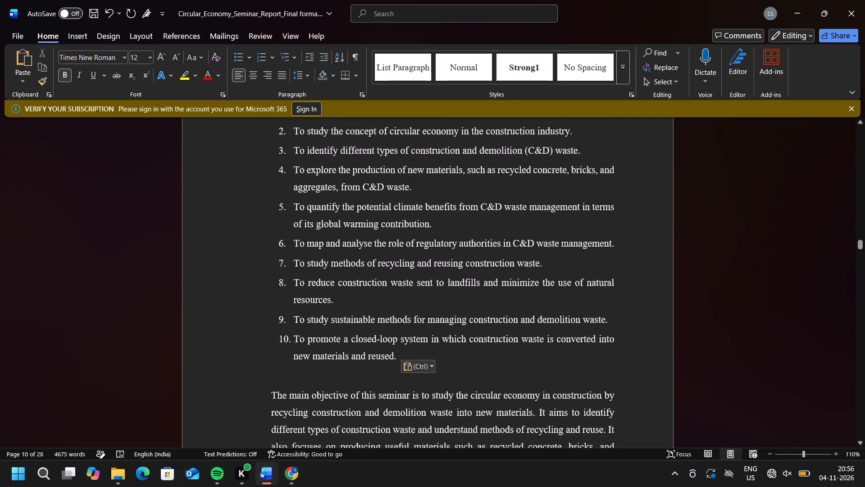
scroll(314, 288, down, 4)
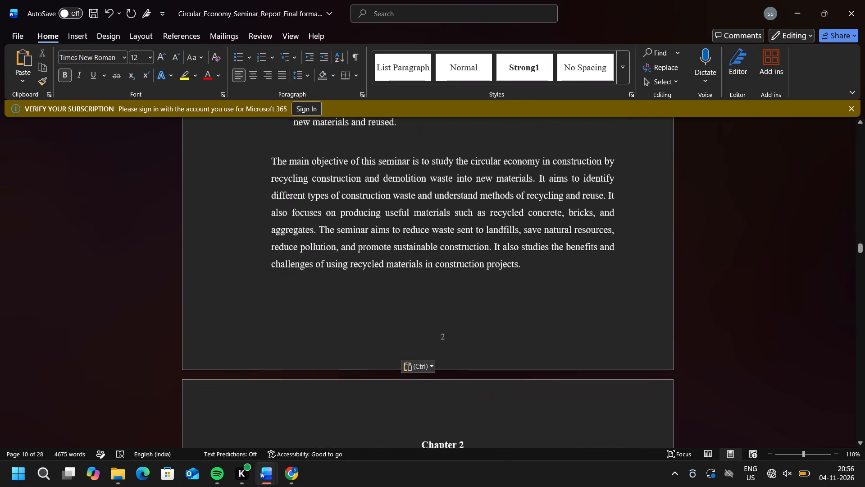
scroll(314, 288, down, 1)
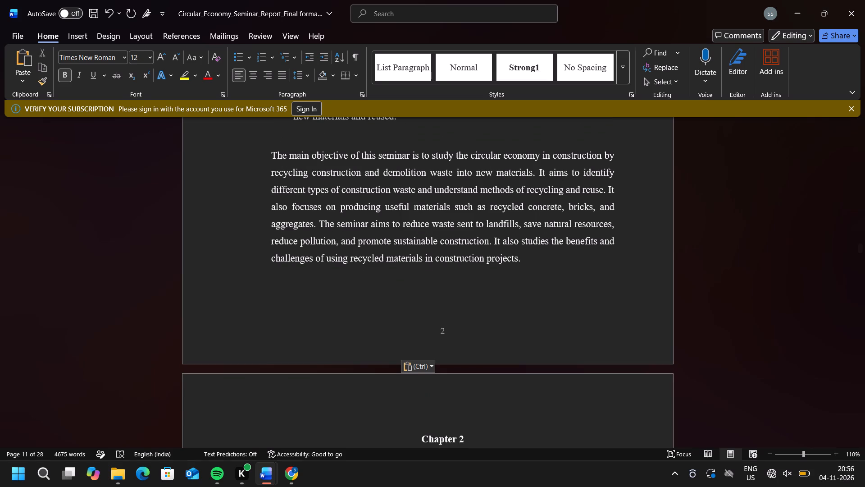
scroll(314, 288, up, 1)
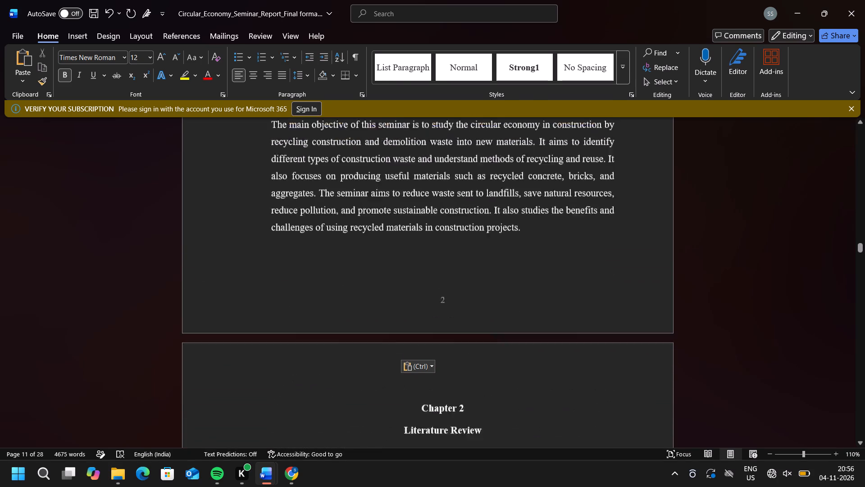
scroll(314, 288, up, 4)
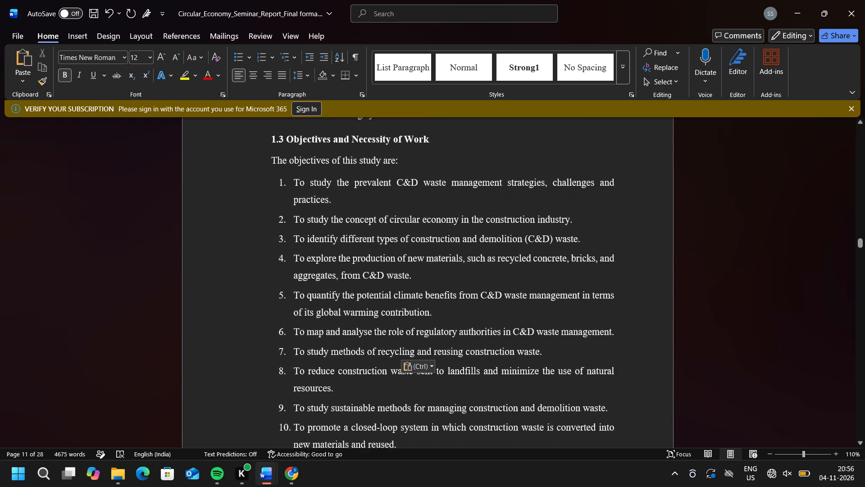
scroll(314, 288, up, 3)
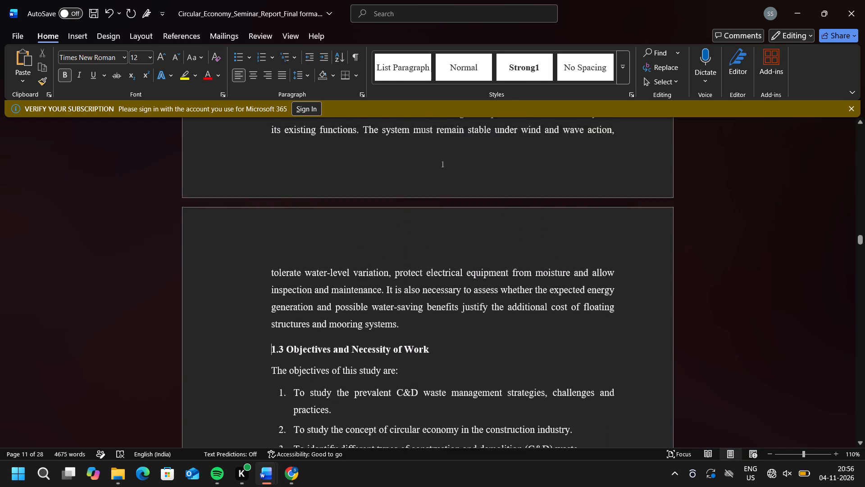
scroll(314, 288, up, 1)
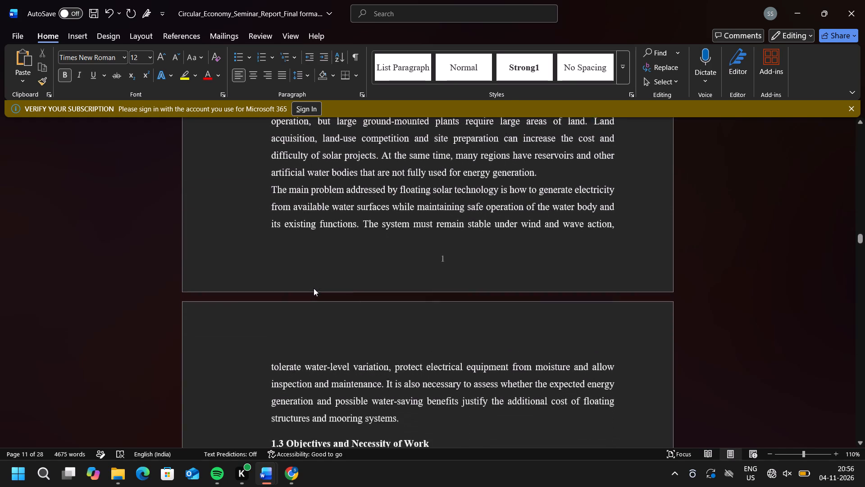
Change the 1.3 heading's wording from Objectives and Necessity of Work to Need of Solar Power Plant.
scroll(314, 288, down, 1)
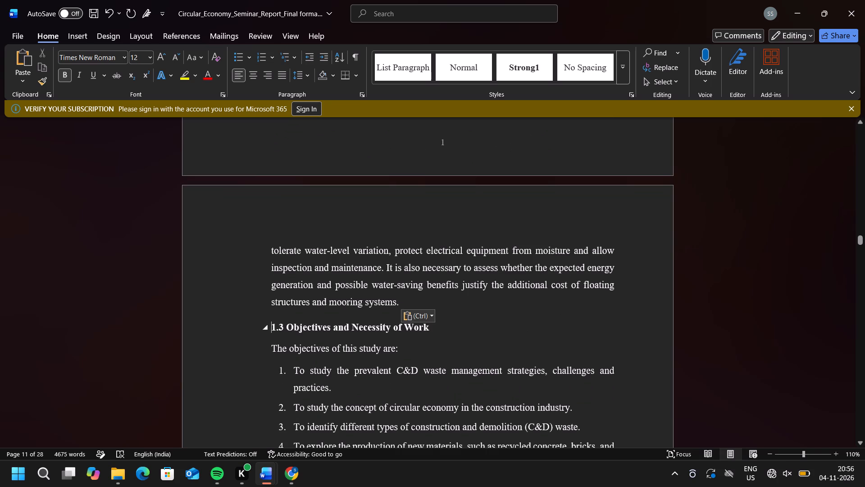
scroll(319, 326, down, 1)
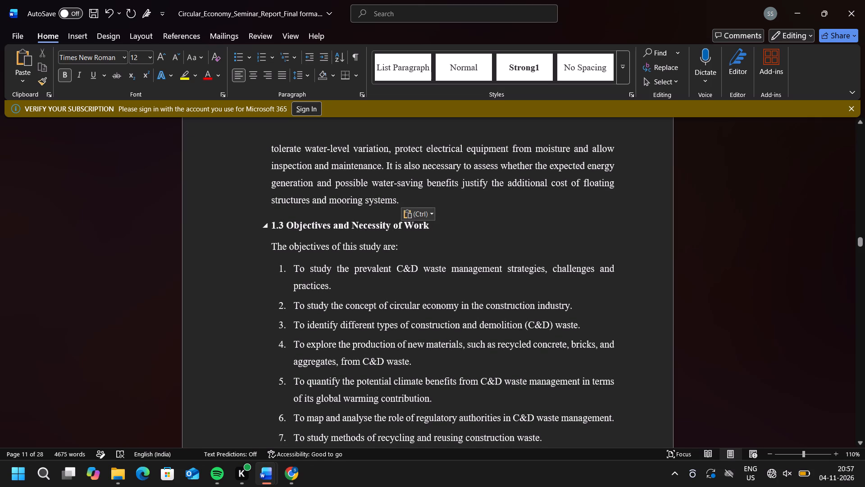
drag(429, 228, 306, 240)
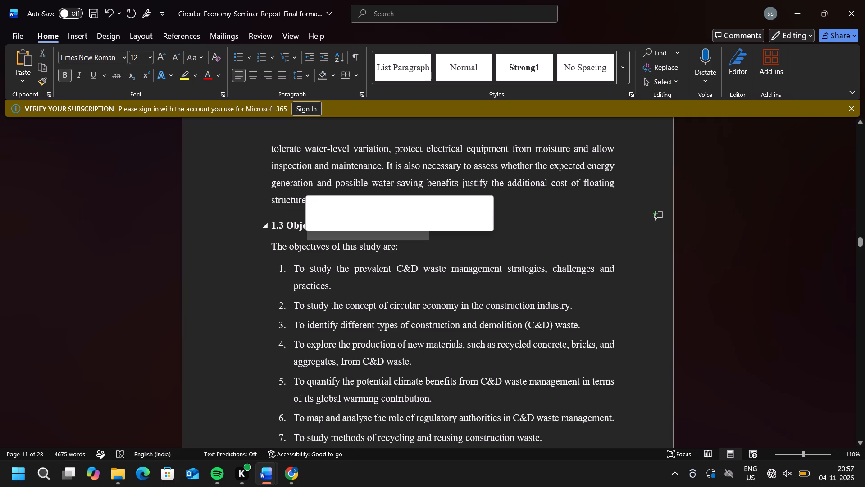
click(428, 241)
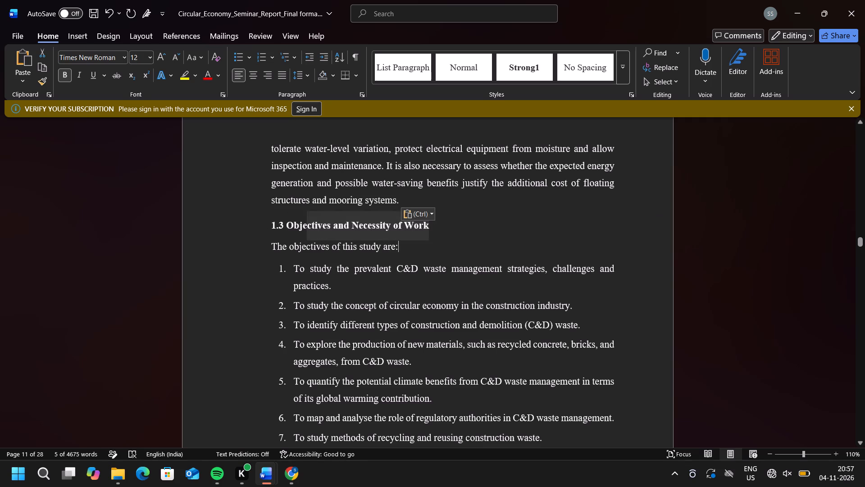
drag(430, 225, 293, 227)
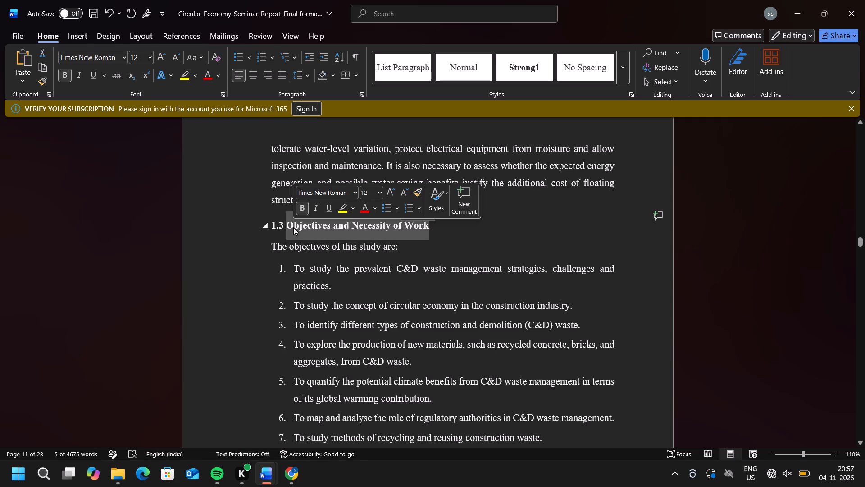
key(shift+n)
text(eed)
key(space)
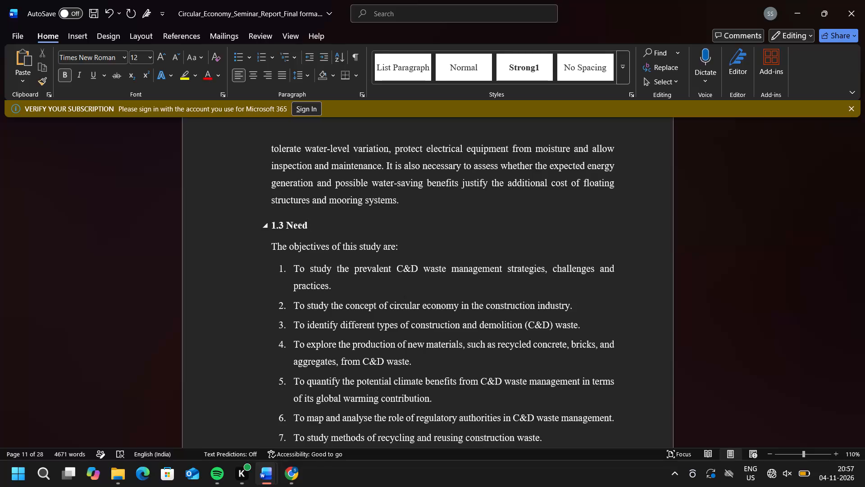
text(of)
key(space)
text(Solar)
key(space)
text(Power)
key(space)
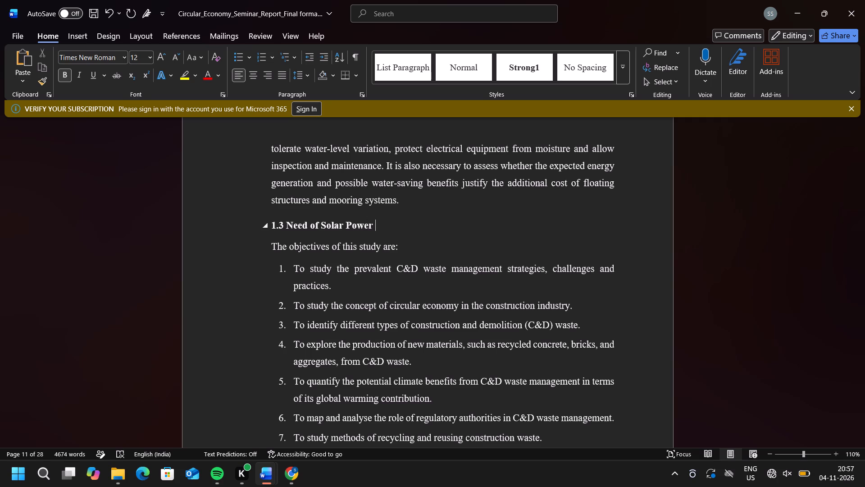
text(Plant)
Delete the objectives intro line, the ten numbered C&D waste objectives and the main-objective paragraph under the 1.3 heading.
drag(272, 243, 332, 443)
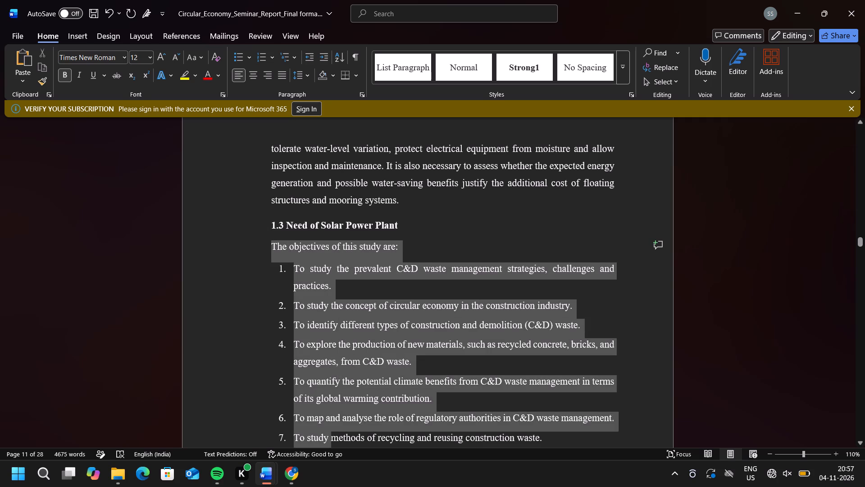
drag(332, 443, 386, 441)
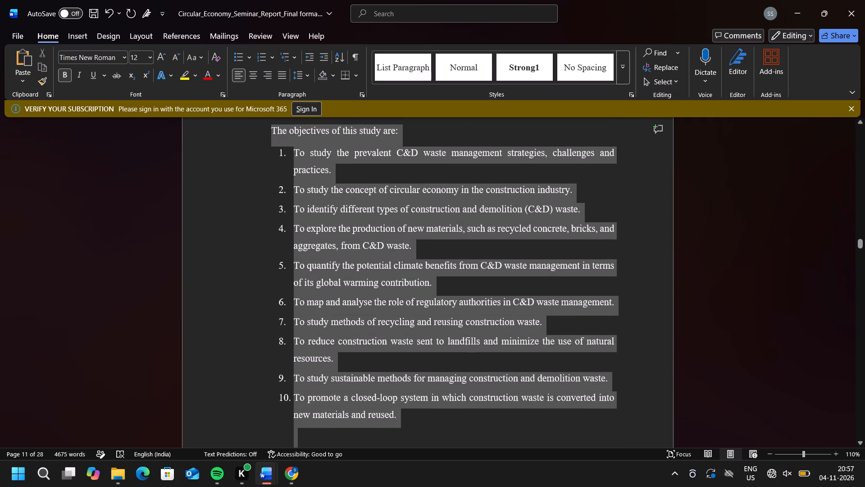
drag(386, 441, 383, 464)
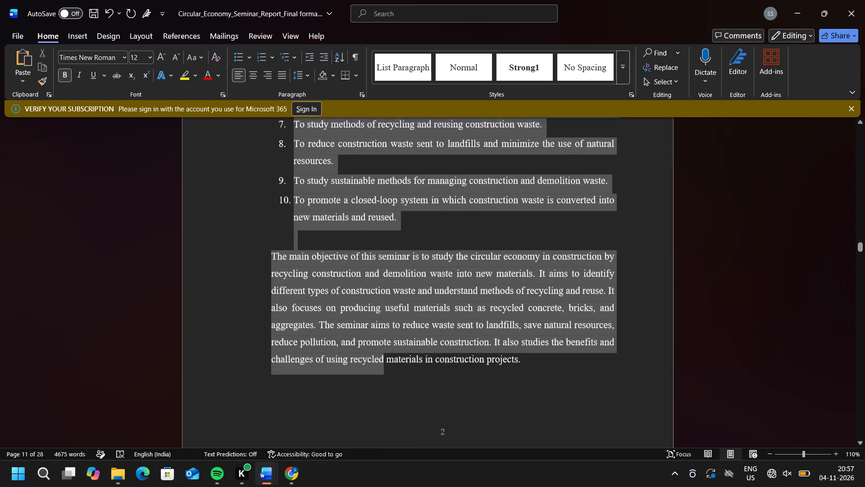
drag(383, 464, 406, 416)
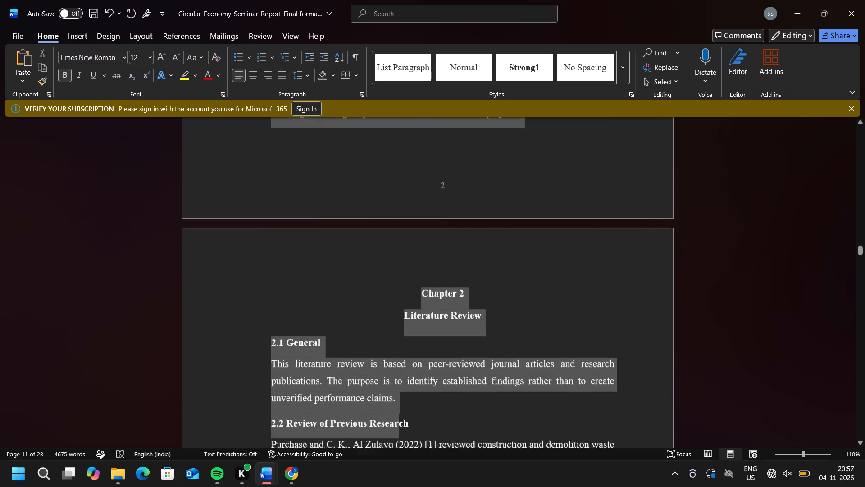
drag(406, 416, 441, 119)
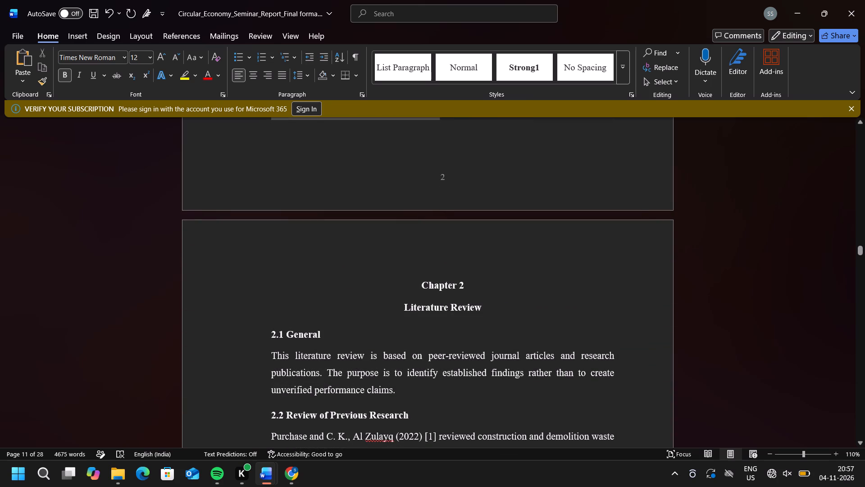
drag(441, 119, 573, 173)
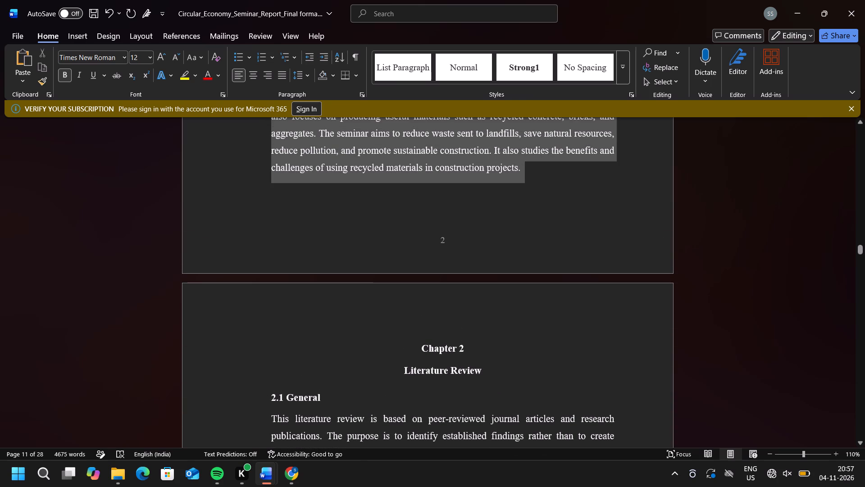
drag(573, 173, 588, 173)
key(BackSpace)
Copy the six bullets under 1.3 Need of Floating Solar Power Plant in Final report (6) and paste them under 1.3 in the Circular Economy report.
scroll(588, 173, up, 2)
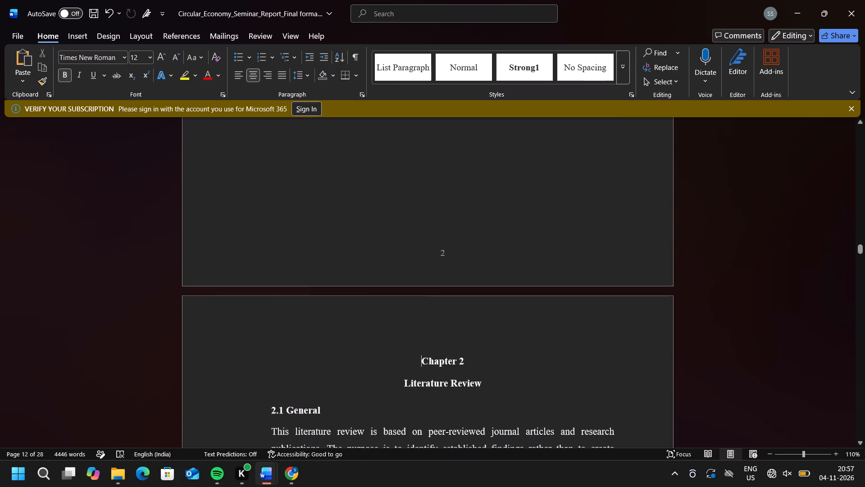
scroll(588, 173, up, 4)
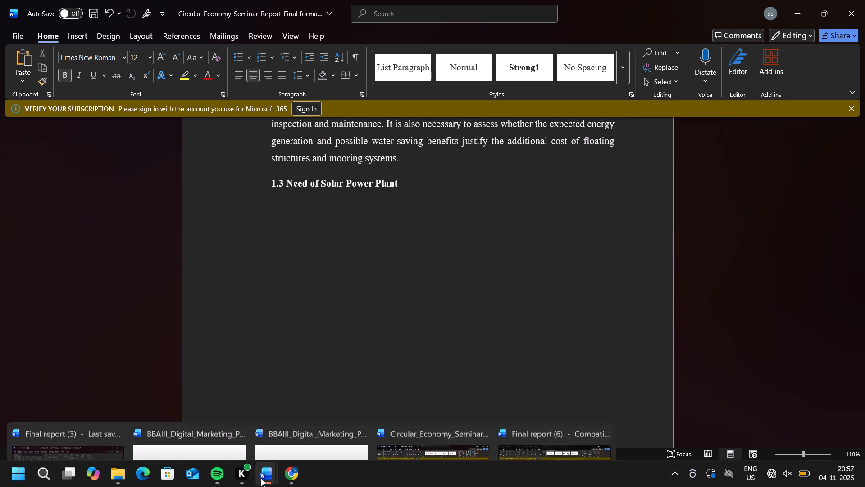
click(531, 425)
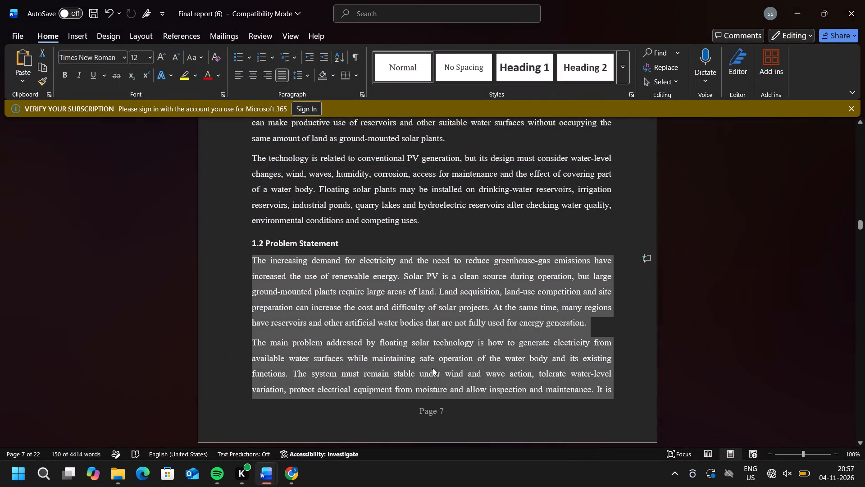
scroll(410, 349, down, 2)
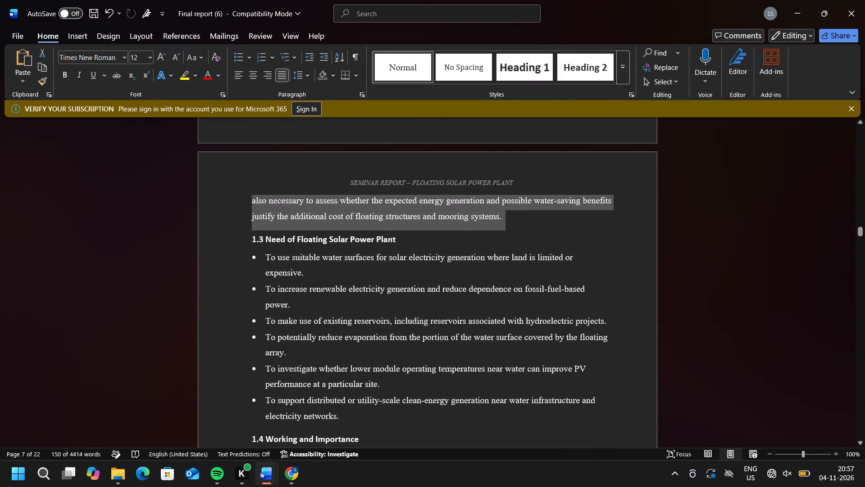
scroll(410, 349, down, 1)
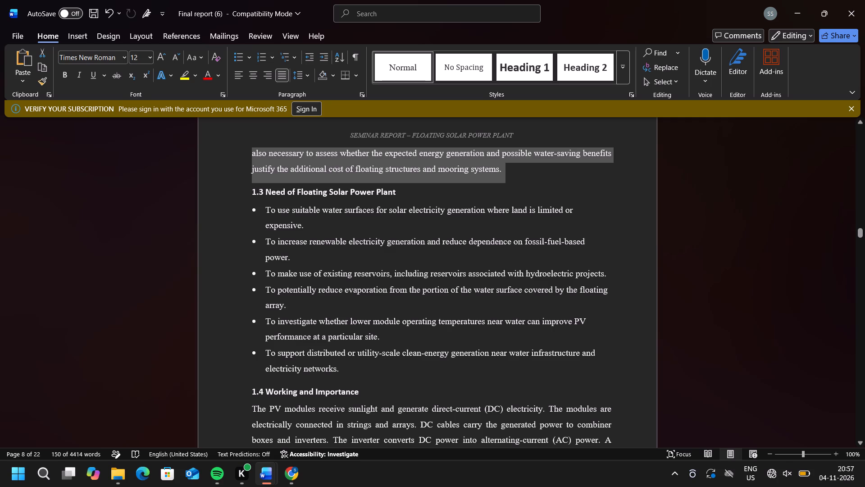
drag(263, 210, 318, 308)
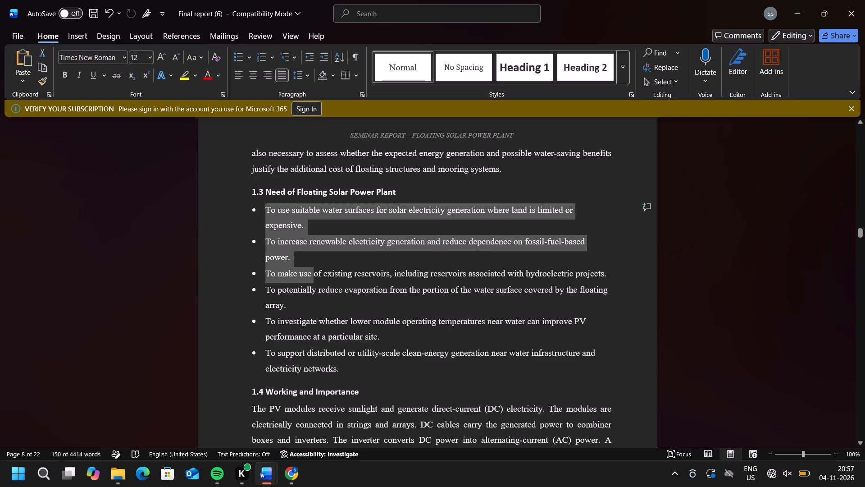
drag(318, 308, 344, 364)
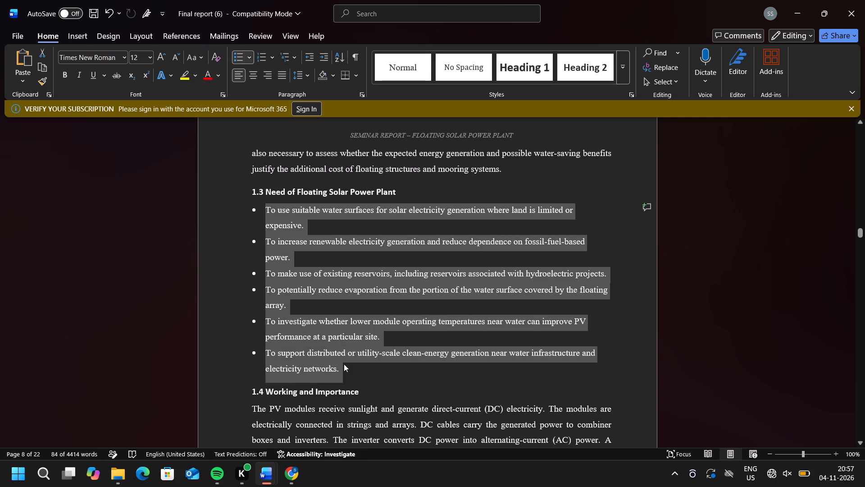
key(ctrl+c)
click(406, 426)
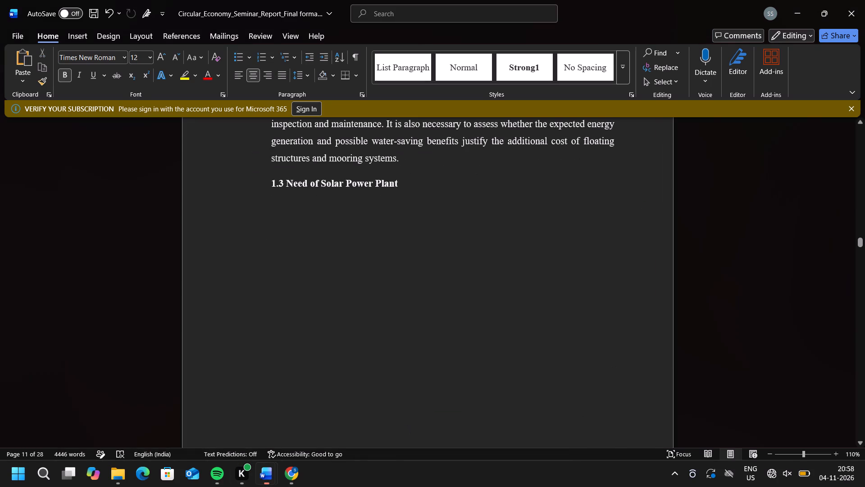
click(277, 197)
double_click(278, 205)
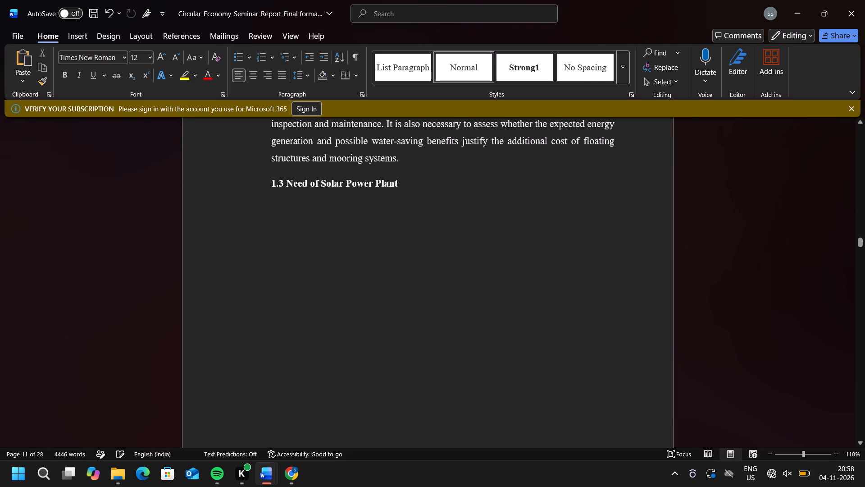
key(ctrl+v)
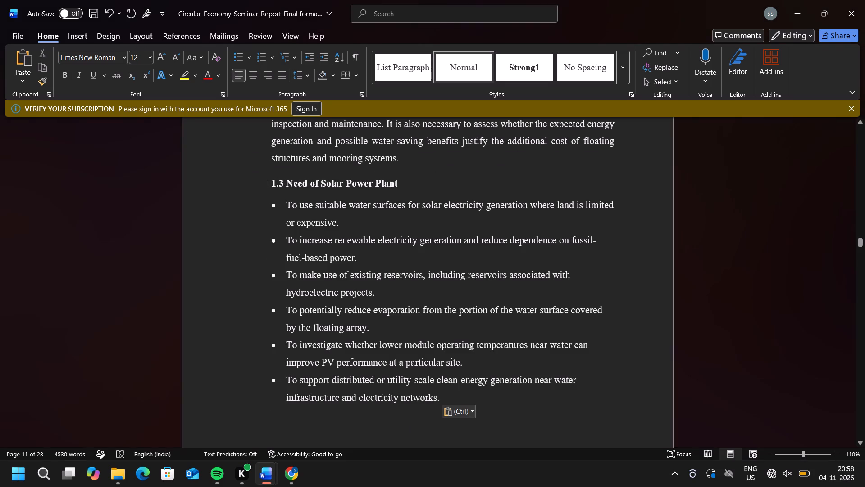
Strip the bullet, numbering and indent from the first item under 1.3, along with its opening word To.
click(282, 205)
key(BackSpace)
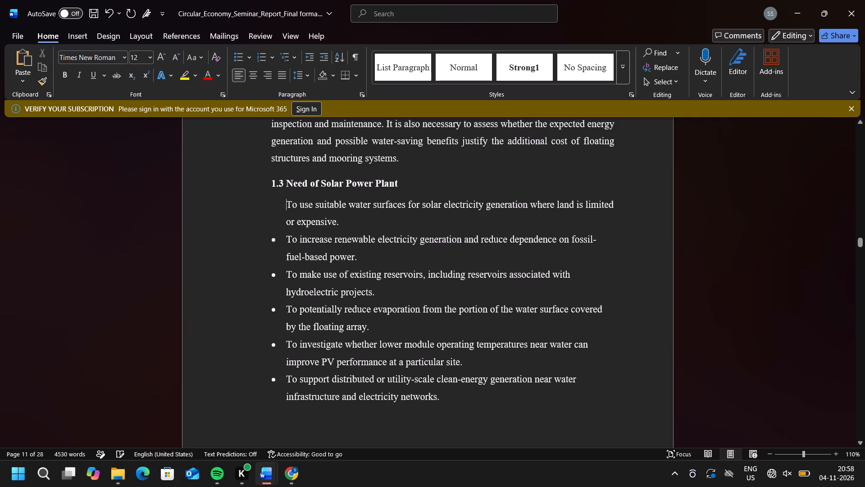
click(264, 59)
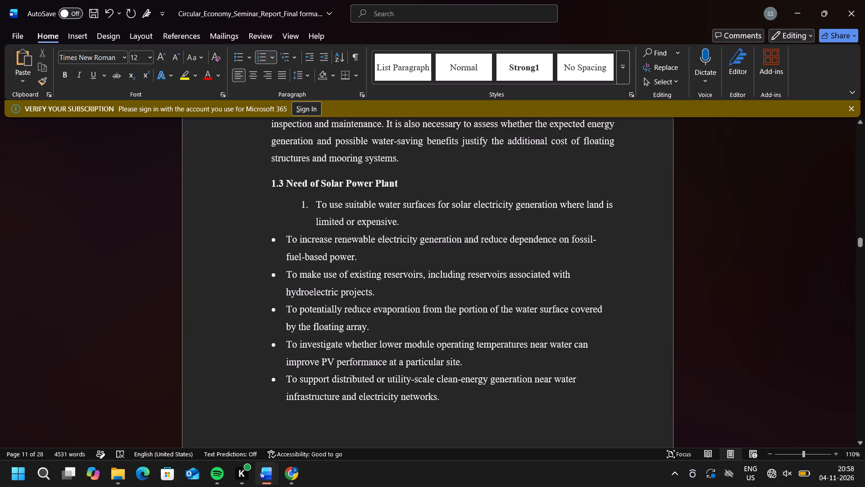
click(299, 209)
double_click(299, 209)
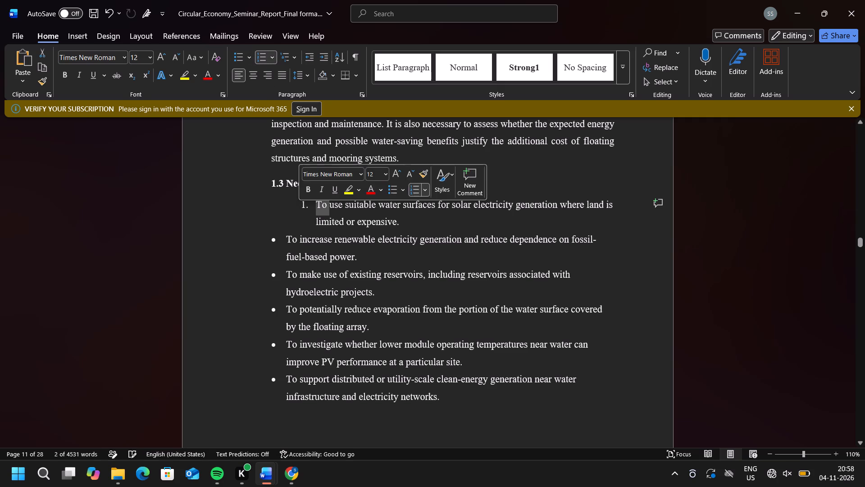
key(BackSpace)
key(BackSpace)
key(BackSpace)
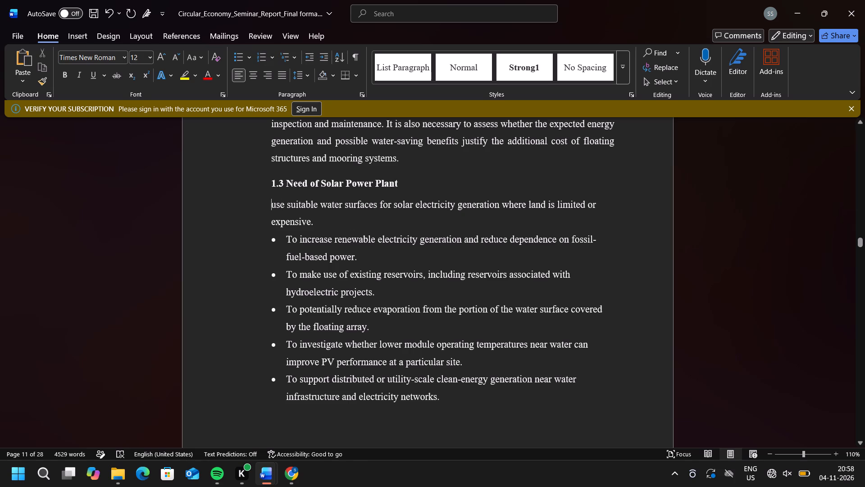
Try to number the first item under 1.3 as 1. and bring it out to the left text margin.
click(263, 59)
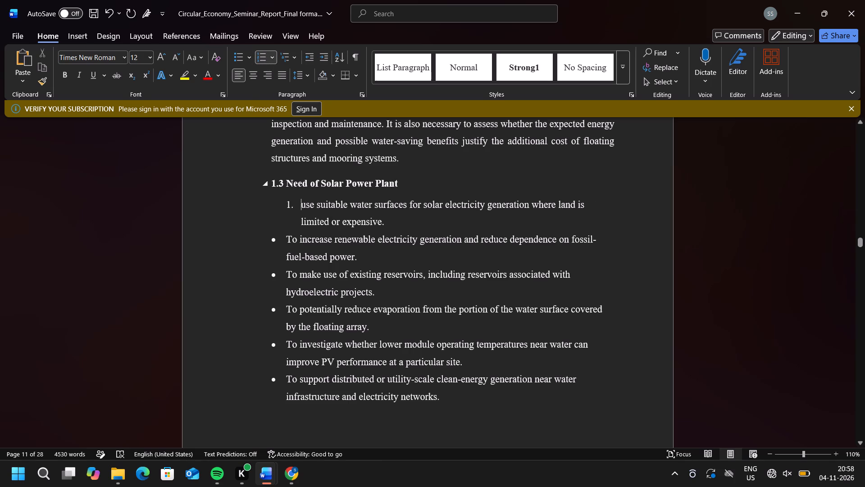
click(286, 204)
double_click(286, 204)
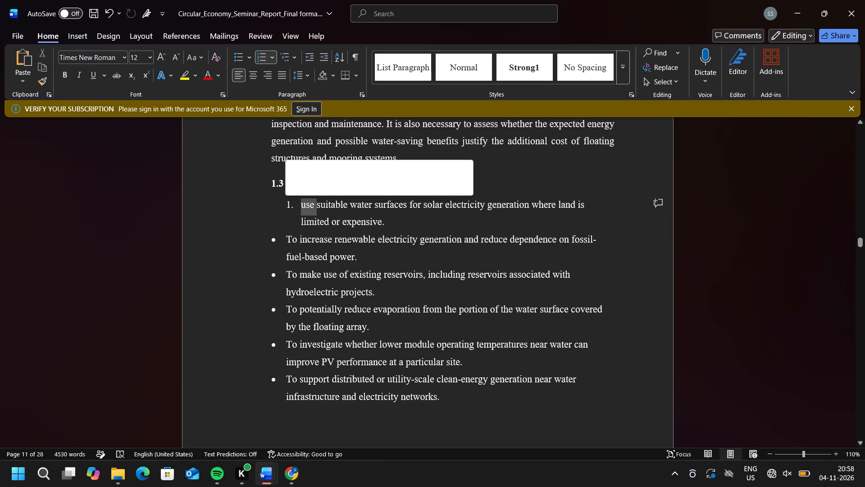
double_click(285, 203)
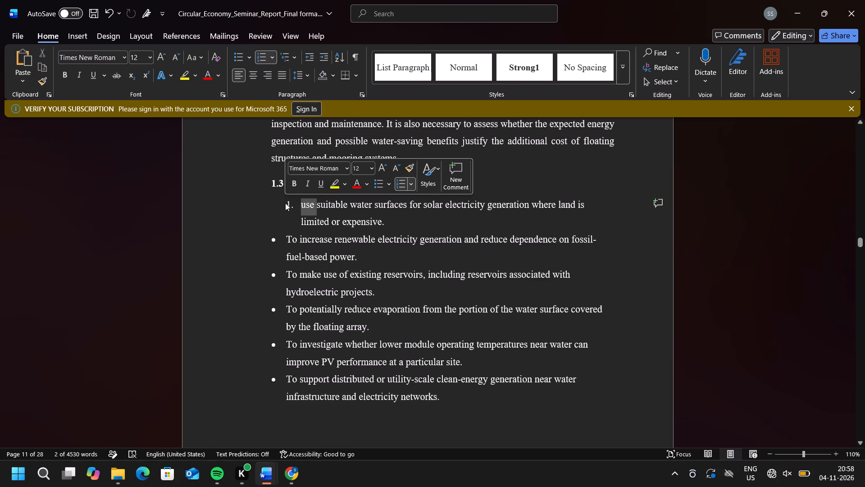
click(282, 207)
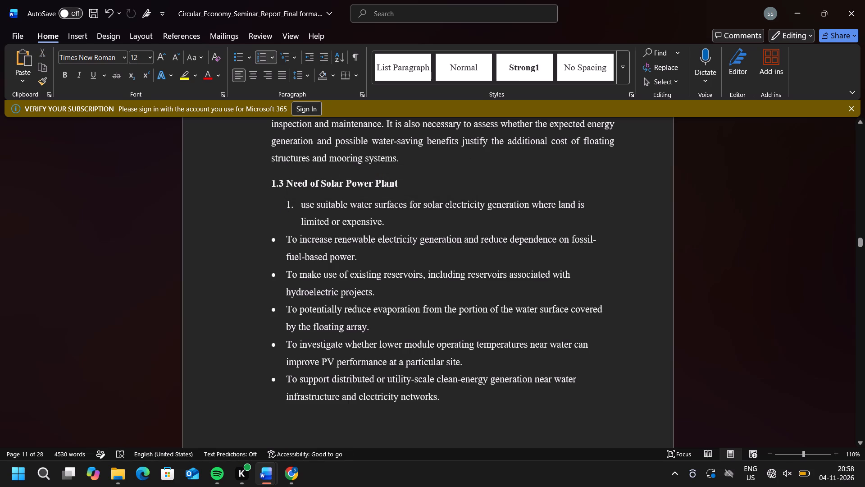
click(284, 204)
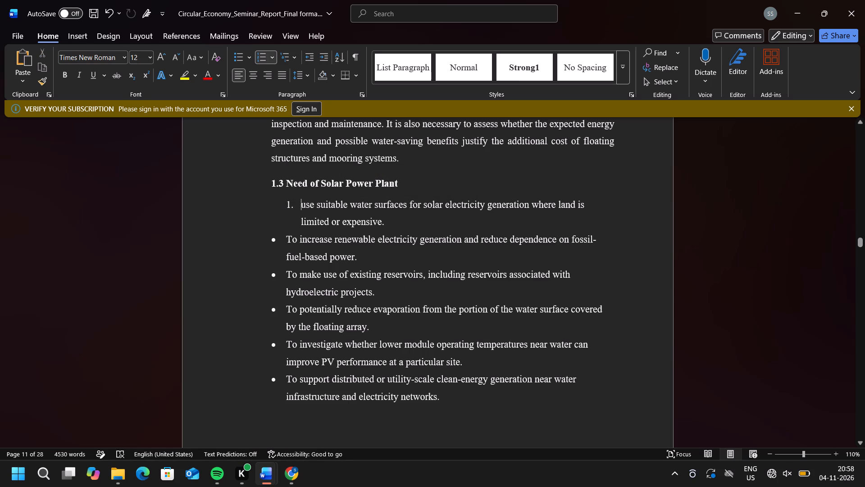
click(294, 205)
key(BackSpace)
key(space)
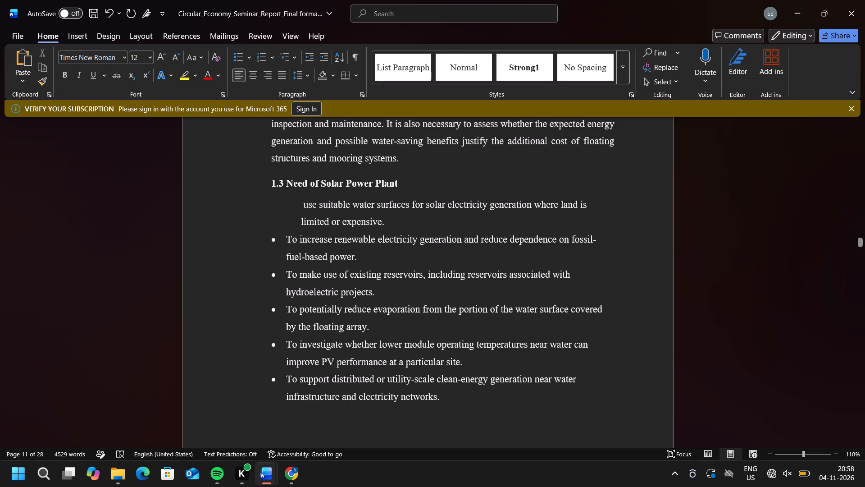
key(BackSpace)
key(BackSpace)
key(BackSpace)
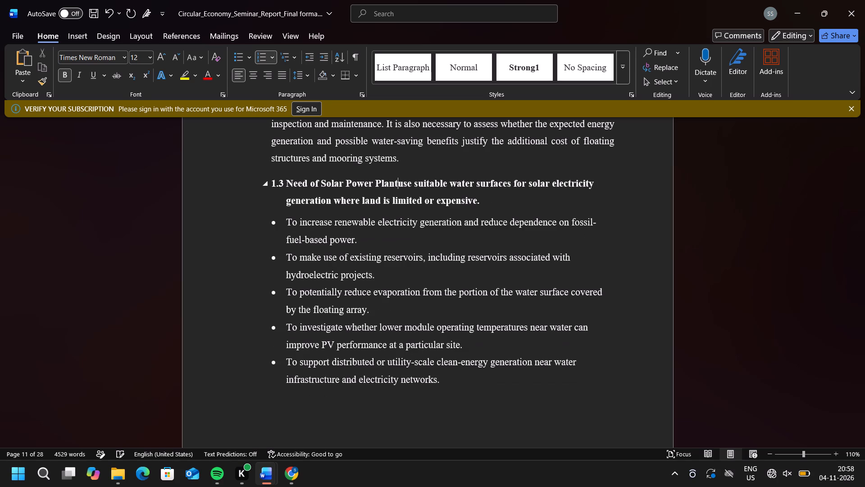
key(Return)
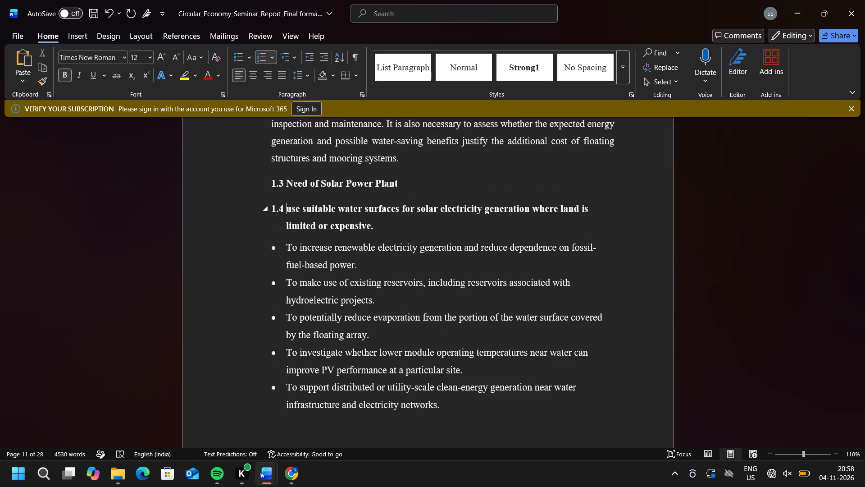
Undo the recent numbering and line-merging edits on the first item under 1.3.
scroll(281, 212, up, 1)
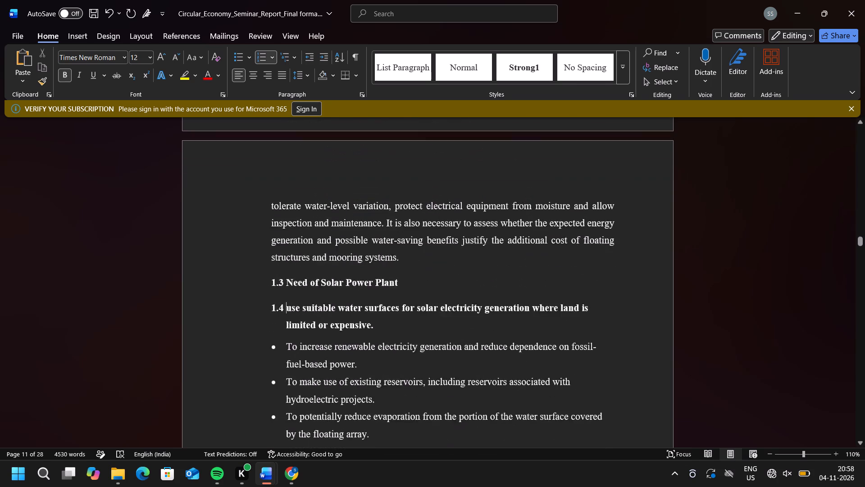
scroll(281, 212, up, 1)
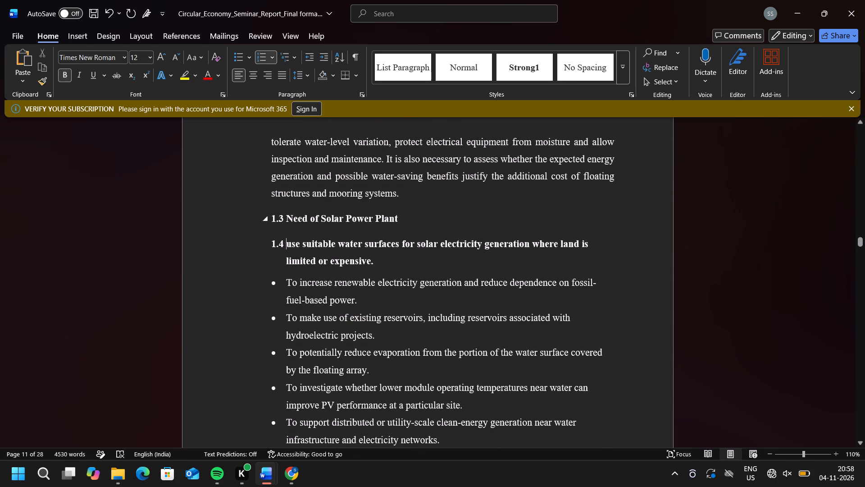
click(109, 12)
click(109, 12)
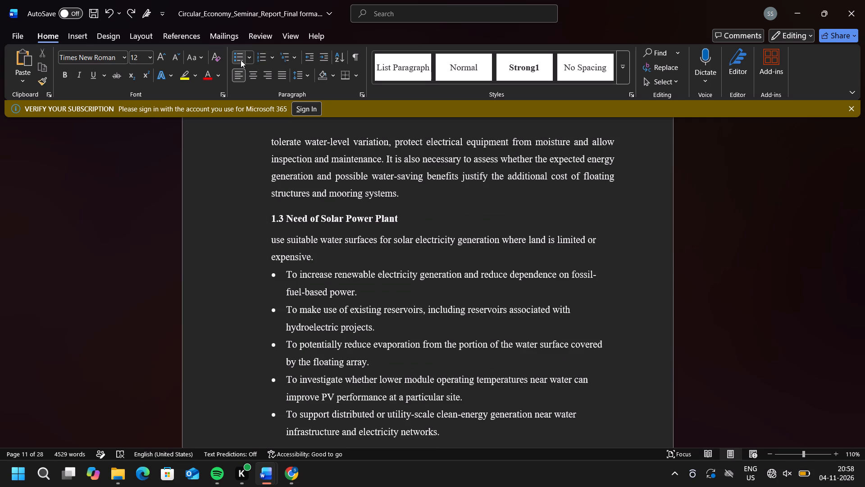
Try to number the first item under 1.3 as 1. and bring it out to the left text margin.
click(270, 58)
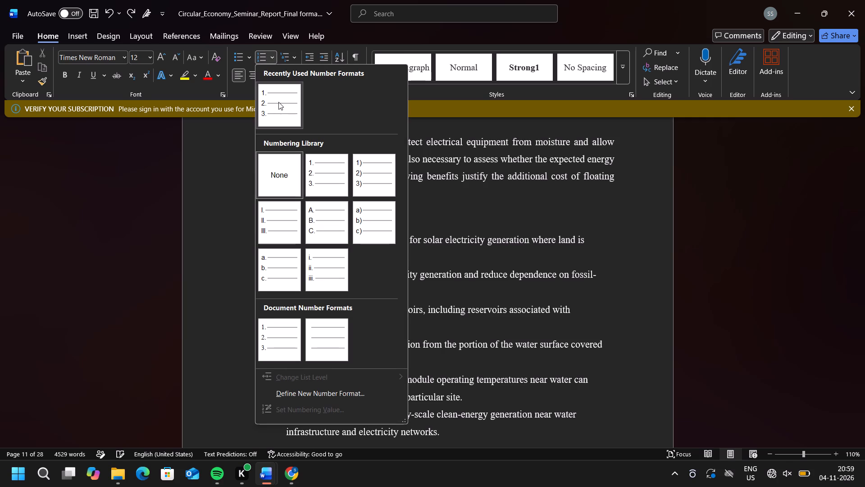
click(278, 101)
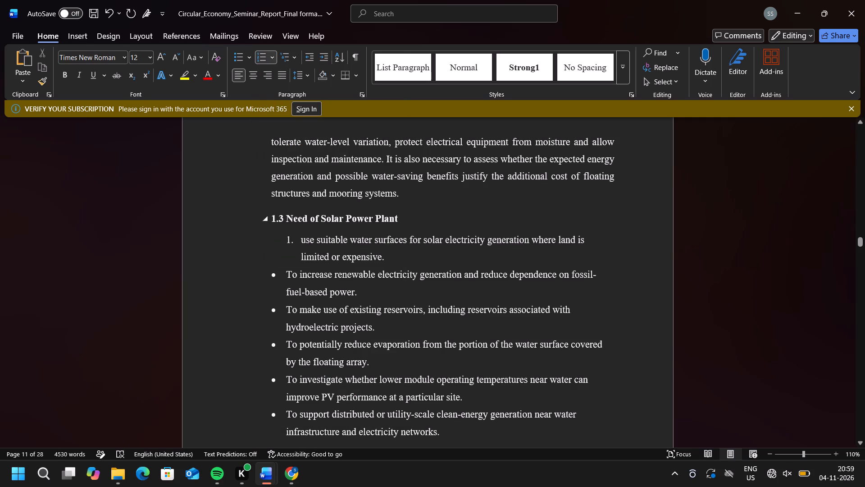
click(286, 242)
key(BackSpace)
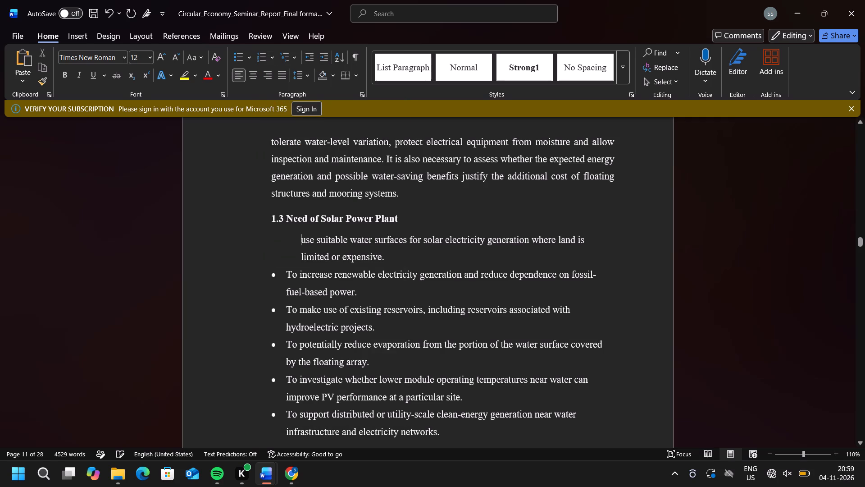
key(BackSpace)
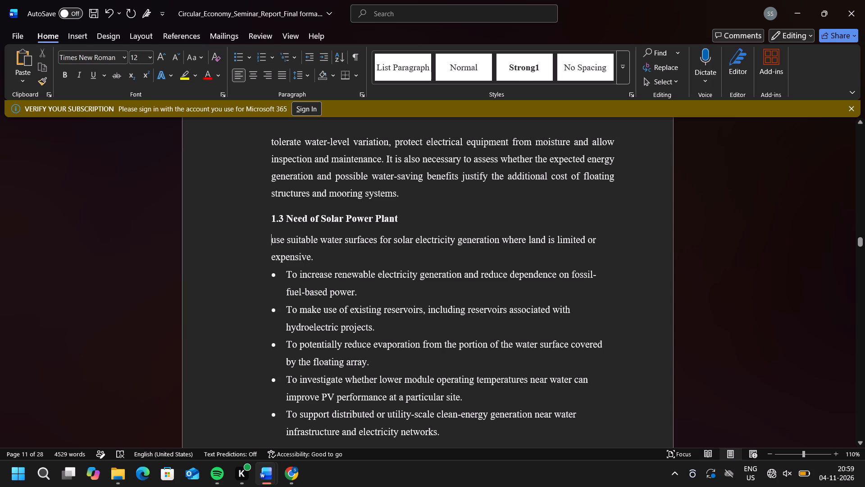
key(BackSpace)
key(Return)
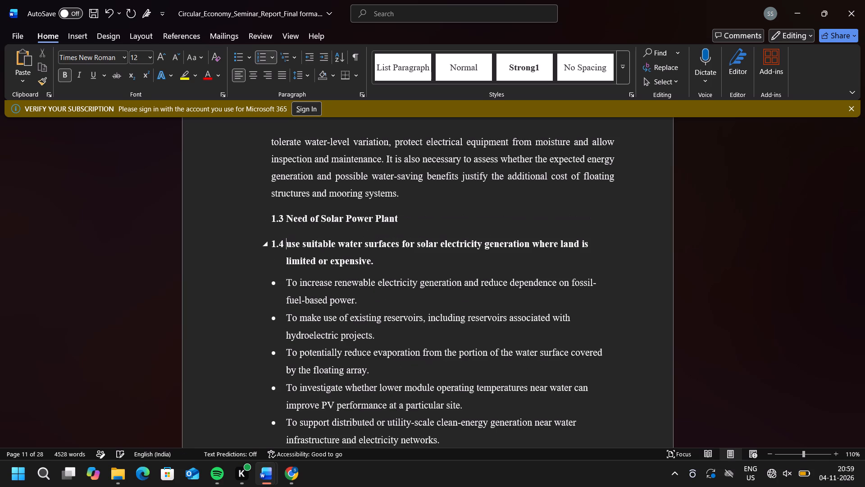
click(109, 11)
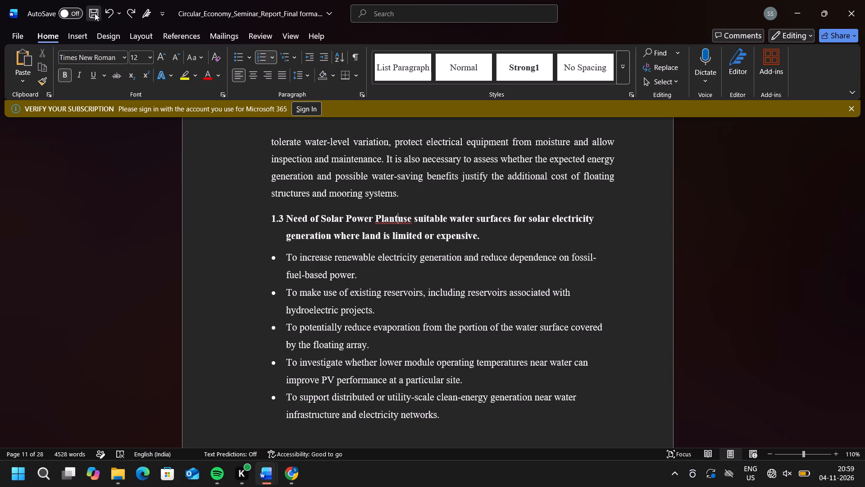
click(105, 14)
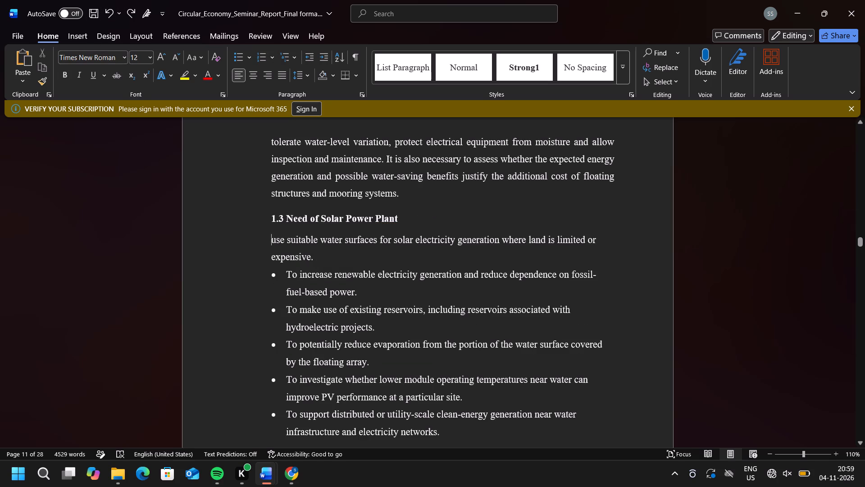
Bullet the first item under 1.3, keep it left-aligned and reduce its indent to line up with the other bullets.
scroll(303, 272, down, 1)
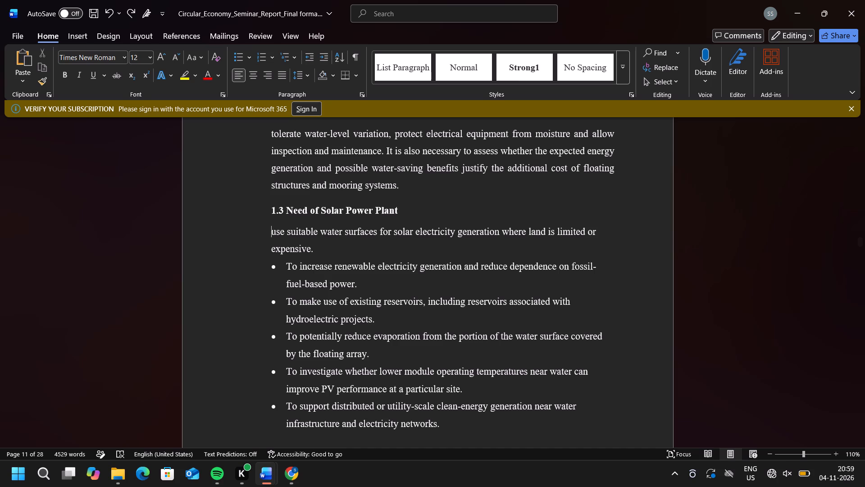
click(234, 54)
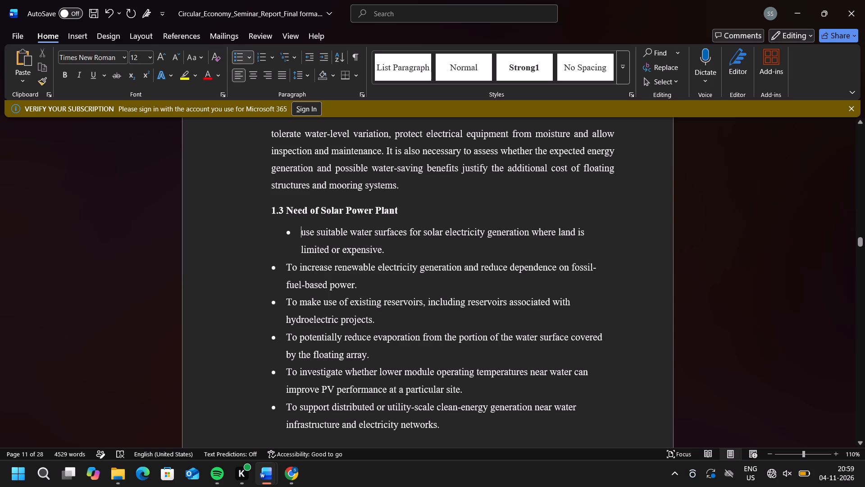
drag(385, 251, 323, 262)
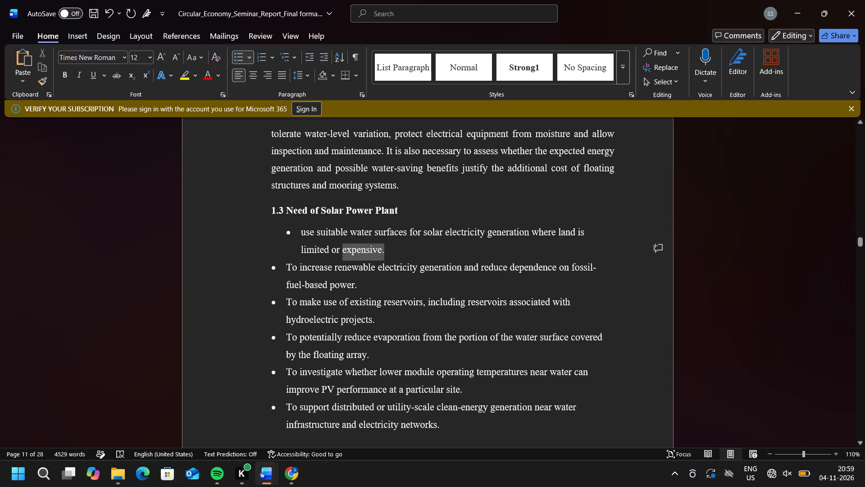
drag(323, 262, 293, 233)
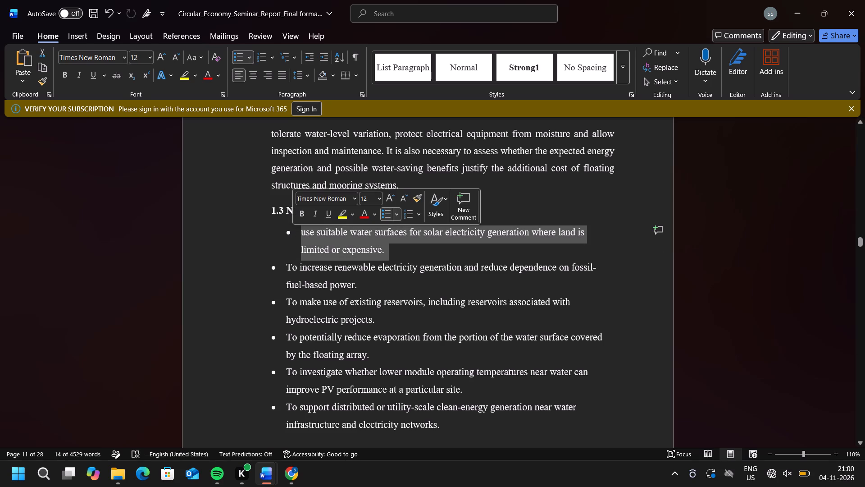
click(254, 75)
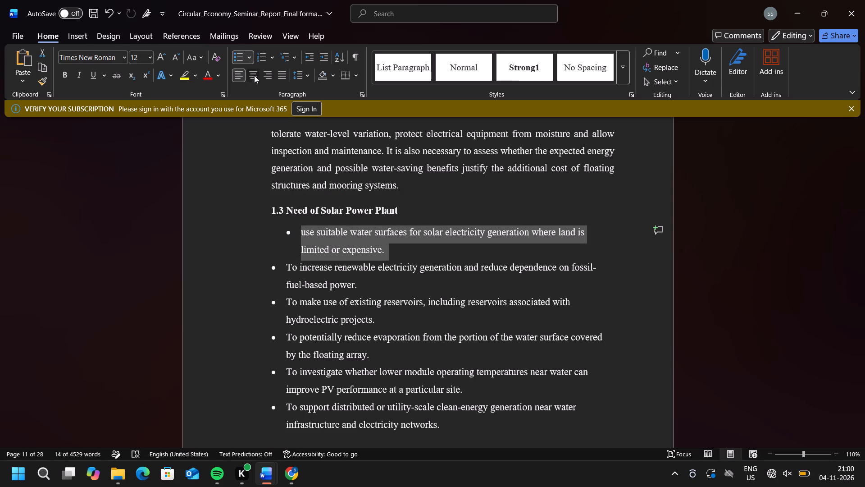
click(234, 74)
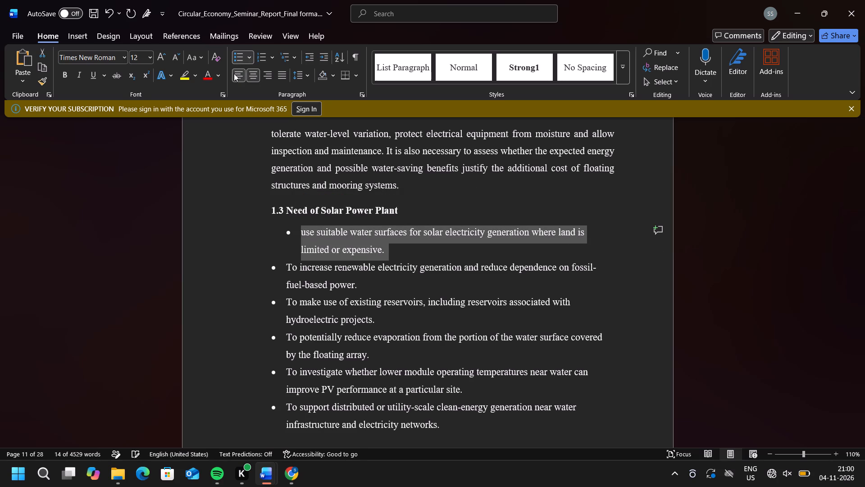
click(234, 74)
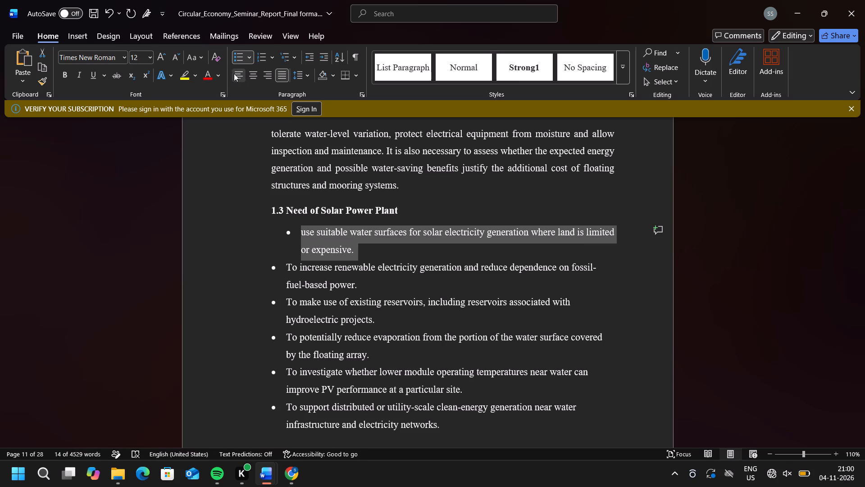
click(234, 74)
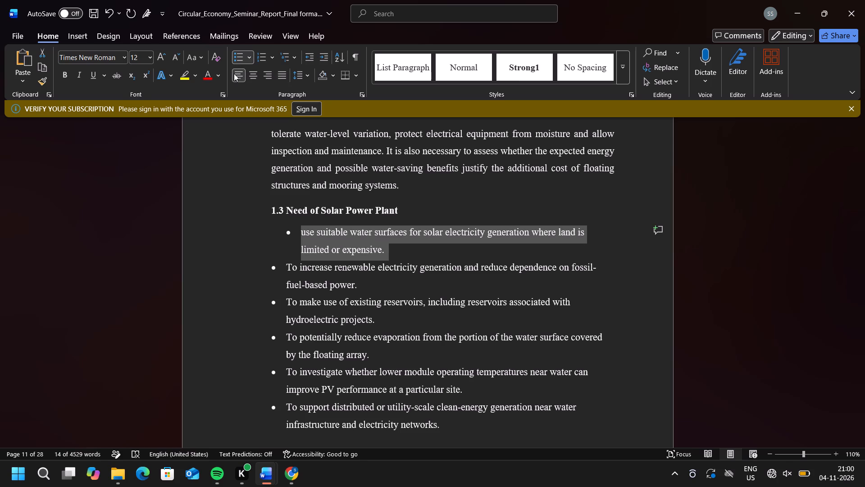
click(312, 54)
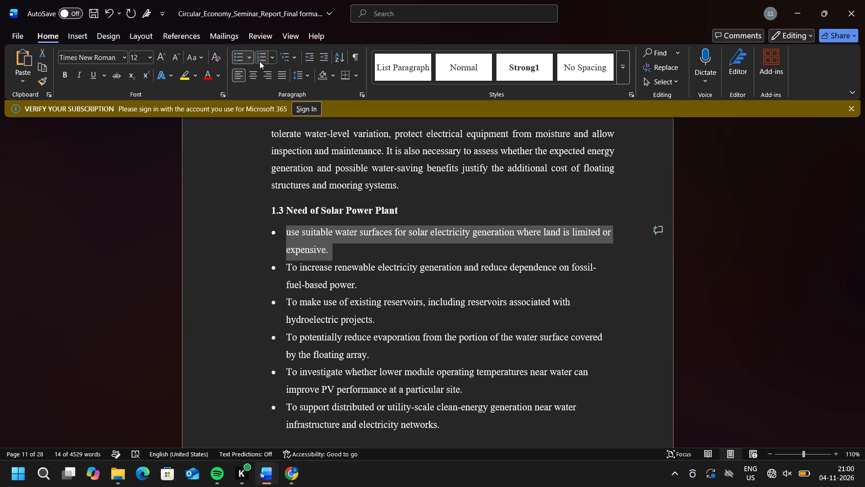
Replace the first item's bullet under 1.3 with number 1. and reduce its indent to the left text margin.
click(276, 232)
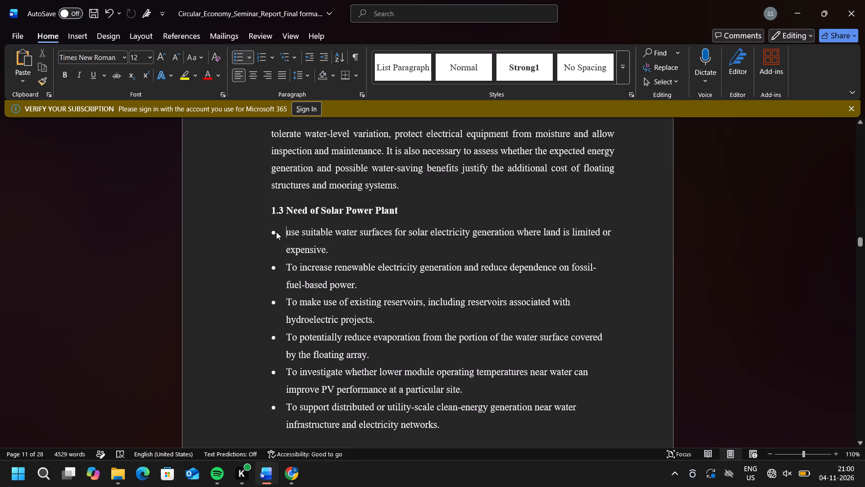
key(BackSpace)
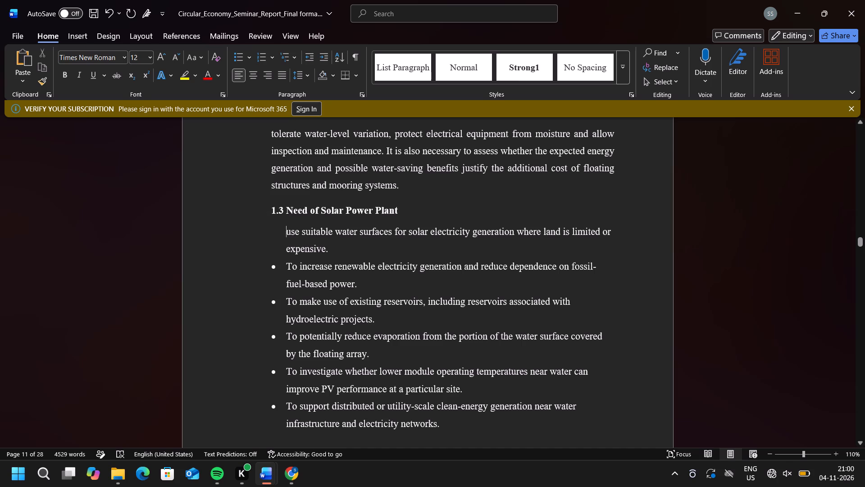
click(271, 58)
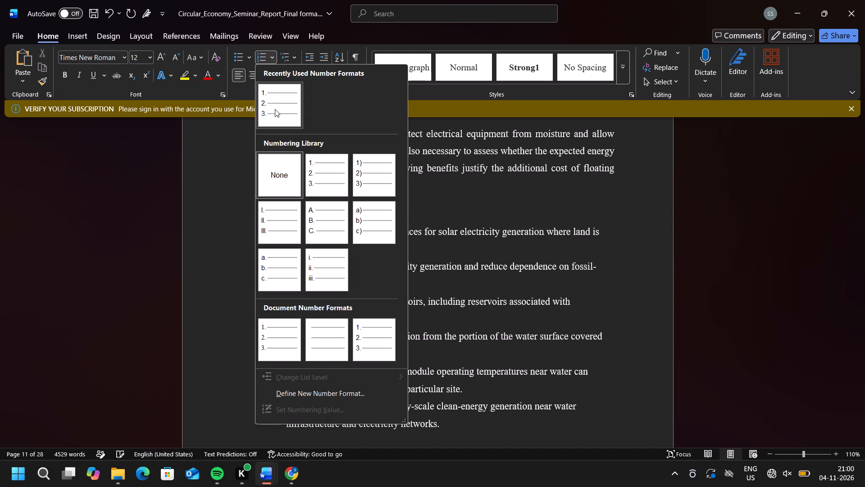
click(275, 109)
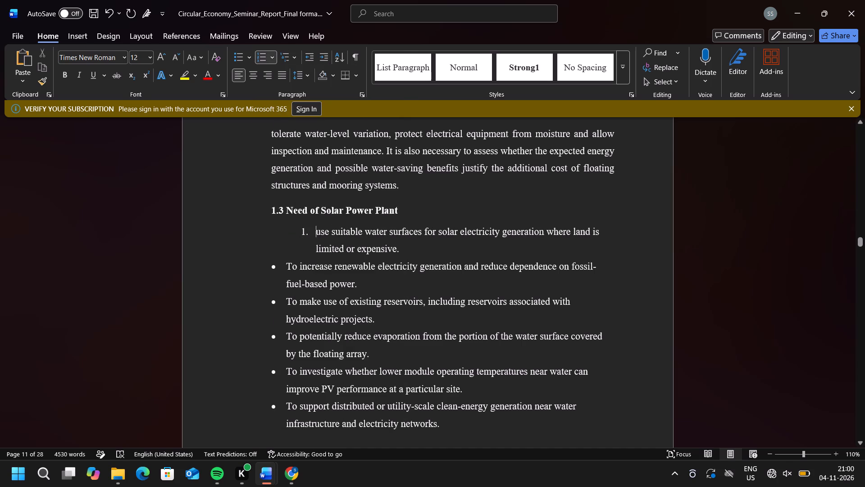
drag(401, 253, 302, 233)
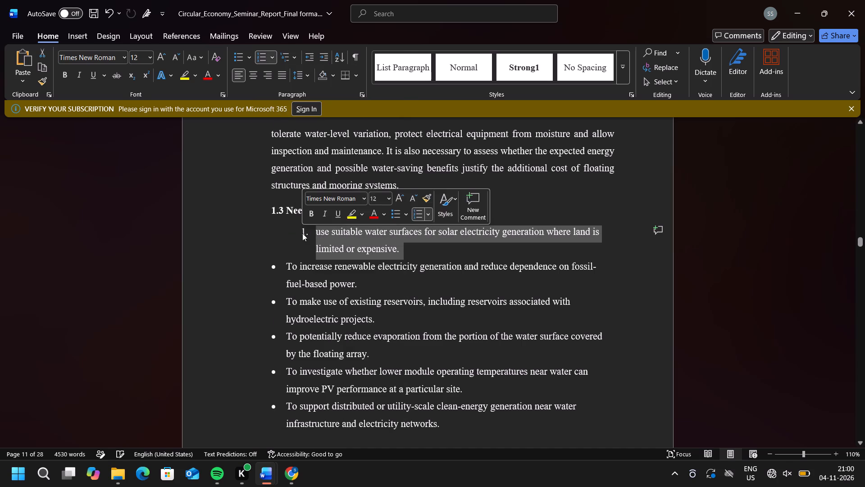
click(306, 59)
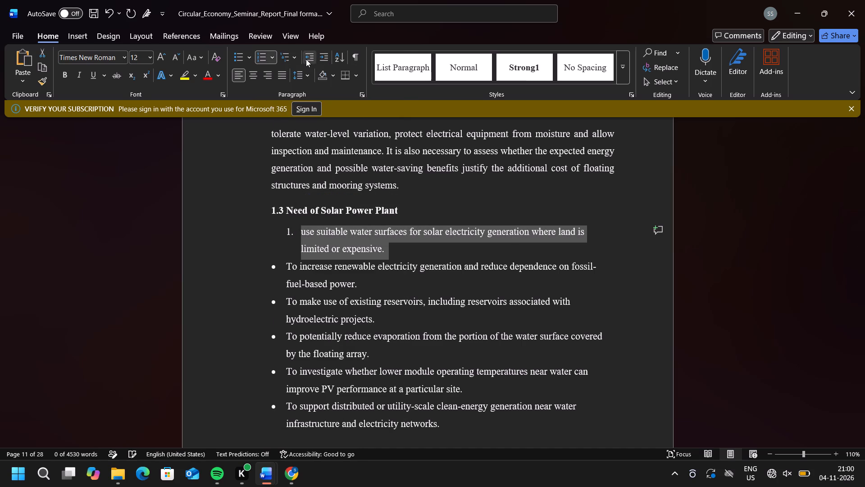
click(306, 59)
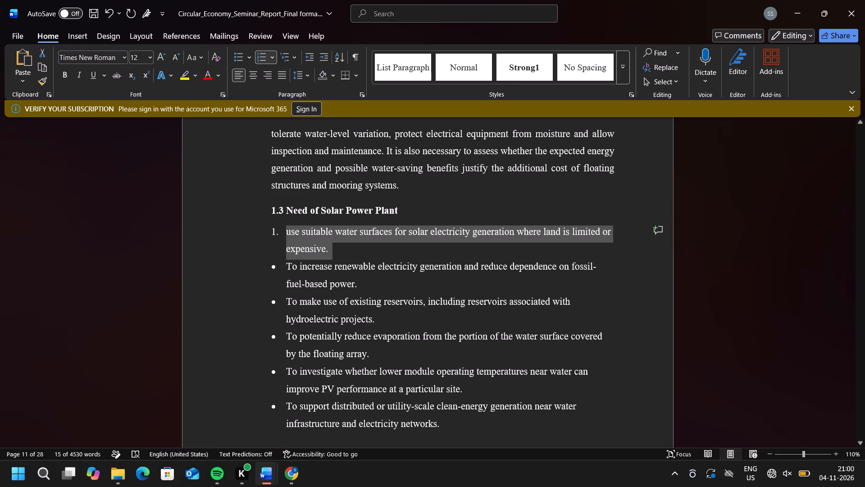
Replace the bullets on the second to fifth items under 1.3 with consecutive numbers 2. to 5.
click(279, 266)
key(BackSpace)
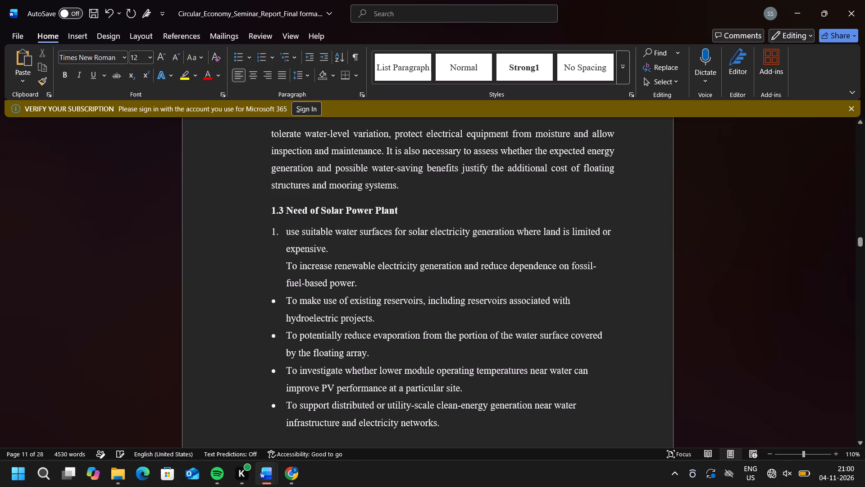
click(259, 57)
click(281, 304)
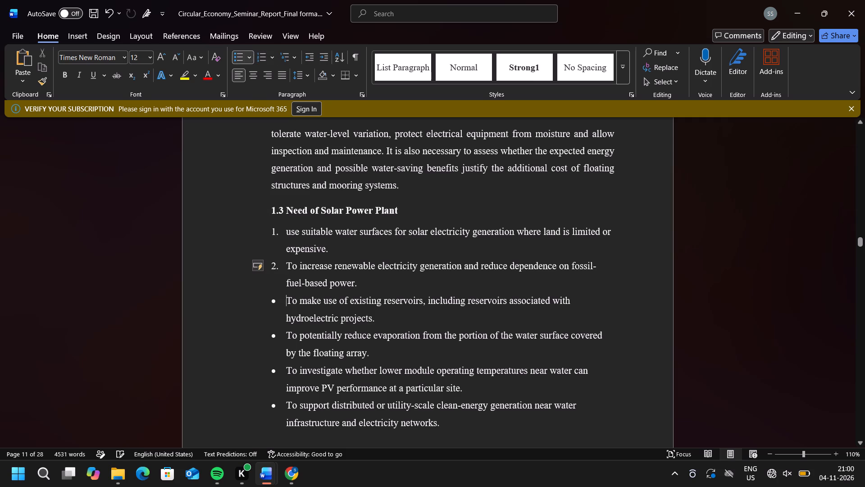
key(BackSpace)
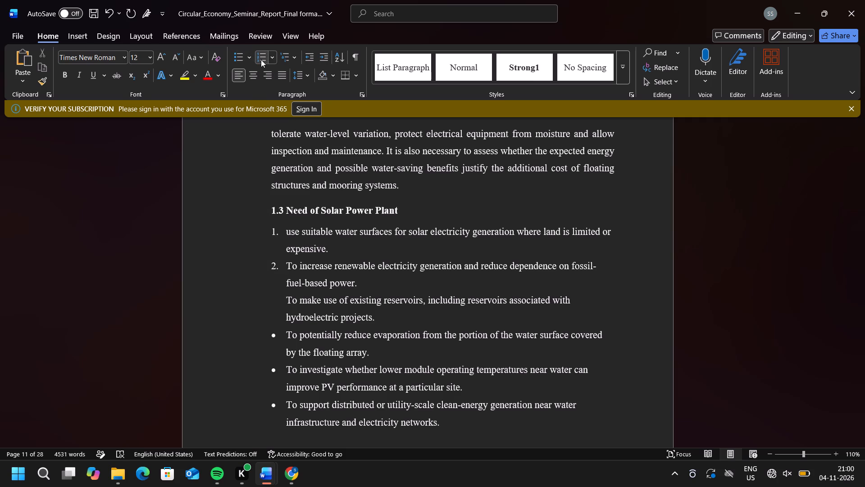
click(261, 60)
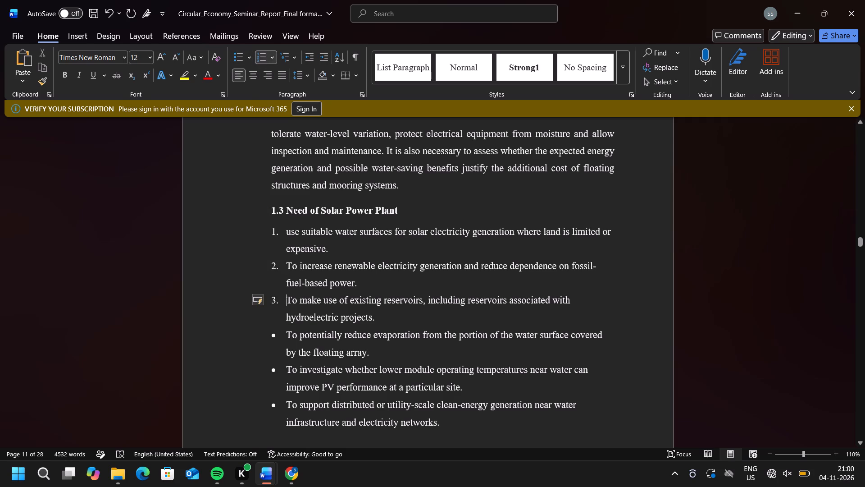
click(282, 339)
key(BackSpace)
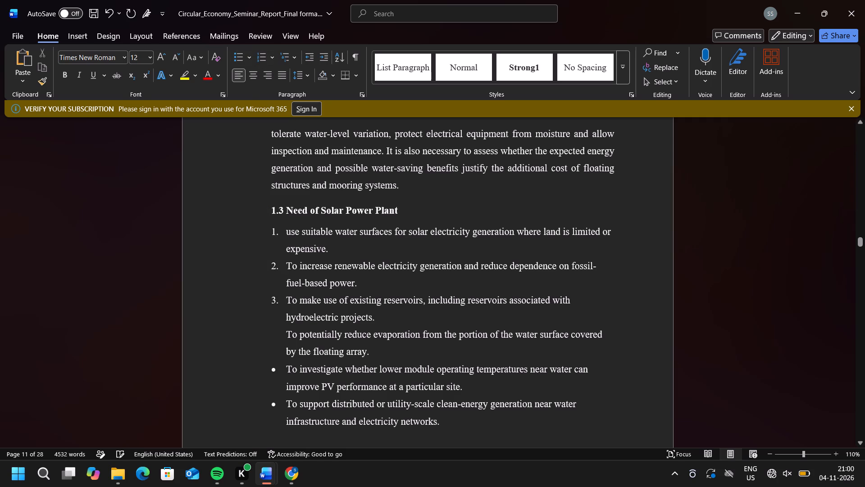
click(263, 63)
click(279, 370)
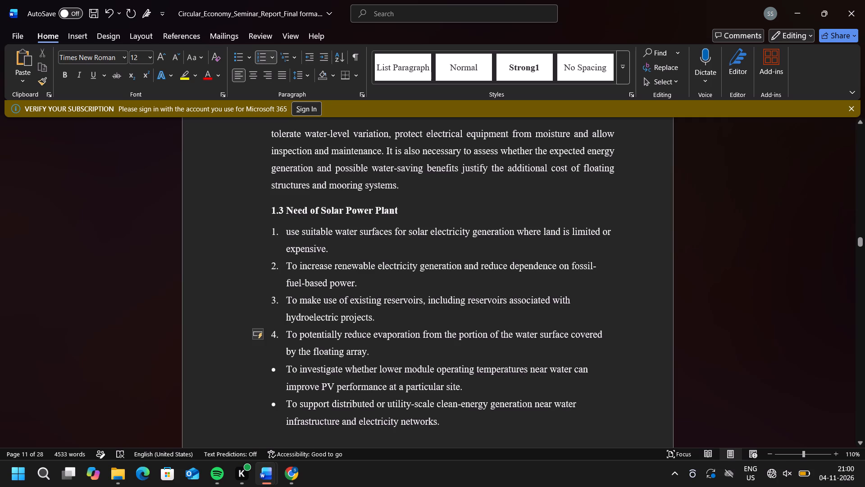
key(BackSpace)
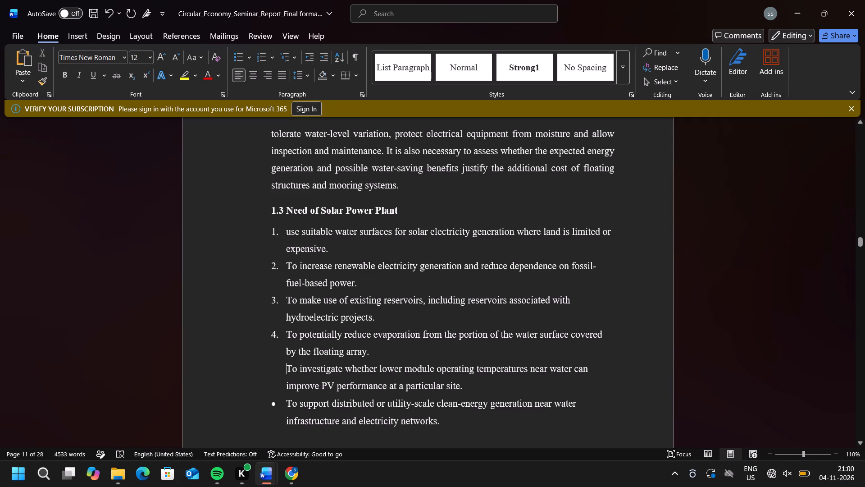
click(263, 59)
scroll(300, 313, down, 1)
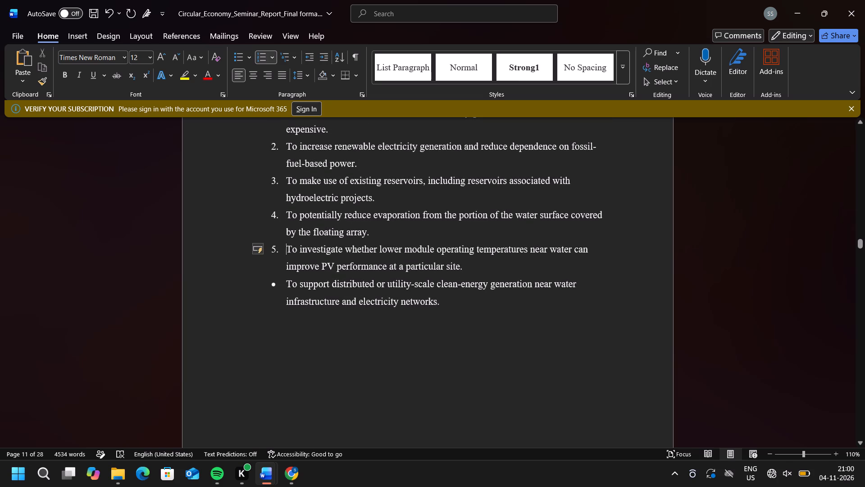
Replace the bullet on the sixth item under 1.3, about distributed or utility-scale generation, with the consecutive number 6.
click(276, 284)
key(BackSpace)
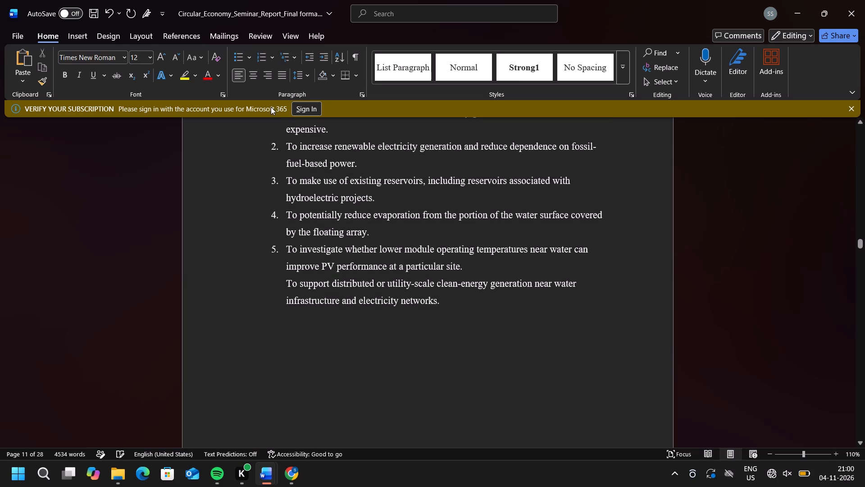
click(263, 58)
Review the numbered list under 1.3 and the pages around it, up to the start of Chapter 2.
scroll(304, 275, up, 2)
scroll(304, 275, down, 2)
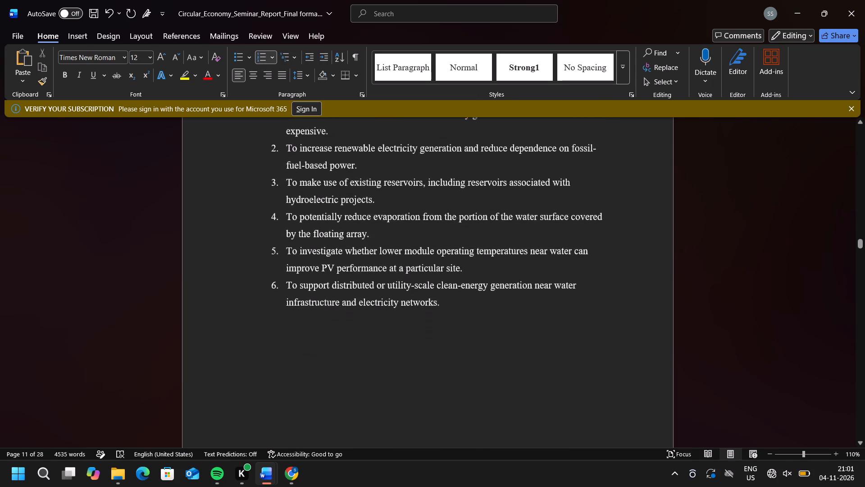
scroll(304, 275, down, 5)
scroll(304, 275, up, 1)
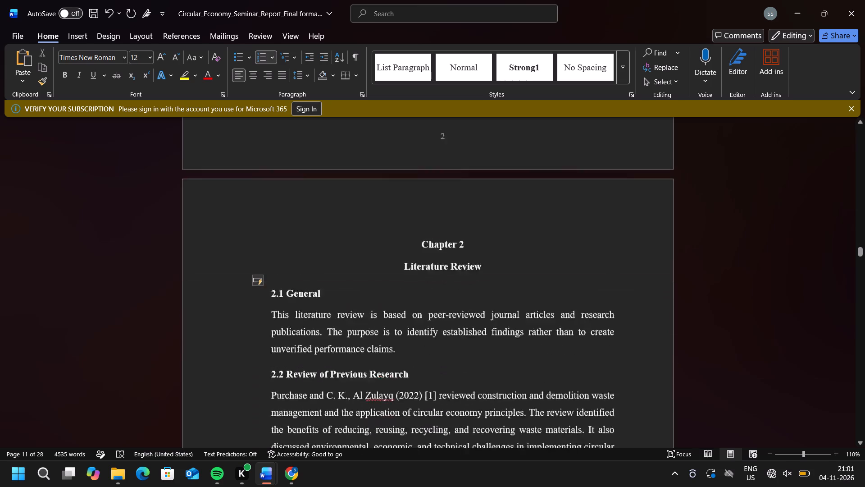
scroll(304, 275, up, 3)
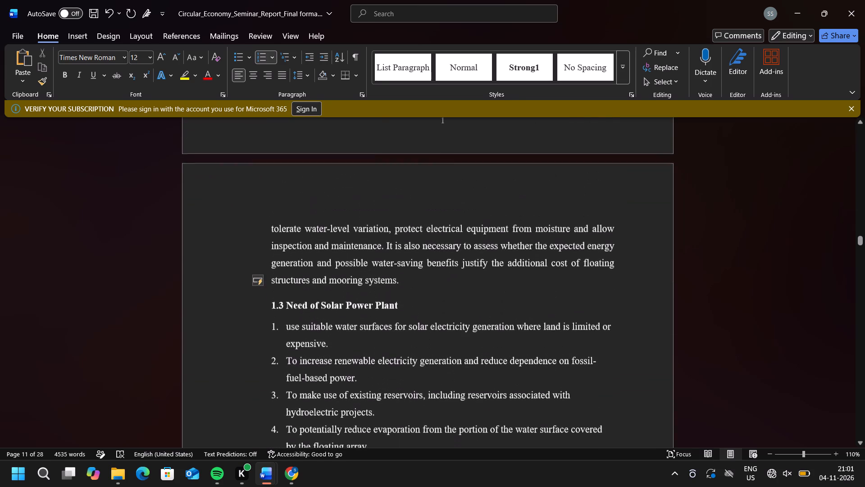
scroll(304, 275, down, 2)
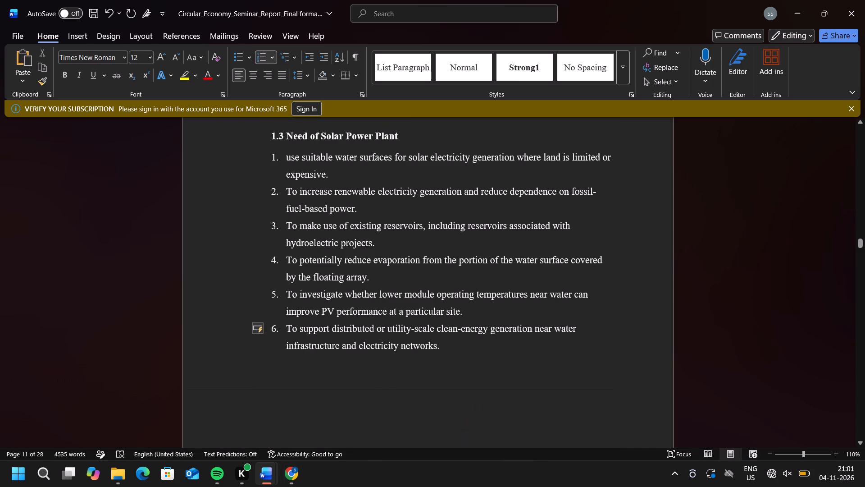
Copy the whole 1.4 Working and Importance section from Final report (6) and paste it below the 1.3 list in the Circular Economy report.
click(280, 366)
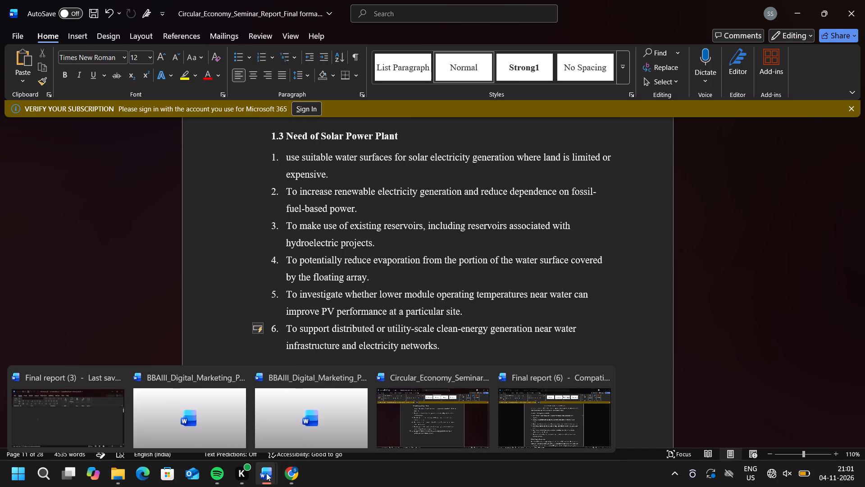
click(532, 414)
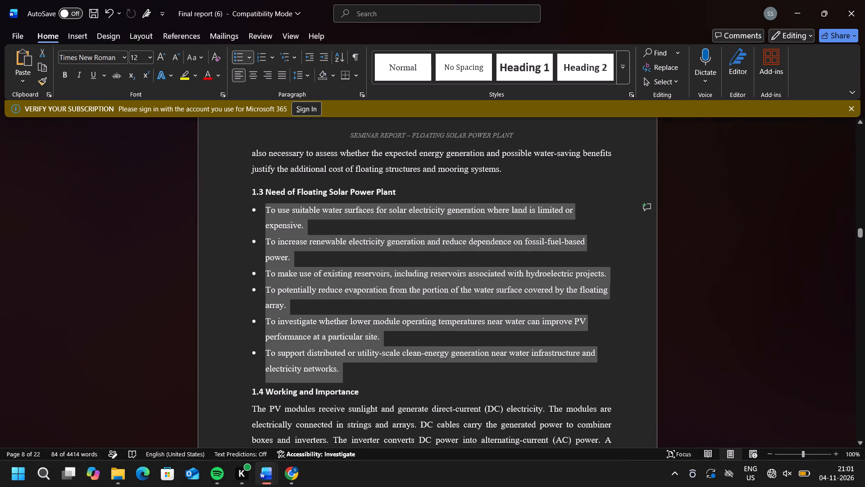
scroll(397, 396, down, 3)
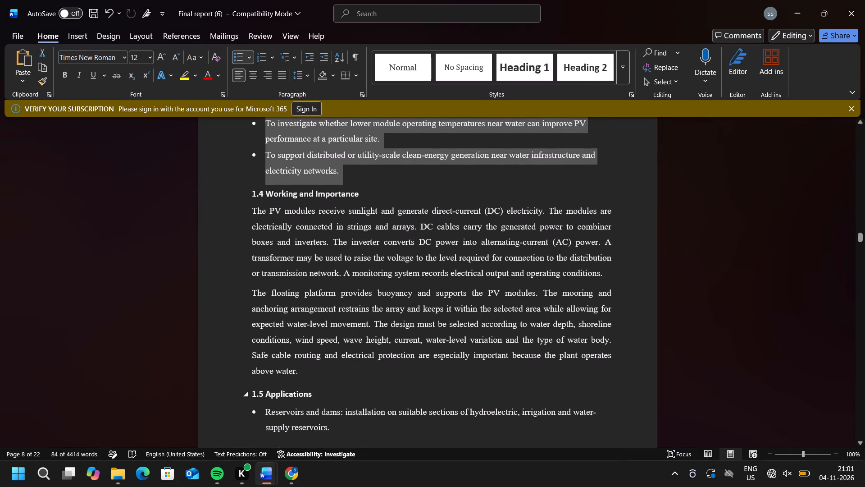
drag(302, 372, 227, 343)
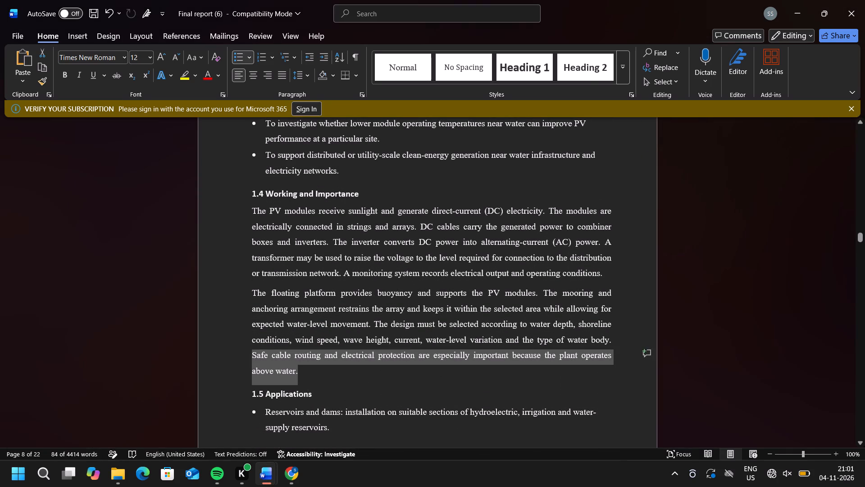
drag(227, 343, 240, 189)
key(ctrl+c)
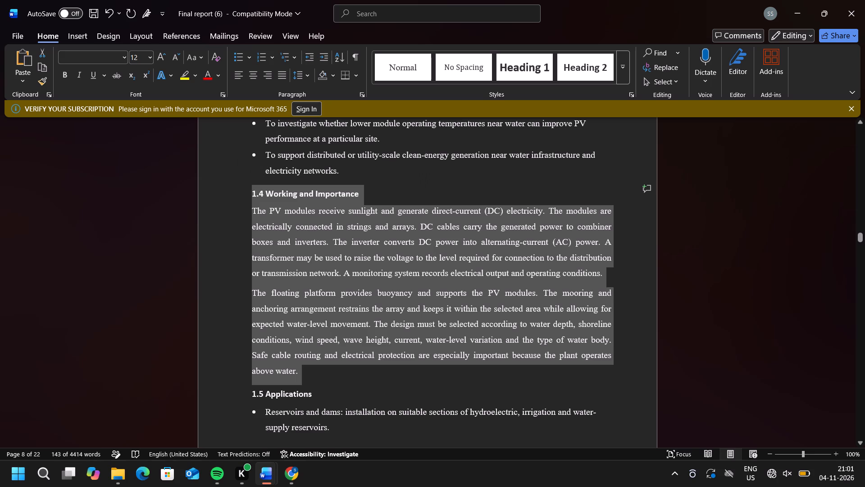
click(268, 476)
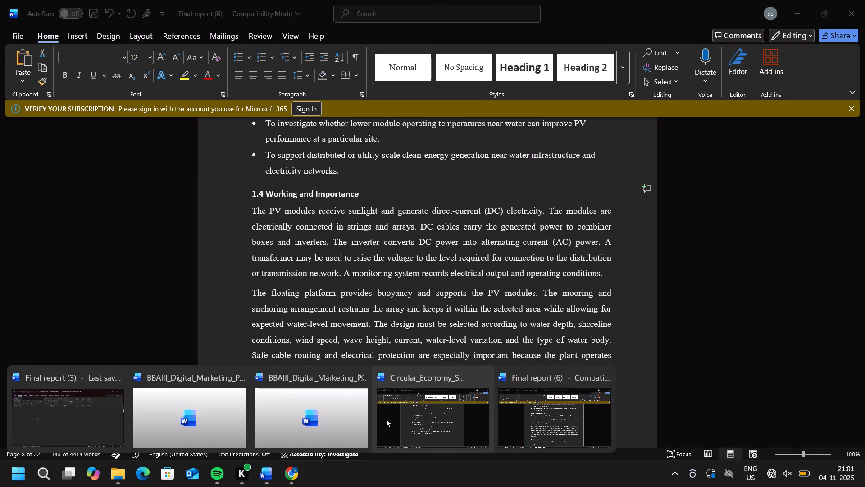
click(409, 414)
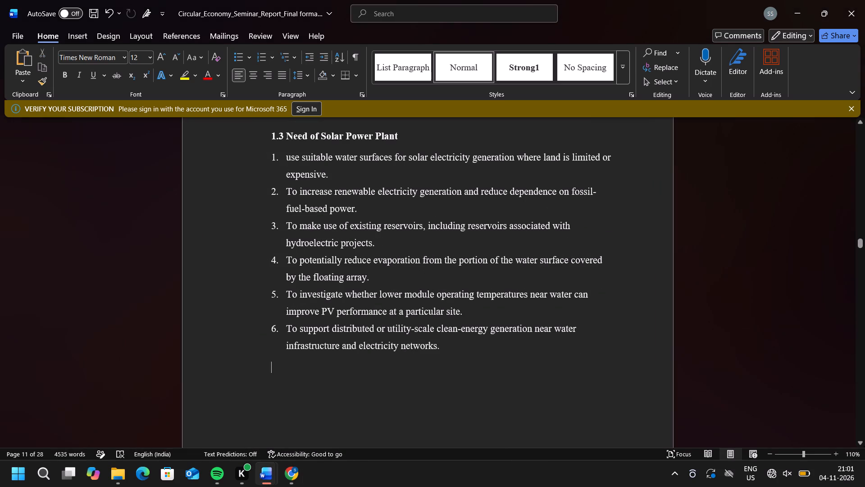
key(ctrl+v)
Set 1.5 line spacing on the text from the 1.3 Need of Solar Power Plant heading through the end of section 1.4.
scroll(288, 381, up, 1)
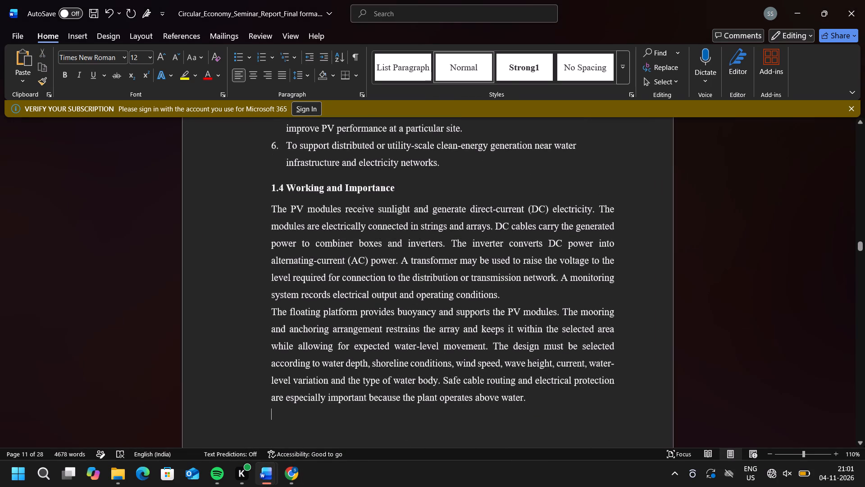
scroll(288, 381, up, 1)
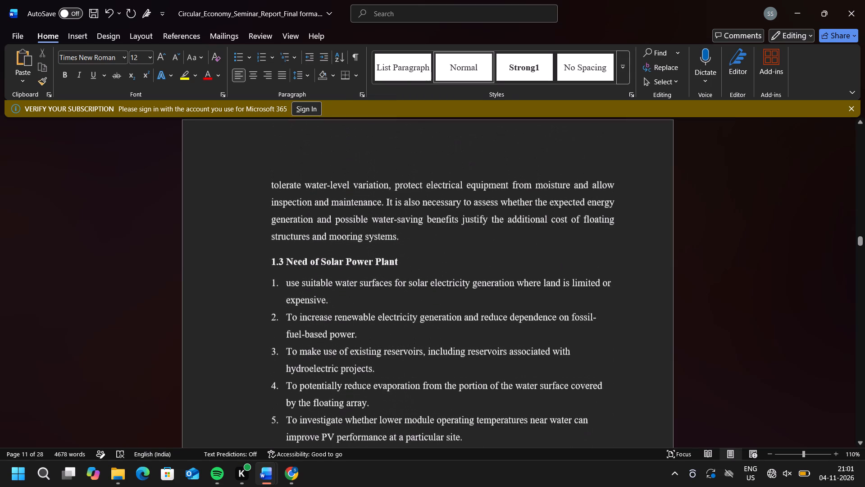
scroll(288, 381, down, 1)
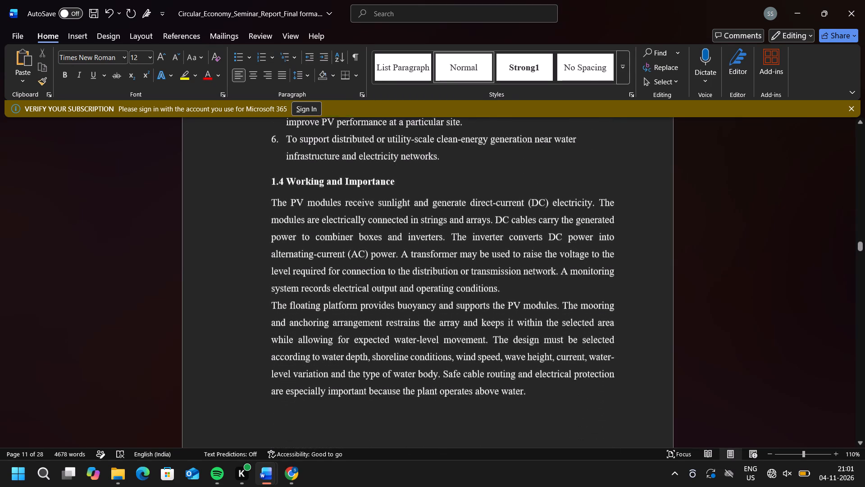
scroll(288, 381, up, 1)
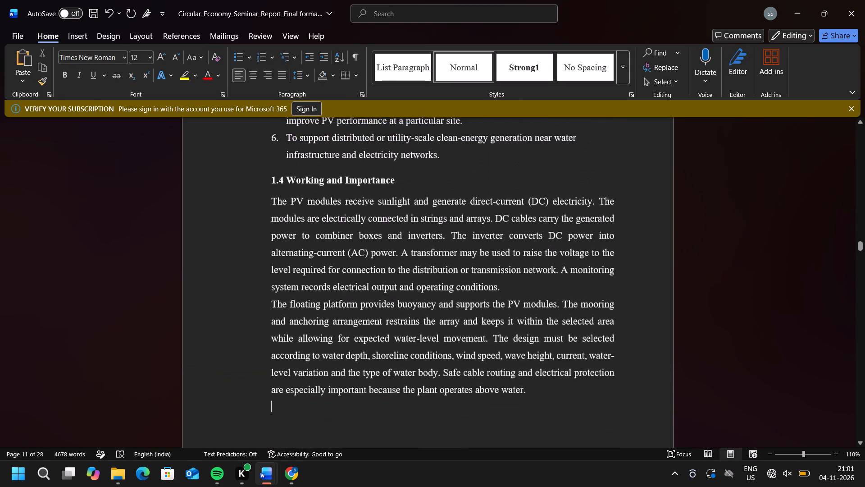
scroll(288, 381, up, 1)
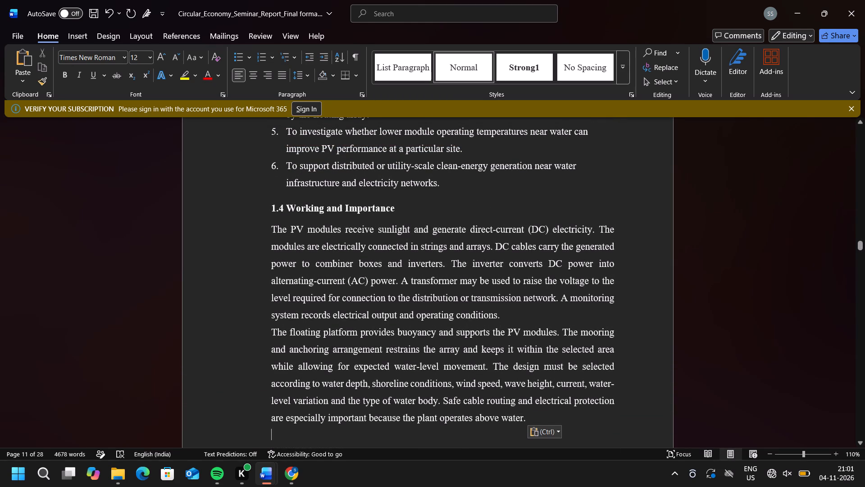
drag(526, 416, 293, 409)
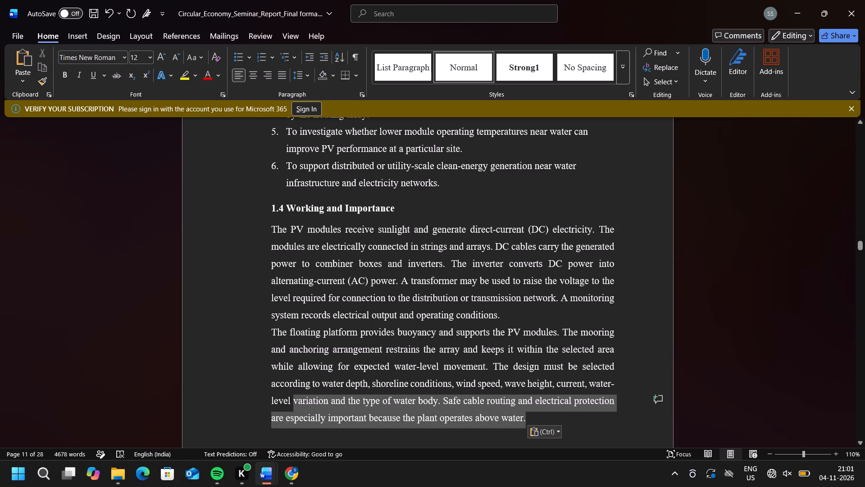
drag(293, 409, 264, 104)
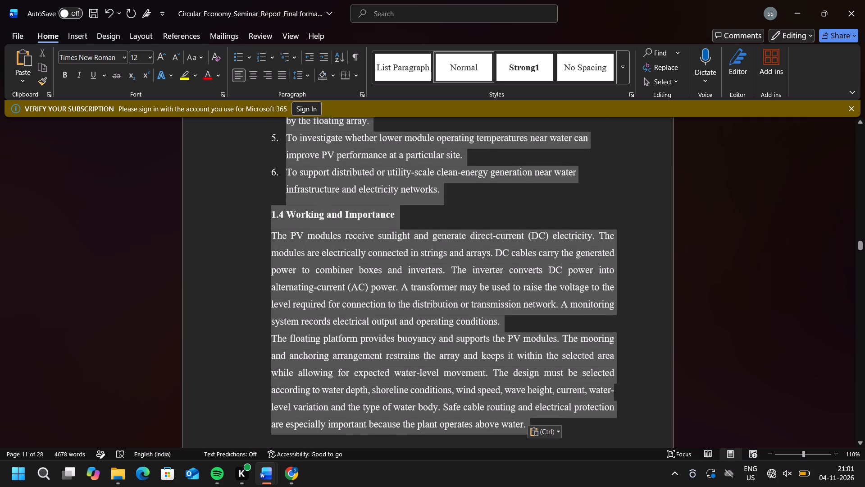
drag(264, 104, 268, 170)
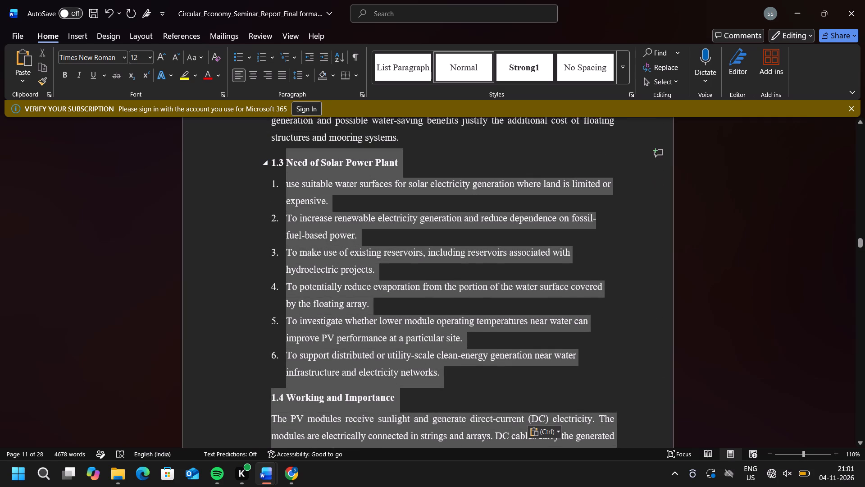
drag(268, 170, 270, 163)
drag(270, 163, 269, 160)
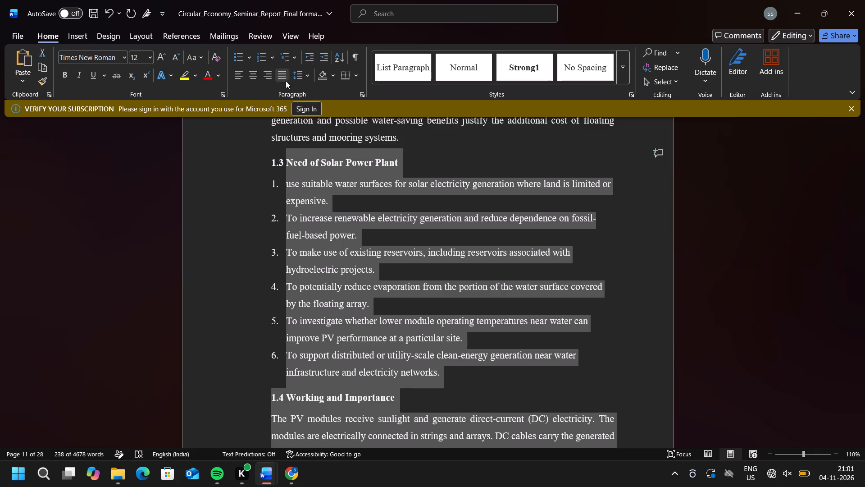
click(310, 76)
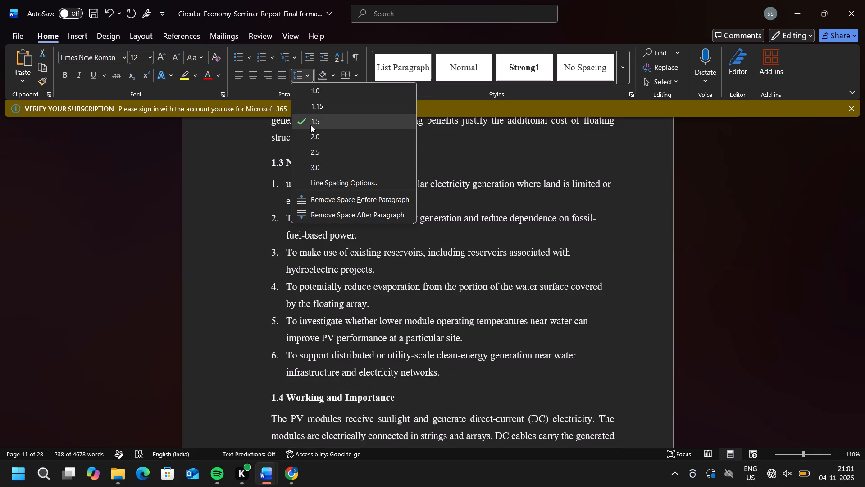
click(310, 125)
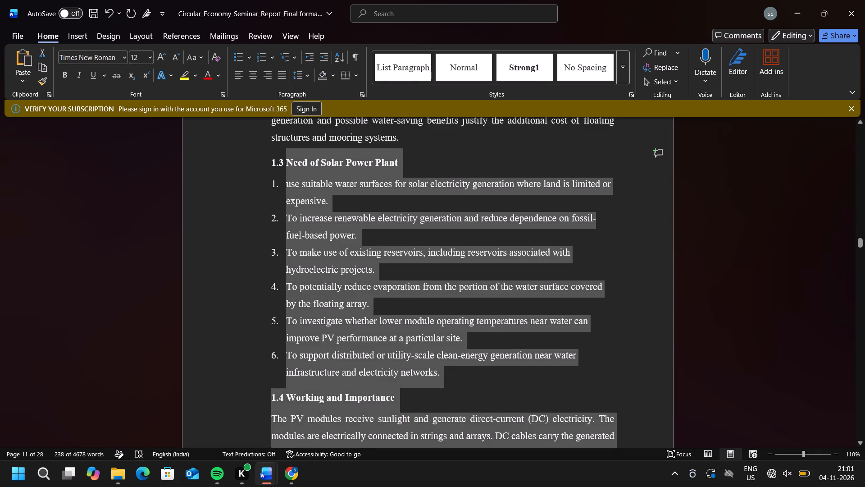
click(232, 277)
Copy the 1.5 Applications heading and its Reservoirs and dams bullet from Final report (6) and paste them after section 1.4 in the Circular Economy report.
scroll(232, 277, down, 4)
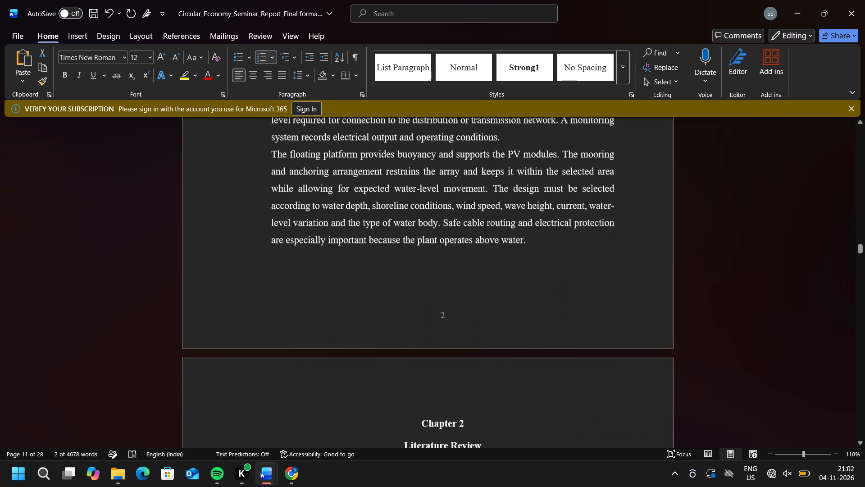
scroll(232, 277, down, 1)
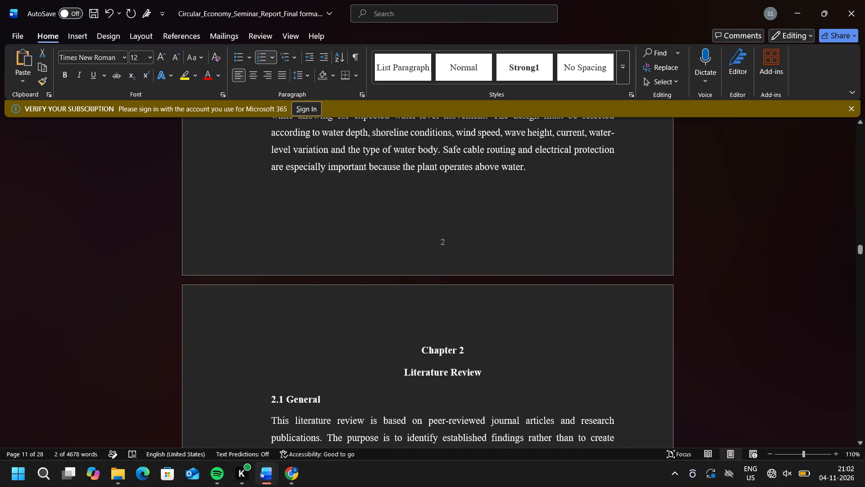
double_click(273, 187)
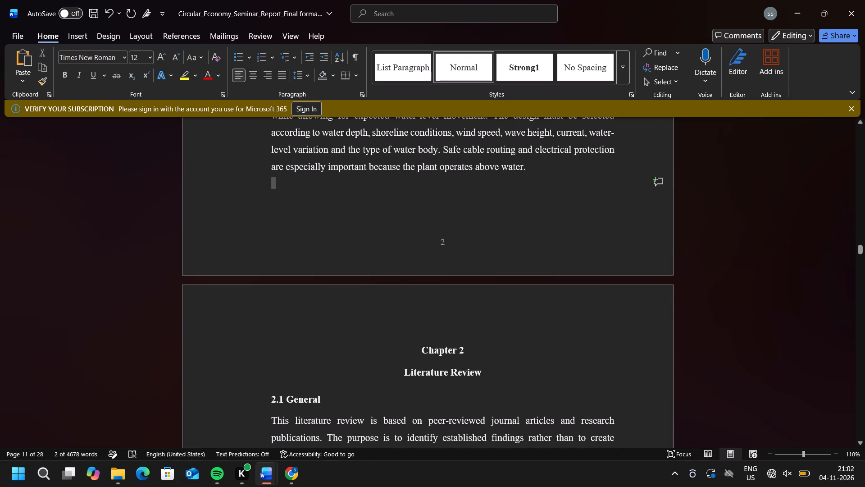
double_click(276, 196)
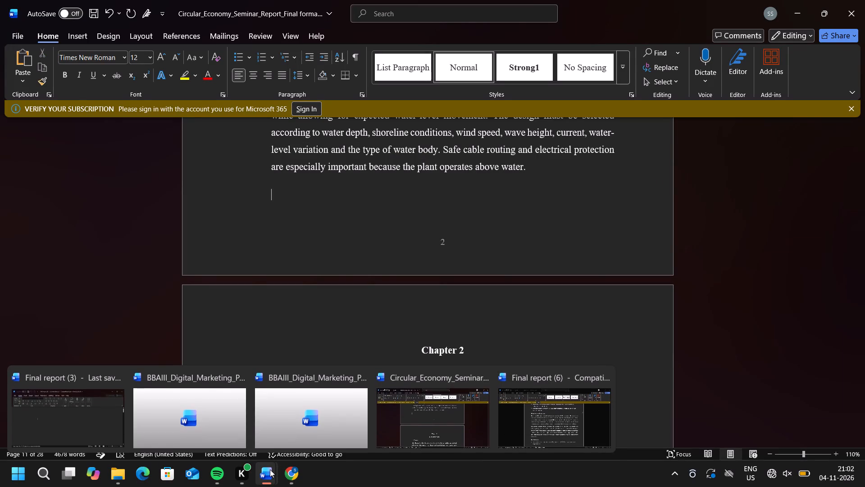
click(529, 421)
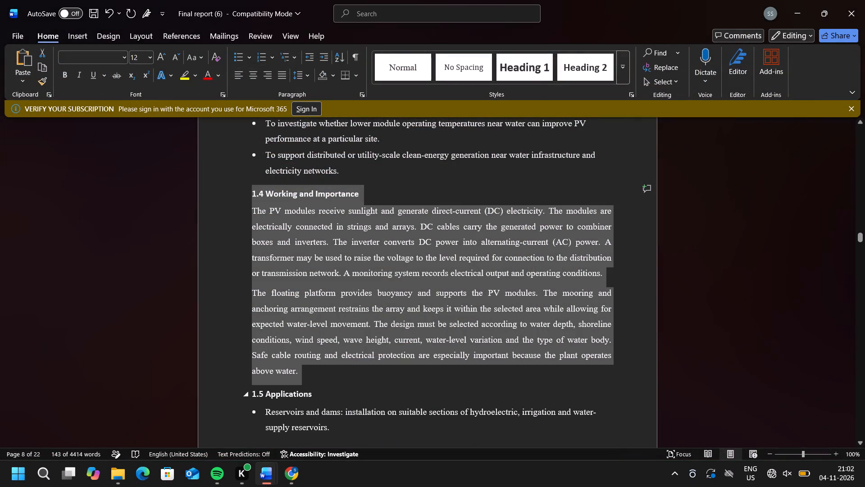
scroll(390, 384, down, 2)
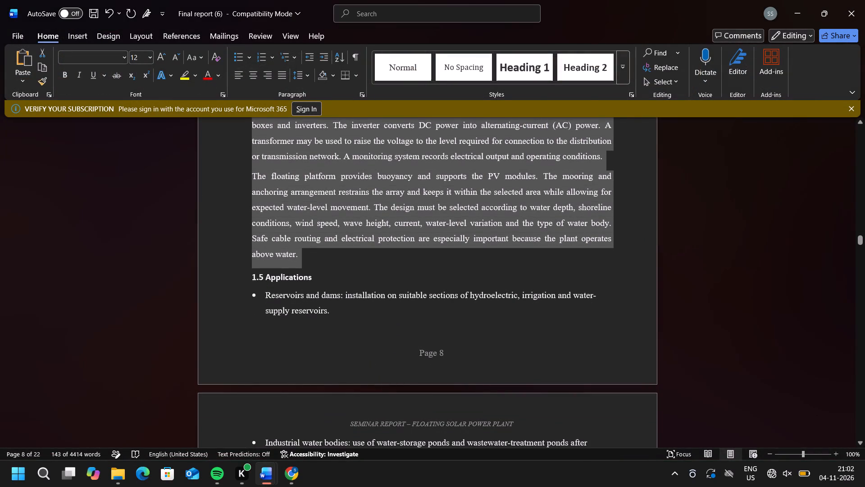
drag(330, 310, 246, 283)
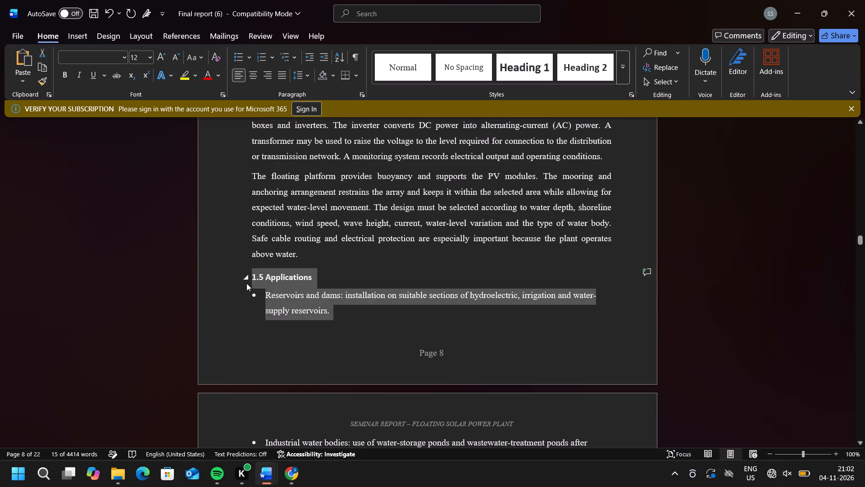
key(ctrl+c)
click(411, 422)
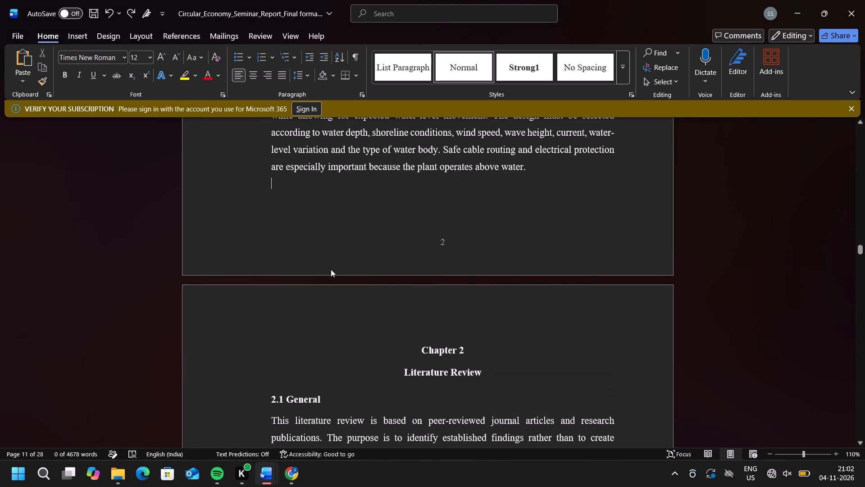
key(ctrl+v)
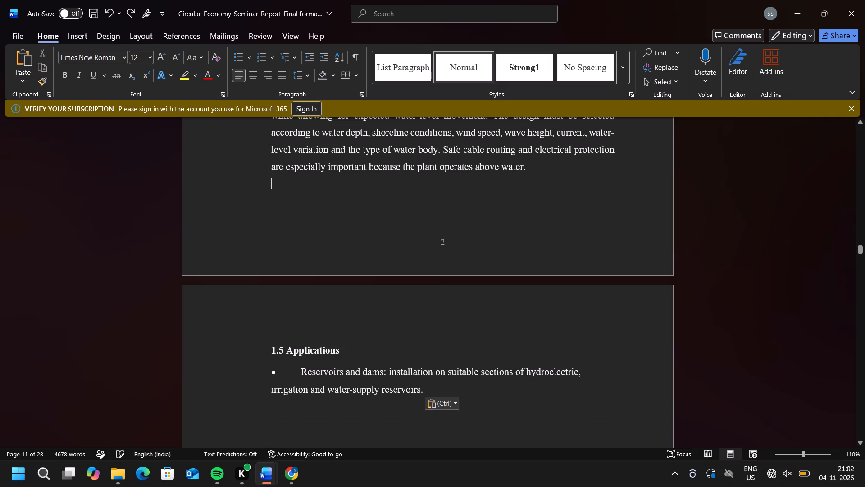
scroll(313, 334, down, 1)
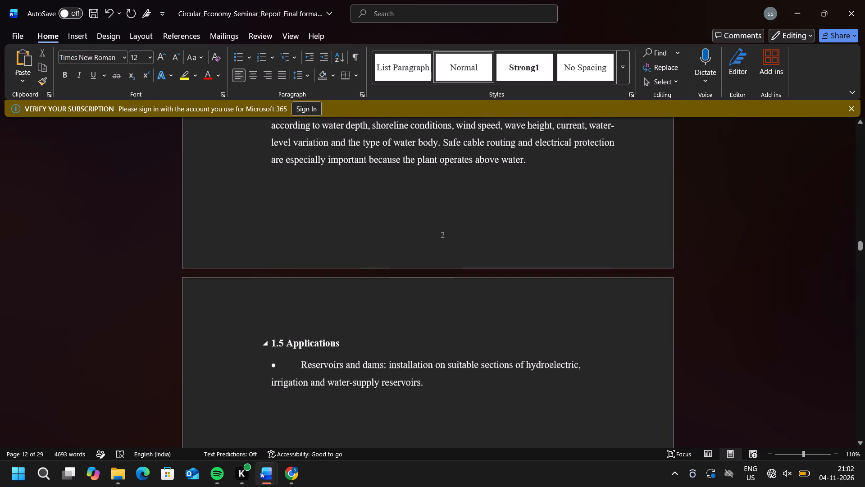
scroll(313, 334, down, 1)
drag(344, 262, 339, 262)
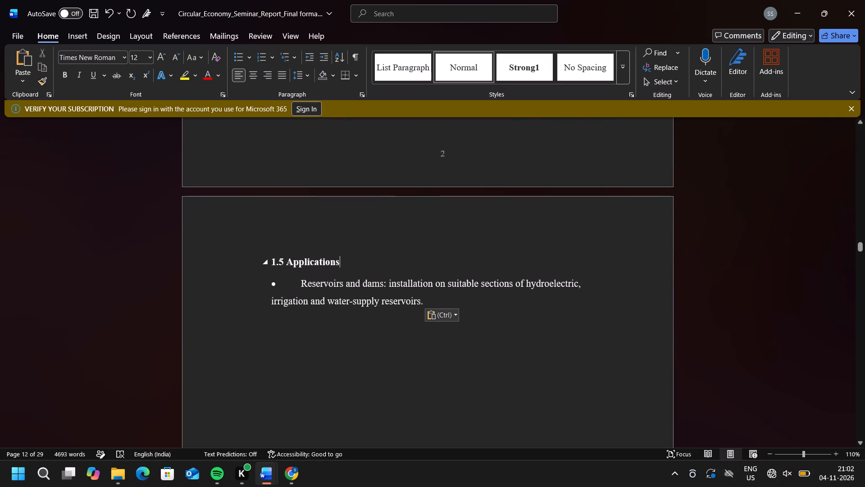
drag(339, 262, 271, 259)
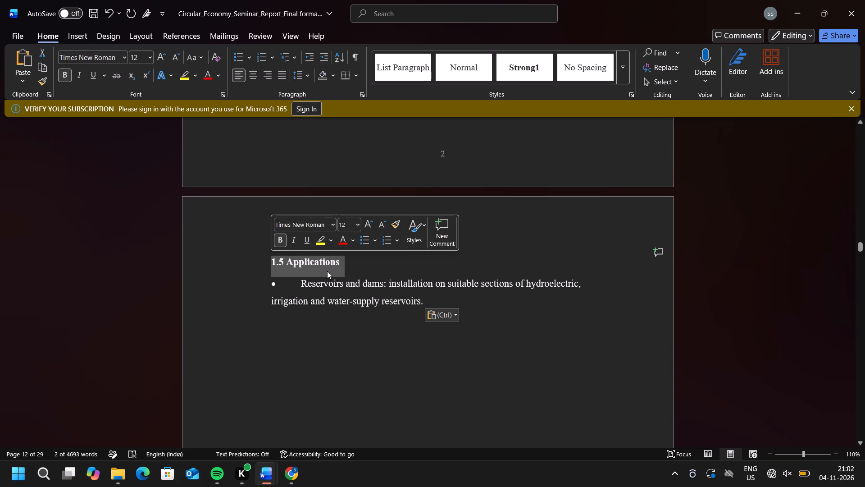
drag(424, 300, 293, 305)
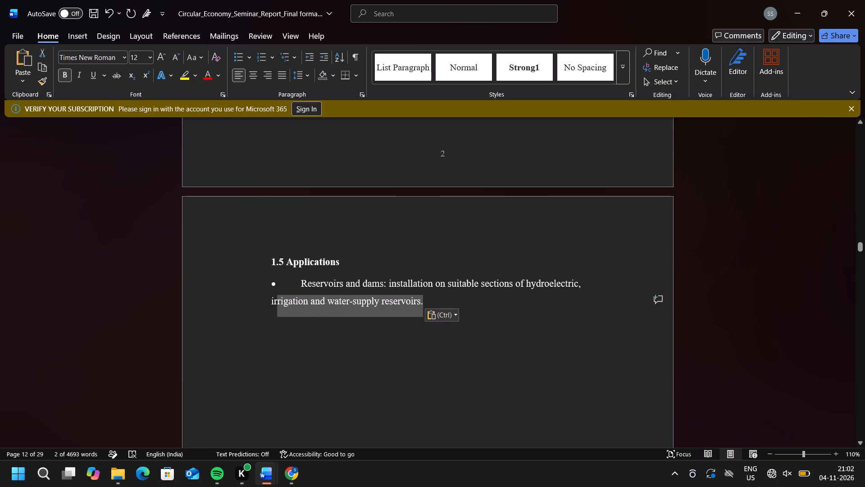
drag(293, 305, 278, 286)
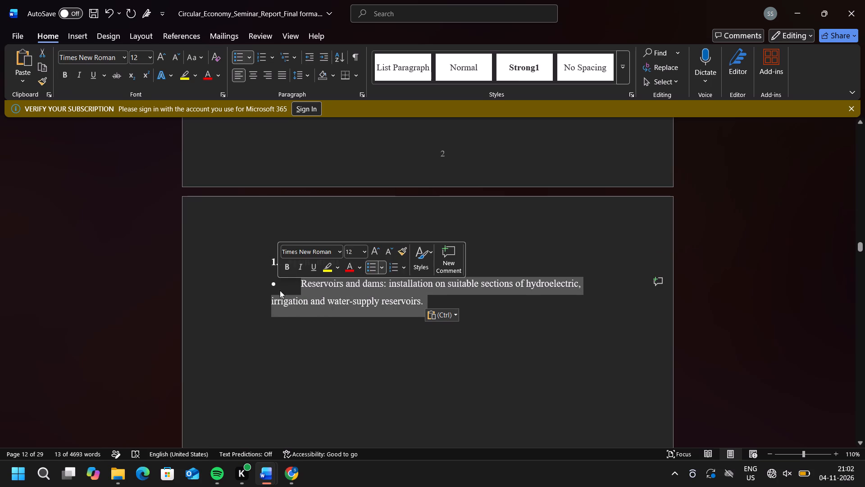
Copy the remaining 1.5 bullets and the whole 1.6 Objectives section from Final report (6) and paste them below the Reservoirs and dams bullet.
click(301, 343)
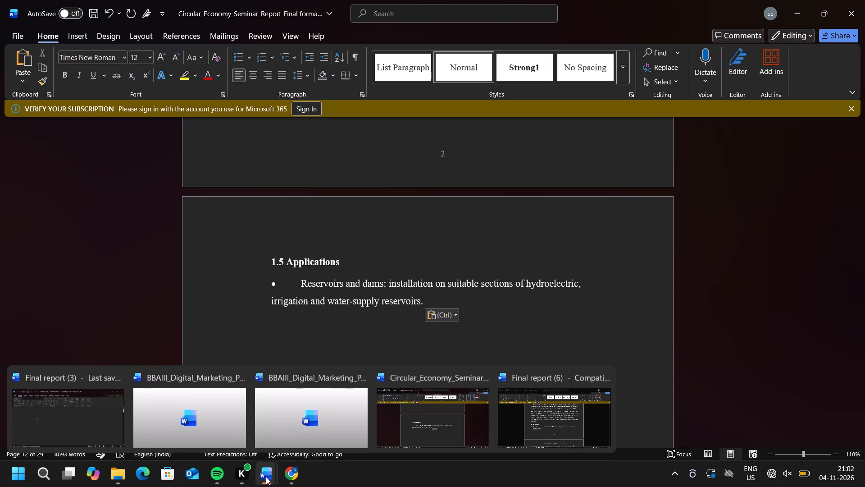
click(521, 433)
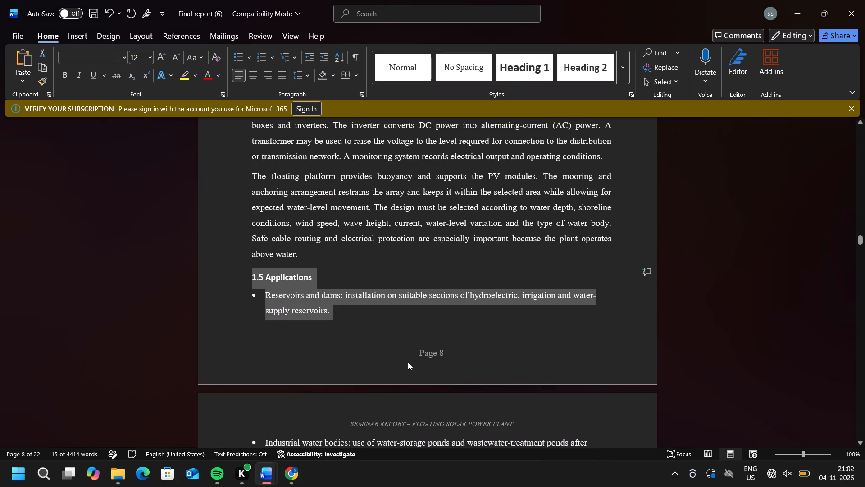
scroll(408, 362, down, 3)
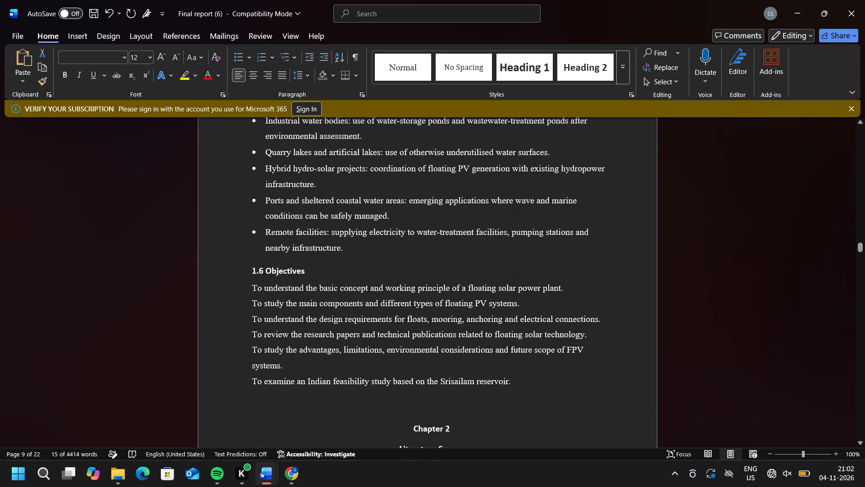
drag(514, 381, 213, 352)
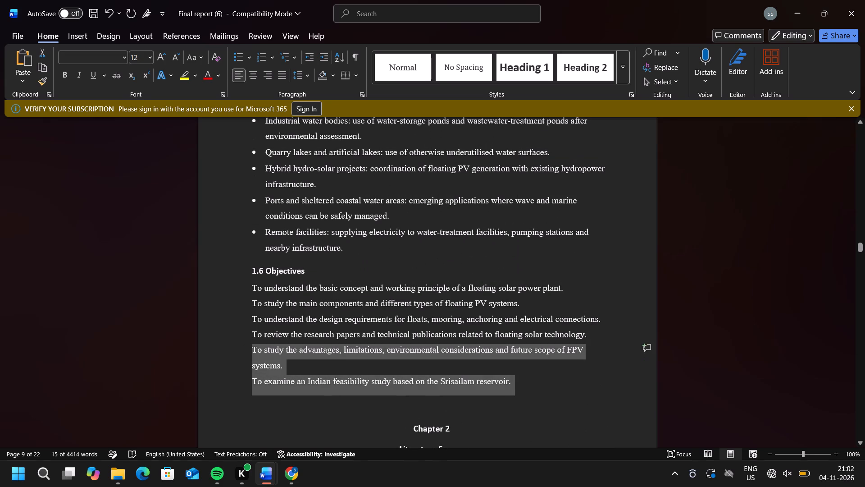
drag(213, 352, 250, 76)
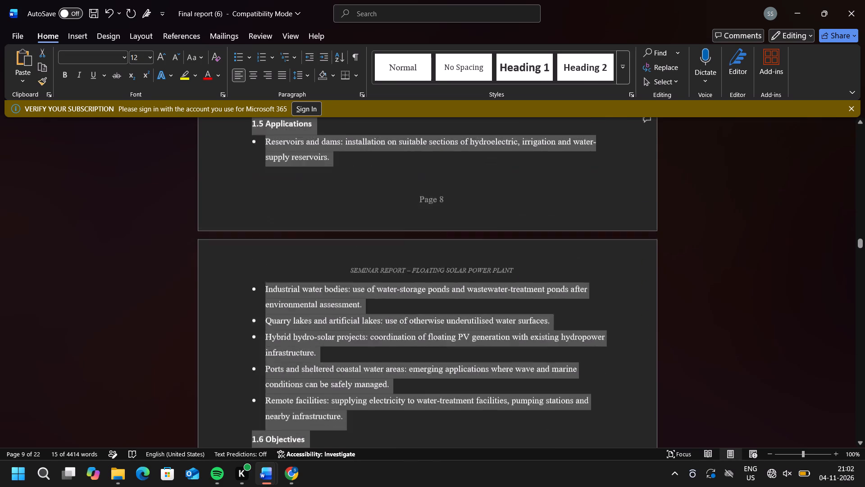
drag(250, 76, 266, 411)
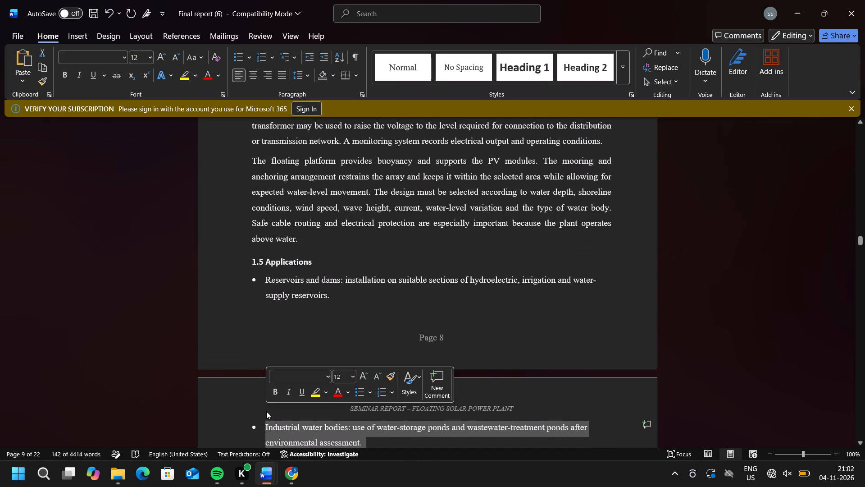
key(ctrl+c)
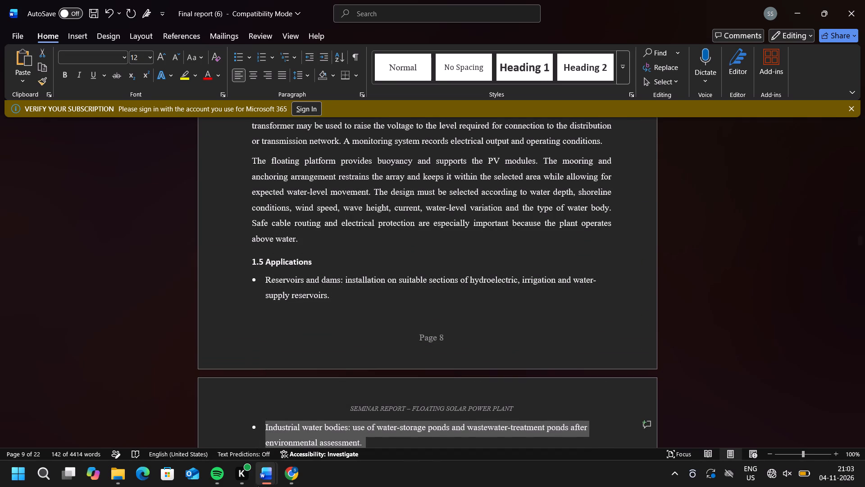
click(407, 426)
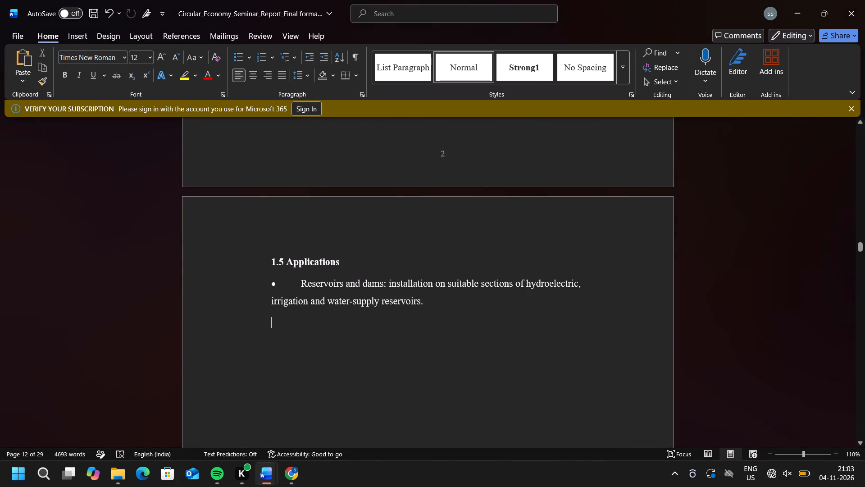
key(ctrl+v)
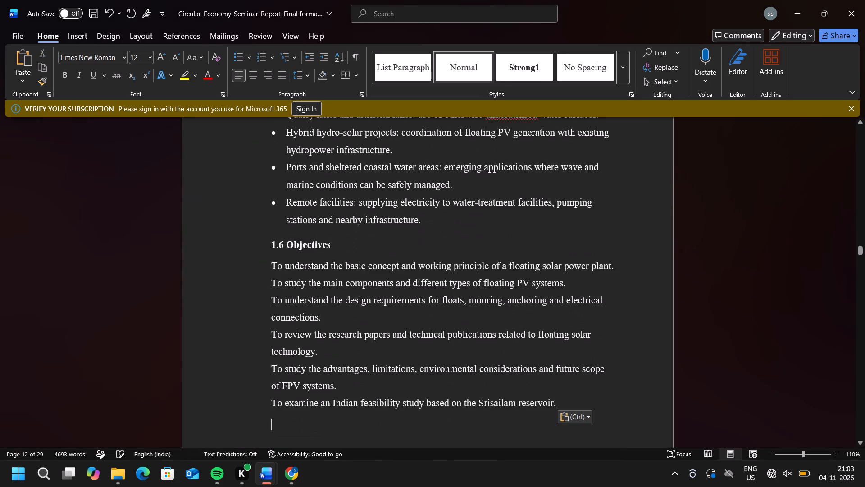
Convert the Reservoirs and dams, Industrial water bodies, and Quarry lakes bullets under 1.5 Applications into numbered items 1 to 3.
scroll(314, 322, up, 4)
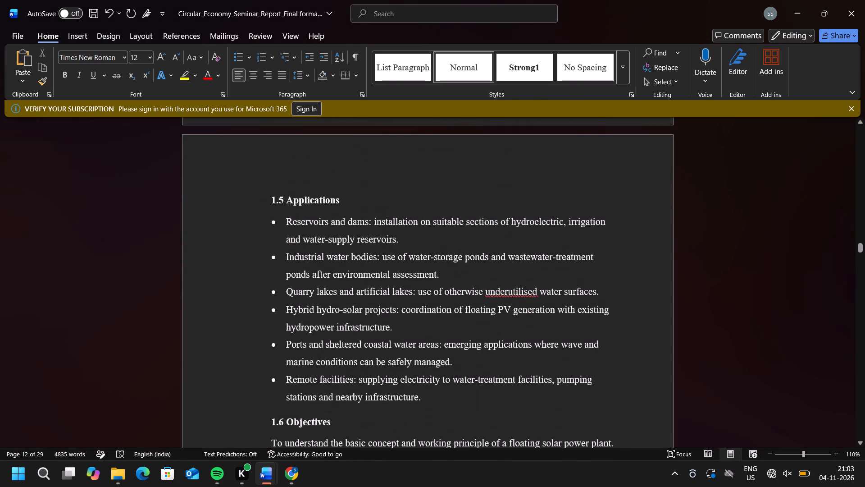
click(279, 222)
key(BackSpace)
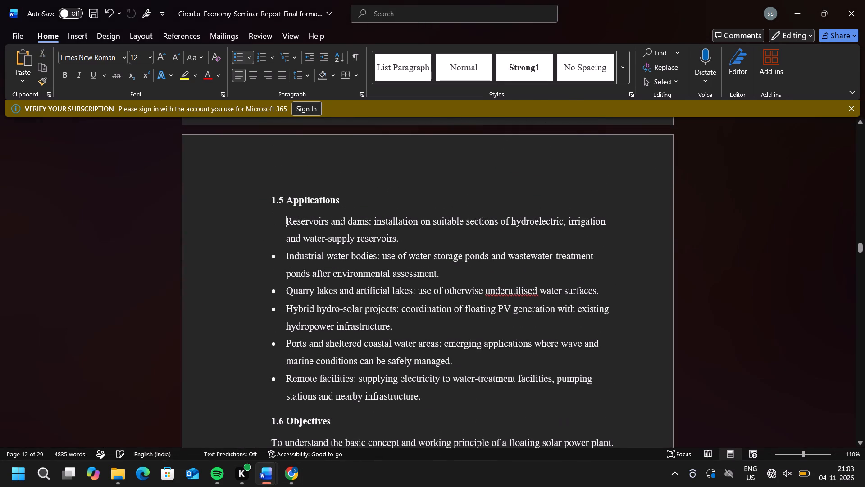
click(259, 58)
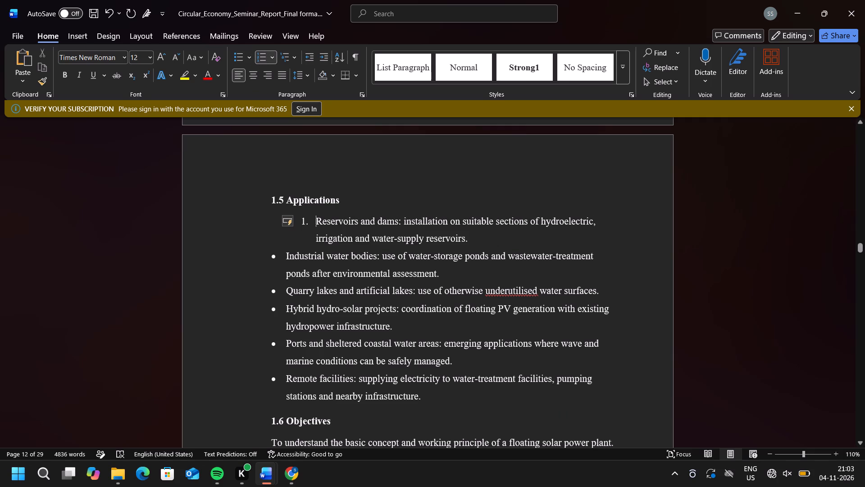
click(280, 259)
key(BackSpace)
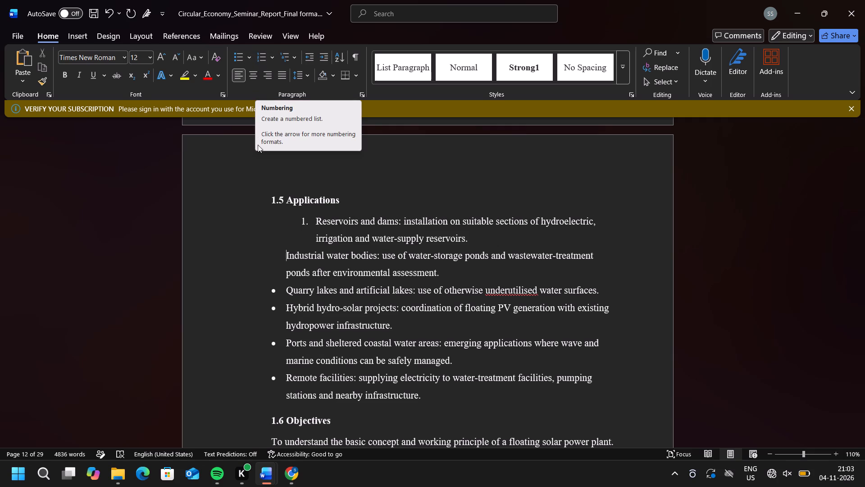
click(259, 56)
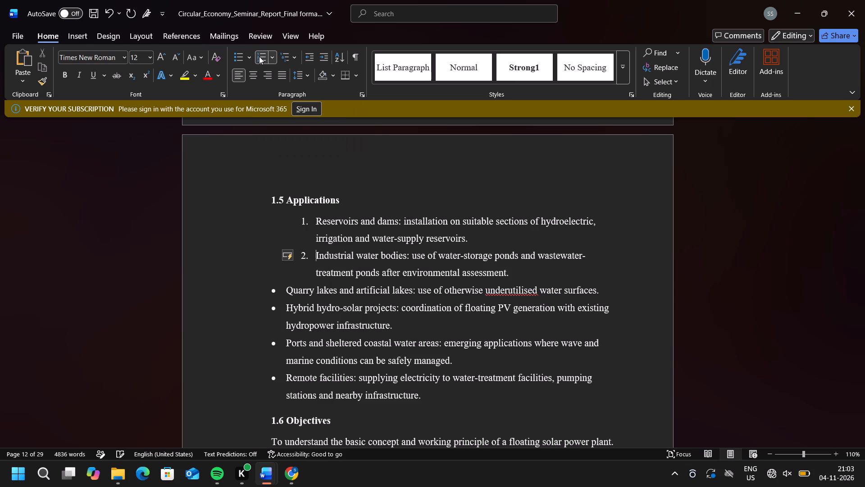
click(282, 292)
key(BackSpace)
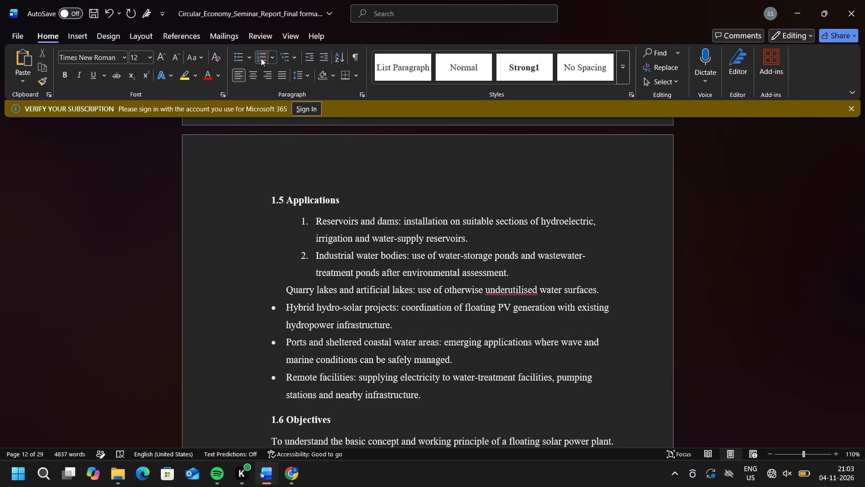
click(261, 58)
Convert the Hybrid hydro-solar projects, Ports and sheltered coastal water areas, and Remote facilities bullets into numbered items 4 to 6.
click(282, 322)
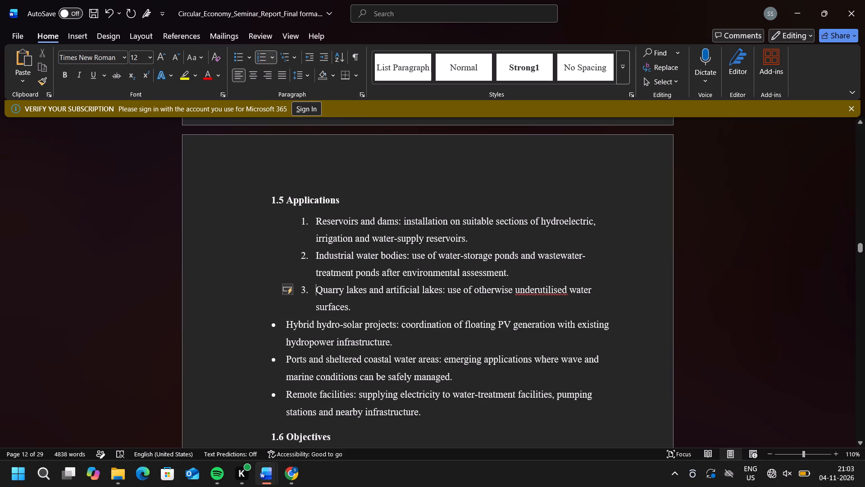
key(BackSpace)
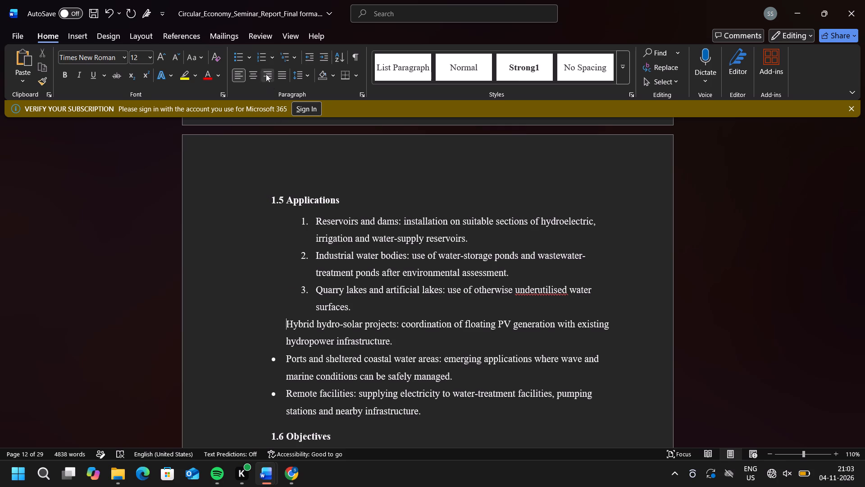
click(262, 58)
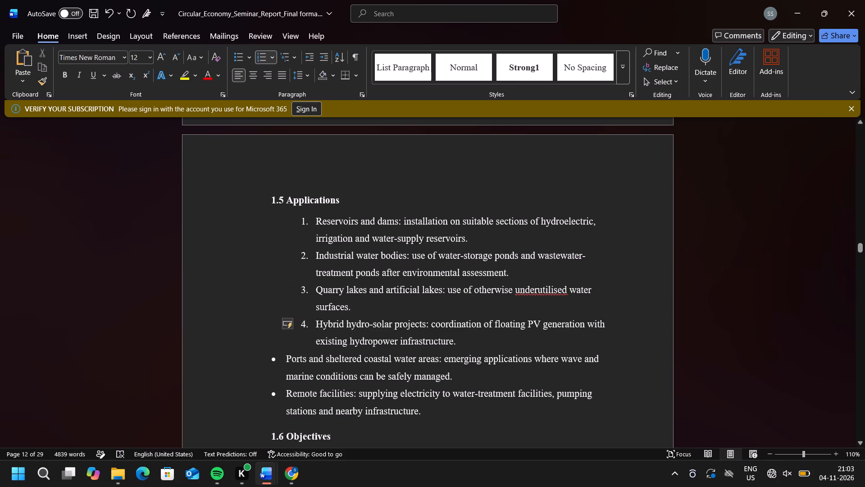
click(282, 364)
key(BackSpace)
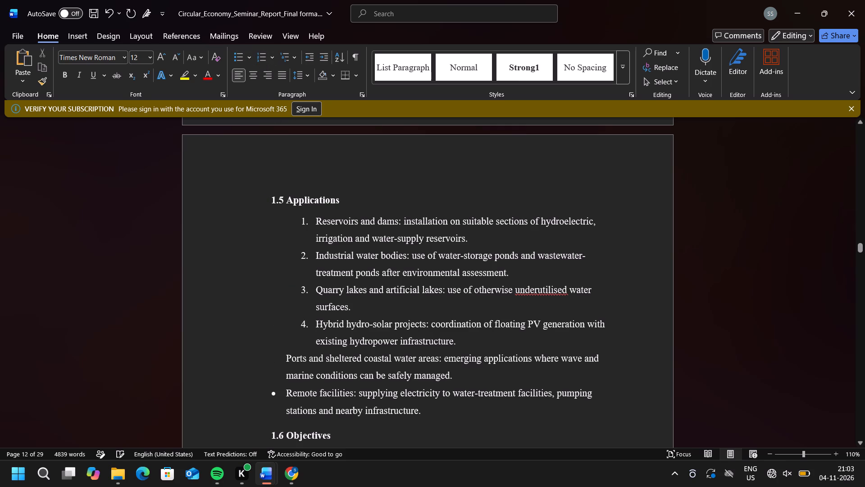
click(260, 59)
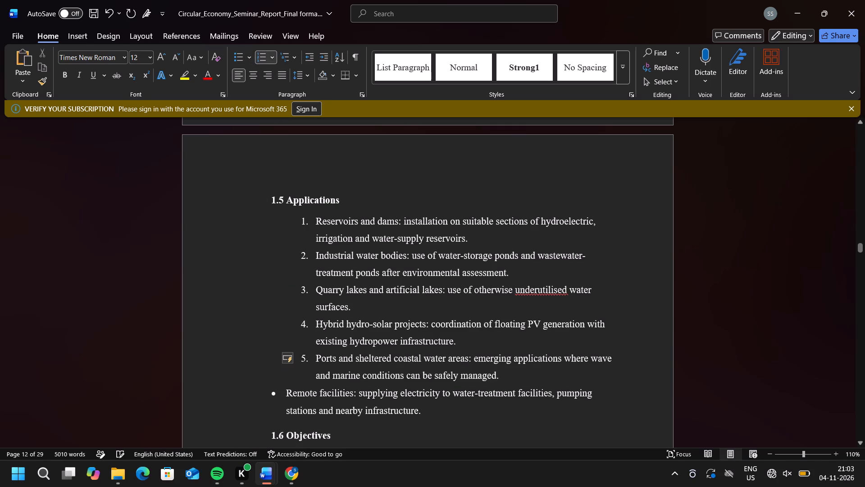
click(284, 390)
key(BackSpace)
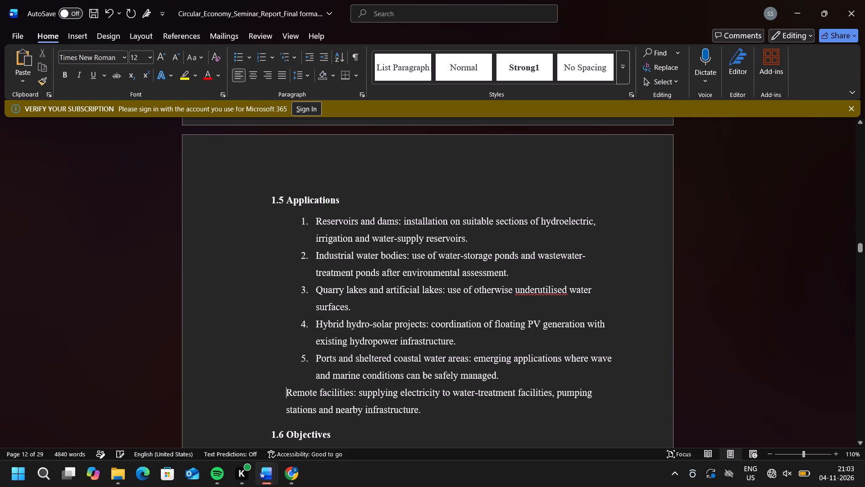
click(261, 55)
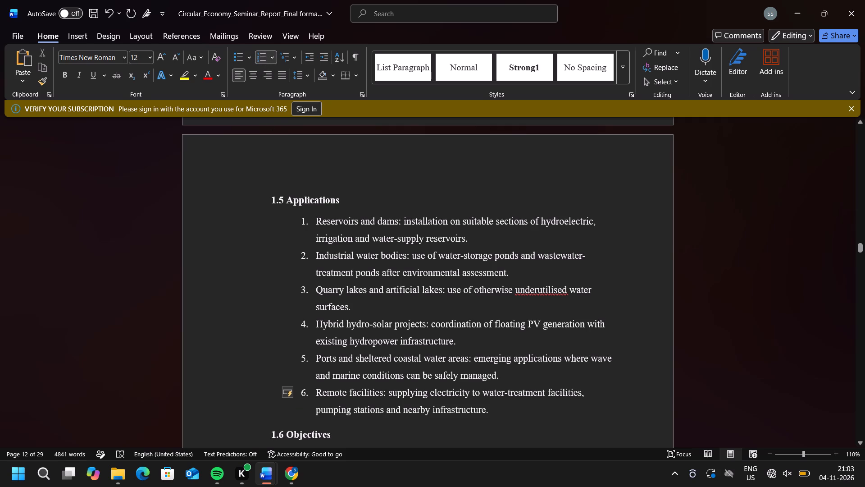
Decrease the indent of all six numbered items under 1.5 Applications by two levels.
drag(492, 411, 305, 271)
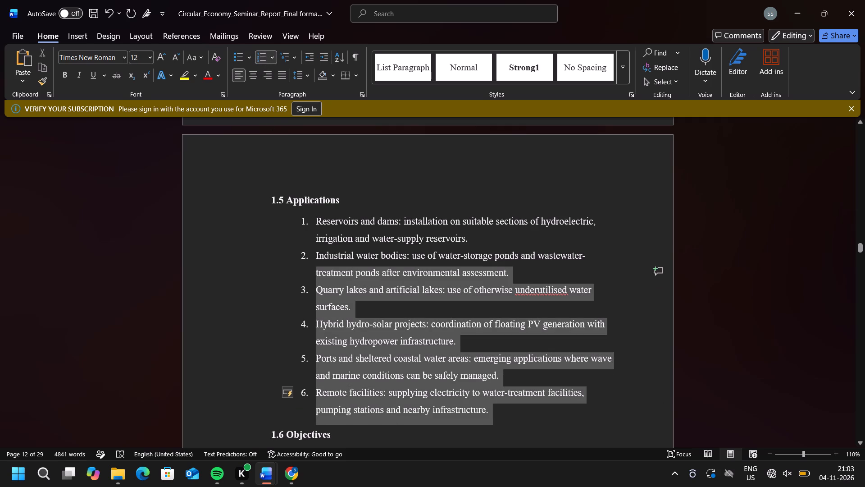
drag(305, 271, 308, 224)
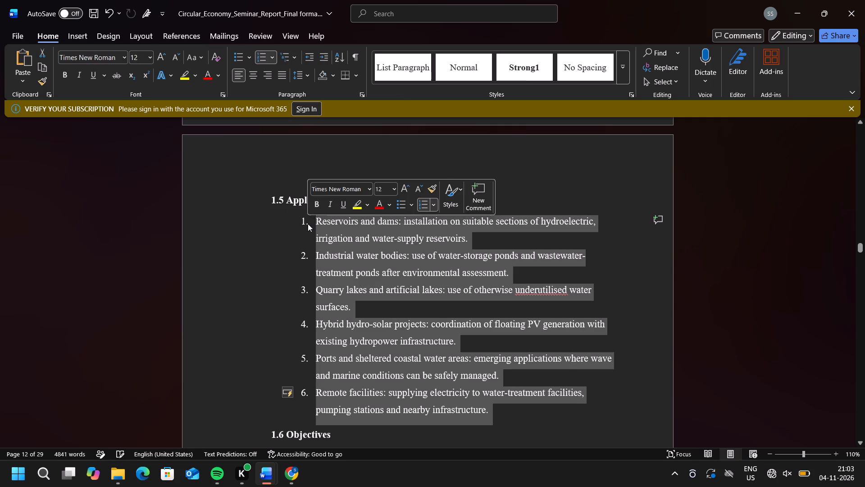
click(310, 55)
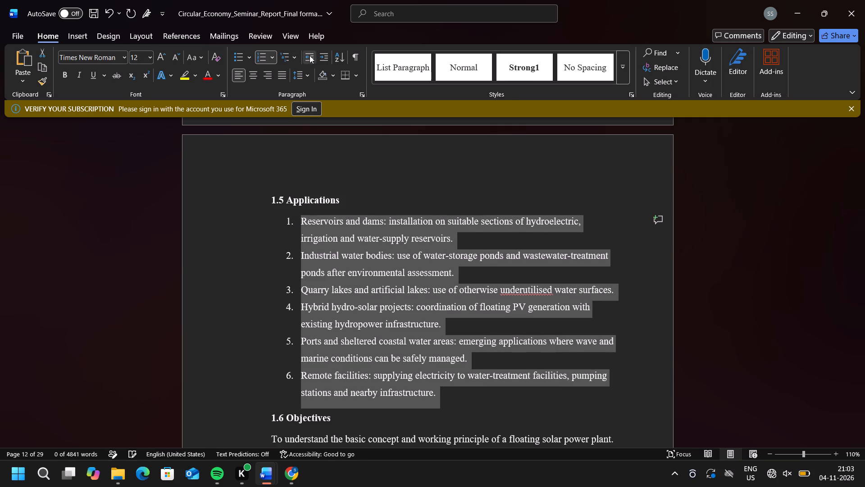
click(310, 55)
scroll(332, 276, down, 1)
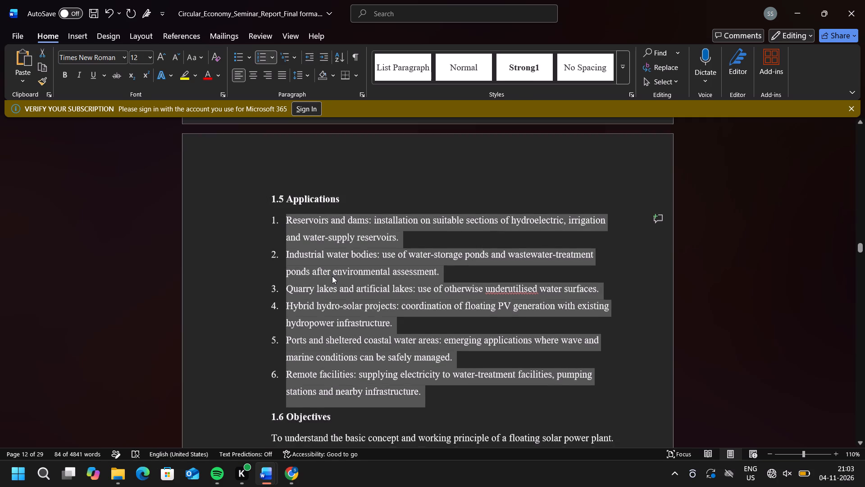
scroll(332, 276, down, 1)
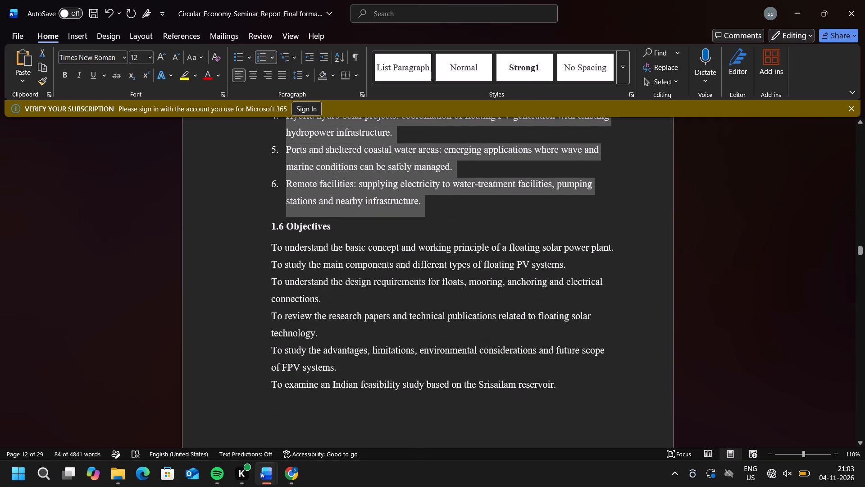
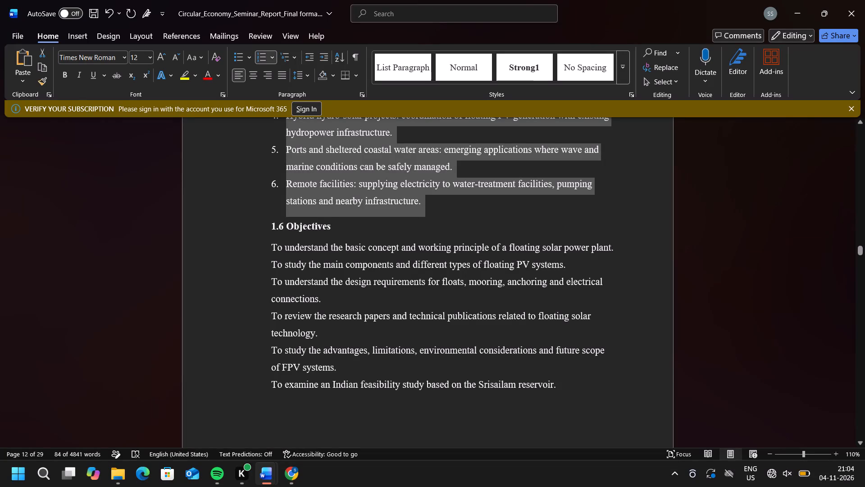
Delete the objectives about studying the main components of floating PV systems and the Srisailam reservoir feasibility study from section 1.6.
drag(567, 263, 290, 274)
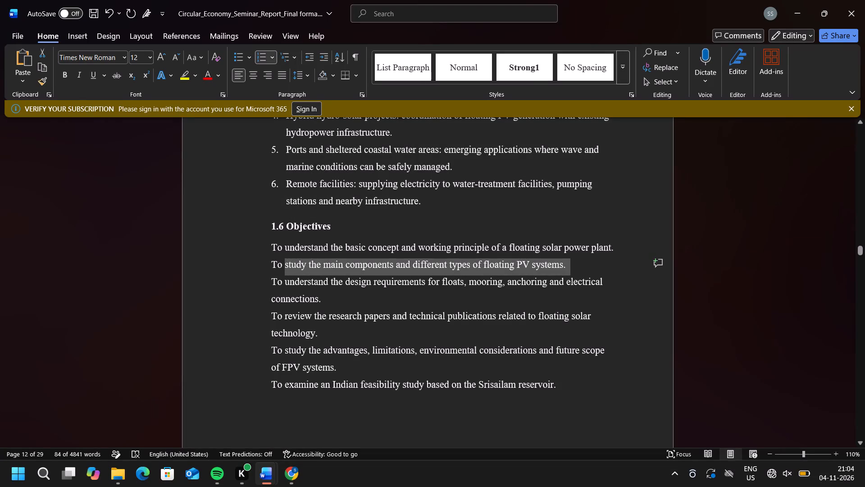
drag(290, 274, 274, 270)
key(BackSpace)
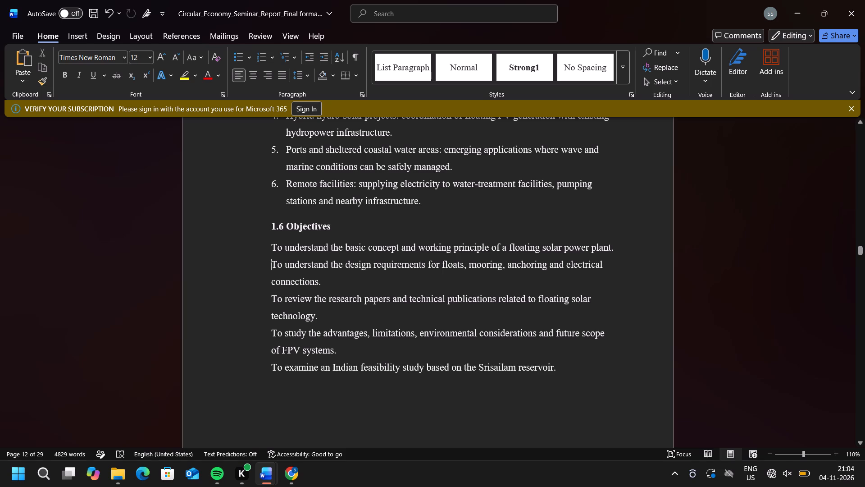
drag(562, 370, 338, 375)
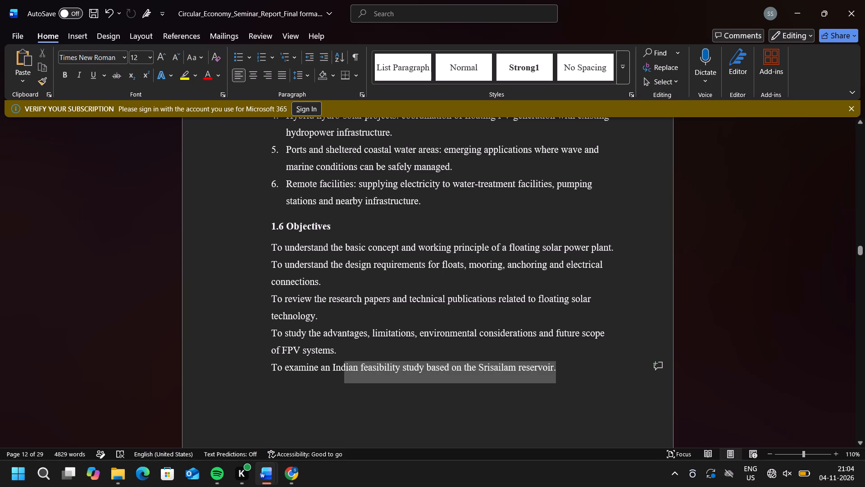
drag(338, 375, 267, 372)
key(BackSpace)
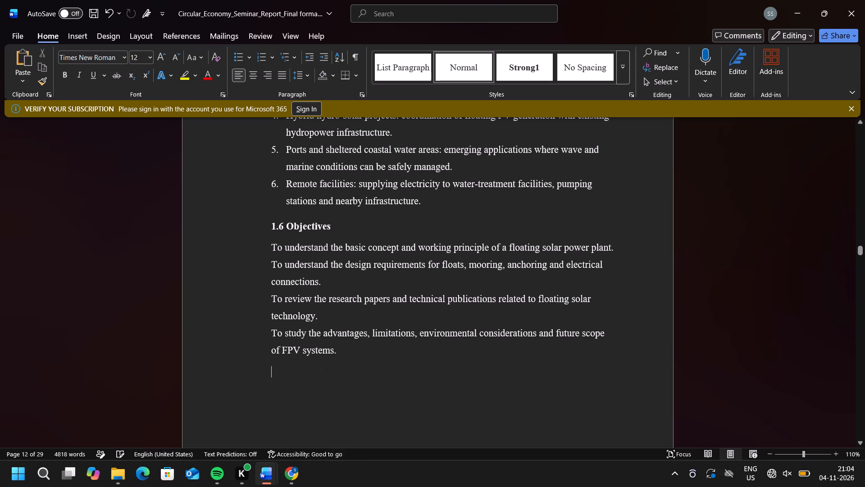
Format the four remaining objectives in section 1.6 as a numbered list from 1 to 4.
click(269, 246)
click(259, 53)
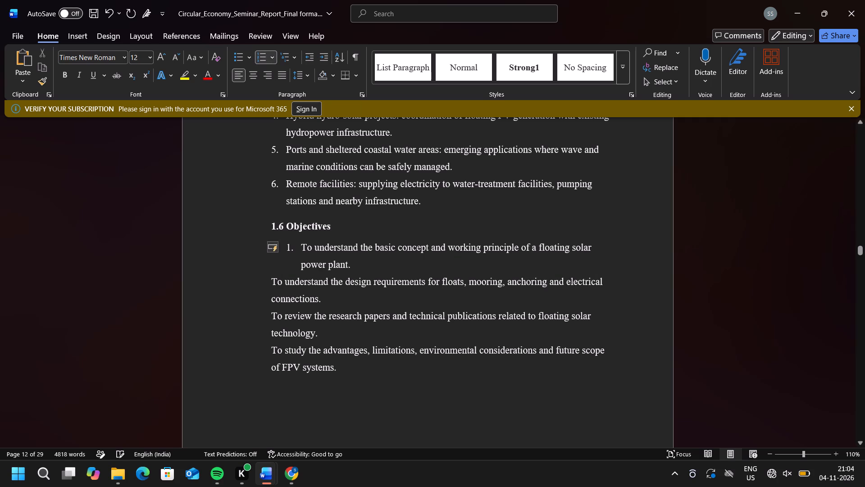
click(272, 284)
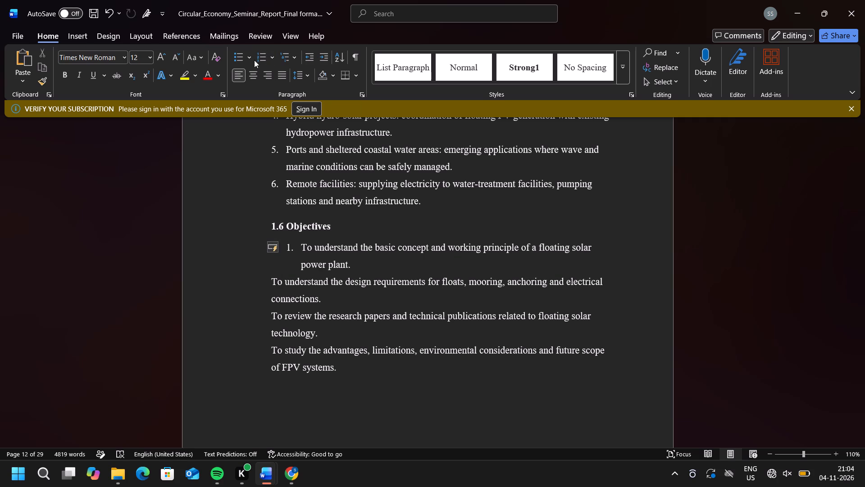
click(255, 57)
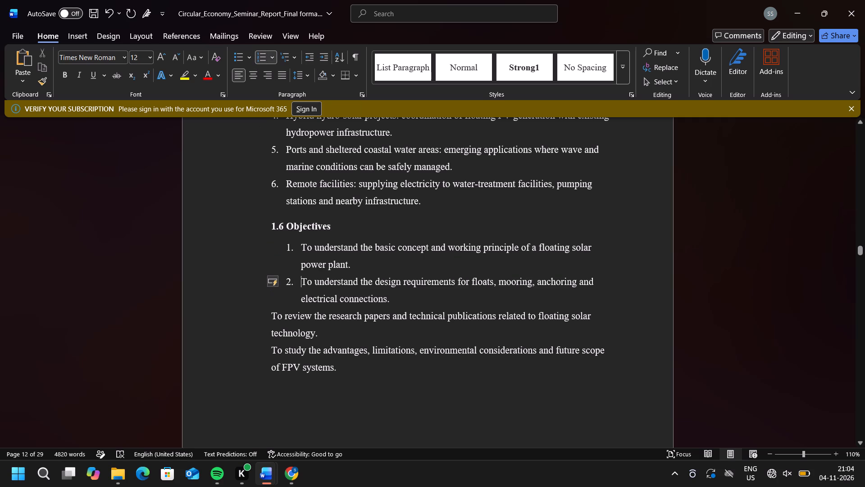
click(267, 313)
click(256, 58)
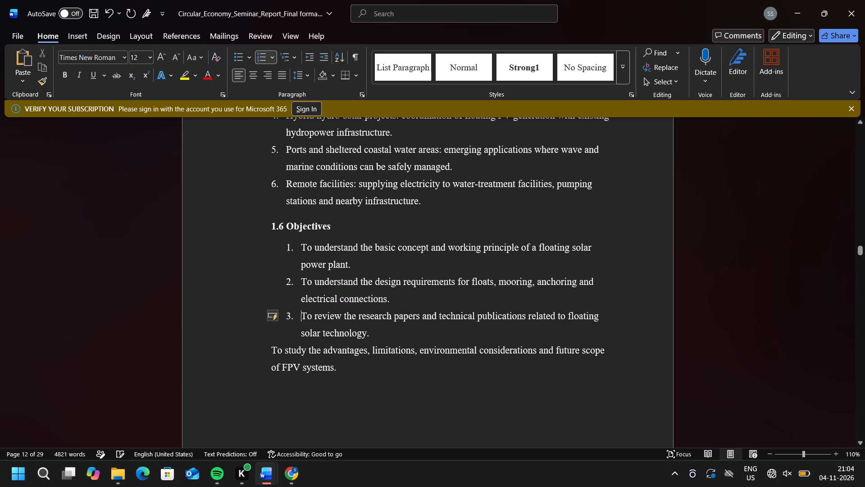
click(270, 348)
click(259, 57)
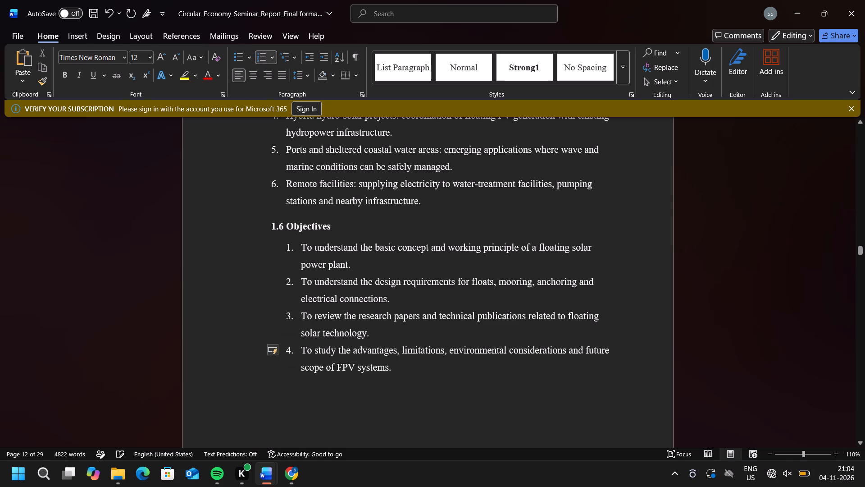
Decrease the indent of the whole numbered objectives list by one level, matching the list above it.
drag(392, 368, 296, 343)
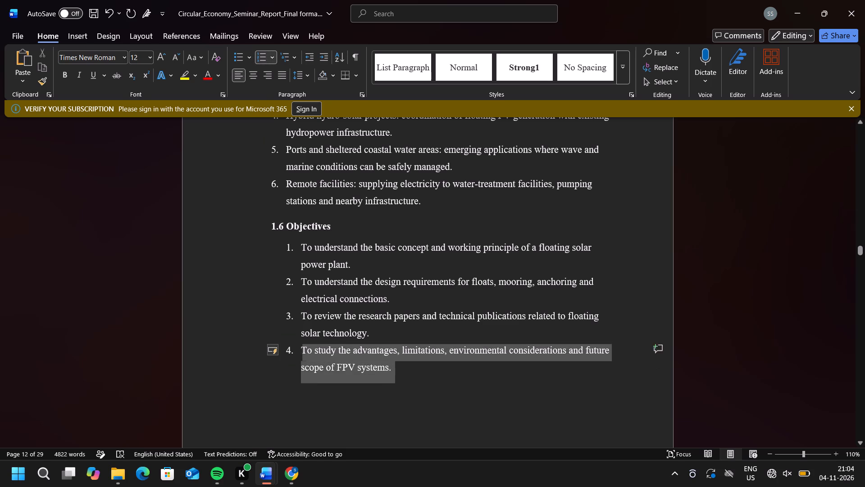
drag(296, 343, 286, 253)
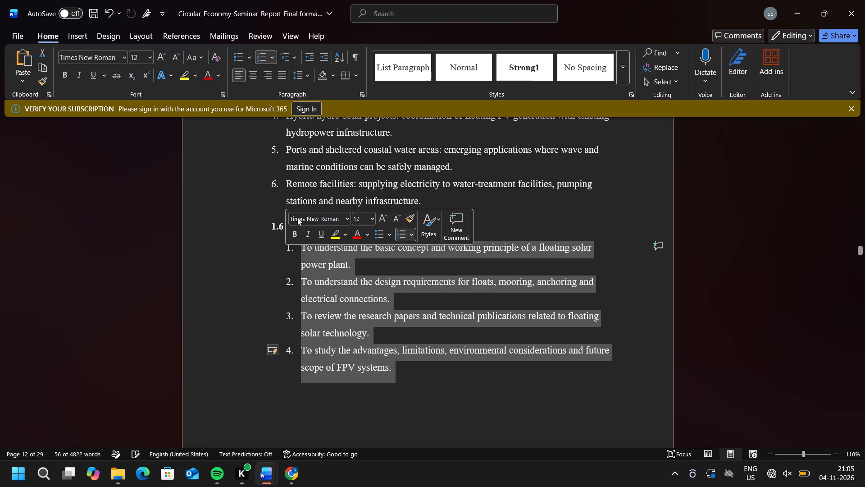
click(306, 55)
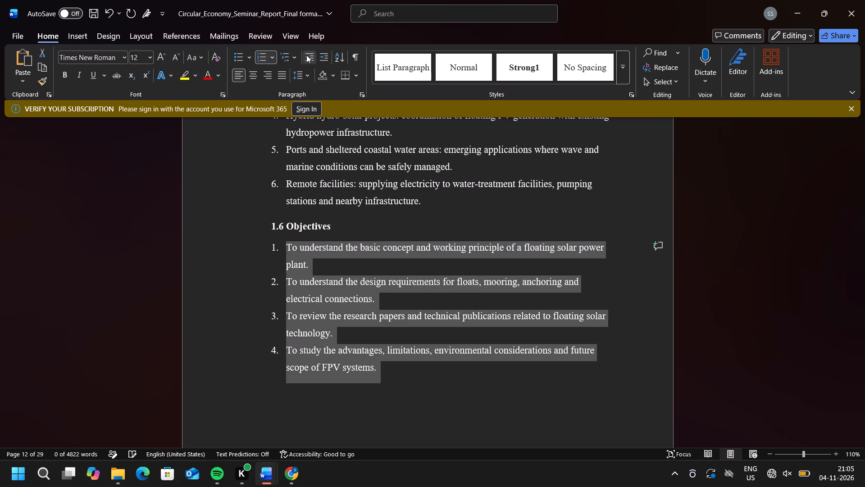
click(164, 285)
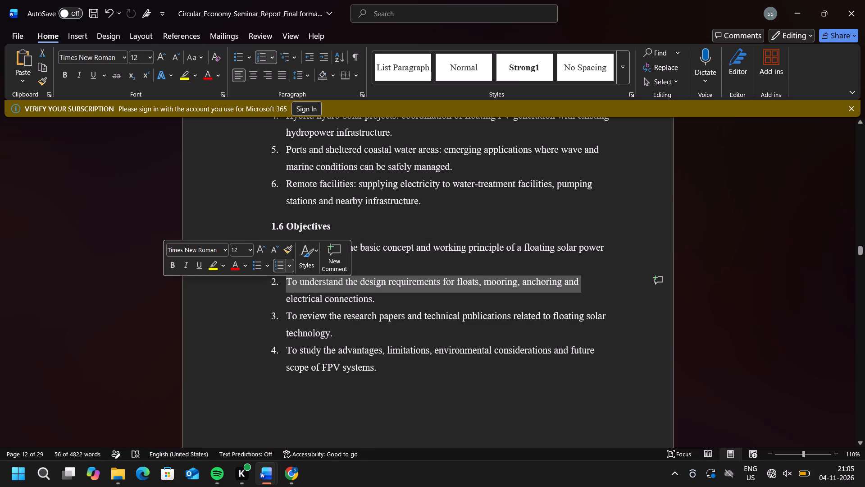
Delete the existing literature review paragraph under heading 2.1 General in Chapter 2.
scroll(278, 351, down, 5)
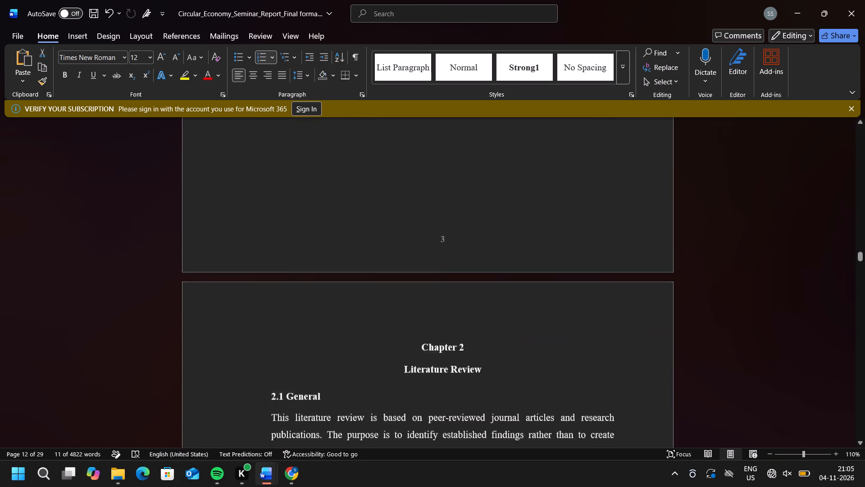
scroll(278, 351, down, 1)
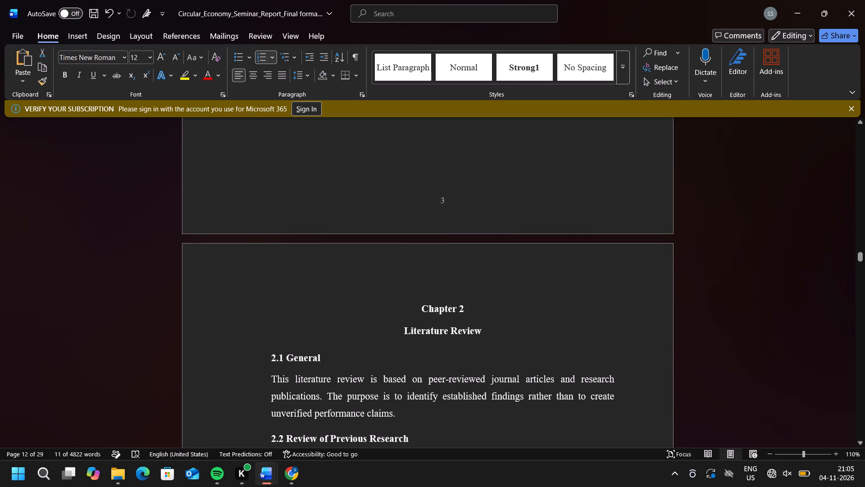
scroll(278, 351, down, 2)
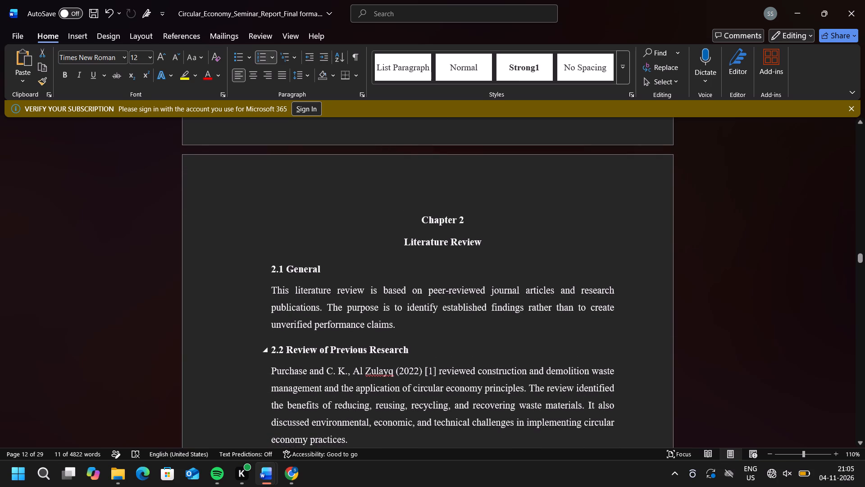
scroll(278, 351, down, 1)
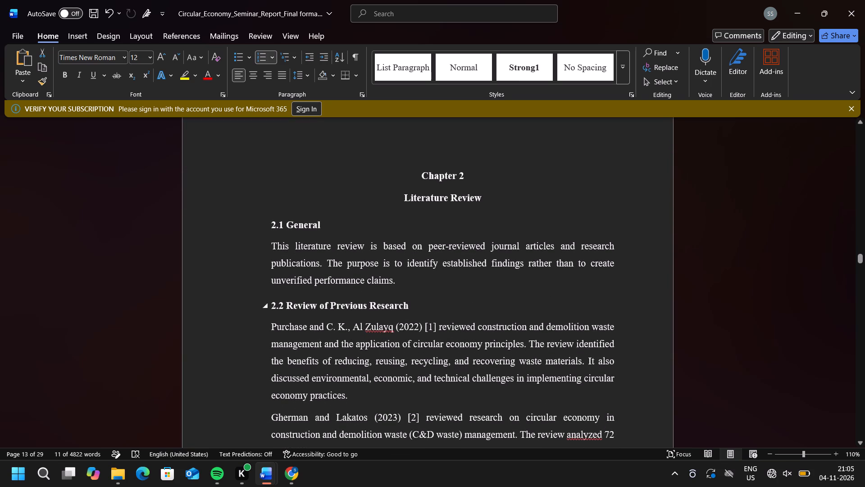
drag(395, 282, 257, 248)
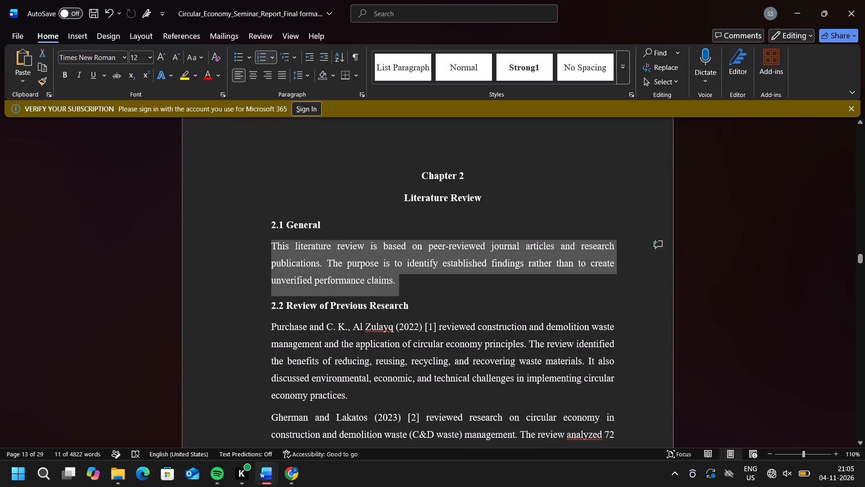
drag(257, 248, 261, 246)
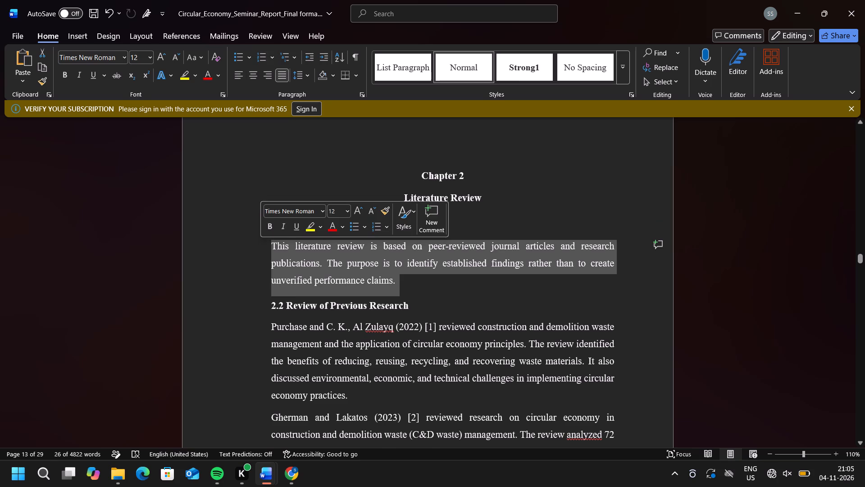
key(BackSpace)
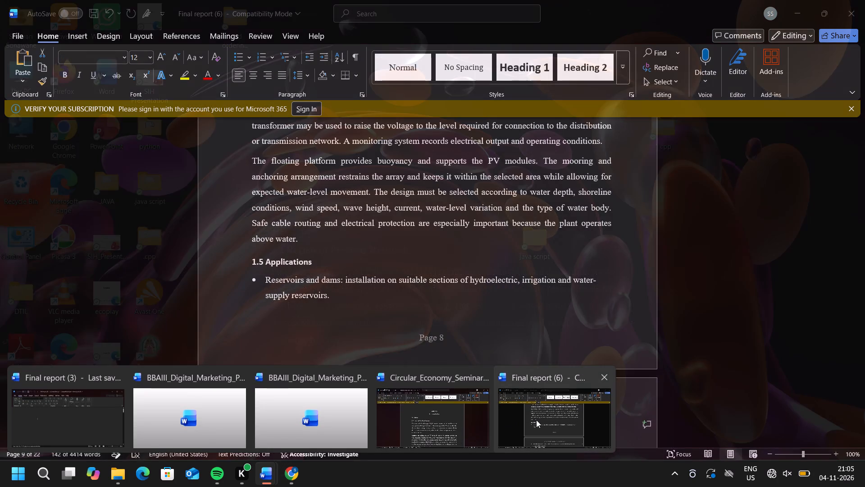
Copy the 2.1 General literature survey paragraph from the Final report (6) document and paste it under 2.1 General in the Circular Economy report.
click(536, 420)
scroll(427, 355, down, 4)
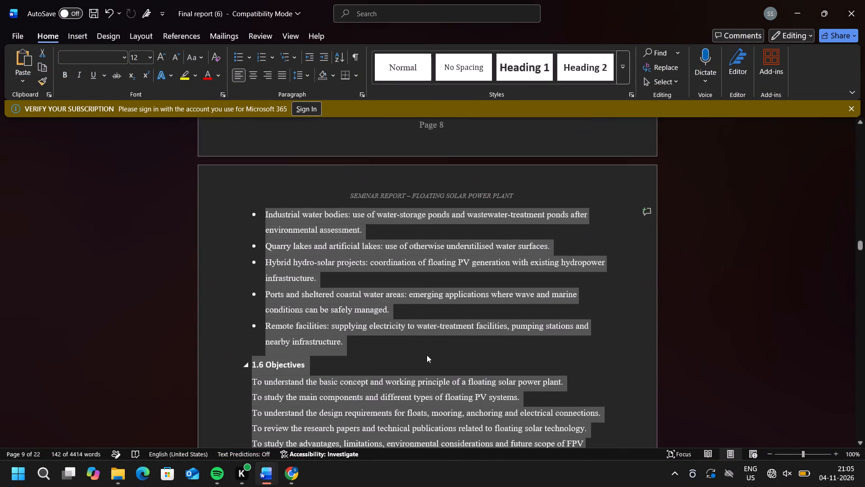
scroll(427, 355, down, 4)
scroll(427, 355, up, 1)
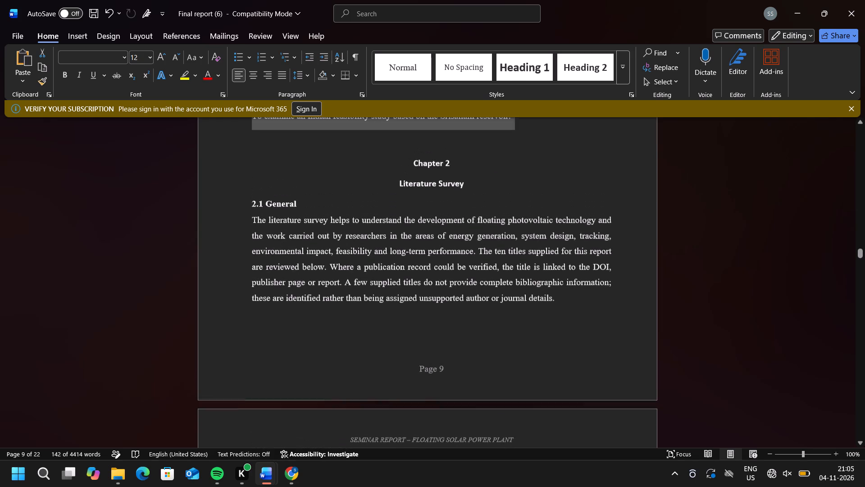
scroll(427, 355, up, 1)
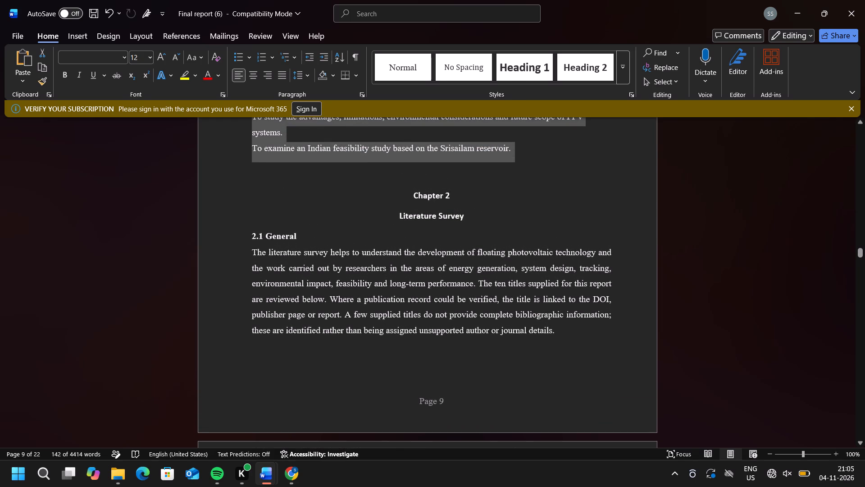
drag(556, 328, 258, 256)
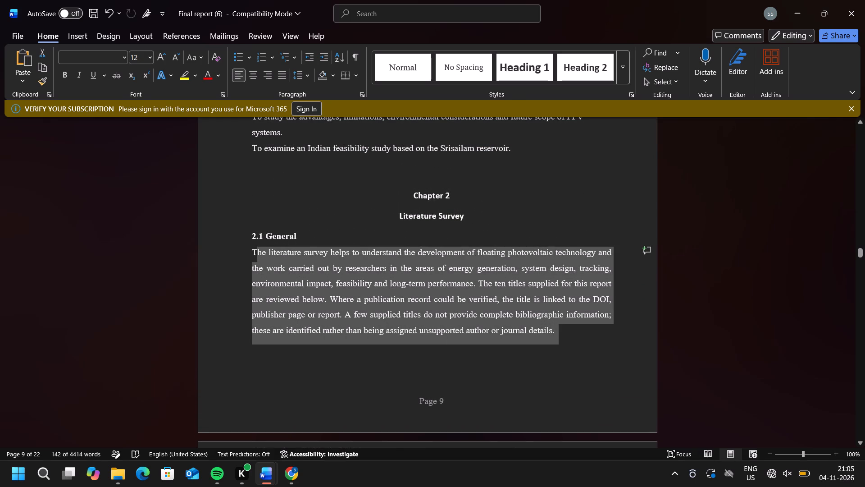
drag(258, 256, 251, 254)
key(ctrl+c)
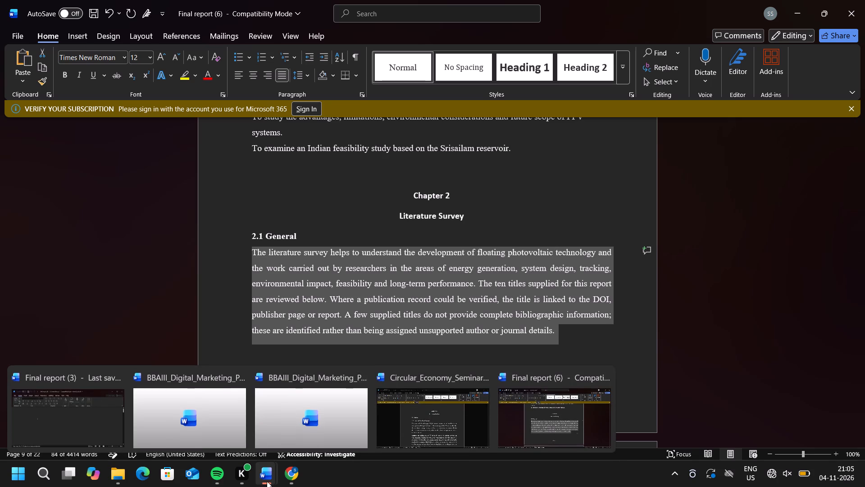
click(414, 416)
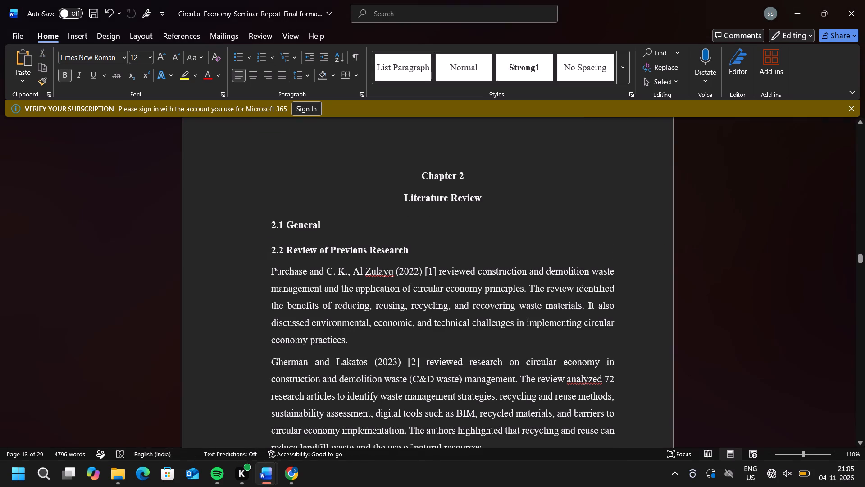
key(ctrl+v)
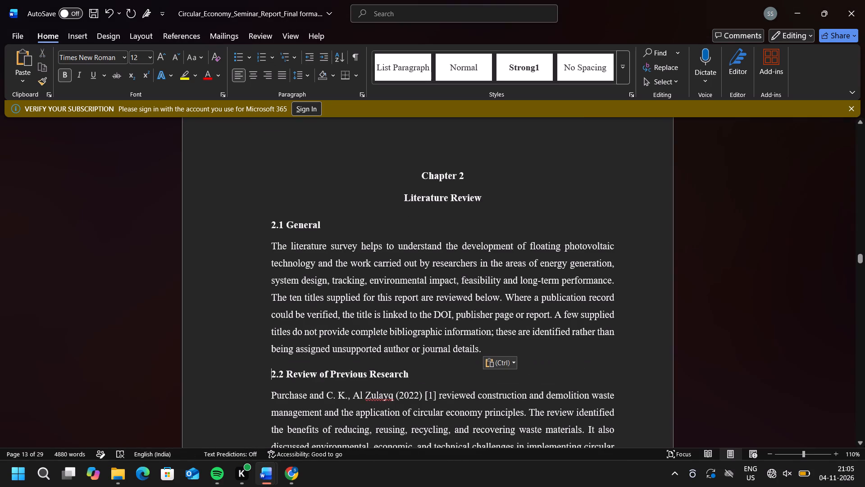
scroll(356, 306, down, 1)
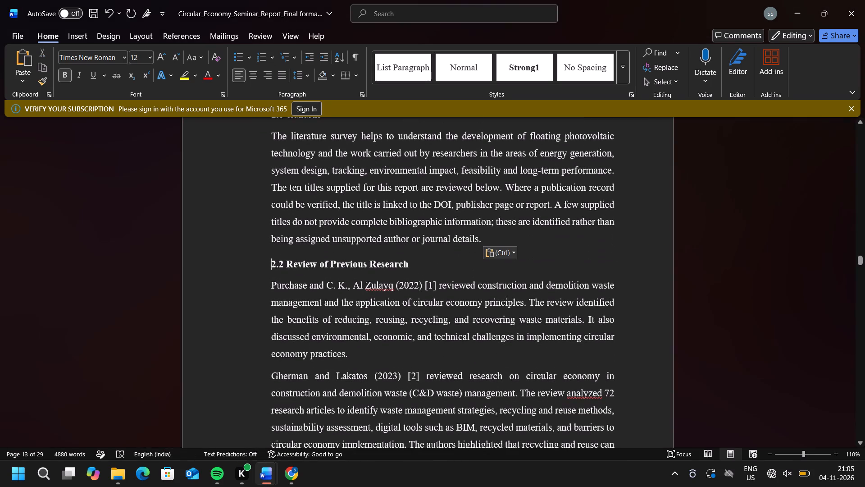
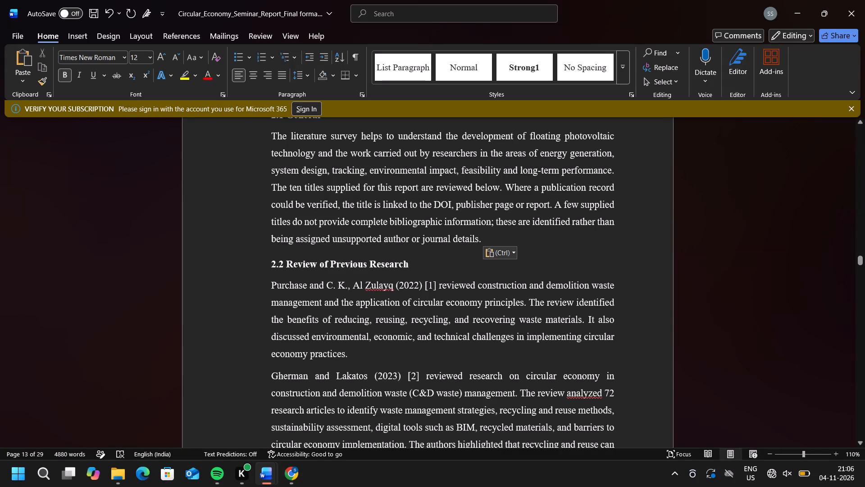
Delete the Purchase and Al Zulayq [1] review paragraph under heading 2.2 Review of Previous Research.
drag(348, 356, 269, 295)
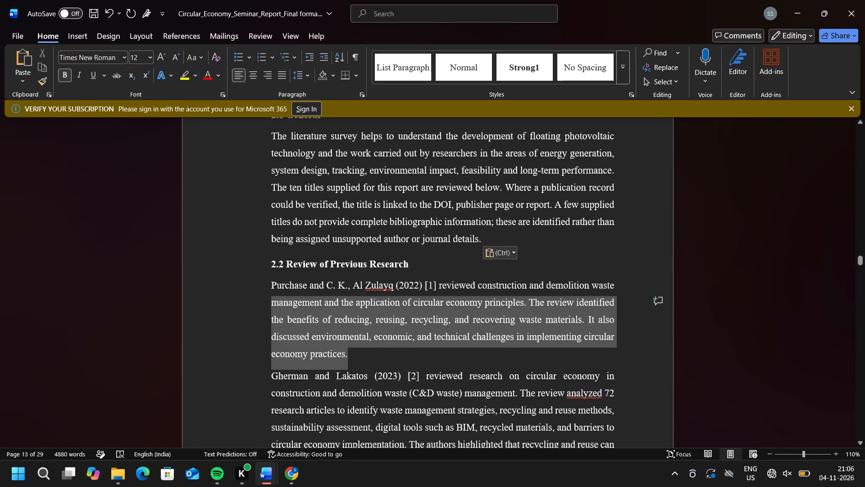
drag(269, 295, 269, 293)
key(BackSpace)
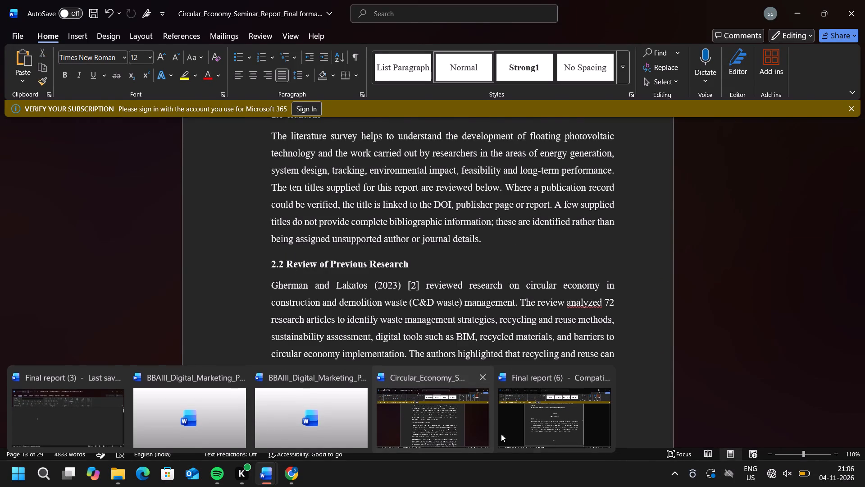
Copy the Mittal et al. [1] paragraph from section 2.2 of Final report (6) and paste it under 2.2 in the Circular Economy report.
click(531, 432)
scroll(467, 364, down, 2)
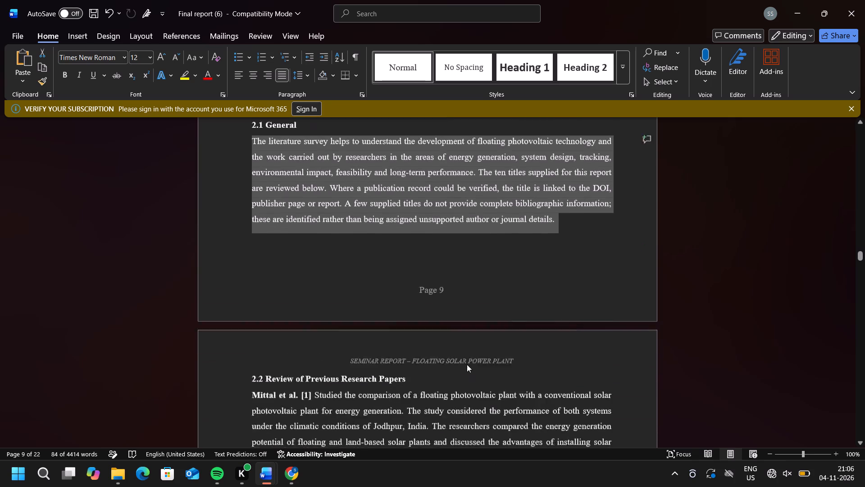
scroll(467, 364, down, 3)
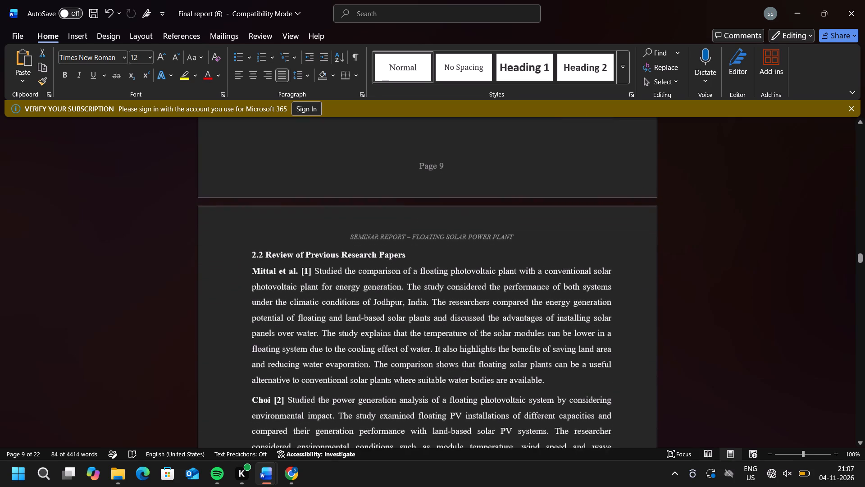
scroll(467, 364, down, 1)
drag(549, 370, 246, 265)
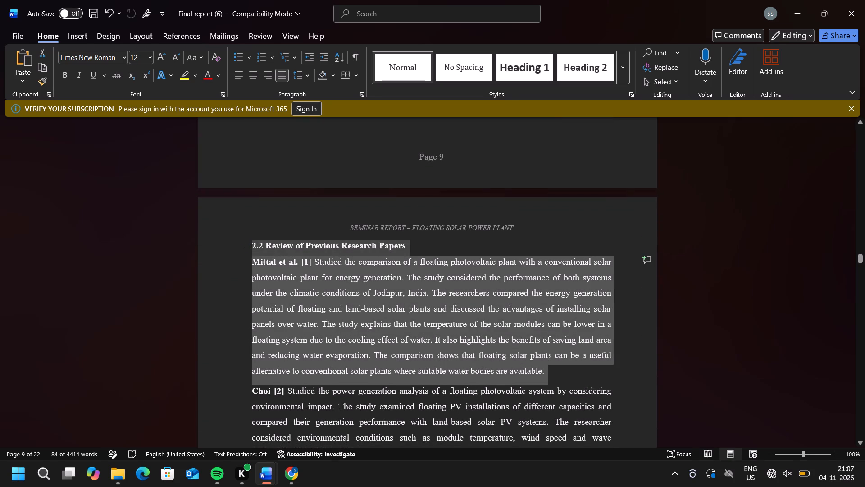
key(ctrl+c)
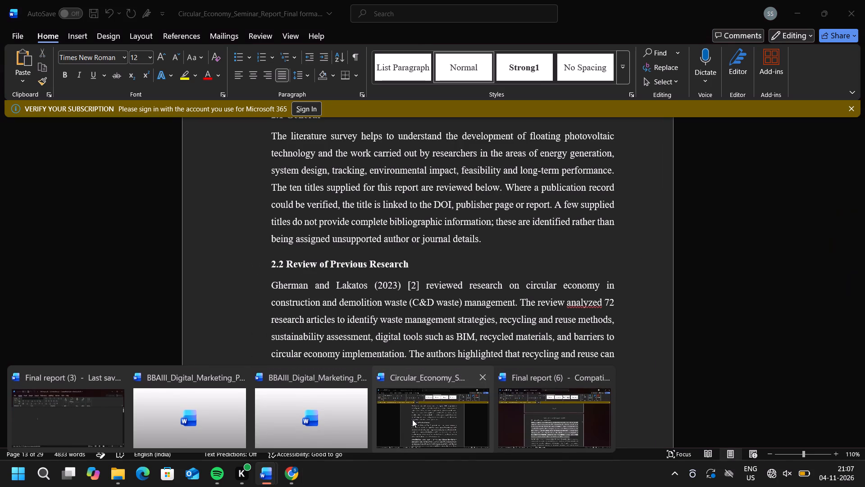
click(412, 419)
key(ctrl+v)
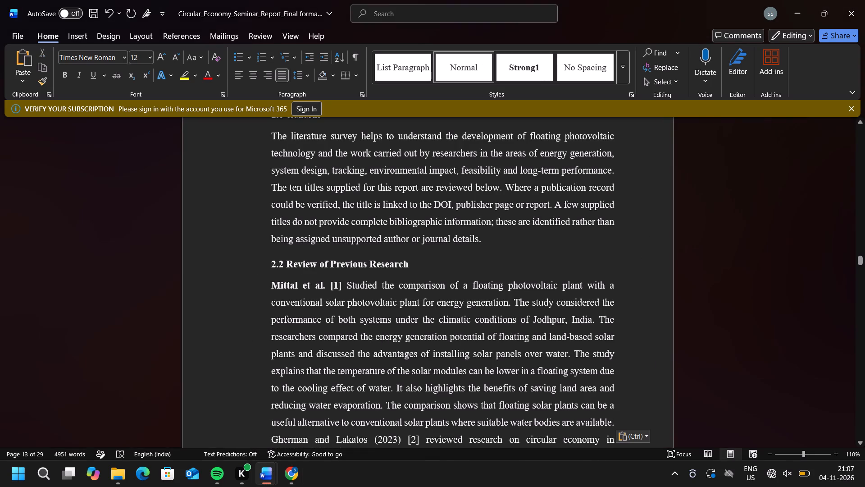
Delete the Gherman and Lakatos [2] review paragraph below the Mittal et al. [1] paragraph in section 2.2.
scroll(356, 355, down, 1)
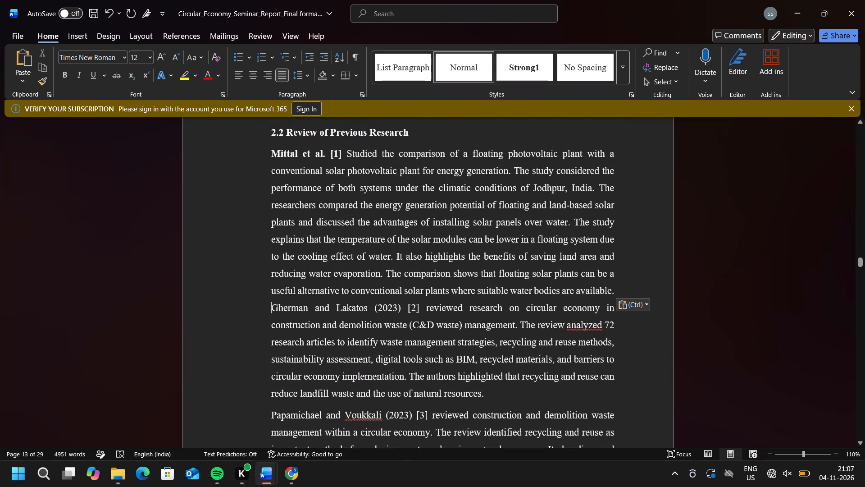
drag(487, 395, 363, 376)
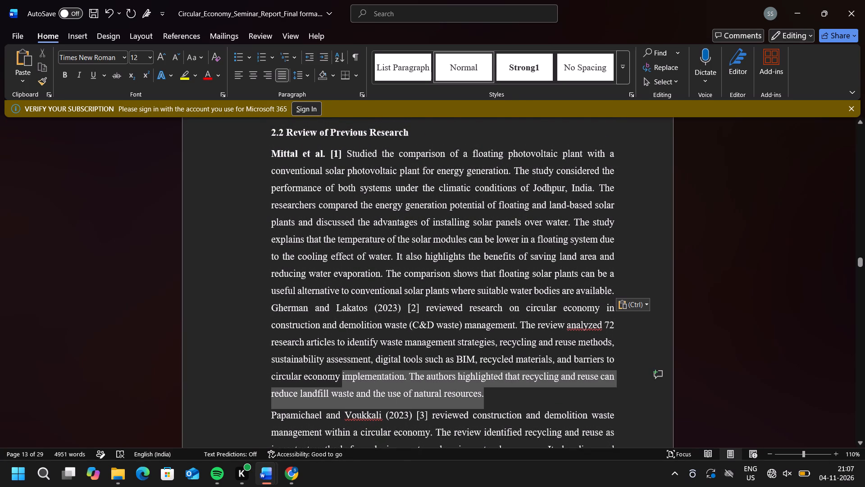
drag(363, 376, 273, 312)
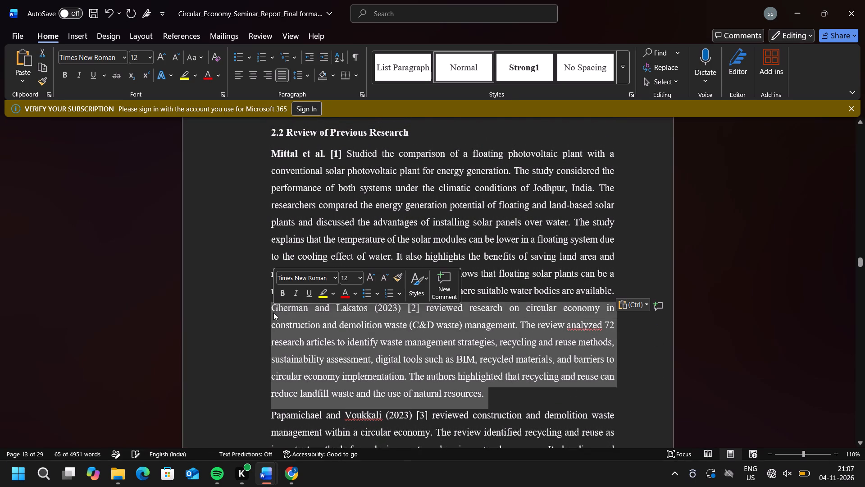
key(BackSpace)
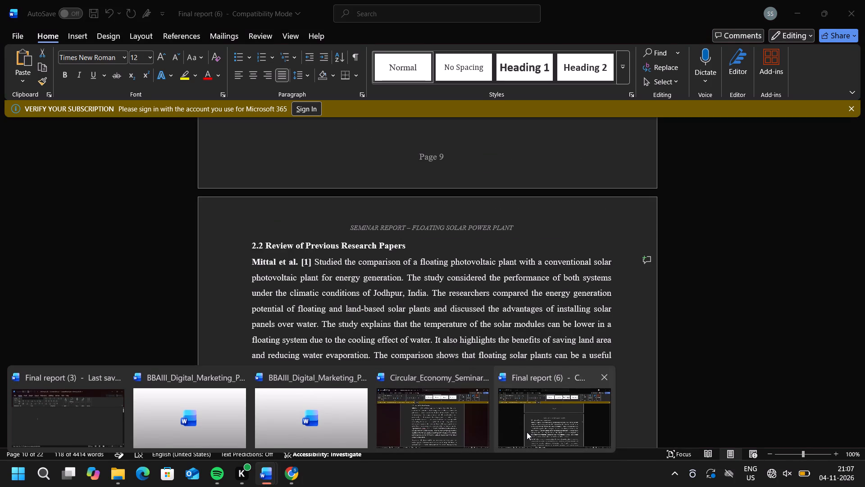
Copy the Choi [2] paragraph from Final report (6) and paste it after the Mittal et al. [1] paragraph in the Circular Economy report.
click(450, 418)
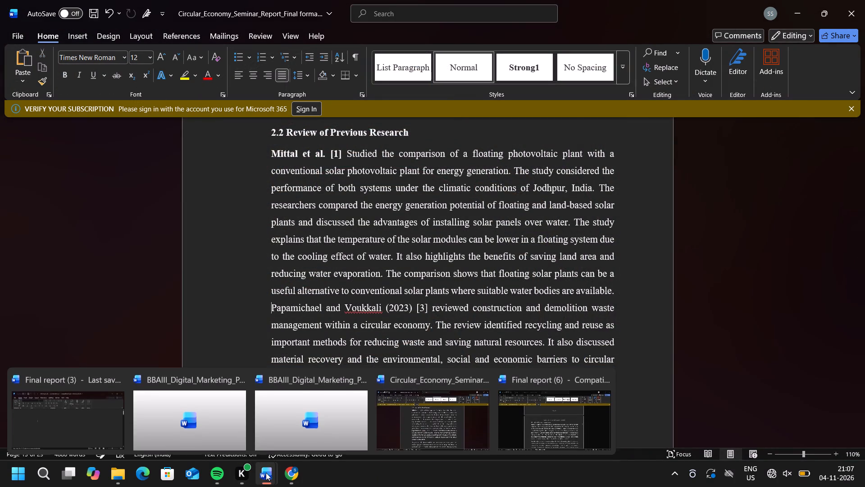
click(533, 429)
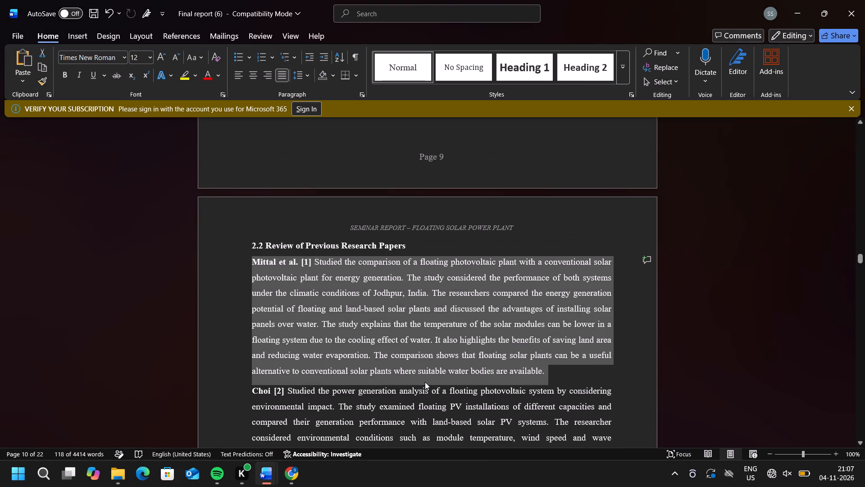
scroll(425, 382, down, 5)
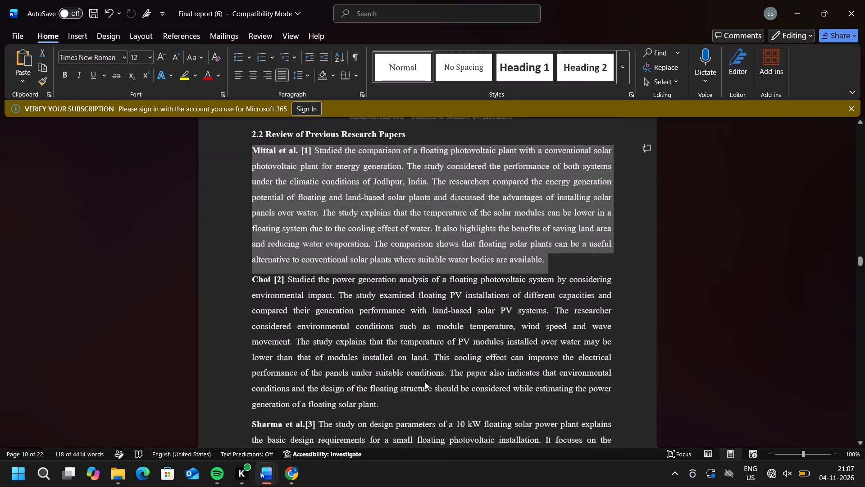
scroll(425, 382, down, 2)
scroll(425, 382, up, 6)
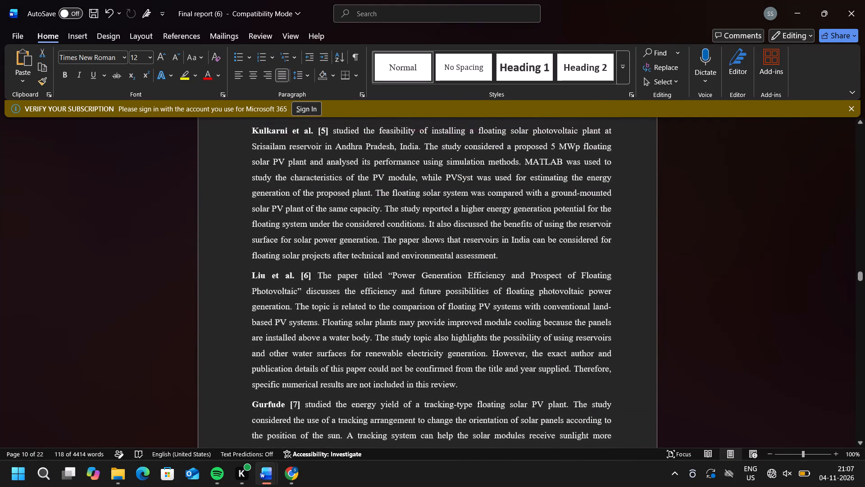
scroll(425, 382, up, 6)
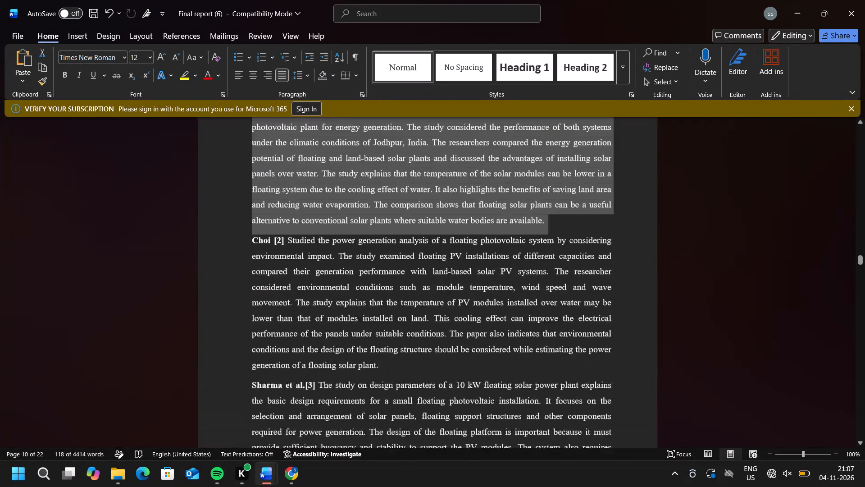
scroll(425, 382, up, 1)
scroll(425, 382, down, 2)
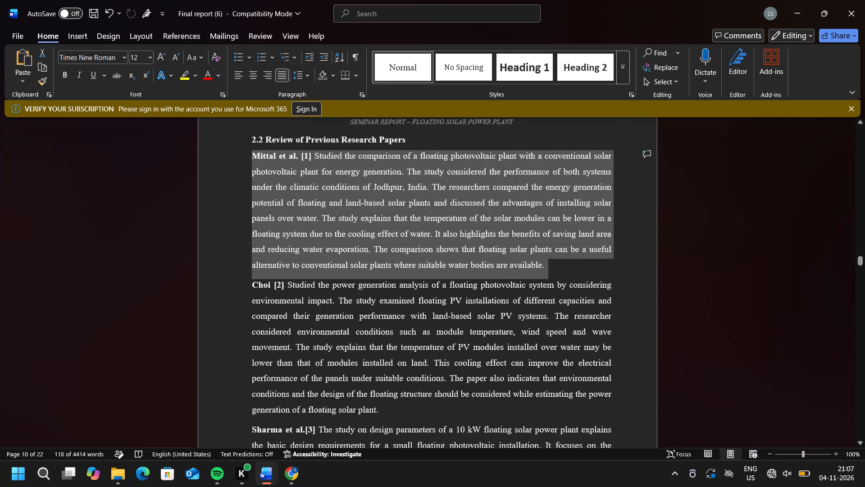
scroll(425, 382, down, 1)
scroll(425, 382, up, 4)
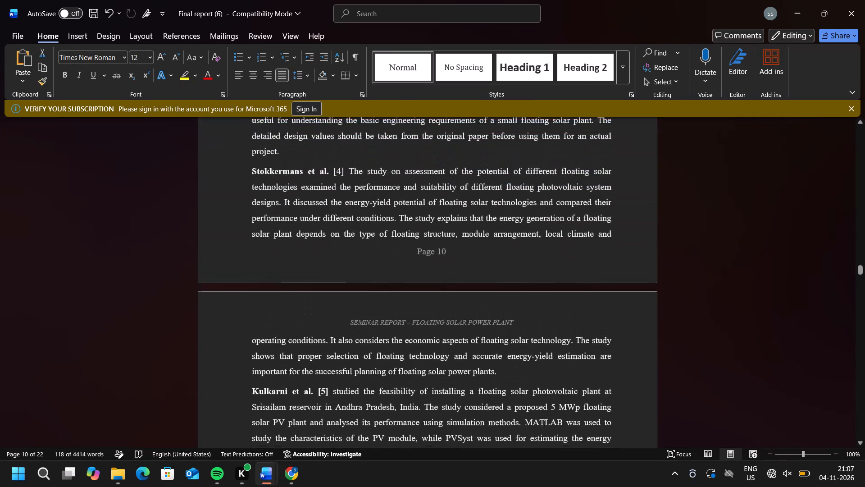
scroll(425, 382, up, 4)
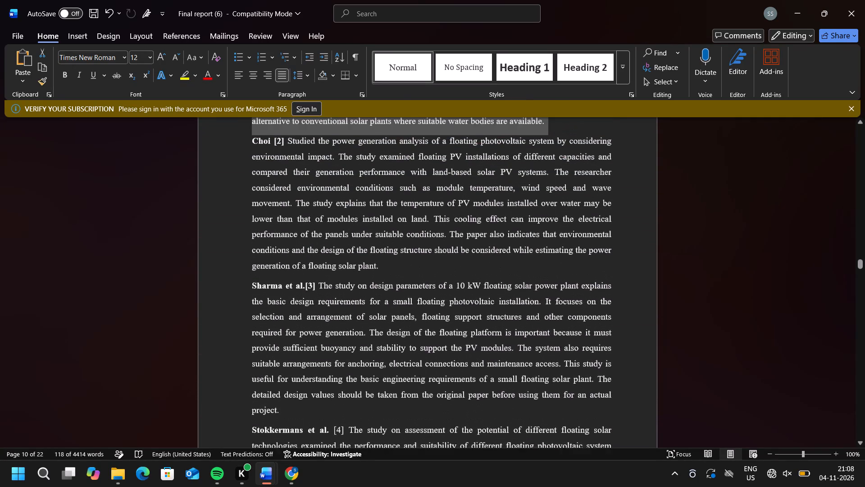
scroll(425, 382, up, 2)
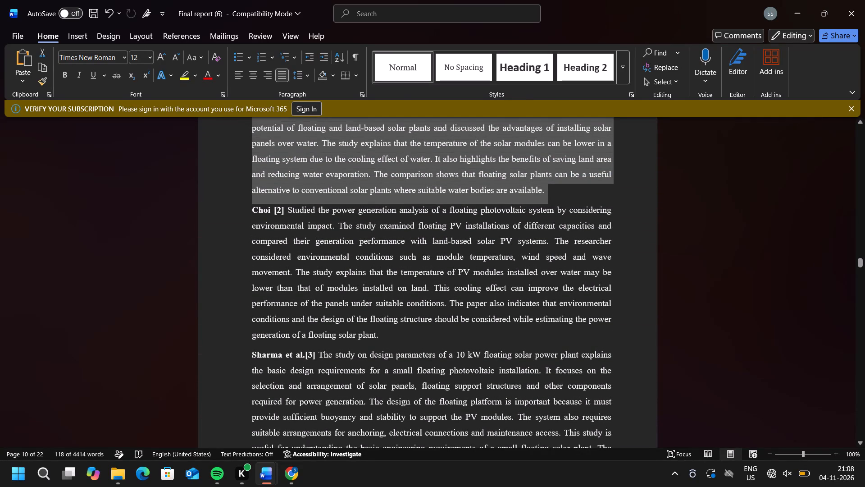
click(378, 333)
drag(378, 333, 246, 228)
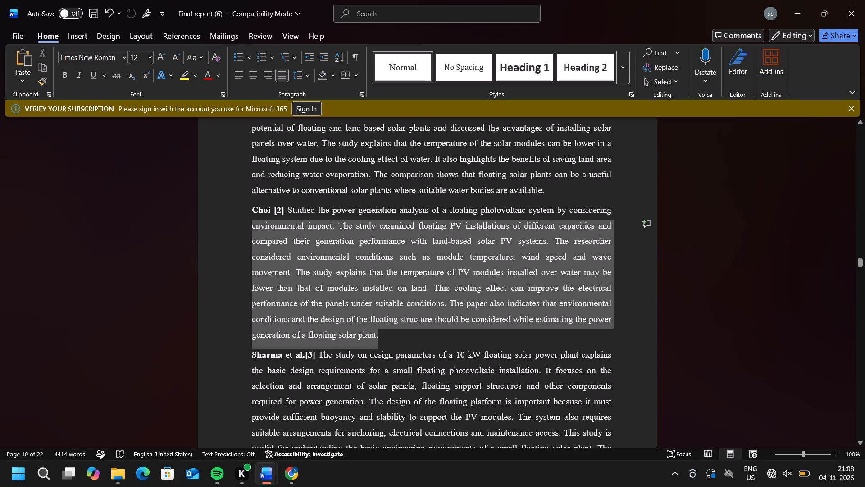
drag(246, 228, 244, 205)
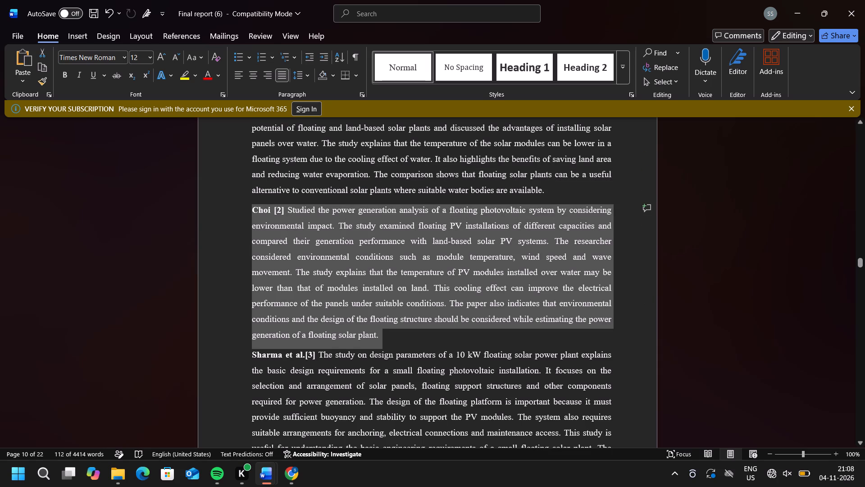
key(ctrl+c)
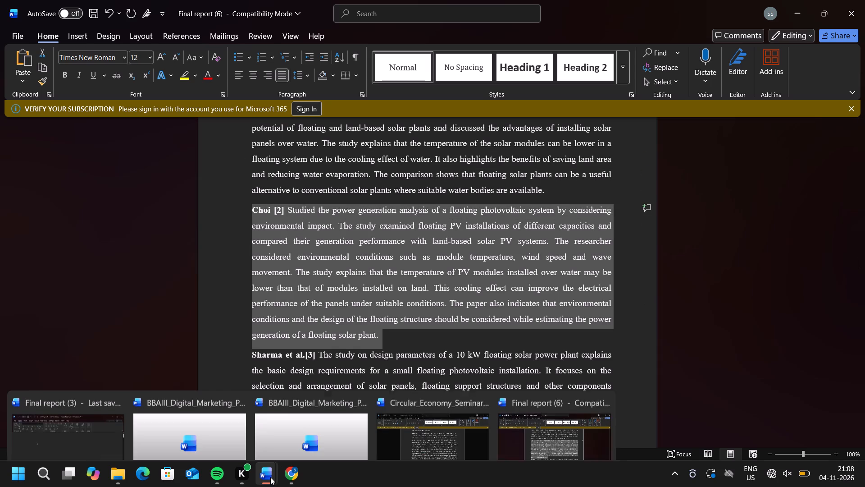
click(436, 427)
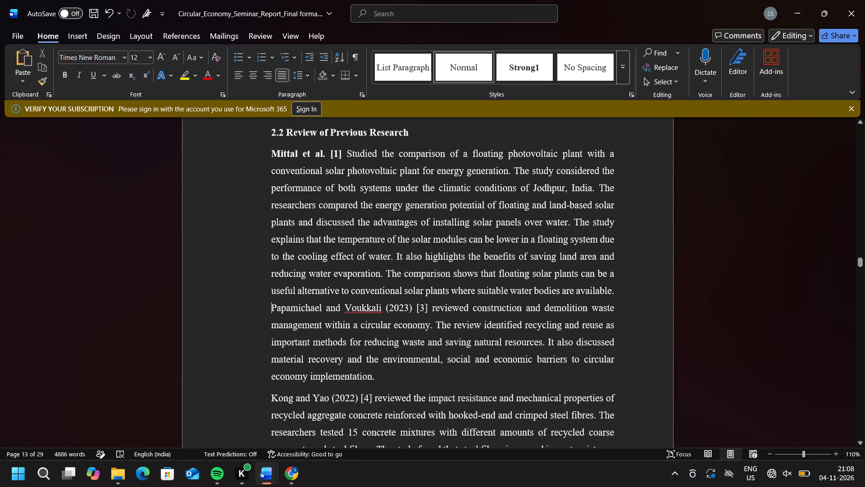
key(v)
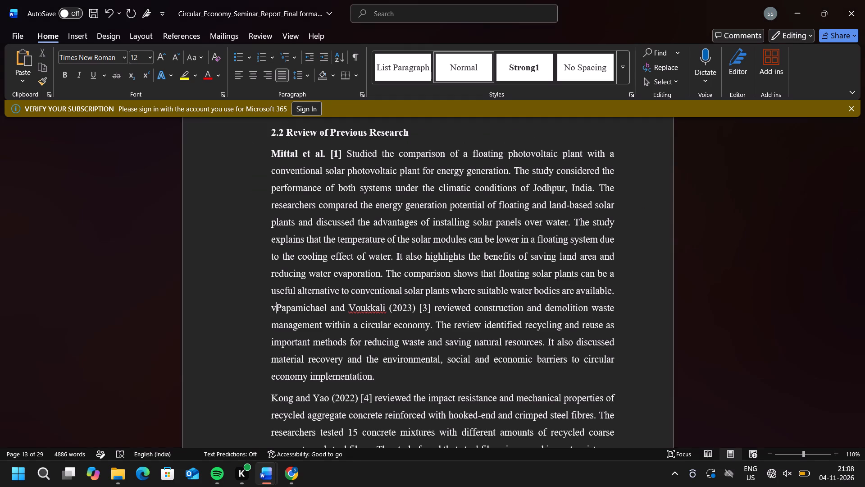
key(BackSpace)
key(ctrl+v)
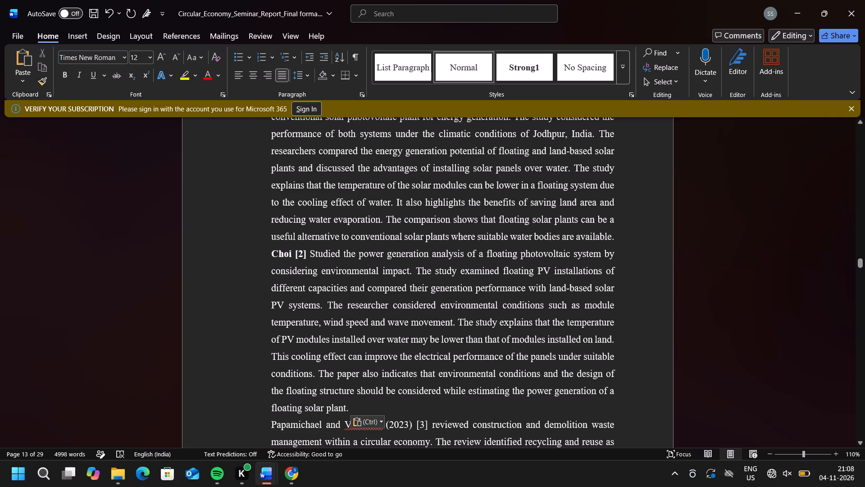
Delete the Papamichael and Voukkali [3] review paragraph that follows the Choi [2] paragraph across the page break.
scroll(315, 303, down, 1)
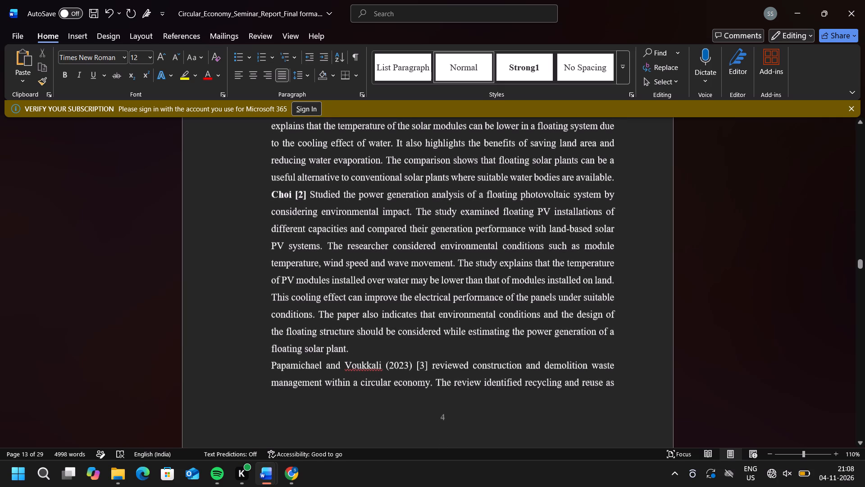
scroll(315, 303, down, 4)
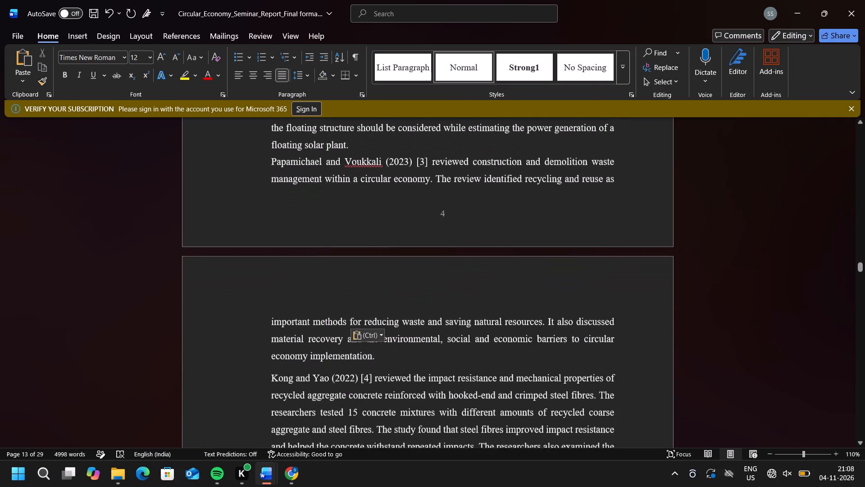
scroll(315, 303, down, 1)
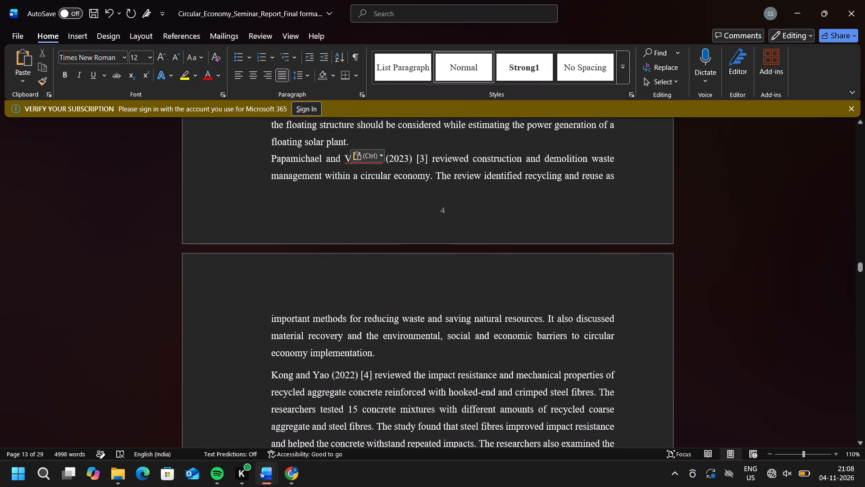
drag(374, 354, 272, 167)
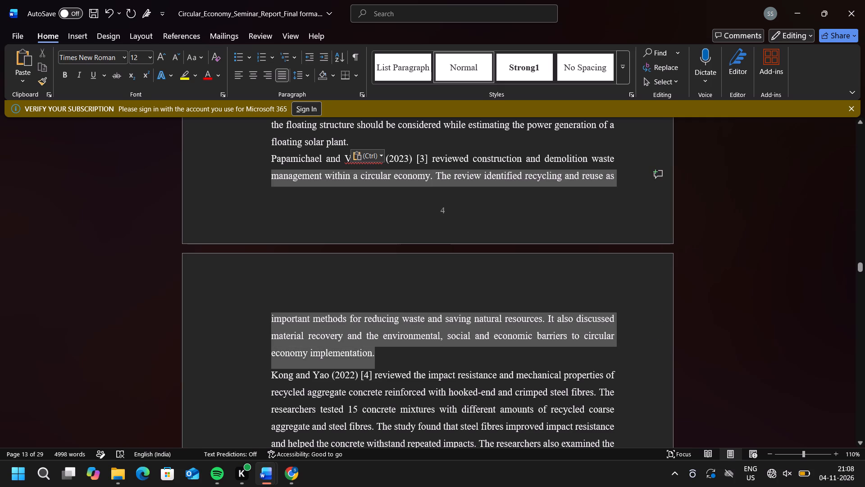
drag(272, 167, 269, 159)
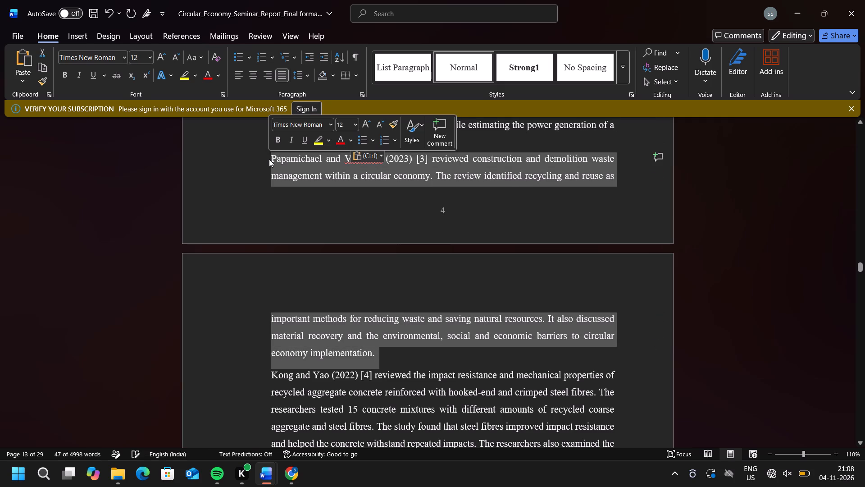
key(BackSpace)
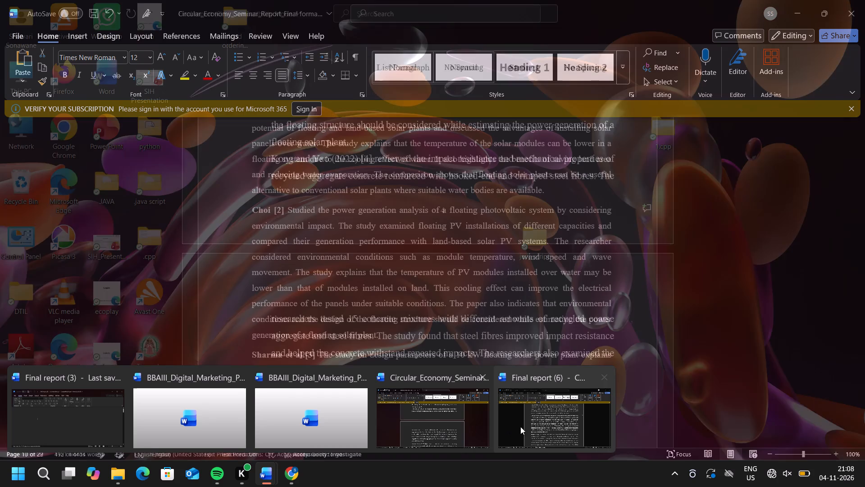
Copy the Sharma et al. [3] paragraph from Final report (6) and paste it after the Choi [2] paragraph in the Circular Economy report.
click(528, 426)
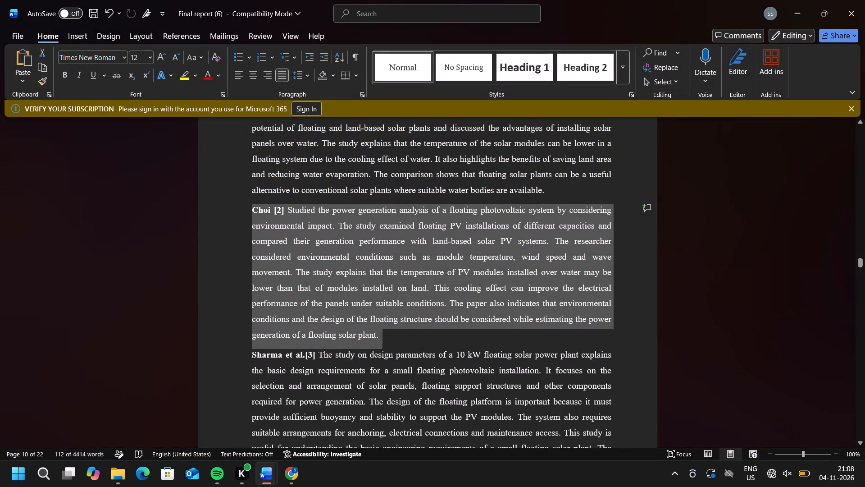
scroll(329, 377, down, 5)
scroll(329, 377, up, 1)
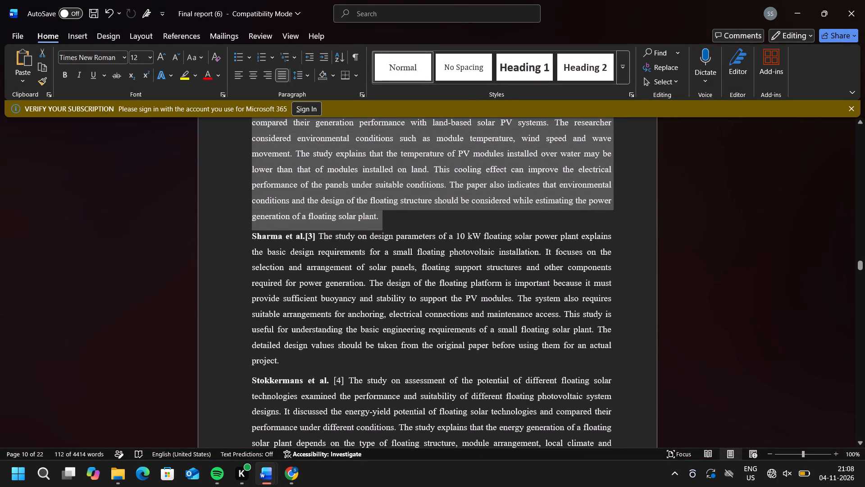
drag(280, 361, 250, 247)
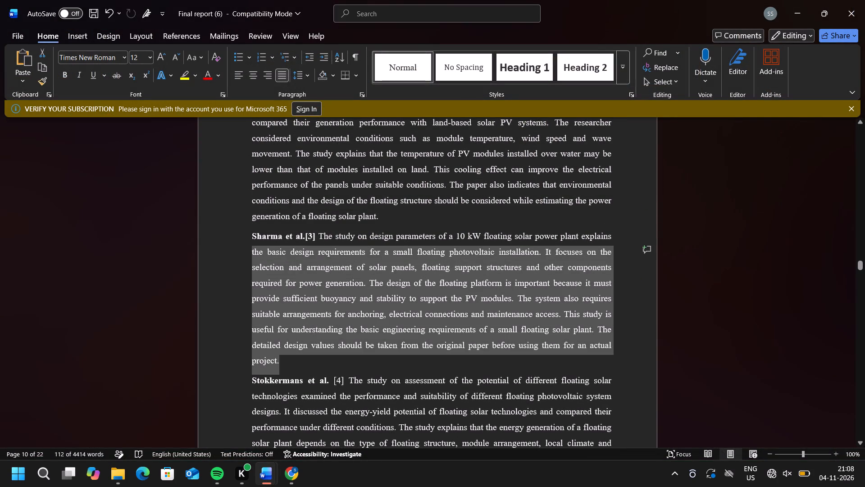
drag(250, 247, 250, 242)
key(ctrl+c)
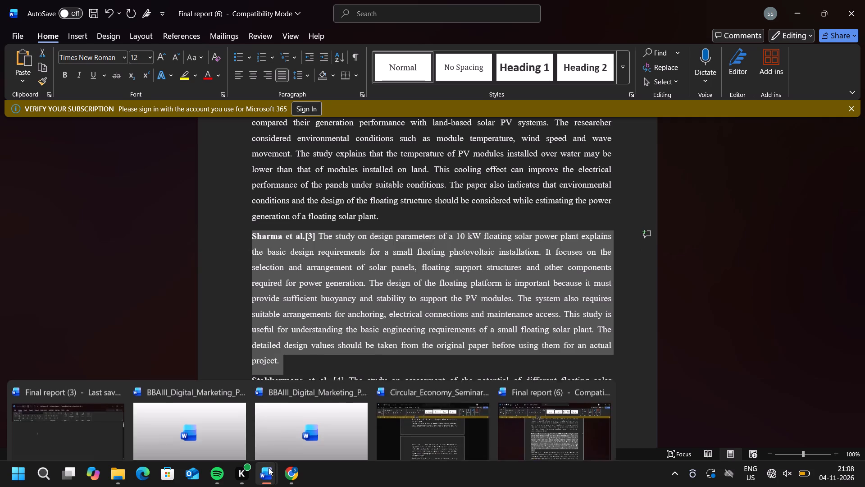
click(418, 427)
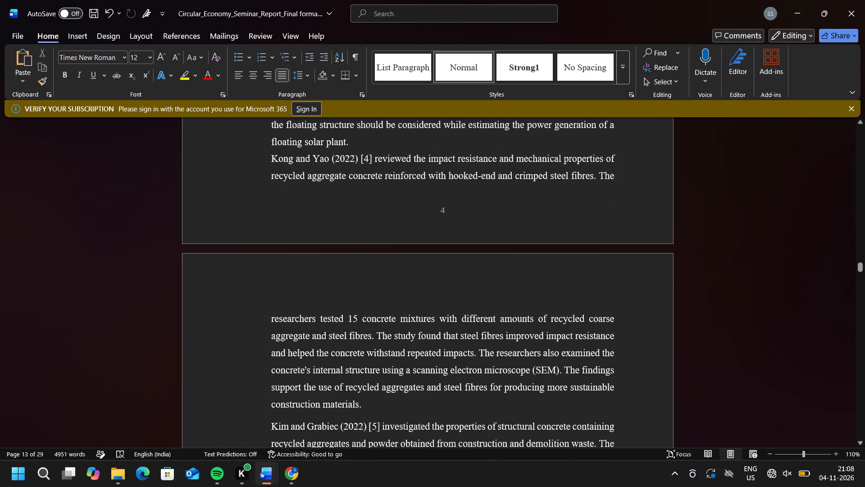
key(ctrl+v)
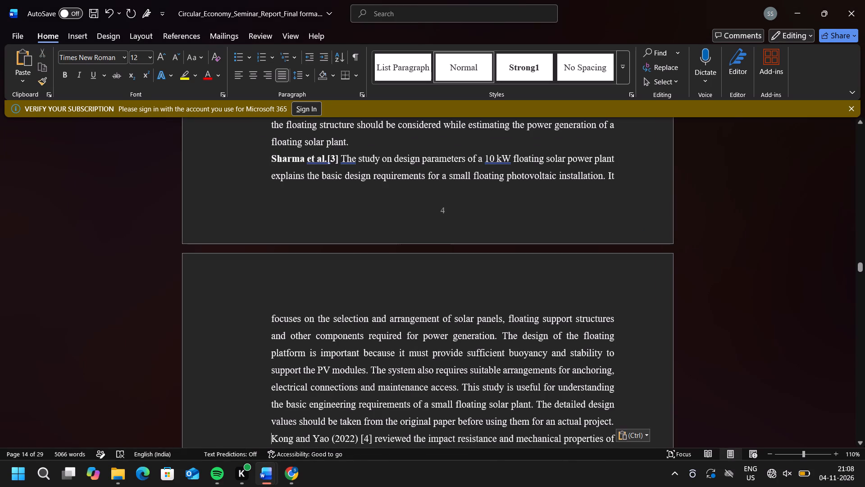
Insert a space between "Sharma et al." and the citation [3] in the pasted paragraph.
click(326, 160)
key(space)
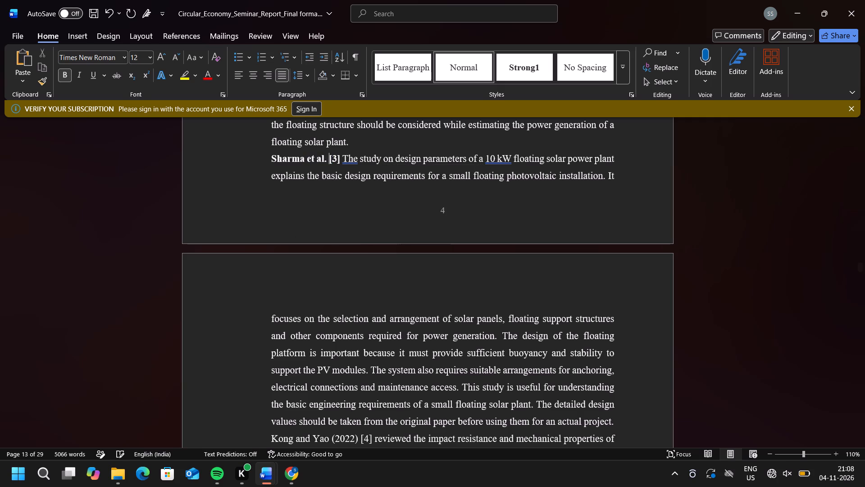
Delete the Kong and Yao (2022) [4] review paragraph that follows the Sharma et al. [3] paragraph.
scroll(326, 160, up, 2)
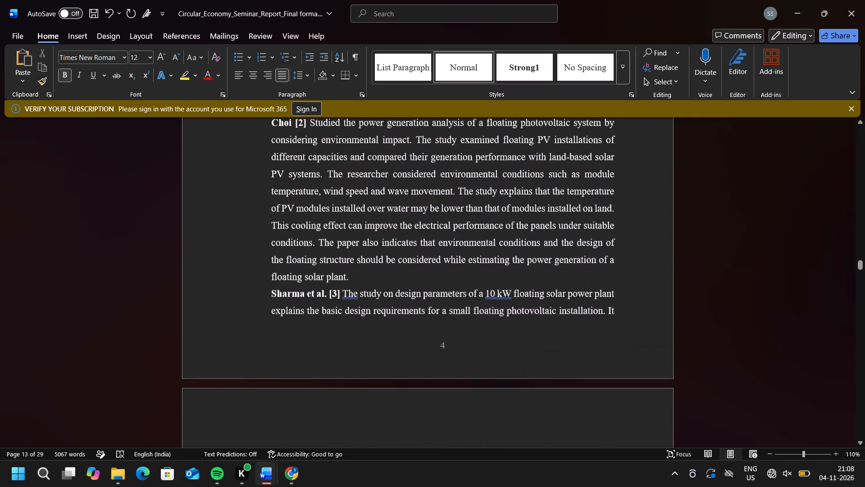
scroll(326, 160, up, 2)
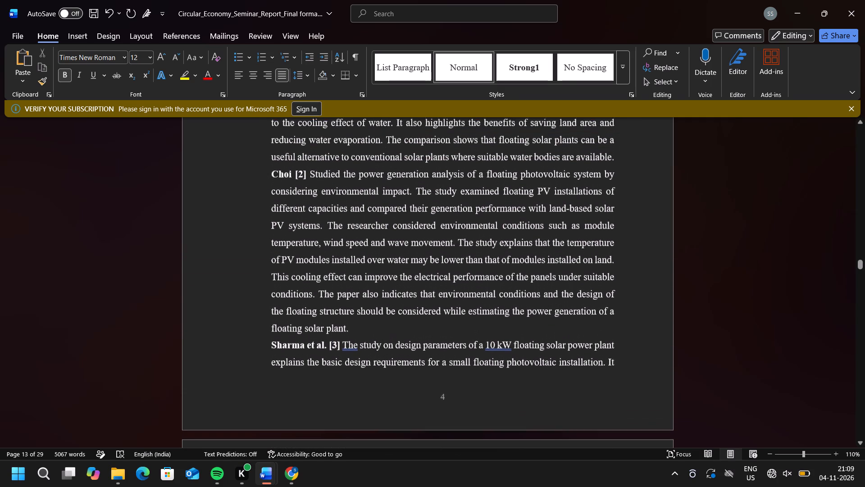
scroll(326, 160, up, 1)
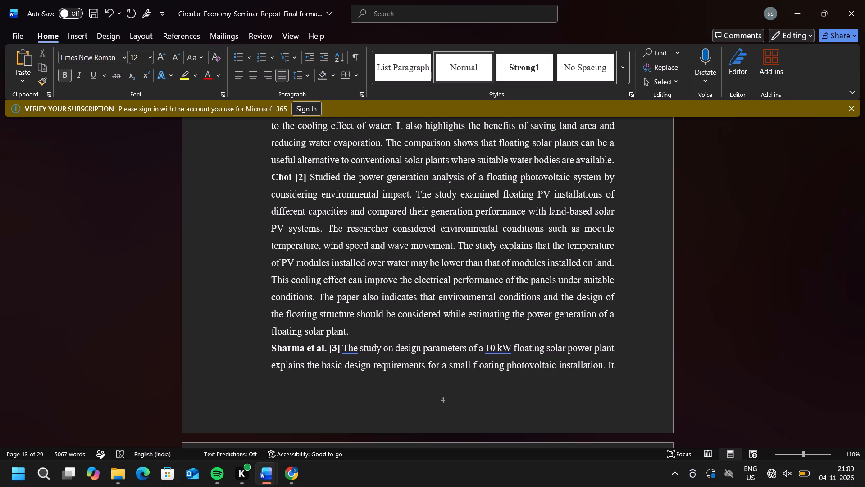
scroll(326, 160, right, 1)
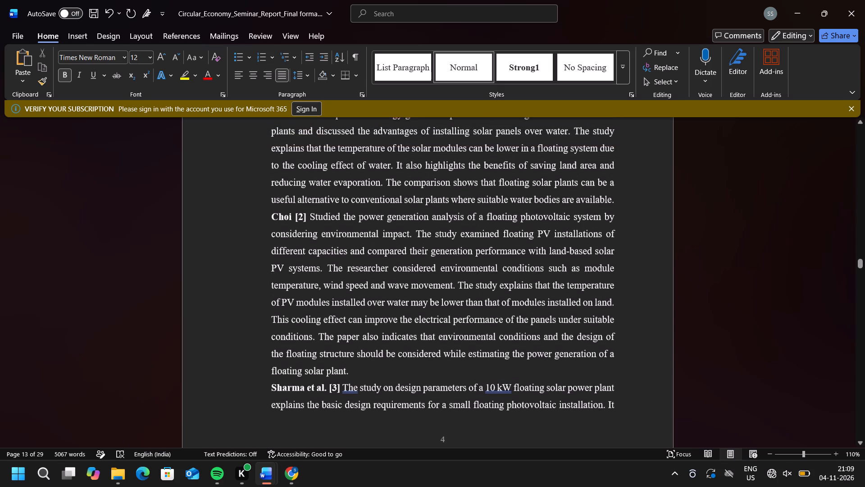
scroll(326, 160, right, 1)
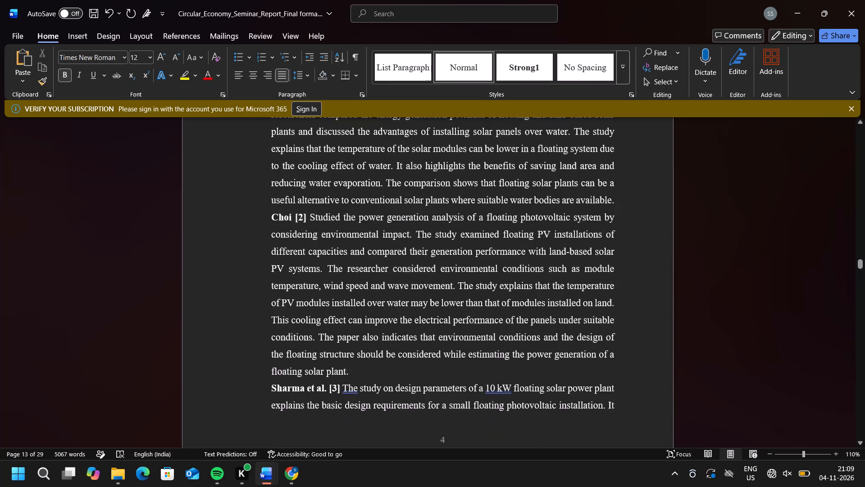
scroll(326, 160, right, 1)
scroll(326, 160, down, 1)
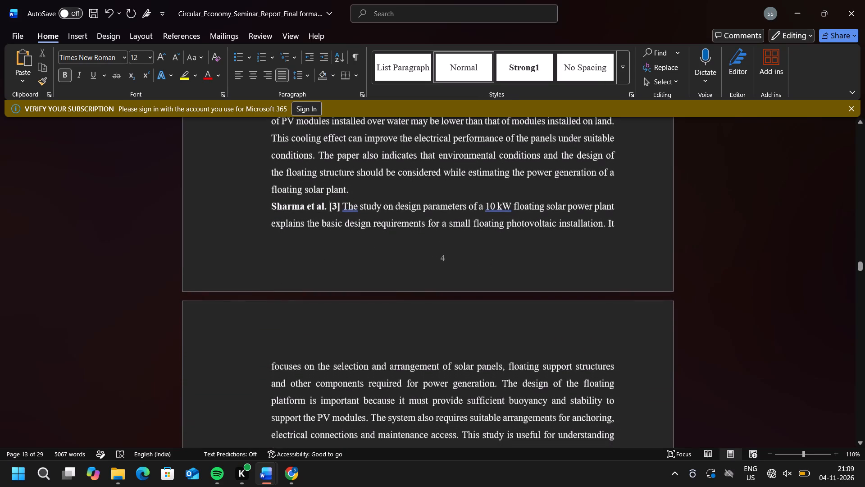
scroll(326, 160, down, 2)
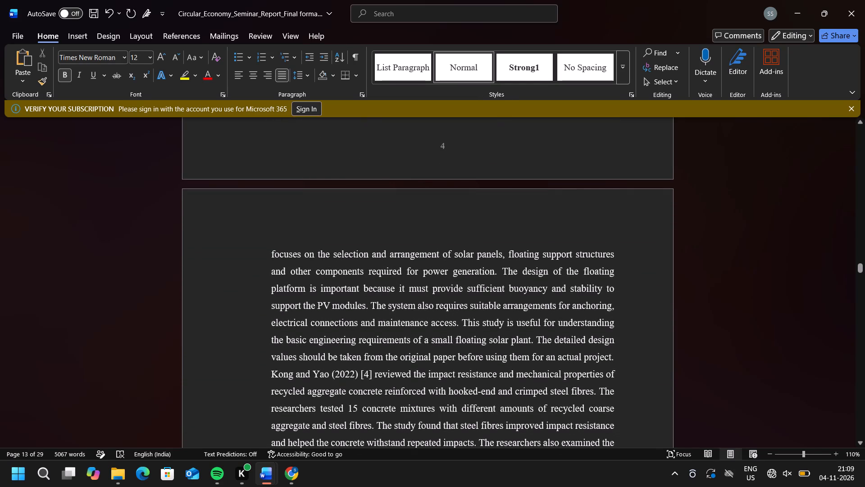
scroll(326, 156, down, 1)
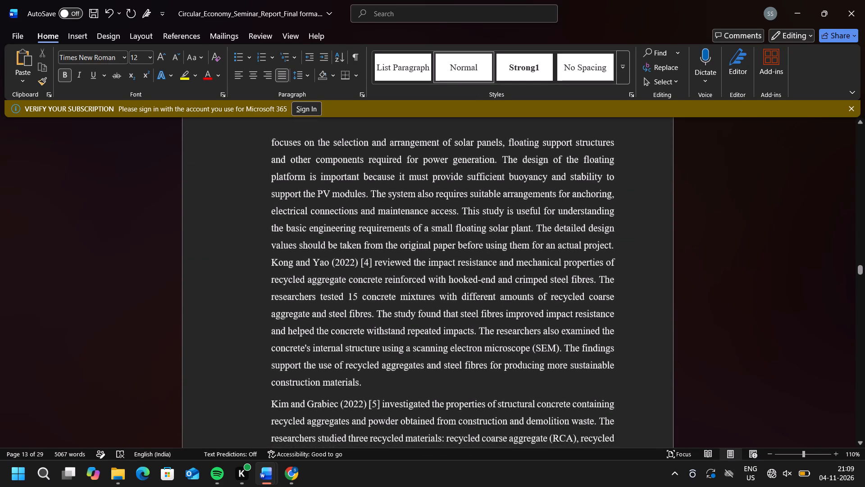
scroll(326, 156, down, 2)
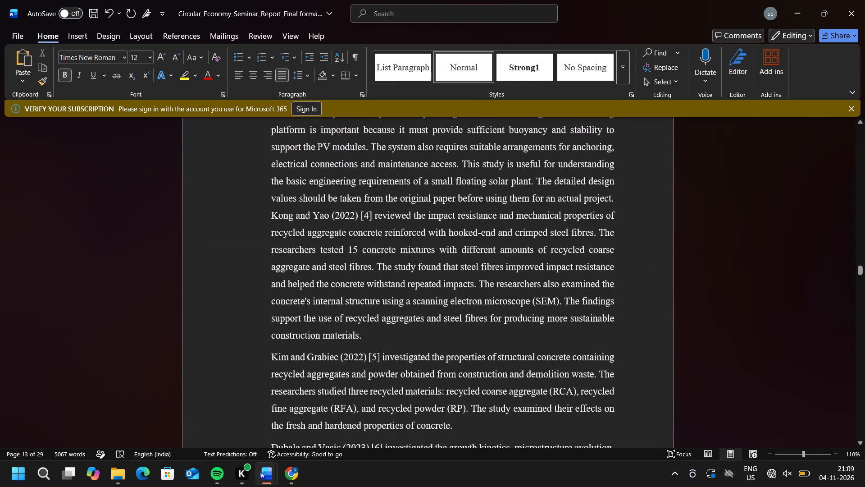
drag(363, 335, 273, 223)
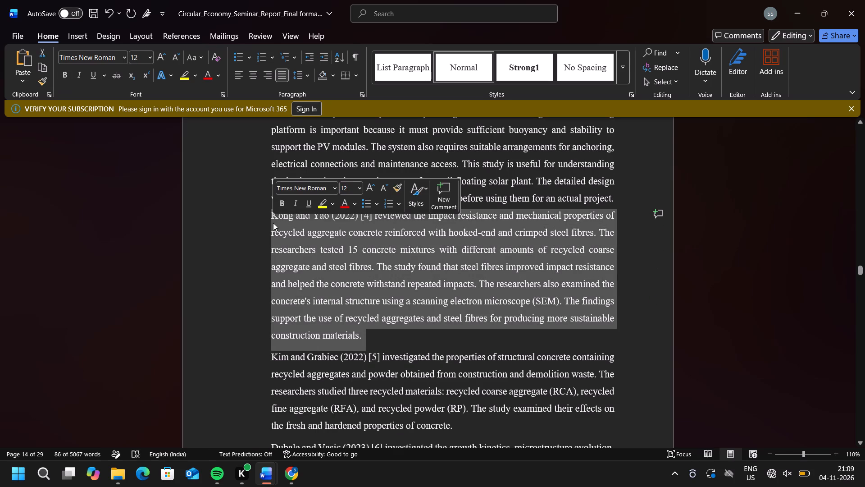
key(BackSpace)
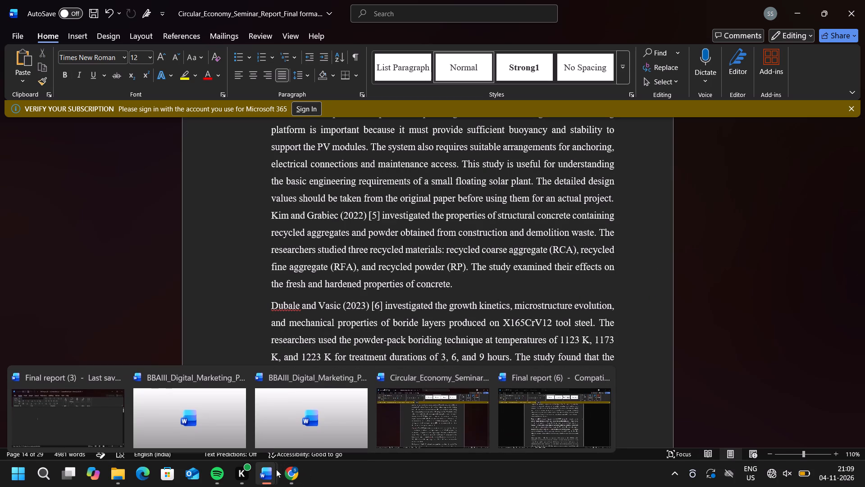
Copy the Stokkermans et al. [4] paragraph from Final report (6) and paste it after the Sharma et al. [3] paragraph in the Circular Economy report.
click(517, 412)
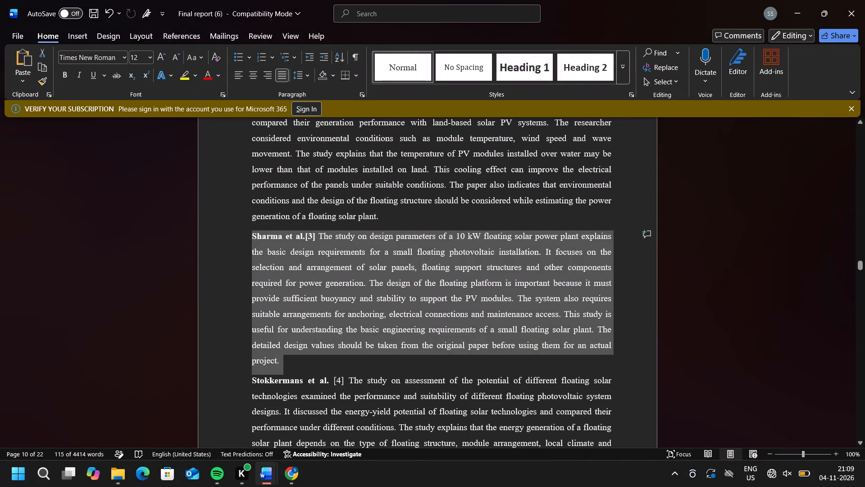
scroll(374, 372, down, 3)
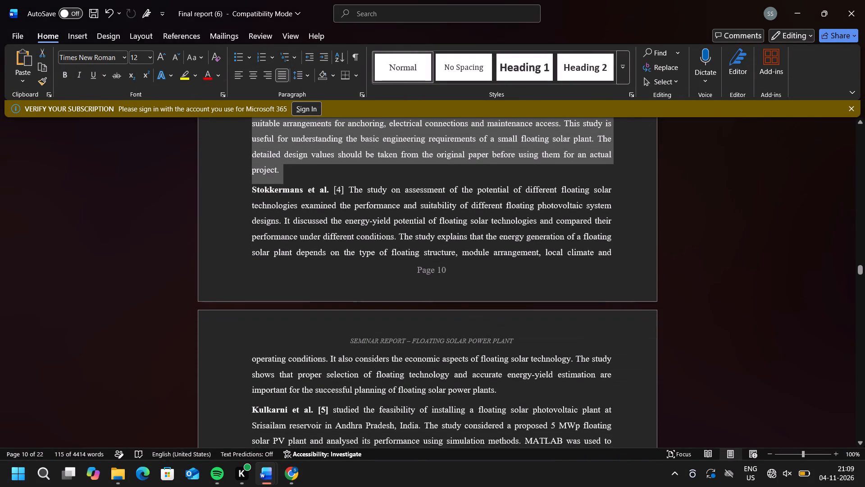
drag(500, 390, 330, 381)
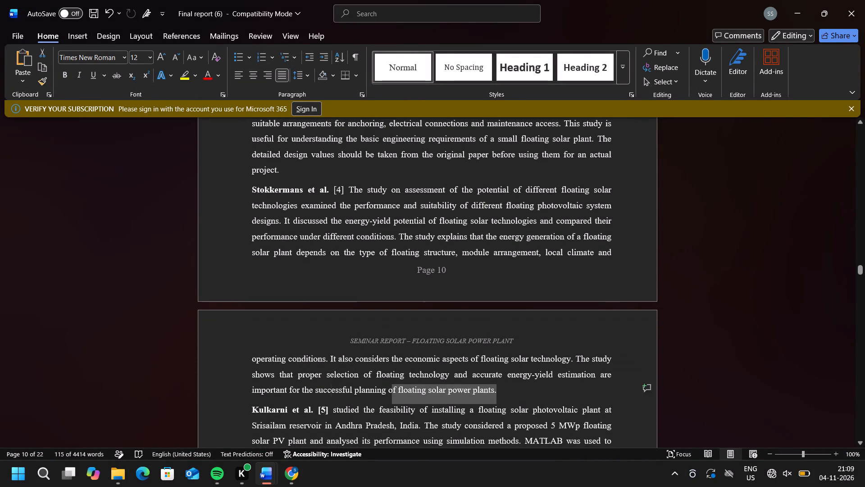
drag(330, 381, 243, 184)
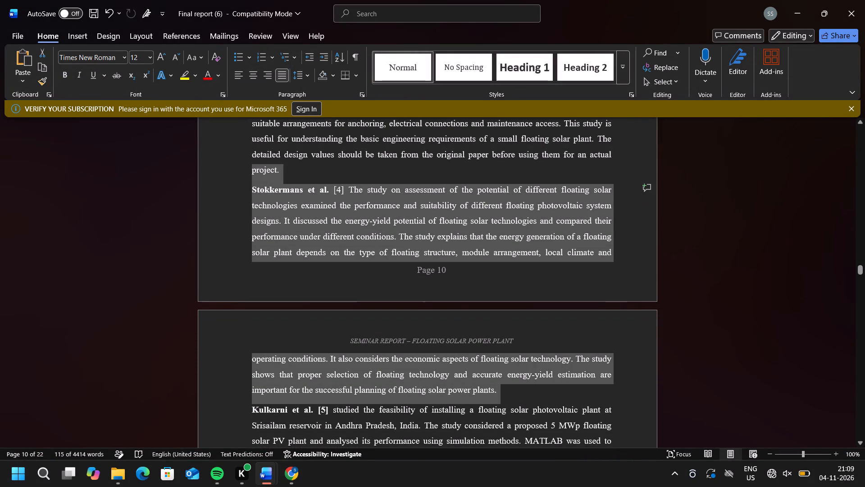
drag(243, 184, 244, 187)
key(ctrl+c)
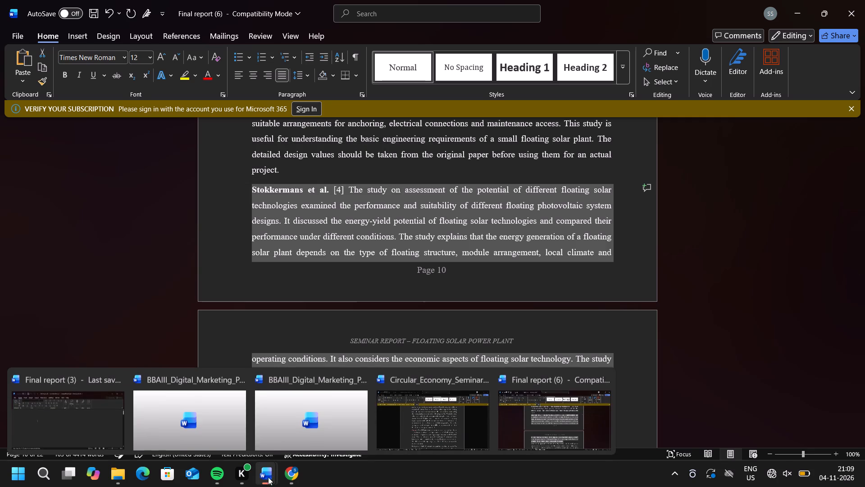
click(403, 419)
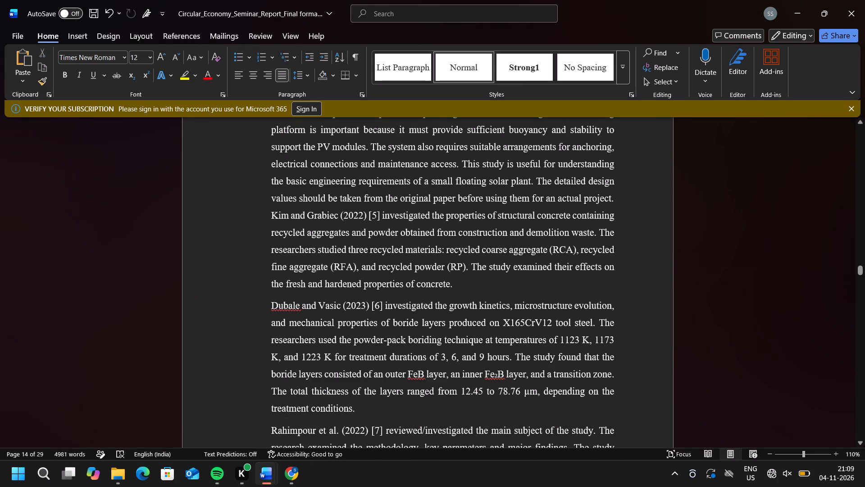
key(ctrl+v)
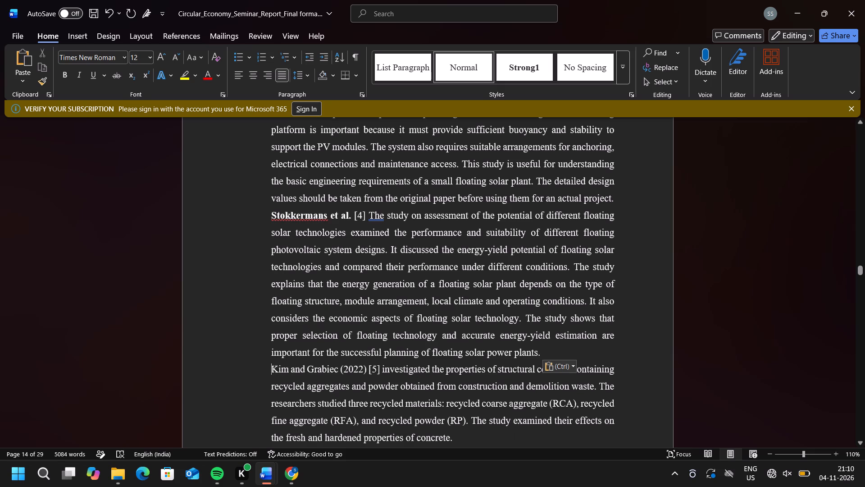
Delete the Kim and Grabiec (2022) [5] review paragraph below the Stokkermans et al. [4] paragraph.
scroll(313, 331, down, 1)
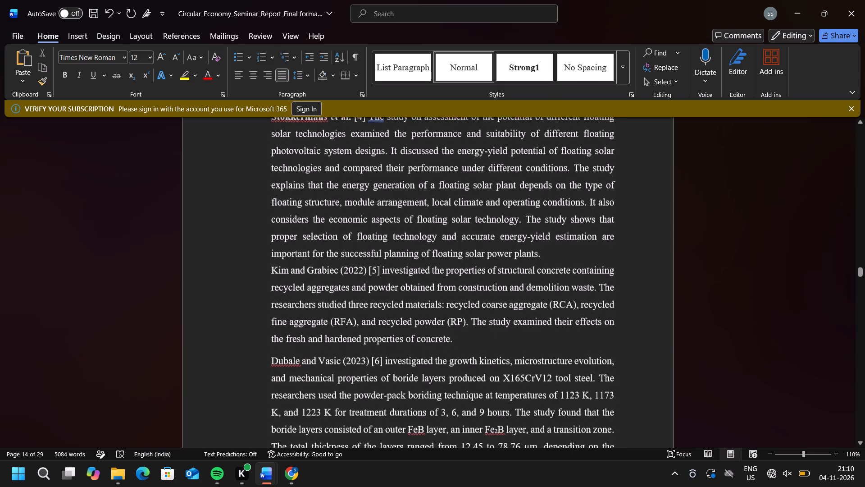
scroll(313, 331, down, 1)
drag(454, 332, 275, 271)
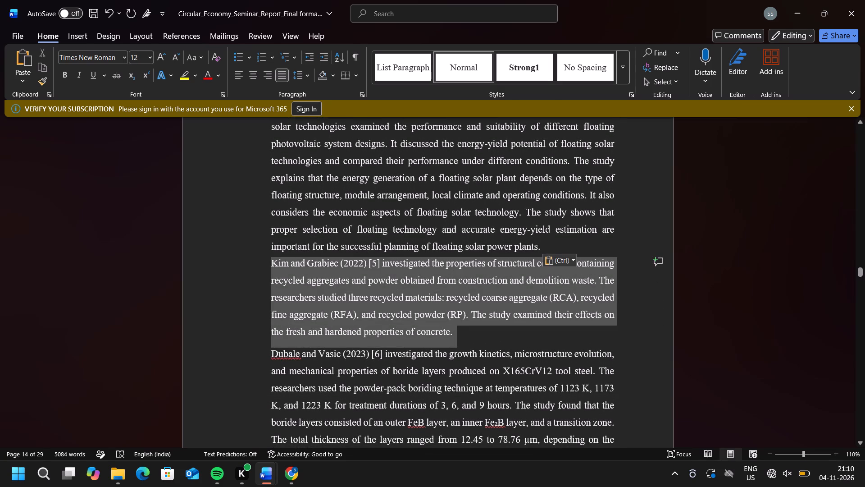
key(BackSpace)
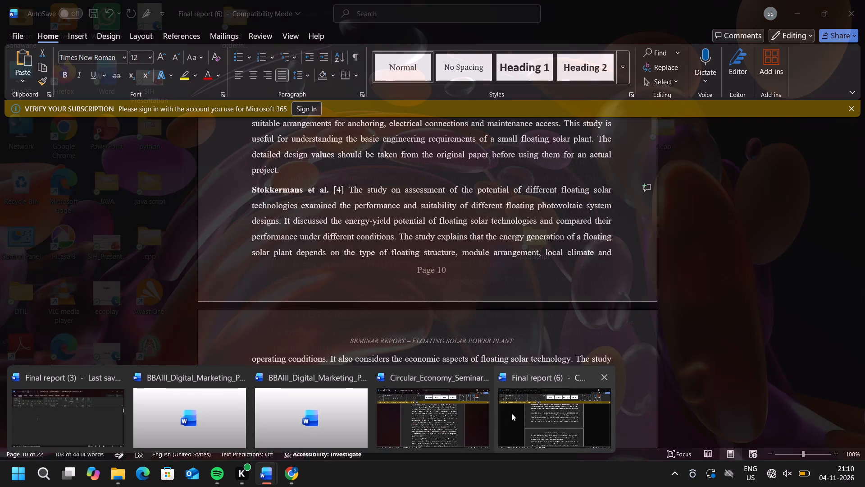
Copy the Kulkarni et al. [5] paragraph from Final report (6) and paste it after the Stokkermans et al. [4] paragraph in the Circular Economy report.
click(514, 413)
scroll(366, 376, down, 1)
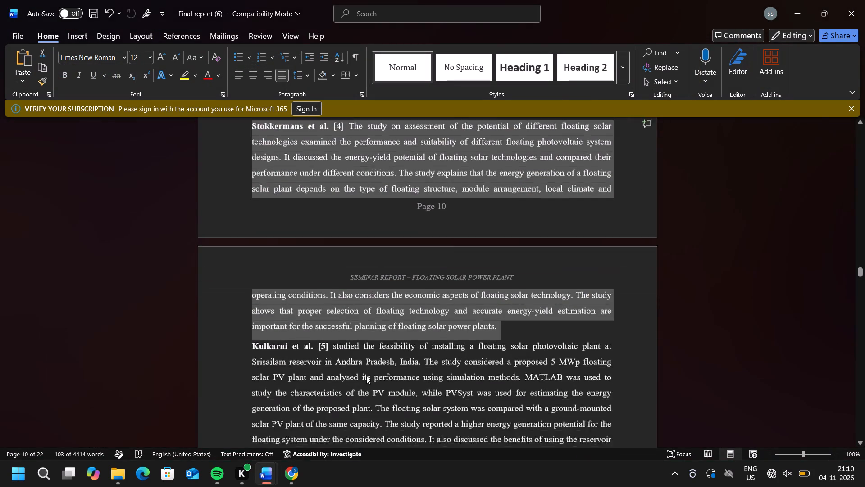
scroll(366, 376, down, 1)
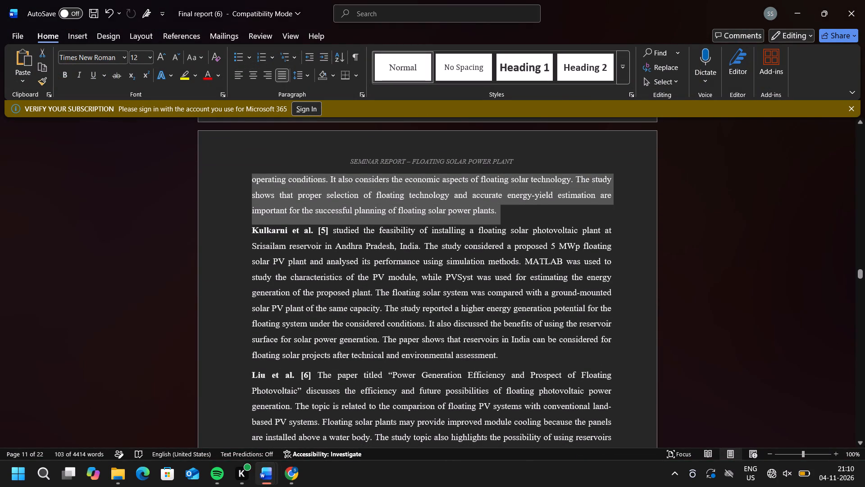
drag(500, 356, 243, 200)
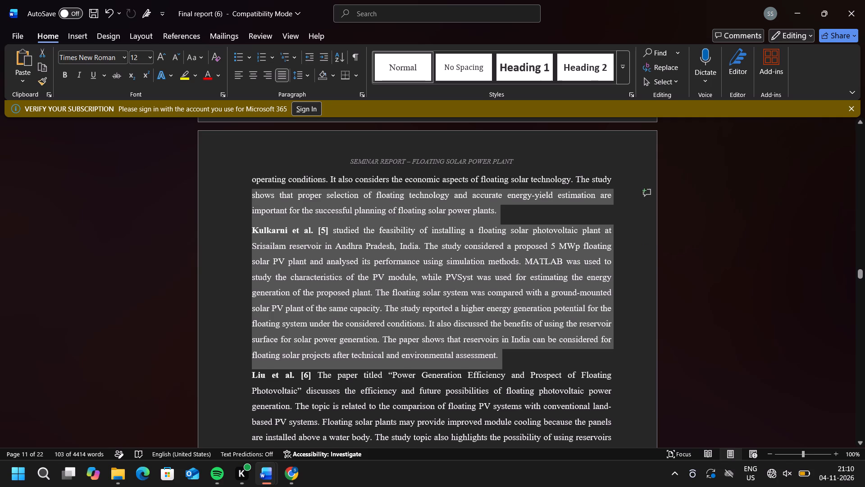
drag(243, 200, 246, 231)
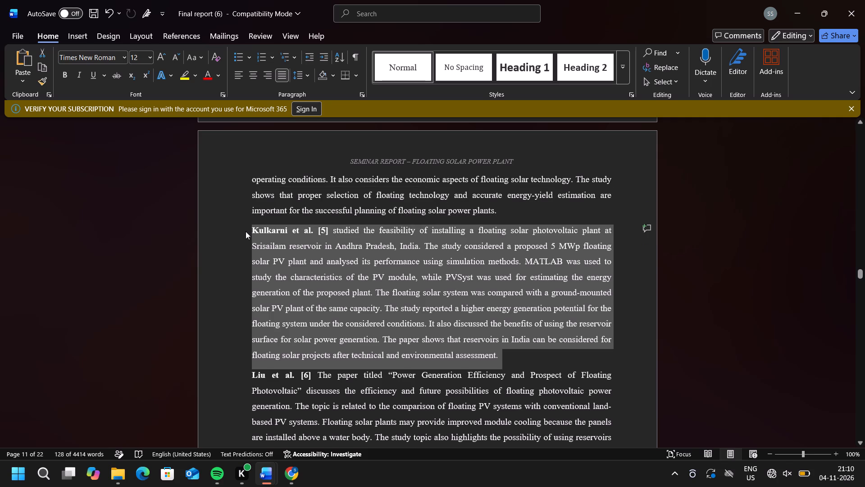
key(ctrl+c)
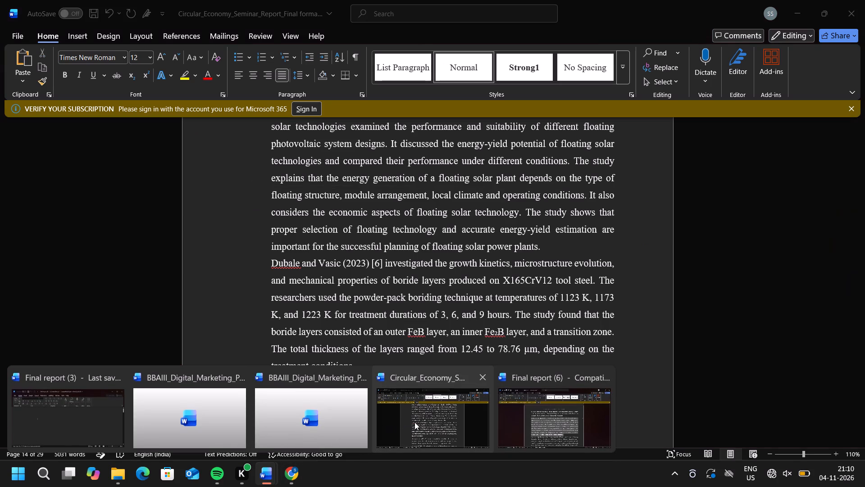
click(414, 422)
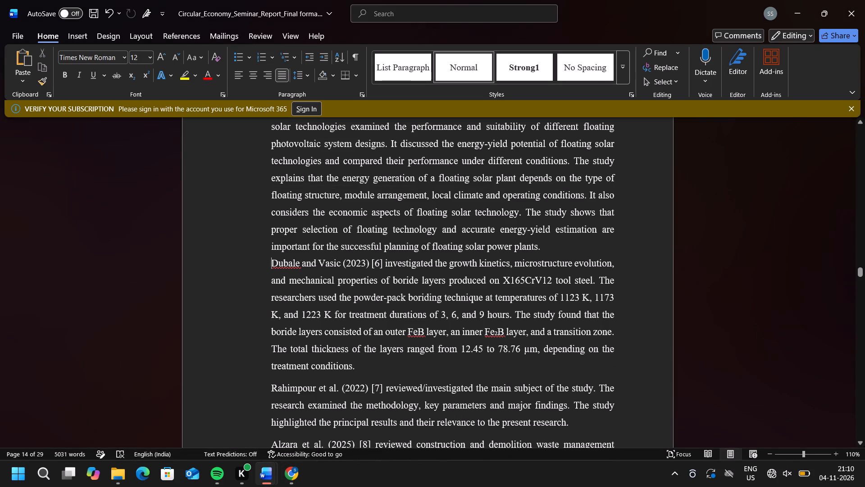
key(ctrl+v)
scroll(347, 386, down, 1)
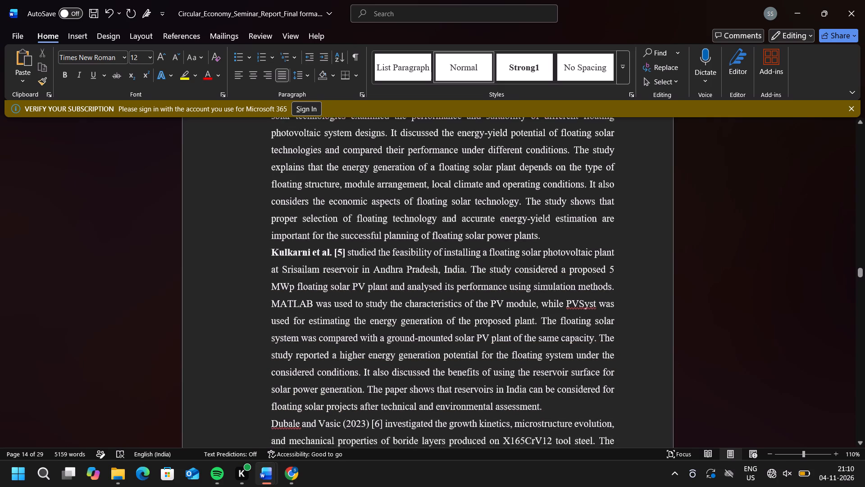
Delete the Dubale and Vasic (2023) [6] review paragraph below the Kulkarni et al. [5] paragraph.
scroll(347, 386, down, 1)
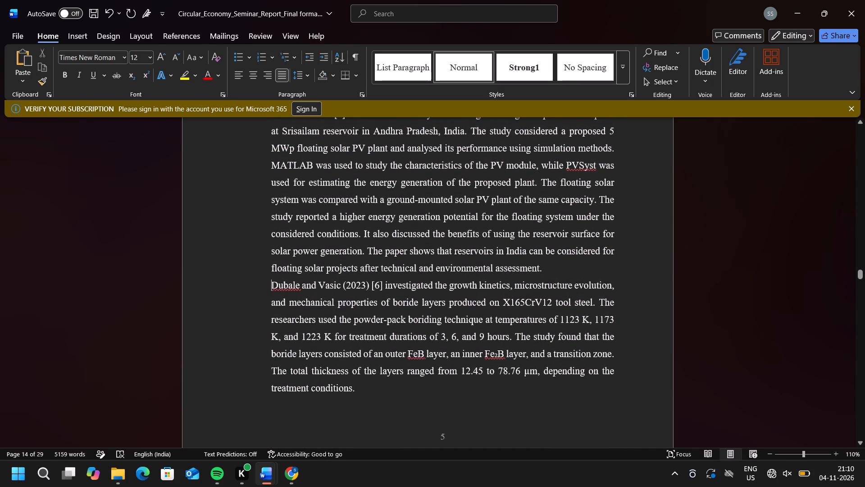
scroll(347, 386, down, 2)
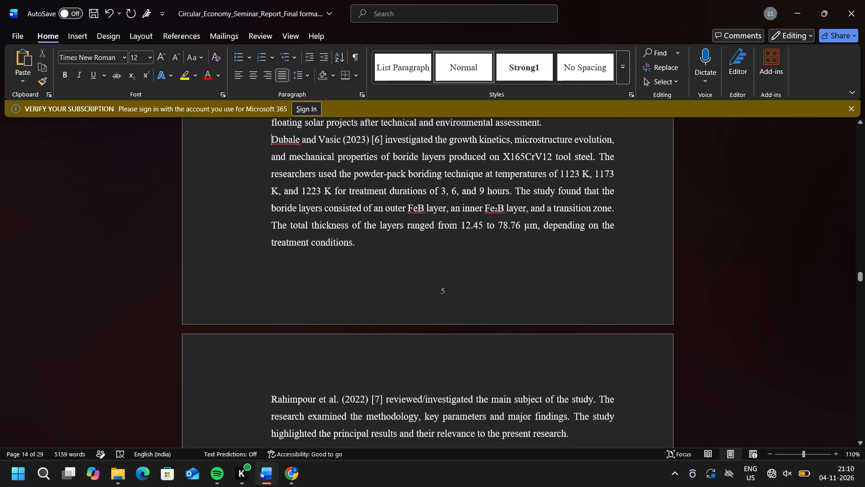
scroll(347, 386, down, 1)
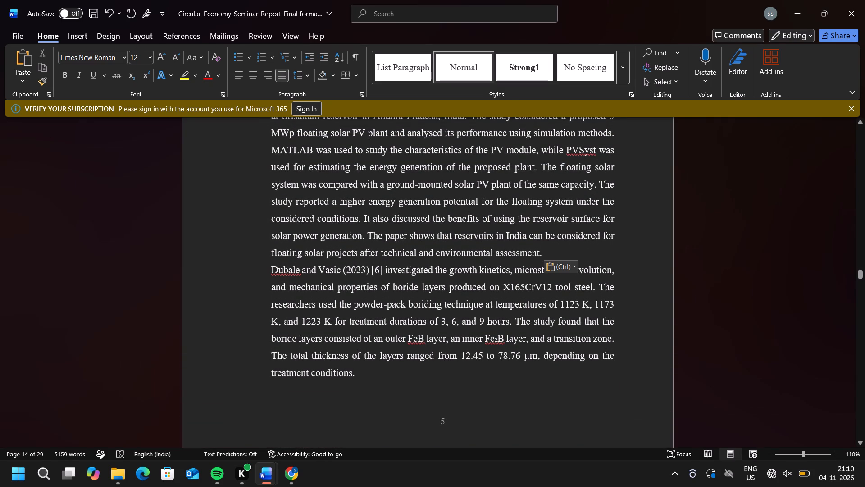
drag(357, 375, 264, 277)
key(BackSpace)
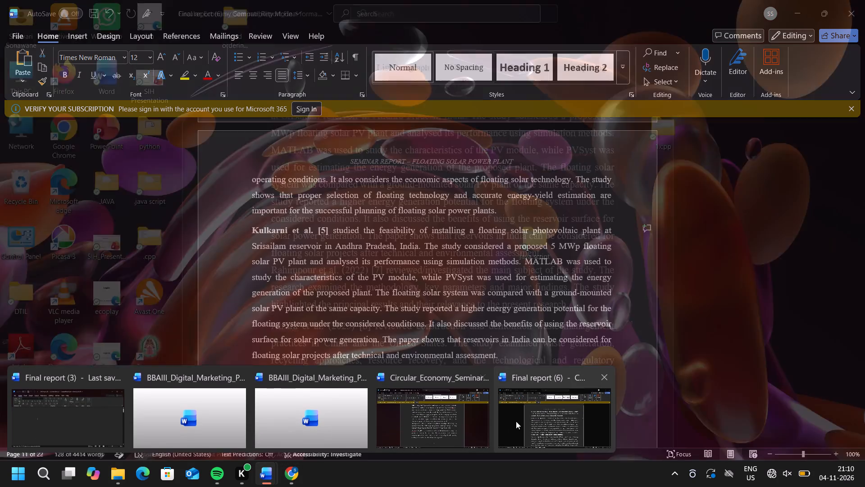
Copy the Liu et al. [6] paragraph from Final report (6) and paste it after the Kulkarni et al. [5] paragraph in the Circular Economy report.
click(527, 422)
scroll(393, 388, down, 1)
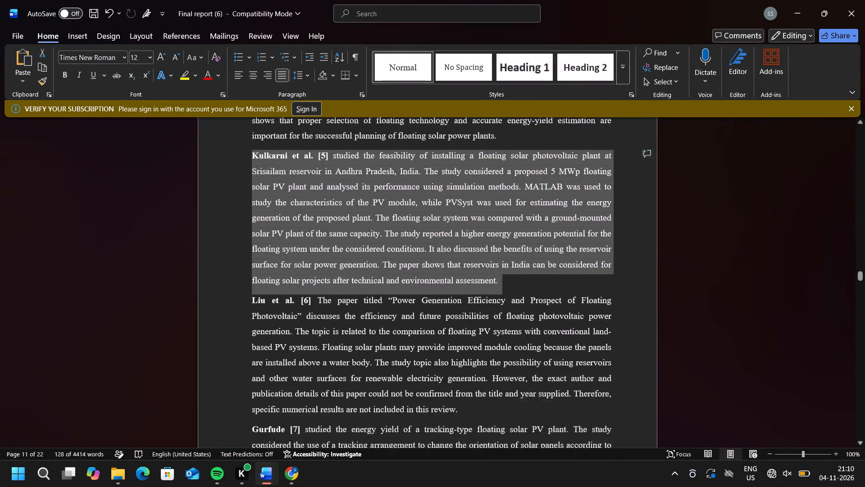
scroll(393, 388, down, 1)
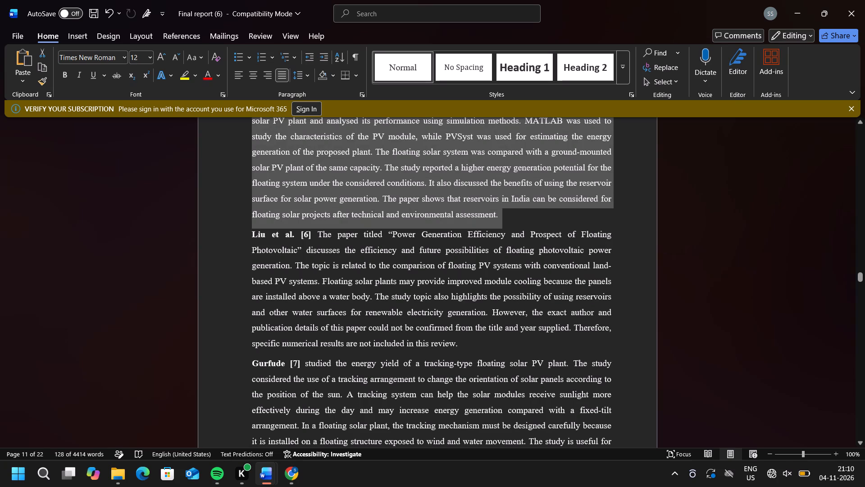
drag(457, 343, 256, 240)
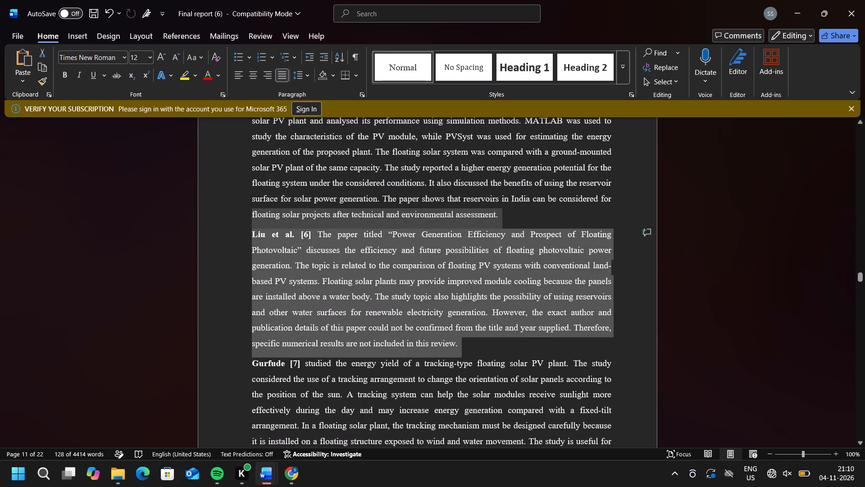
drag(256, 240, 255, 239)
key(ctrl+c)
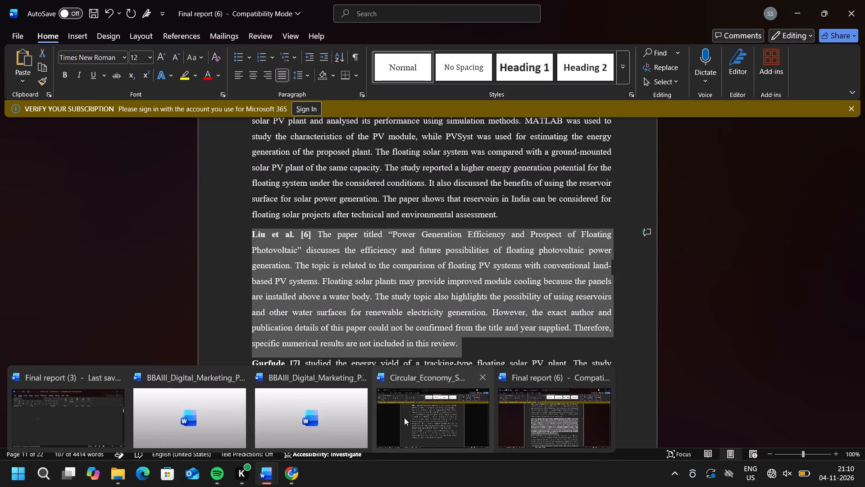
click(406, 418)
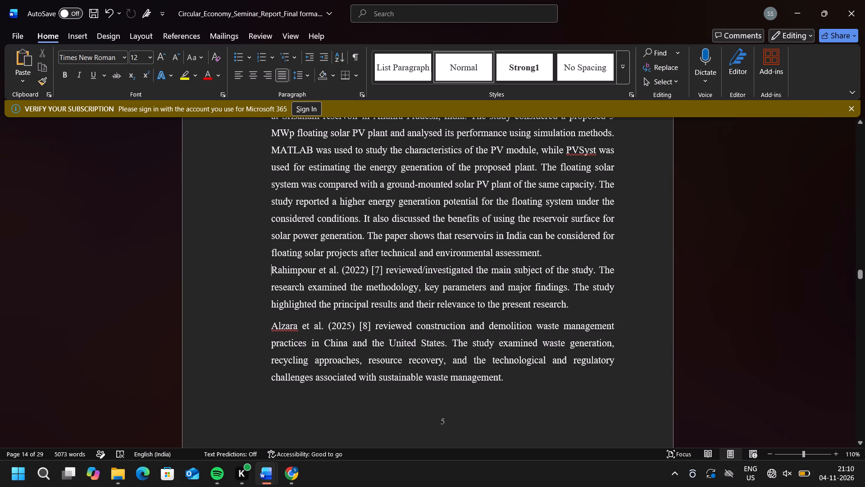
key(ctrl+v)
Delete the Rahimpour et al. (2022) [7] review paragraph below the Liu et al. [6] paragraph.
scroll(323, 326, down, 1)
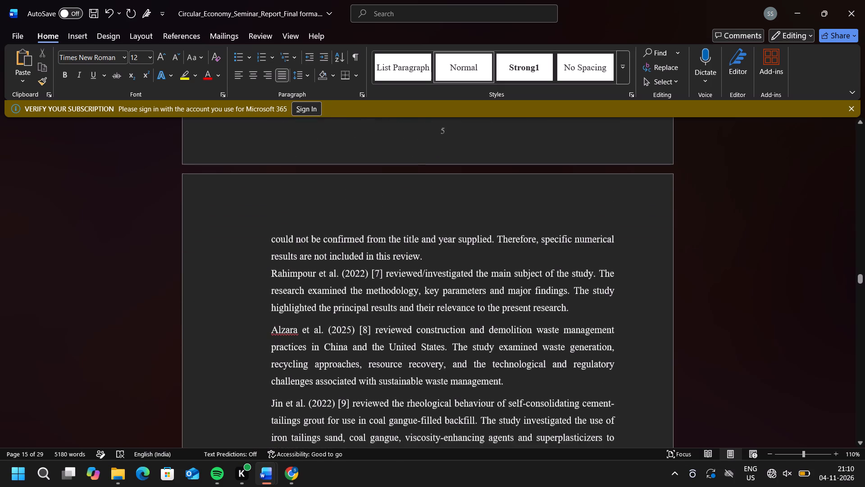
scroll(323, 326, down, 1)
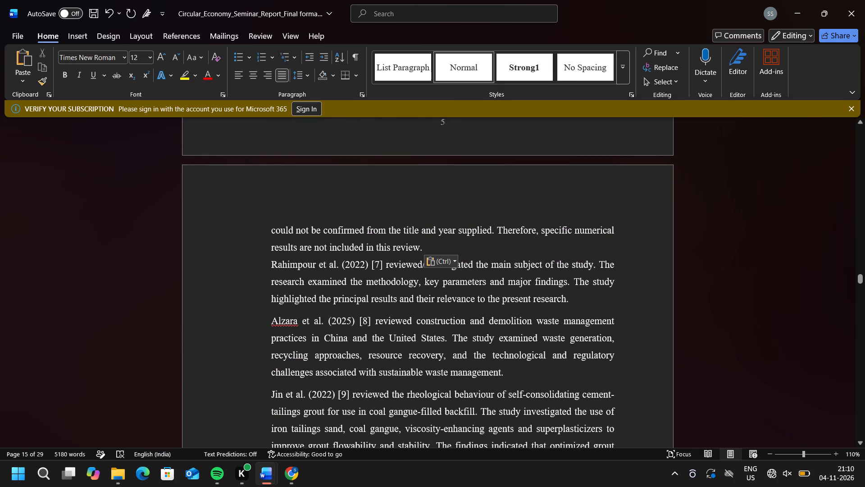
drag(569, 298, 306, 280)
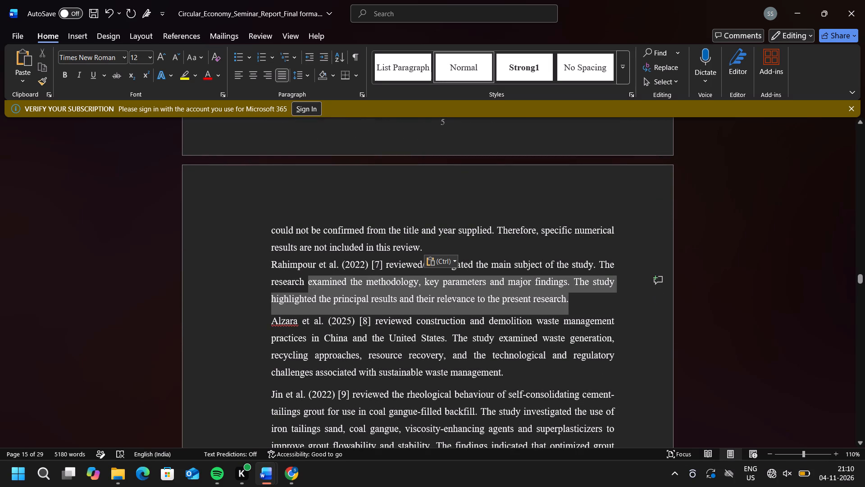
drag(306, 280, 283, 268)
key(BackSpace)
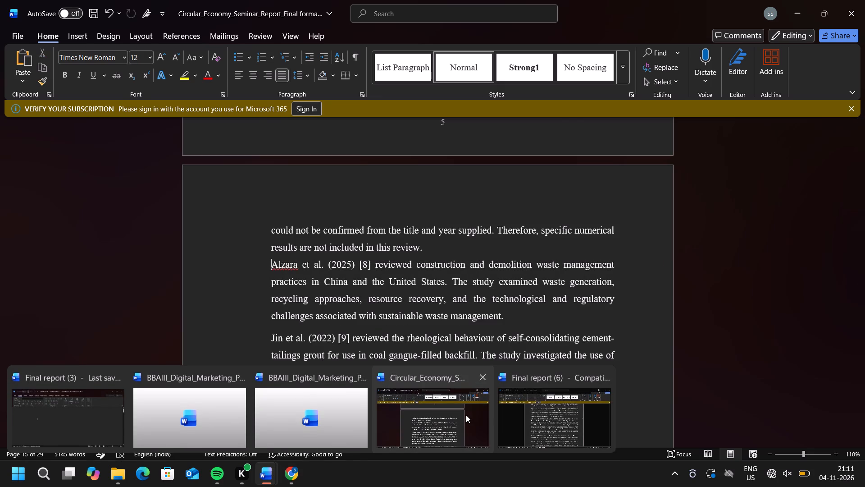
Copy the Gurfude [7] paragraph from Final report (6) and paste it after the Liu et al. [6] paragraph in the Circular Economy report.
click(512, 412)
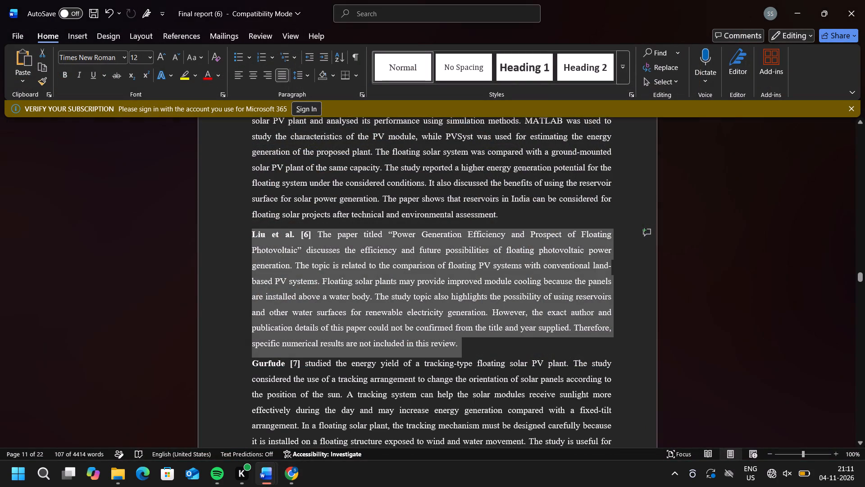
scroll(376, 378, down, 2)
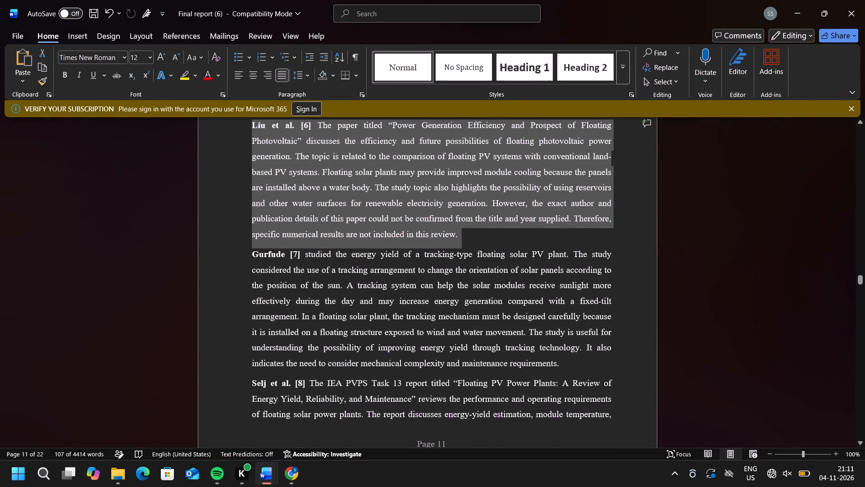
drag(559, 363, 224, 289)
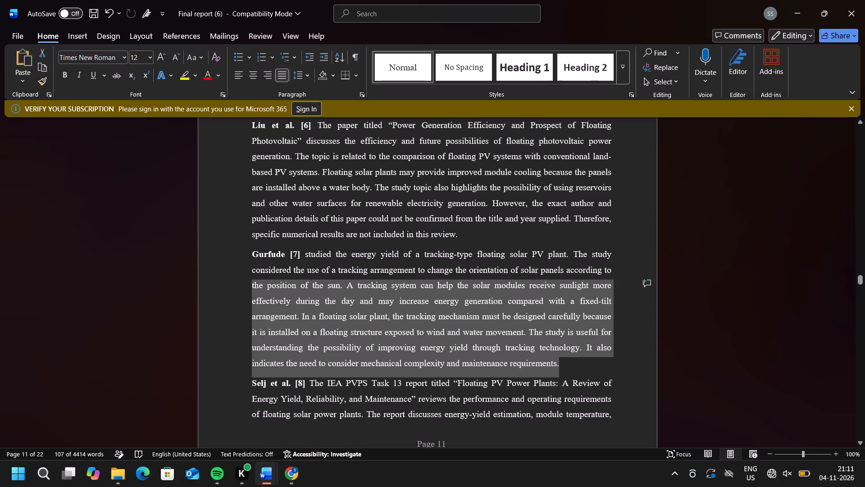
drag(224, 289, 250, 257)
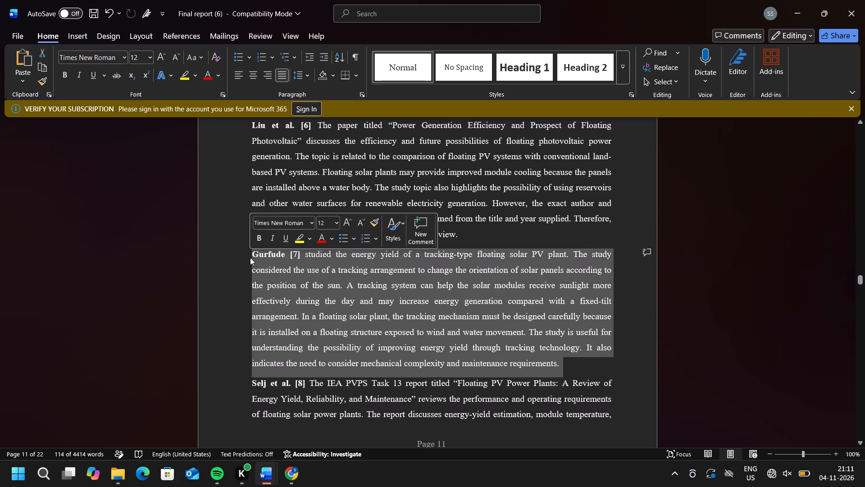
key(ctrl+c)
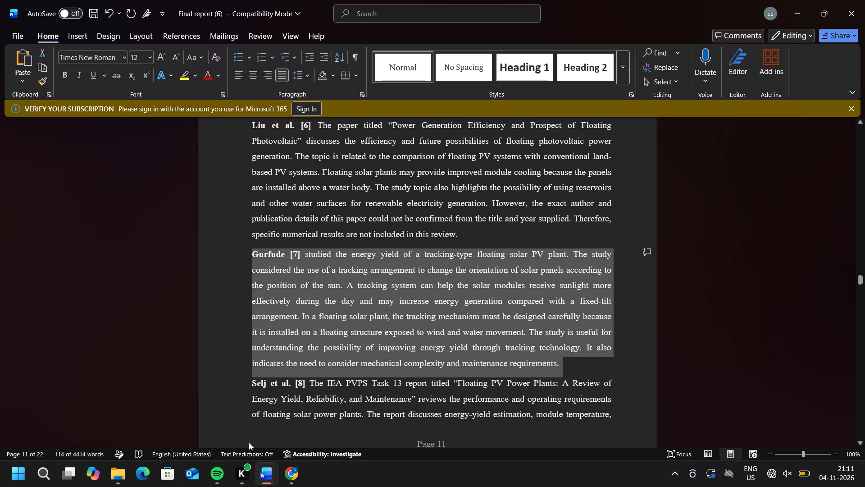
click(407, 426)
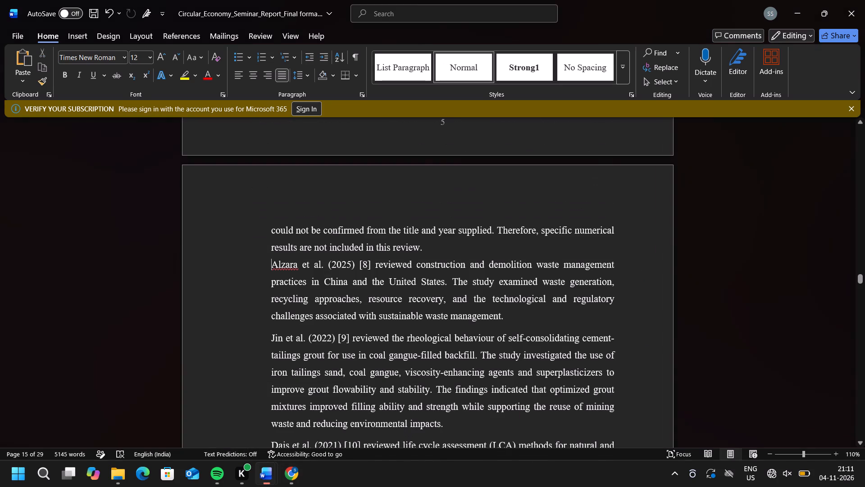
key(ctrl+v)
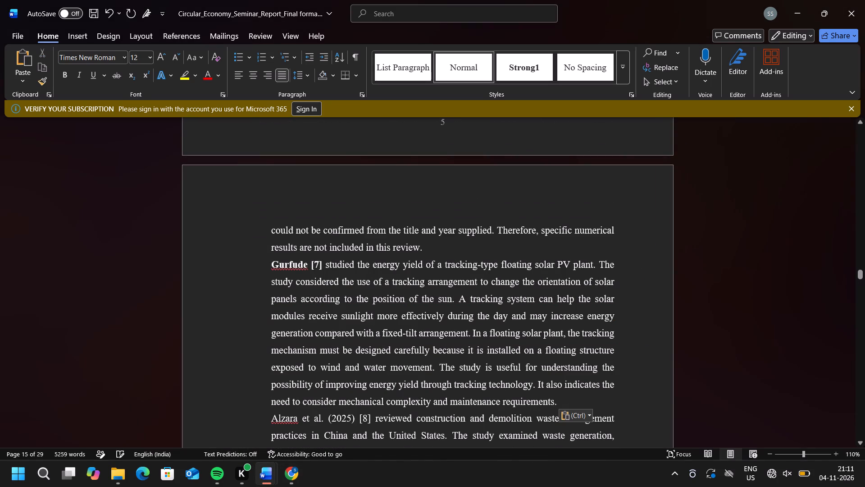
Delete the Alzara et al. (2025) [8] review paragraph below the Gurfude [7] paragraph.
scroll(332, 344, down, 3)
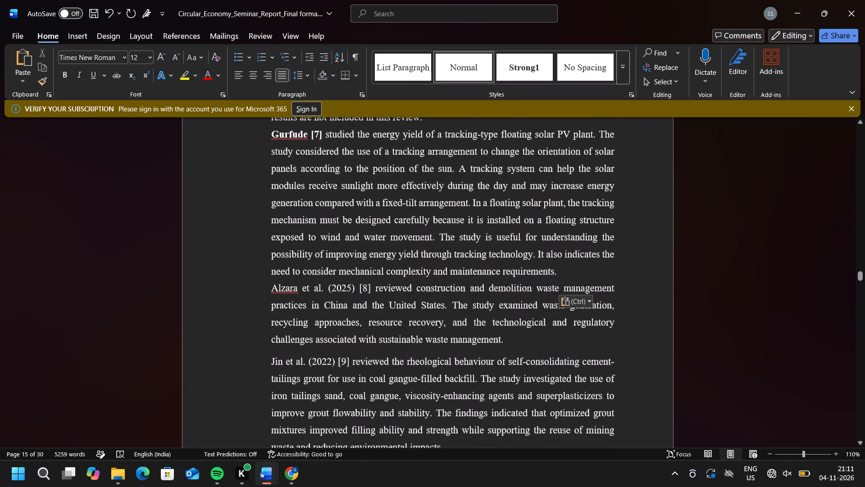
scroll(332, 344, down, 1)
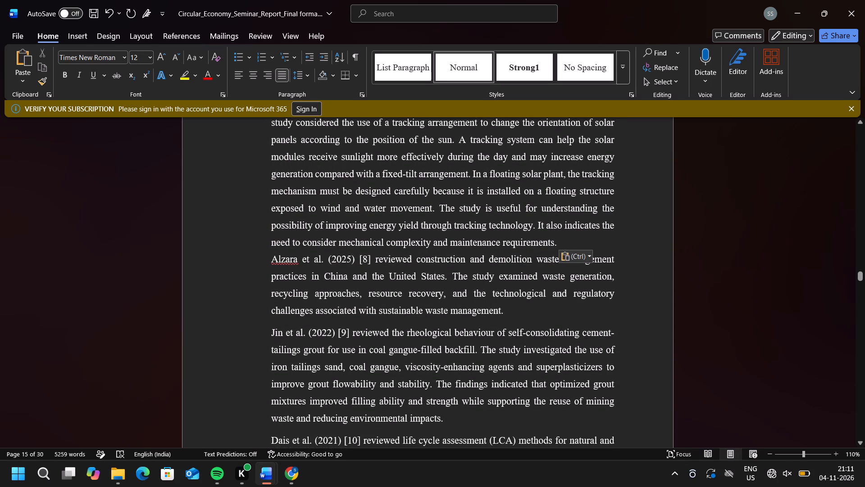
drag(505, 312, 282, 263)
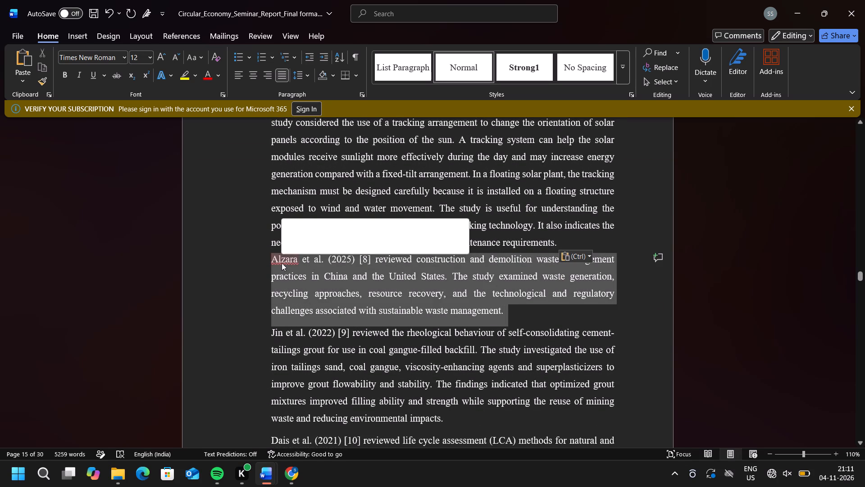
key(BackSpace)
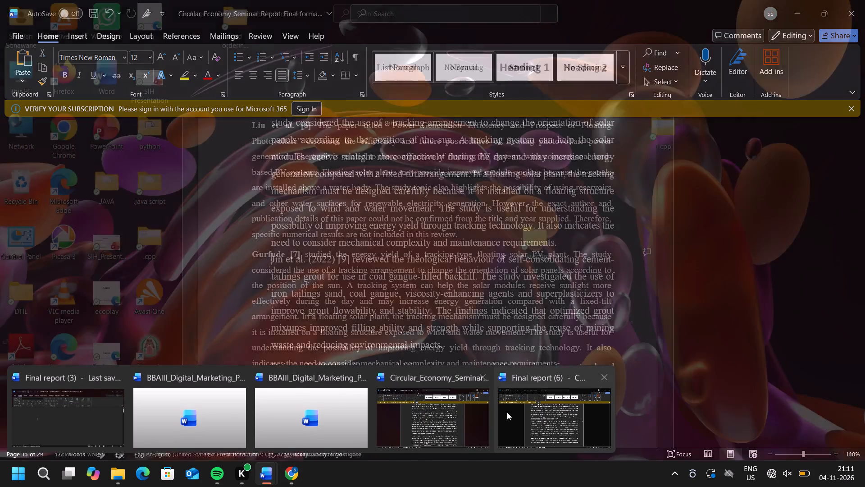
Copy the Selj et al. [8] paragraph from Final report (6) and paste it after the Gurfude [7] paragraph in the Circular Economy report.
click(510, 412)
scroll(328, 400, down, 1)
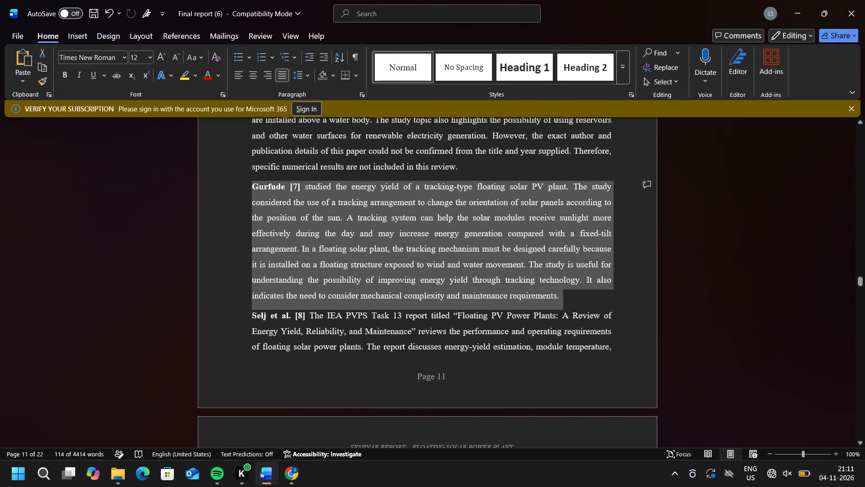
scroll(328, 400, down, 3)
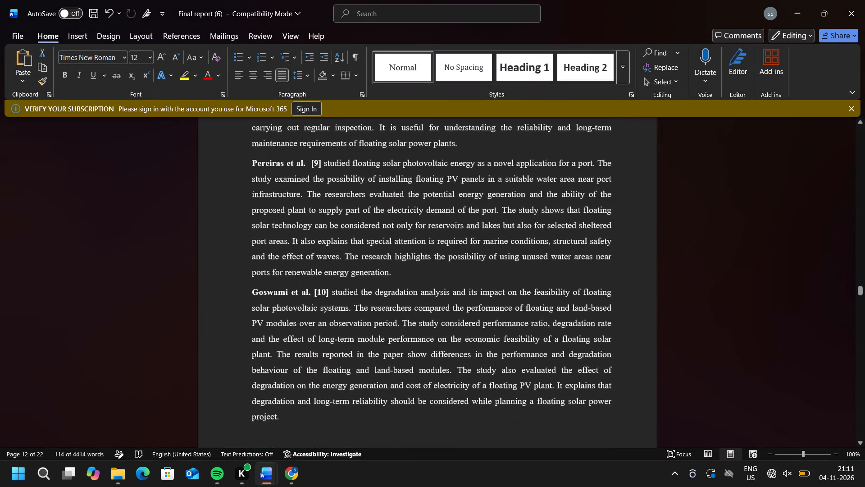
scroll(328, 400, up, 5)
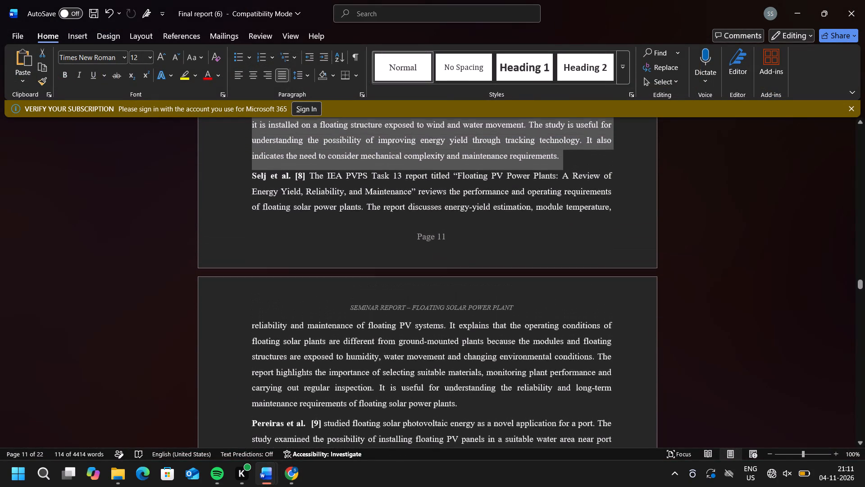
scroll(328, 400, up, 1)
drag(460, 411, 447, 409)
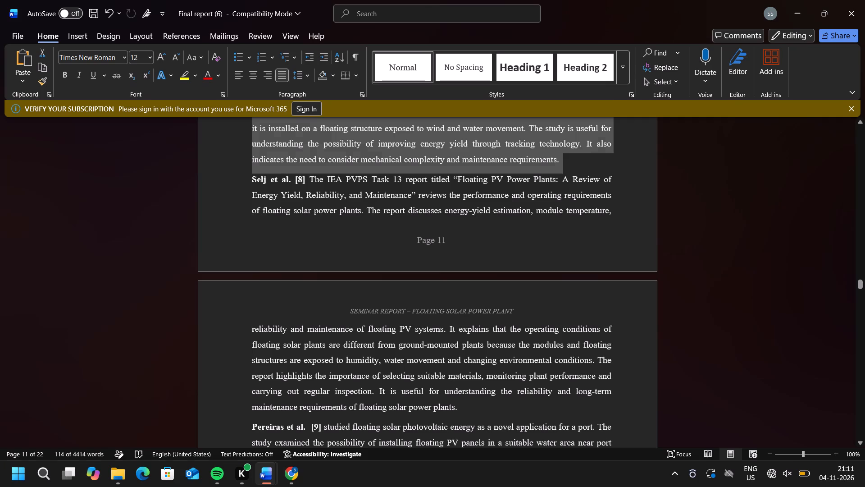
drag(447, 409, 236, 193)
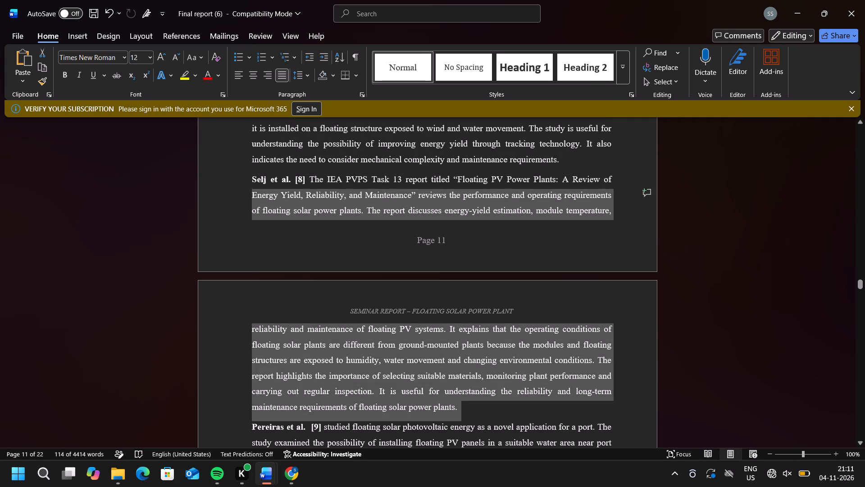
drag(236, 193, 238, 177)
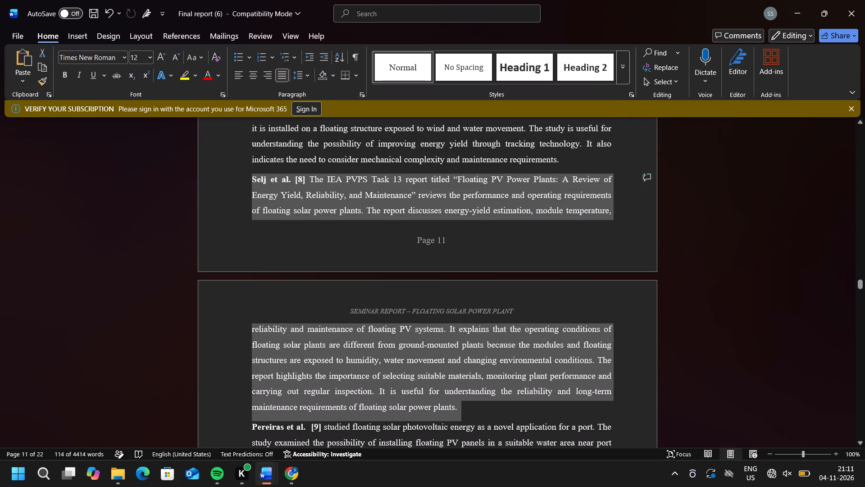
drag(238, 177, 238, 178)
key(ctrl+c)
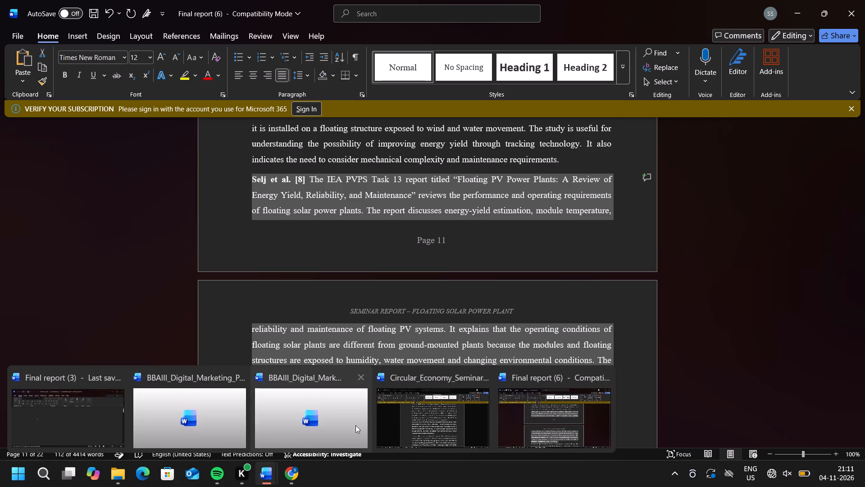
click(410, 415)
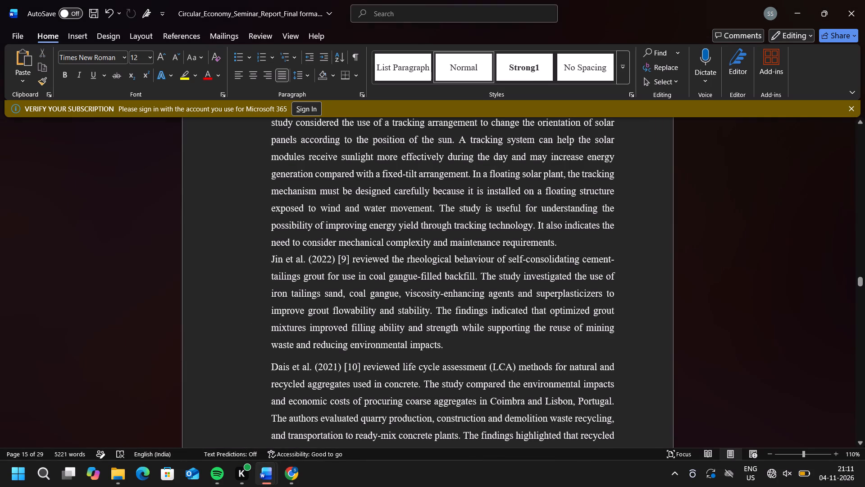
key(ctrl+v)
Delete the Jin et al. (2022) [9] review text below the Selj et al. [8] paragraph, from its second line to its end.
scroll(338, 284, down, 1)
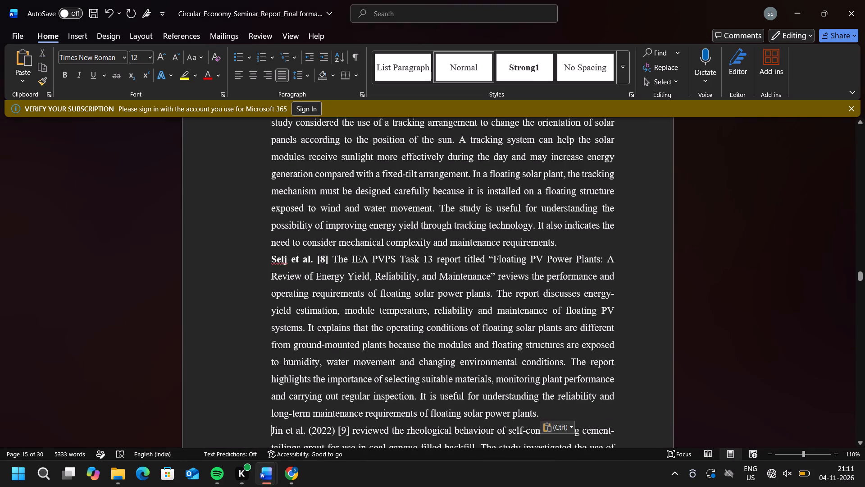
scroll(338, 284, down, 4)
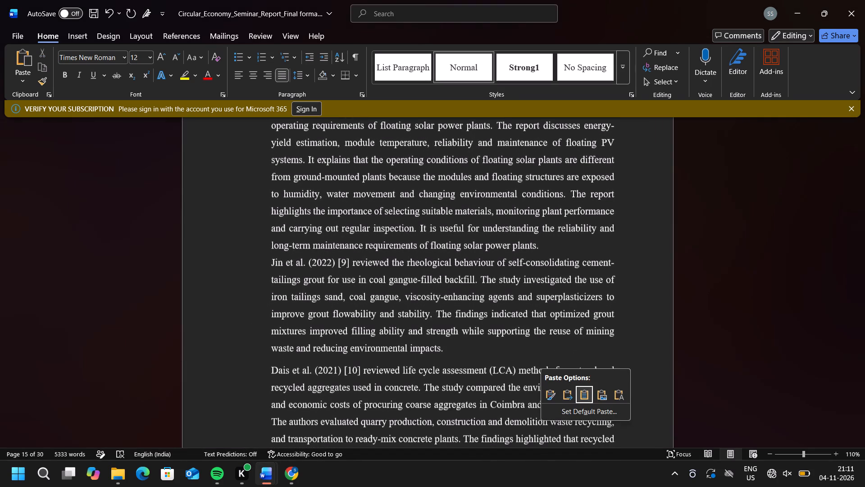
click(441, 347)
drag(443, 349, 432, 349)
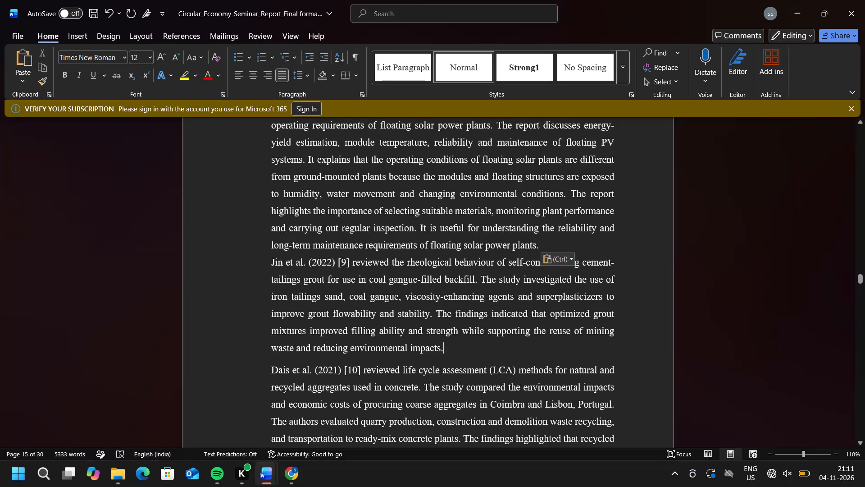
drag(432, 349, 272, 275)
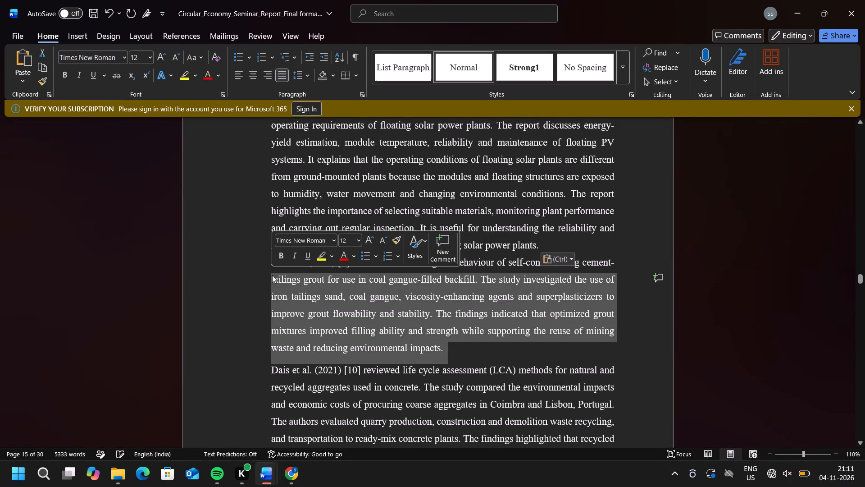
key(BackSpace)
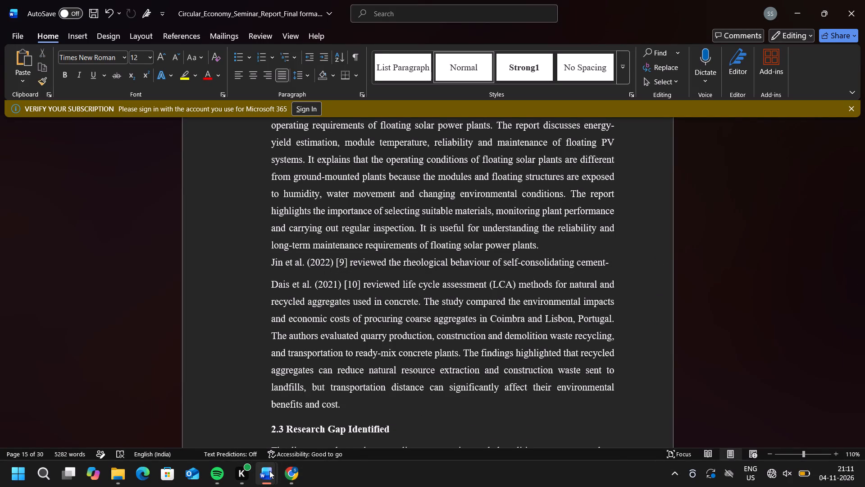
Copy the Pereiras et al. [9] paragraph from Final report (6) and paste it below the remaining Jin et al. line in the Circular Economy report.
click(538, 418)
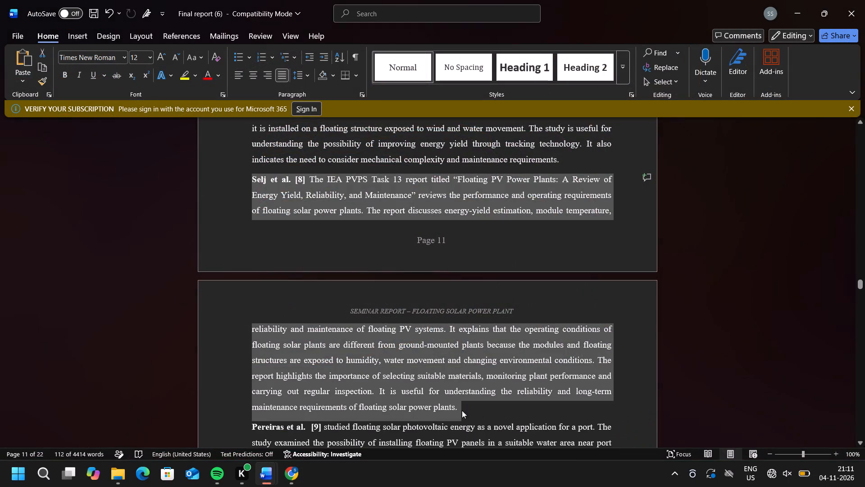
scroll(404, 401, down, 2)
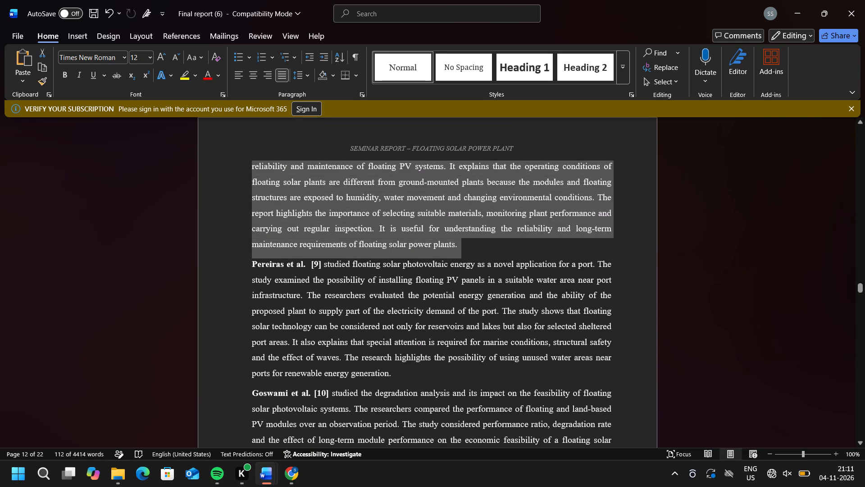
click(394, 373)
drag(394, 373, 273, 336)
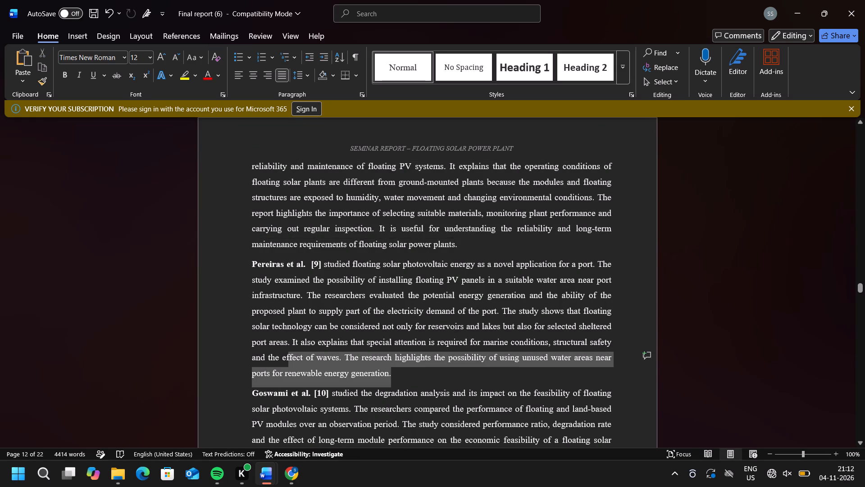
drag(273, 336, 254, 273)
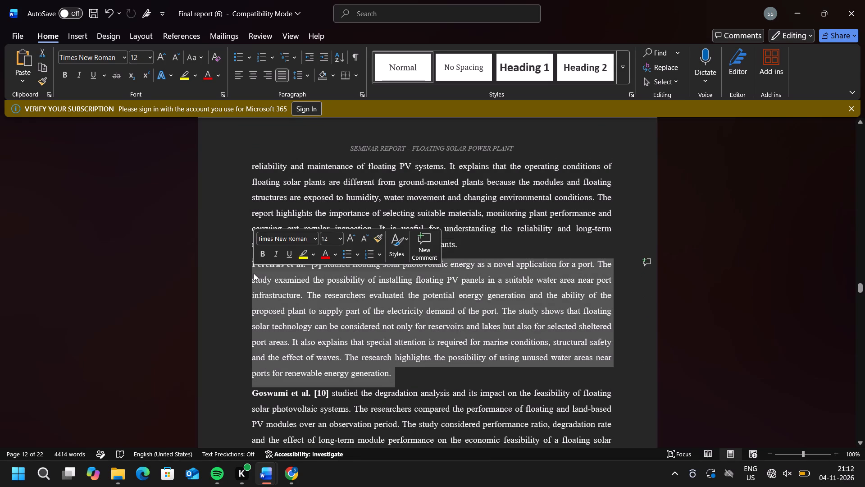
key(ctrl+c)
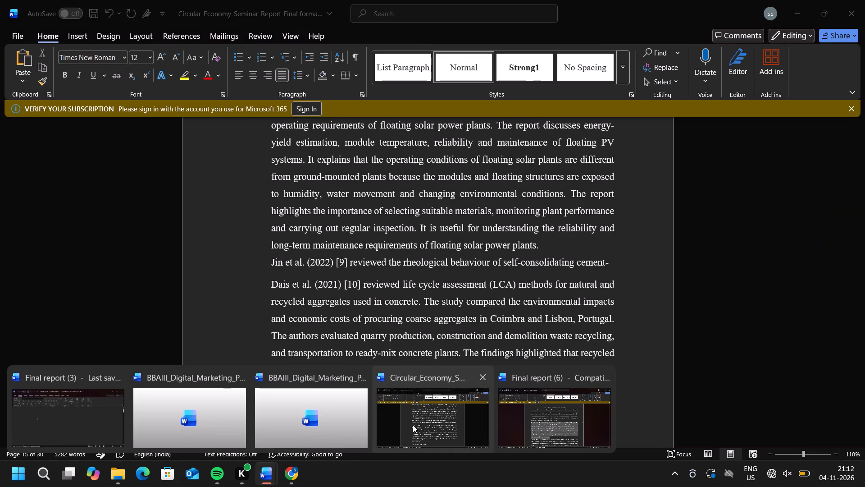
click(413, 425)
key(ctrl+v)
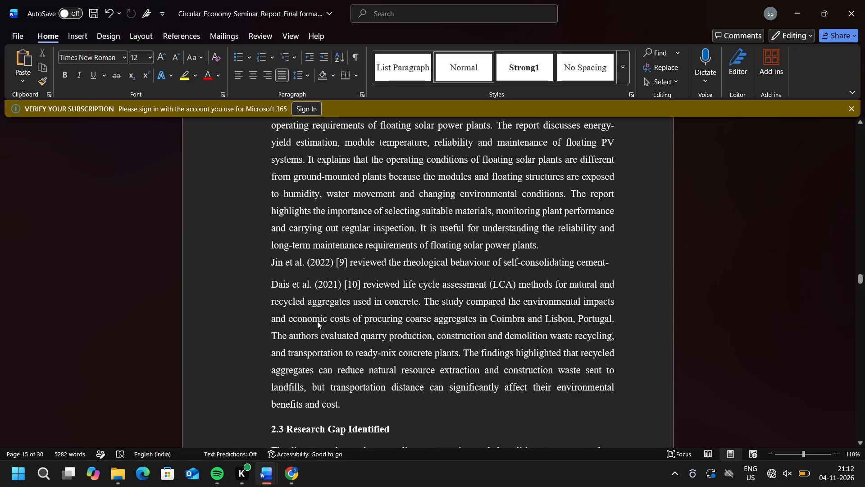
Delete the Dais et al. (2021) [10] review paragraph above the 2.3 Research Gap Identified heading.
scroll(317, 321, down, 2)
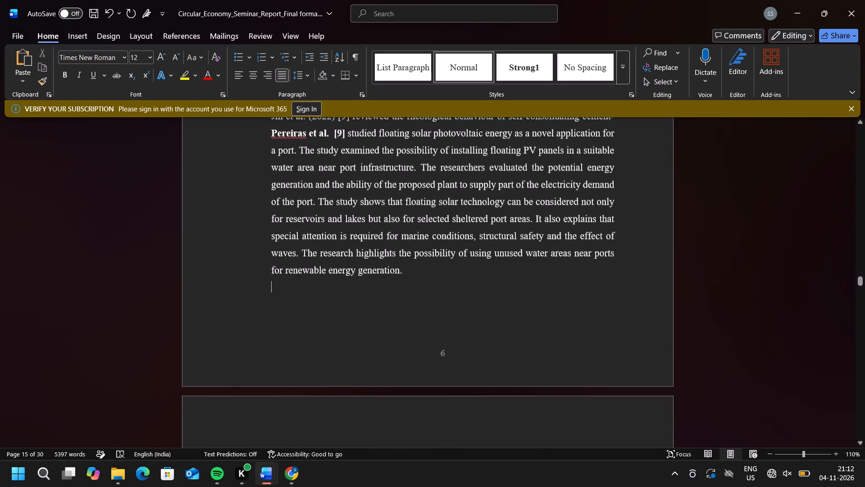
scroll(317, 321, down, 3)
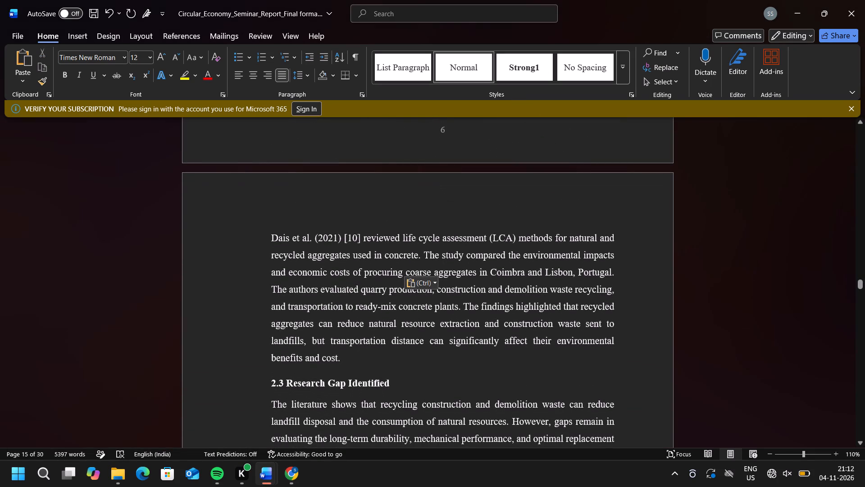
drag(342, 363, 278, 218)
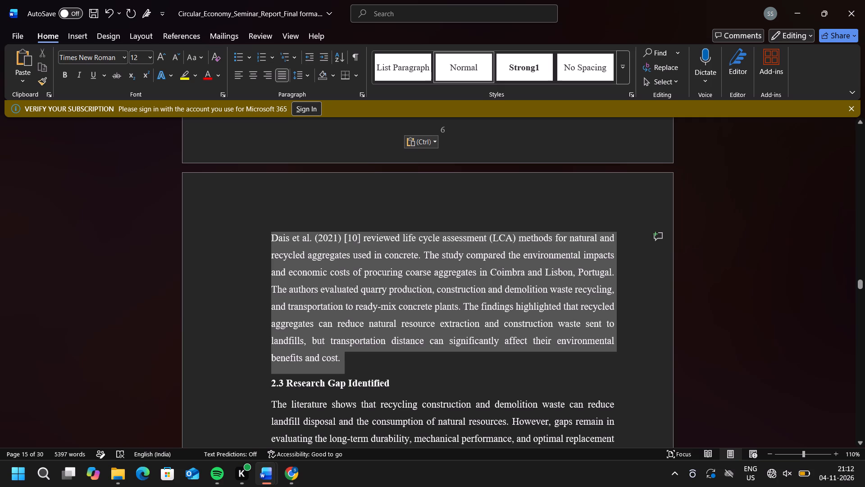
drag(278, 218, 270, 231)
key(BackSpace)
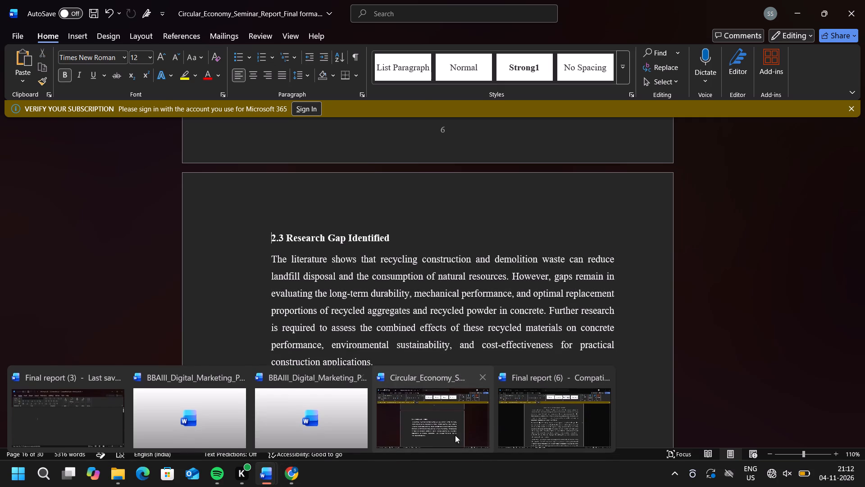
Copy the Goswami et al. [10] paragraph from Final report (6) and paste it above the 2.3 Research Gap Identified heading in the Circular Economy report.
click(525, 414)
scroll(408, 387, down, 1)
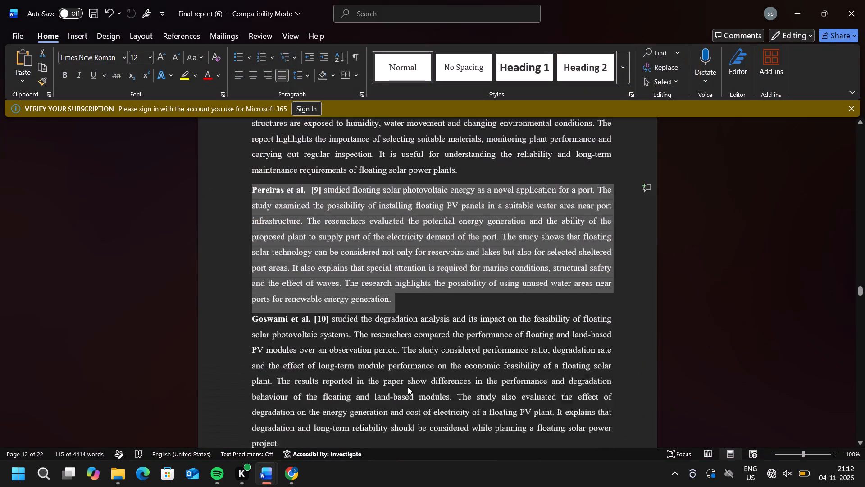
scroll(408, 387, down, 1)
drag(281, 343, 263, 324)
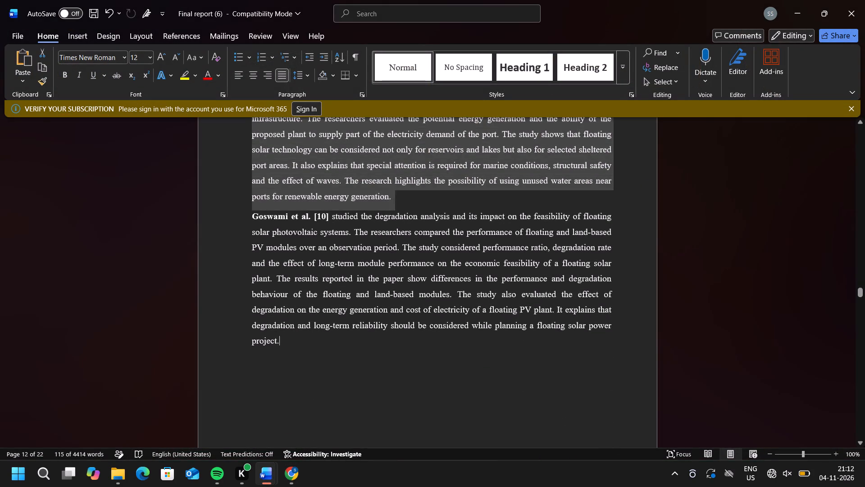
drag(263, 324, 241, 224)
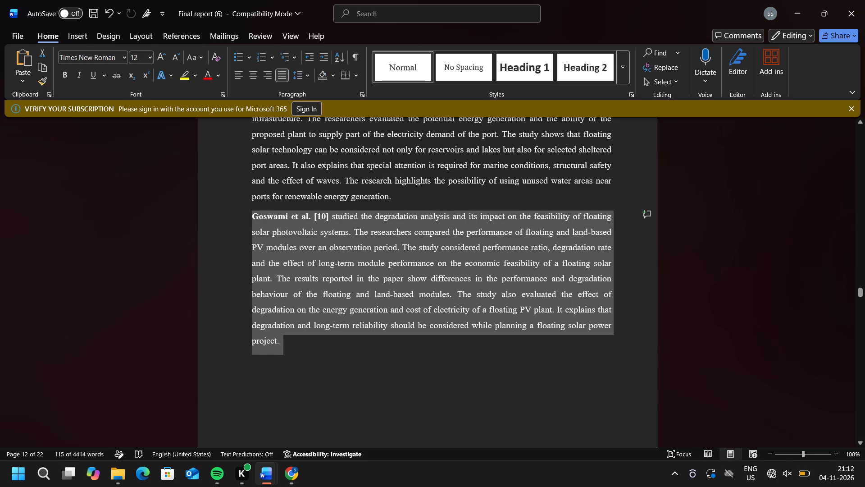
key(ctrl+c)
click(411, 426)
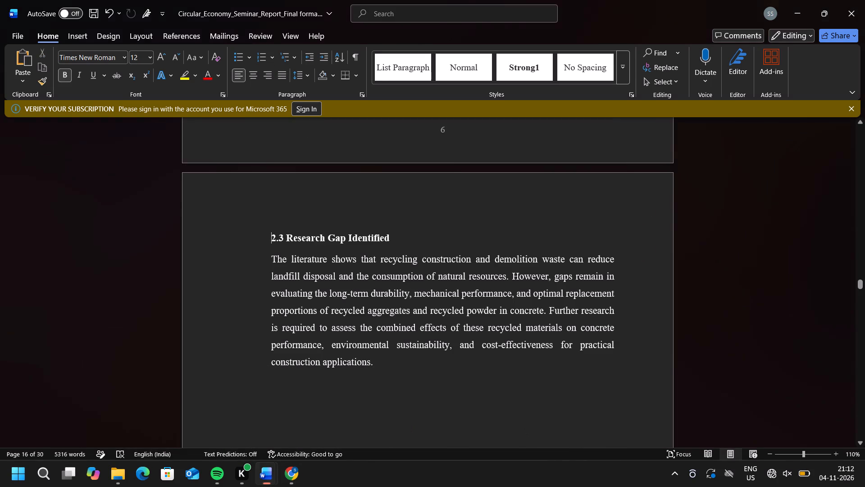
key(ctrl+v)
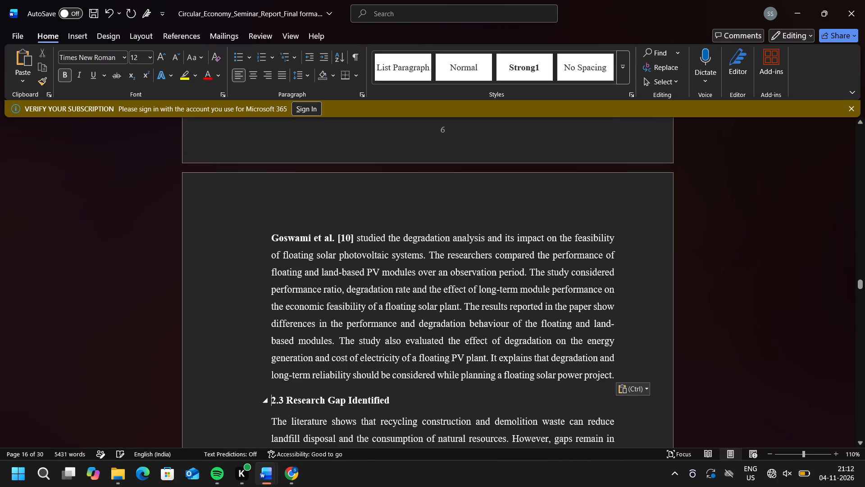
Delete the 2.3 Research Gap Identified heading together with its recycling-literature paragraph below the Goswami et al. [10] review.
scroll(329, 387, up, 2)
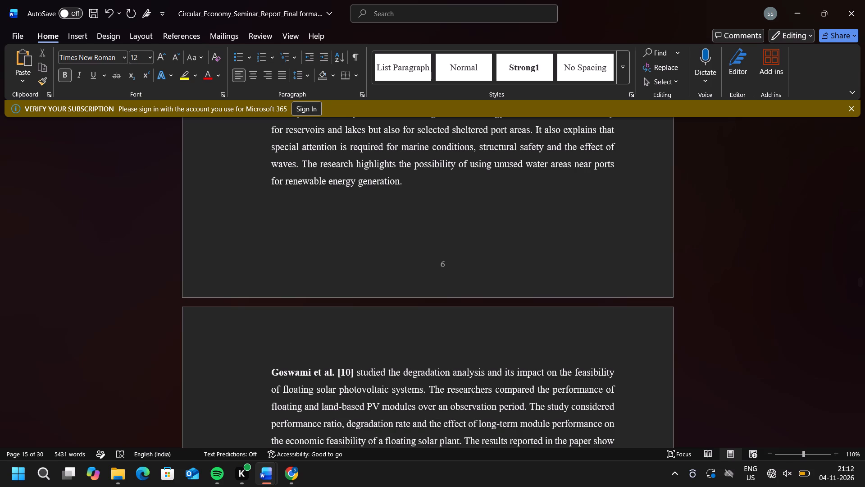
scroll(329, 387, down, 4)
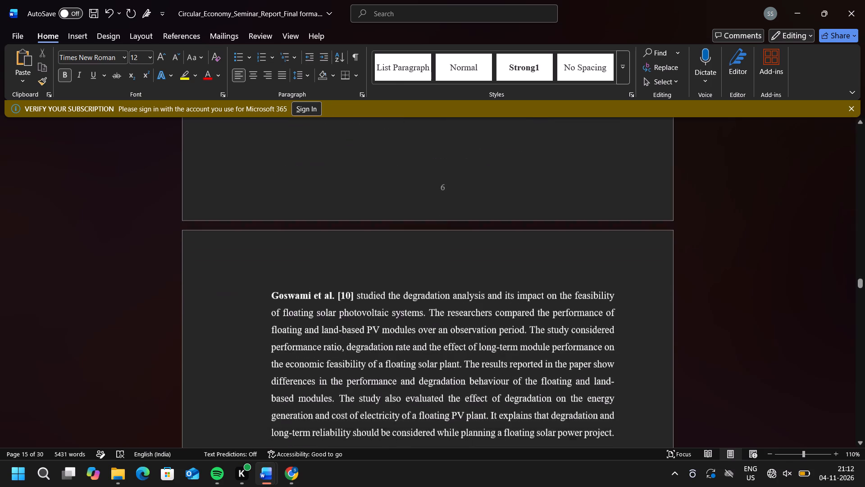
scroll(329, 387, down, 2)
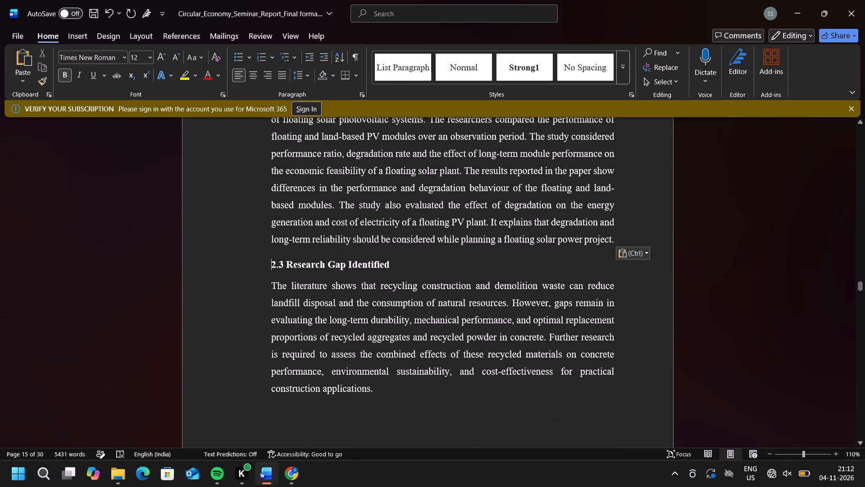
drag(375, 385, 268, 255)
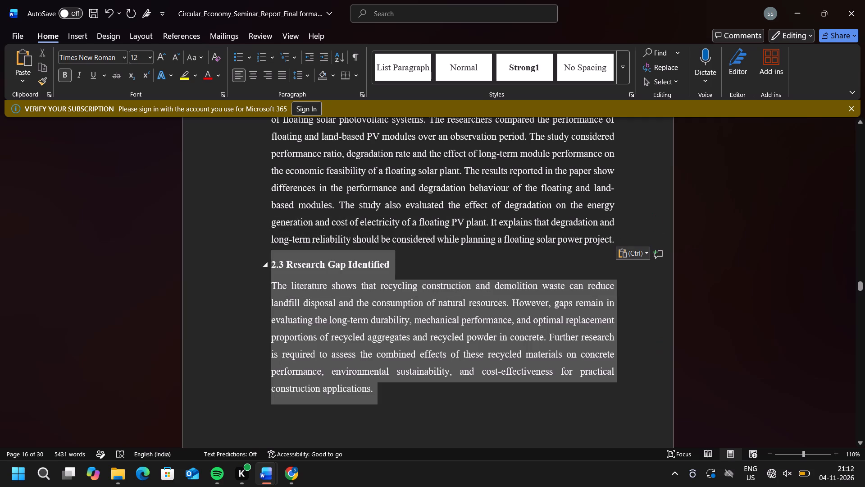
drag(268, 255, 267, 261)
key(BackSpace)
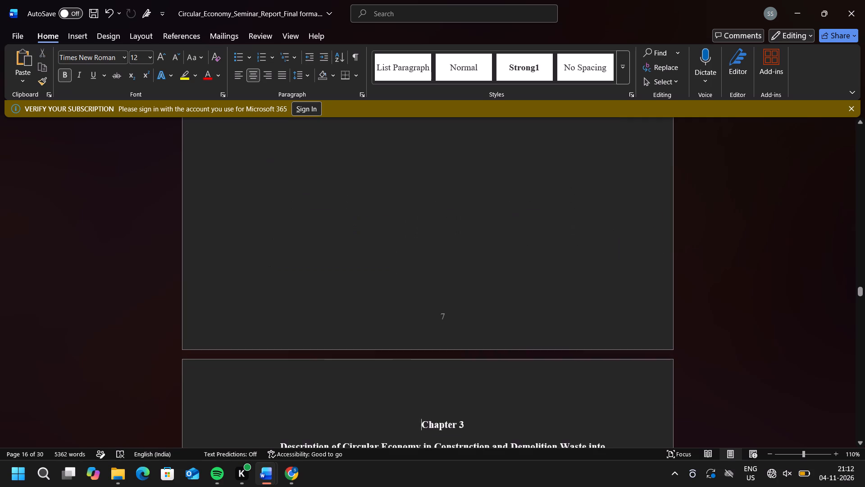
Look over the pasted section 2.2 reviews from Gurfude [7] through Goswami et al. [10].
scroll(267, 261, up, 8)
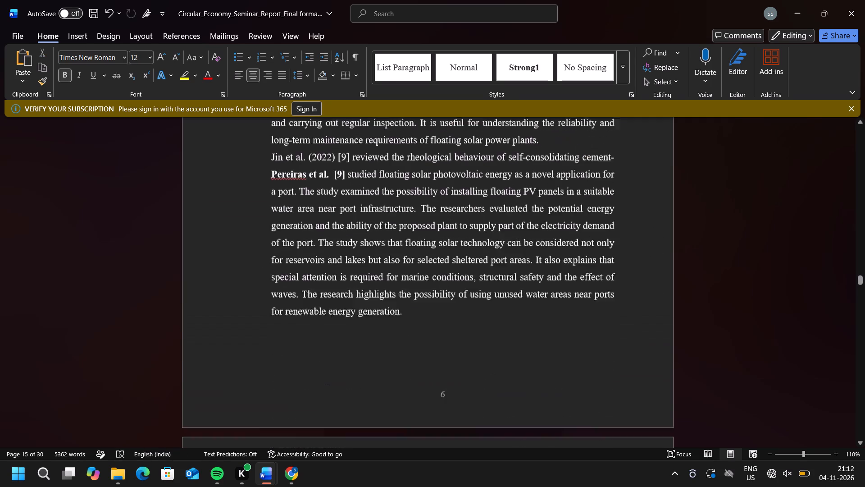
scroll(267, 261, up, 5)
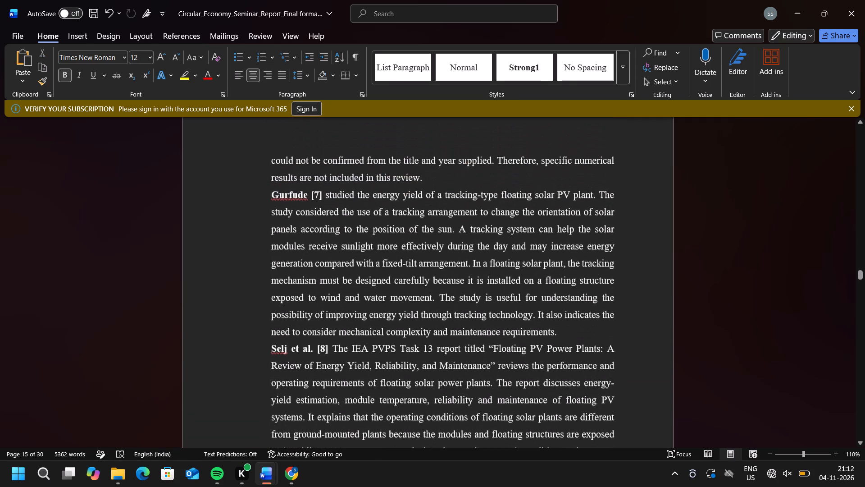
scroll(267, 261, up, 3)
scroll(267, 261, down, 6)
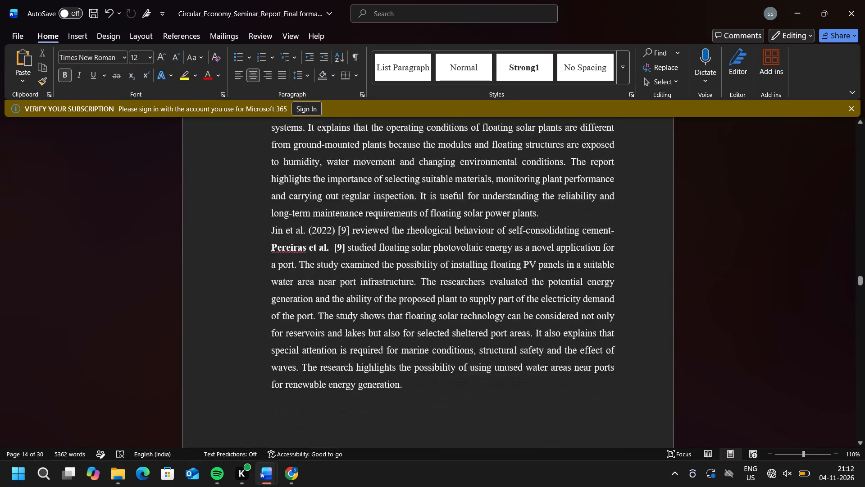
scroll(267, 261, down, 2)
scroll(267, 261, up, 1)
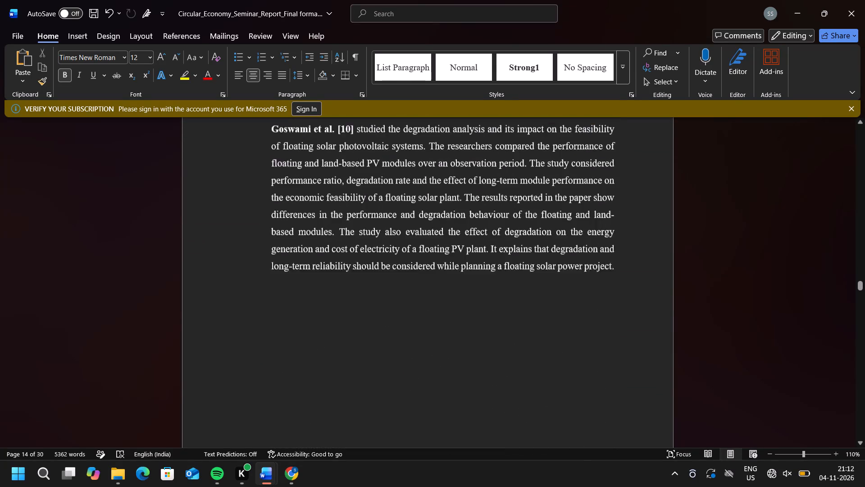
scroll(267, 261, up, 1)
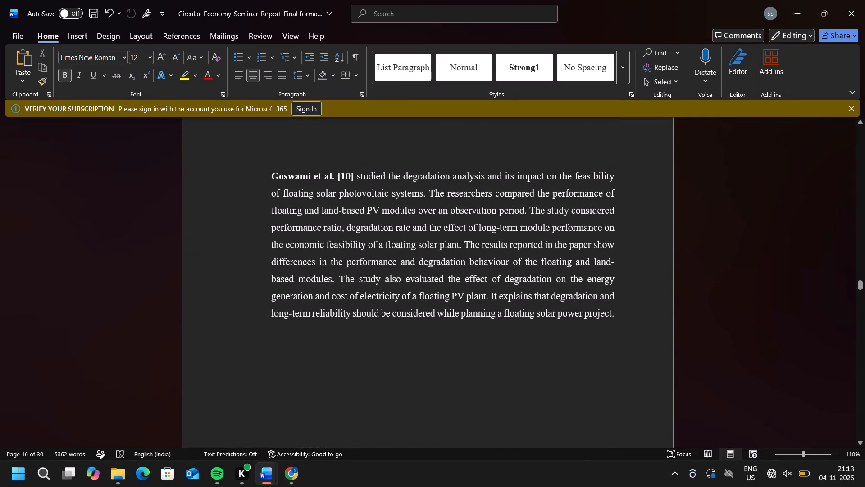
Select all the section 2.2 reviews from Mittal et al. [1] through Goswami et al. [10] and check their line spacing.
drag(616, 315, 264, 290)
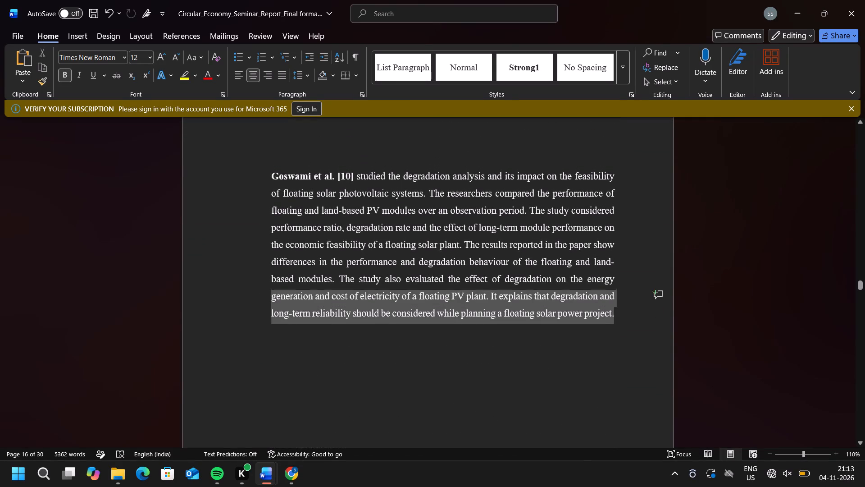
drag(264, 290, 274, 208)
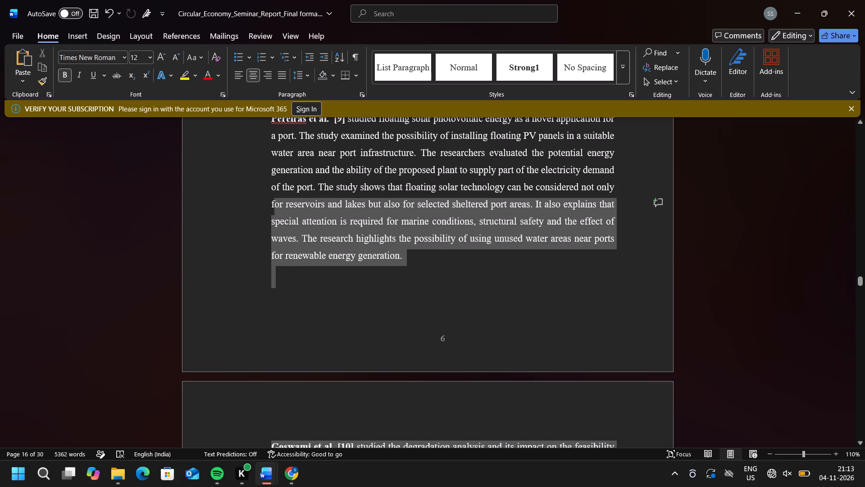
drag(274, 208, 275, 55)
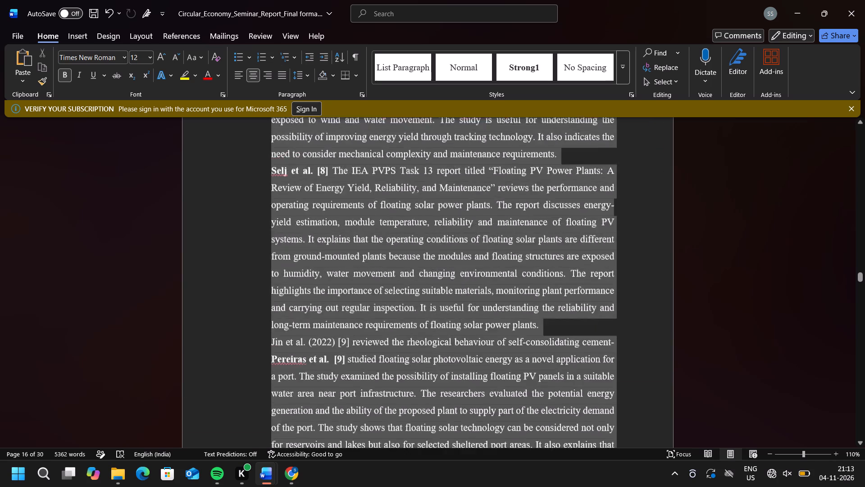
drag(275, 55, 297, 295)
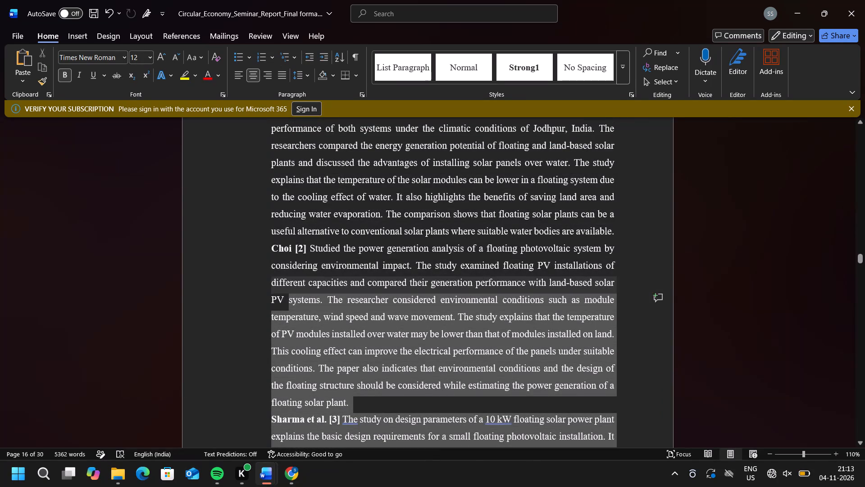
drag(297, 295, 279, 122)
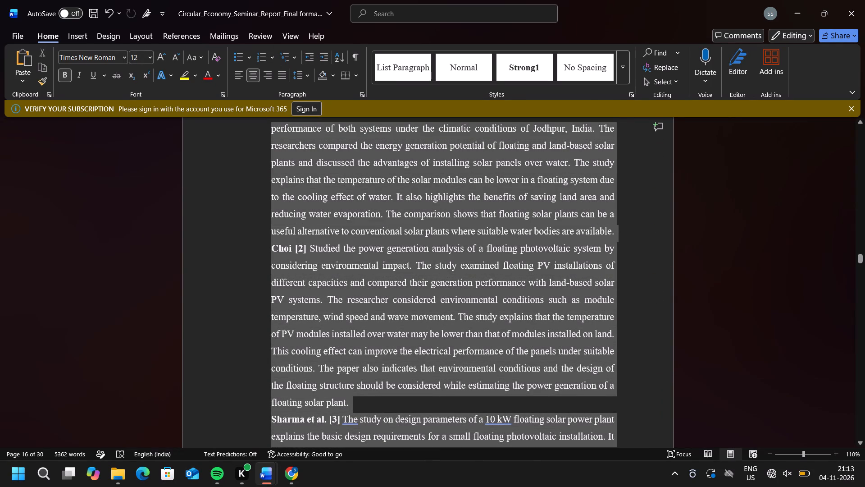
drag(279, 122, 284, 149)
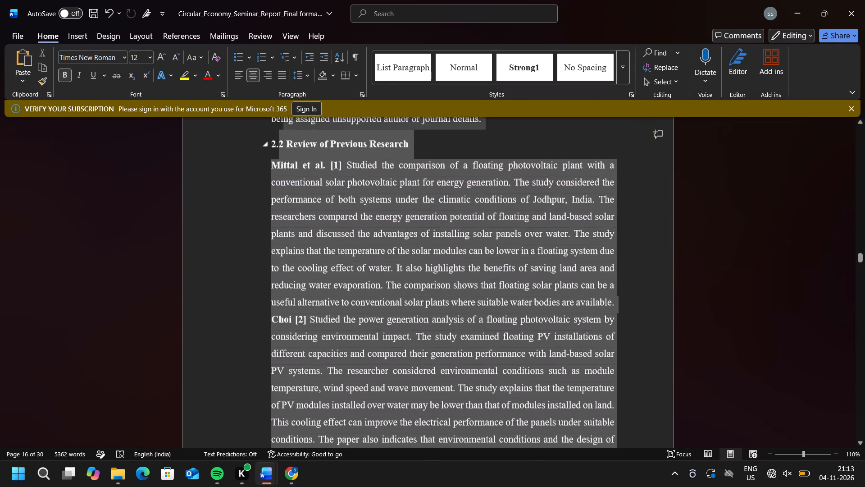
drag(284, 149, 276, 168)
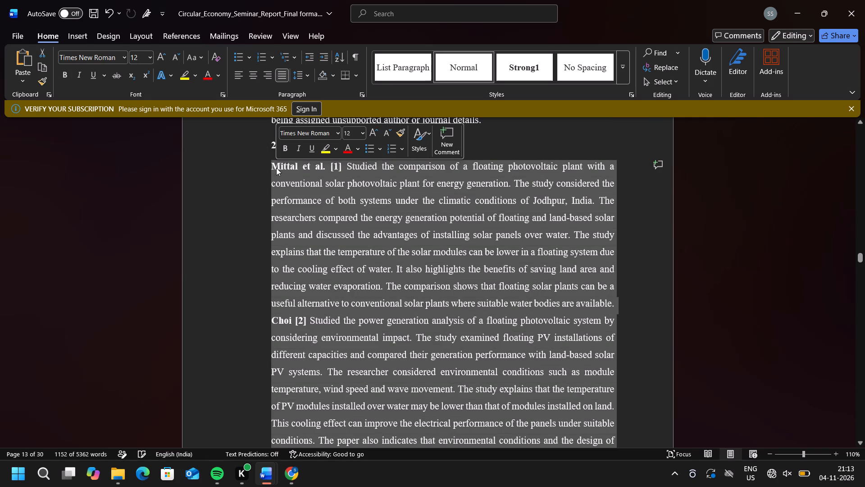
click(307, 73)
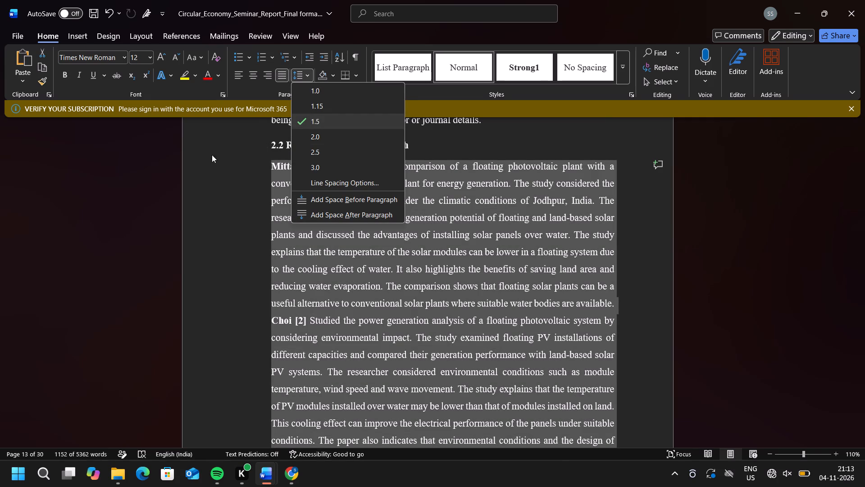
click(166, 196)
click(166, 196)
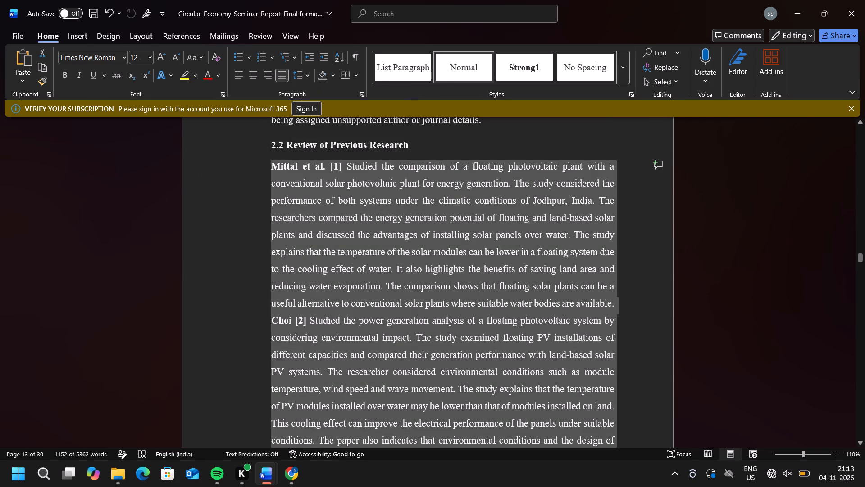
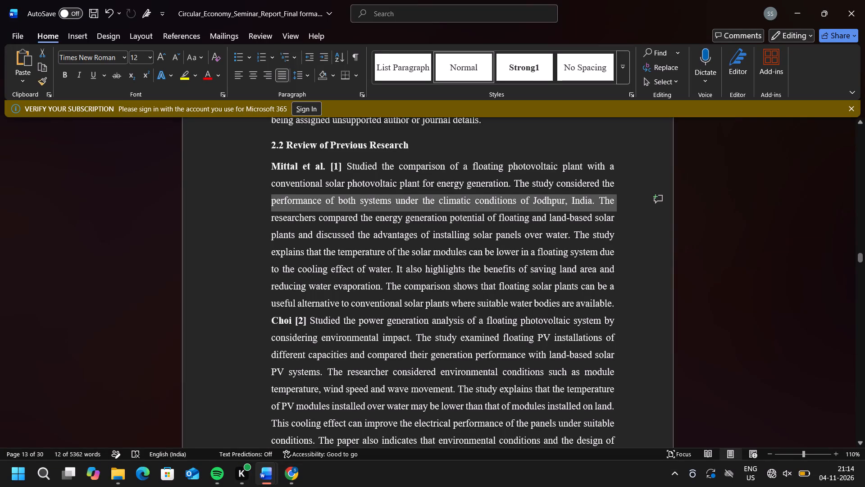
Look over the section 2.2 reviews from Mittal et al. [1] through Goswami et al. [10], continuing to the start of Chapter 3.
scroll(269, 285, down, 1)
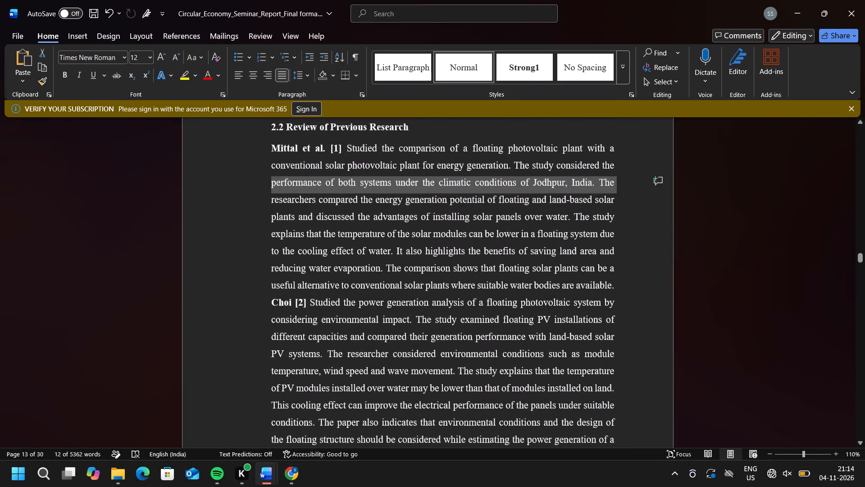
click(164, 267)
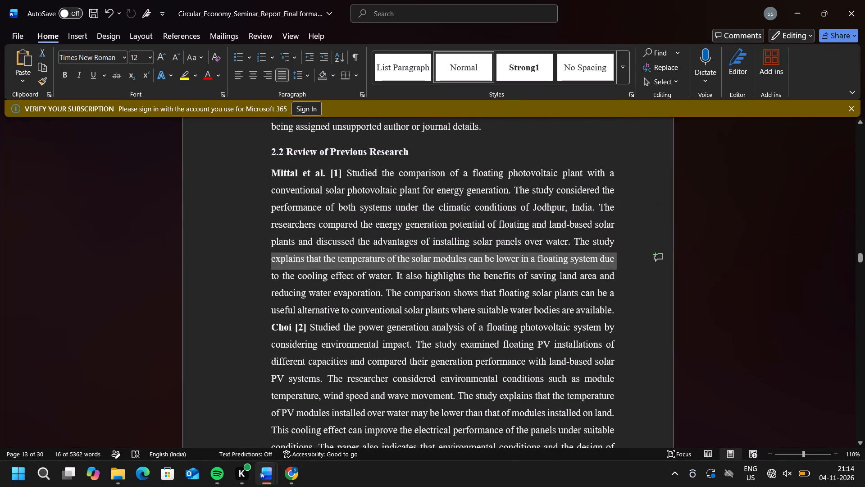
scroll(275, 325, down, 4)
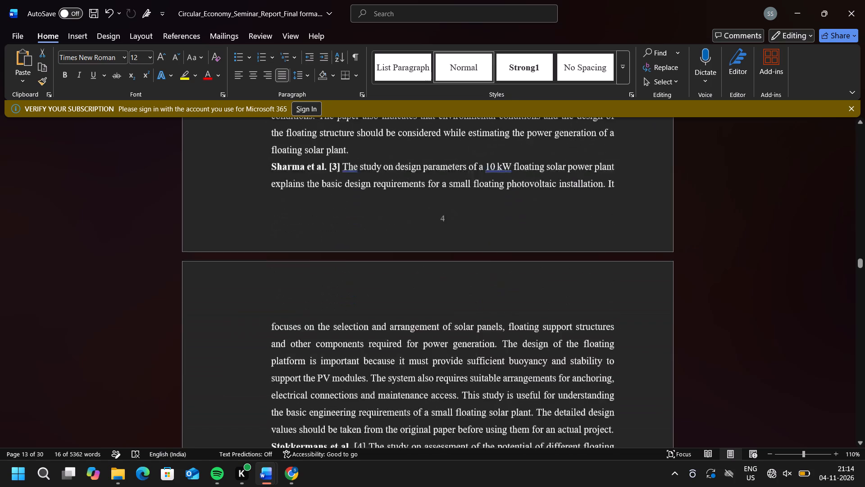
scroll(275, 325, down, 2)
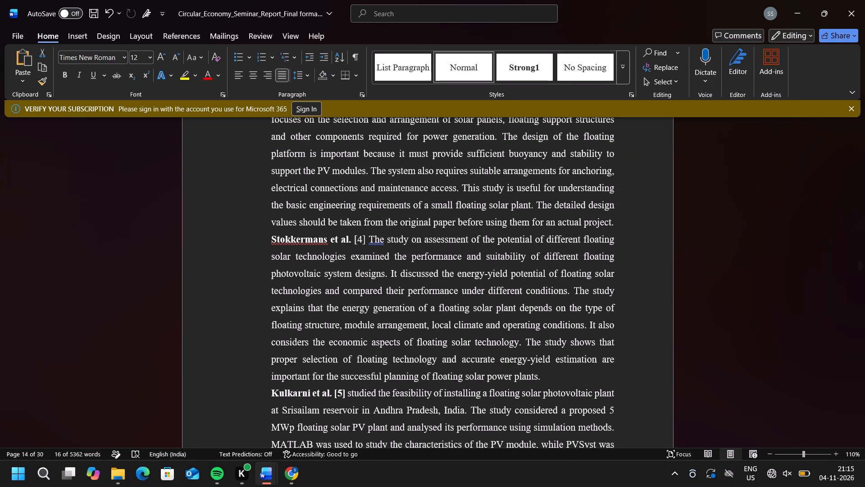
scroll(216, 340, down, 1)
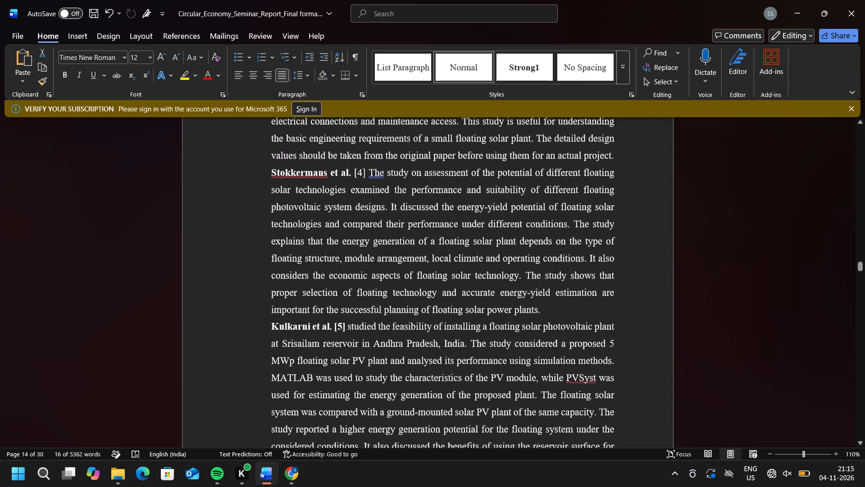
scroll(216, 340, down, 3)
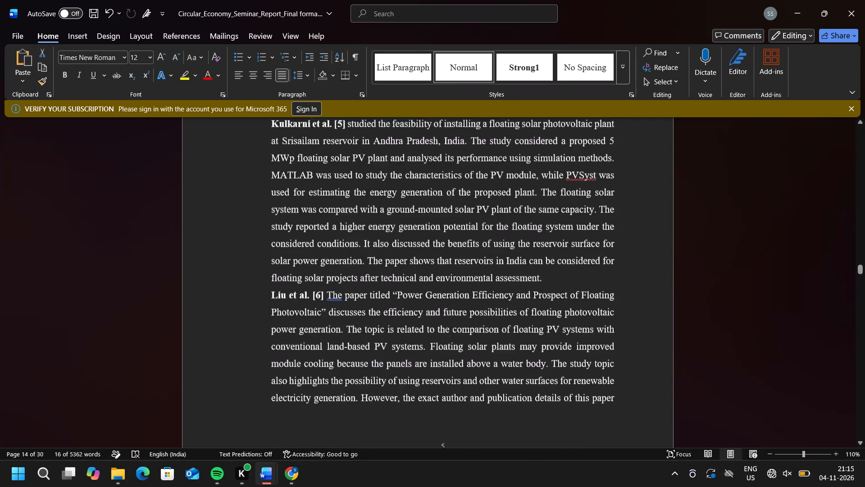
scroll(216, 340, down, 6)
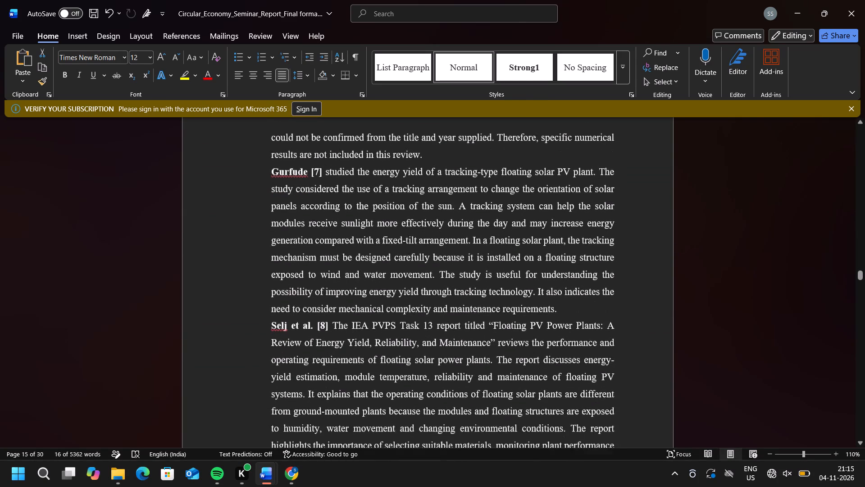
scroll(216, 340, down, 4)
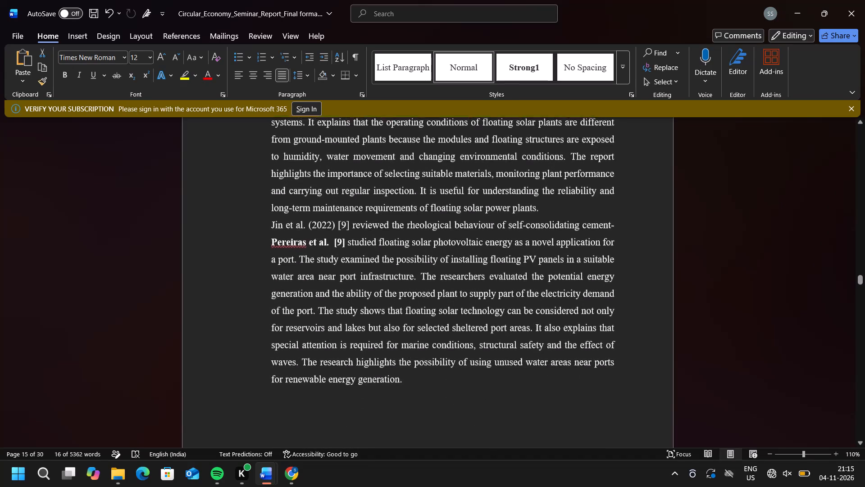
scroll(216, 340, down, 3)
scroll(319, 262, down, 1)
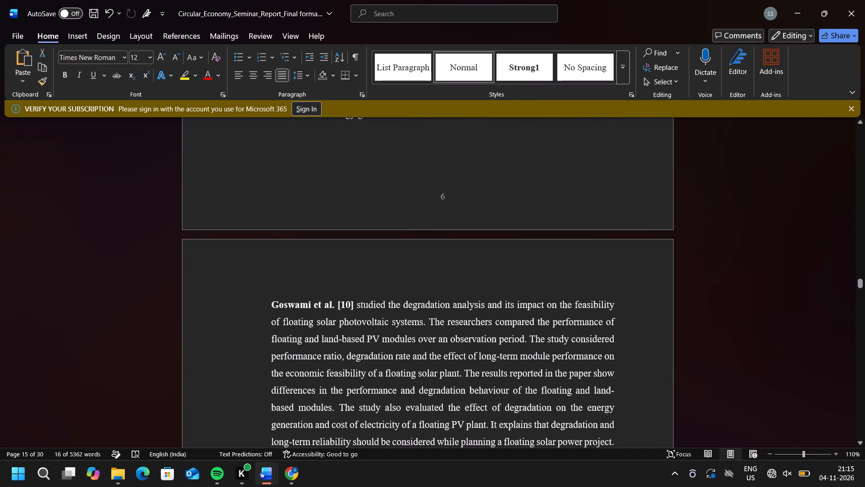
scroll(319, 257, down, 4)
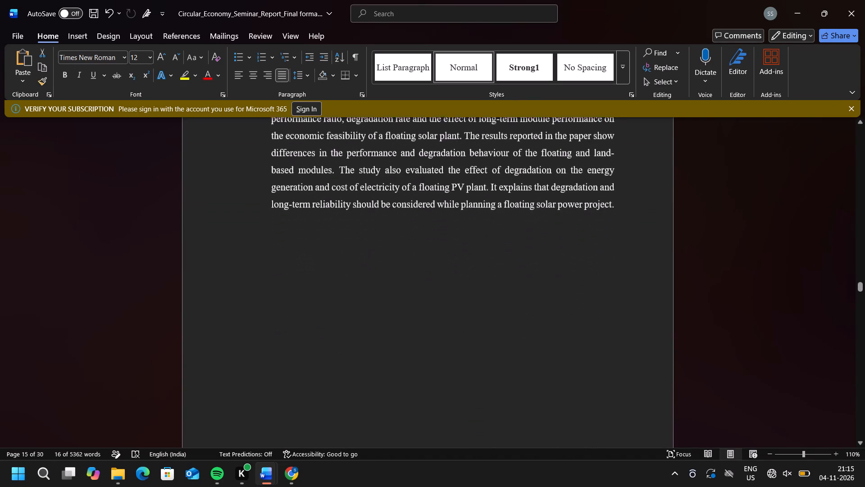
scroll(317, 253, down, 4)
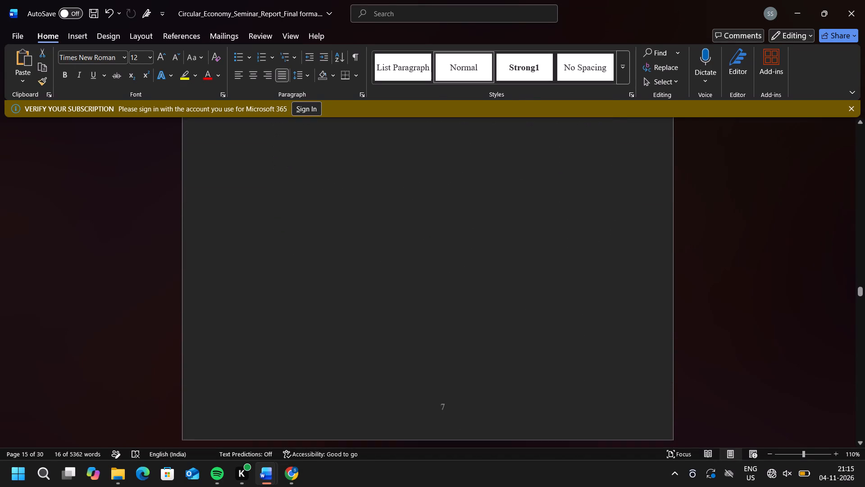
scroll(320, 246, down, 2)
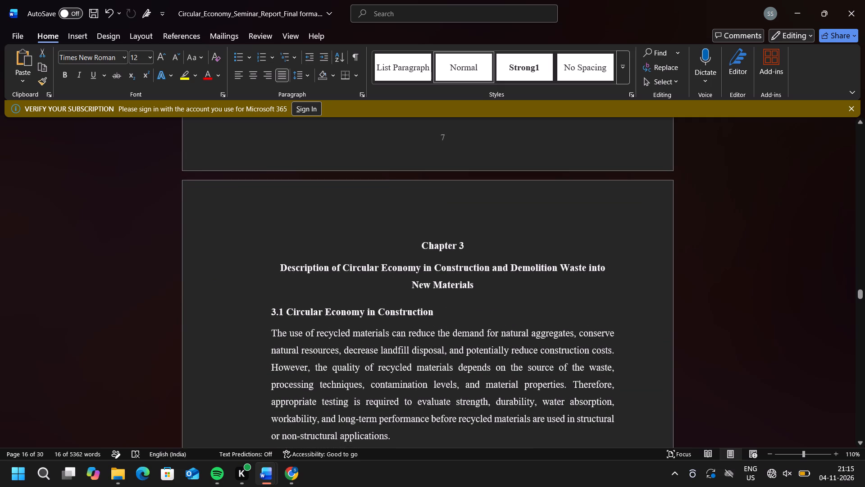
Change the Chapter 2 title from Literature Review to Literature Survey.
scroll(320, 246, up, 8)
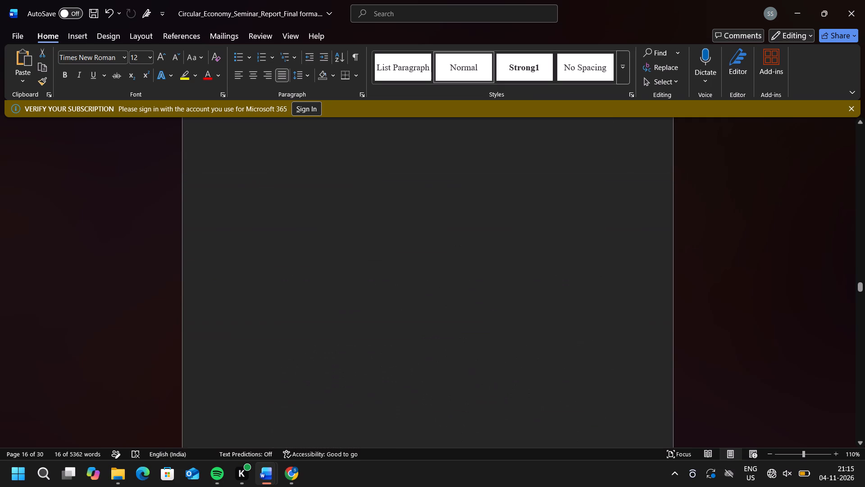
scroll(320, 246, up, 13)
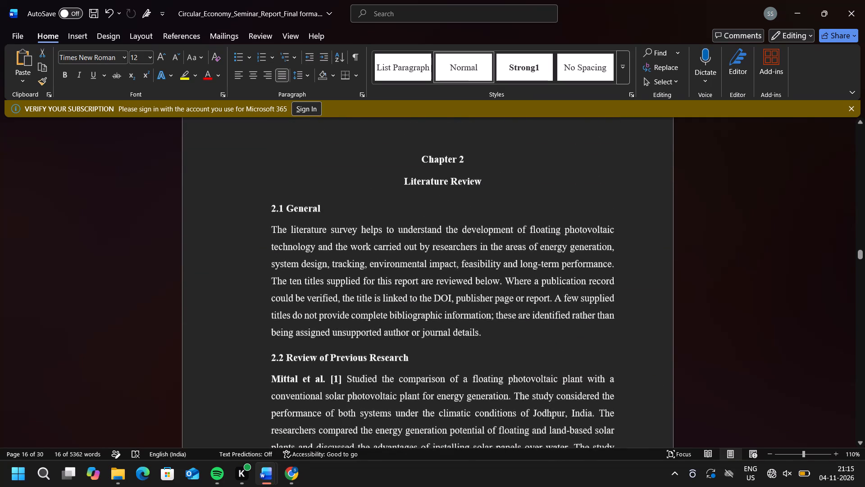
scroll(328, 249, down, 1)
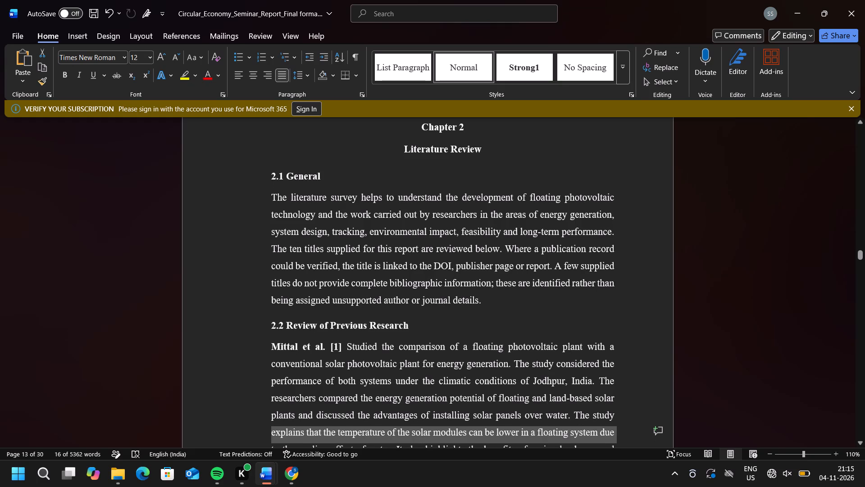
click(482, 150)
key(BackSpace)
key(BackSpace)
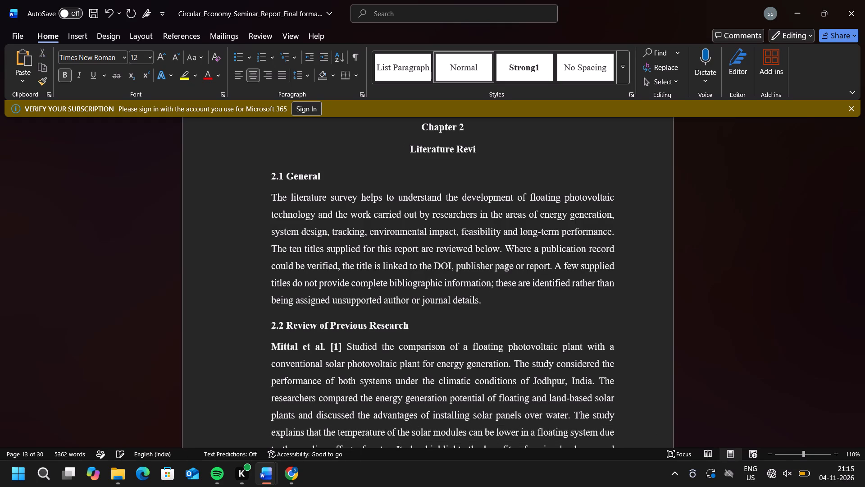
key(BackSpace)
key(BackSpace)
key(BackSpace)
key(BackSpace)
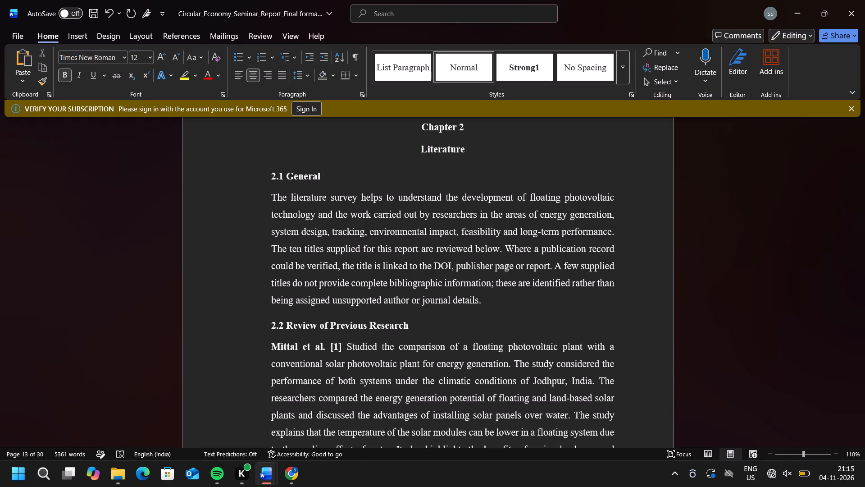
key(shift+s)
key(u)
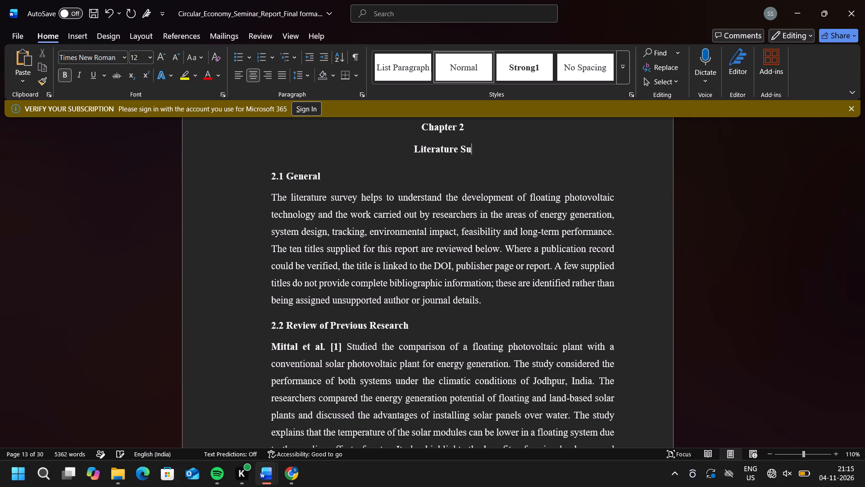
text(rvey)
Replace the Chapter 3 title about circular economy in construction and demolition waste with Methodology.
scroll(482, 150, down, 2)
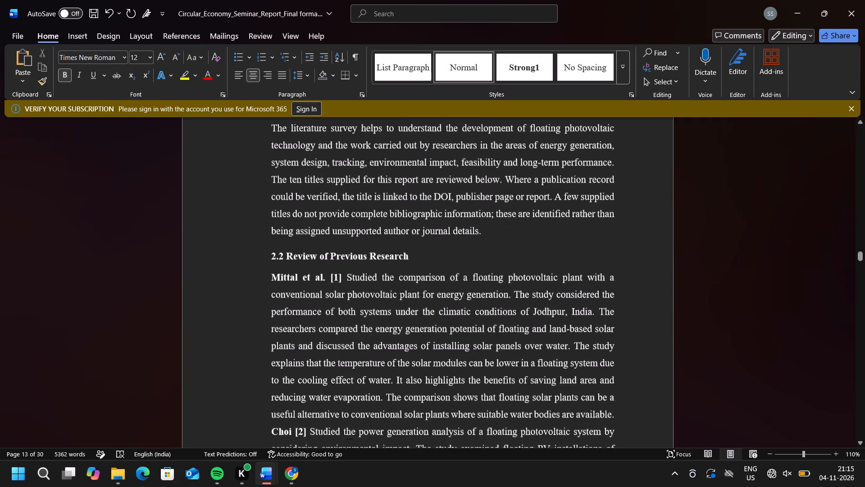
scroll(482, 150, down, 6)
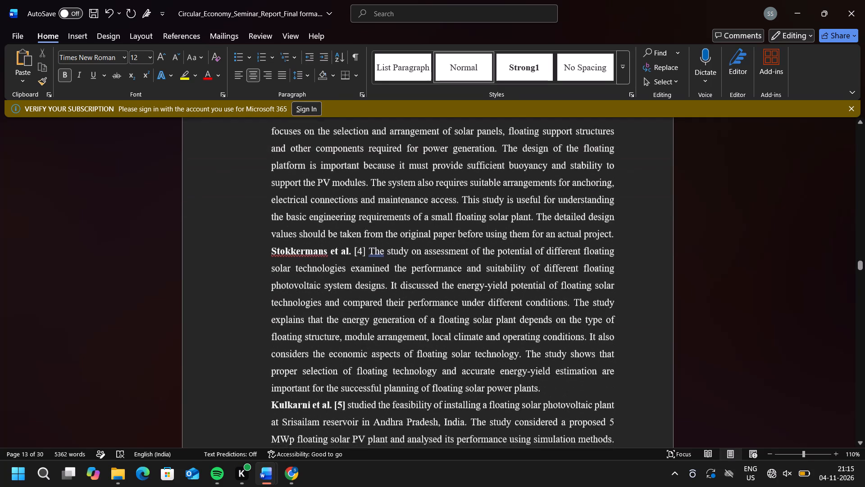
scroll(482, 150, down, 8)
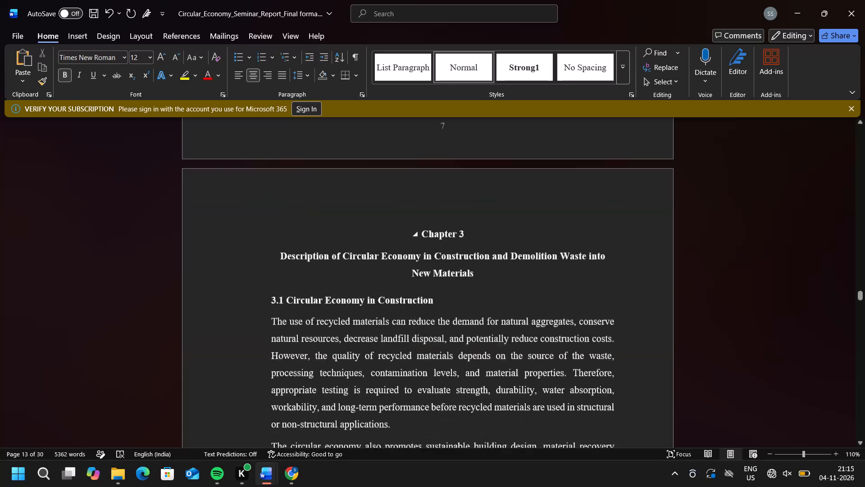
scroll(482, 150, down, 1)
scroll(482, 150, up, 2)
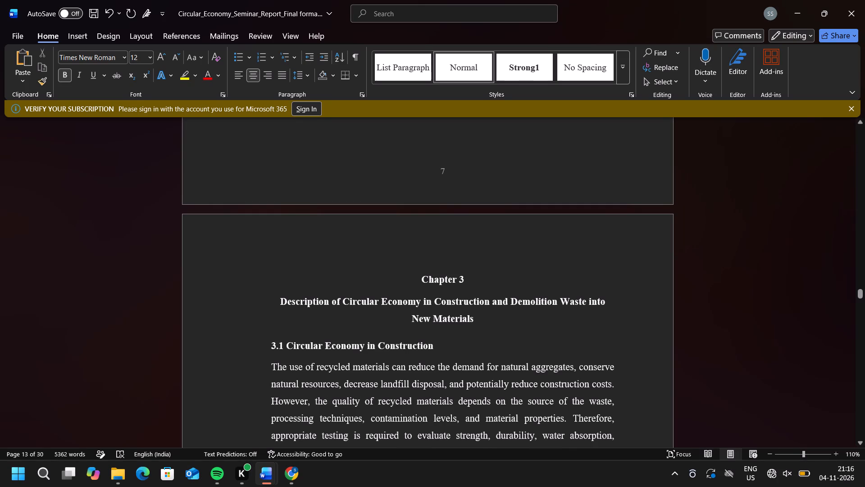
drag(477, 319, 311, 311)
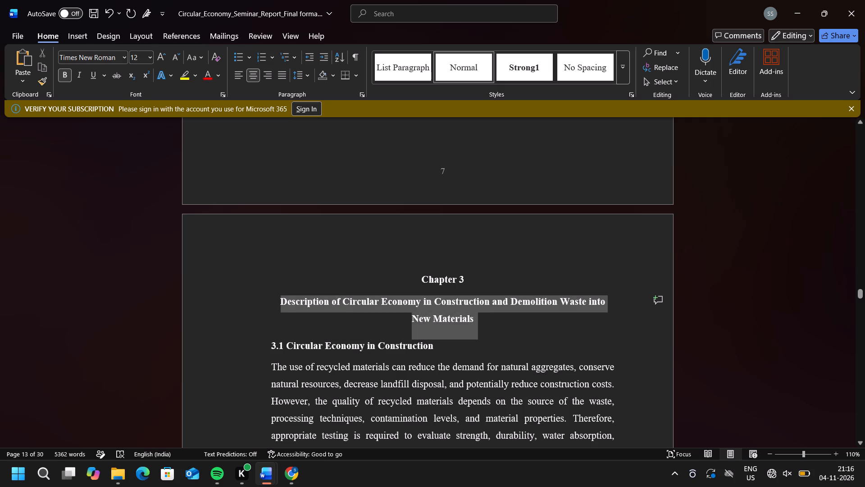
drag(311, 311, 300, 309)
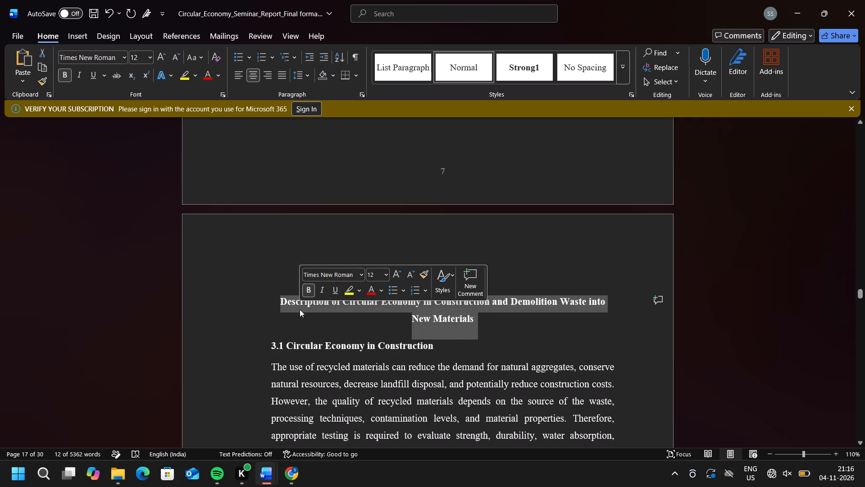
text(Method)
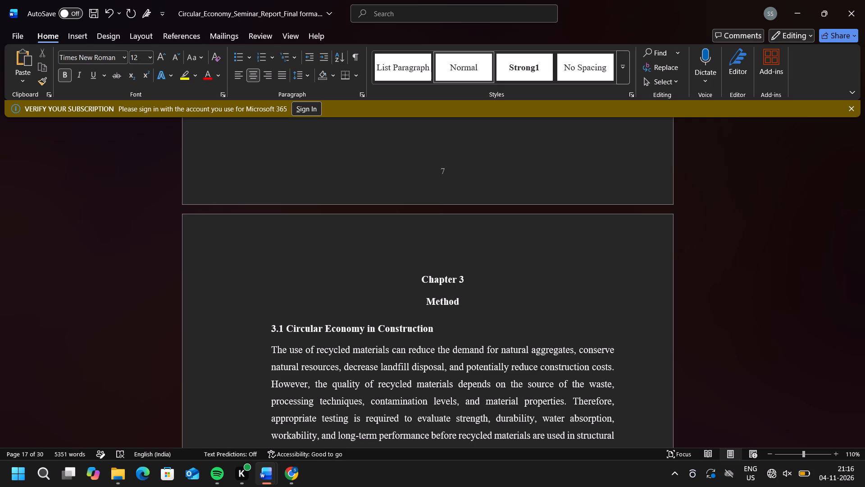
text(ology)
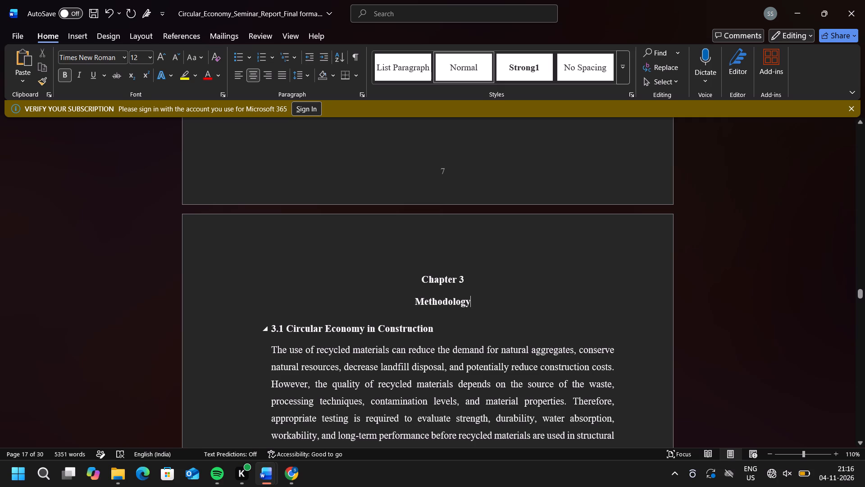
Replace the section 3.1 heading text Circular Economy in Construction with General, keeping the number 3.1.
drag(434, 330, 303, 329)
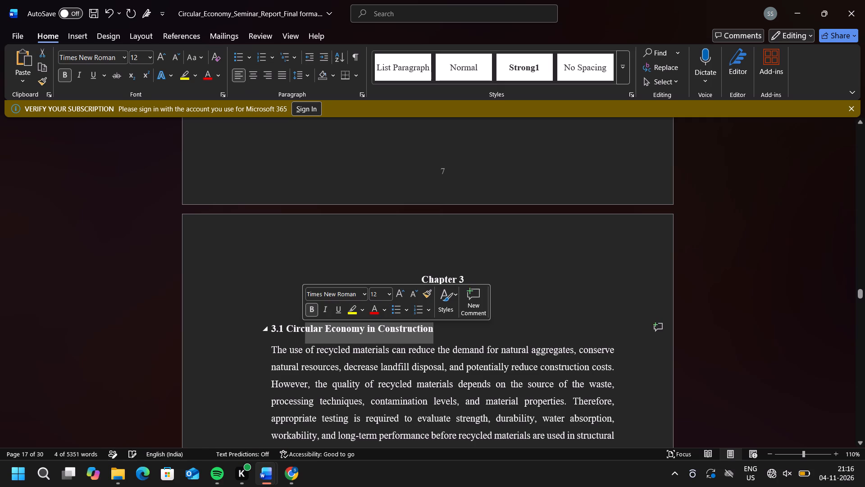
click(434, 328)
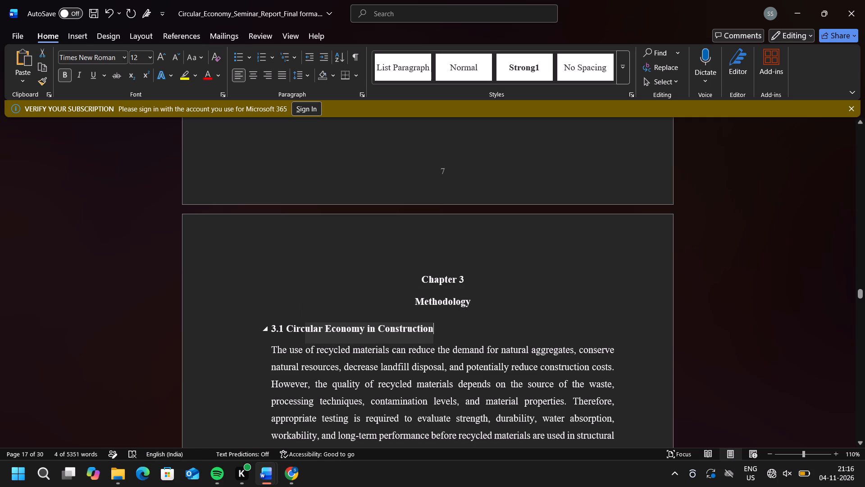
drag(434, 328, 295, 325)
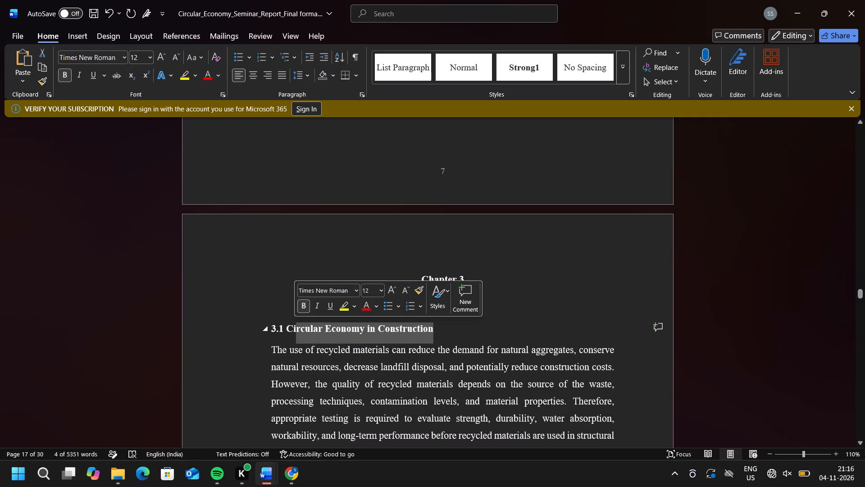
click(435, 331)
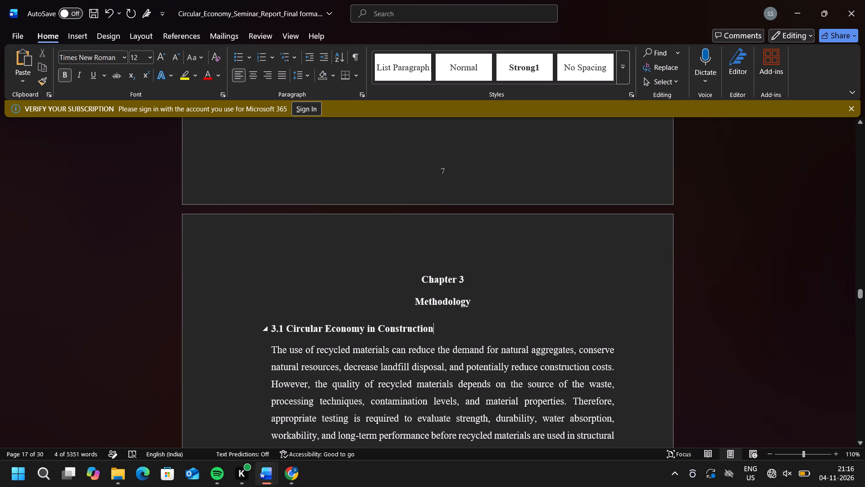
drag(435, 331, 307, 327)
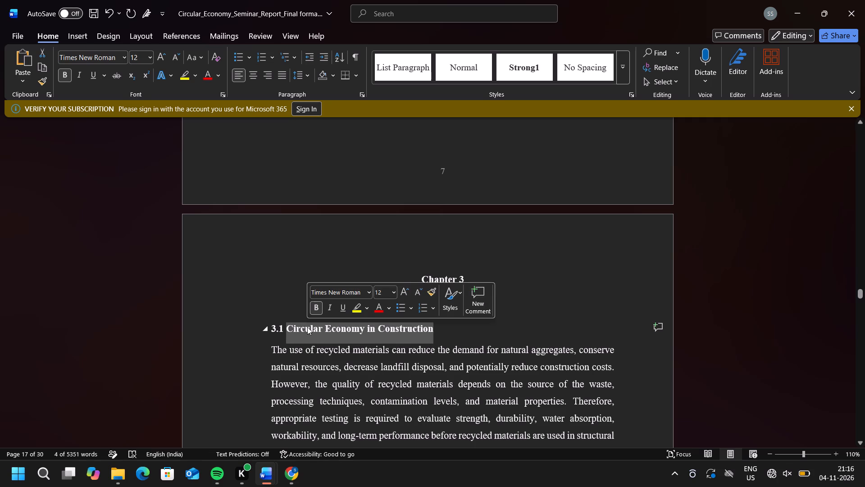
key(ctrl+g)
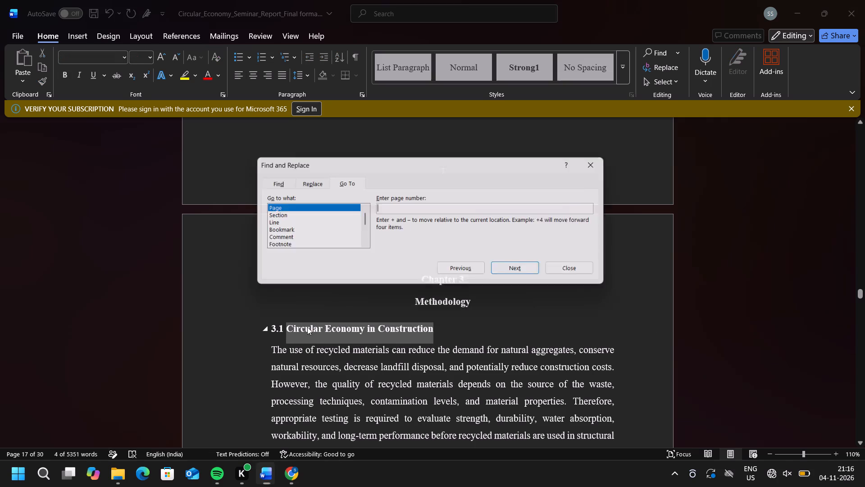
key(e)
key(BackSpace)
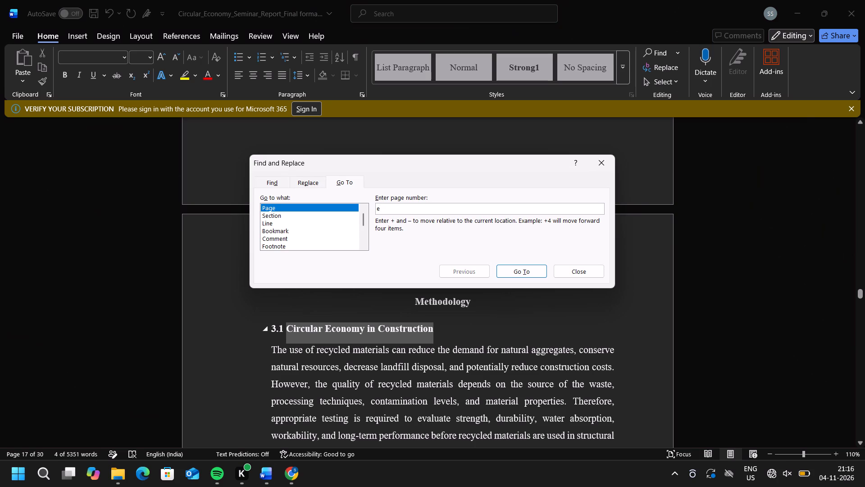
click(596, 165)
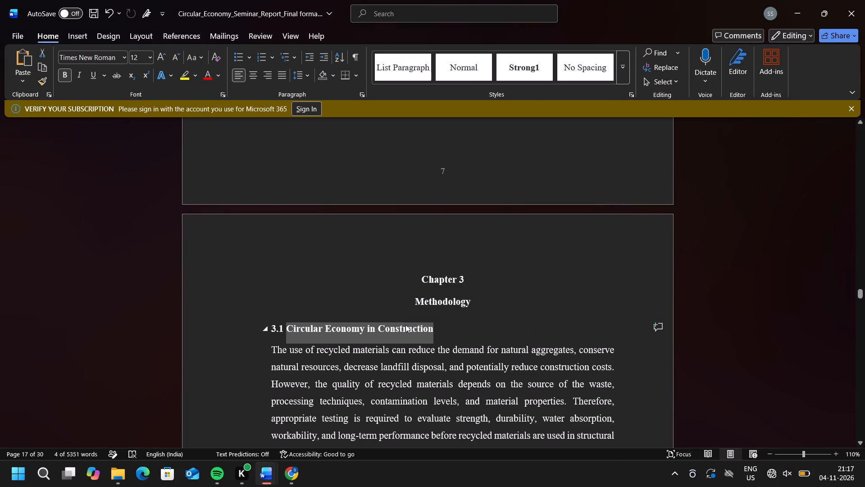
key(shift+g)
text(enera)
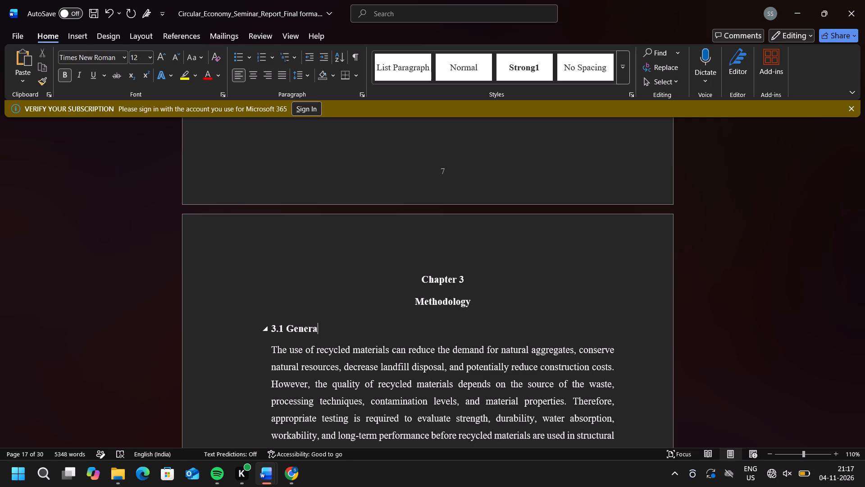
key(l)
Delete the circular economy figure, its Fig 3.1 caption and both body paragraphs under 3.1 General.
scroll(445, 382, down, 3)
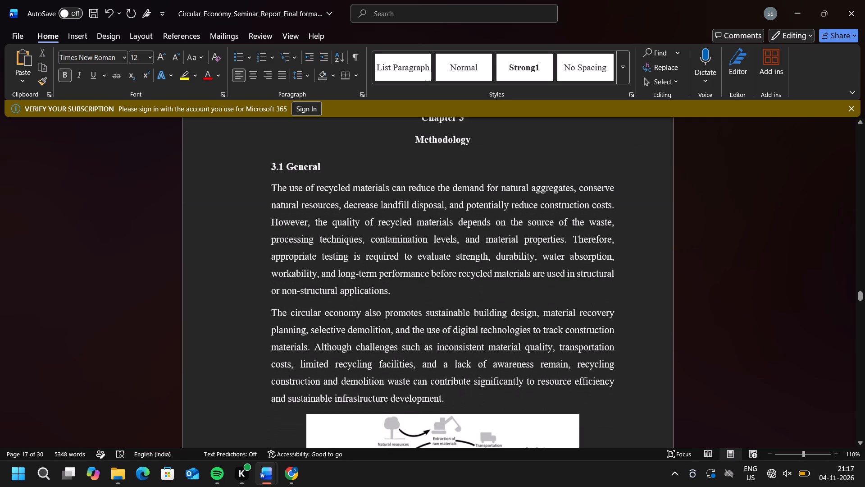
scroll(445, 382, down, 3)
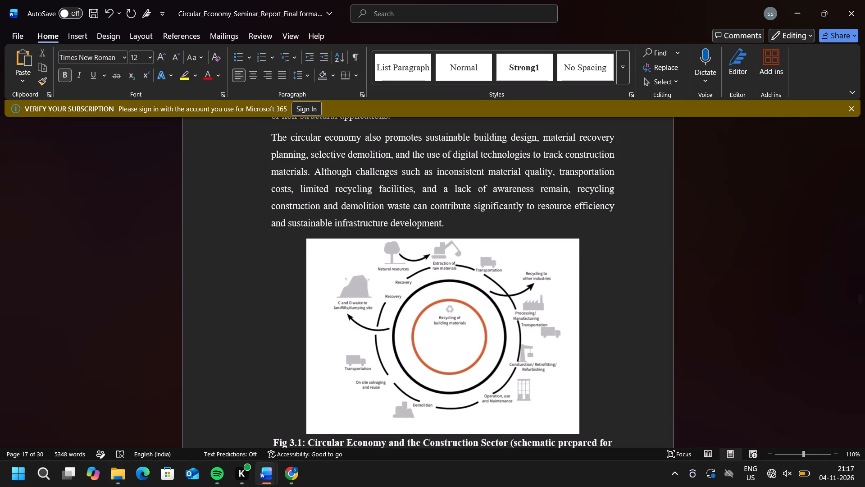
click(445, 382)
key(BackSpace)
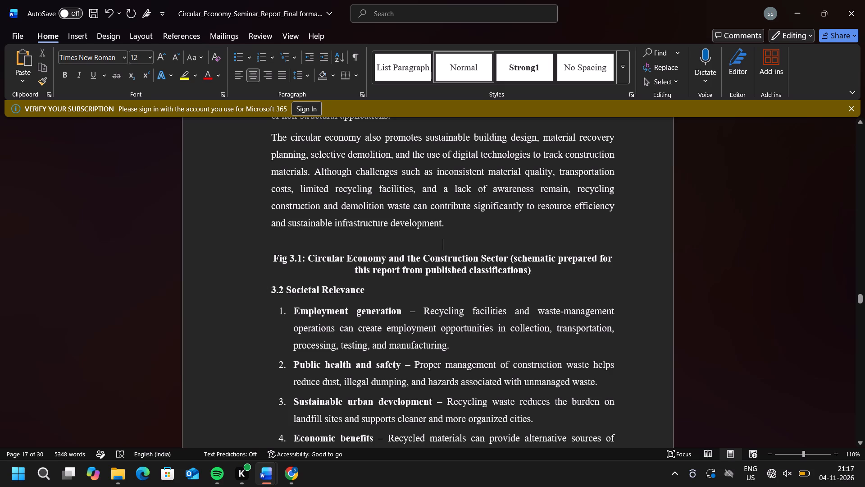
drag(533, 273, 264, 159)
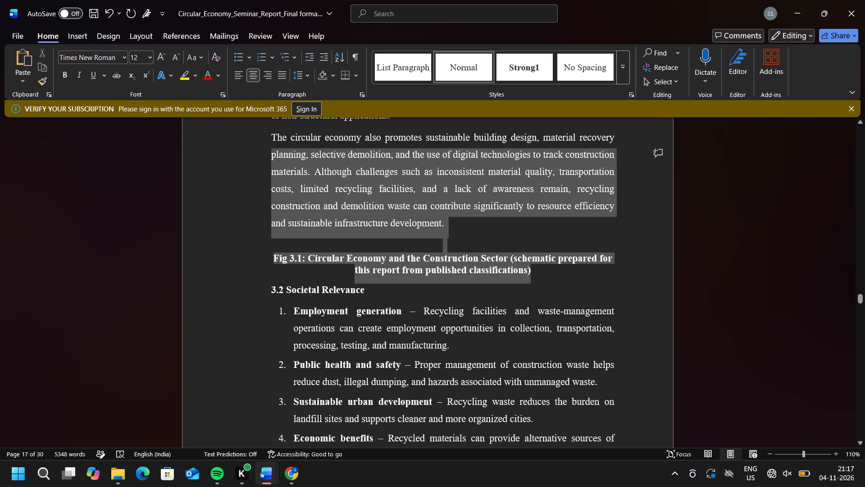
drag(264, 159, 282, 266)
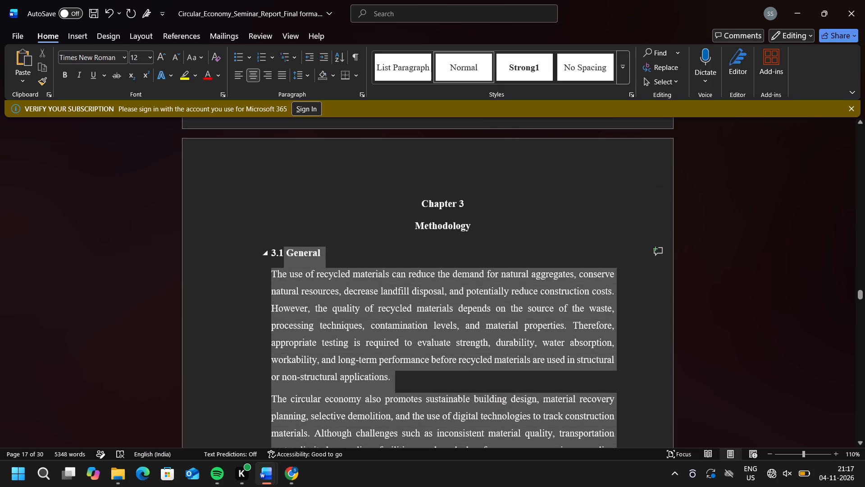
drag(282, 266, 279, 273)
key(BackSpace)
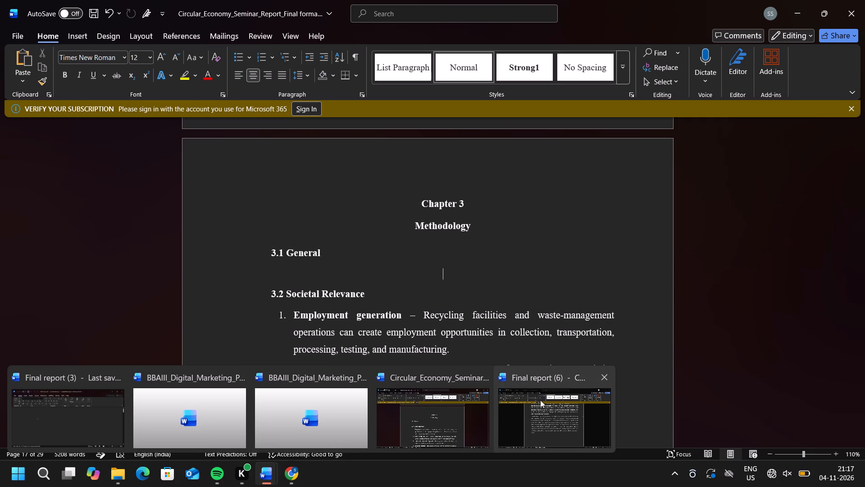
Copy the 3.1 General methodology paragraph from Final report (6) and paste it under 3.1 General in the Circular Economy report.
click(534, 406)
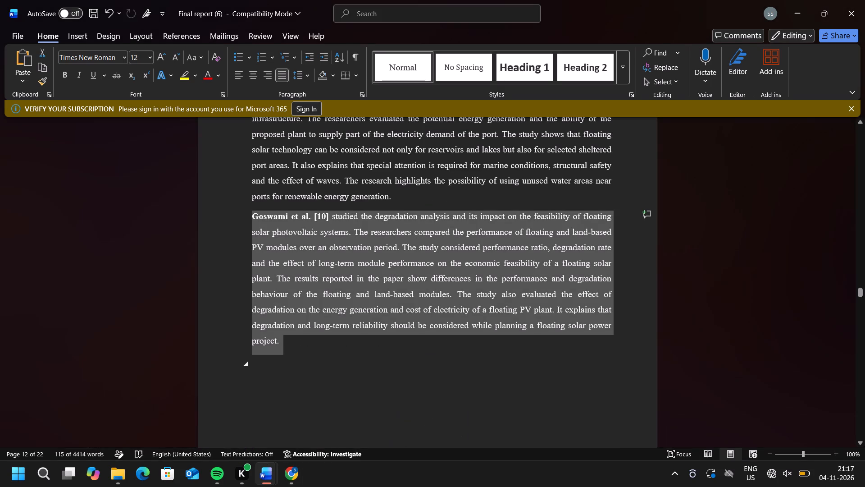
scroll(461, 359, down, 4)
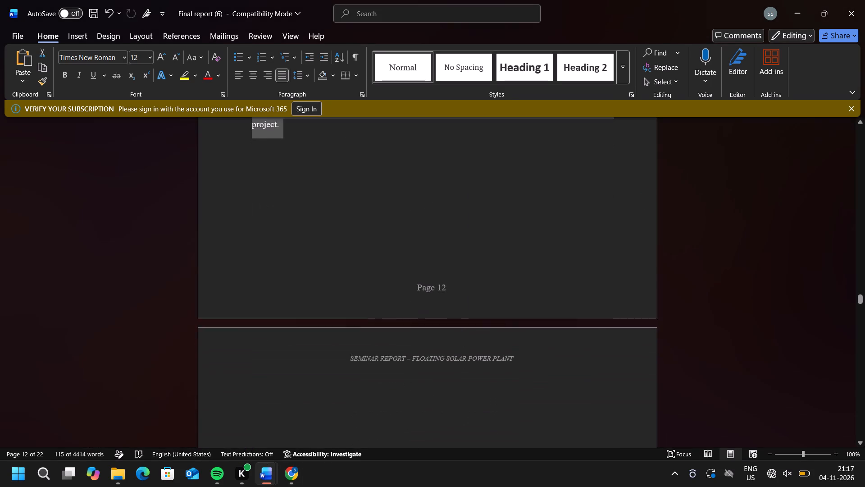
scroll(461, 359, down, 4)
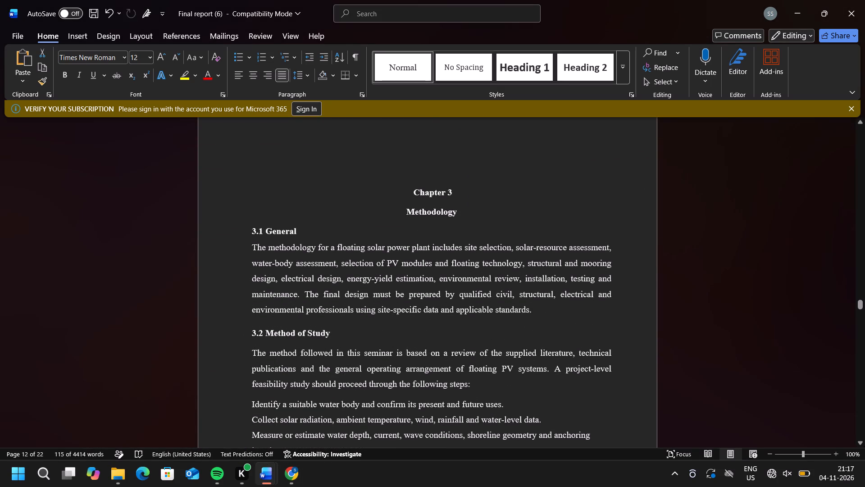
drag(533, 311, 300, 303)
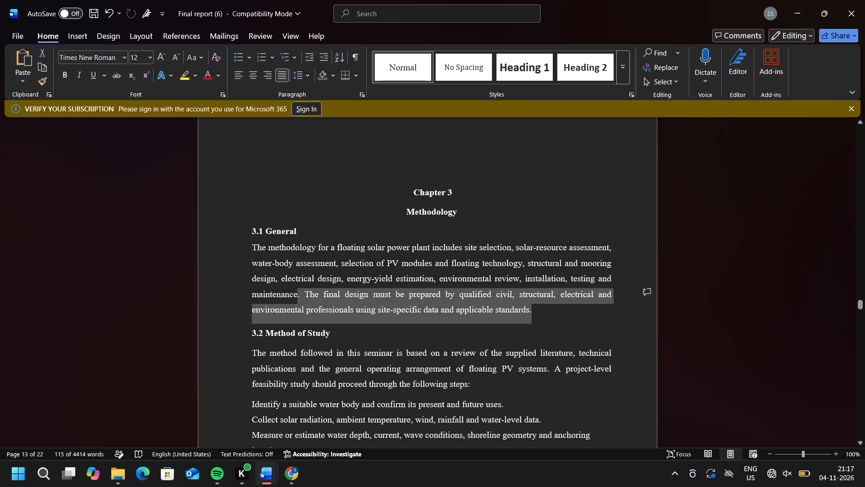
drag(300, 303, 254, 253)
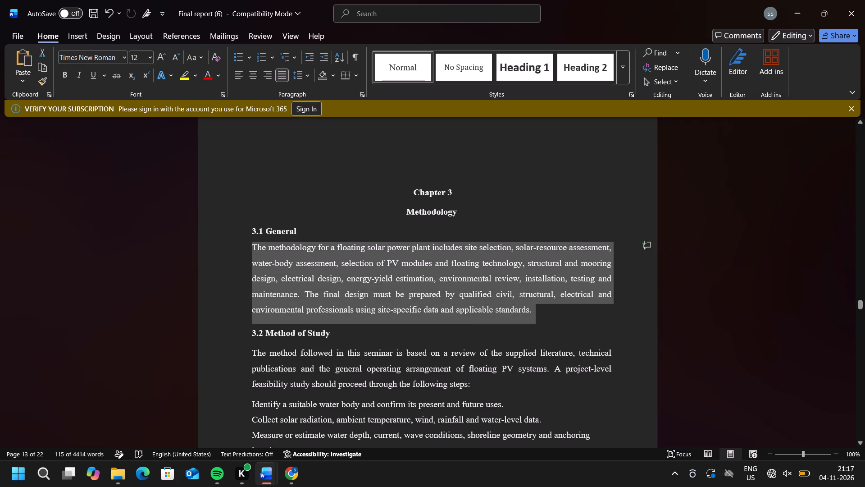
drag(254, 253, 254, 253)
key(ctrl+c)
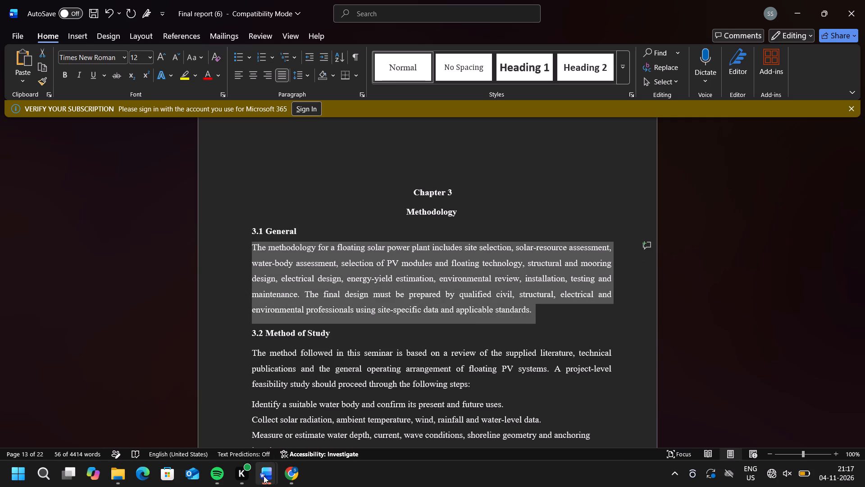
click(429, 411)
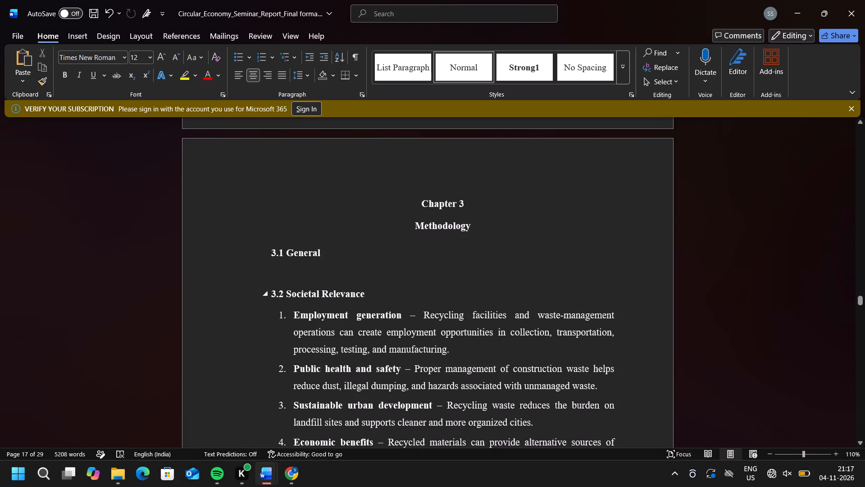
key(ctrl+v)
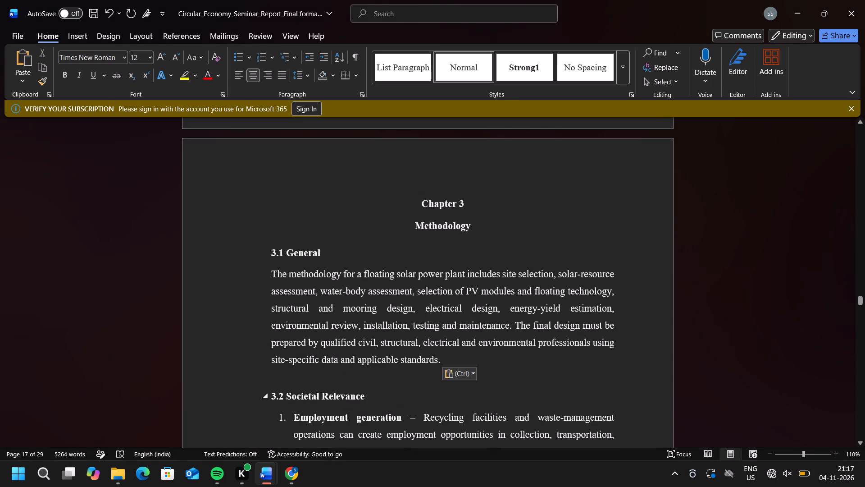
Delete the section 3.2 heading text Societal Relevance together with its six numbered points, keeping the number 3.2.
scroll(313, 298, down, 3)
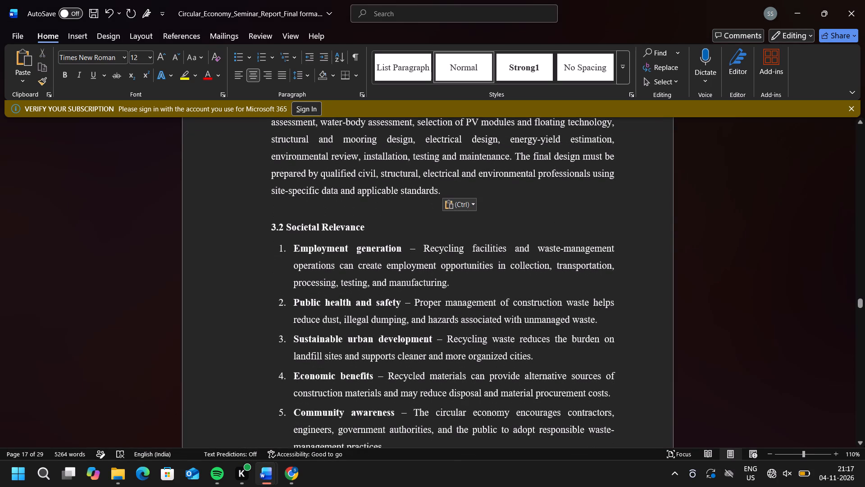
drag(364, 228, 300, 225)
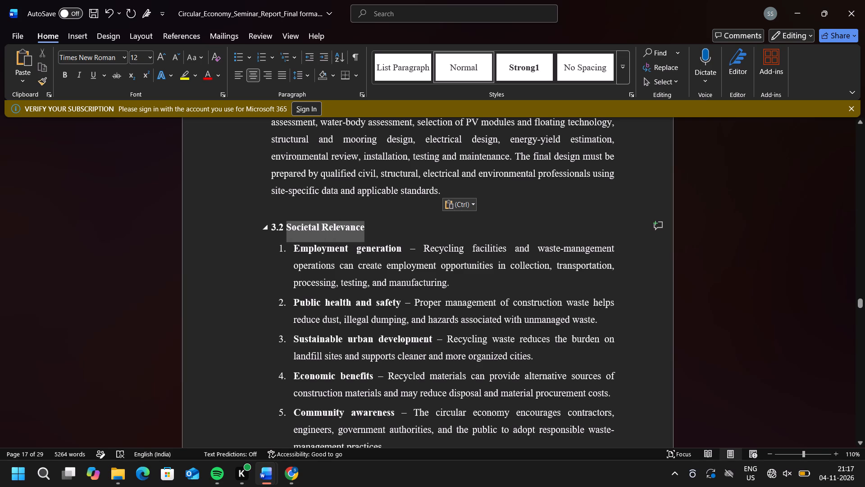
drag(300, 225, 300, 225)
scroll(300, 225, down, 1)
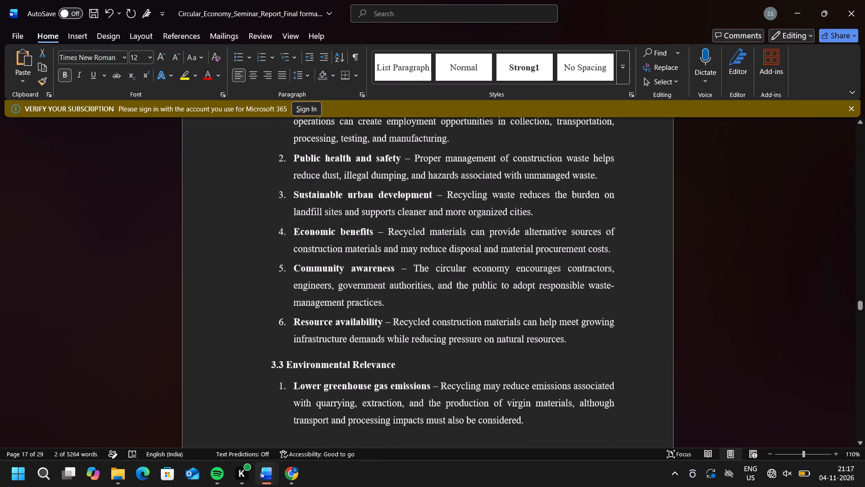
scroll(300, 225, down, 1)
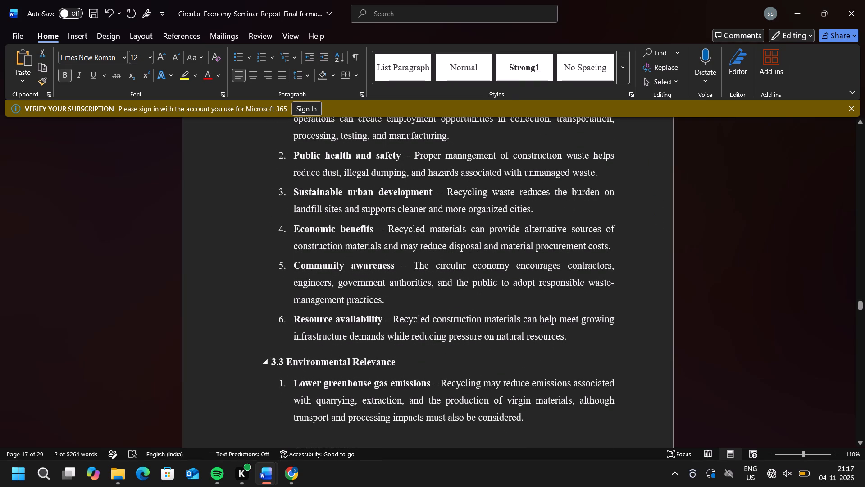
drag(567, 339, 317, 331)
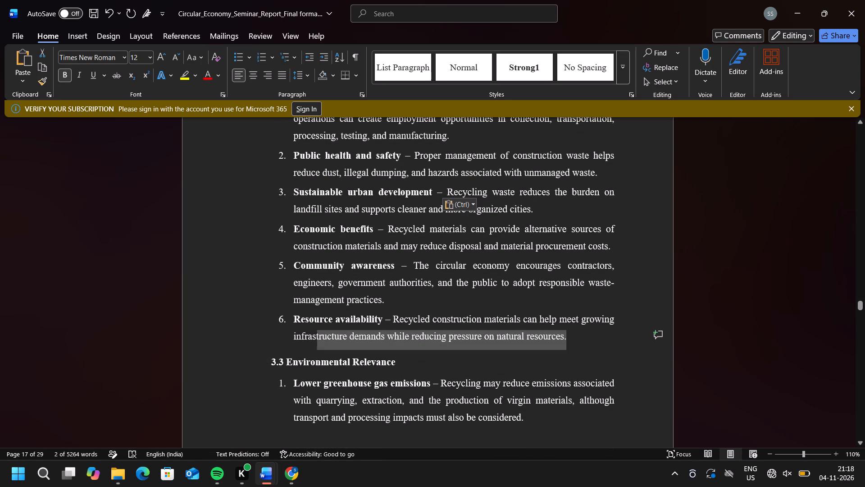
drag(317, 331, 300, 139)
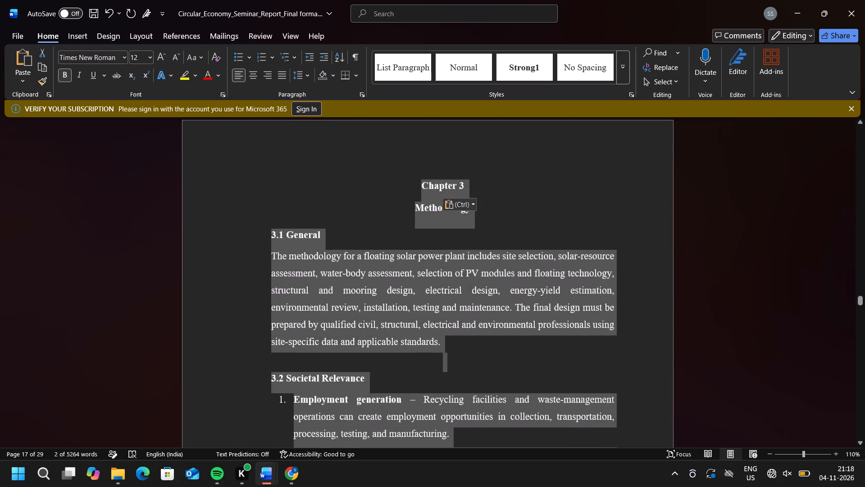
drag(300, 139, 303, 401)
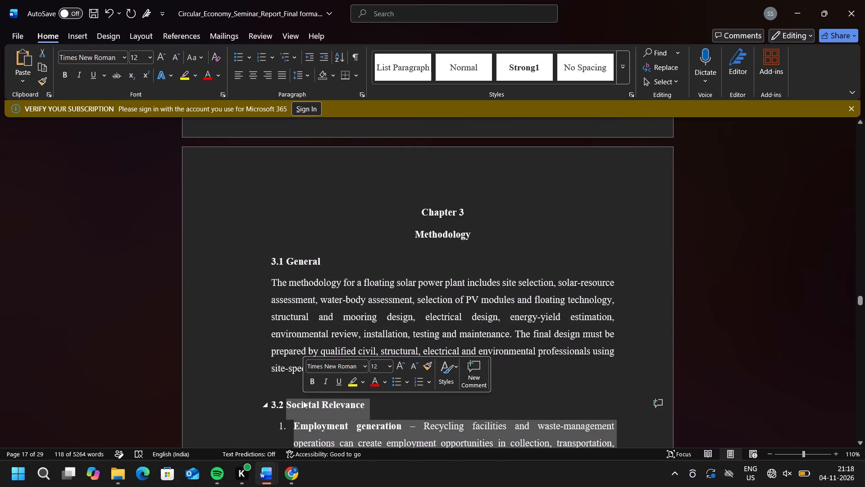
key(BackSpace)
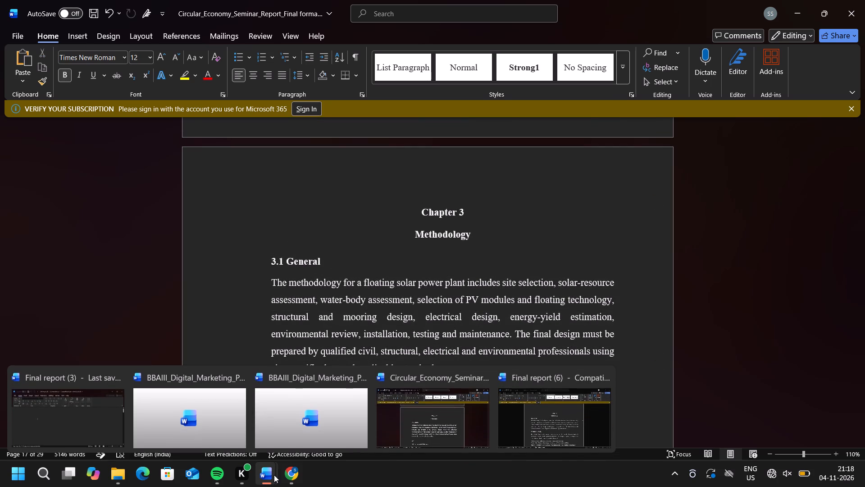
Copy the Method of Study heading text, paragraph and list of steps from Final report (6) and paste them after the number 3.2 in the Circular Economy report.
click(562, 408)
scroll(406, 358, down, 1)
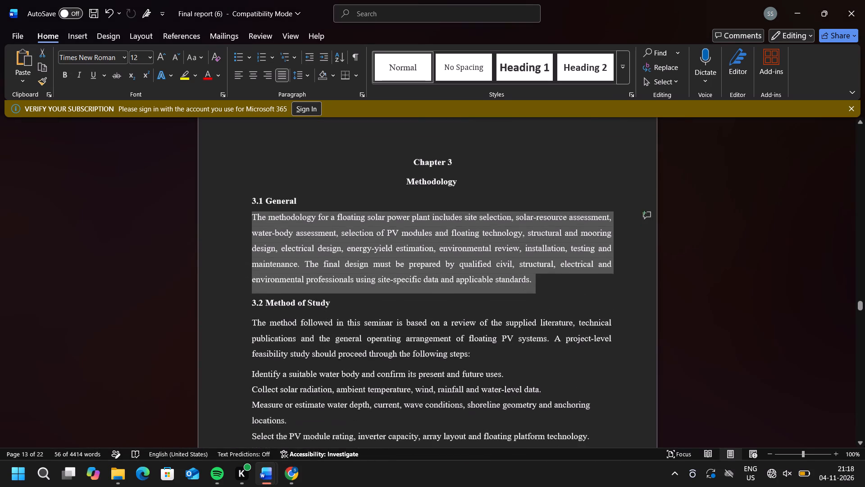
scroll(406, 358, down, 2)
scroll(406, 358, up, 1)
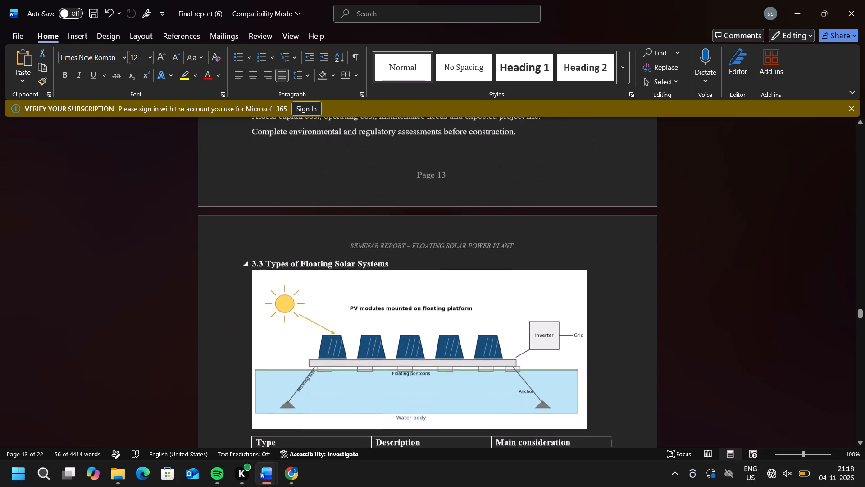
scroll(406, 358, up, 1)
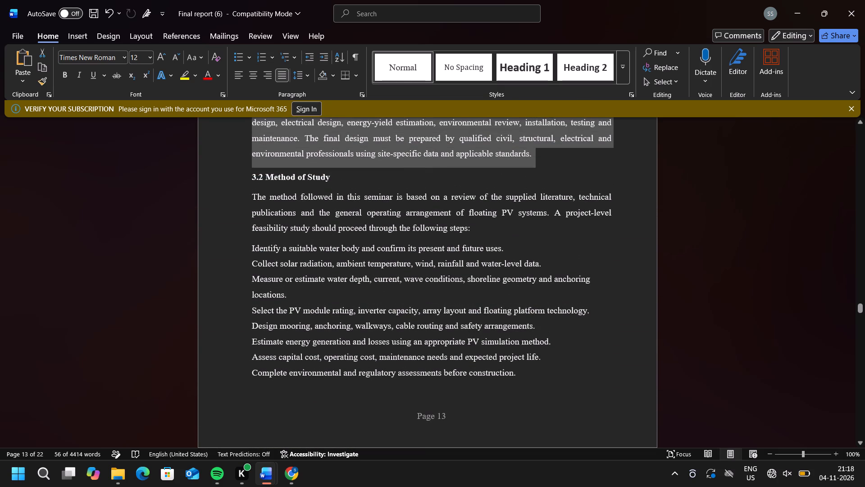
drag(518, 375, 206, 263)
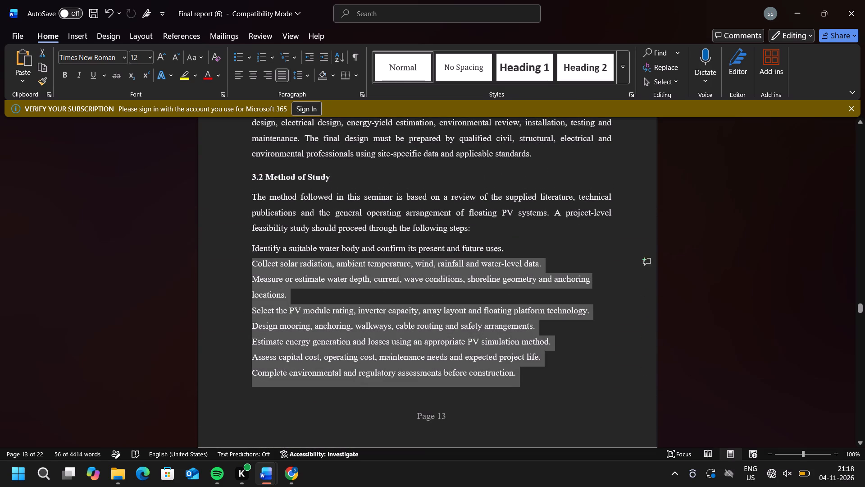
drag(206, 263, 263, 184)
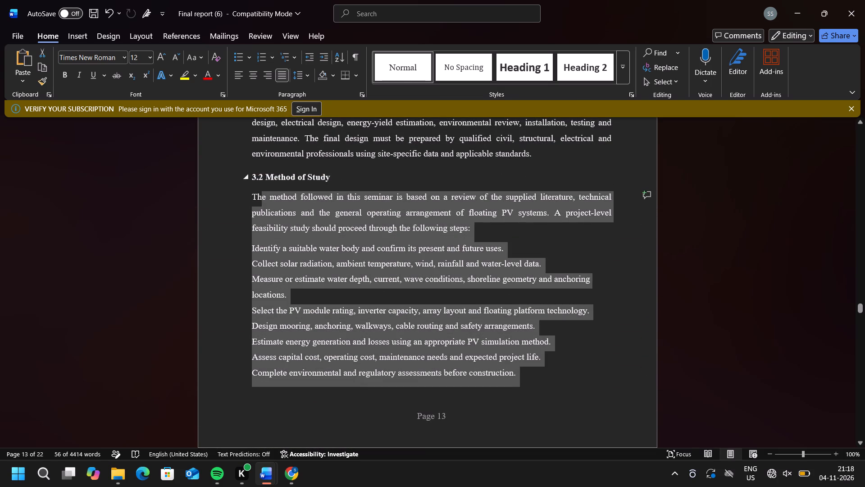
drag(263, 184, 264, 182)
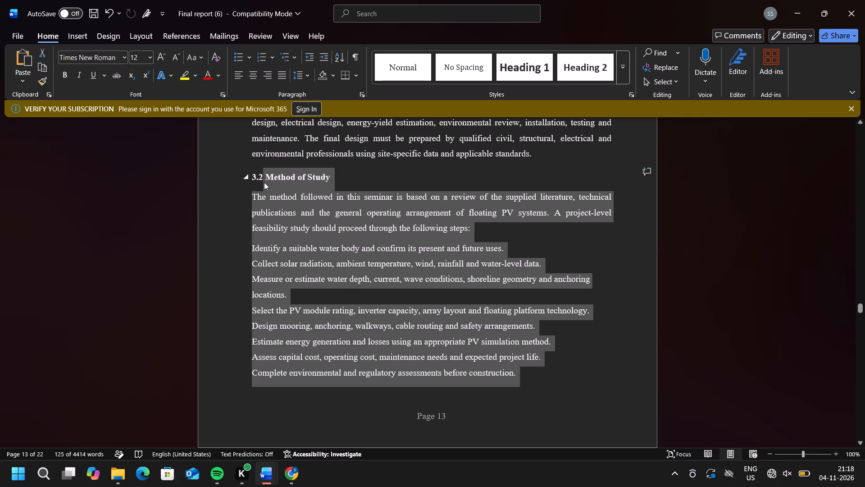
key(ctrl+c)
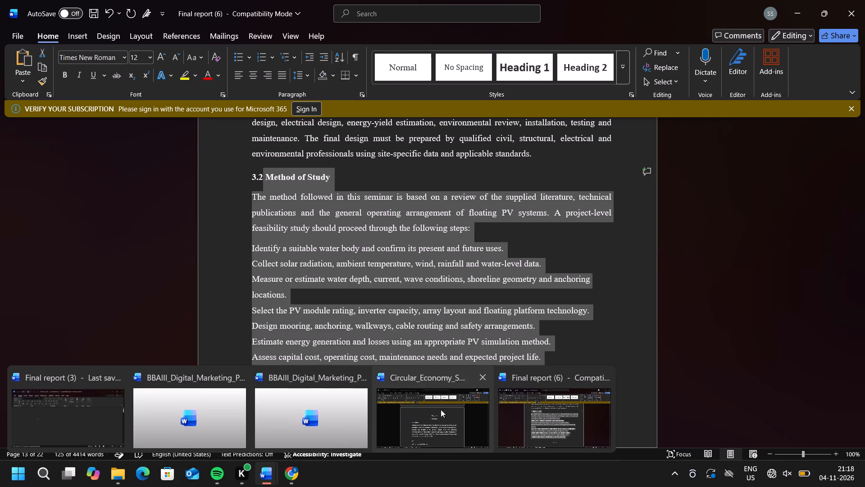
click(453, 412)
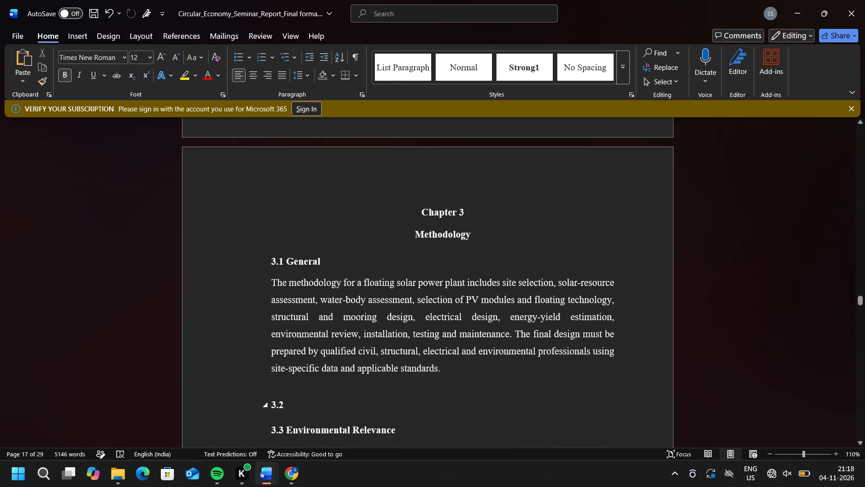
key(ctrl+v)
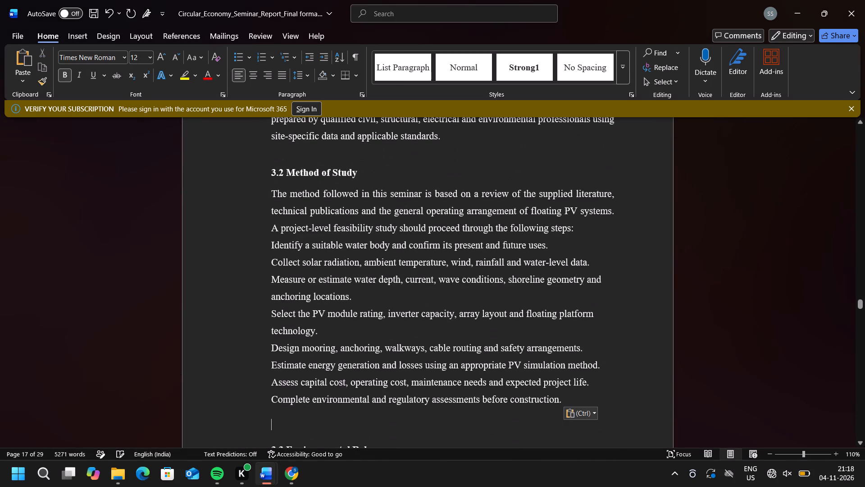
Remove the blank line between the pasted Method of Study list and the 3.3 Environmental Relevance heading.
scroll(336, 381, down, 4)
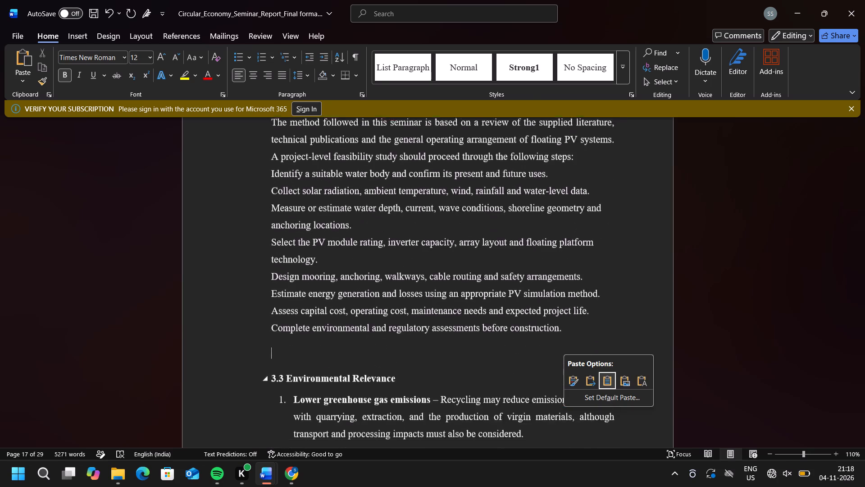
scroll(336, 375, down, 2)
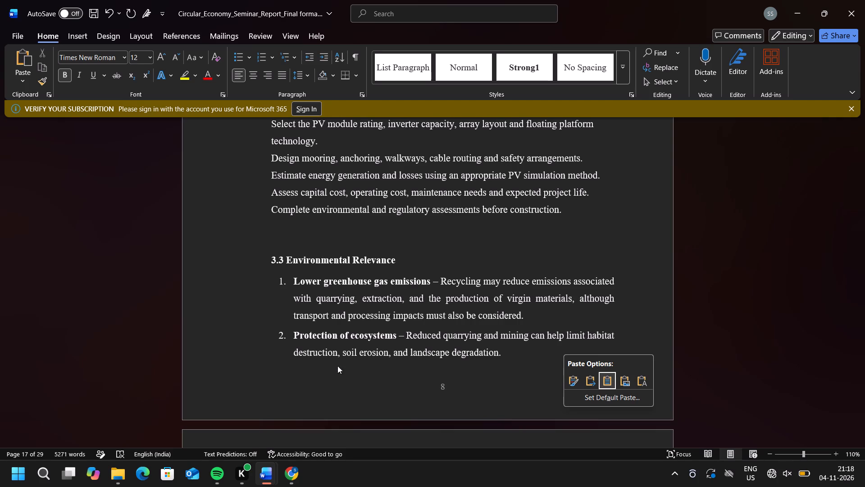
click(398, 259)
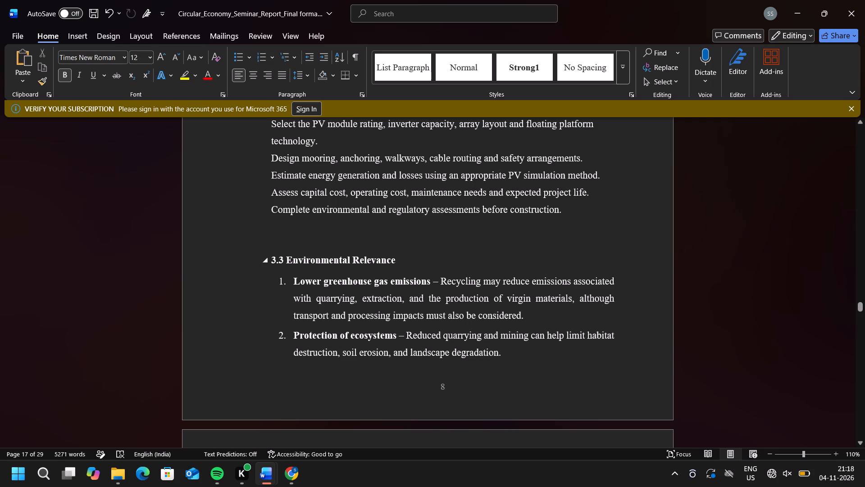
key(BackSpace)
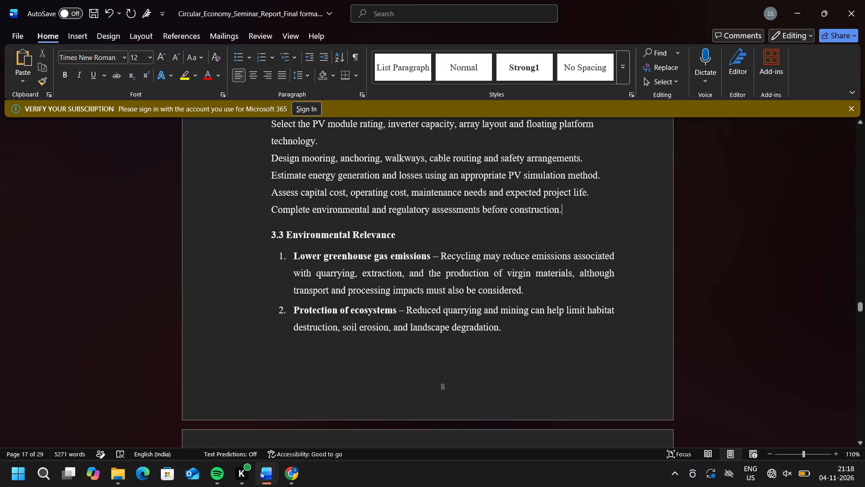
Replace the section 3.3 heading text Environmental Relevance with Types of Floating Solar Systems copied from Final report (6), keeping the number 3.3.
drag(397, 234, 341, 242)
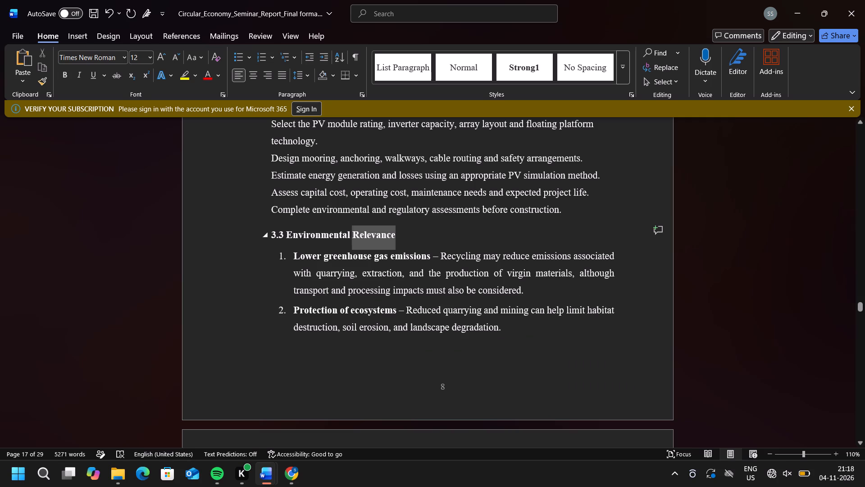
drag(341, 242, 311, 239)
key(BackSpace)
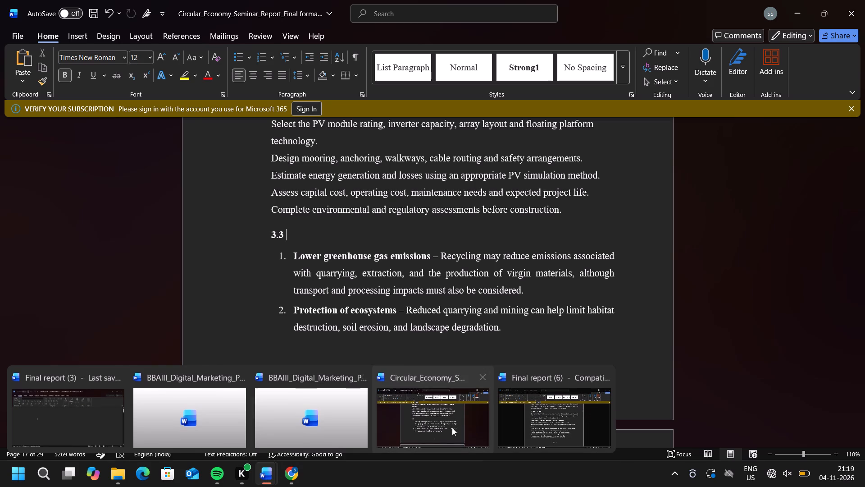
click(515, 416)
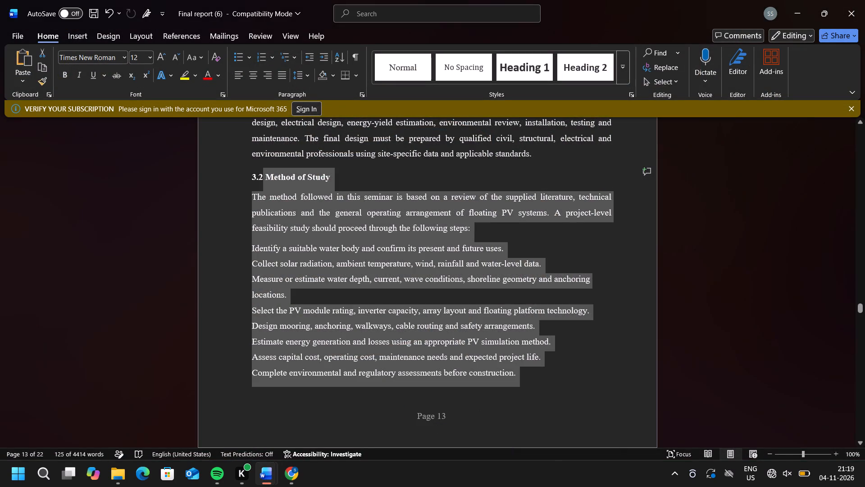
scroll(386, 389, down, 4)
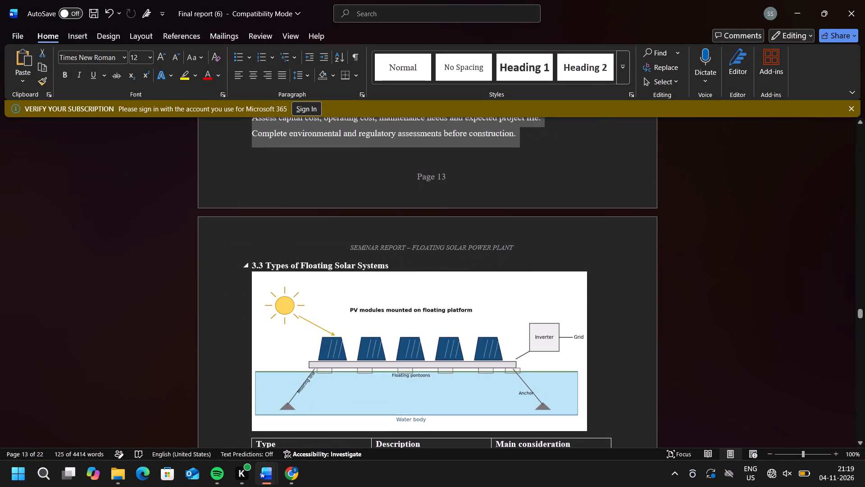
drag(389, 267, 300, 271)
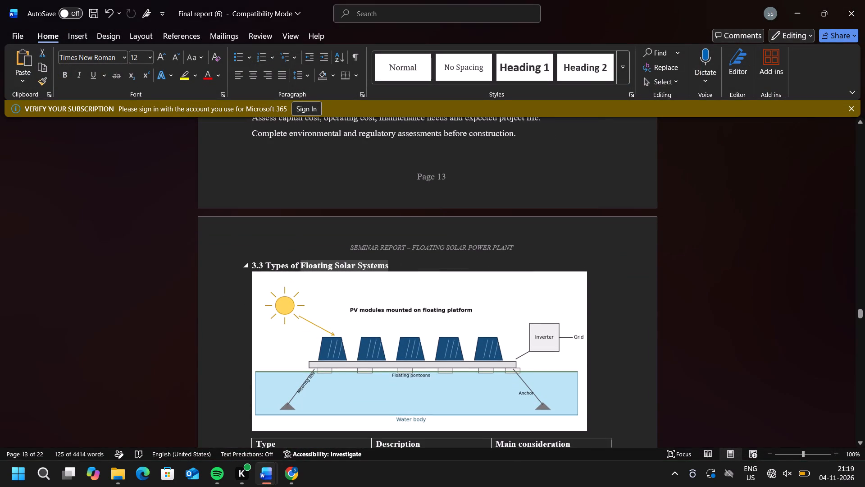
drag(300, 271, 265, 266)
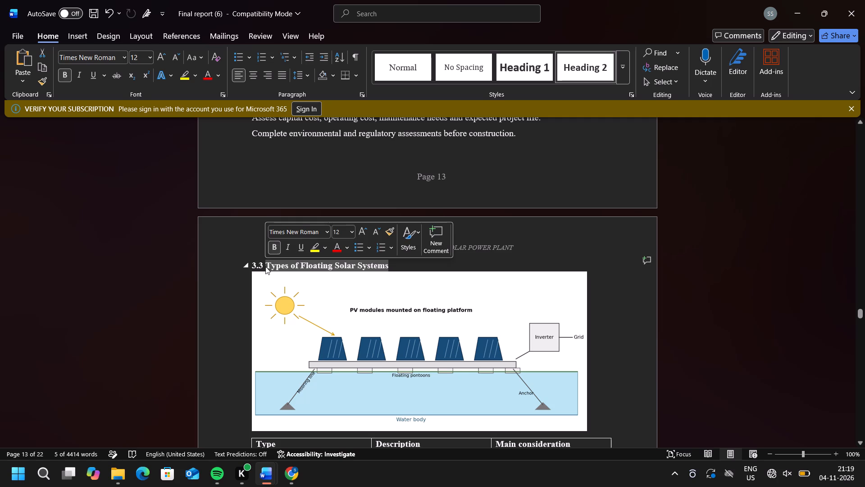
key(ctrl+c)
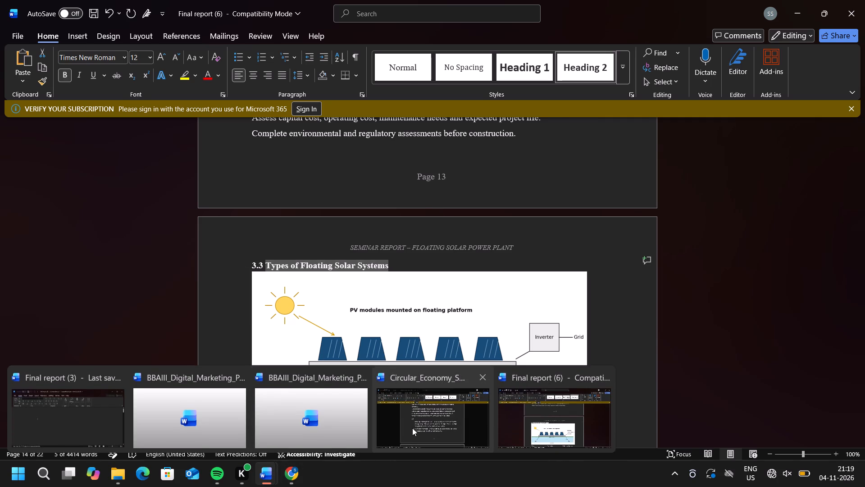
click(414, 427)
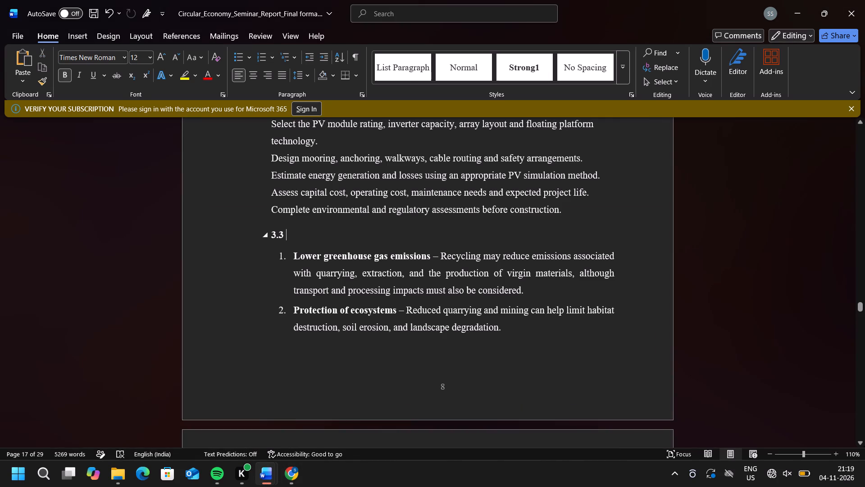
key(ctrl+v)
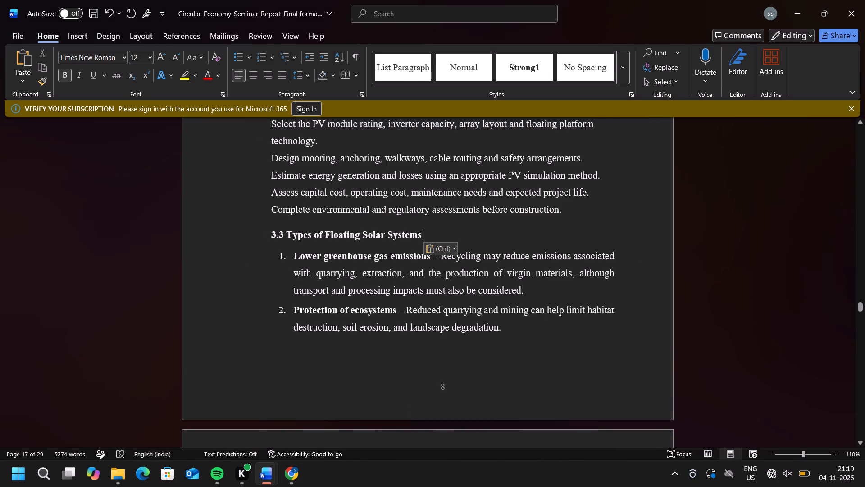
Delete the five numbered points under 3.3, from Lower greenhouse gas emissions through Sustainable infrastructure.
scroll(403, 328, down, 2)
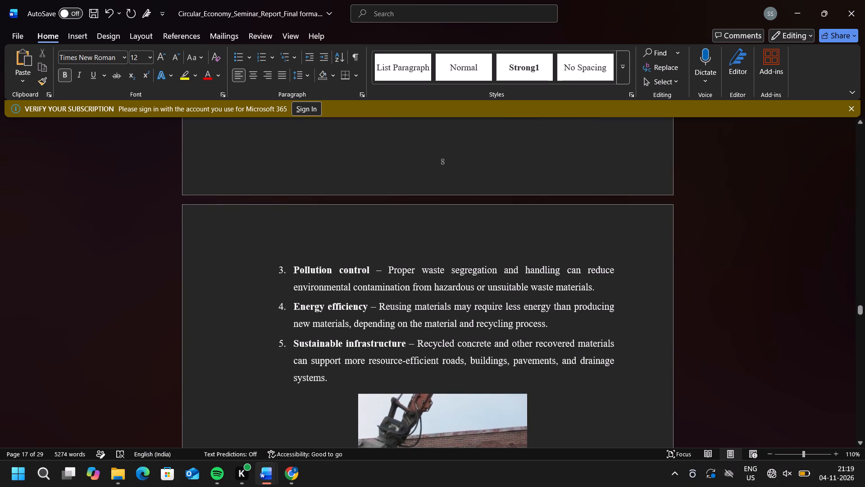
drag(330, 379, 285, 291)
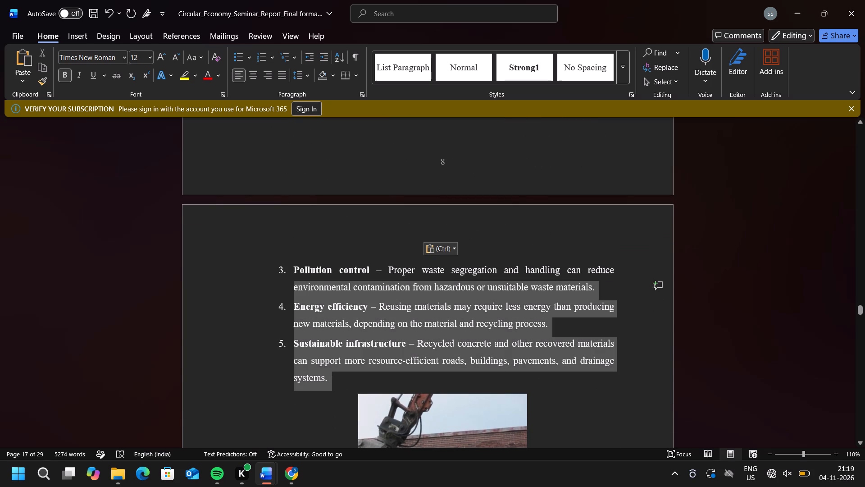
drag(285, 291, 306, 169)
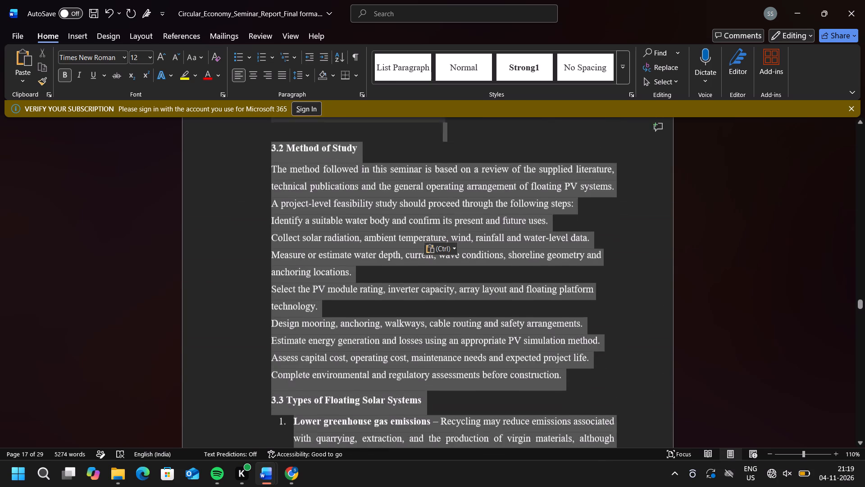
drag(306, 169, 293, 443)
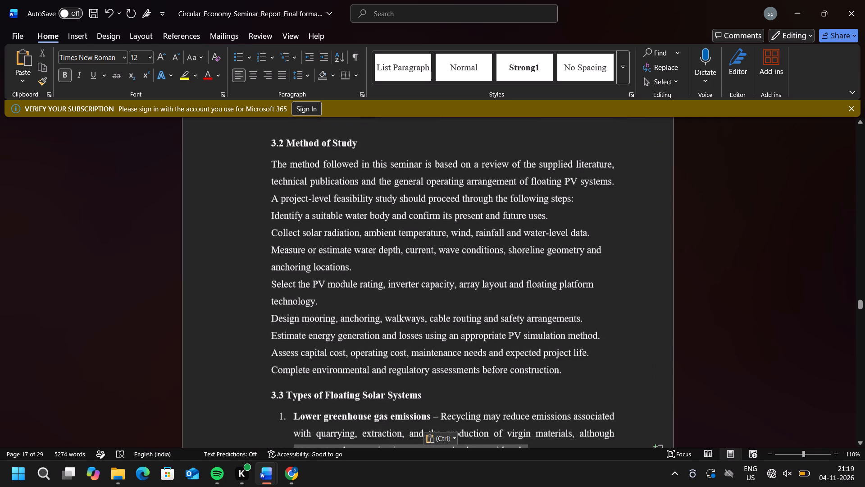
drag(293, 443, 293, 383)
key(BackSpace)
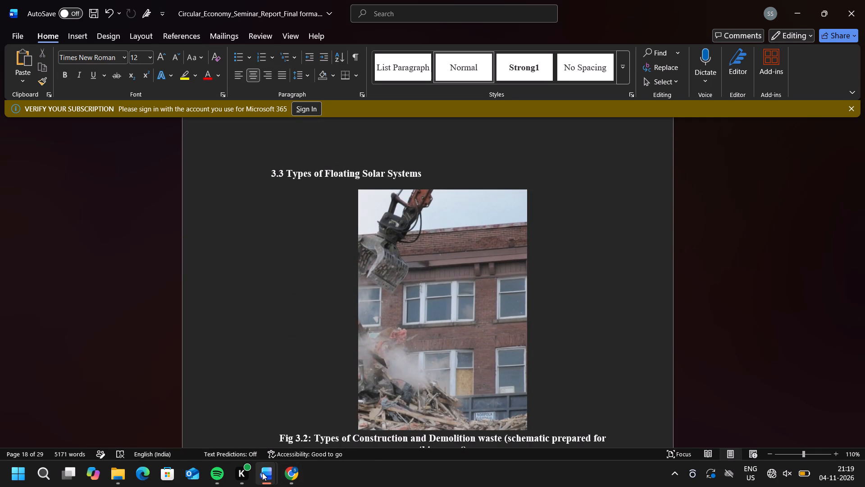
Copy the floating platform diagram under 3.3 in Final report (6) and paste it after the 3.3 heading in the Circular Economy report.
click(506, 423)
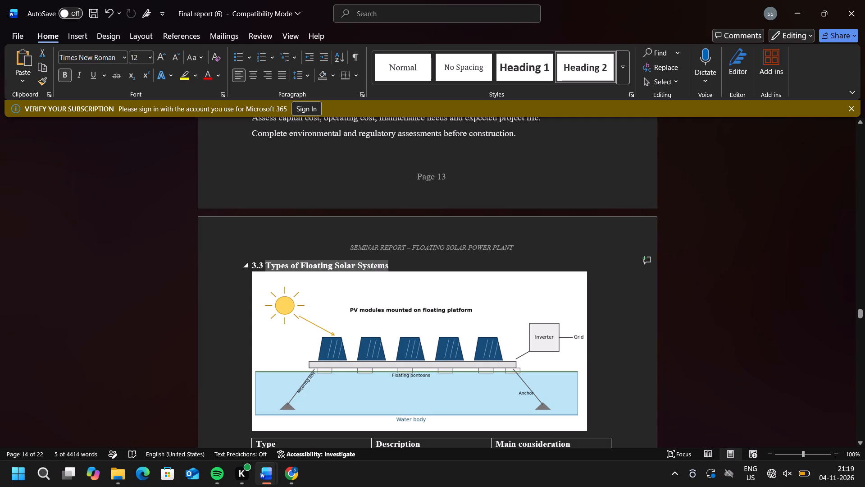
click(409, 371)
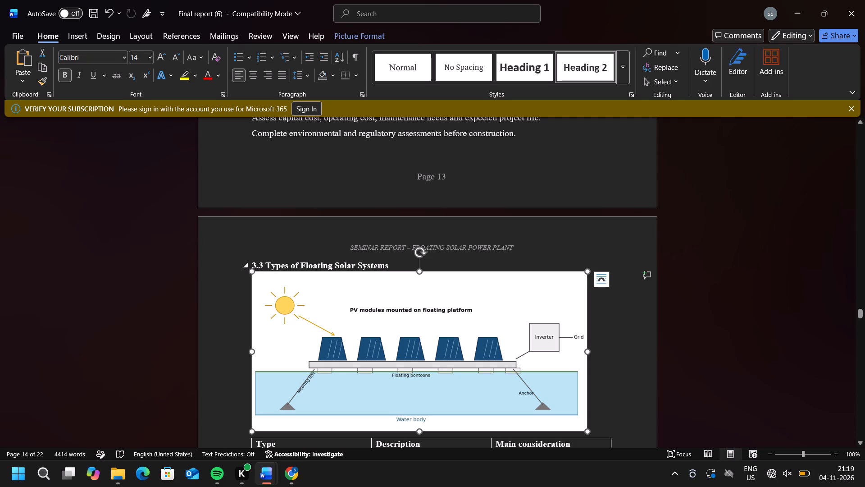
key(ctrl+c)
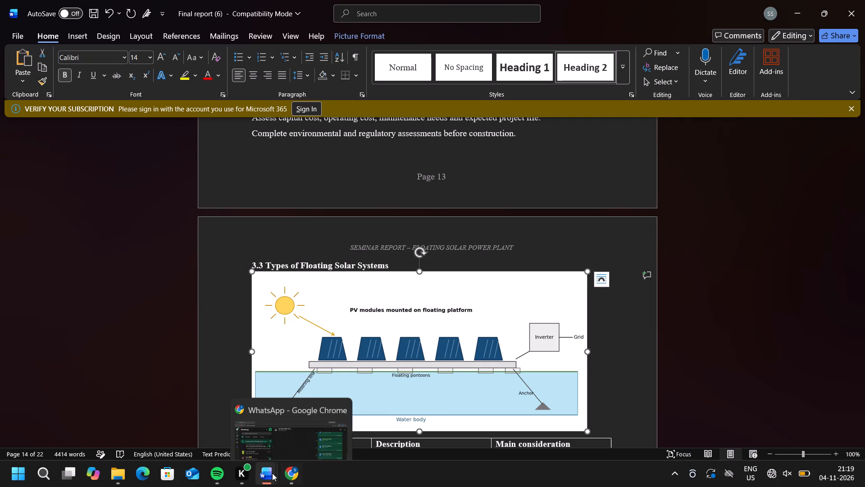
click(396, 427)
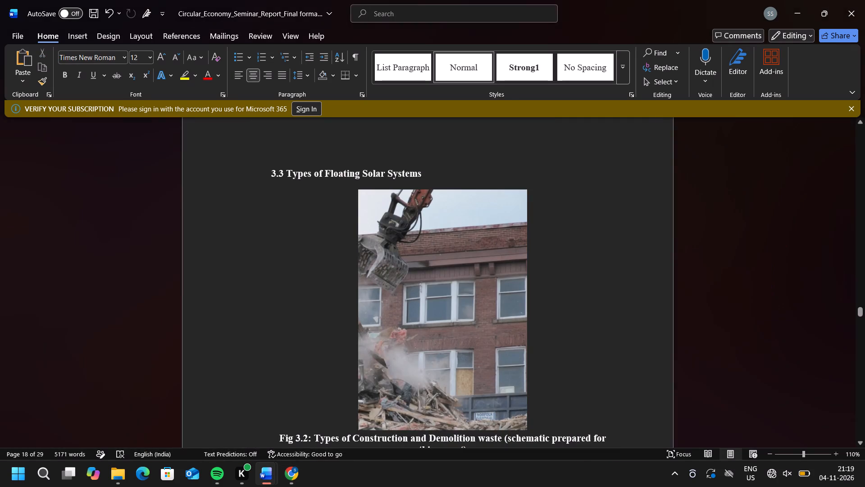
scroll(316, 308, up, 5)
scroll(316, 308, down, 1)
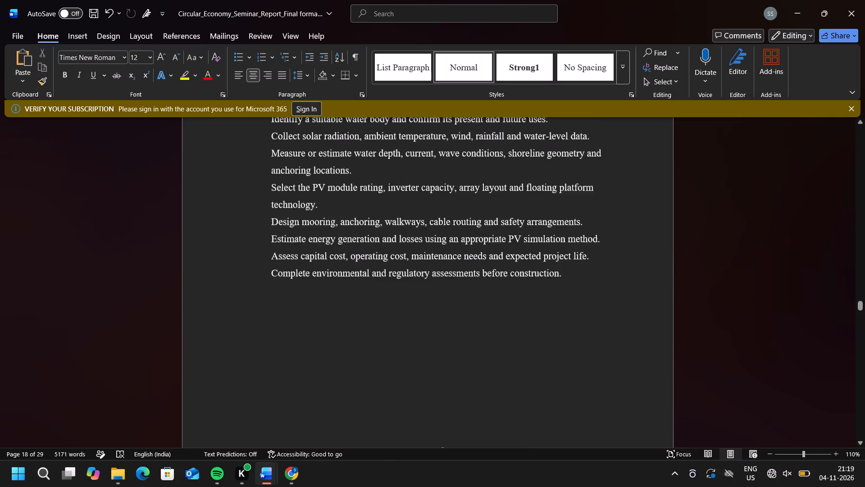
scroll(316, 308, down, 1)
scroll(316, 308, up, 1)
scroll(316, 308, down, 1)
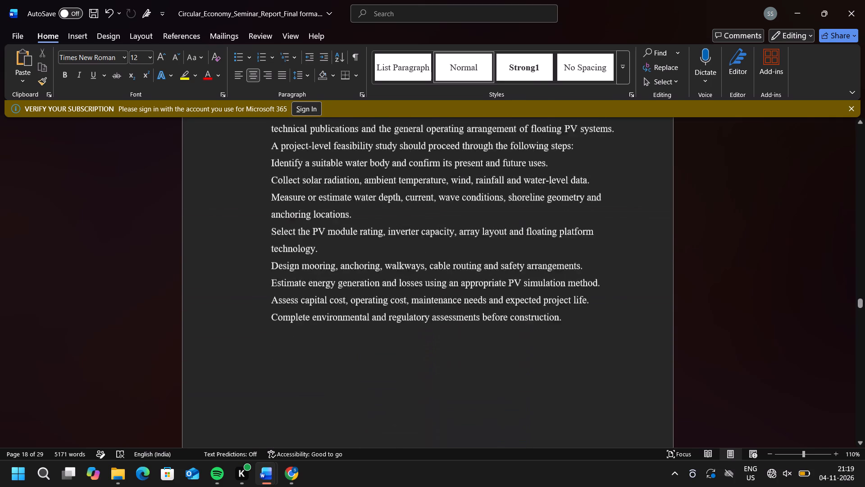
scroll(316, 308, down, 1)
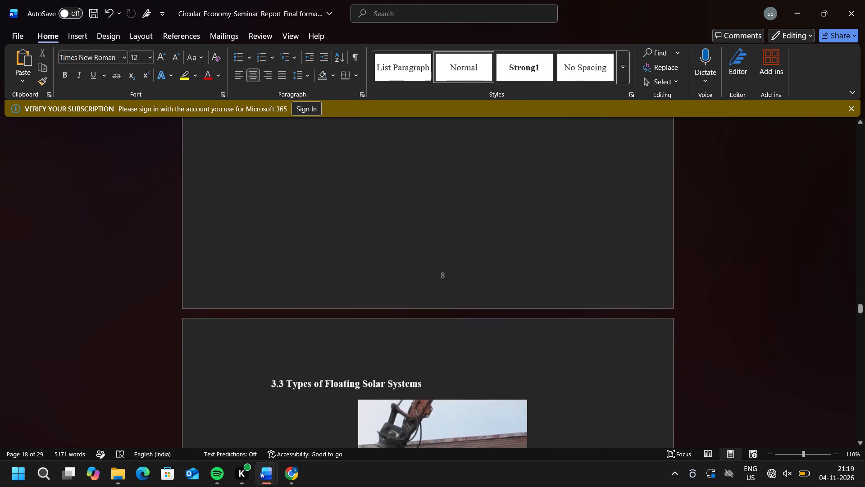
scroll(316, 308, down, 2)
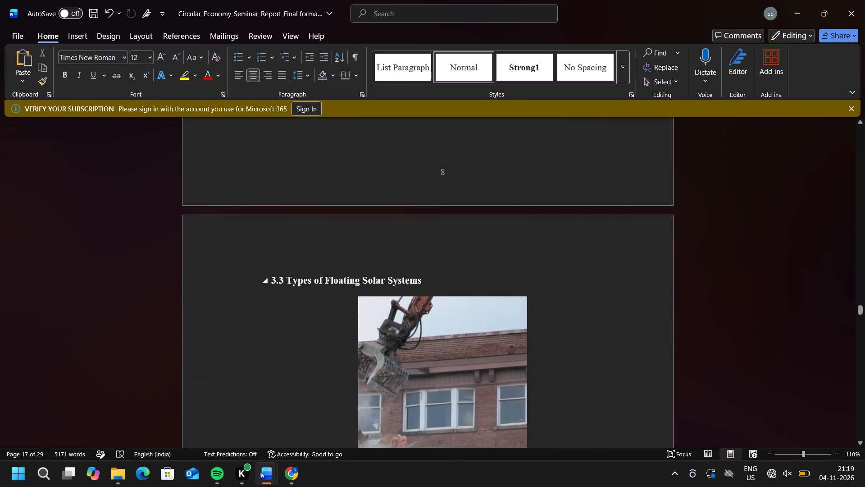
click(426, 281)
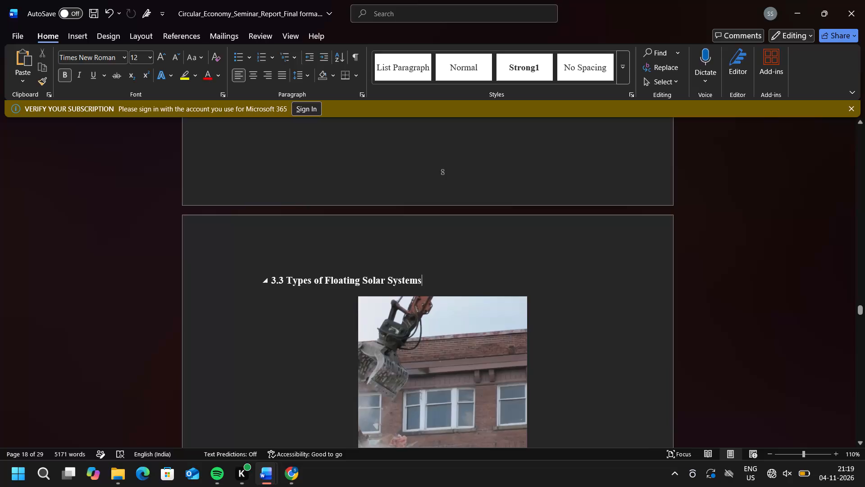
key(ctrl+v)
Copy the title General arrangement of a floating solar power plant from the List of Figures onto its own line between the 3.3 heading and the diagram.
scroll(426, 281, down, 1)
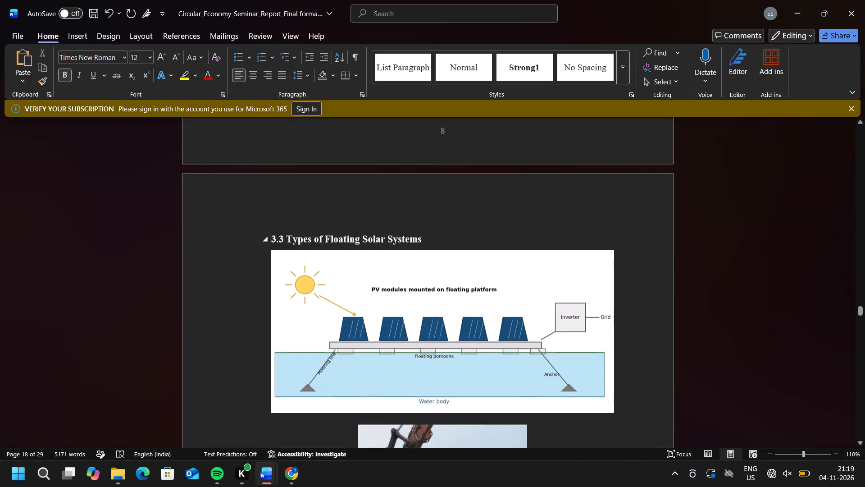
scroll(426, 281, down, 2)
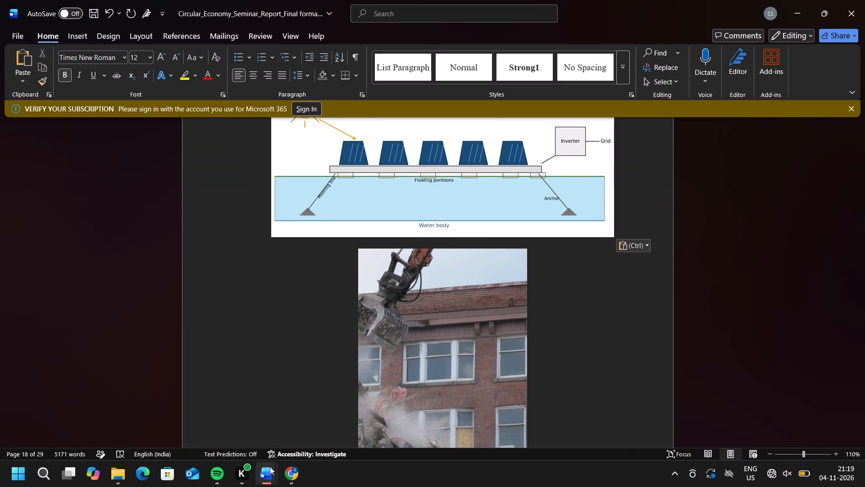
scroll(409, 245, up, 9)
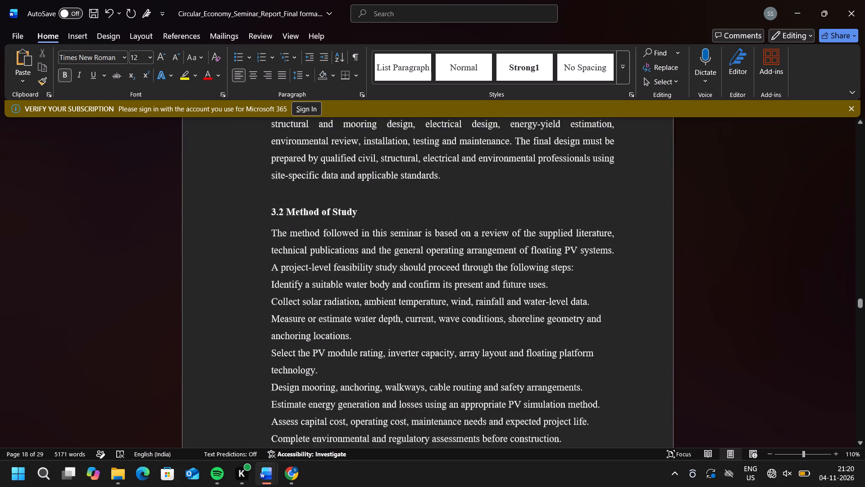
scroll(409, 245, up, 10)
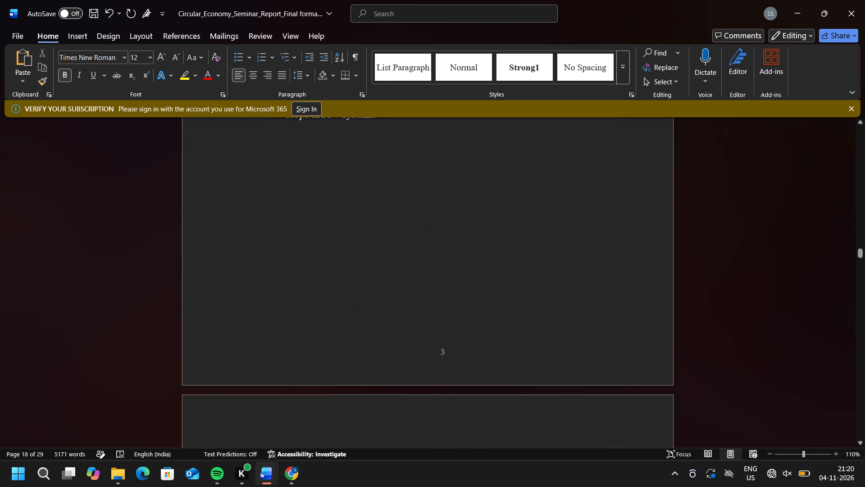
scroll(409, 245, up, 4)
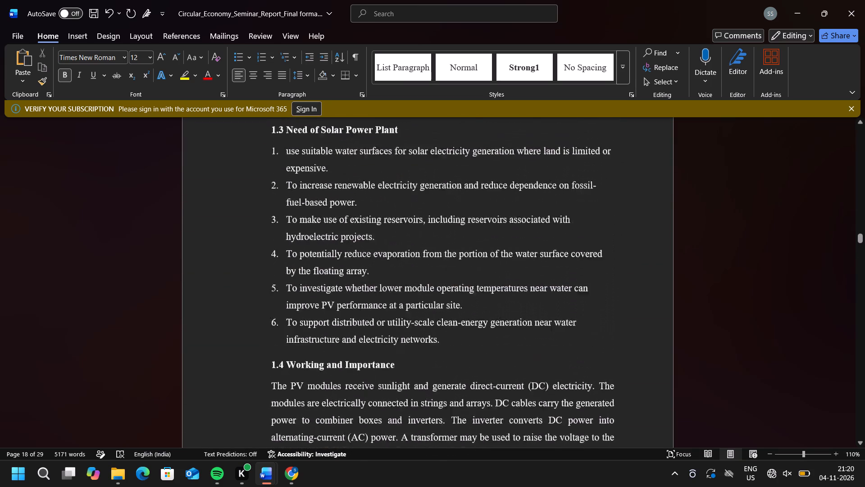
scroll(409, 245, up, 4)
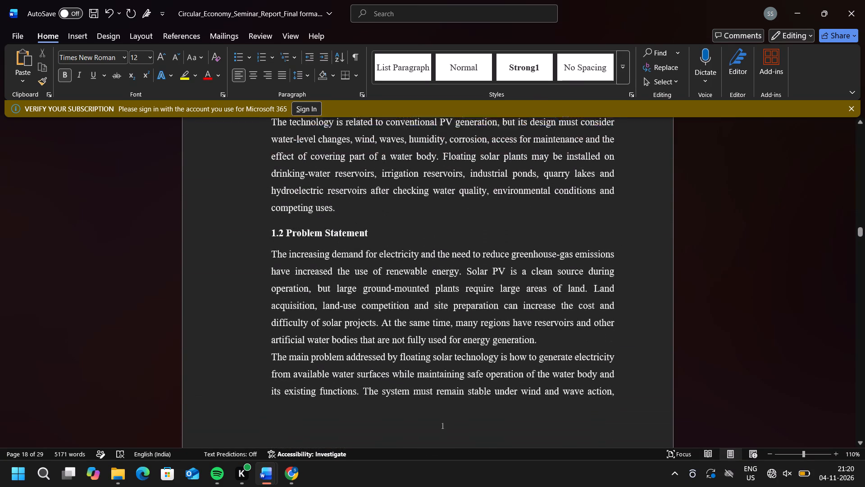
scroll(409, 245, up, 4)
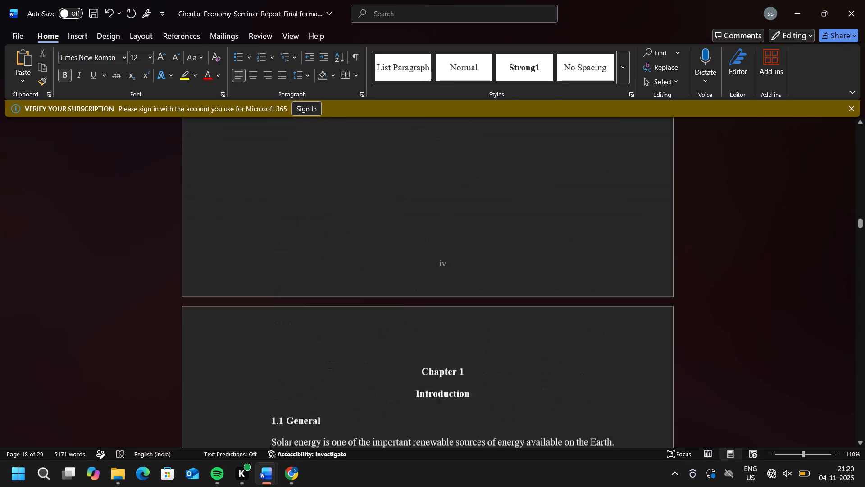
scroll(409, 245, up, 20)
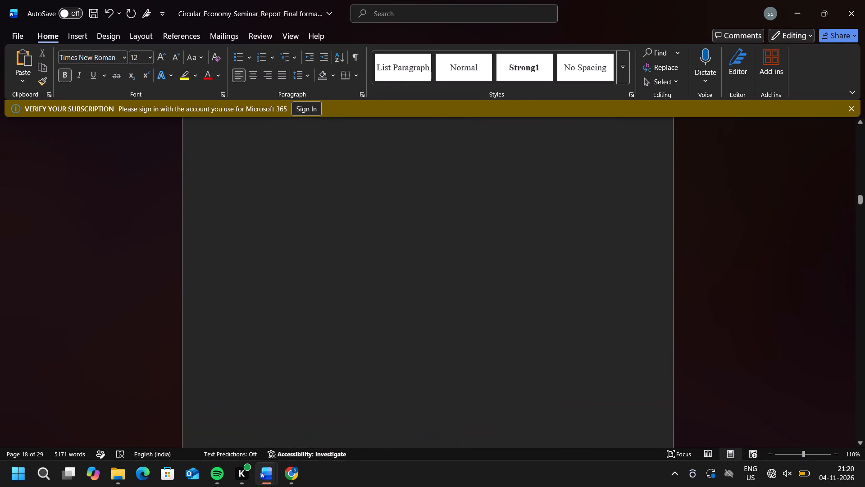
scroll(409, 245, up, 4)
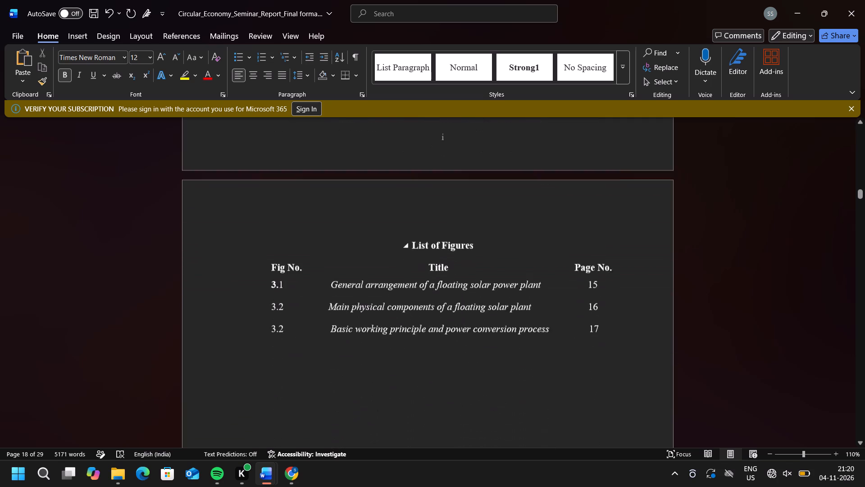
scroll(409, 245, up, 1)
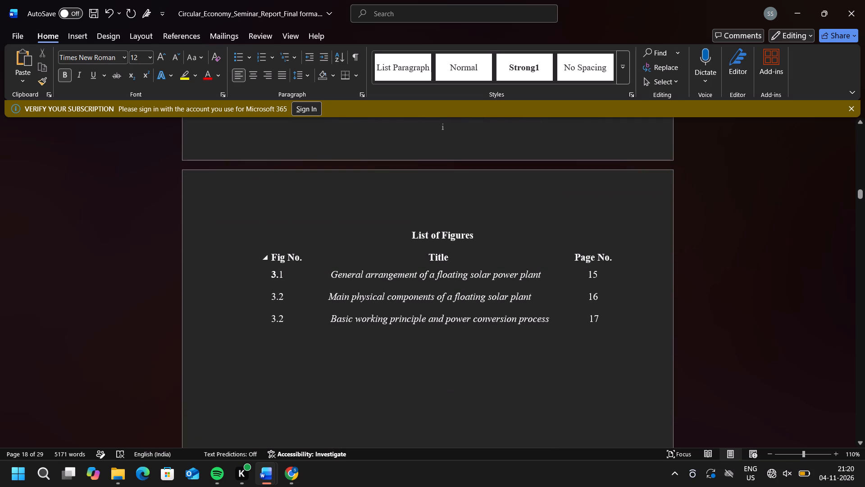
drag(543, 273, 344, 277)
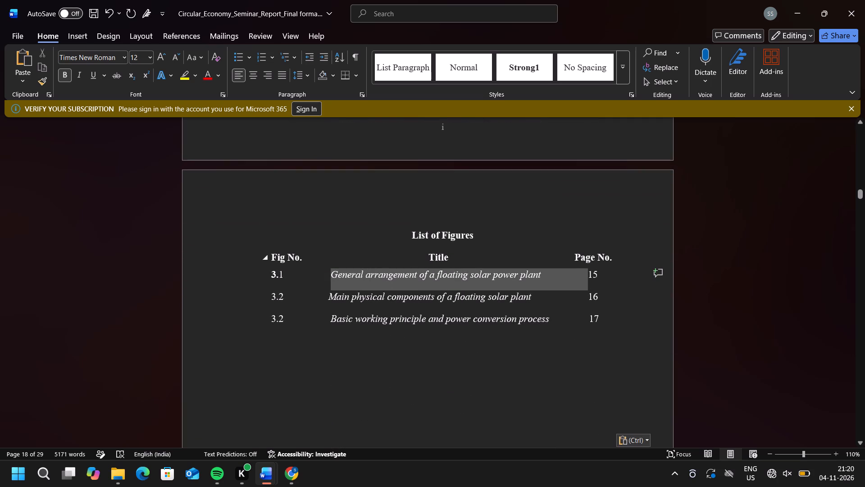
drag(344, 277, 335, 276)
key(ctrl+c)
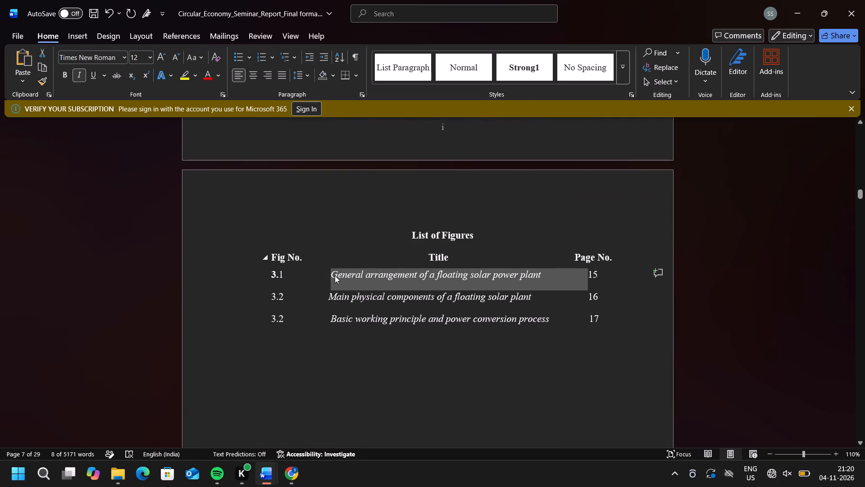
scroll(405, 316, down, 4)
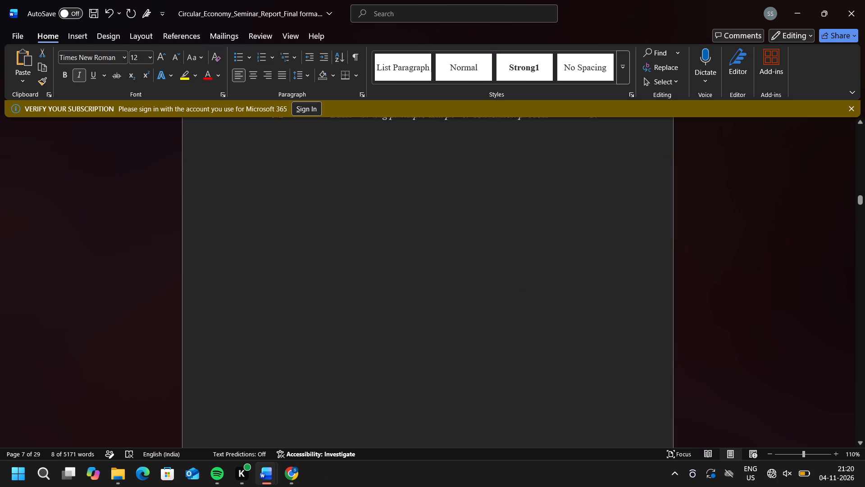
scroll(405, 316, down, 16)
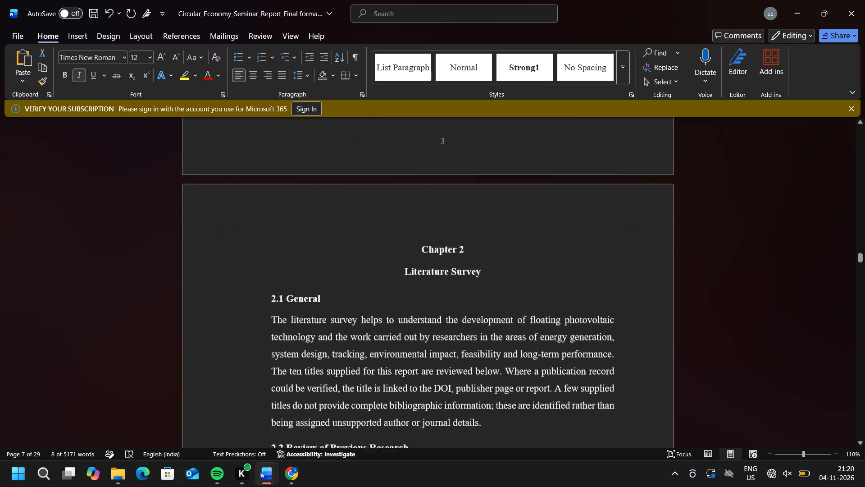
scroll(405, 316, down, 5)
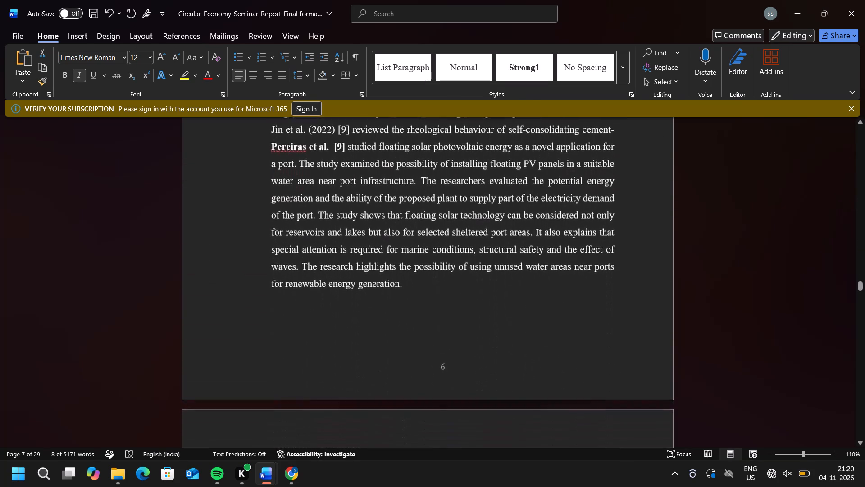
scroll(405, 316, down, 5)
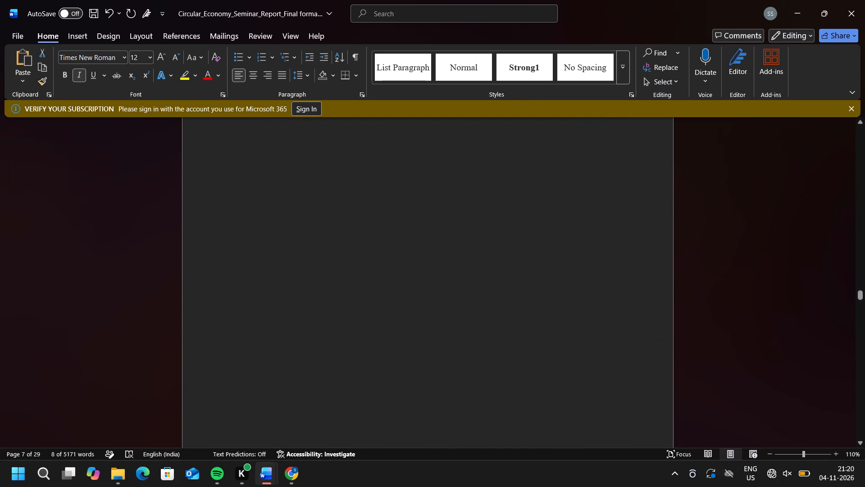
scroll(405, 316, down, 8)
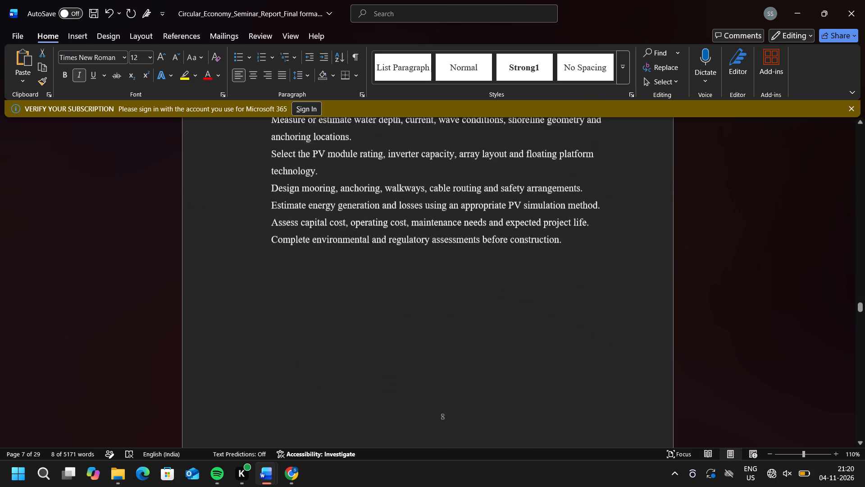
scroll(405, 316, down, 2)
scroll(405, 316, up, 1)
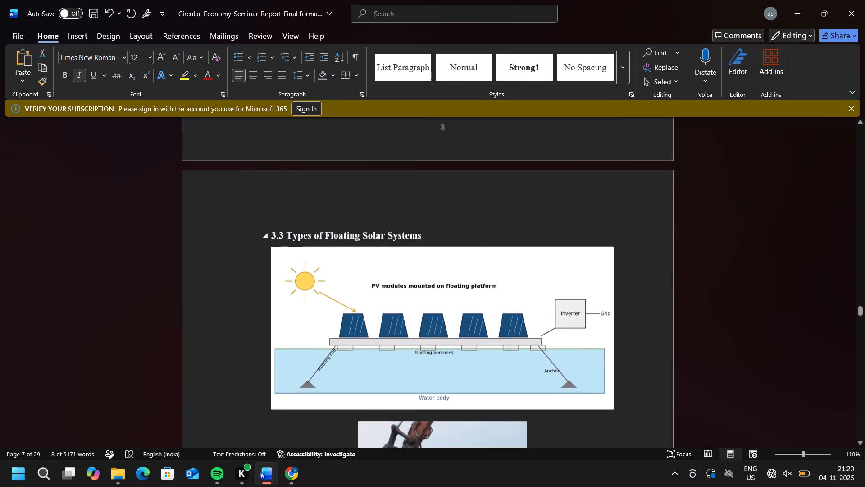
scroll(405, 316, up, 1)
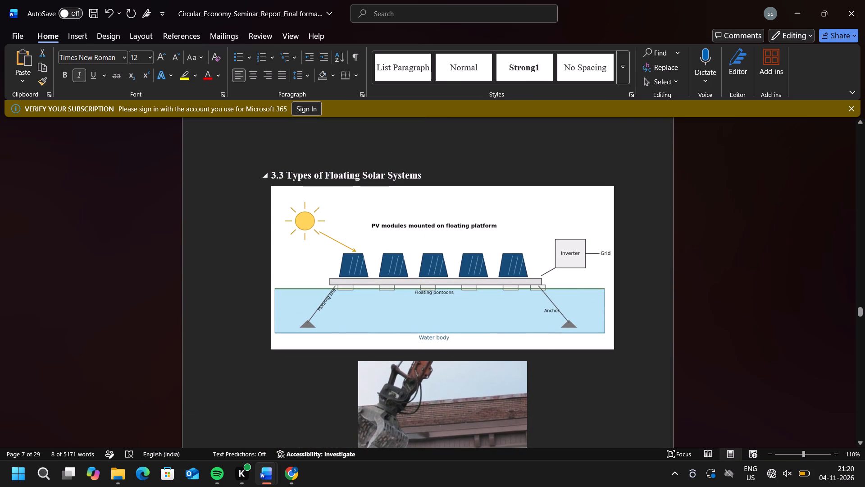
click(285, 358)
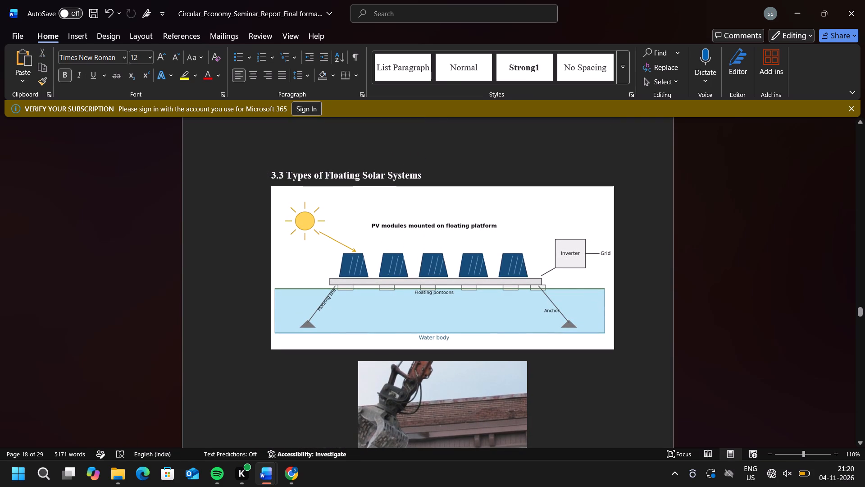
key(ctrl+v)
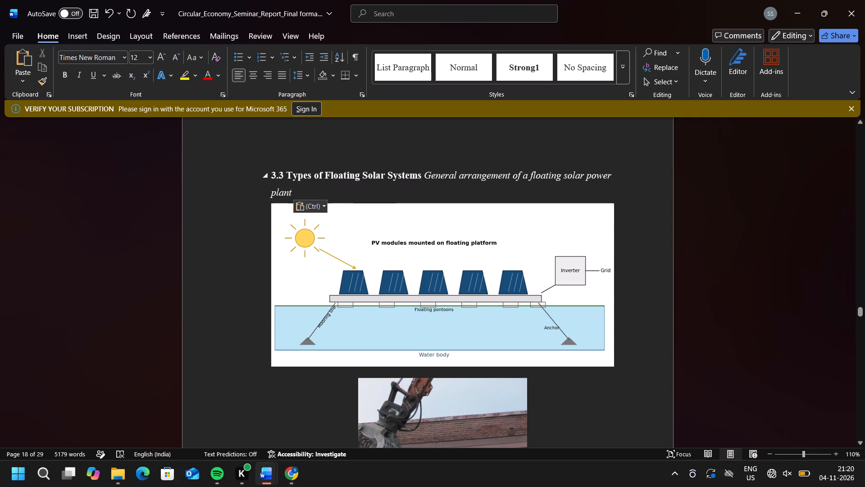
click(423, 174)
key(Return)
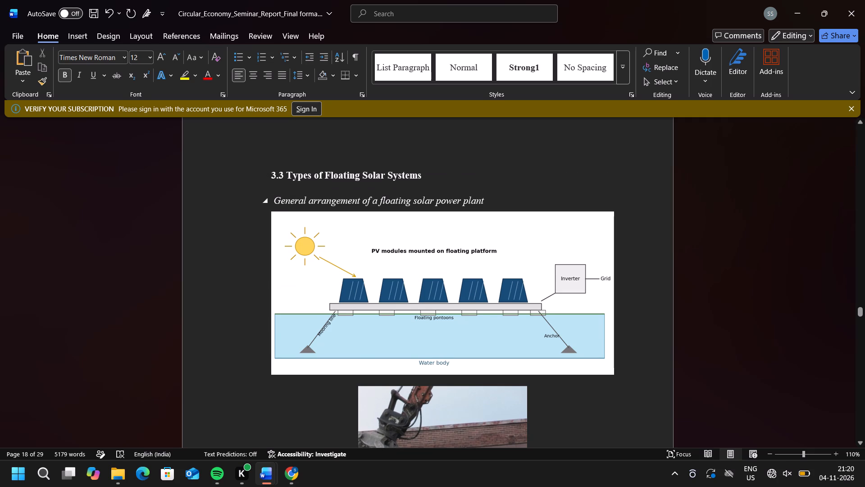
Delete the building demolition photo below the floating solar diagram.
click(373, 406)
key(BackSpace)
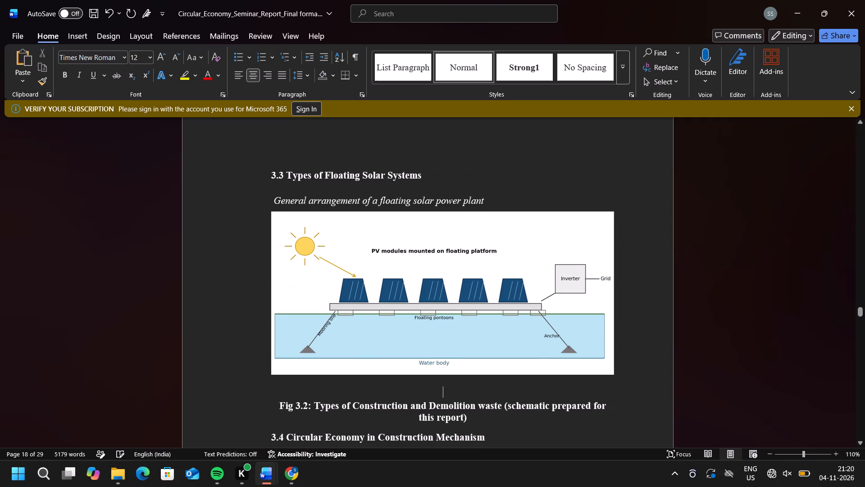
Paste General arrangement of a floating solar power plant below the 3.3 diagram and prefix it with "Fig 3.1:".
key(ctrl+v)
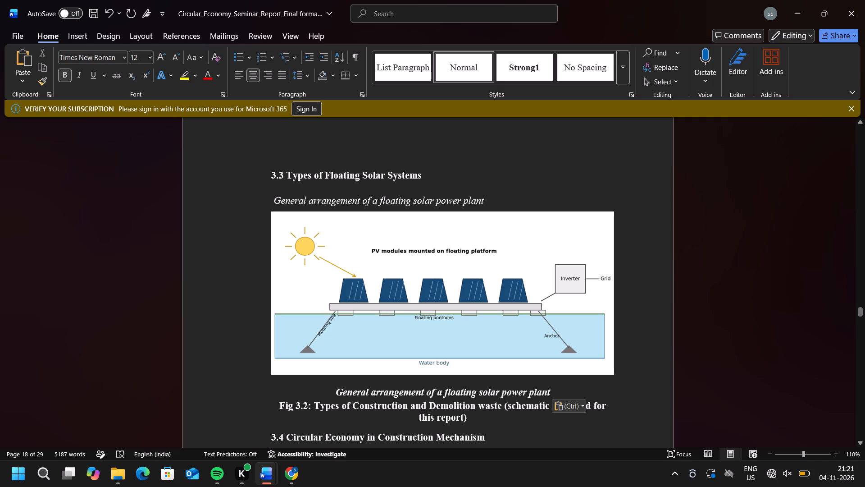
click(334, 394)
text(Fig)
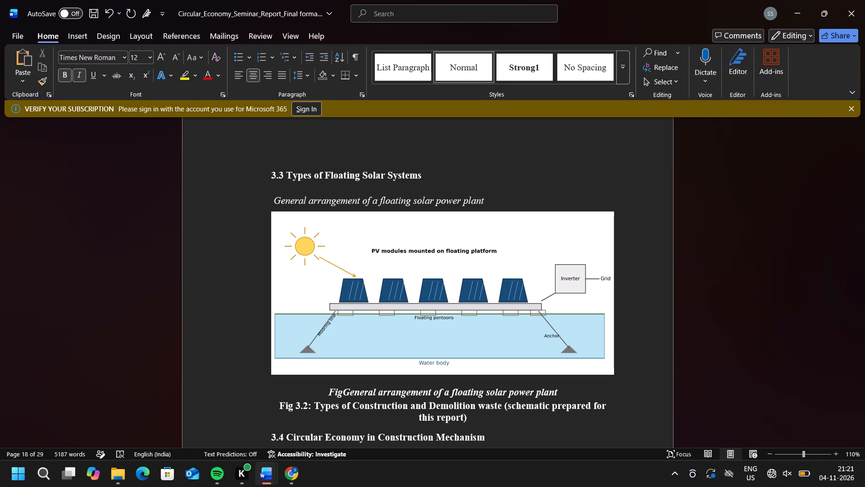
key(space)
text(3.1)
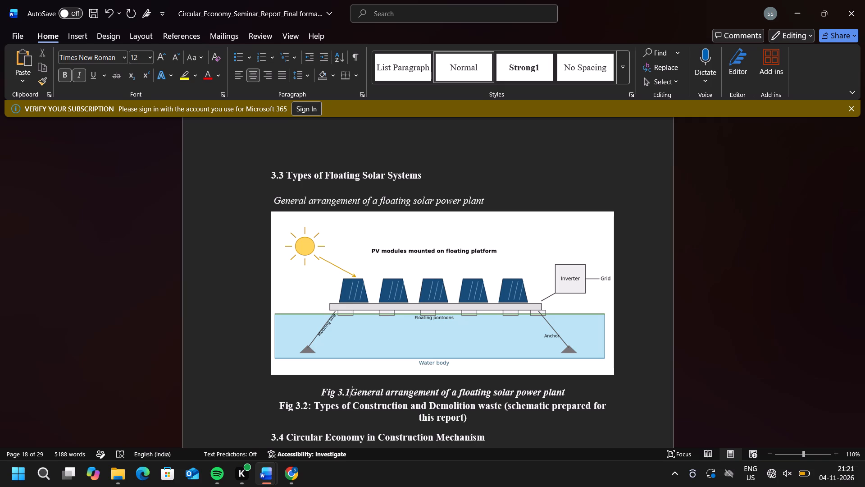
key(shift+colon)
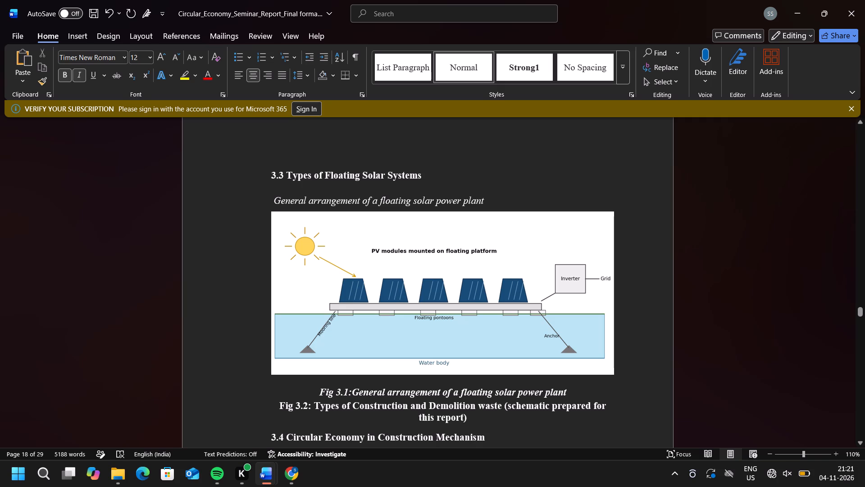
Remove the italics from the whole Fig 3.1 caption below the floating solar diagram.
drag(570, 394, 343, 395)
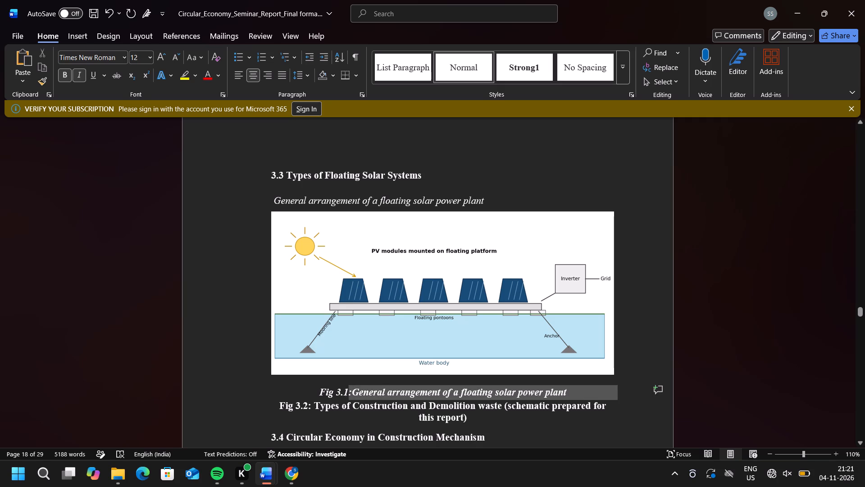
drag(343, 395, 321, 395)
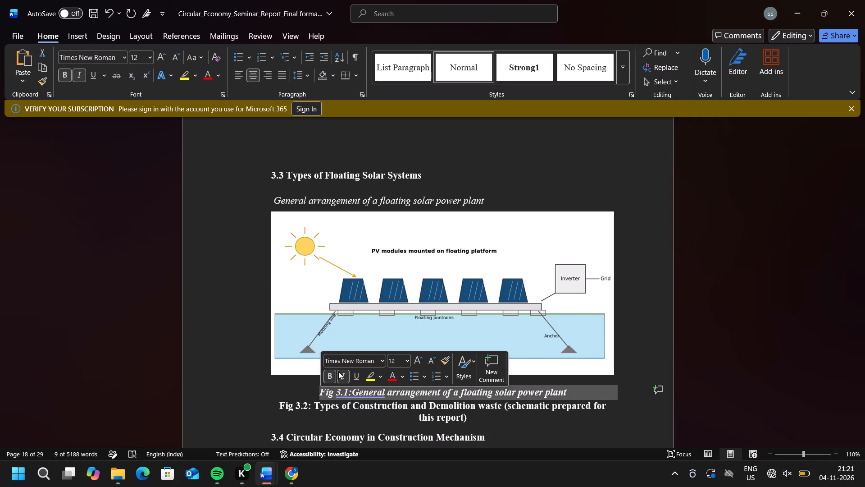
click(341, 372)
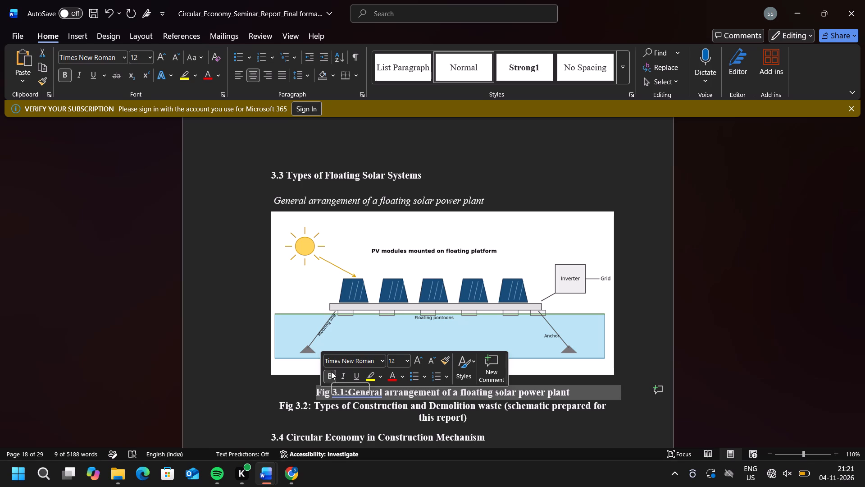
click(302, 392)
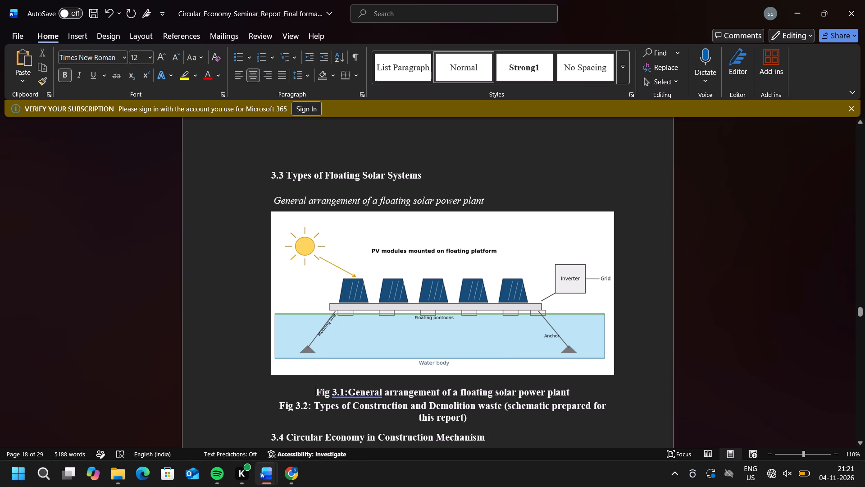
Remove the italics from the title General arrangement of a floating solar power plant in the List of Figures.
scroll(302, 392, up, 19)
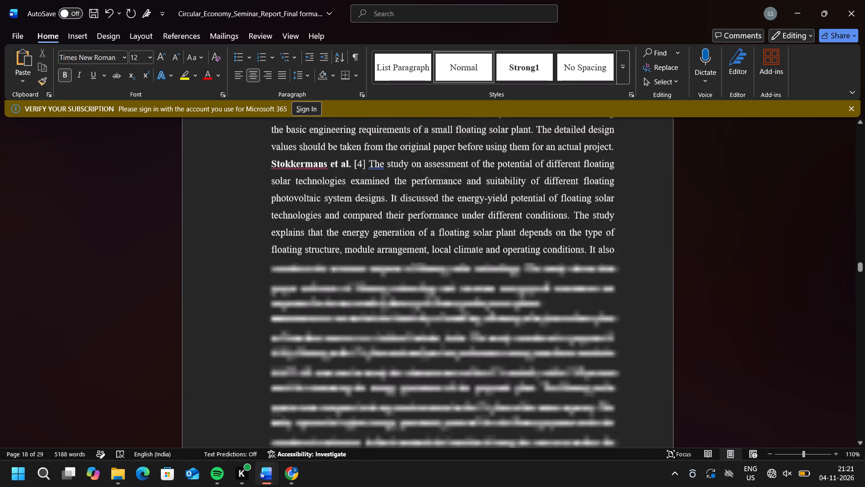
scroll(302, 392, up, 6)
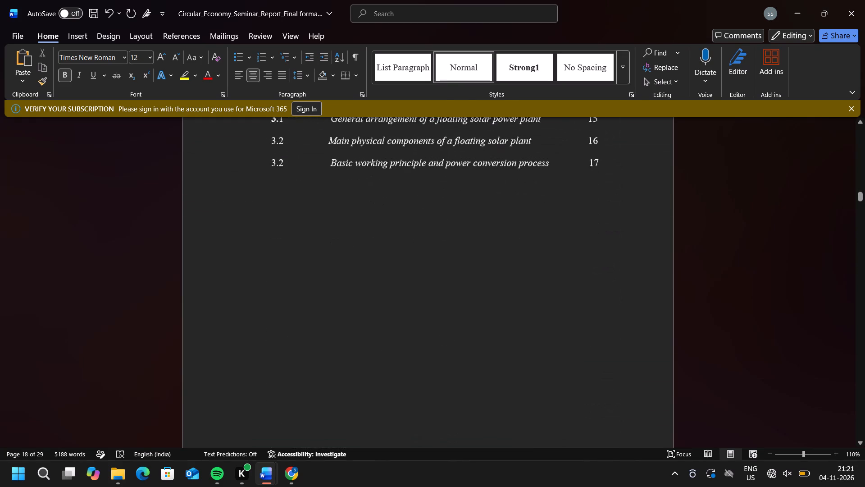
scroll(302, 392, up, 2)
scroll(302, 392, down, 1)
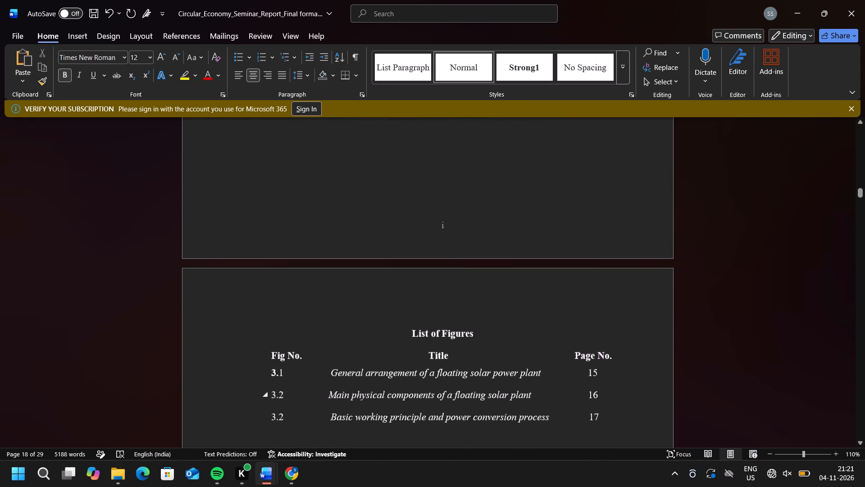
scroll(302, 392, down, 1)
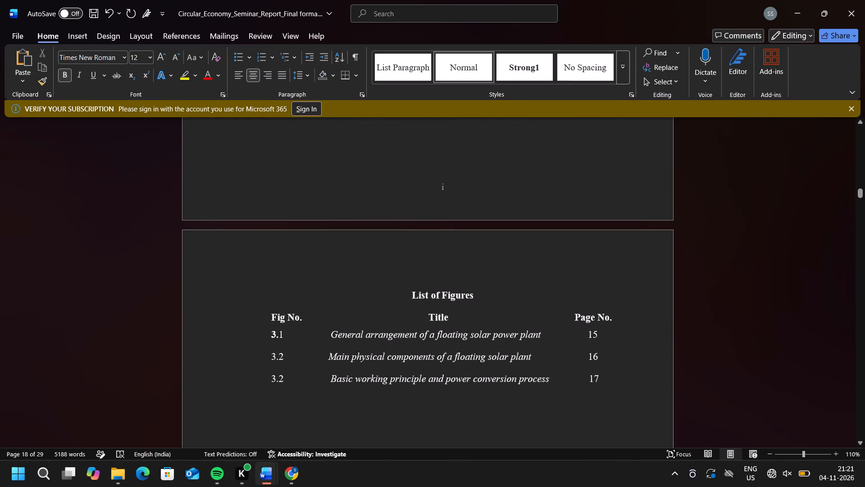
drag(553, 380, 339, 356)
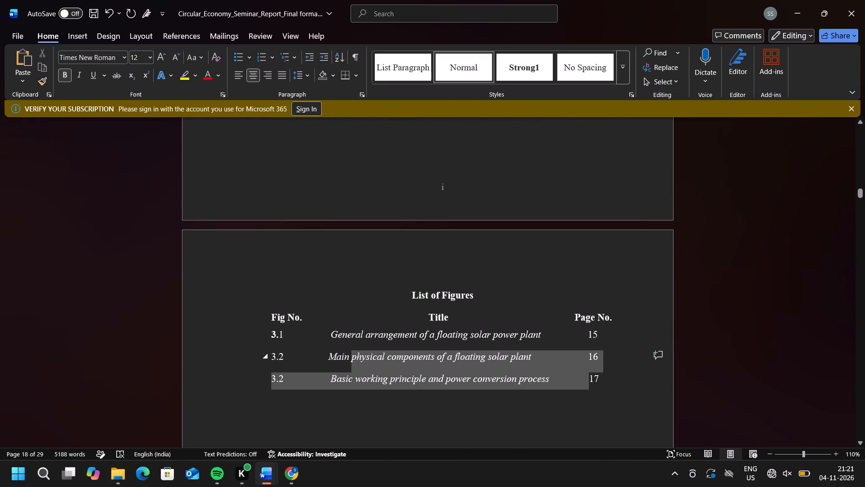
drag(339, 356, 329, 341)
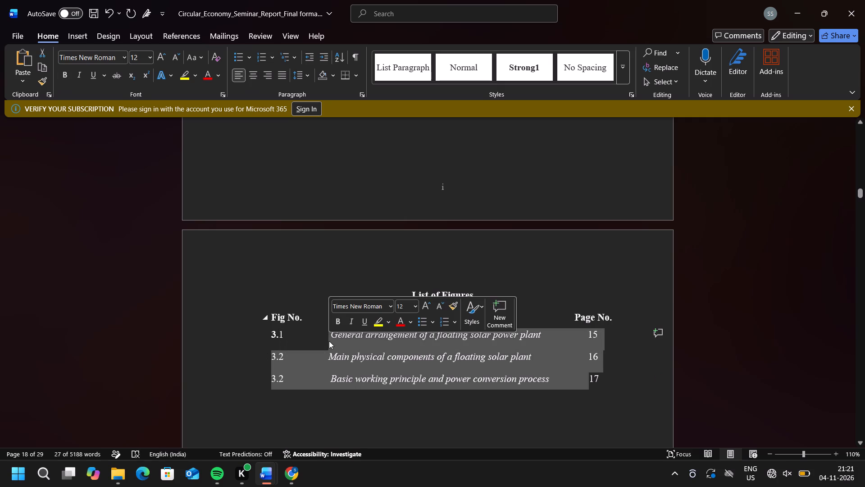
click(369, 384)
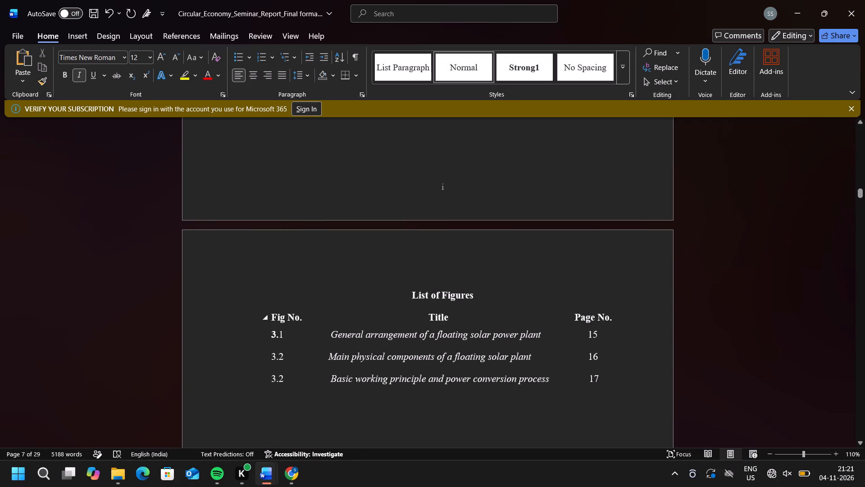
drag(330, 334, 532, 337)
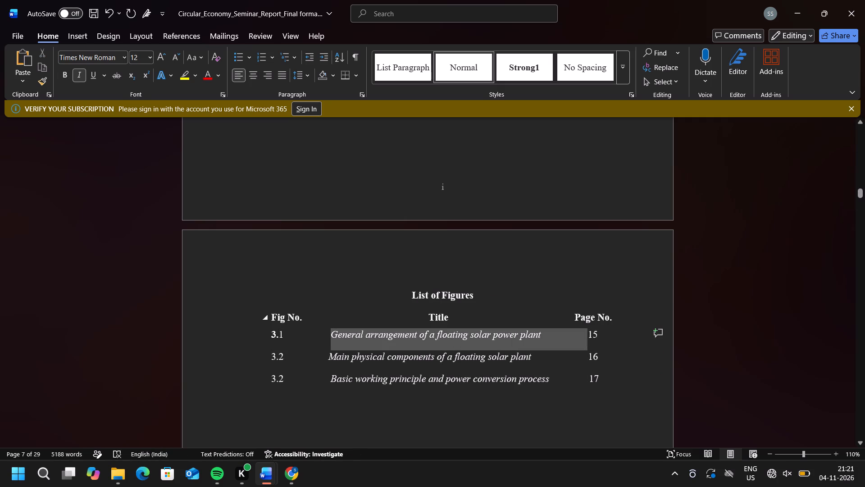
drag(532, 337, 540, 337)
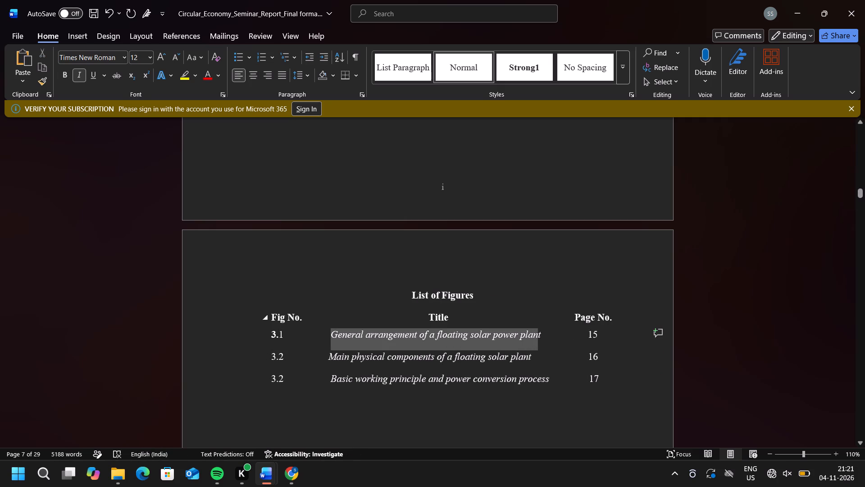
drag(540, 337, 543, 339)
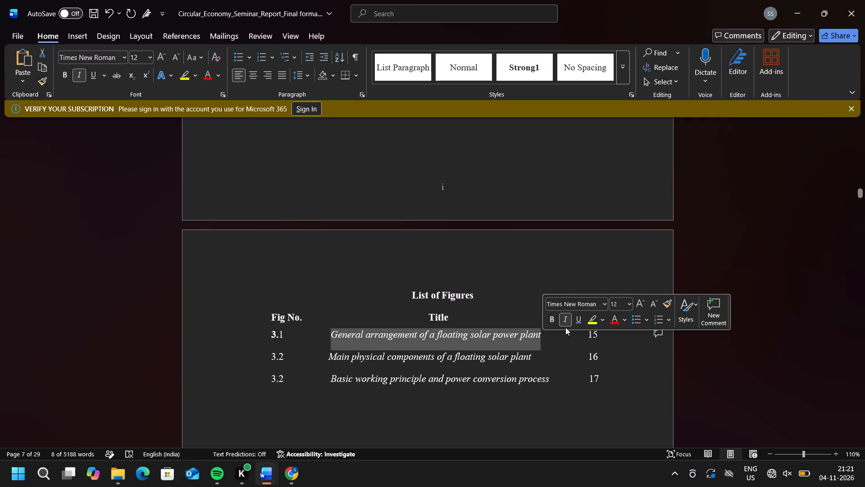
click(567, 322)
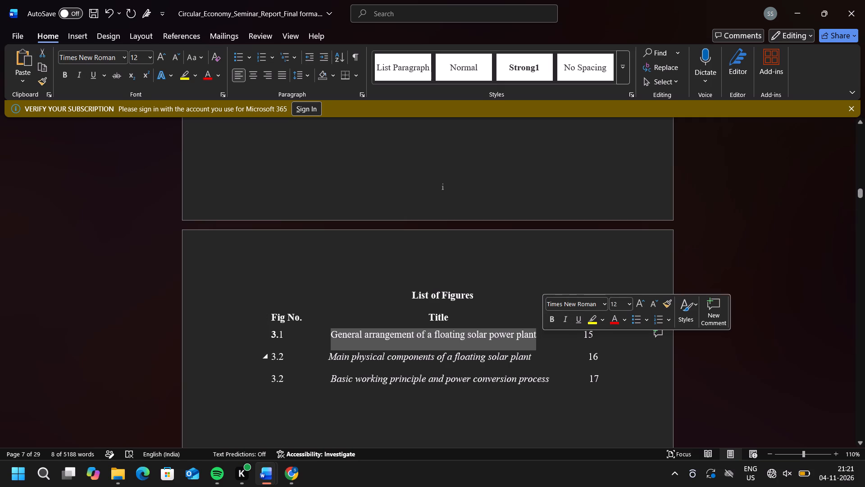
Remove the italics from the List of Figures titles Main physical components of a floating solar plant and Basic working principle and power conversion process.
drag(328, 357, 525, 362)
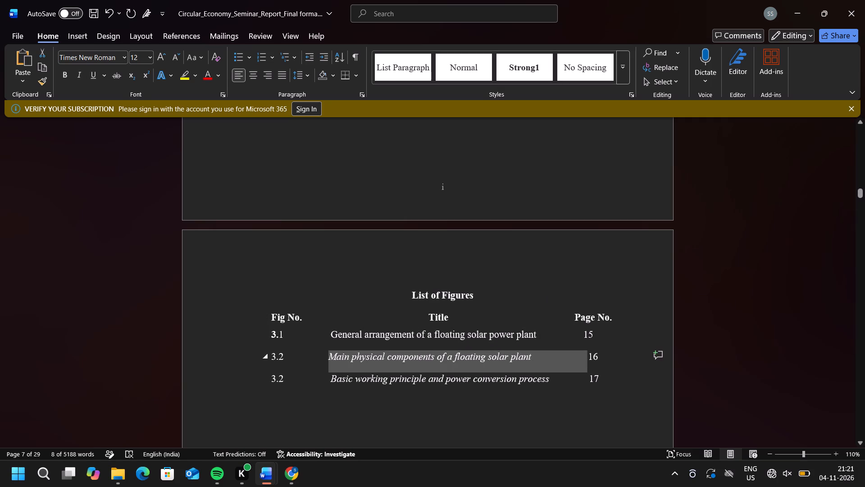
drag(525, 362, 531, 358)
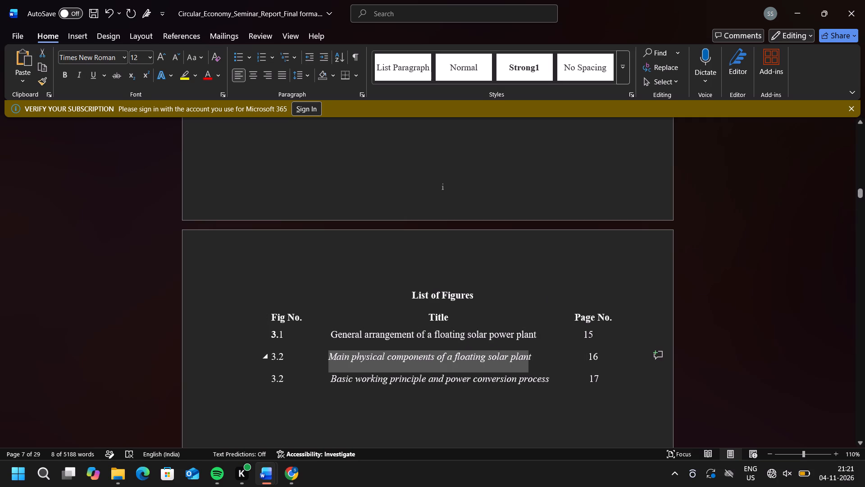
drag(531, 358, 533, 358)
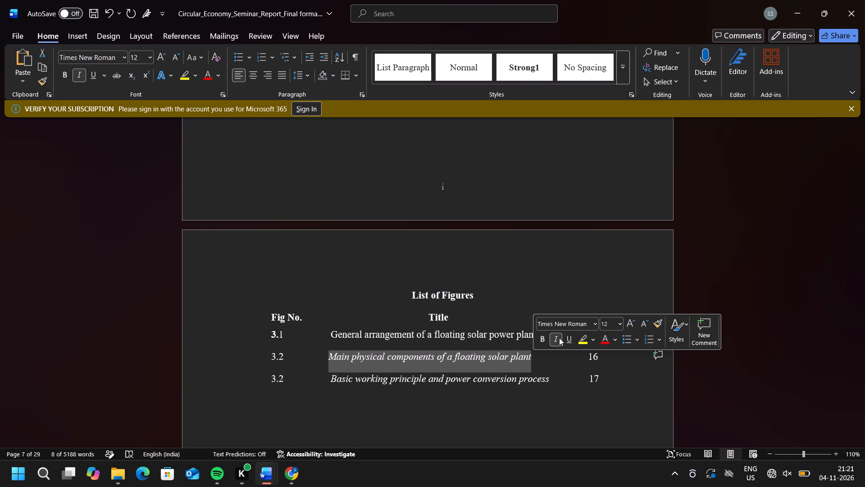
click(559, 338)
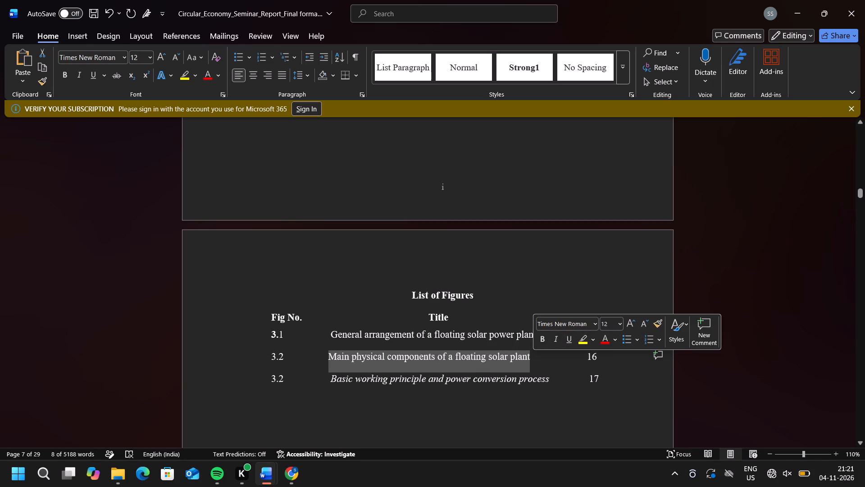
drag(330, 380, 534, 391)
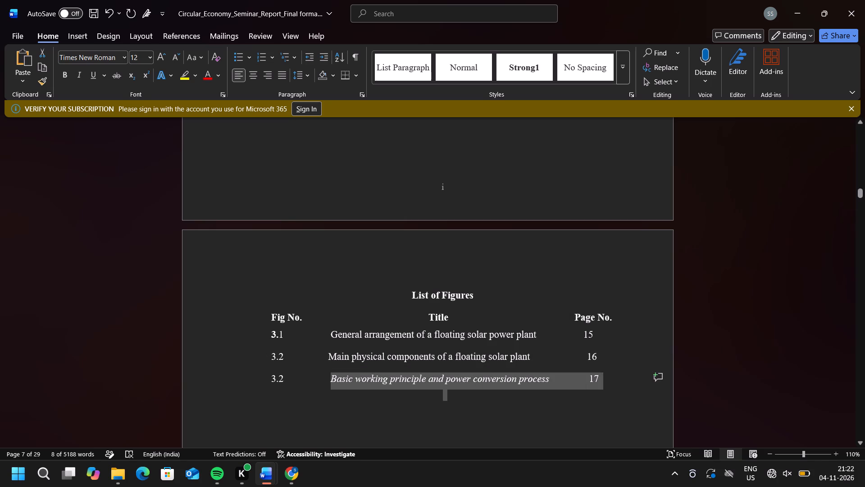
drag(534, 391, 540, 384)
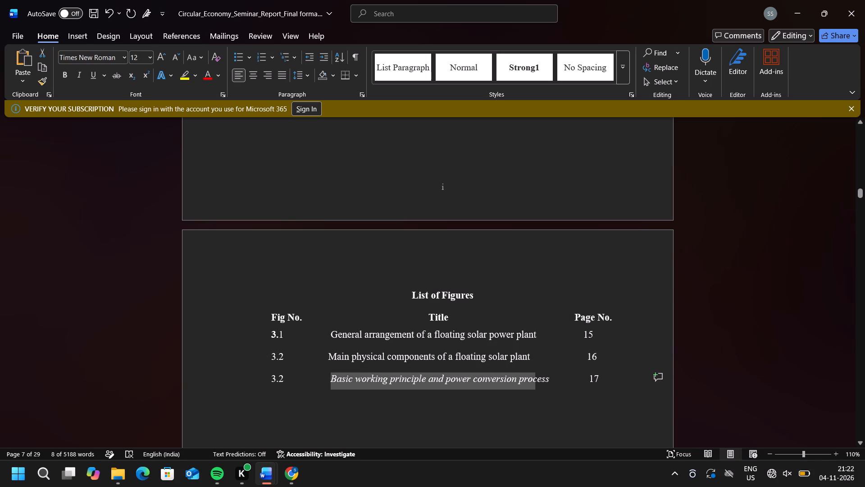
drag(540, 384, 545, 383)
drag(545, 383, 550, 384)
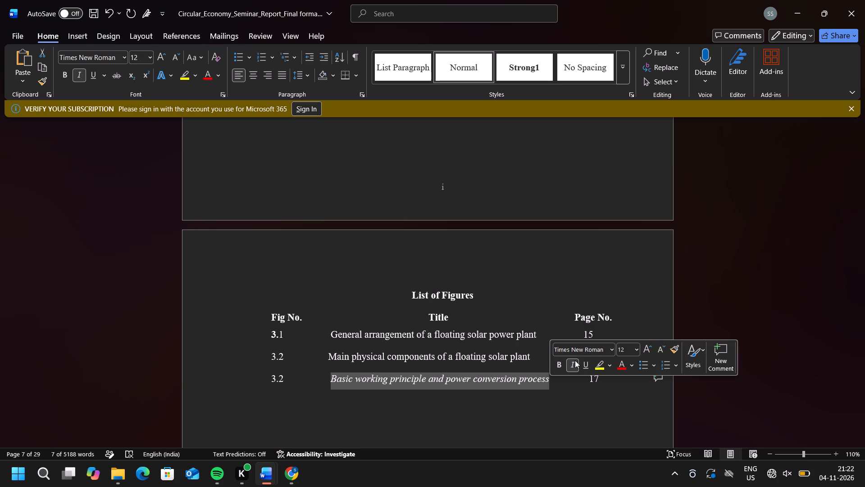
click(575, 360)
Delete the italic line General arrangement of a floating solar power plant above the 3.3 diagram, along with its empty paragraph.
scroll(435, 371, down, 6)
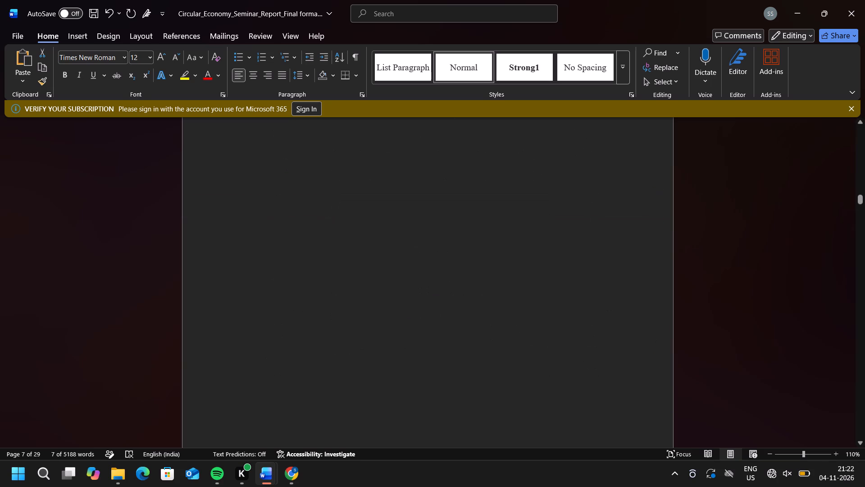
scroll(435, 371, down, 10)
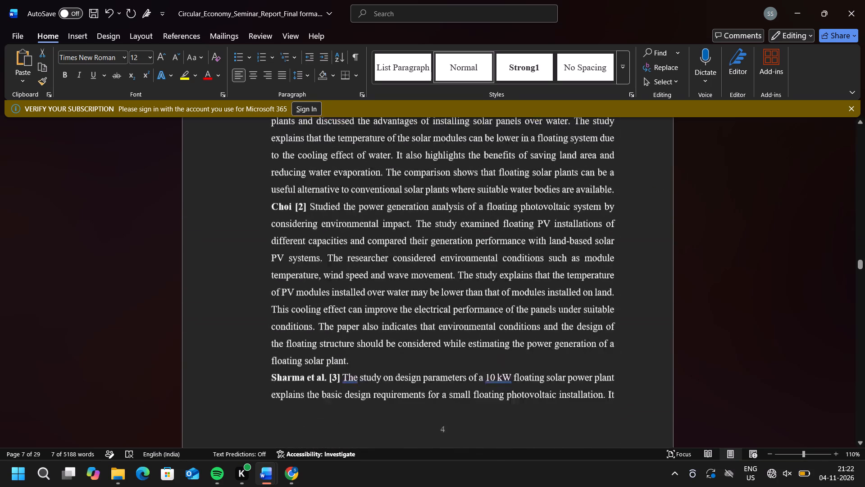
scroll(435, 371, down, 4)
scroll(435, 371, up, 1)
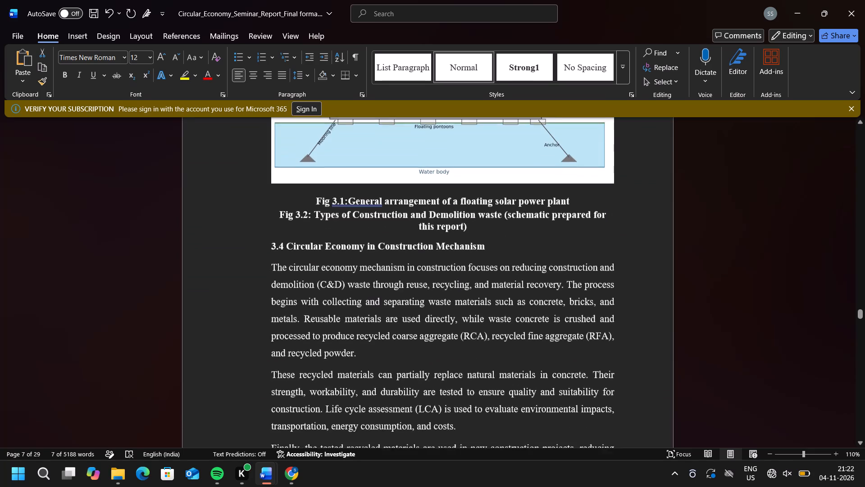
scroll(435, 371, up, 2)
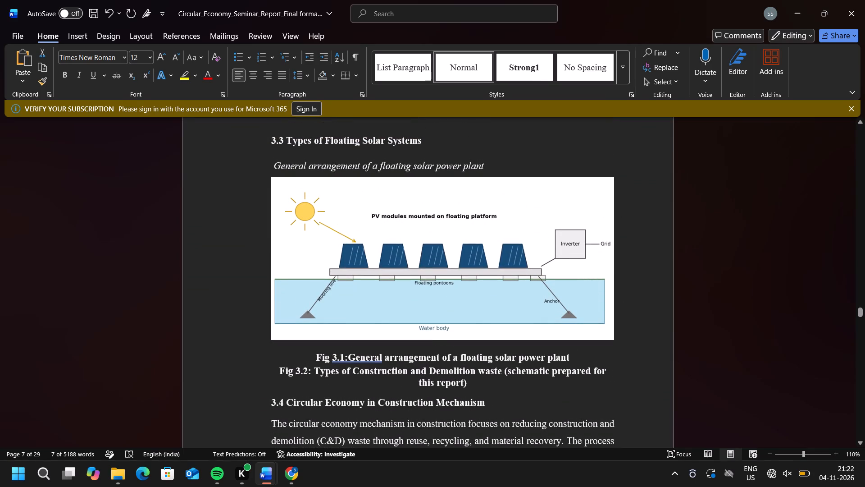
click(576, 354)
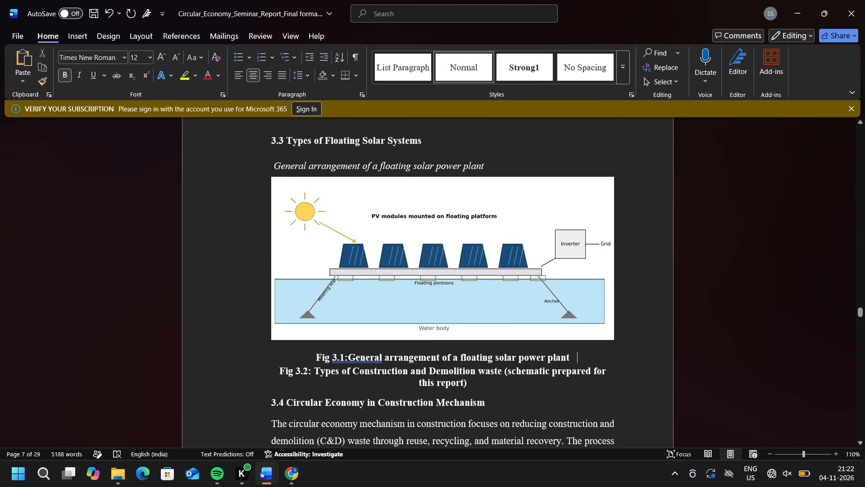
click(490, 170)
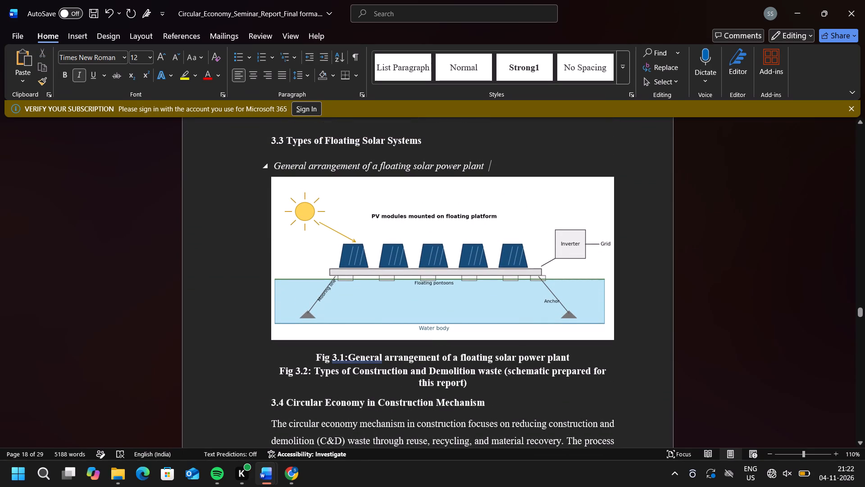
drag(490, 170, 279, 175)
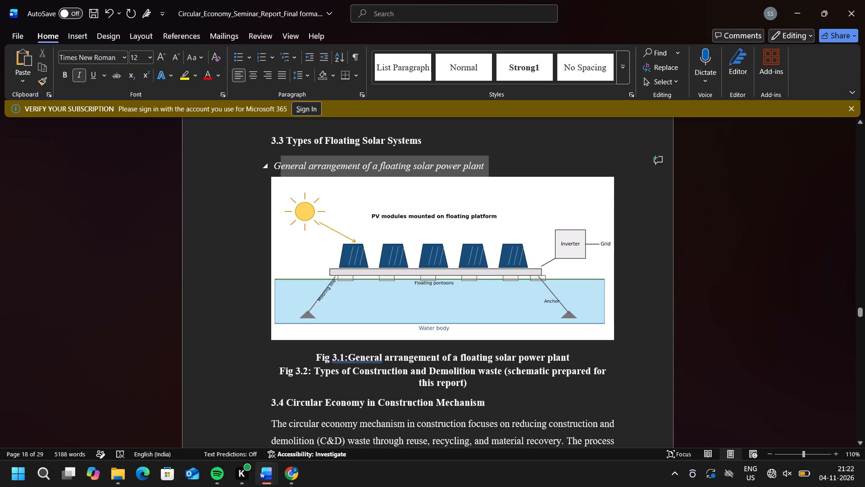
drag(279, 175, 276, 175)
key(BackSpace)
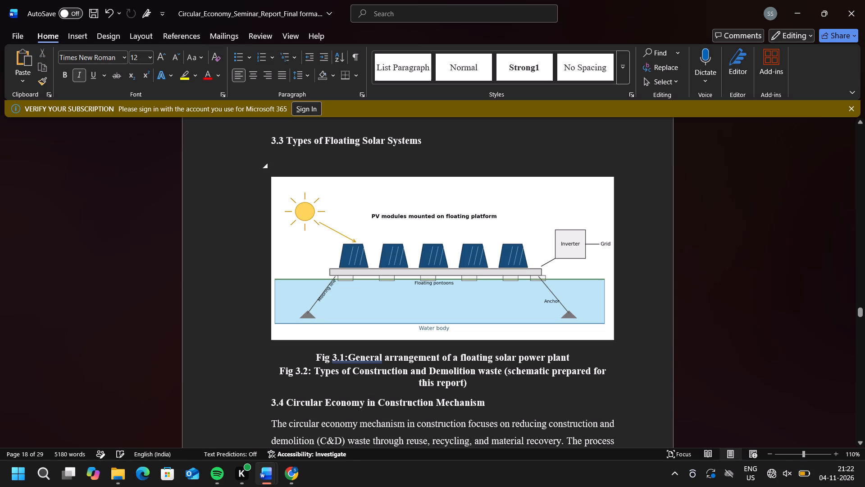
key(BackSpace)
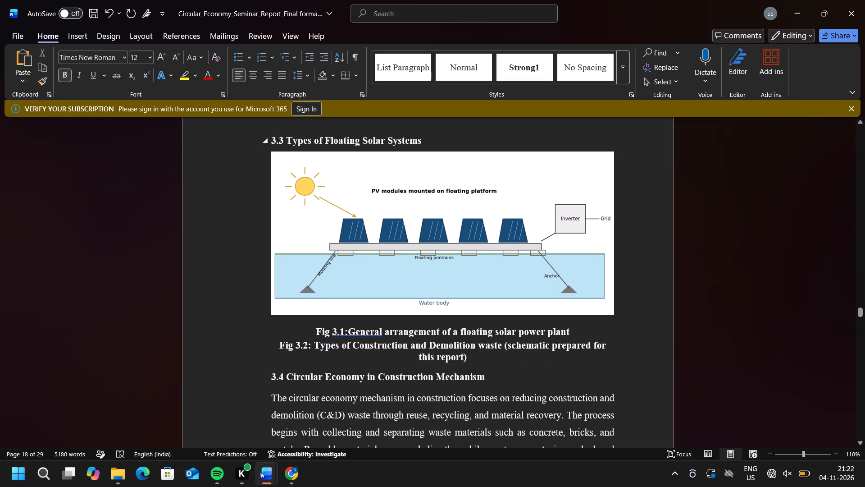
Copy the floating solar types table from section 3.3 of Final report (6) and paste it below the Fig 3.1 caption in the seminar report.
click(571, 333)
click(571, 333)
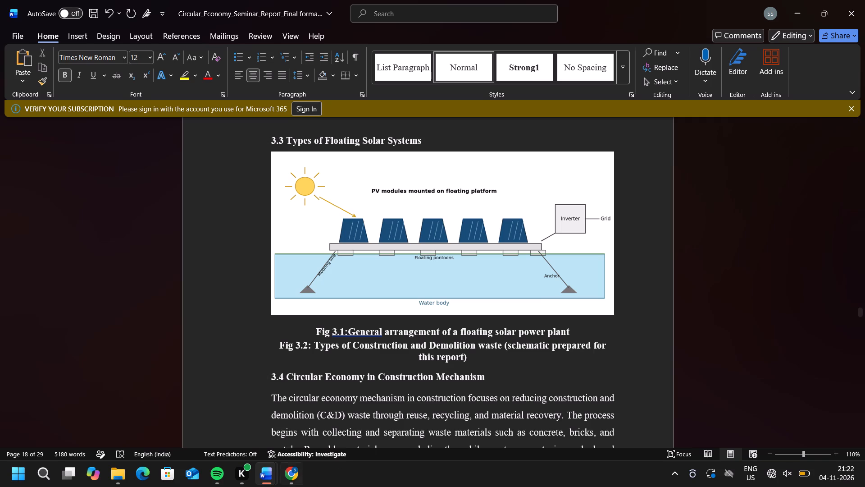
click(520, 416)
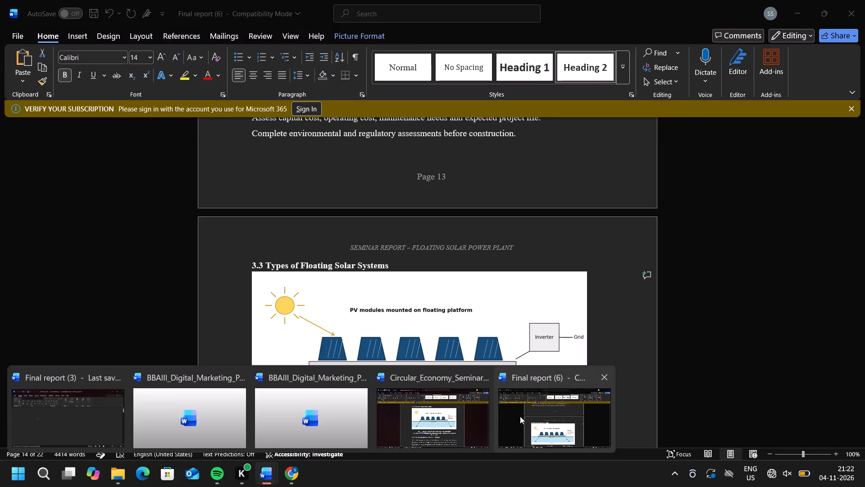
scroll(413, 311, up, 3)
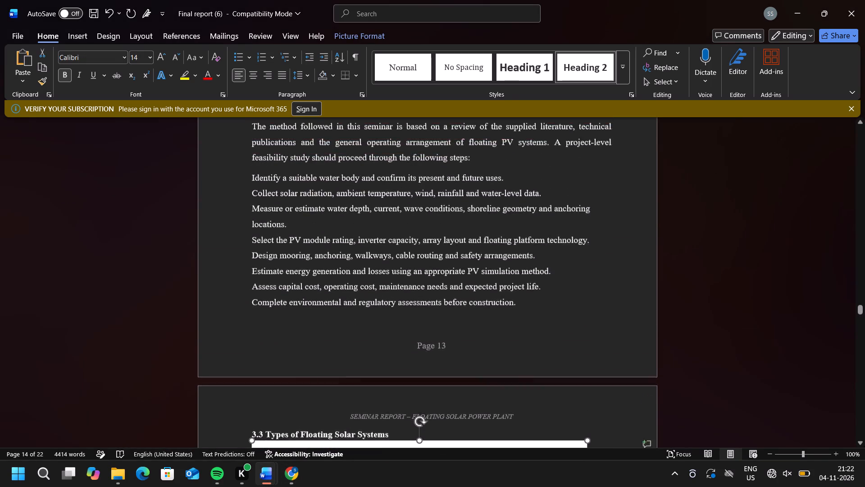
scroll(413, 311, up, 1)
scroll(413, 311, down, 1)
scroll(413, 311, up, 1)
scroll(413, 311, down, 2)
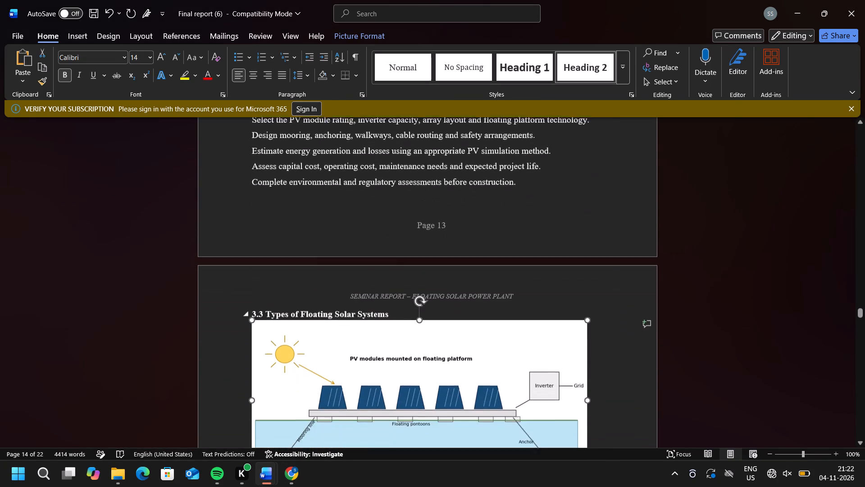
scroll(413, 311, down, 1)
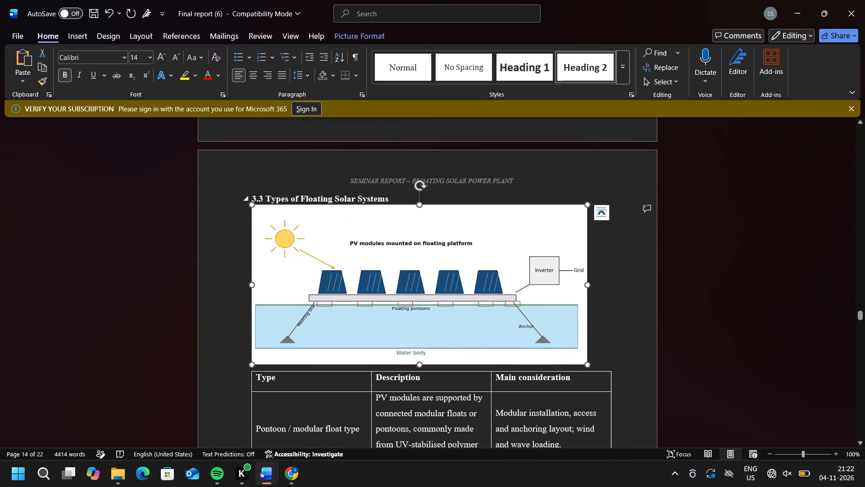
scroll(417, 354, down, 3)
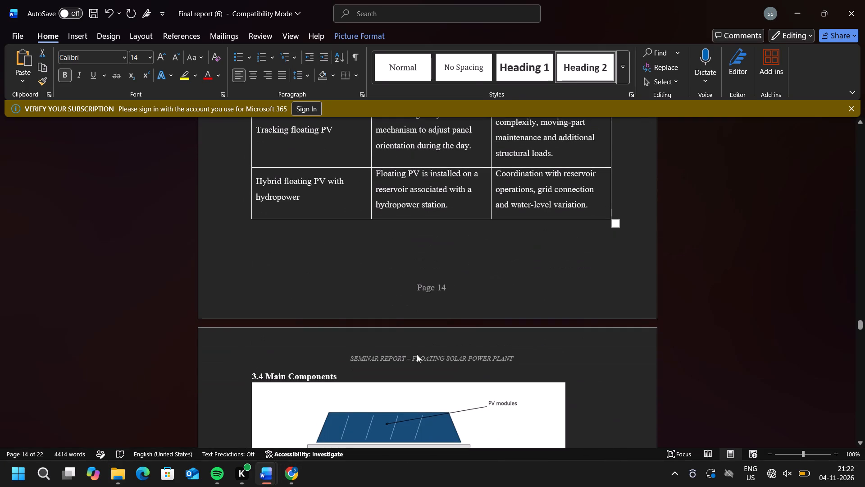
scroll(417, 354, up, 3)
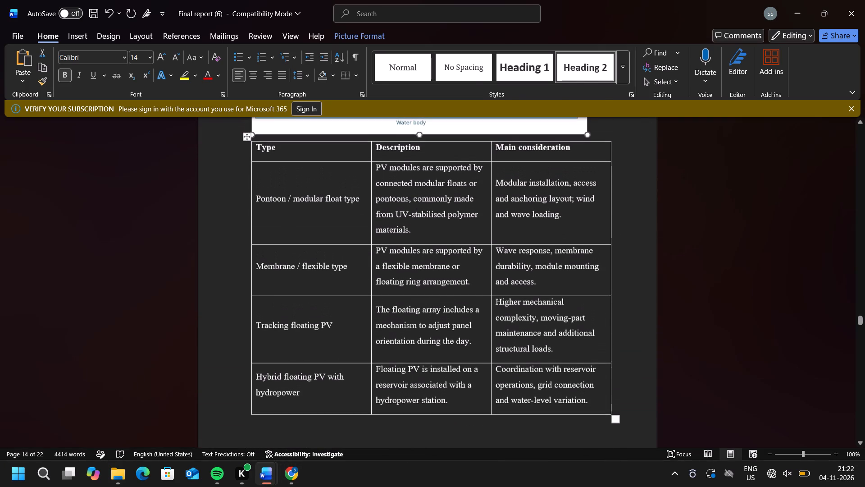
scroll(417, 354, up, 1)
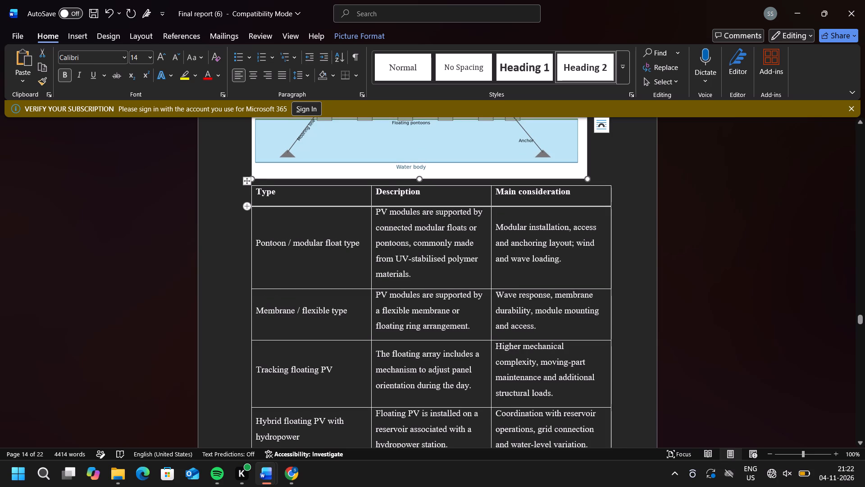
scroll(305, 246, down, 2)
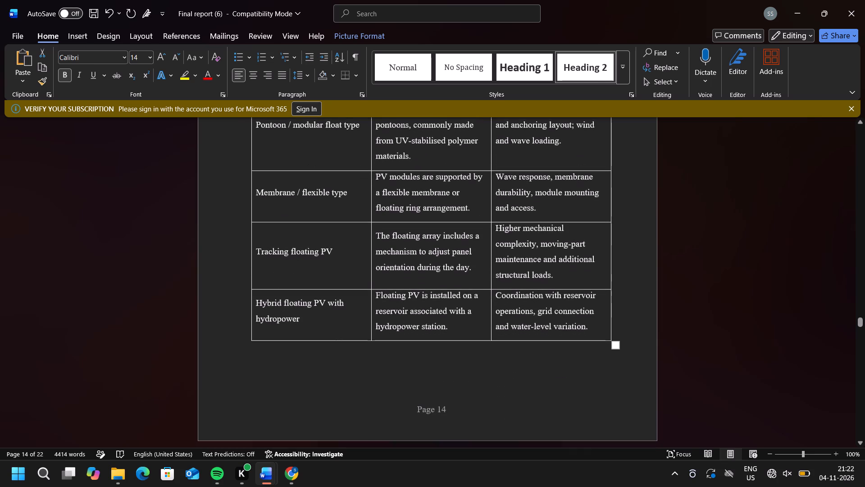
scroll(305, 246, up, 2)
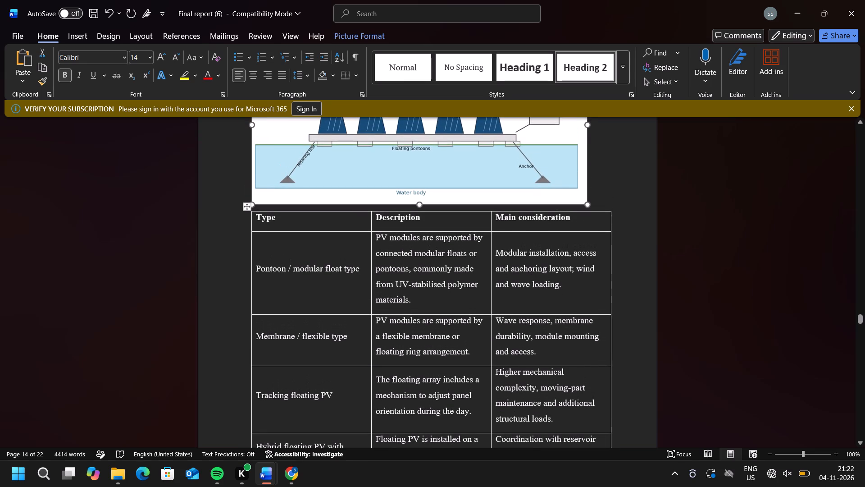
click(246, 207)
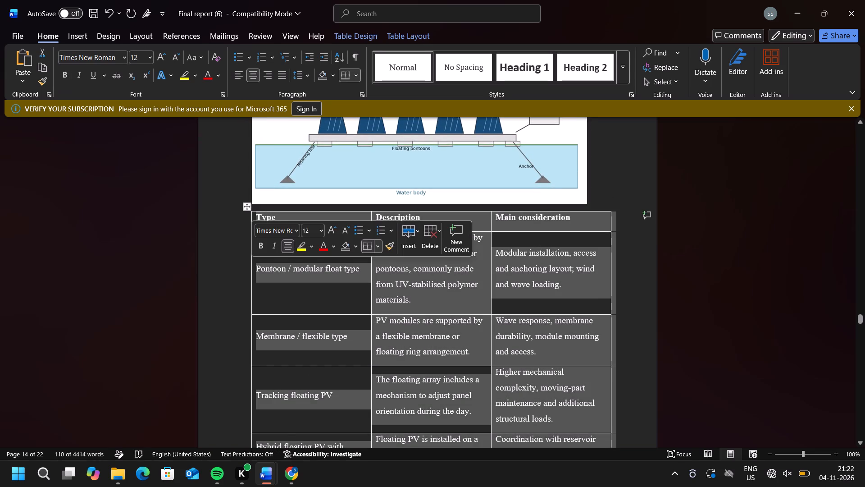
key(ctrl+c)
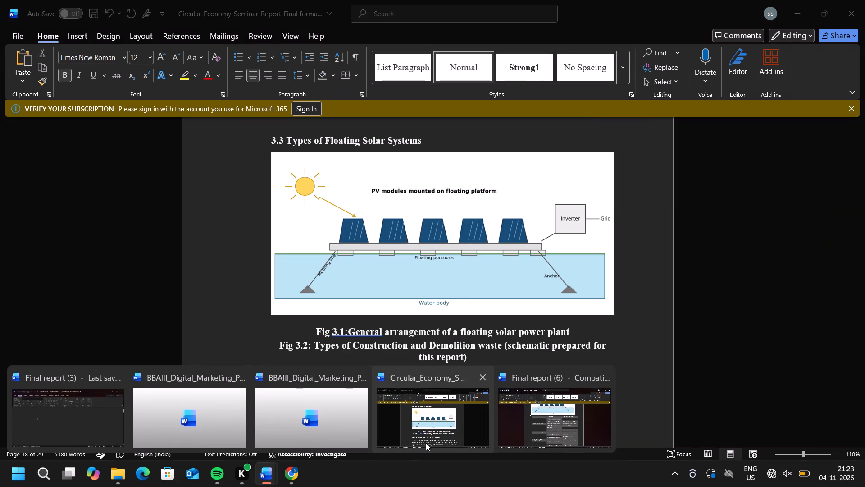
click(426, 443)
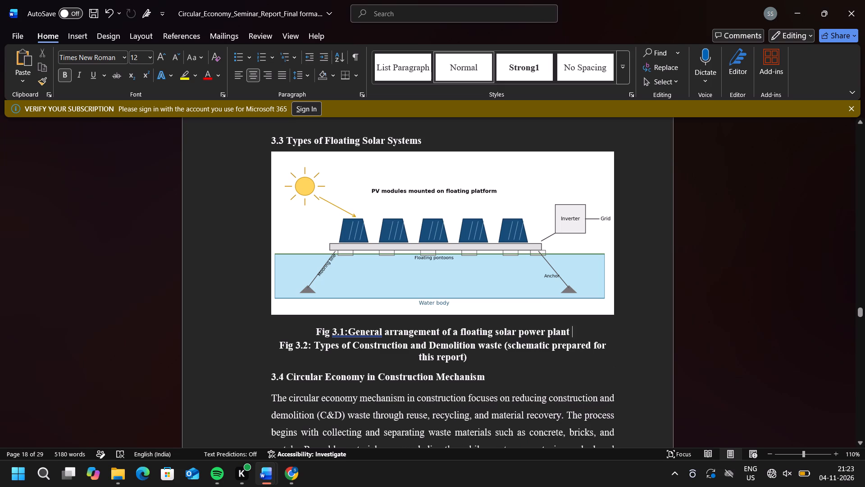
key(ctrl+v)
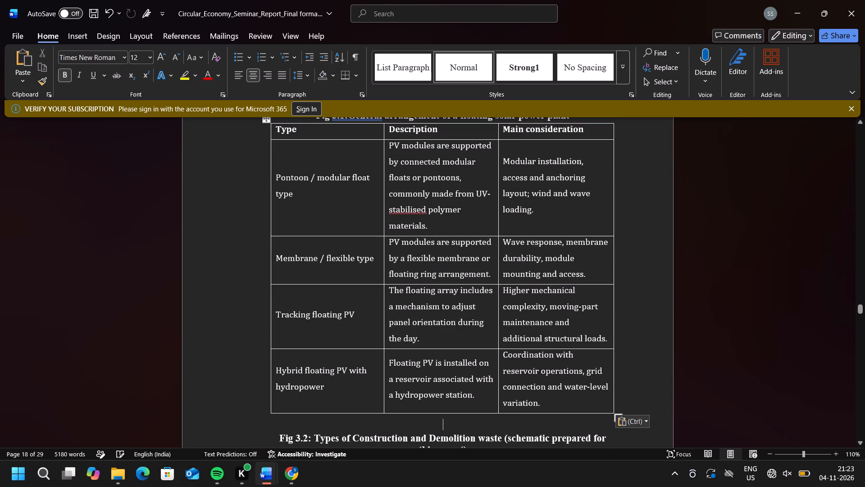
Add the line "The types of material used in floating solar power plant" between the Fig 3.1 caption and the types table.
scroll(440, 407, up, 2)
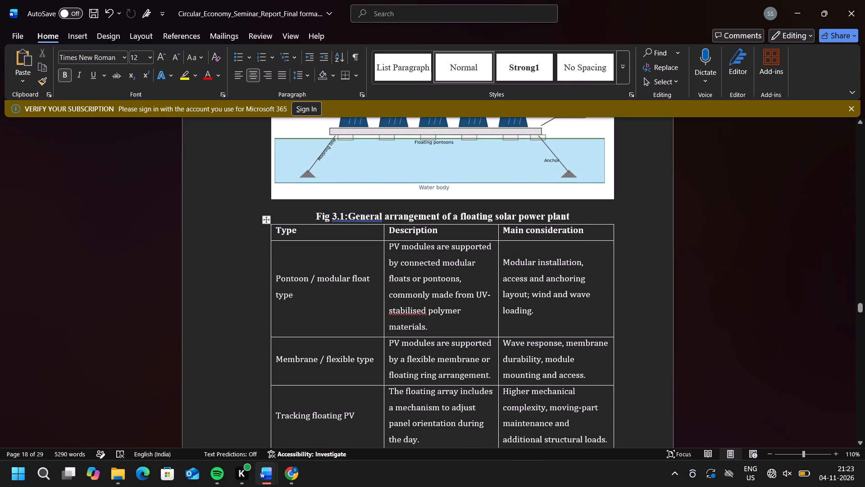
scroll(440, 407, down, 1)
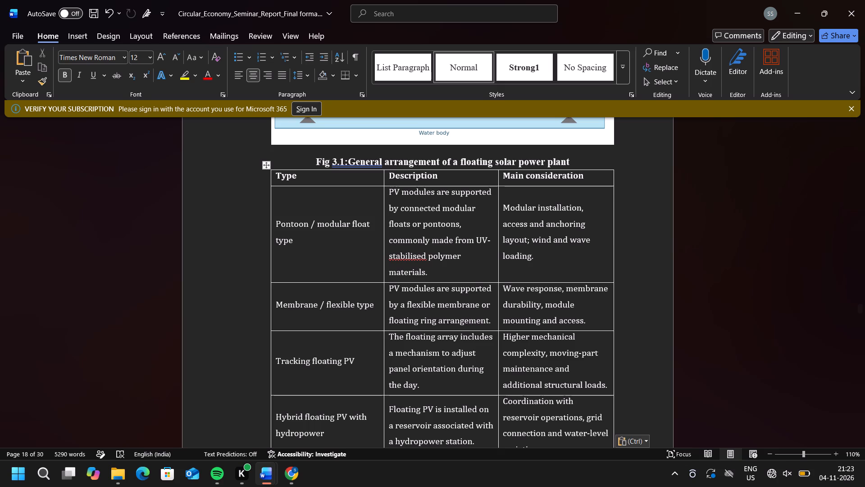
scroll(600, 148, down, 2)
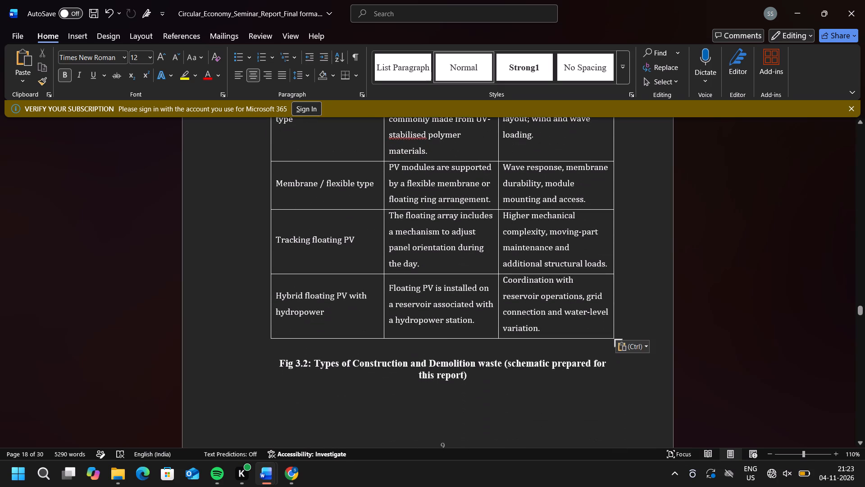
scroll(600, 148, up, 3)
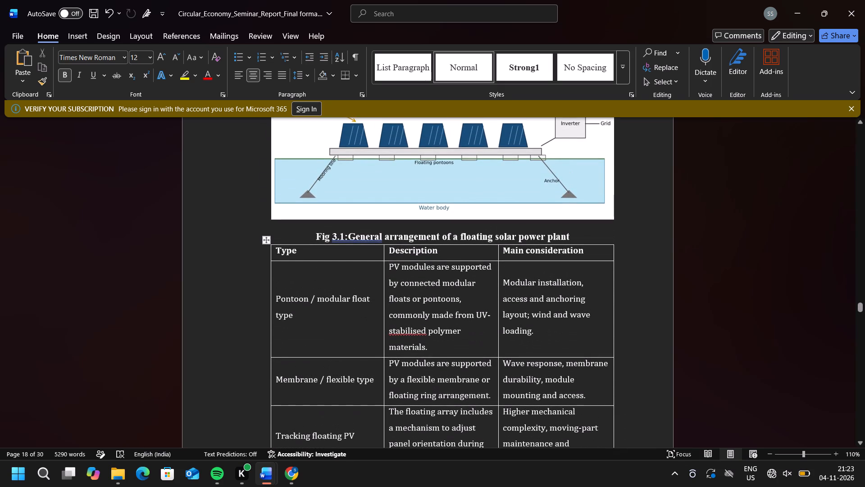
scroll(600, 148, up, 1)
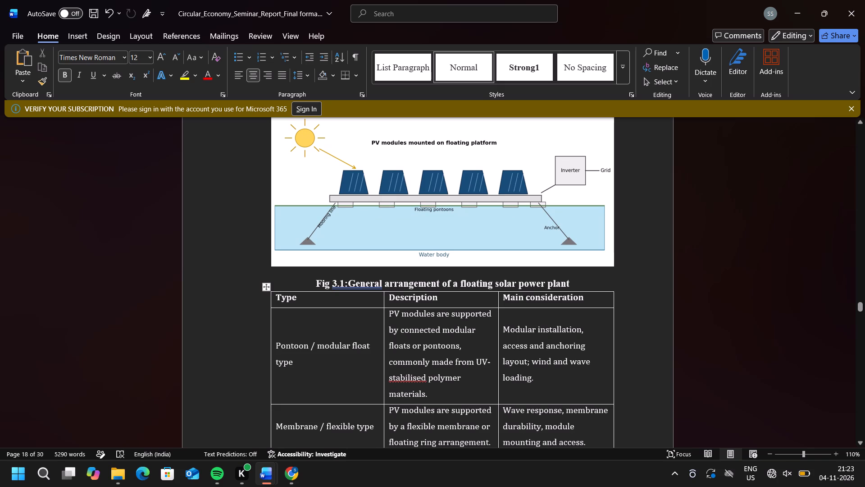
click(573, 285)
key(Return)
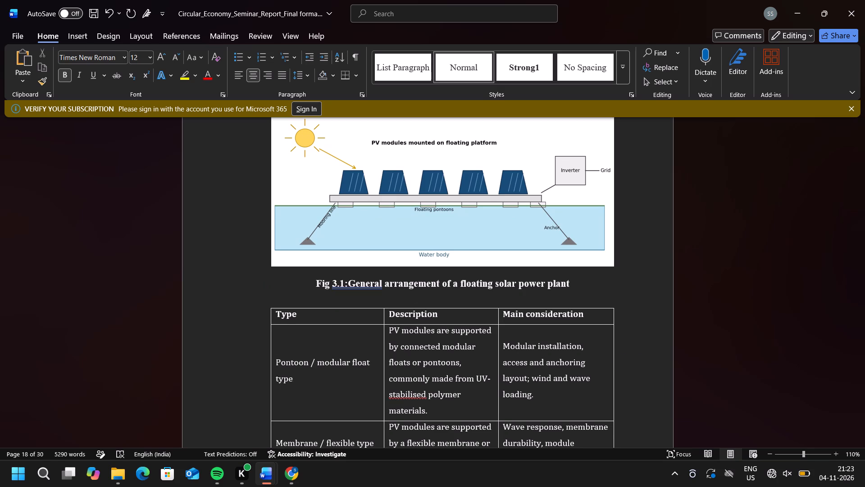
text(The)
key(space)
text(Types of)
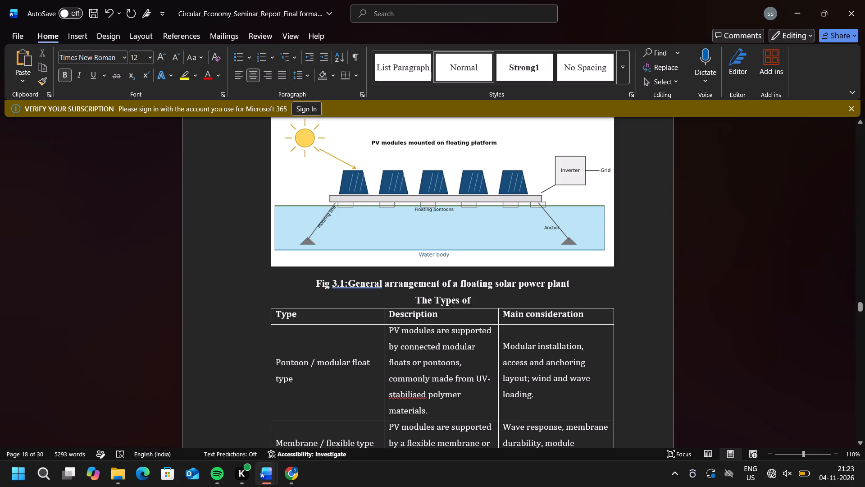
click(440, 299)
key(BackSpace)
key(t)
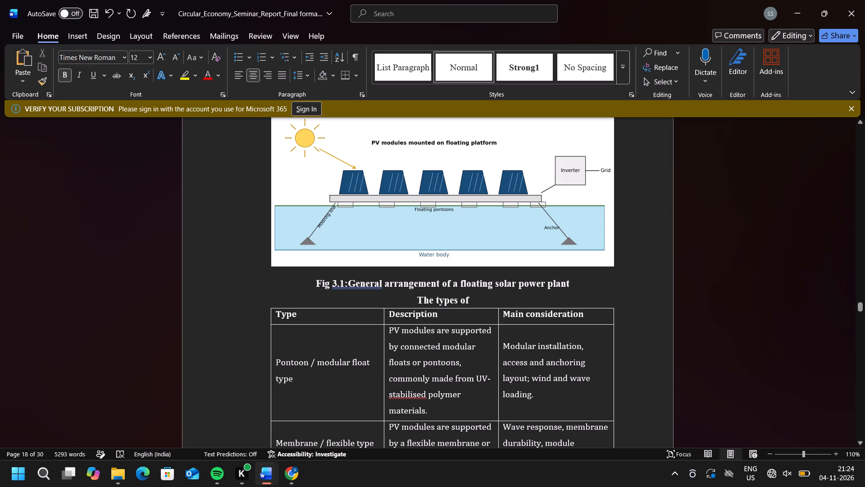
click(471, 303)
key(space)
text(material)
key(space)
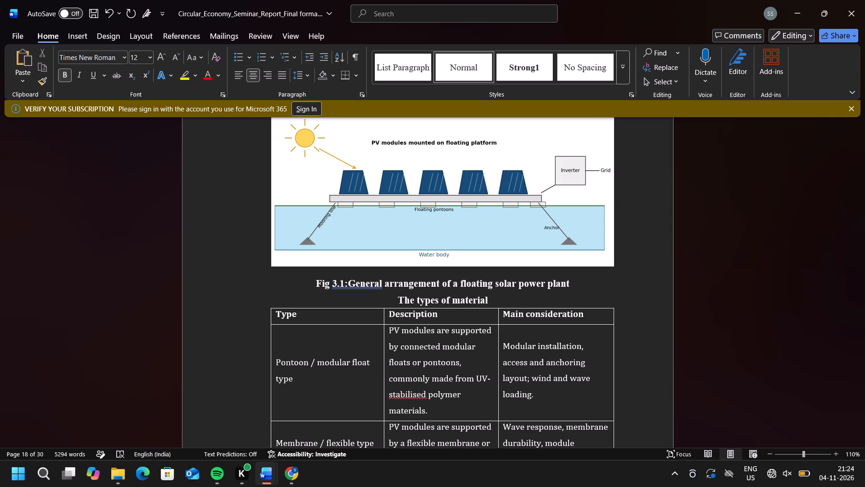
text(used)
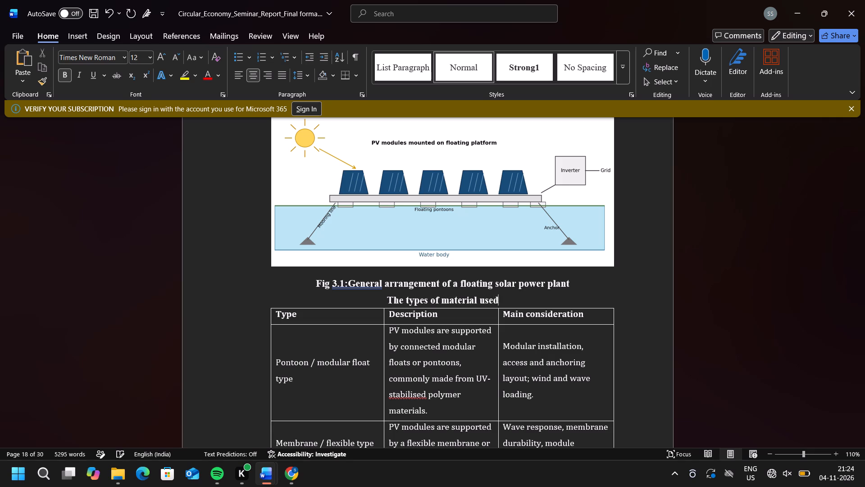
key(space)
text(in)
key(space)
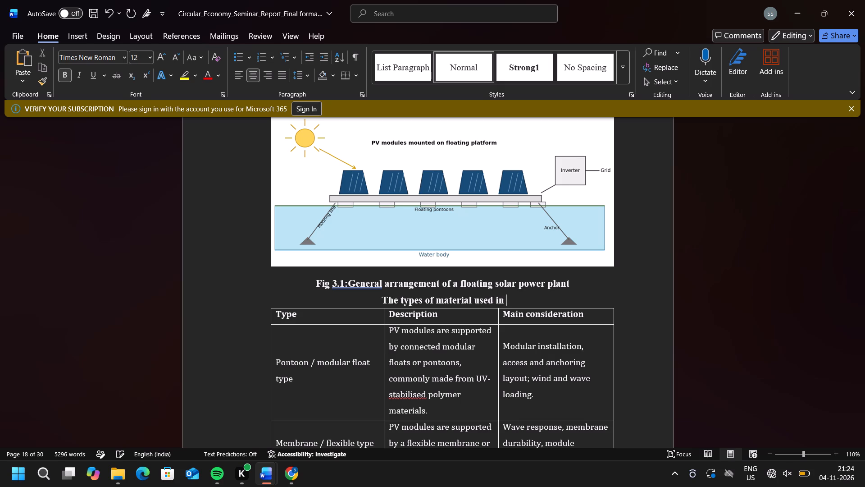
text(floating)
key(space)
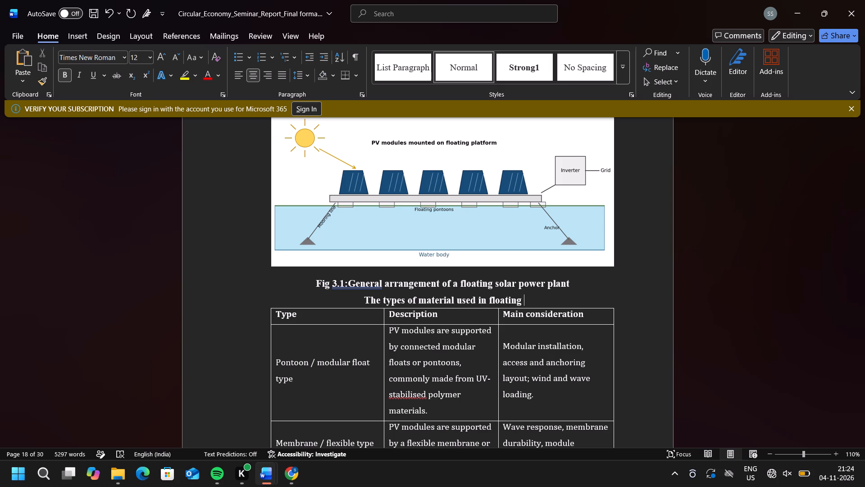
text(solar)
key(space)
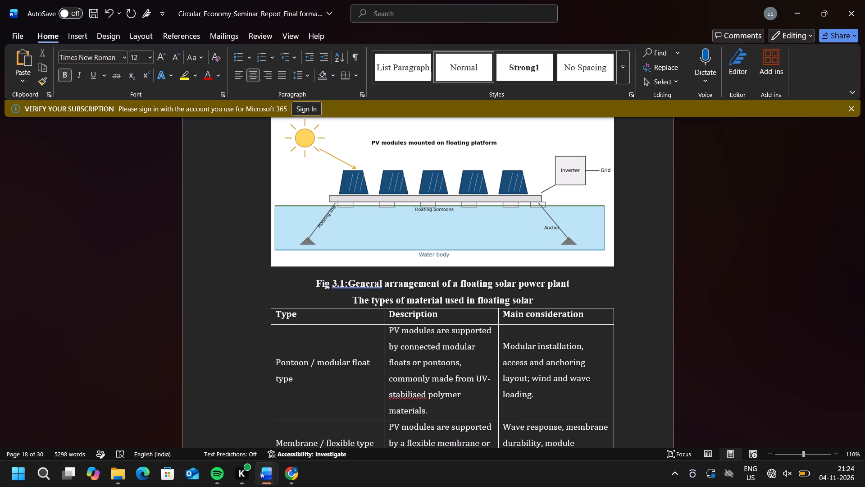
text(pl)
key(BackSpace)
key(o)
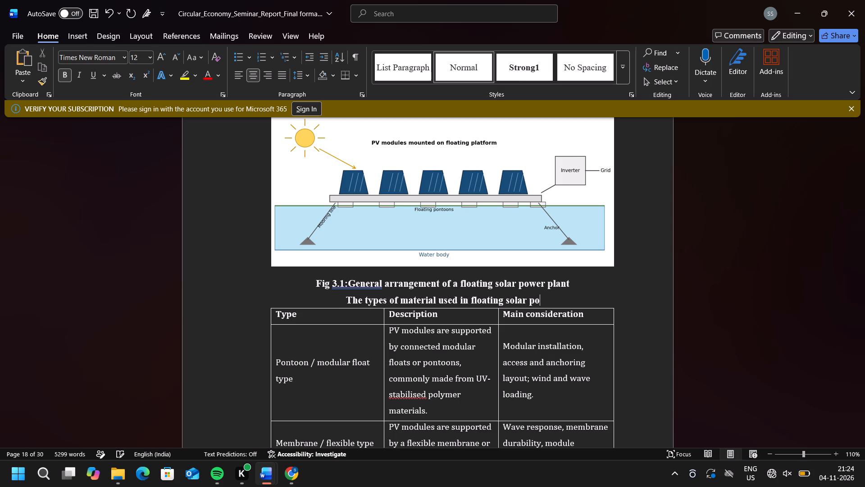
text(wer)
key(space)
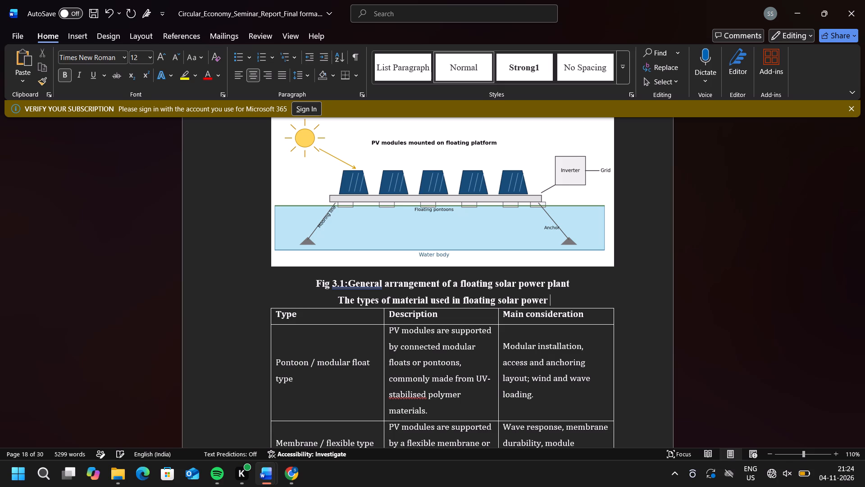
text(plant)
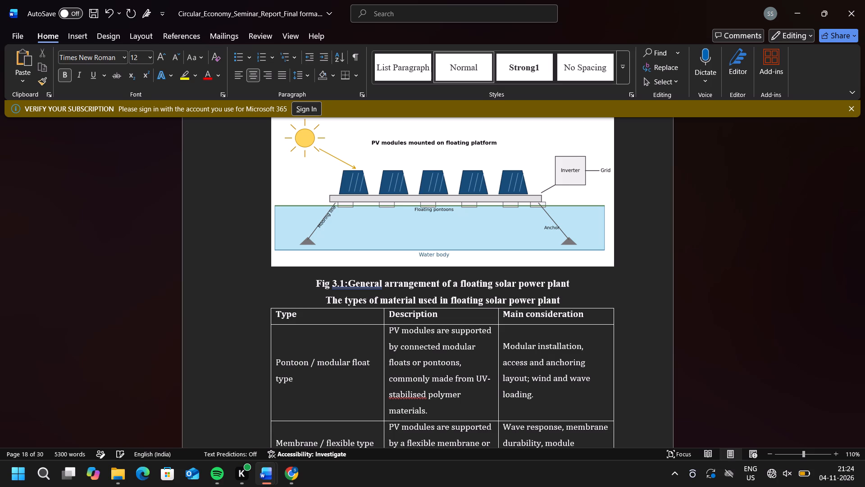
Left-align the line The types of material used in floating solar power plant.
click(325, 300)
key(BackSpace)
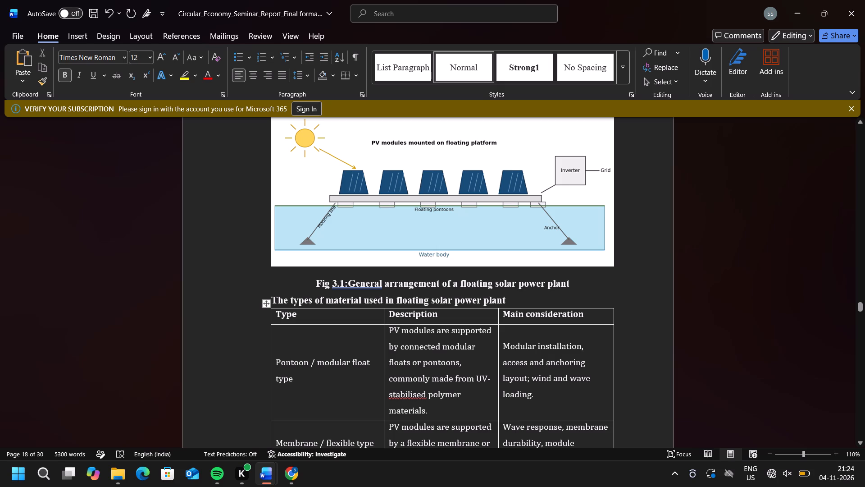
Add the label "Table 3.1:" on its own line directly above the floating solar types table.
click(509, 301)
key(Return)
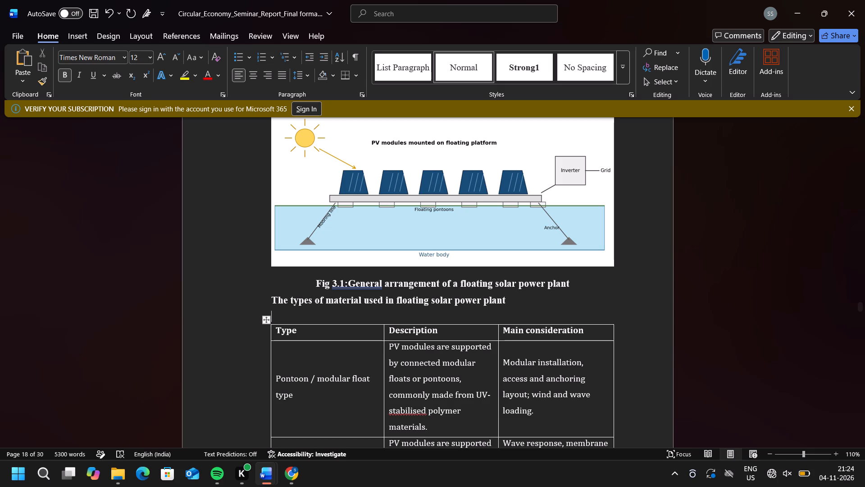
key(shift+t)
text(able)
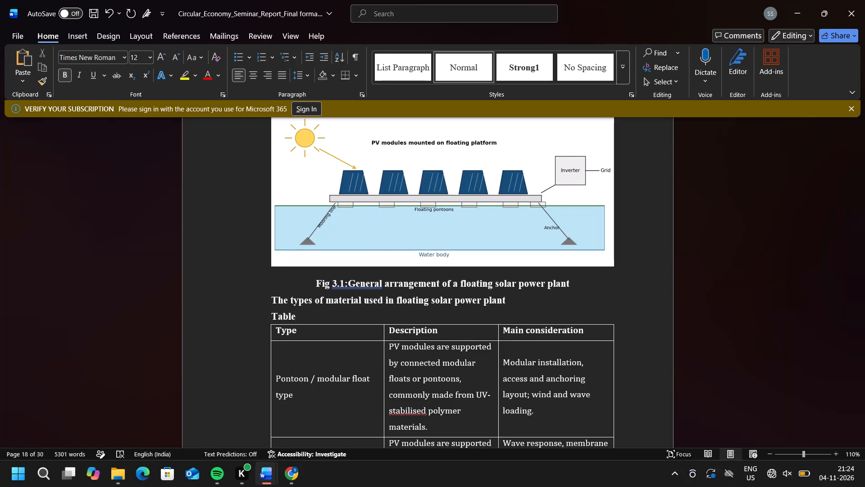
key(space)
text(3.1)
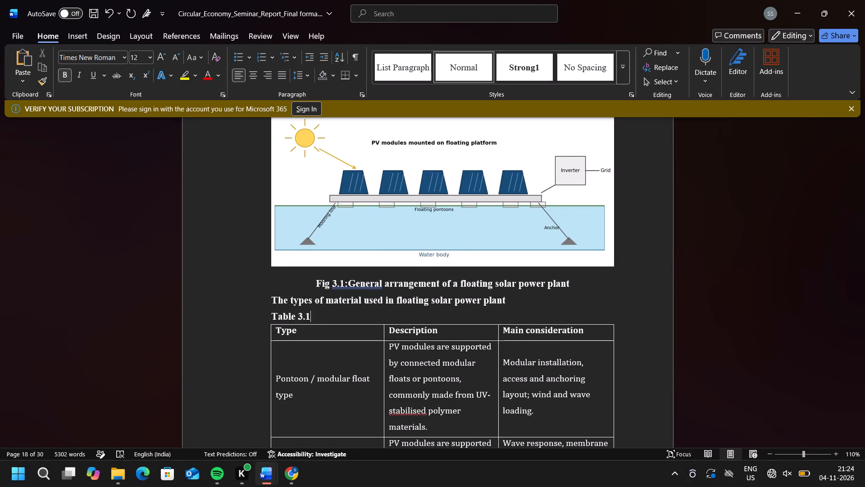
key(shift+colon)
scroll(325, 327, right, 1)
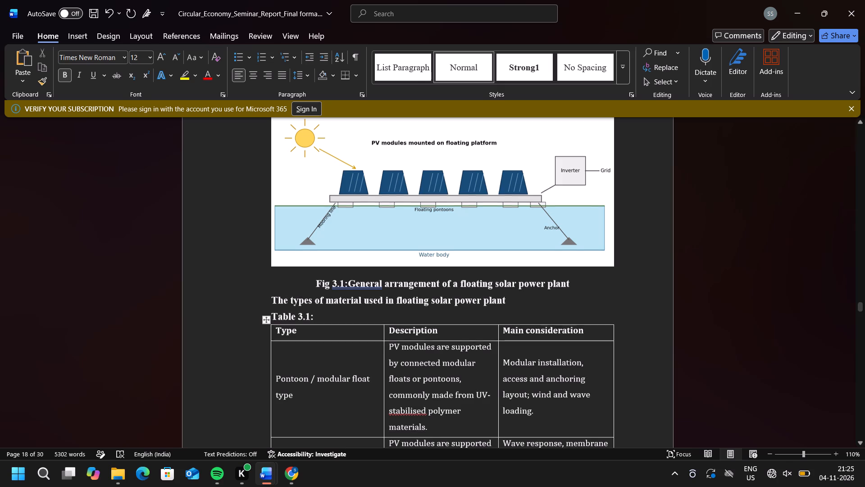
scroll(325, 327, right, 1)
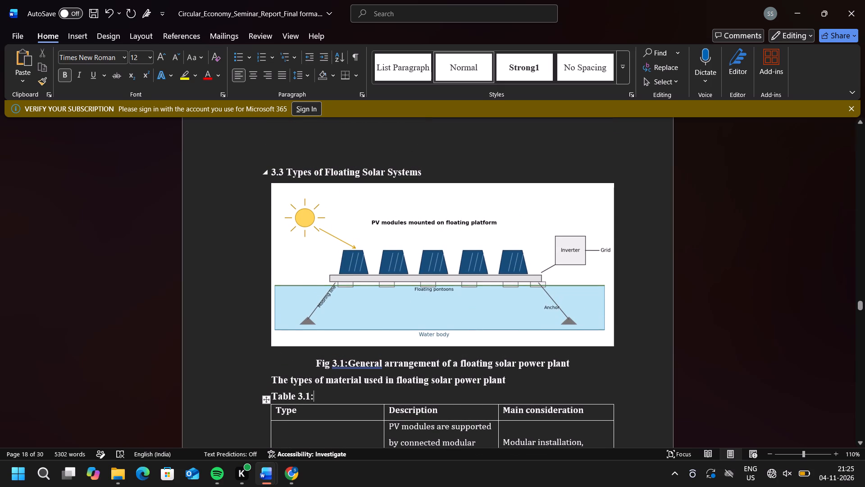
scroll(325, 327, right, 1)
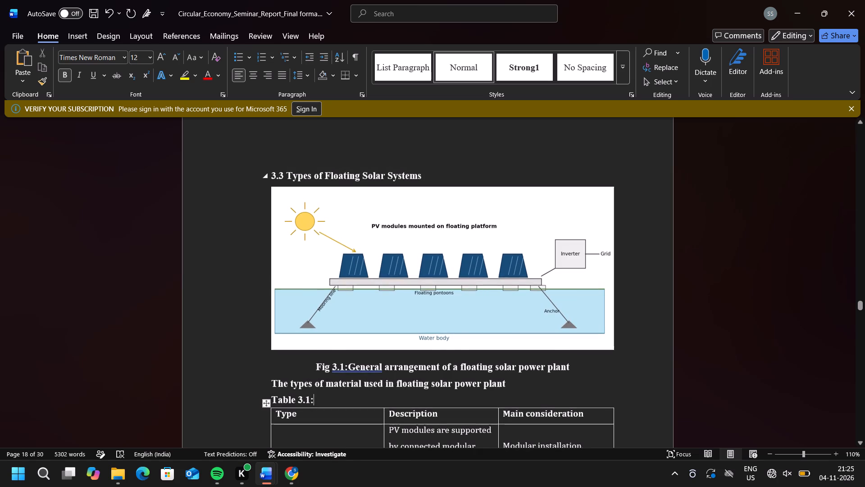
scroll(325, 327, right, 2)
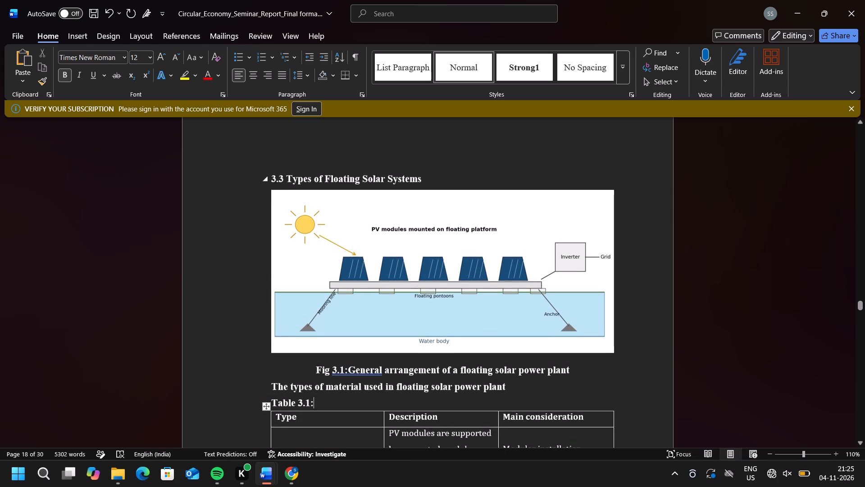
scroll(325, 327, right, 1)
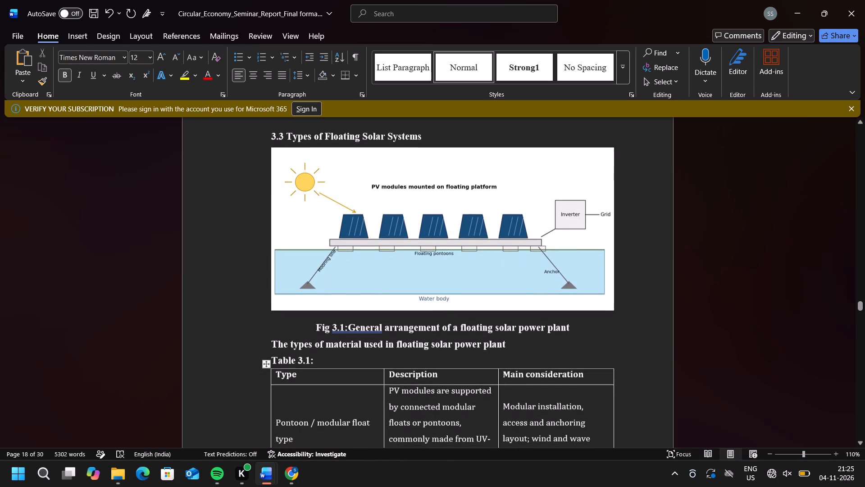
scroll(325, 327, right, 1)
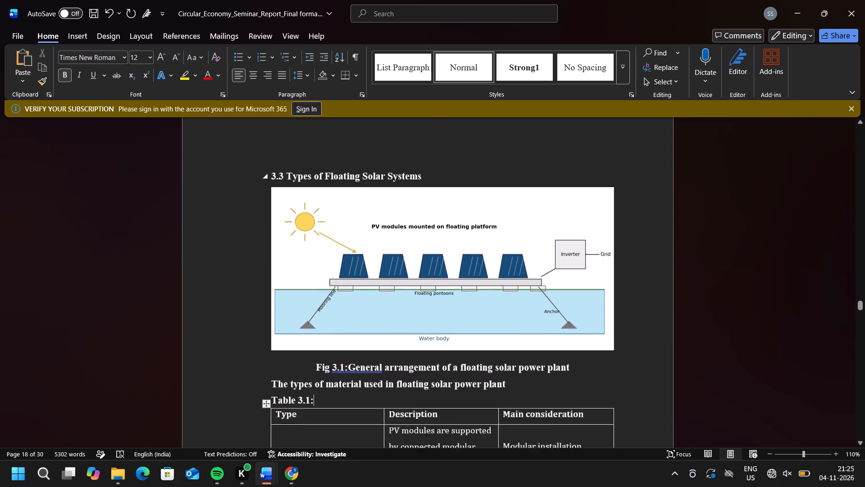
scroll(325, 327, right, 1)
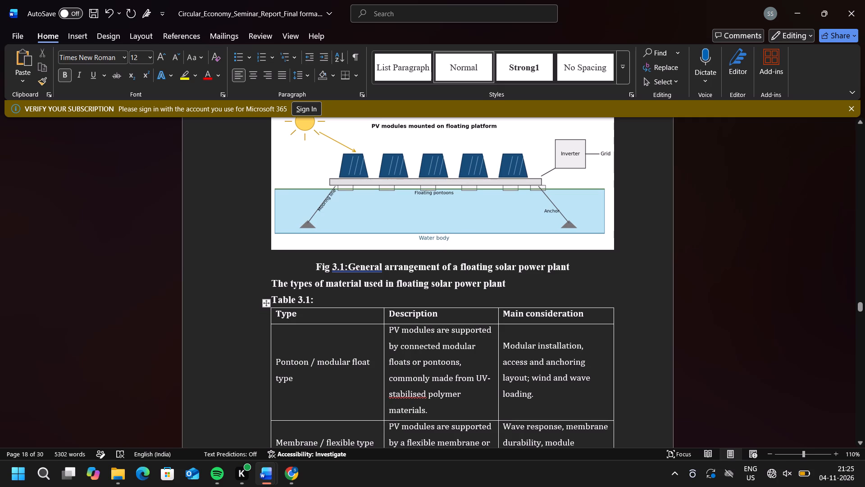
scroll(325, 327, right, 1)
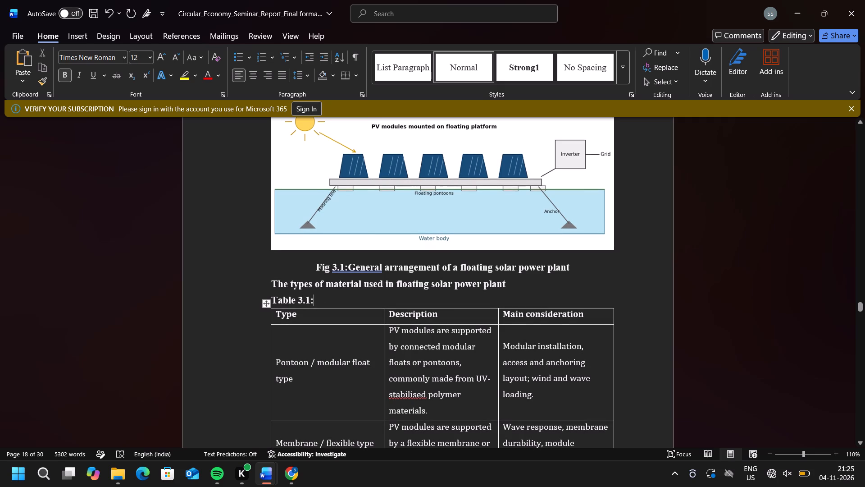
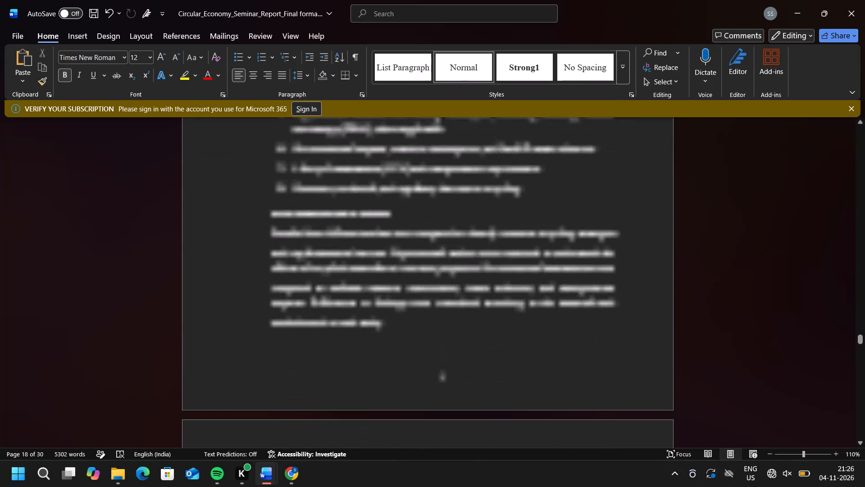
Complete the Table 3.1 caption above the floating solar types table with the text "Types of Floating Solar Power Plant".
scroll(325, 327, up, 10)
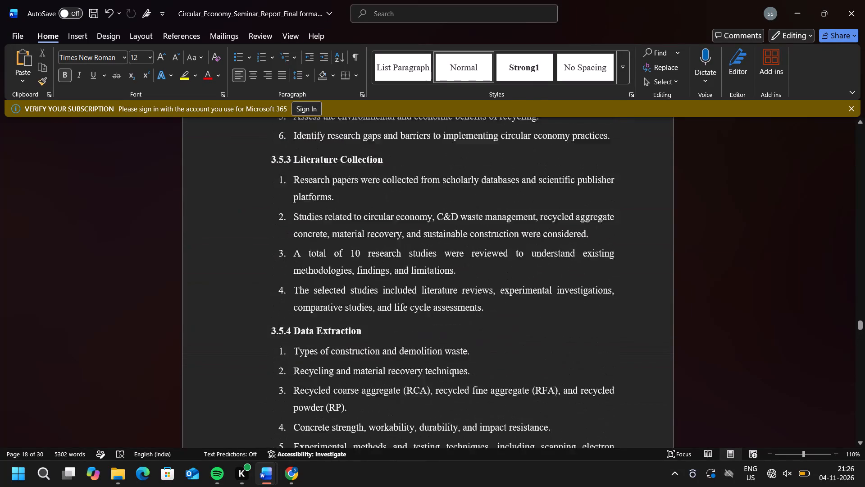
scroll(325, 327, up, 4)
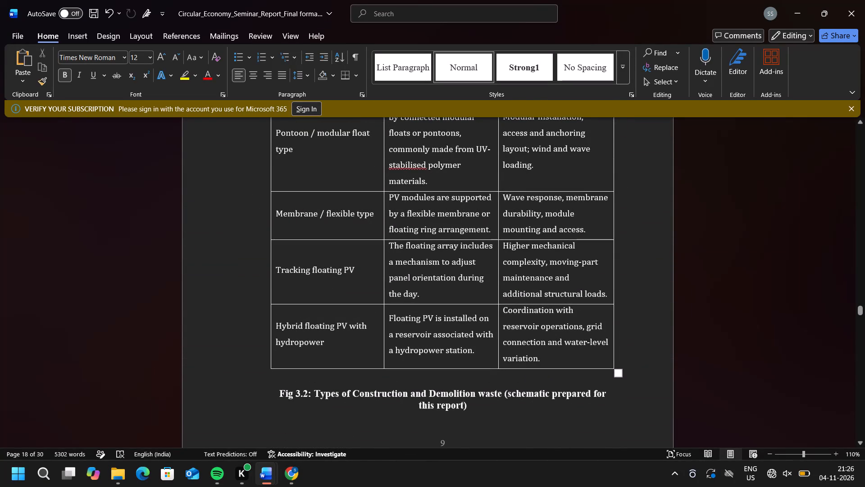
scroll(341, 320, up, 4)
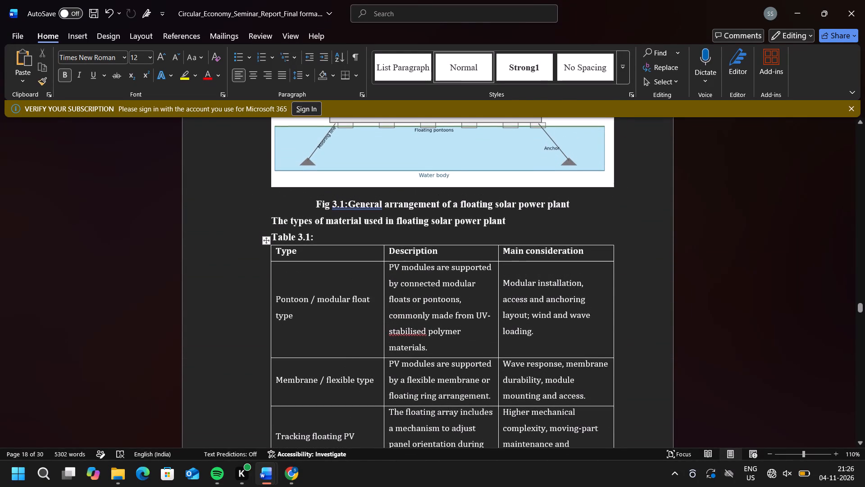
scroll(341, 320, down, 1)
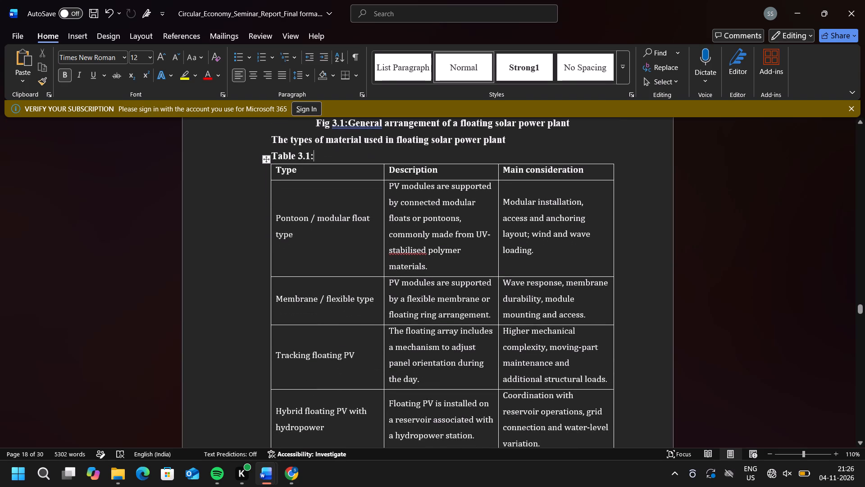
scroll(341, 320, down, 1)
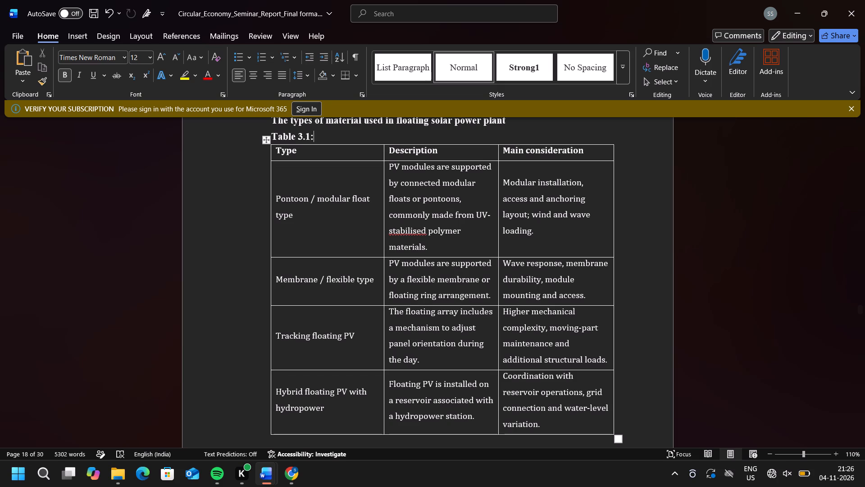
scroll(341, 320, up, 1)
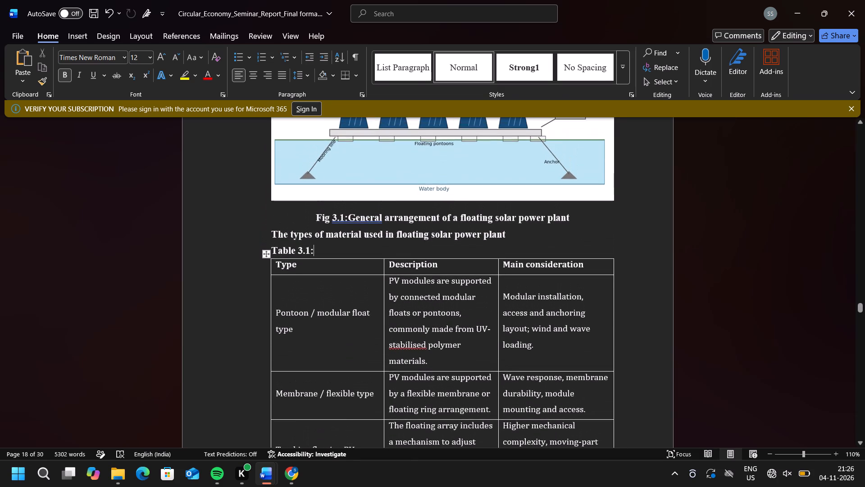
scroll(341, 320, up, 1)
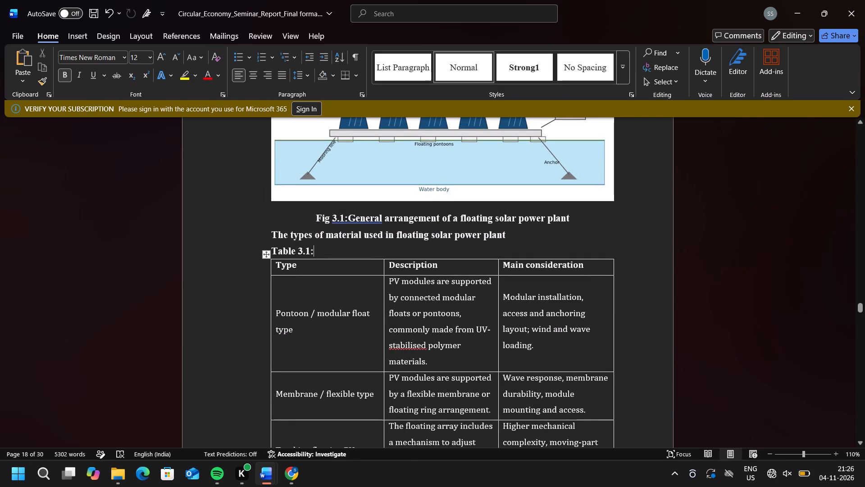
text(Types)
key(space)
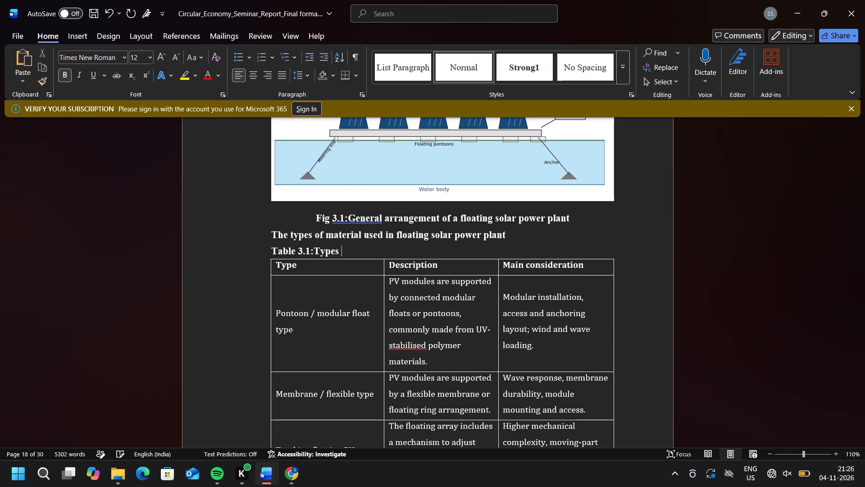
key(shift+o)
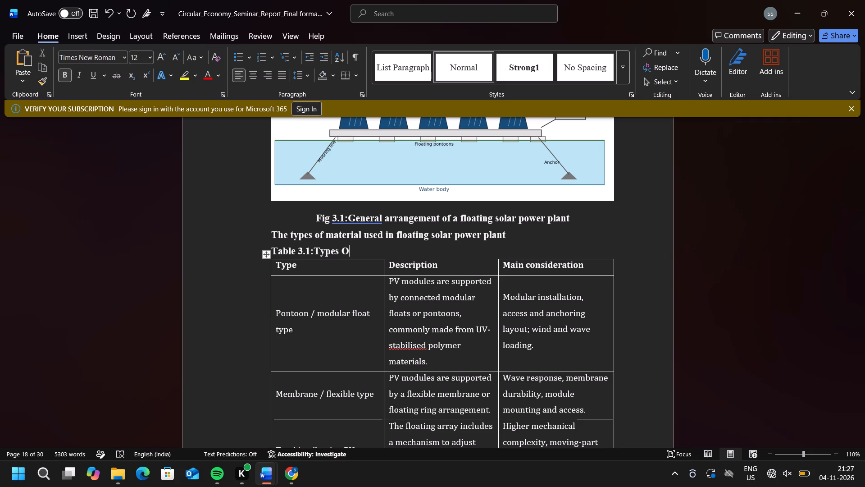
key(BackSpace)
text(of Floating)
key(space)
text(Solar Power Plant)
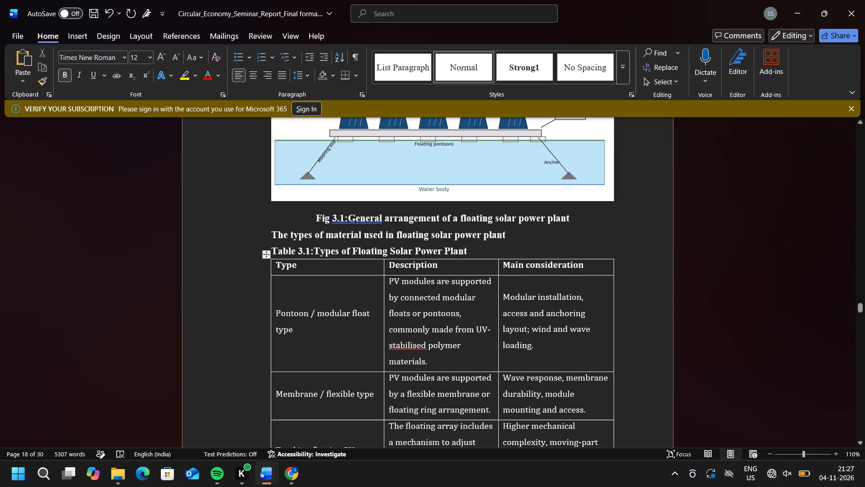
Centre the Table 3.1 caption above the types table.
drag(469, 250, 273, 254)
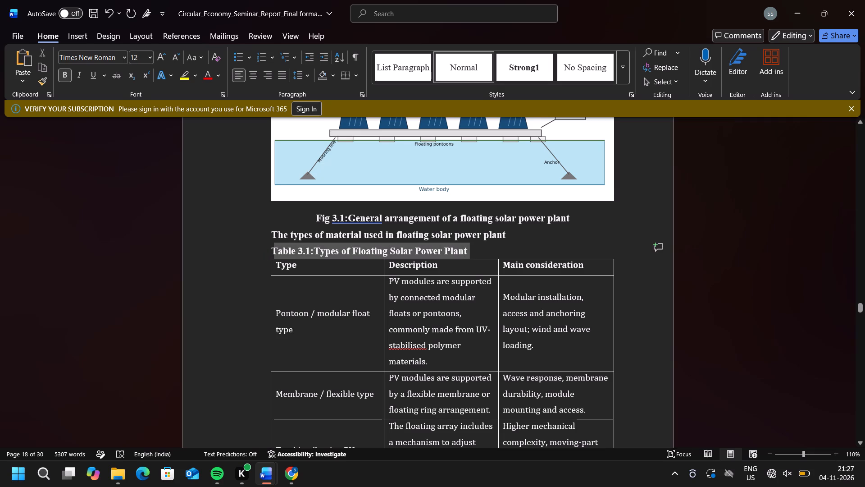
drag(273, 254, 271, 254)
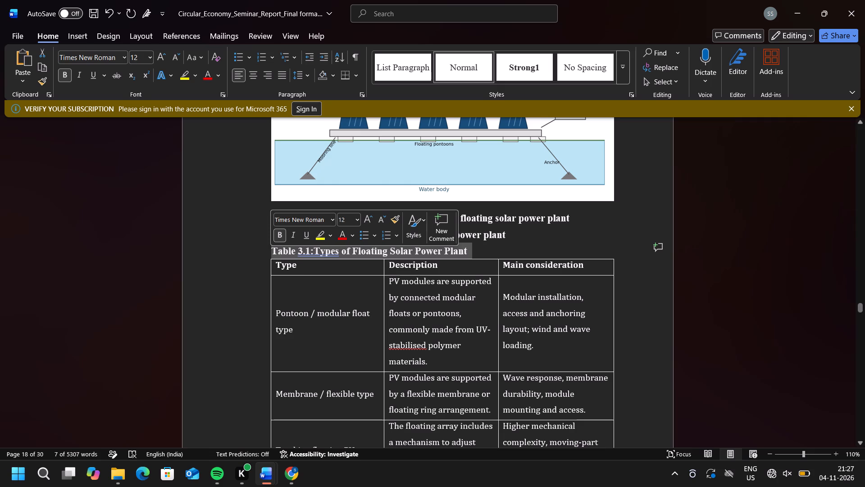
click(255, 72)
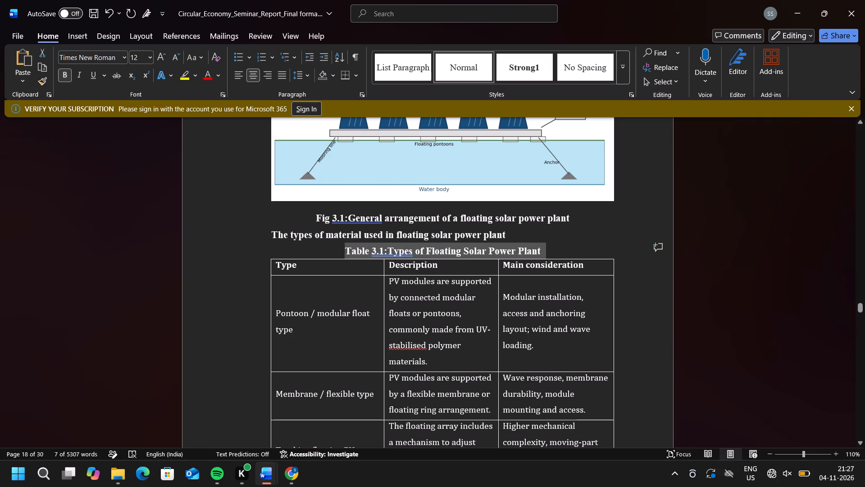
Insert a blank line between the types-of-material sentence and the Table 3.1 caption.
click(509, 234)
key(Return)
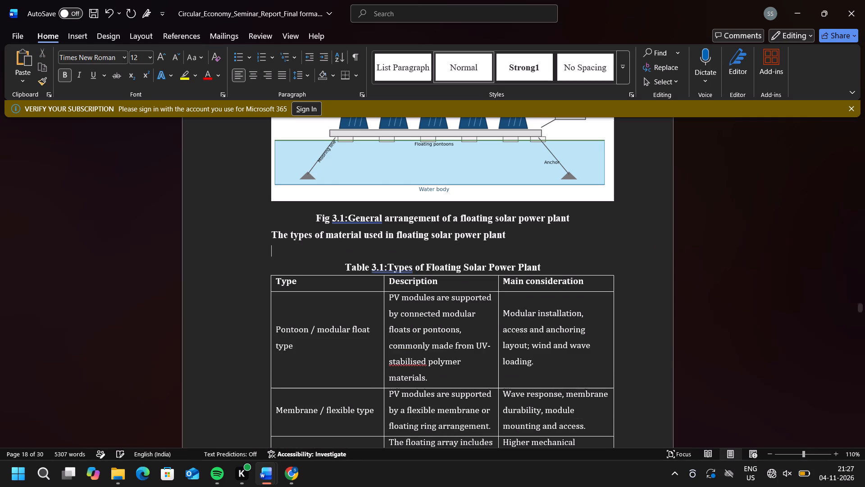
Remove the bold formatting from the line "The types of material used in floating solar power plant".
drag(506, 234, 273, 241)
click(277, 221)
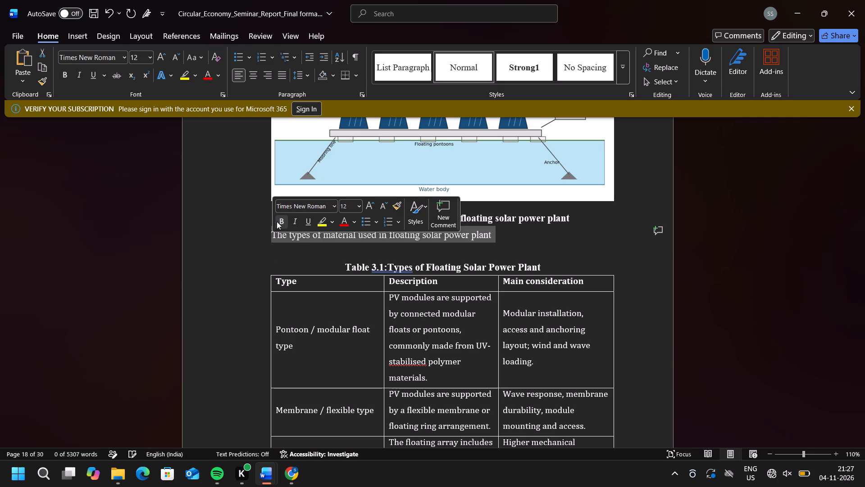
click(316, 257)
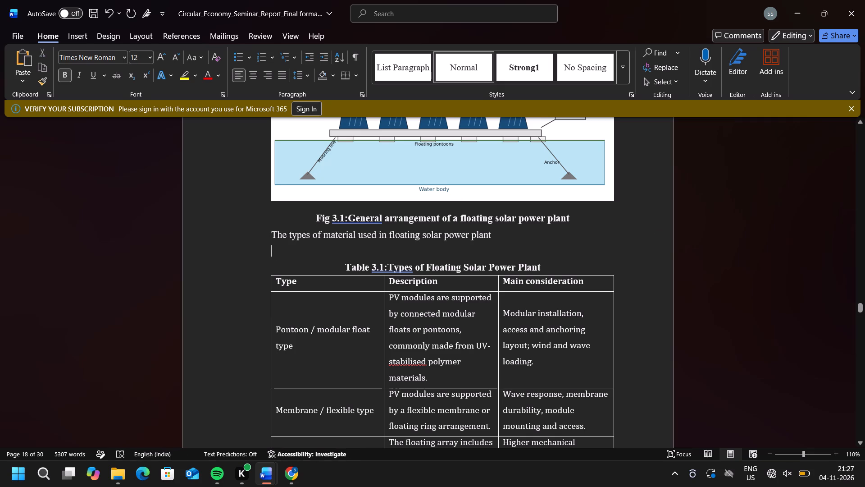
Delete the old Fig 3.2 caption about types of construction and demolition waste above heading 3.4.
scroll(316, 257, down, 2)
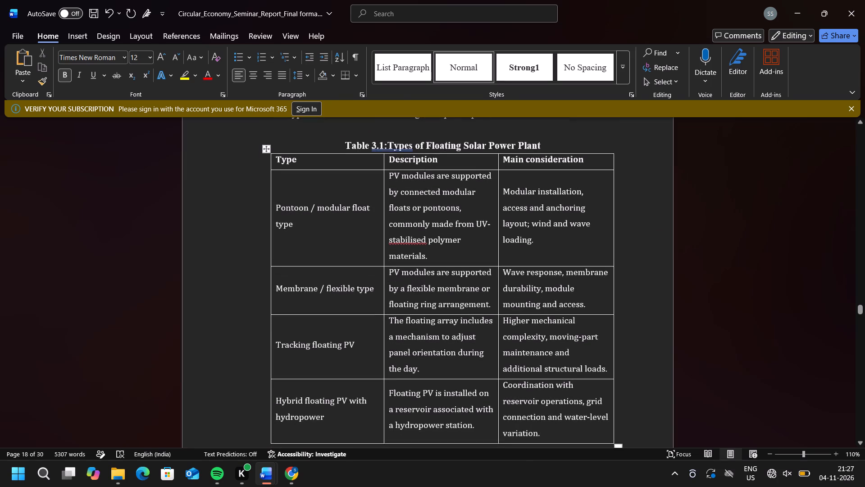
scroll(316, 257, down, 5)
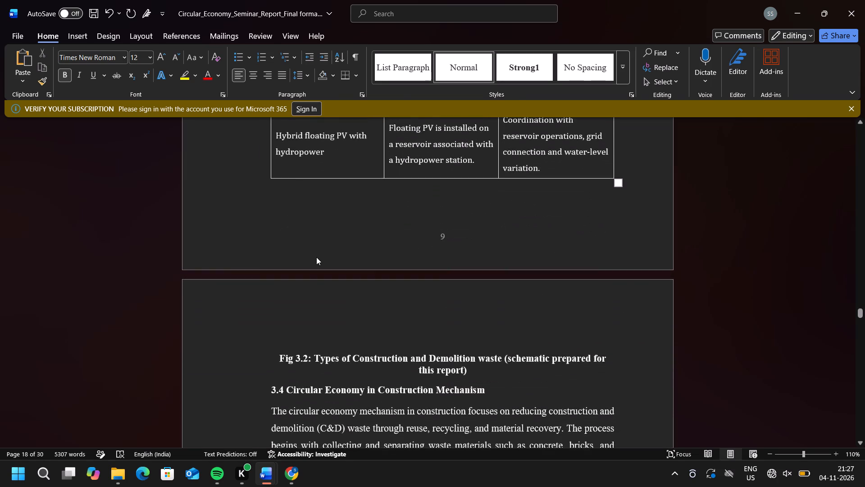
scroll(316, 257, down, 1)
scroll(316, 257, up, 1)
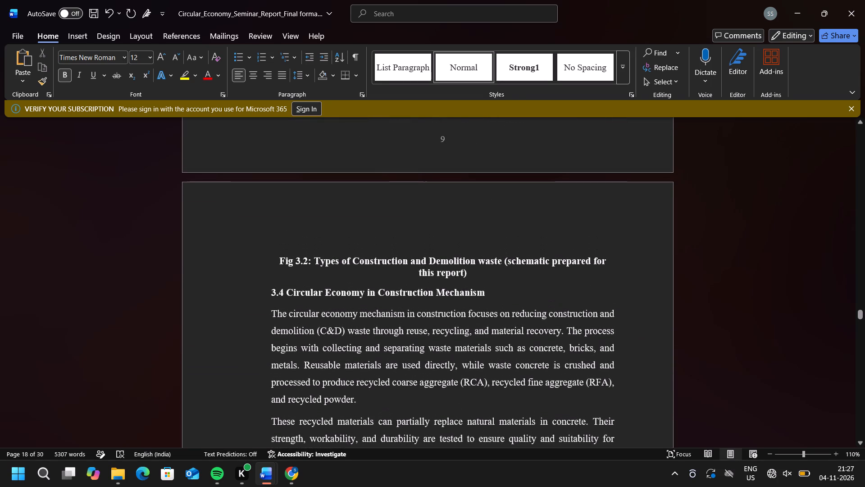
drag(468, 274, 365, 271)
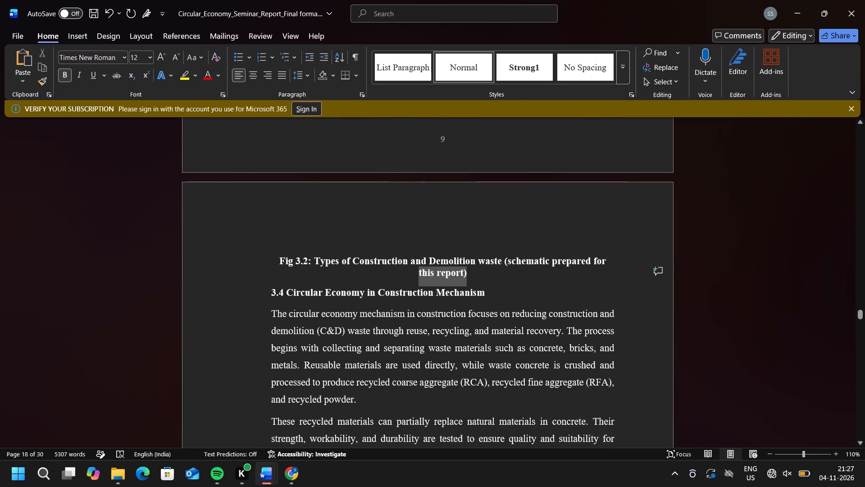
drag(365, 271, 317, 263)
scroll(317, 263, up, 1)
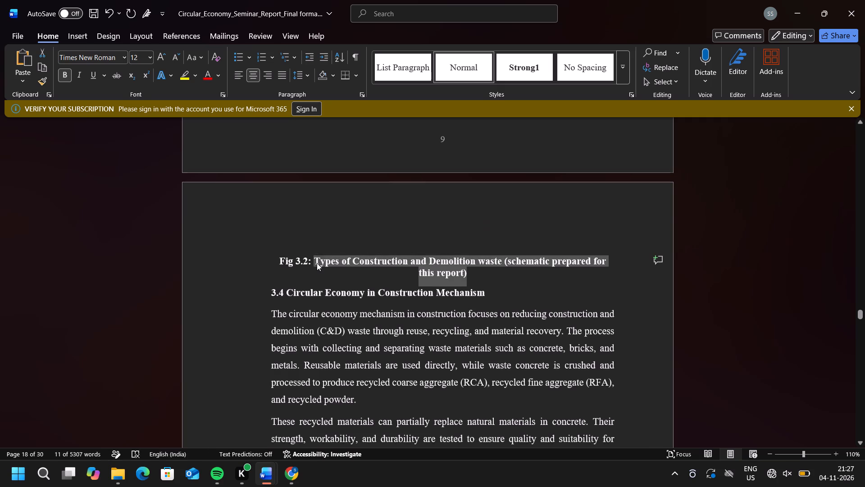
scroll(317, 263, up, 1)
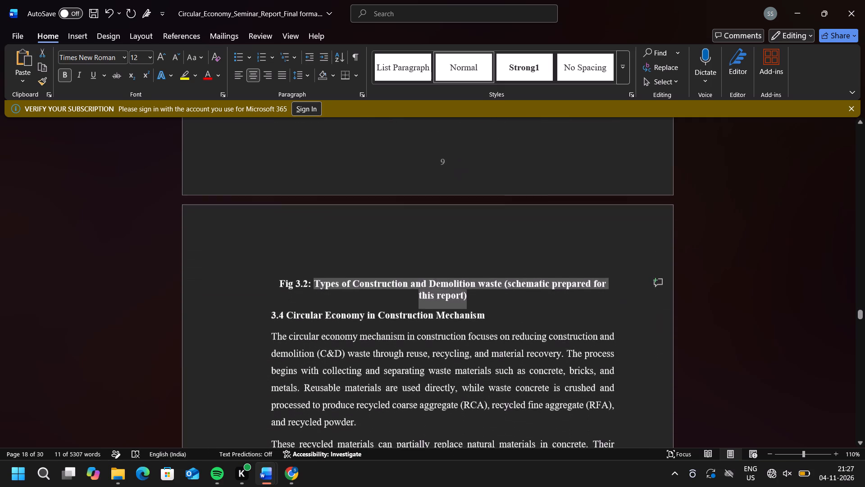
scroll(317, 263, up, 5)
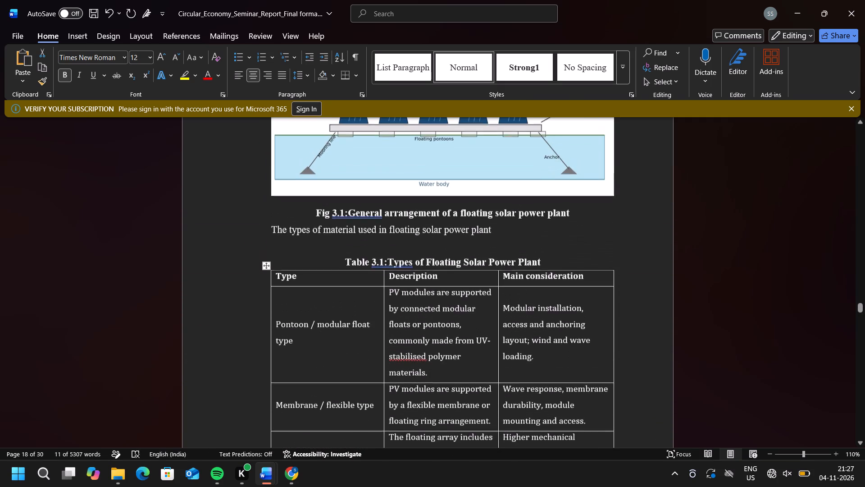
scroll(317, 263, up, 1)
scroll(317, 263, down, 1)
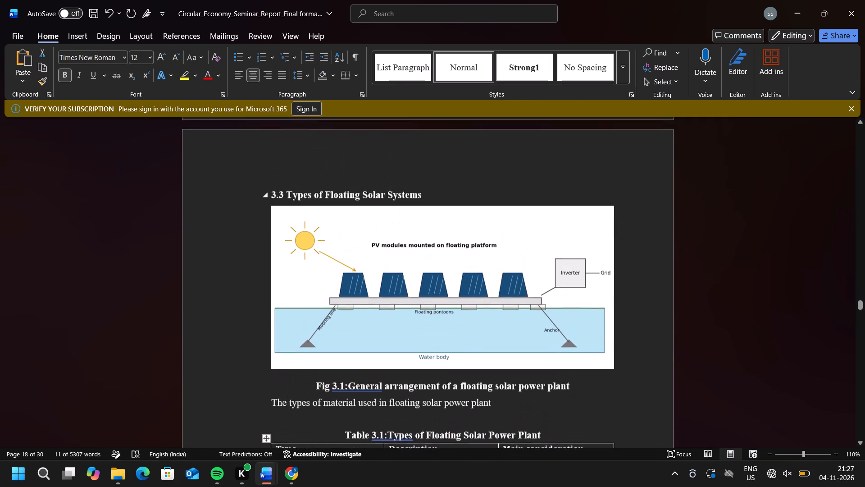
scroll(317, 263, down, 5)
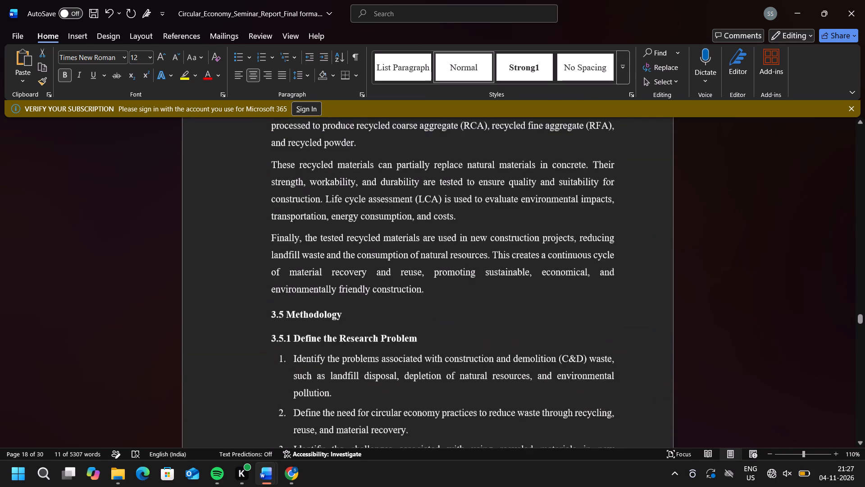
scroll(317, 263, up, 3)
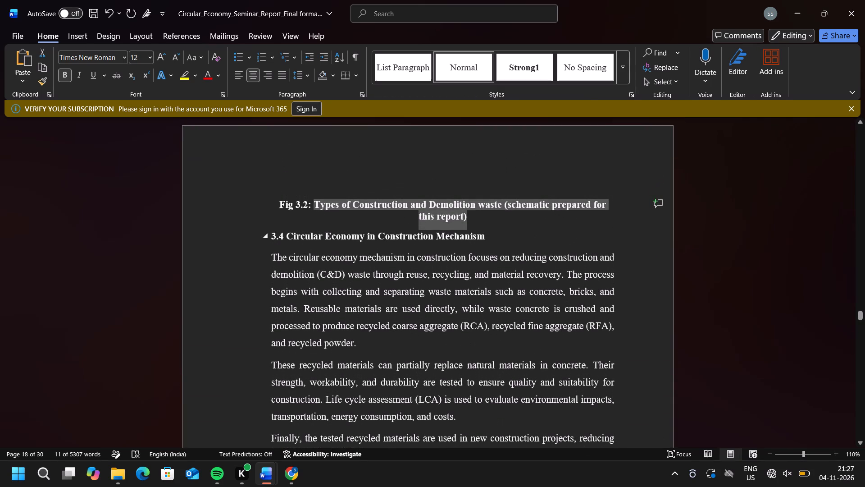
drag(472, 216, 280, 203)
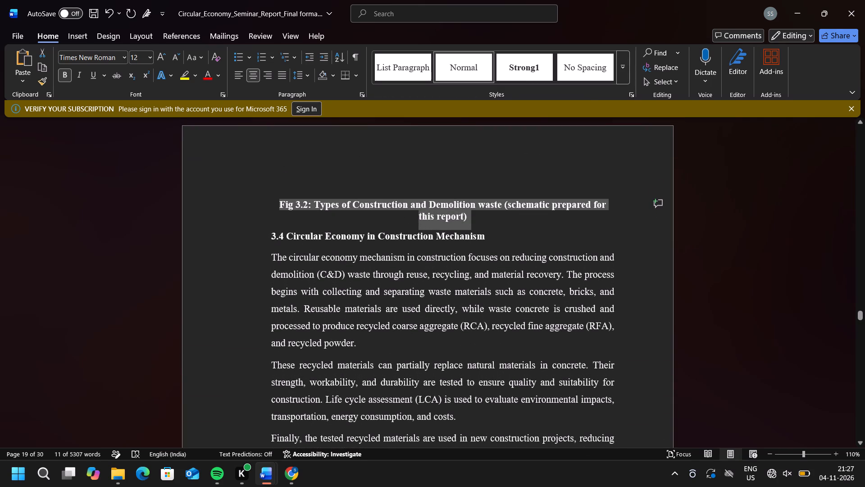
drag(280, 203, 280, 203)
key(BackSpace)
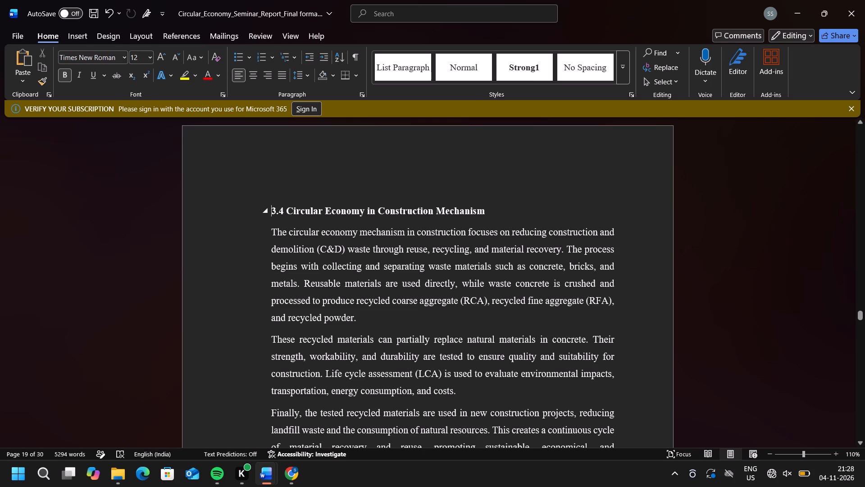
Replace the title of heading 3.4 with "Main Components", keeping the section number.
drag(485, 213, 306, 215)
text(Main)
key(space)
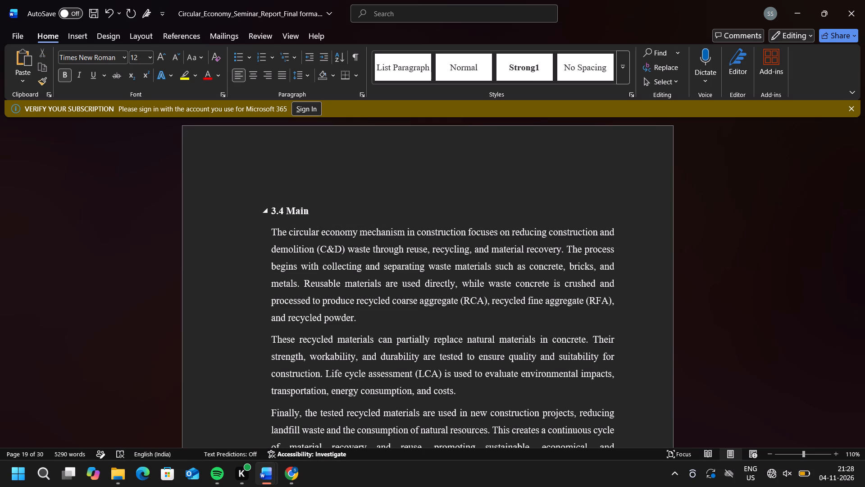
text(Mechanism)
key(BackSpace)
key(BackSpace)
key(BackSpace)
key(BackSpace)
key(BackSpace)
key(BackSpace)
key(BackSpace)
key(BackSpace)
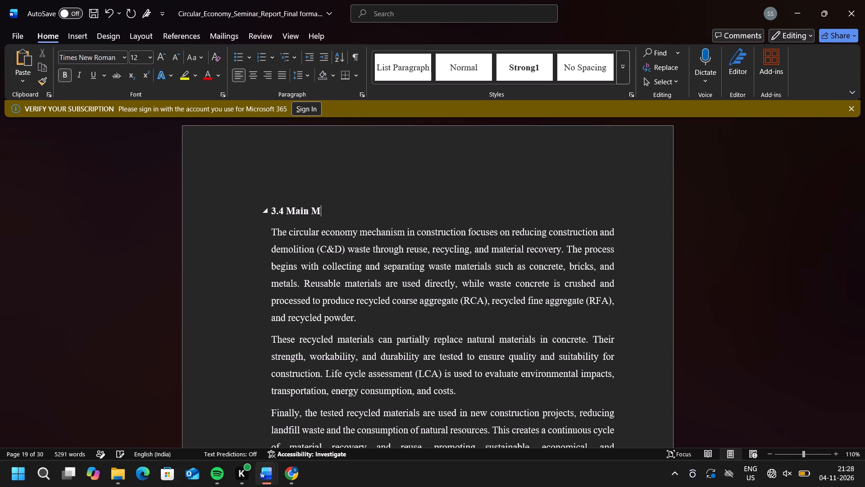
key(BackSpace)
text(Components)
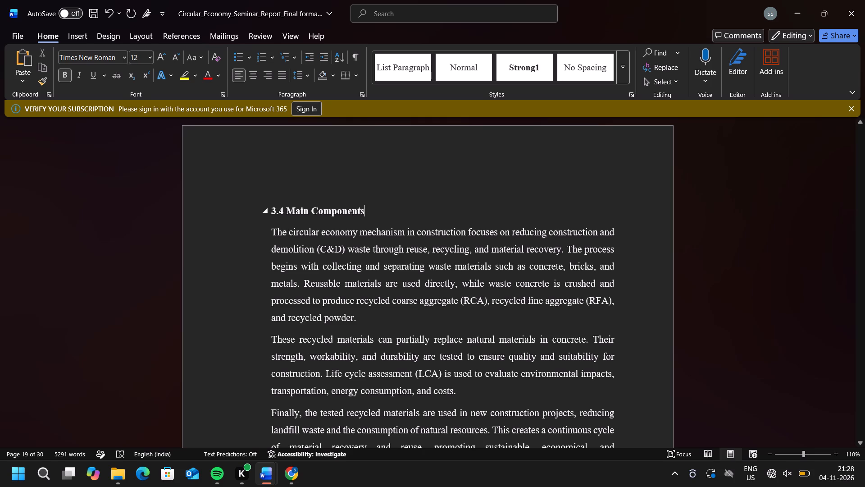
scroll(325, 248, down, 1)
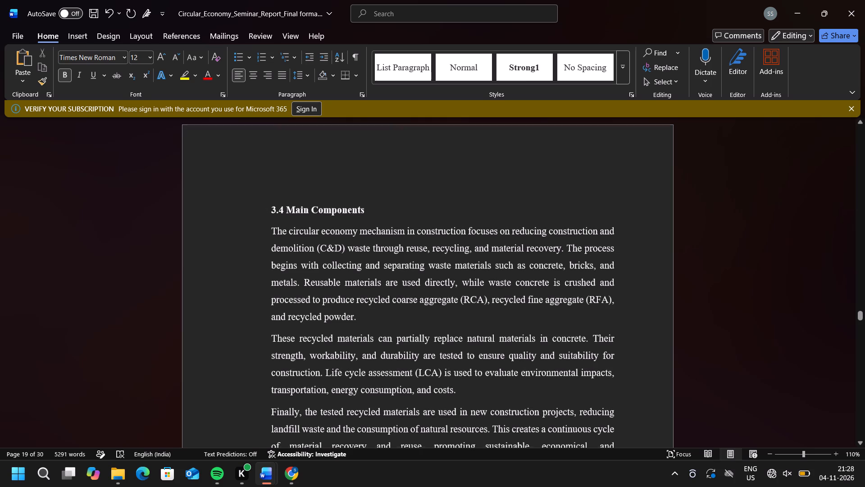
Copy the main components diagram from the Final report (6) document and paste it directly after heading 3.4 in the seminar report.
scroll(325, 248, down, 1)
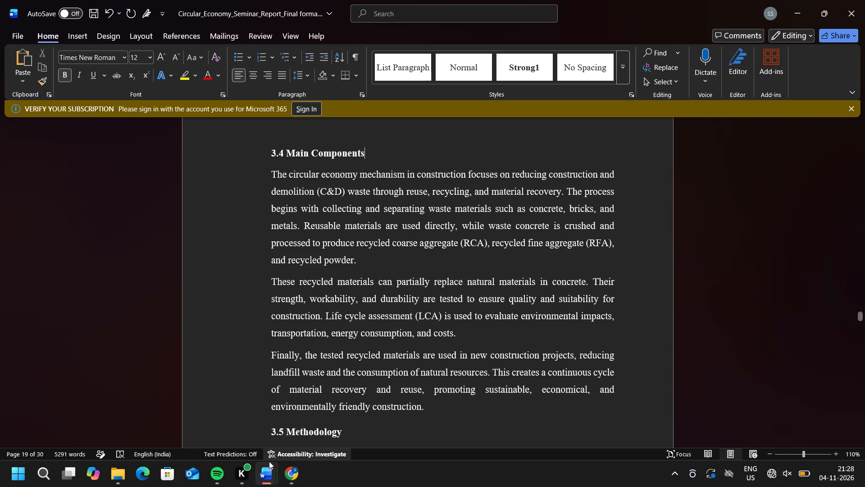
click(523, 416)
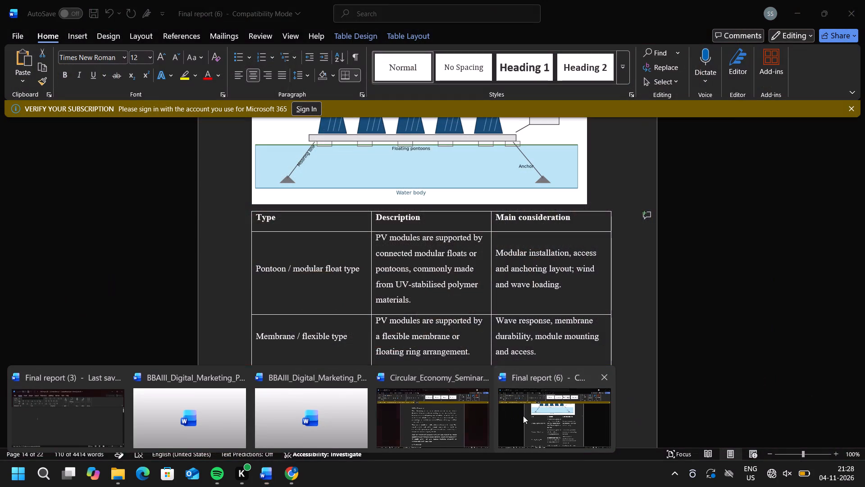
scroll(418, 371, down, 5)
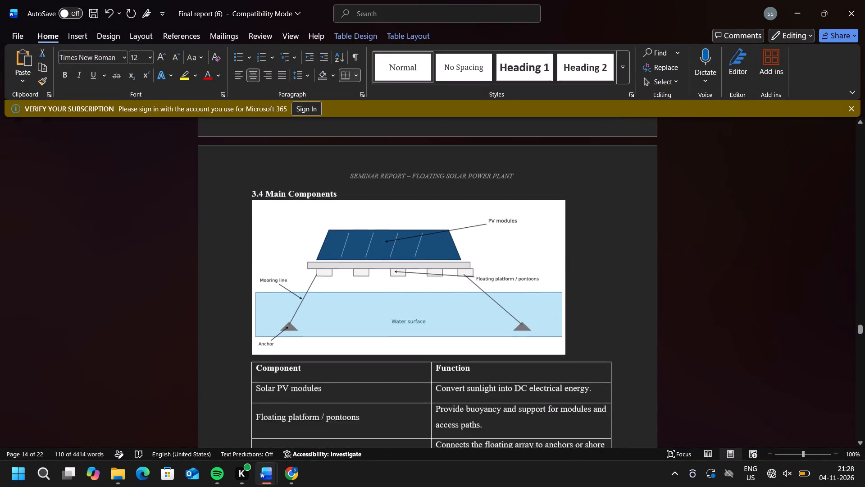
scroll(418, 371, down, 1)
click(402, 315)
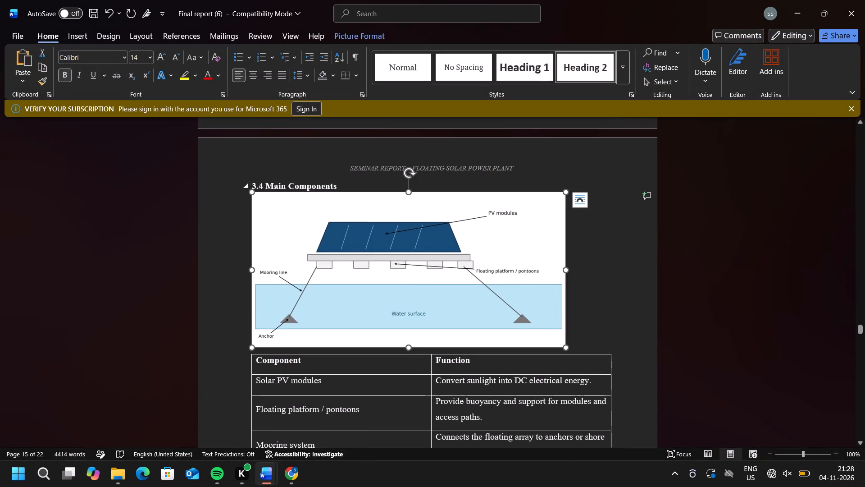
key(ctrl+c)
click(421, 410)
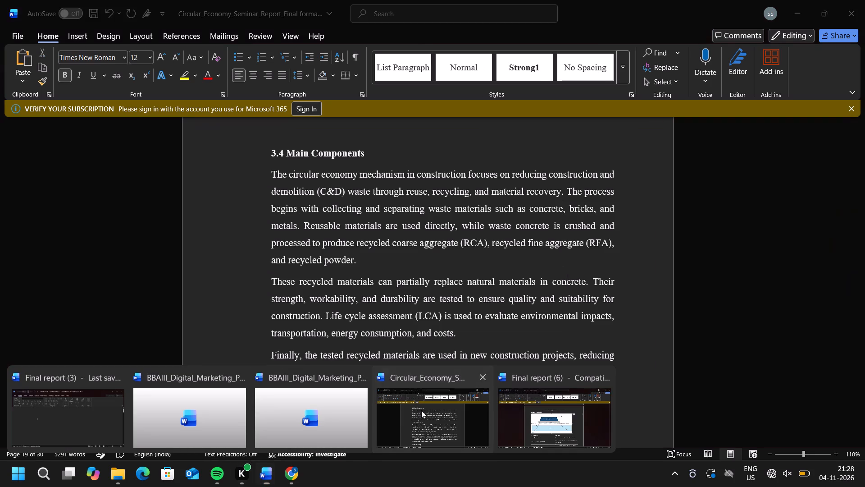
key(ctrl+v)
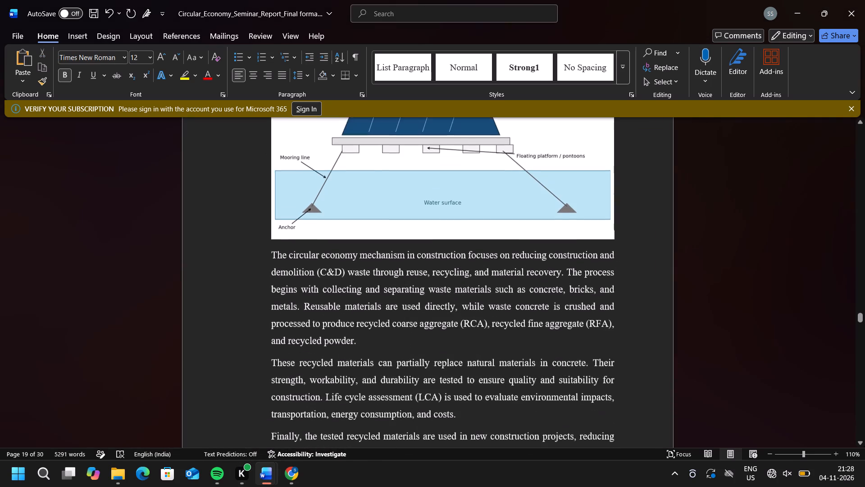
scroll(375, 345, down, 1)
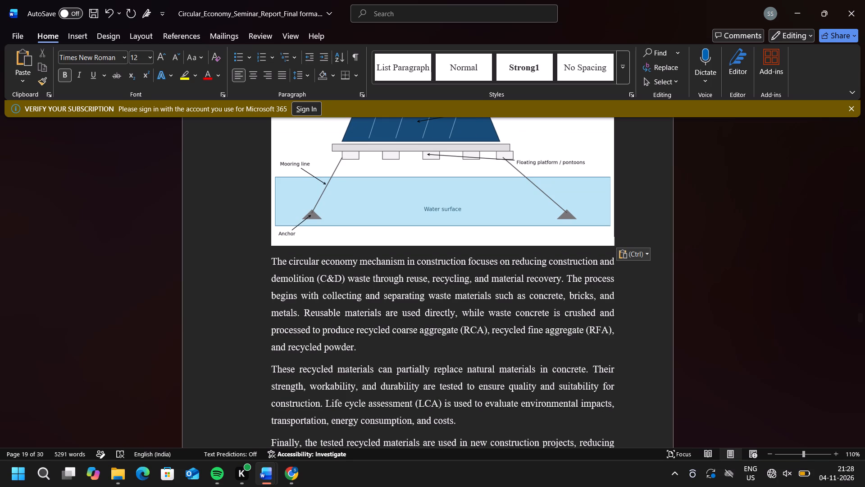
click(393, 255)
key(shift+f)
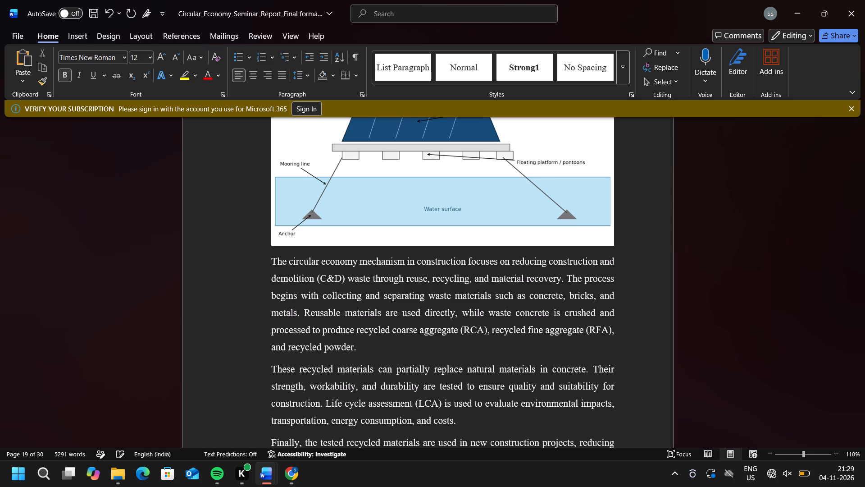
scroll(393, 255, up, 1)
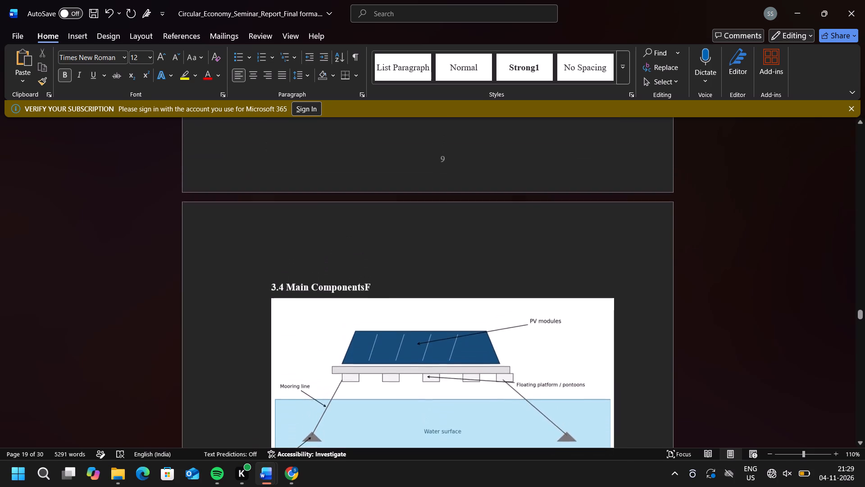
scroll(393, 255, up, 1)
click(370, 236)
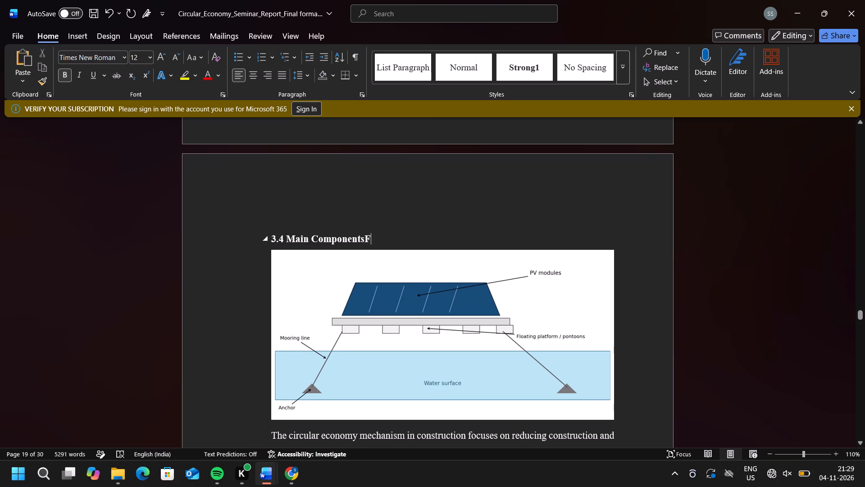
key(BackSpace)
Start a caption directly below the pasted components diagram with the label "Fig 3.2:".
scroll(370, 236, down, 2)
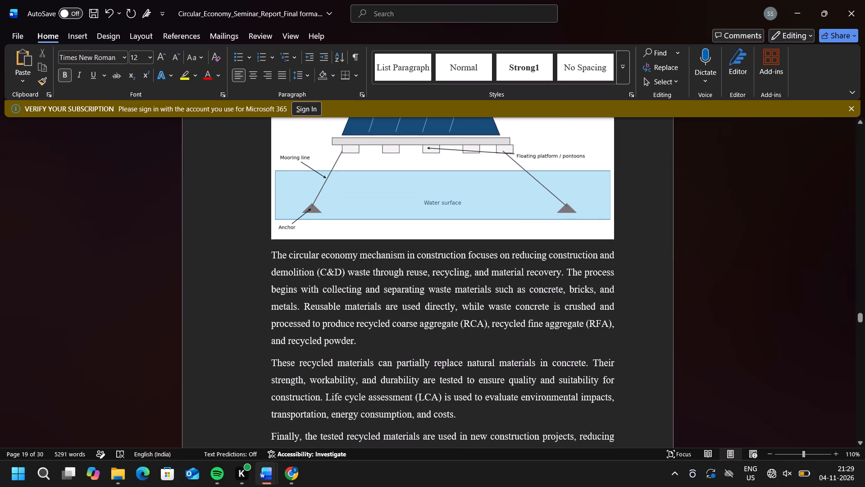
double_click(267, 252)
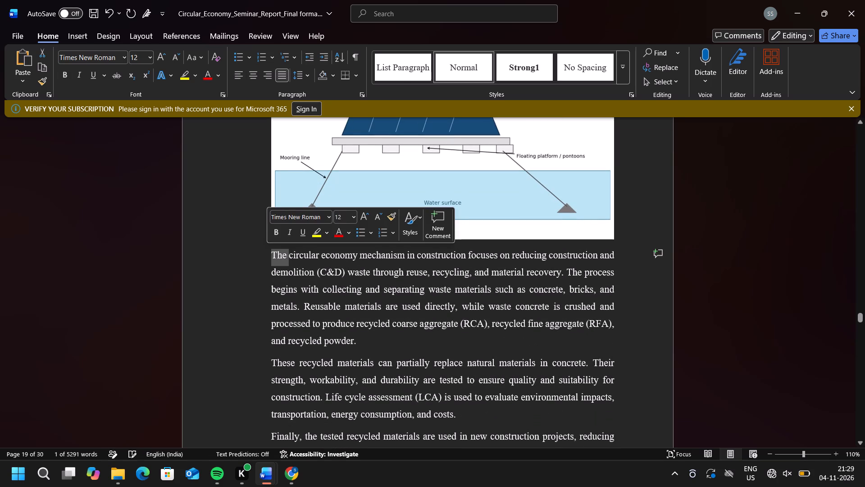
click(619, 235)
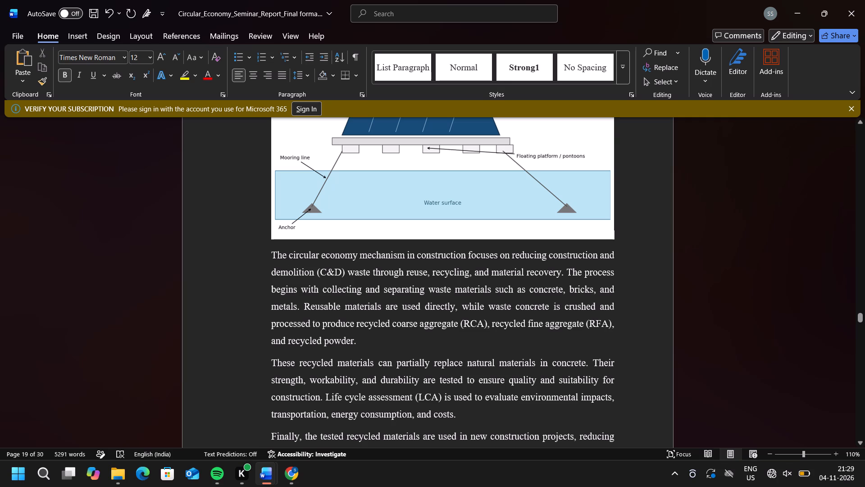
key(shift+f)
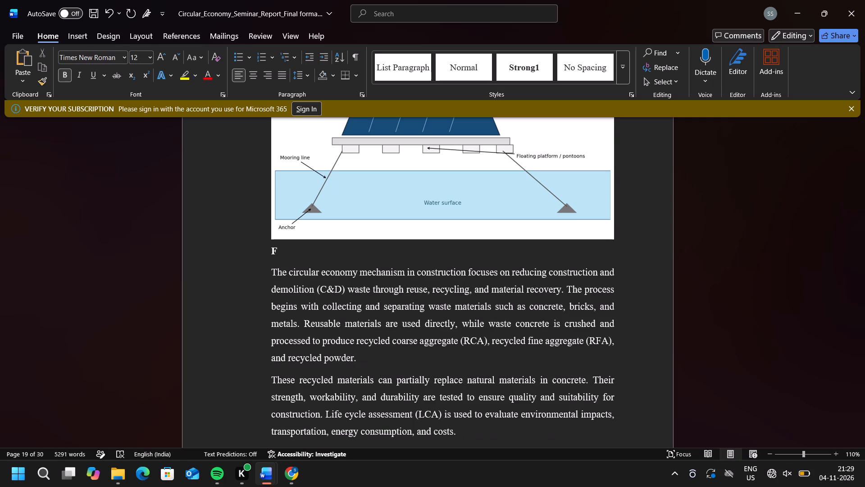
text(if)
key(BackSpace)
key(g)
key(space)
text(3.)
key(2)
text(:)
key(space)
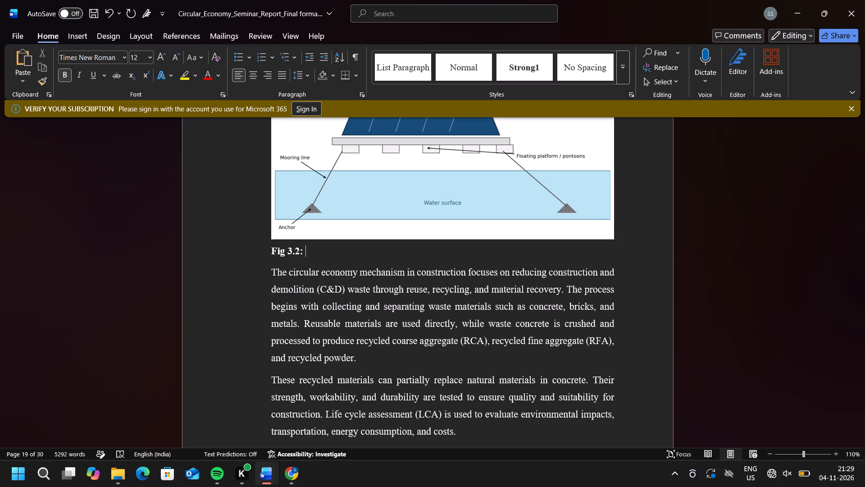
Complete the Fig 3.2 caption with the title "Main Physical Components of Floating Solar Plant".
click(619, 235)
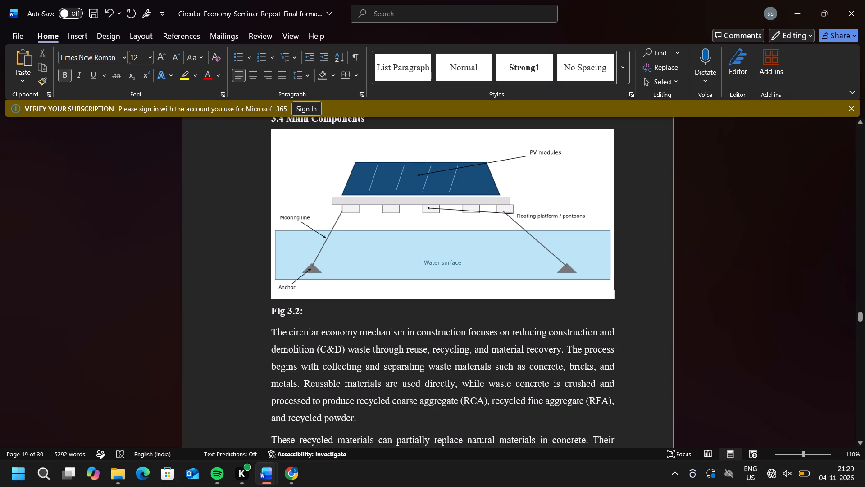
click(305, 311)
text(Main)
key(space)
key(shift+p)
text(hysical)
key(space)
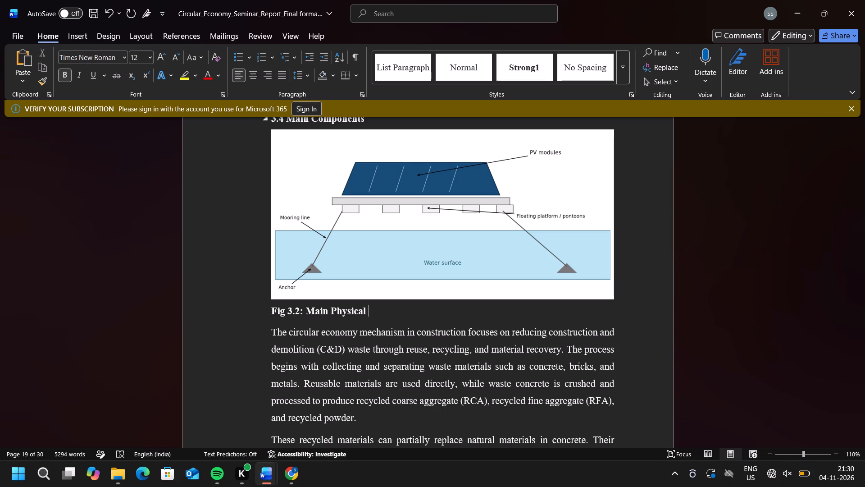
text(Component)
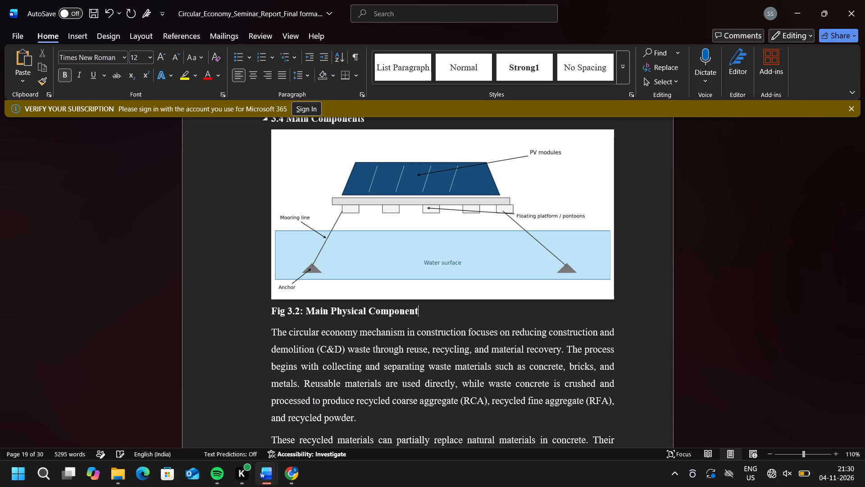
text(s)
key(space)
text(of)
key(space)
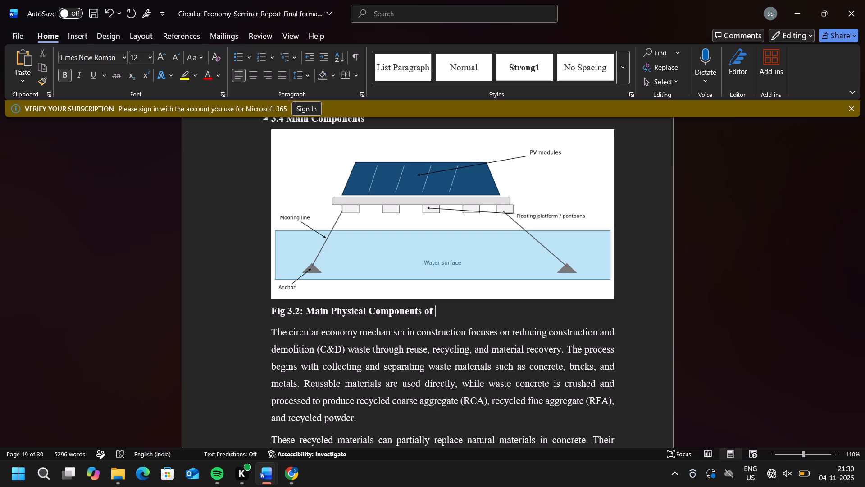
text(Floating)
key(space)
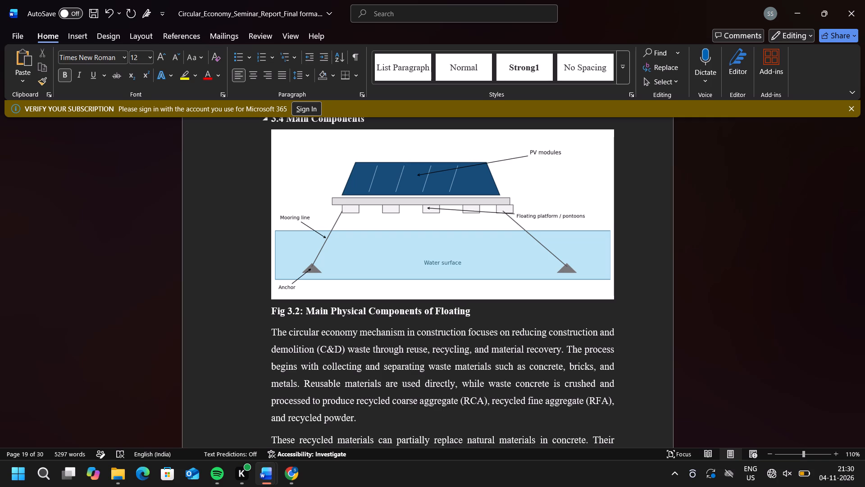
text(Solar)
key(space)
text(Pl)
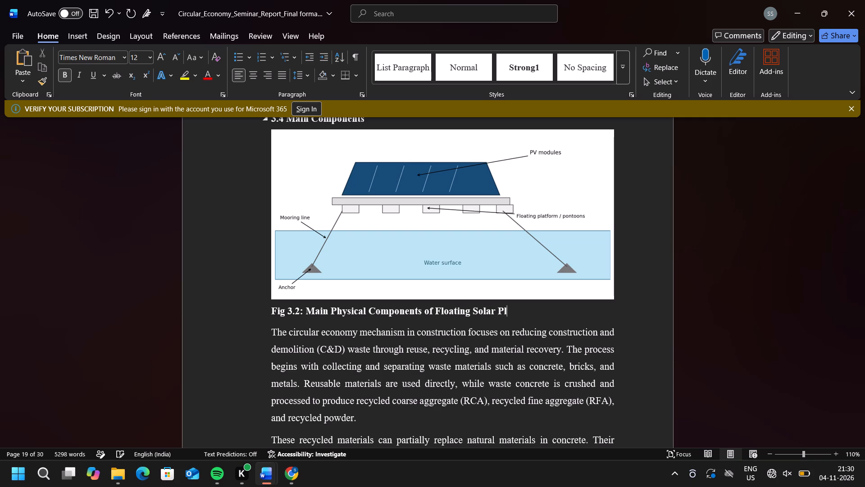
text(ant)
Center the Fig 3.2 caption below the components diagram.
drag(523, 313, 274, 311)
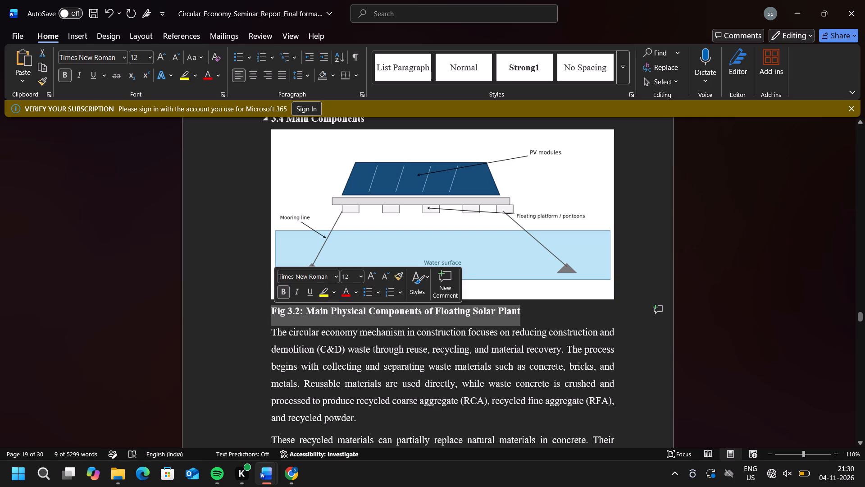
click(252, 77)
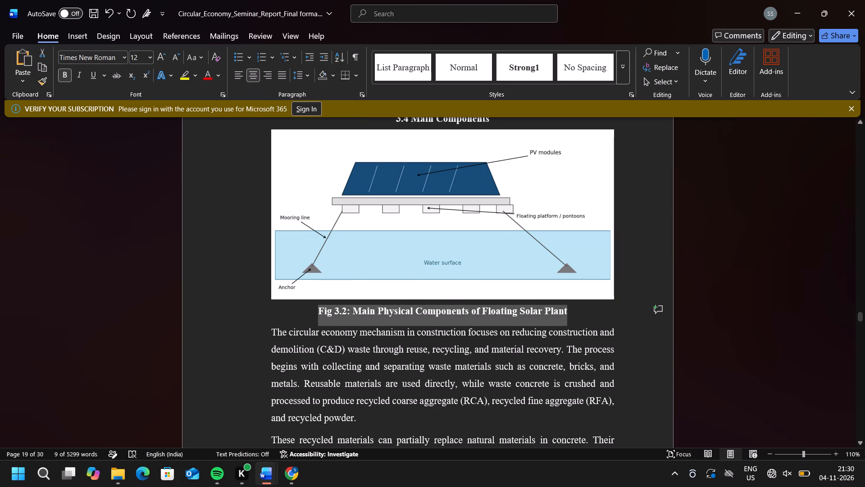
Delete the three paragraphs on the circular economy mechanism and recycled materials between the Fig 3.2 caption and heading 3.5 Methodology.
scroll(302, 352, down, 2)
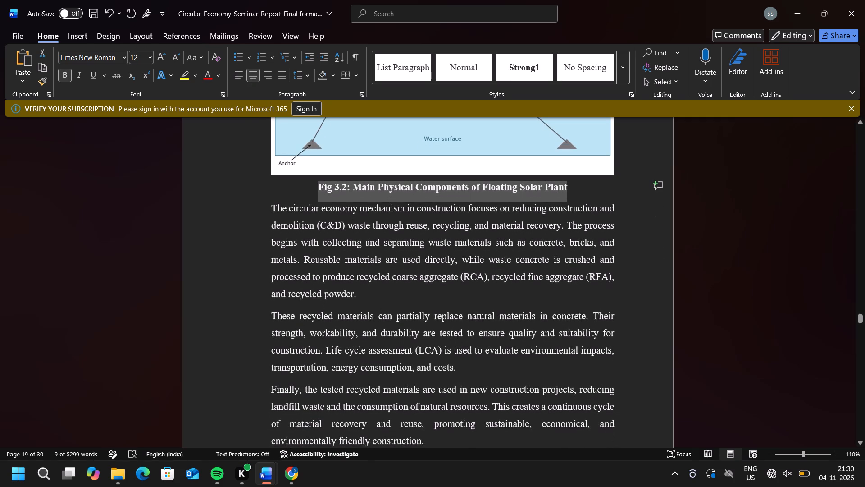
drag(270, 205, 432, 439)
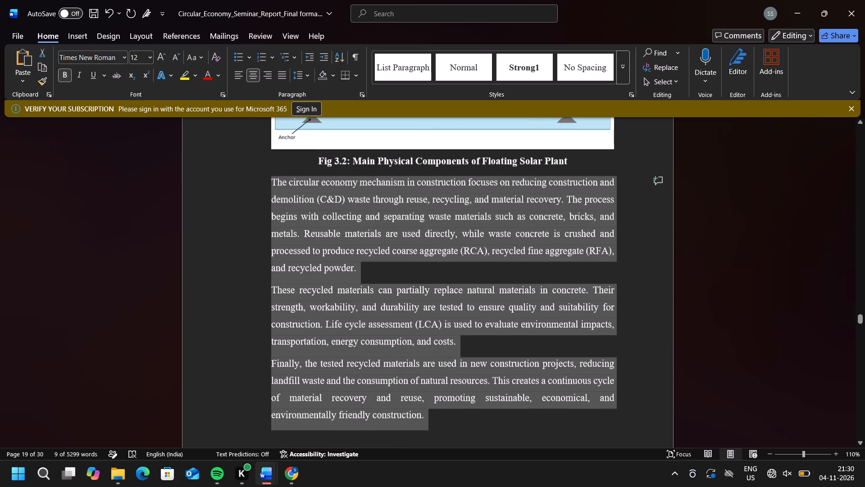
drag(432, 439, 439, 452)
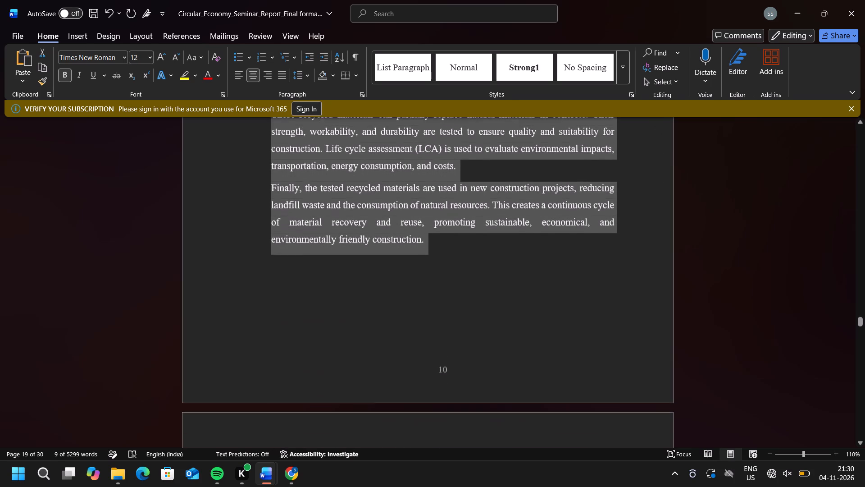
drag(439, 452, 411, 153)
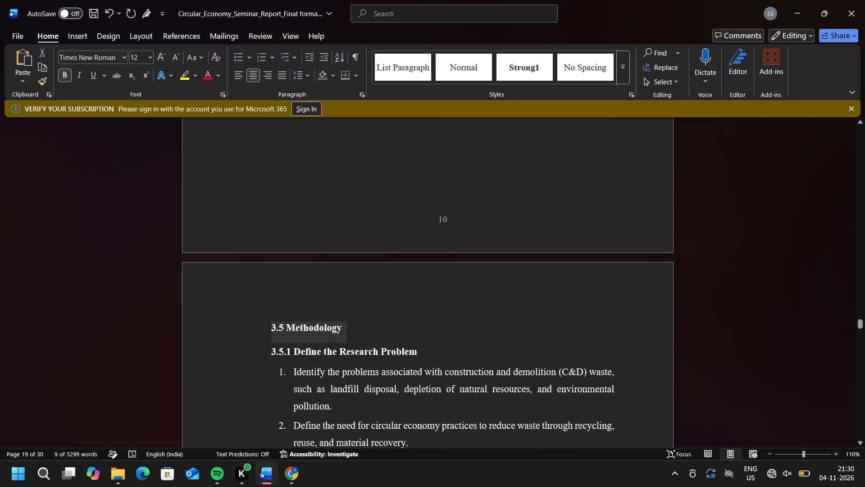
drag(411, 153, 421, 420)
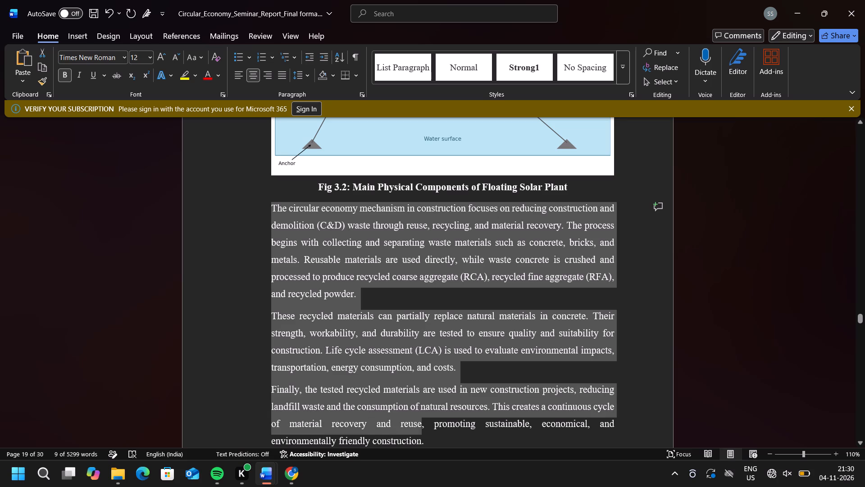
drag(421, 420, 424, 440)
key(BackSpace)
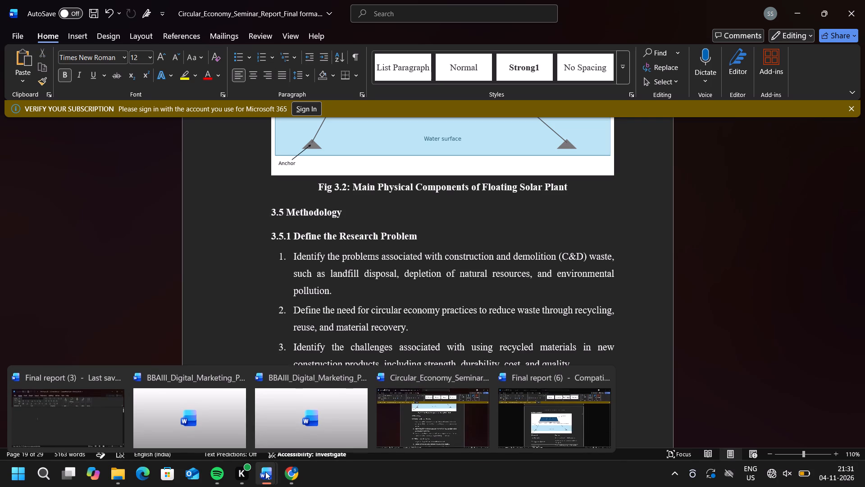
Copy the Component/Function table from the Final report (6) document and paste it before heading 3.5 Methodology in the seminar report.
click(543, 413)
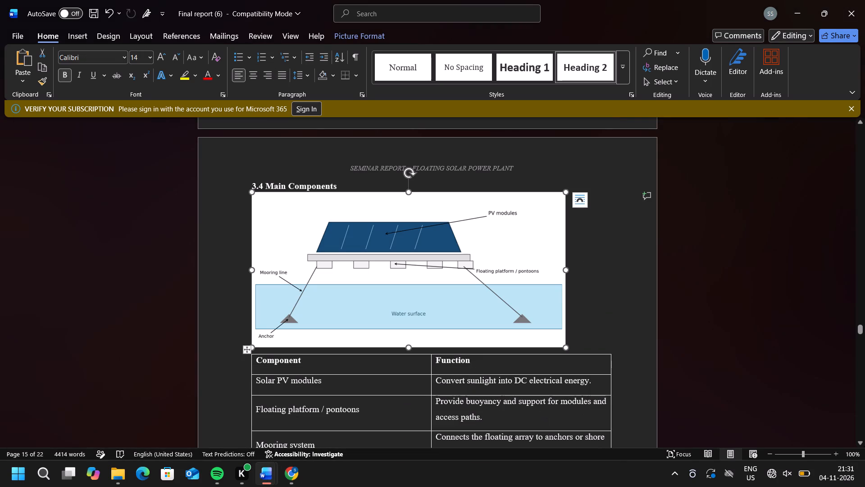
click(395, 305)
scroll(395, 305, down, 3)
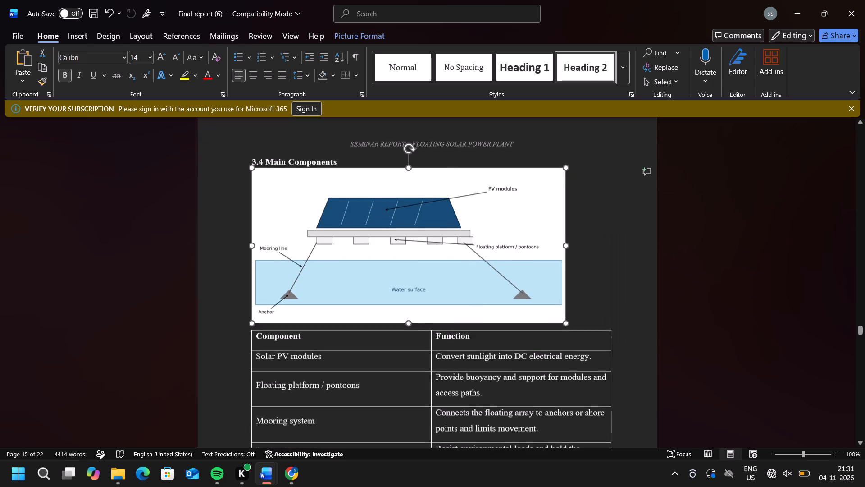
scroll(395, 305, down, 1)
scroll(337, 264, up, 1)
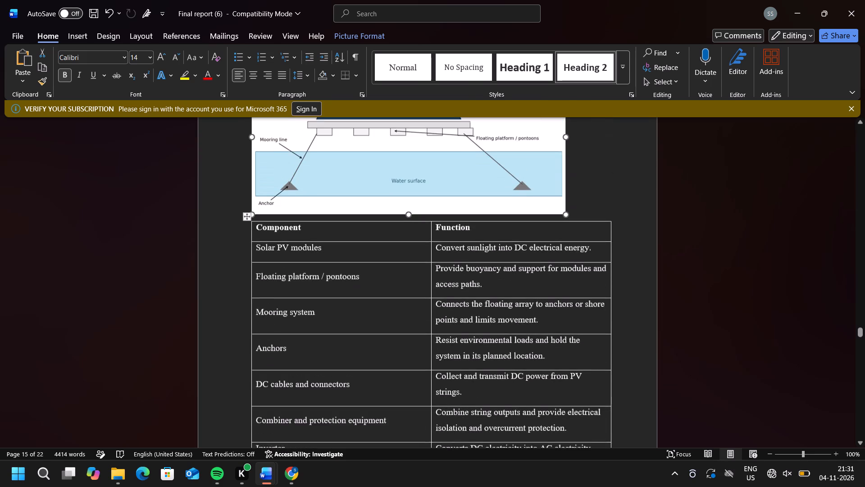
scroll(337, 264, up, 1)
click(250, 239)
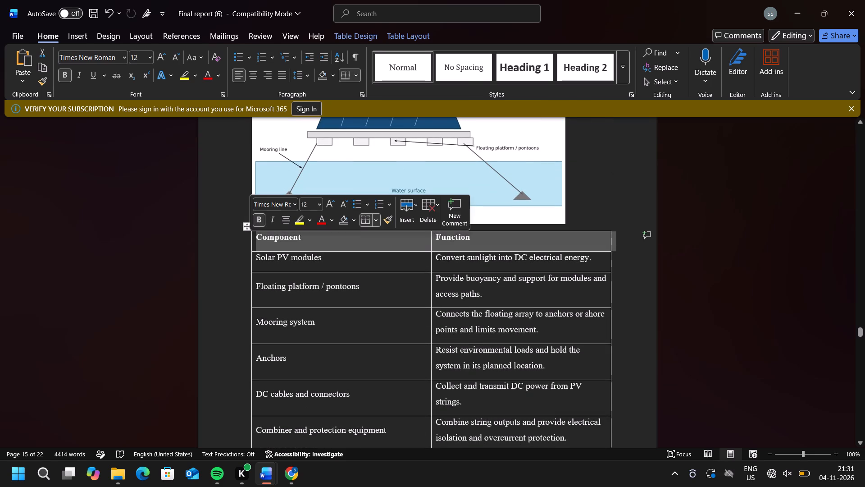
click(246, 227)
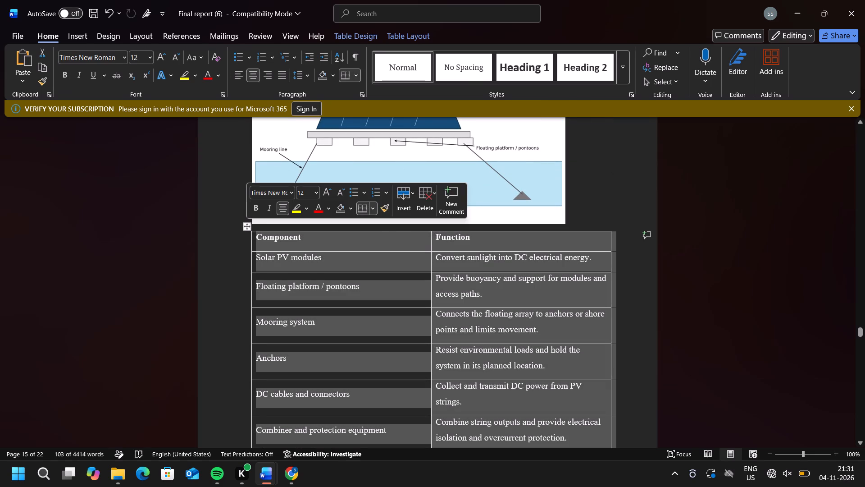
key(ctrl+c)
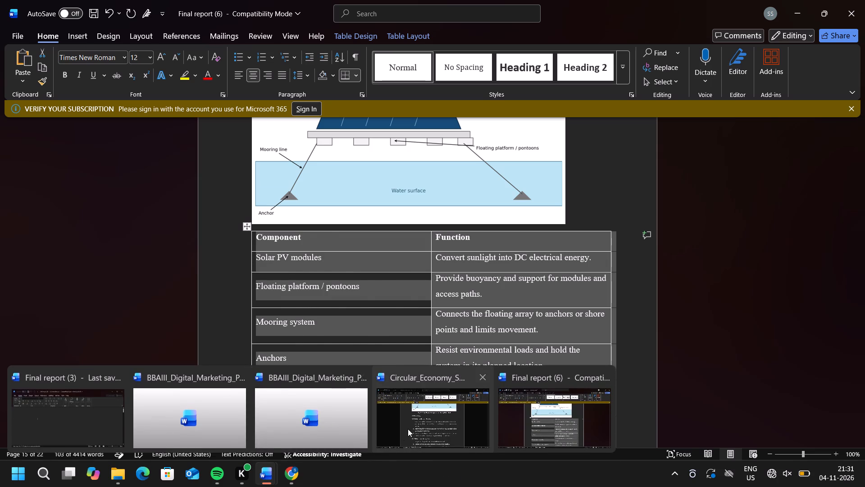
click(412, 427)
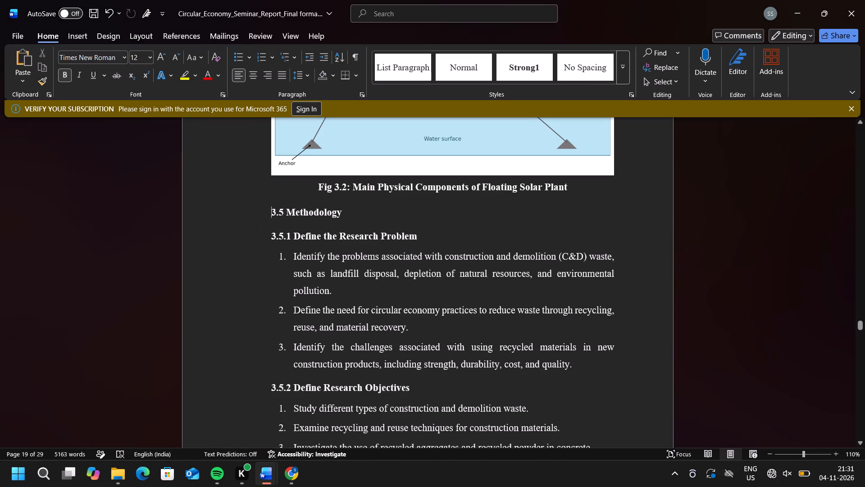
key(ctrl+v)
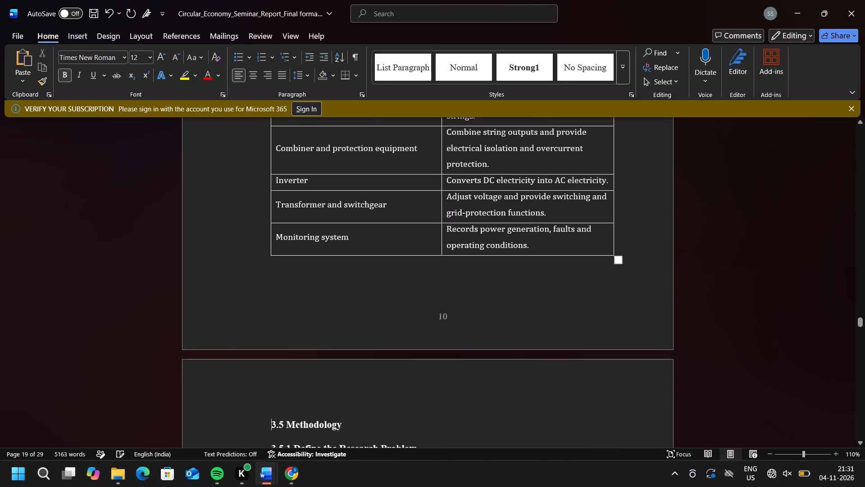
Insert the line "The list of components used in floating sola power plant" between the Fig 3.2 caption and the components table.
scroll(336, 202, up, 4)
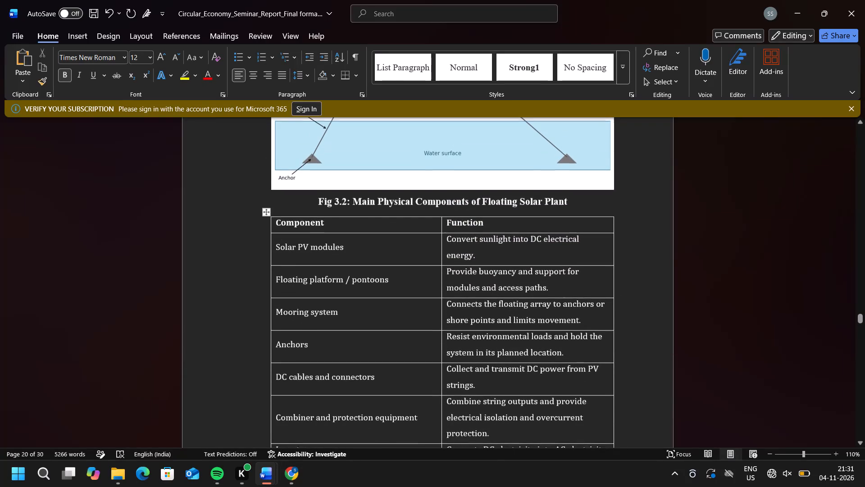
scroll(336, 202, up, 1)
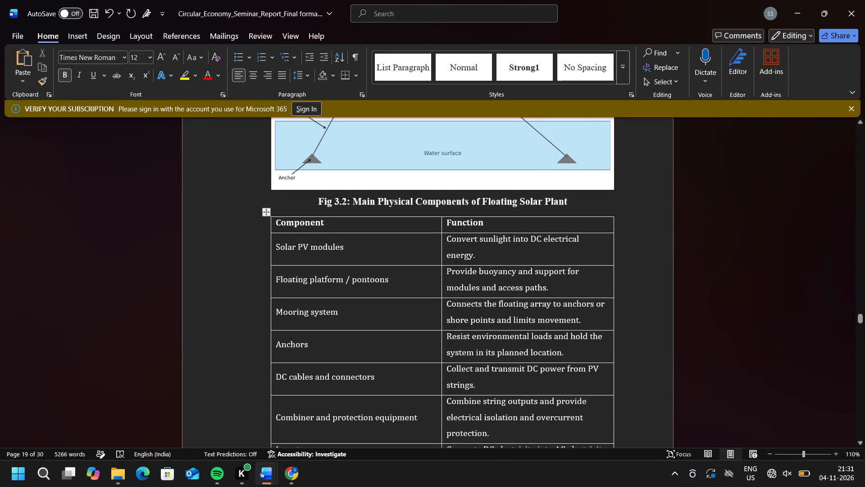
click(256, 216)
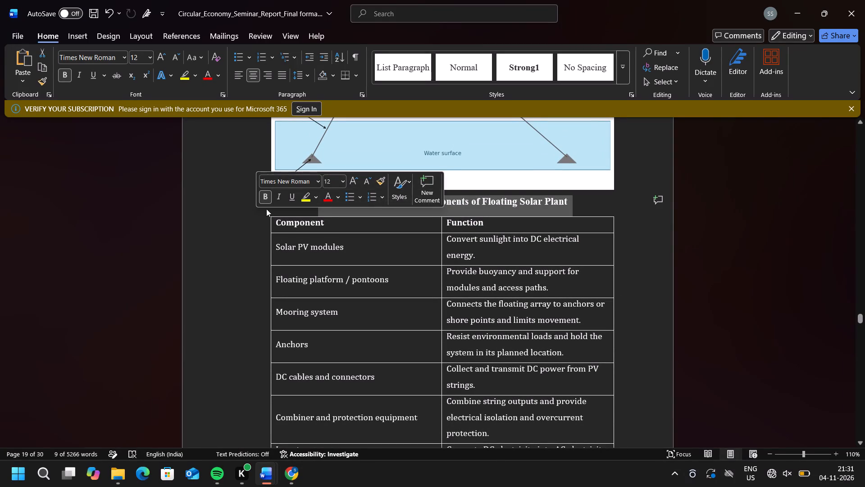
click(266, 209)
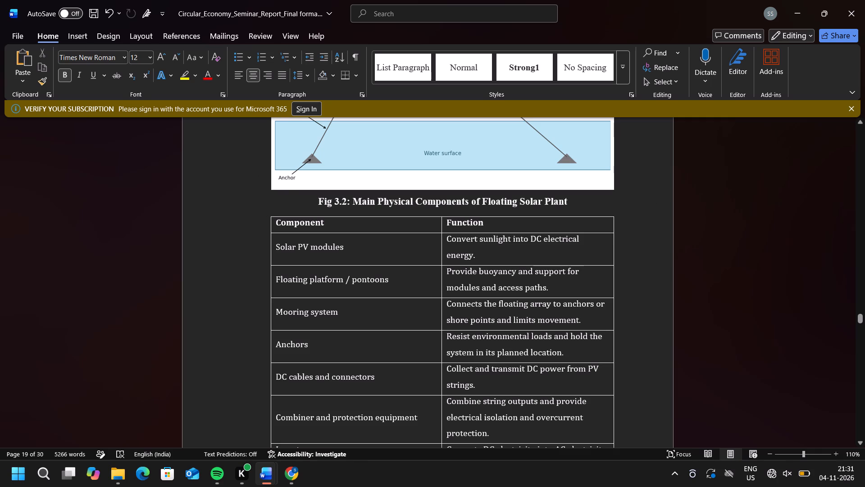
click(570, 204)
key(Return)
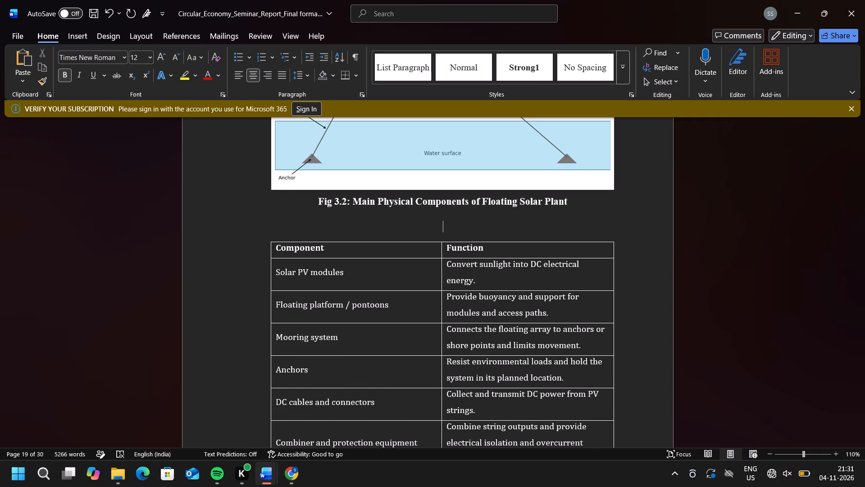
key(shift+t)
text(he list)
key(space)
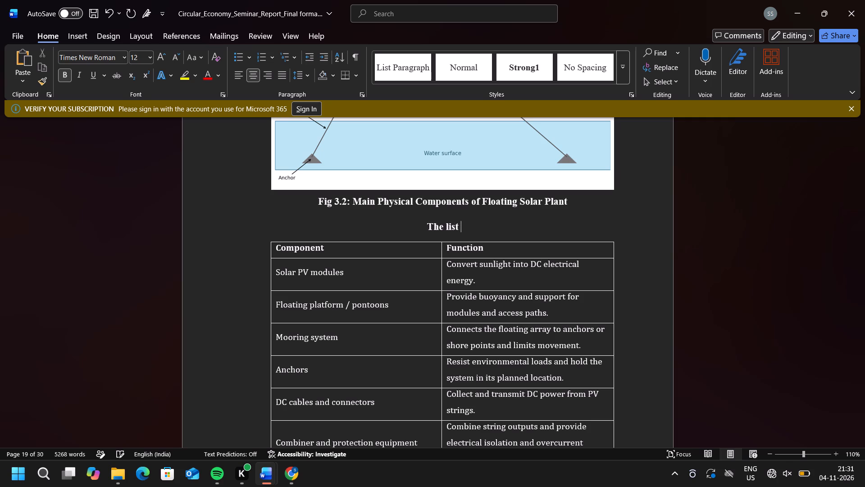
text(of)
key(space)
text(components)
key(space)
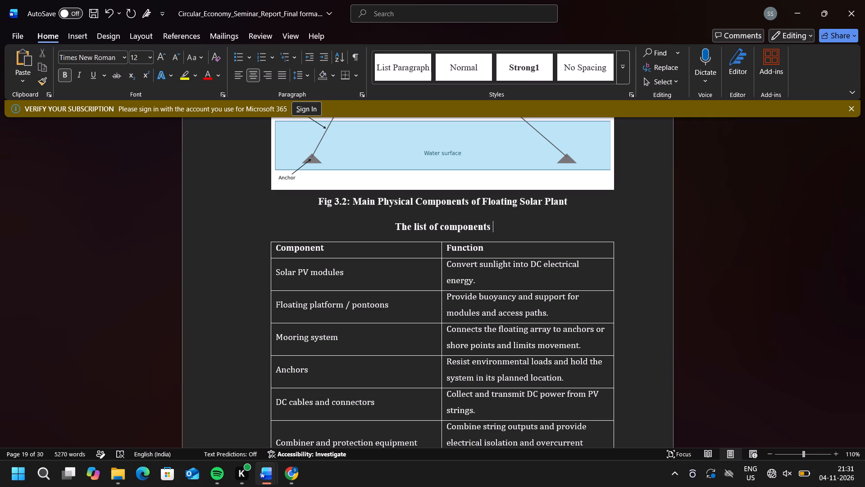
key(u)
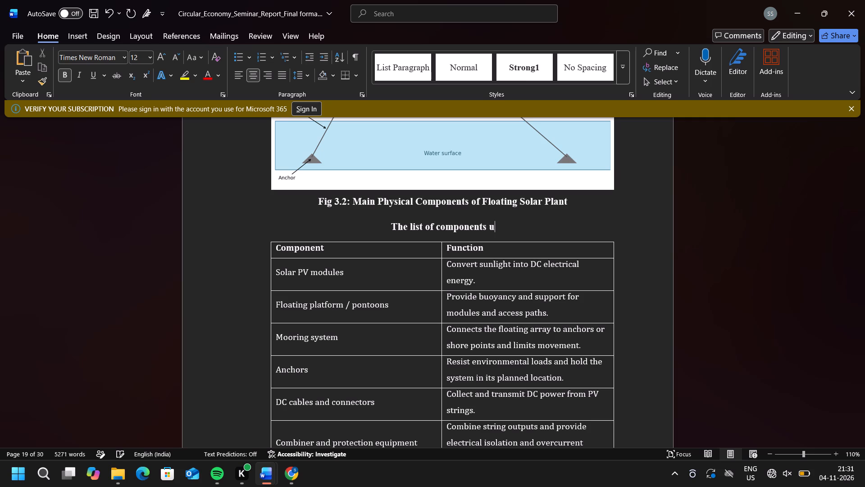
text(sed in)
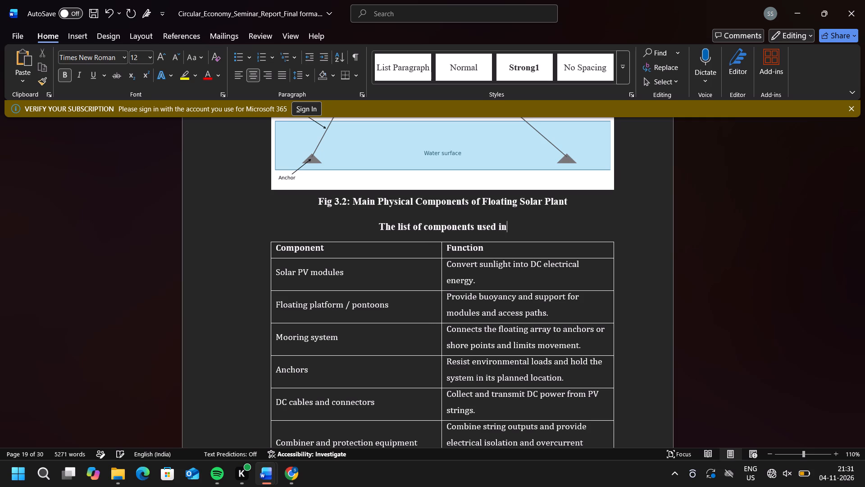
key(space)
text(floating)
key(space)
text(sola power plant)
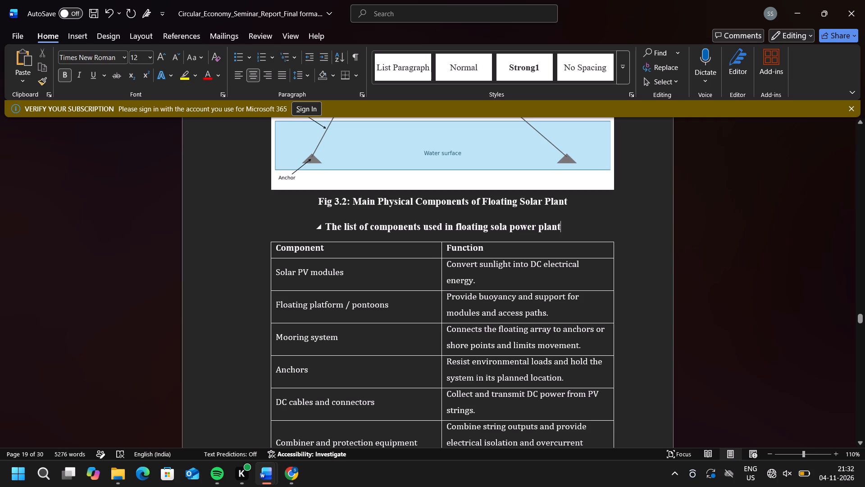
Remove the bold from the list of components line and align it left.
drag(565, 227, 349, 237)
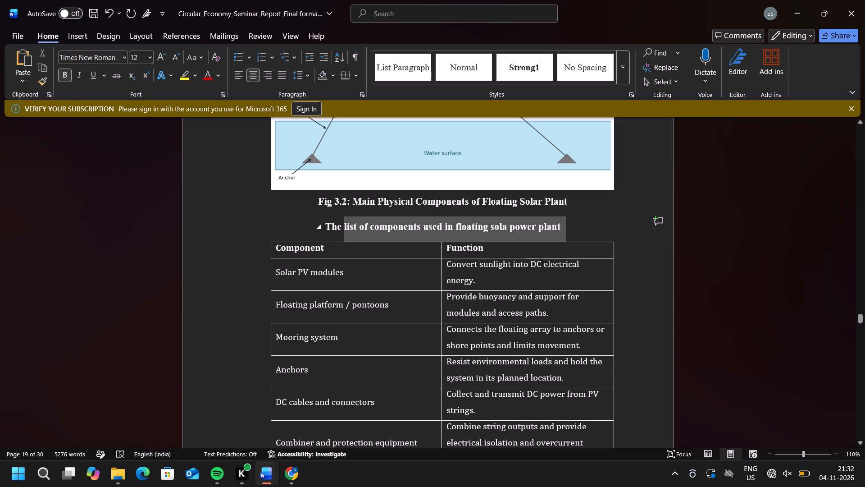
drag(349, 237, 337, 231)
click(343, 209)
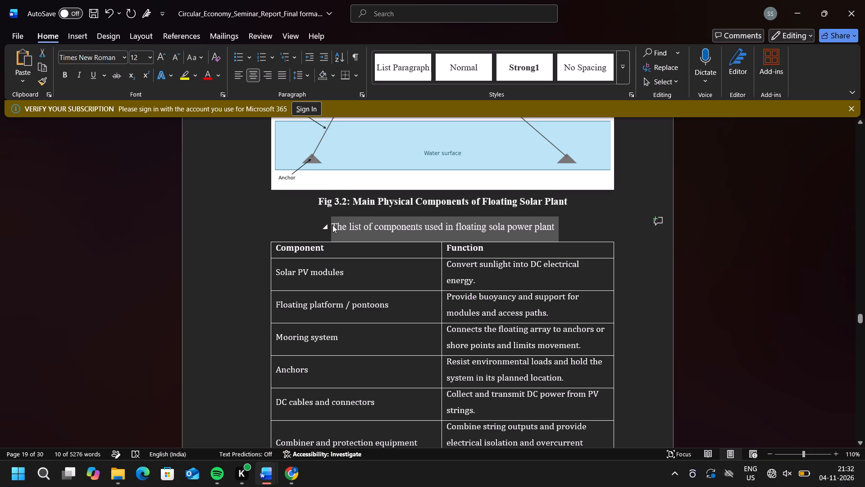
click(332, 225)
key(BackSpace)
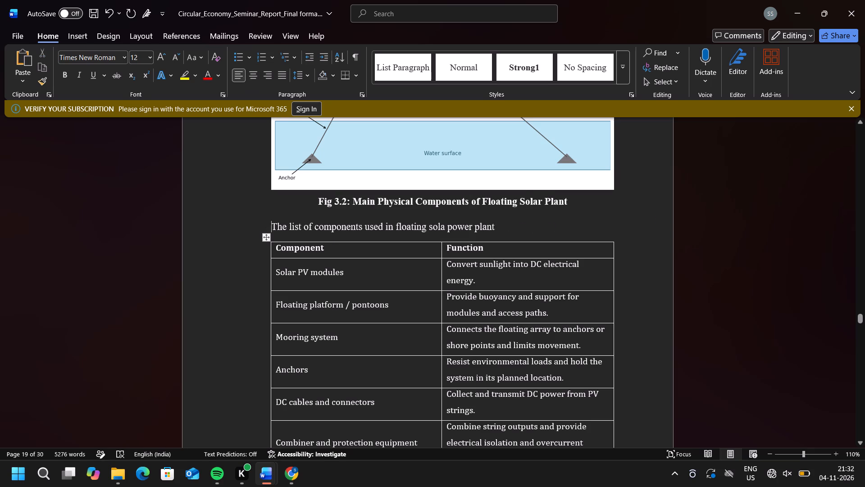
Add an empty line between the list of components sentence and the table.
click(498, 224)
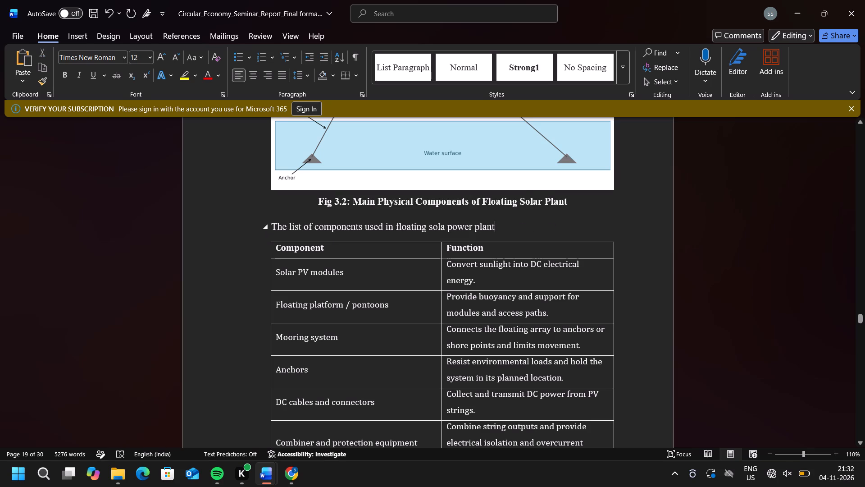
key(Return)
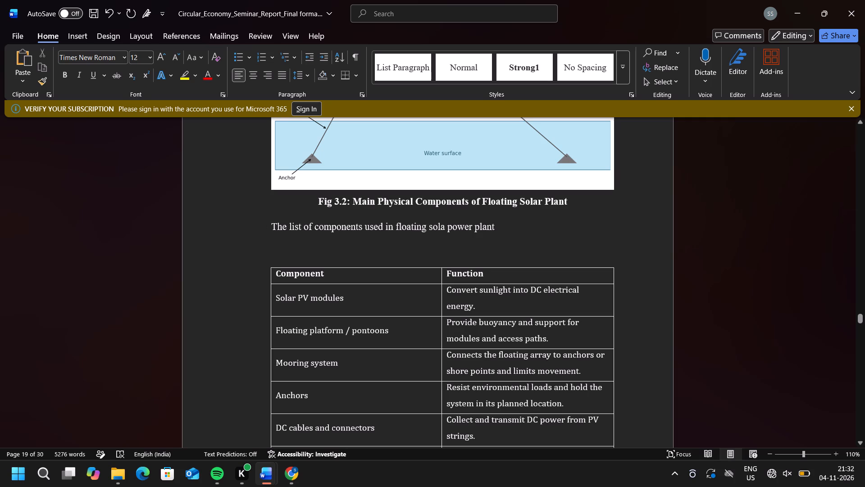
Correct "sola" to "solar" in the sentence above the components table.
click(444, 227)
key(r)
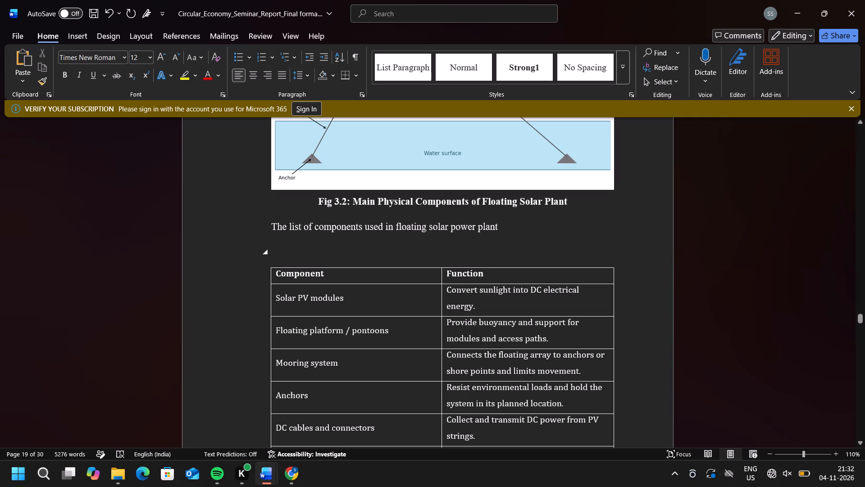
Enter the caption "Table 3.2: Main Components" on the empty line above the components table.
click(278, 250)
text(Table)
key(space)
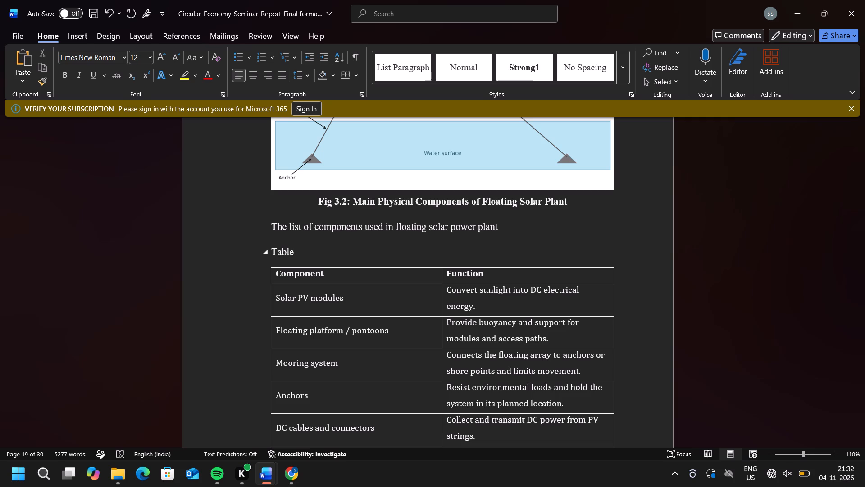
text(3.)
key(2)
key(shift+colon)
key(space)
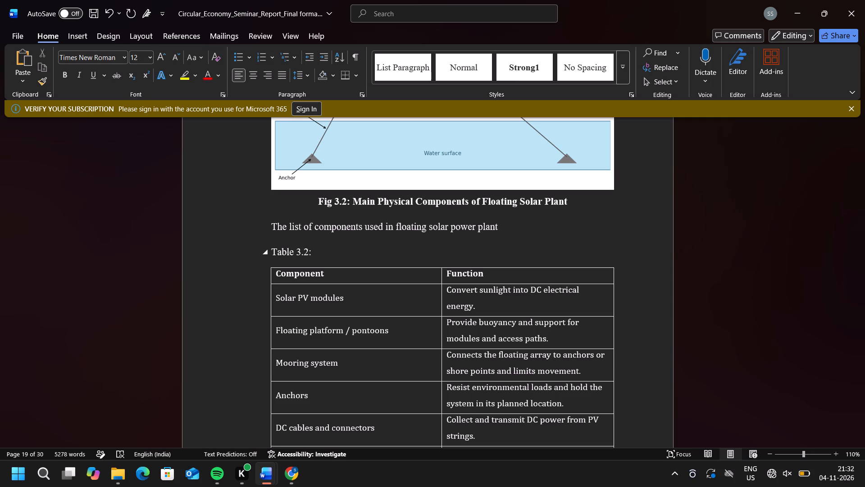
text(Main)
key(space)
text(Components)
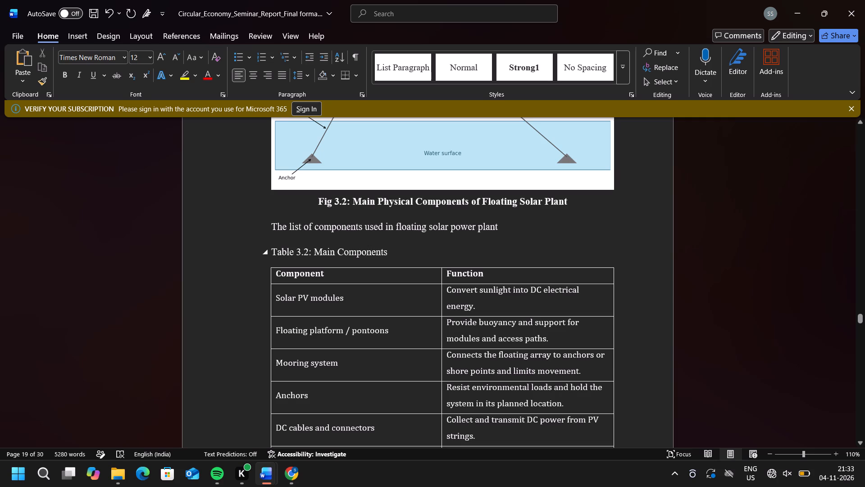
Make the Table 3.2 caption bold and centre it above the table.
drag(390, 250, 276, 248)
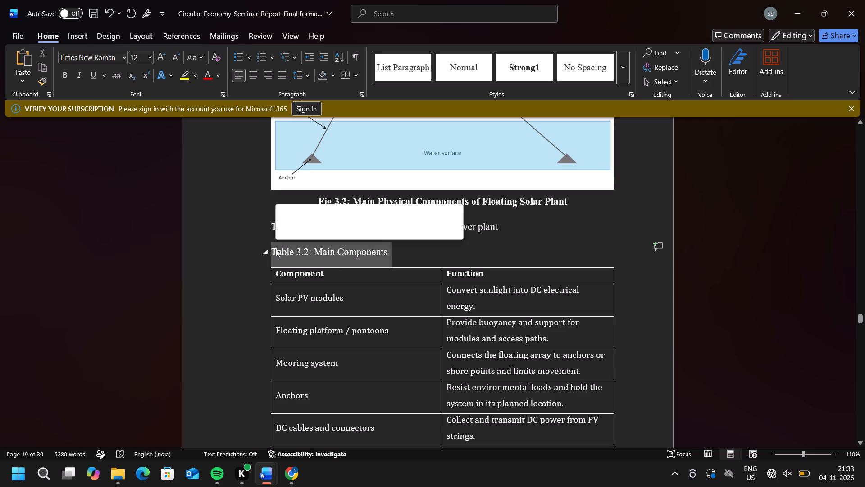
click(286, 230)
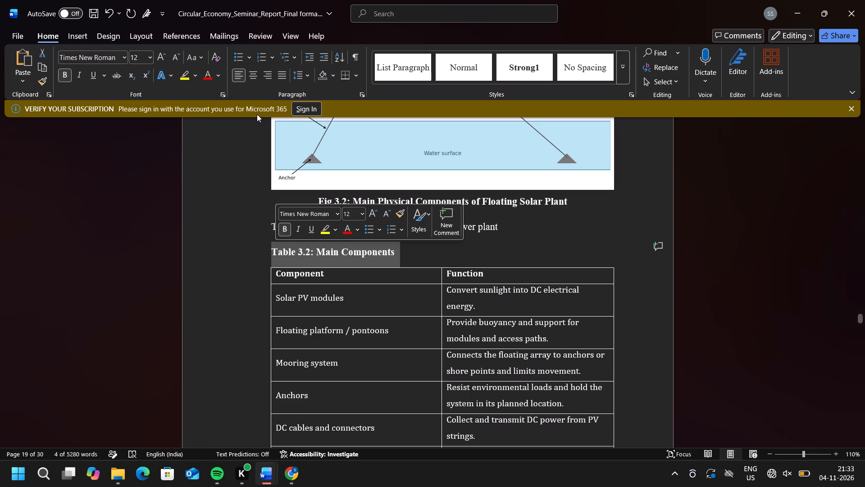
click(251, 80)
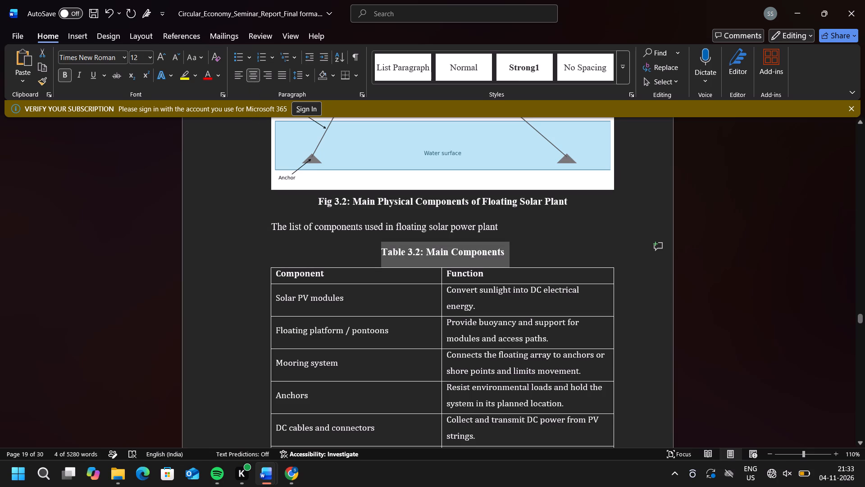
click(136, 269)
Replace "Methodology" in the section 3.5 heading with "Working Principle".
scroll(205, 336, down, 1)
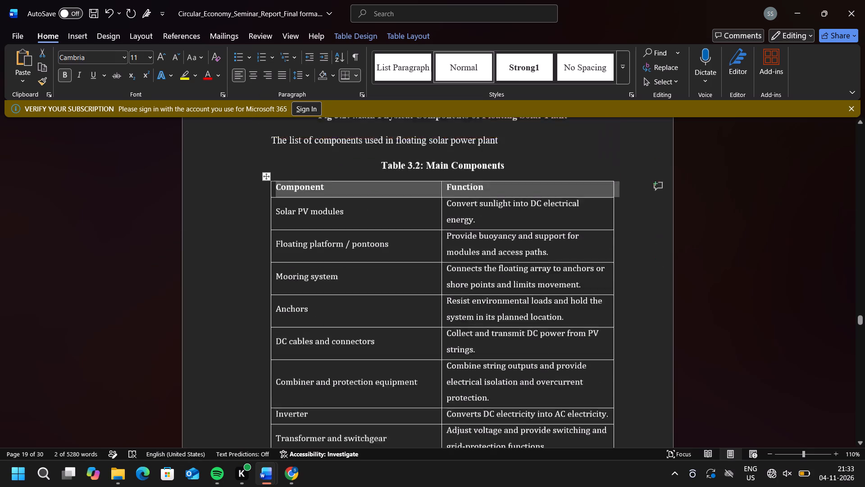
scroll(205, 336, down, 5)
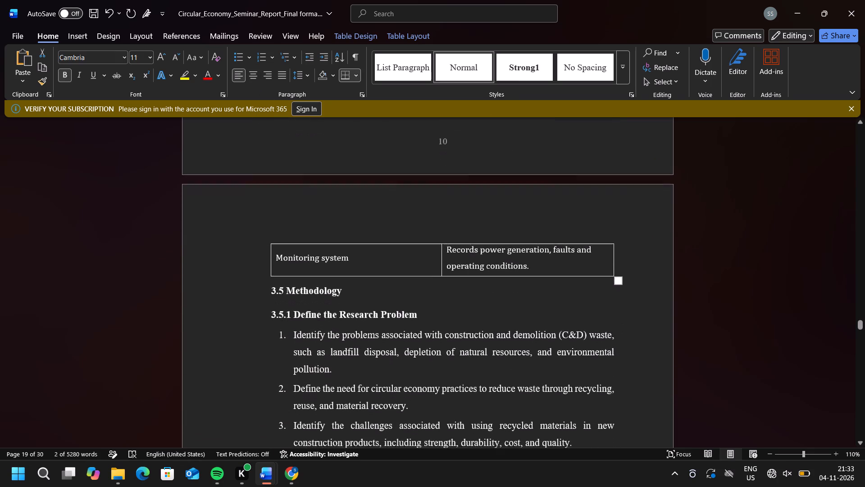
scroll(205, 336, down, 1)
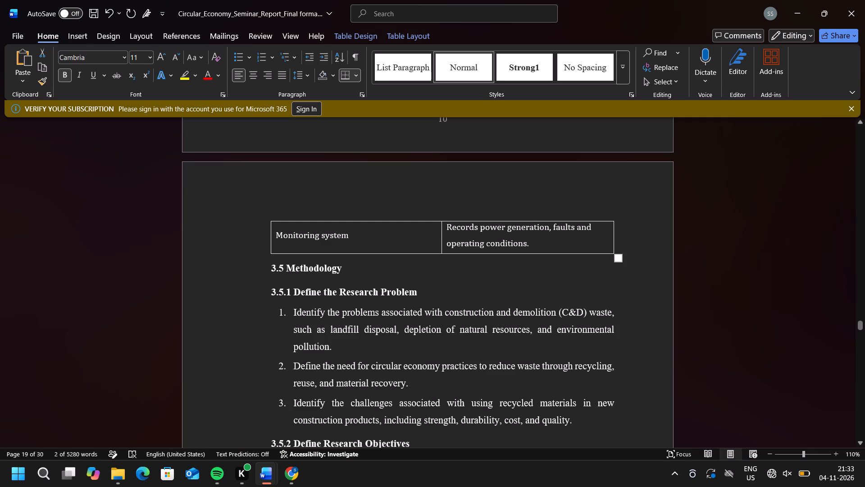
scroll(302, 341, down, 1)
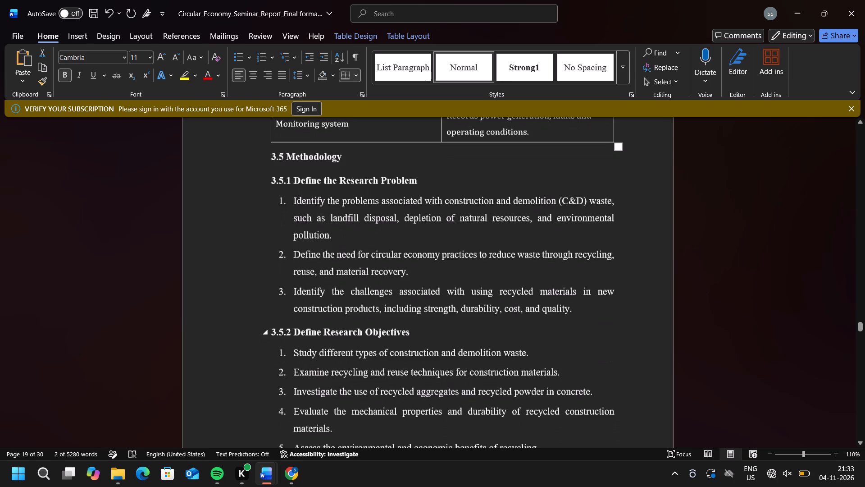
scroll(302, 341, down, 1)
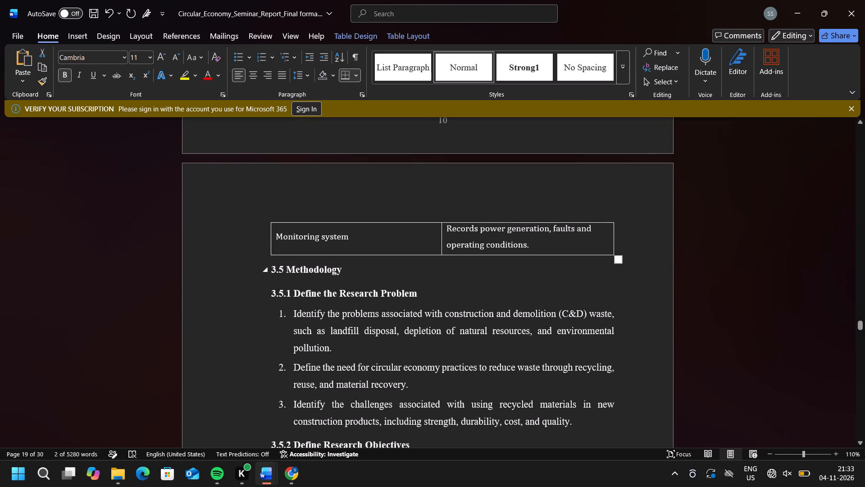
drag(344, 271, 285, 270)
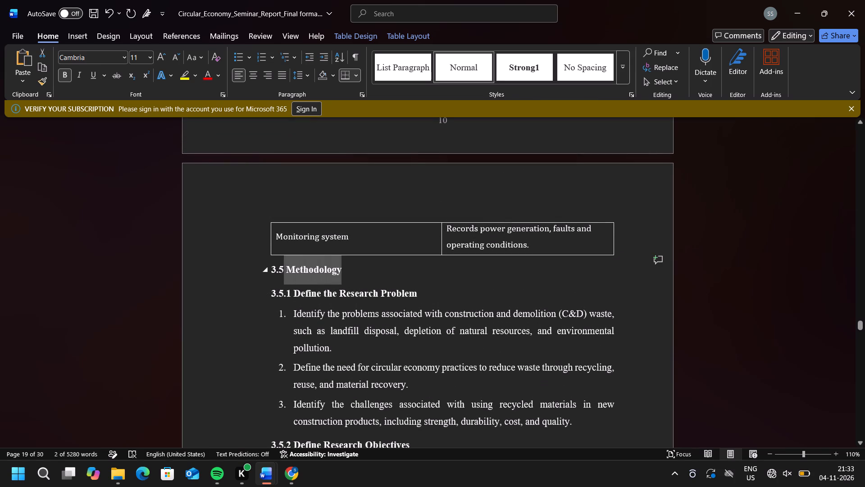
drag(285, 270, 287, 271)
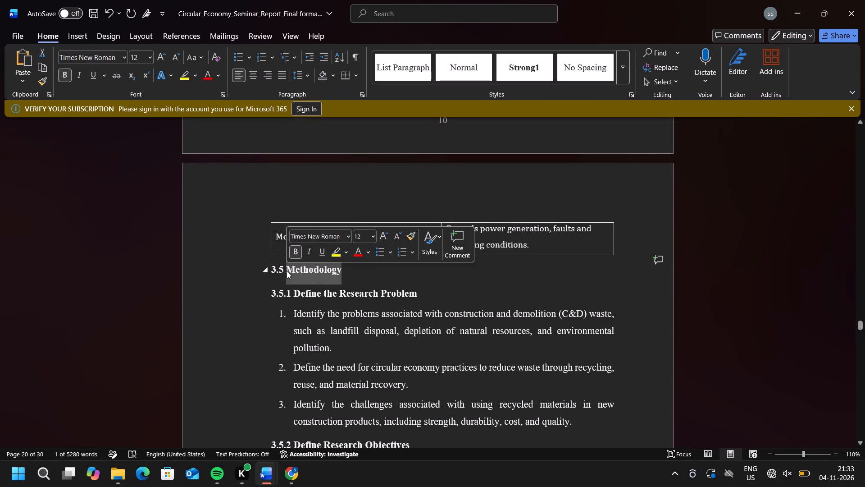
text(Wor)
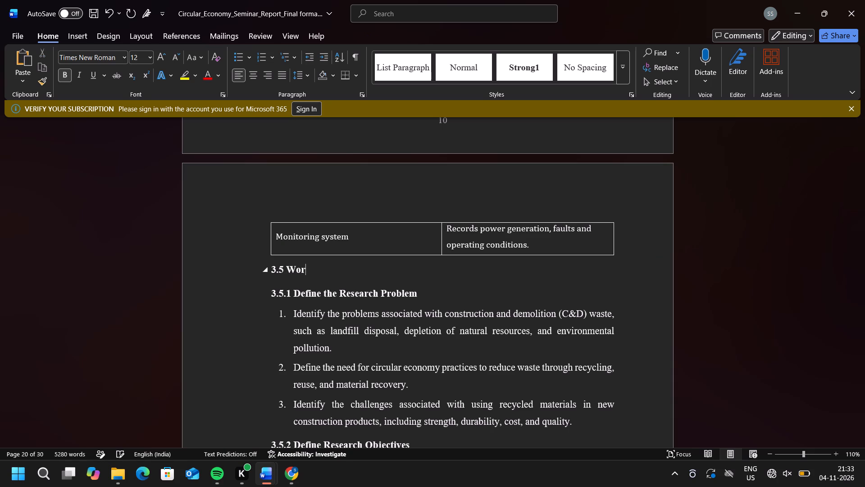
text(king)
key(space)
key(shift+p)
text(rinc)
text(iple)
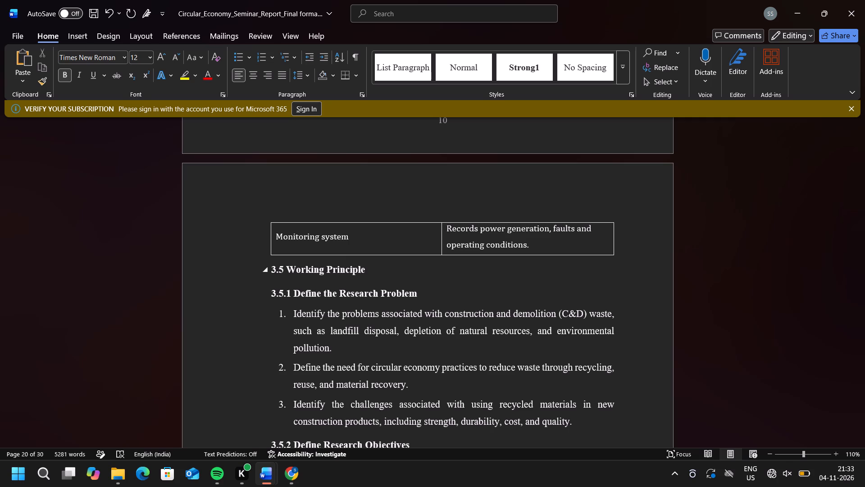
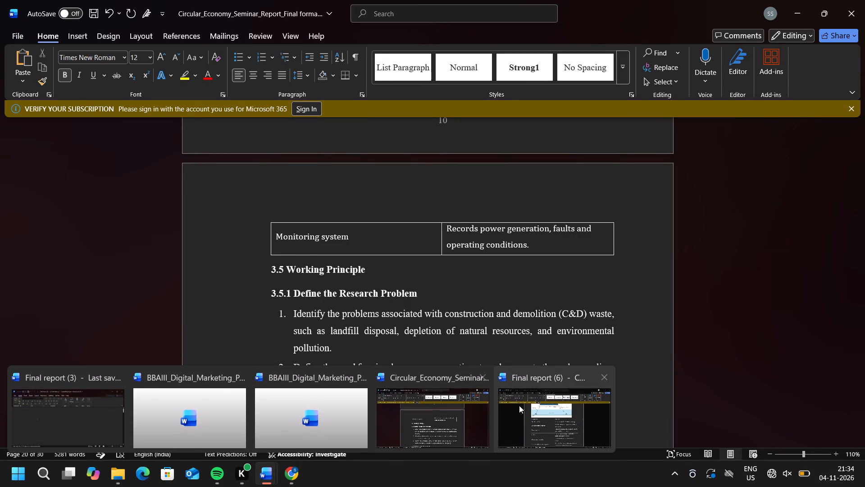
Copy the working principle diagram from Final report (6) into the Circular Economy report, below the 3.5 Working Principle heading.
click(537, 411)
scroll(410, 371, down, 1)
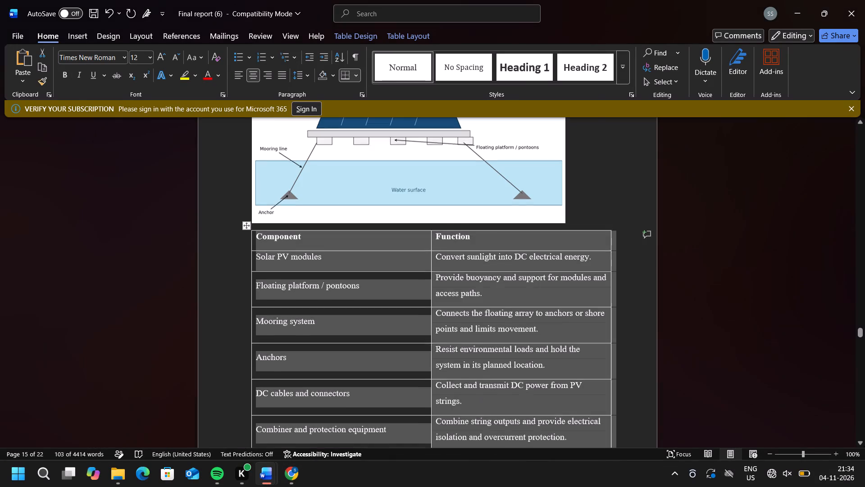
scroll(410, 371, down, 4)
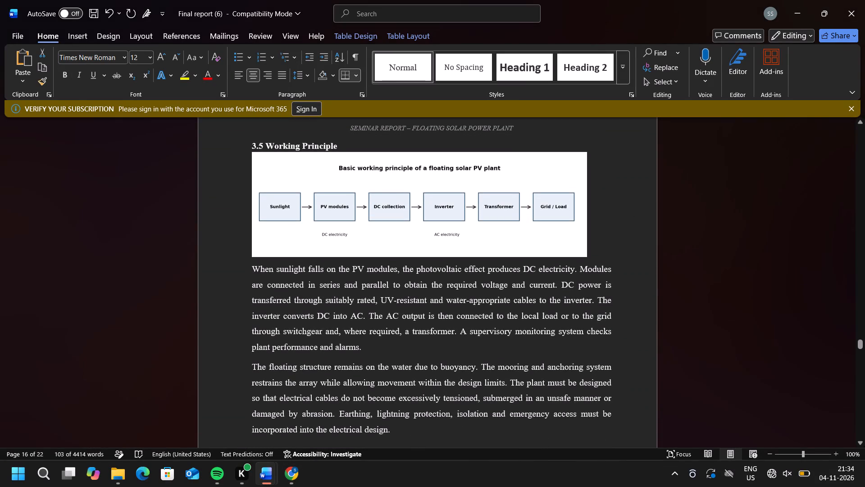
click(406, 242)
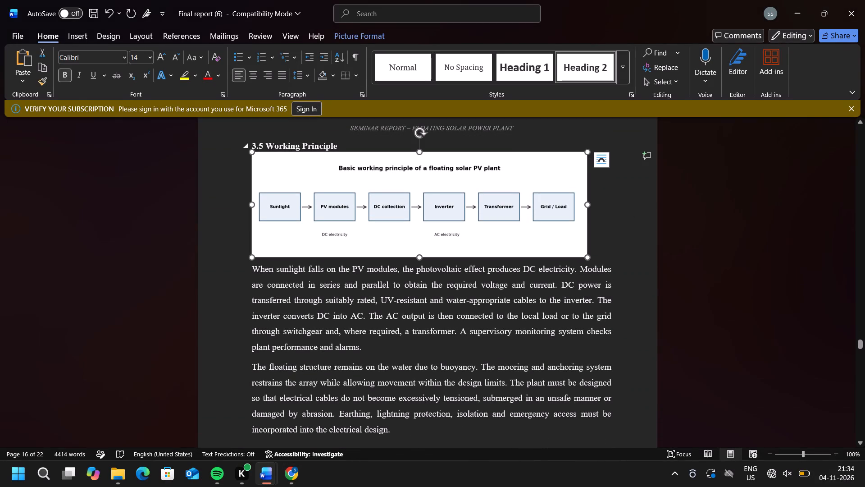
key(ctrl+c)
click(419, 408)
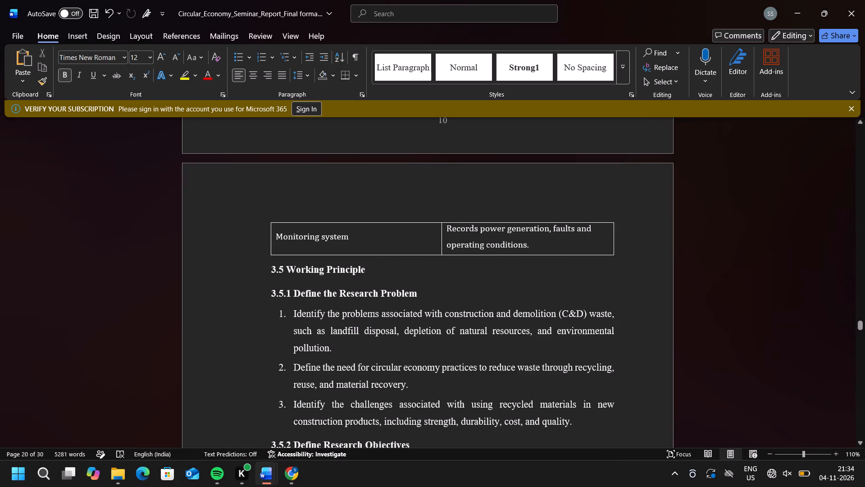
key(ctrl+v)
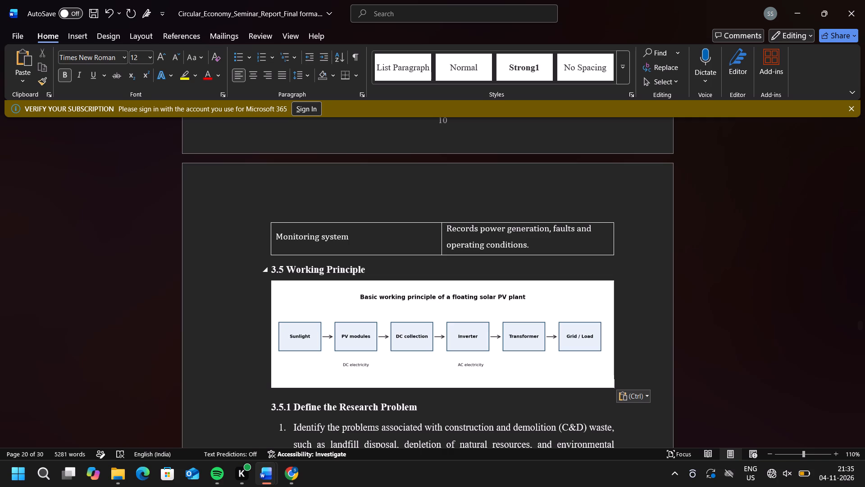
Start a caption beneath the pasted working principle diagram with the label "Fig 3.3: ".
text(Fig)
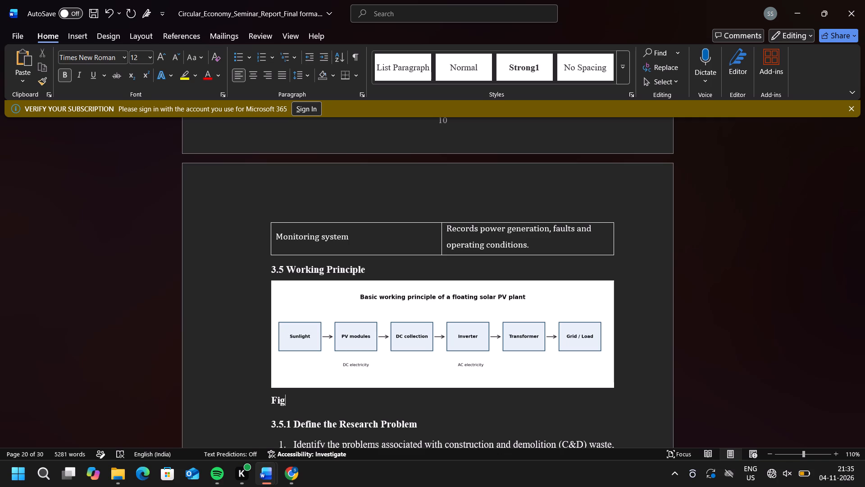
key(space)
key(3)
key(period)
key(3)
key(shift+colon)
key(space)
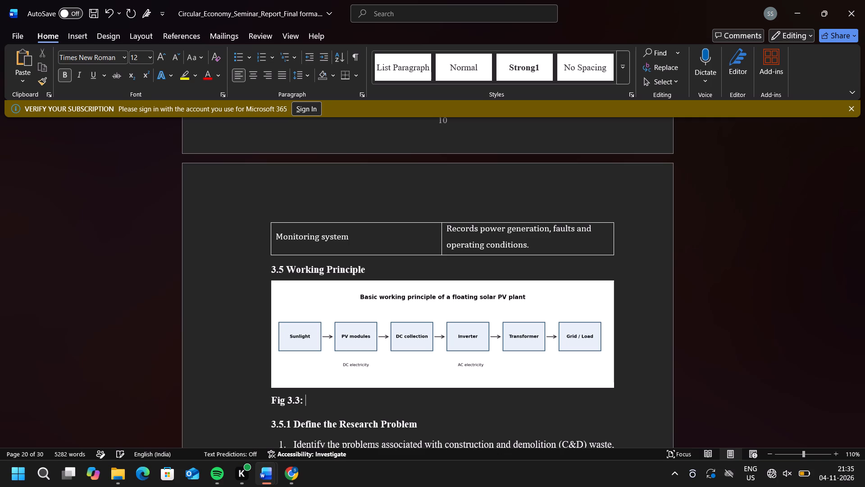
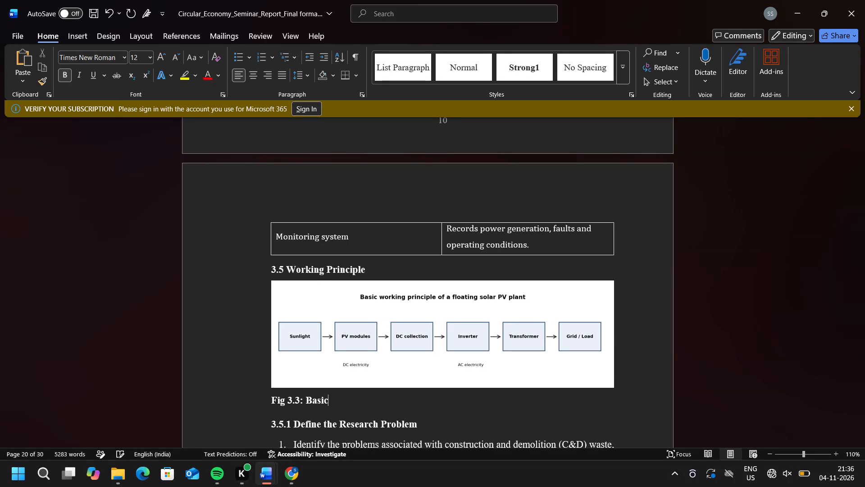
Complete the Fig 3.3 caption beneath the diagram so it reads "Basic Working Principle and Power conversion Process".
key(space)
text(Wo)
text(rking)
key(space)
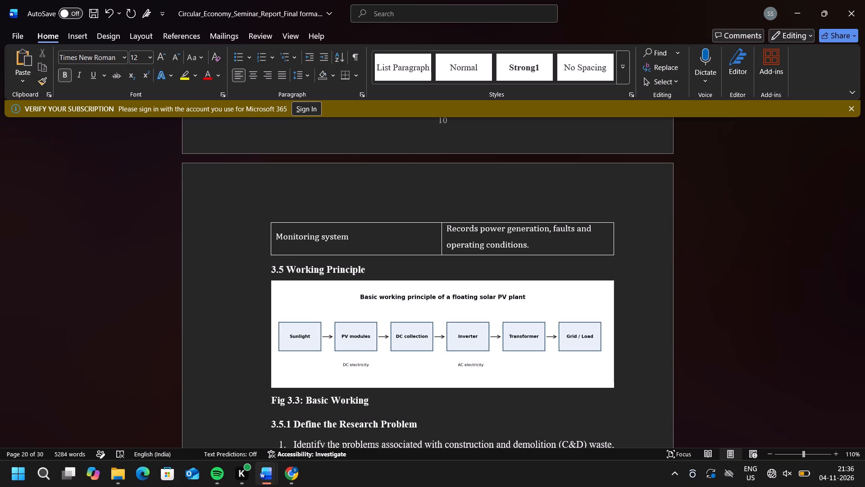
text(Princo)
key(BackSpace)
text(iple)
key(space)
text(and)
key(space)
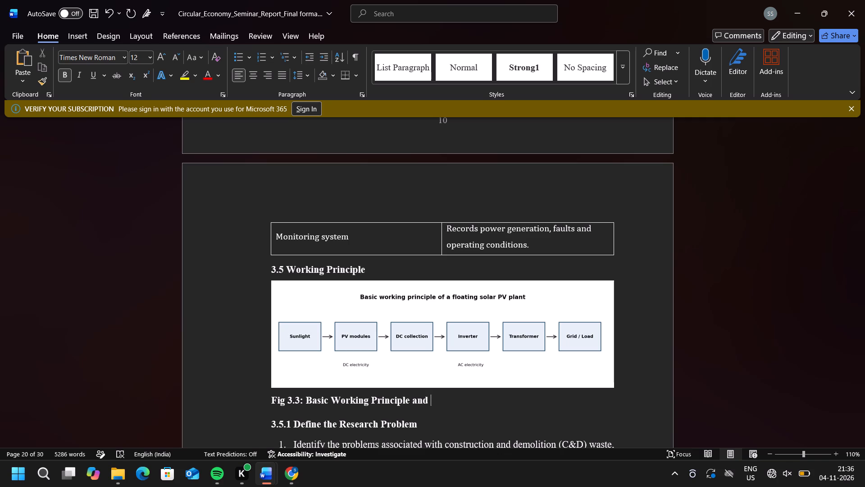
text(Power)
key(space)
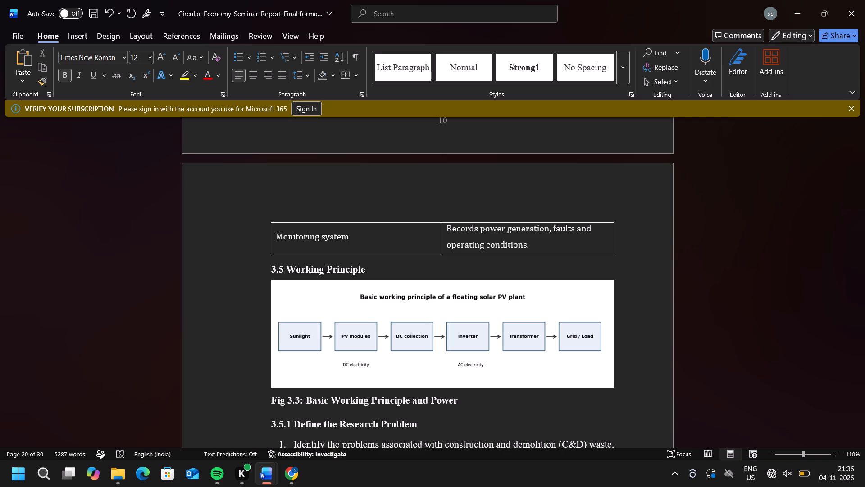
text(con)
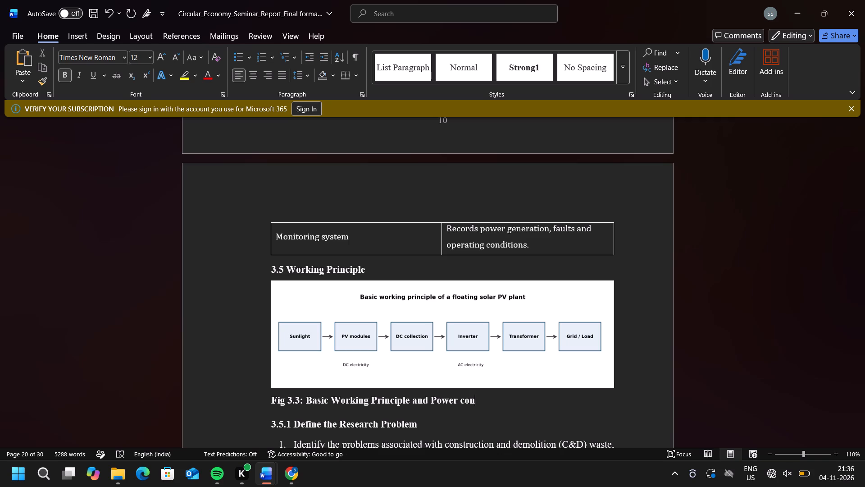
text(version)
key(space)
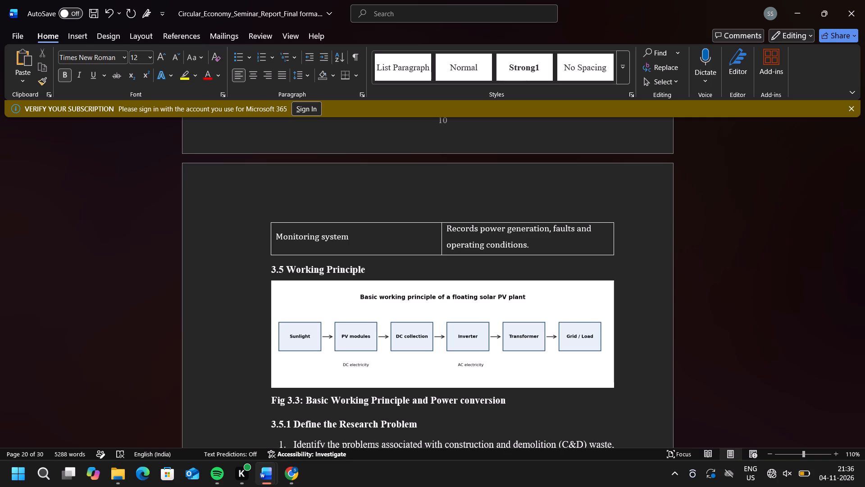
text(Process)
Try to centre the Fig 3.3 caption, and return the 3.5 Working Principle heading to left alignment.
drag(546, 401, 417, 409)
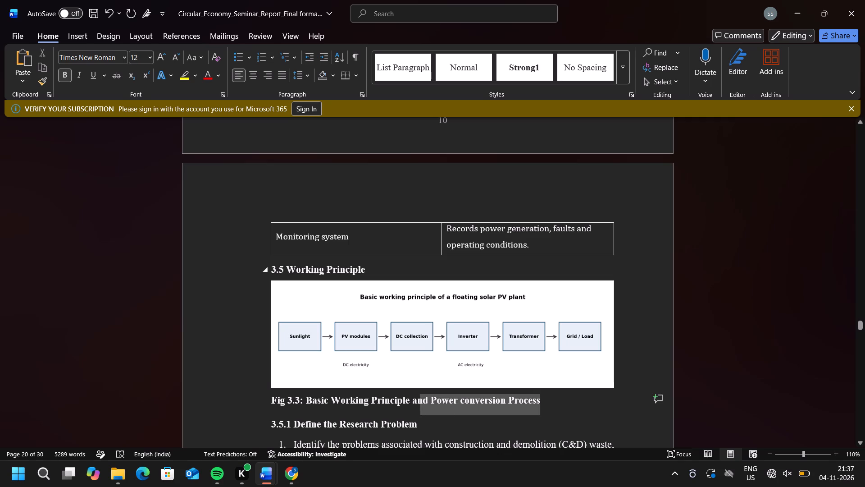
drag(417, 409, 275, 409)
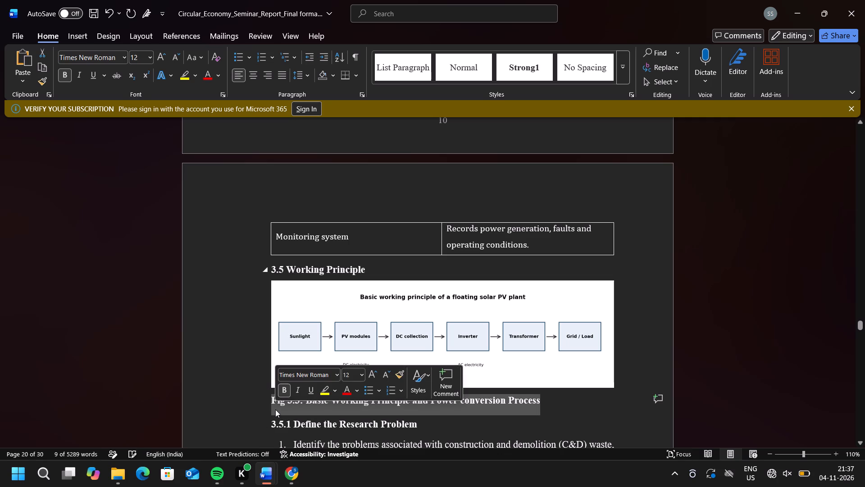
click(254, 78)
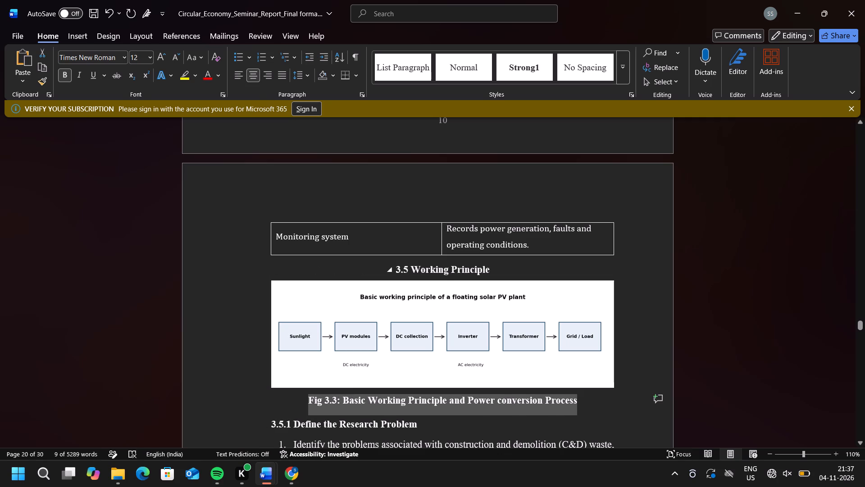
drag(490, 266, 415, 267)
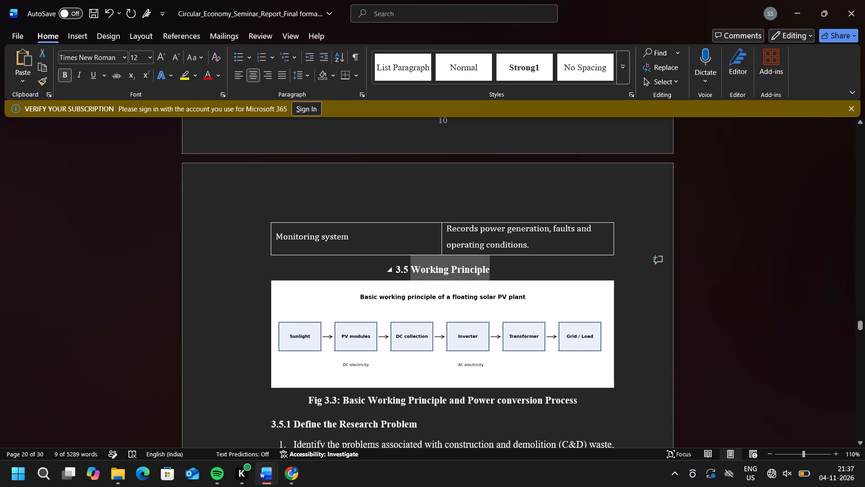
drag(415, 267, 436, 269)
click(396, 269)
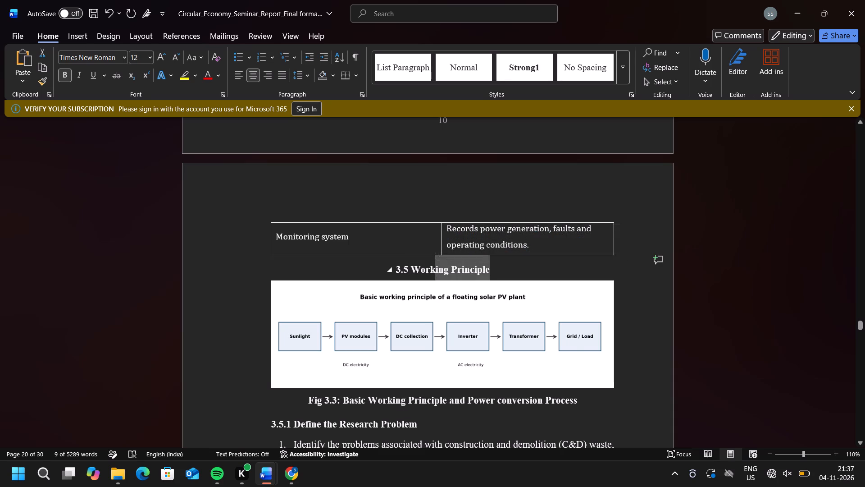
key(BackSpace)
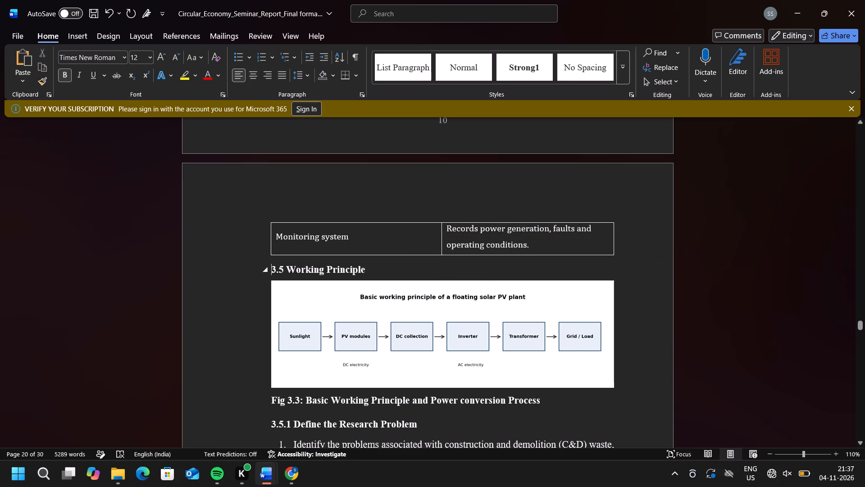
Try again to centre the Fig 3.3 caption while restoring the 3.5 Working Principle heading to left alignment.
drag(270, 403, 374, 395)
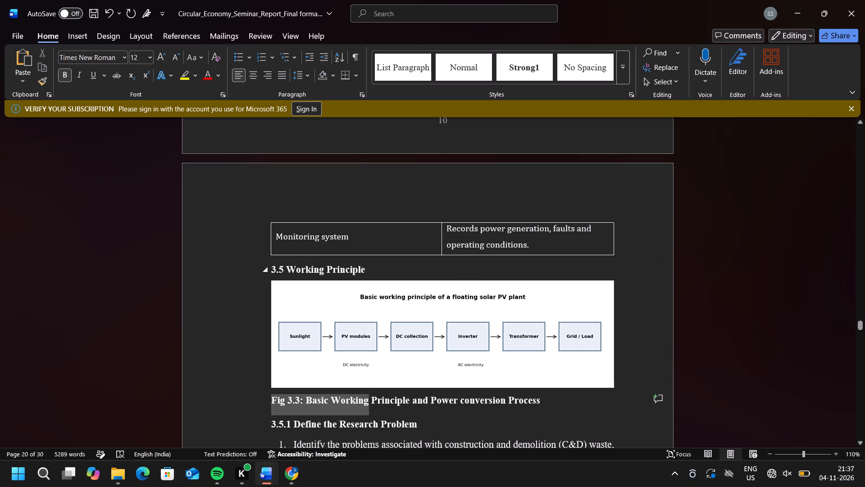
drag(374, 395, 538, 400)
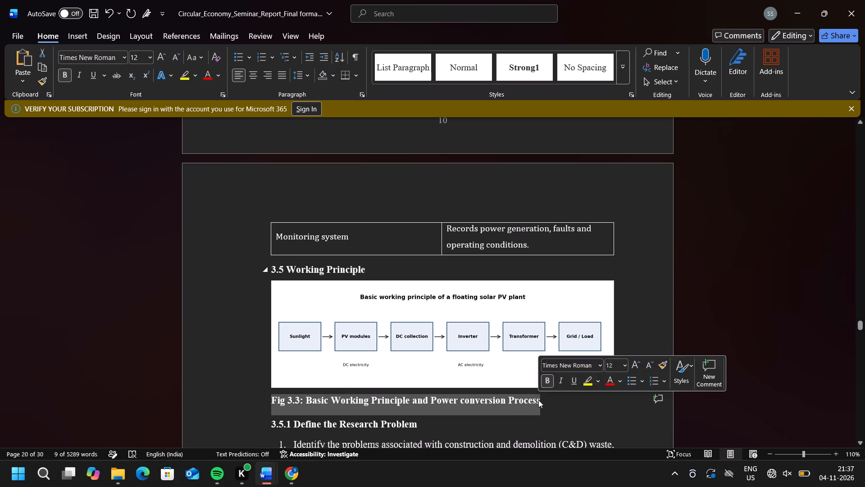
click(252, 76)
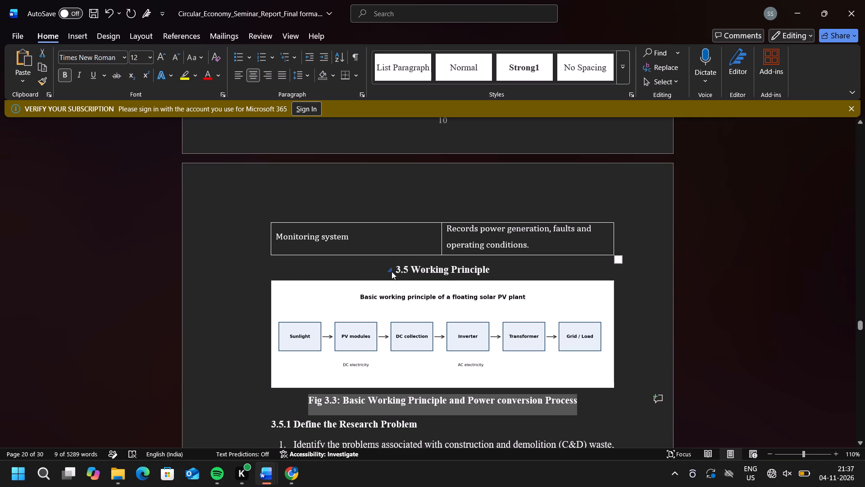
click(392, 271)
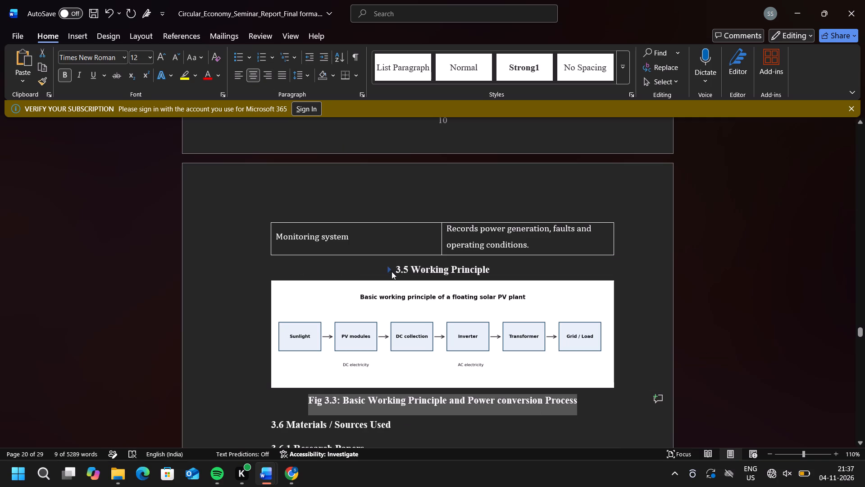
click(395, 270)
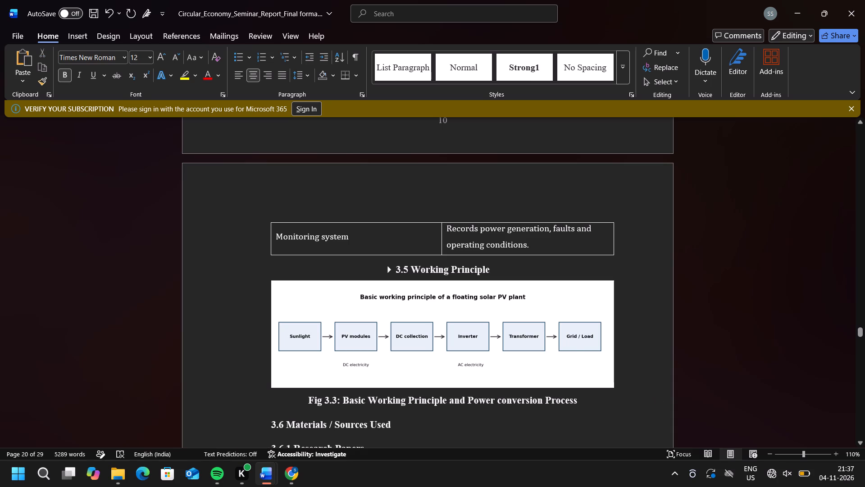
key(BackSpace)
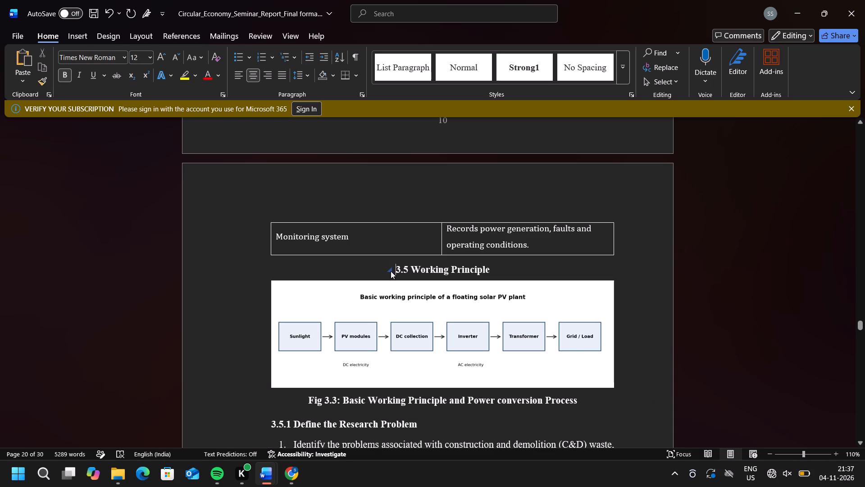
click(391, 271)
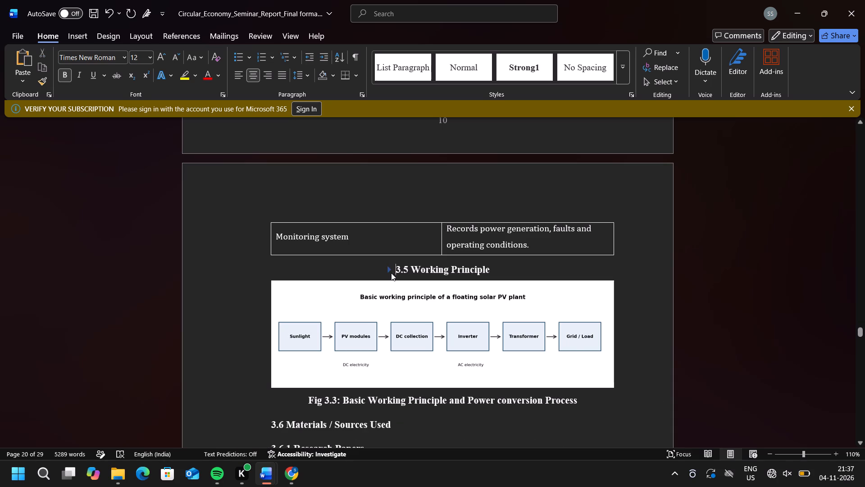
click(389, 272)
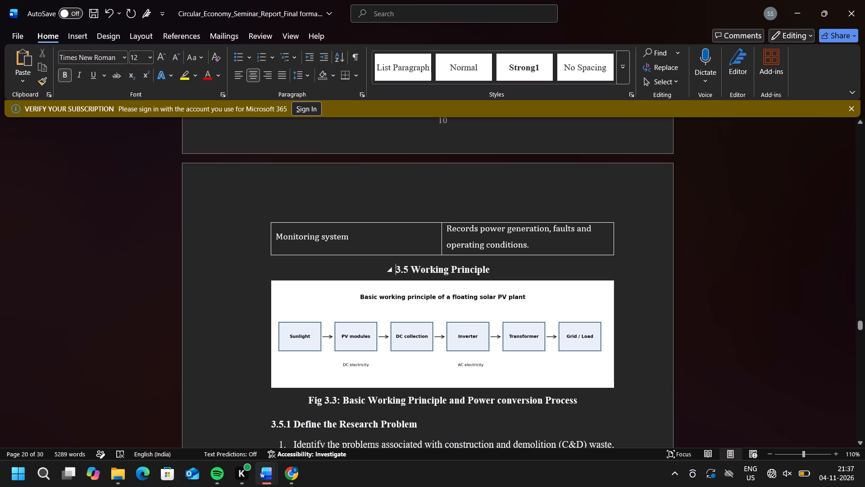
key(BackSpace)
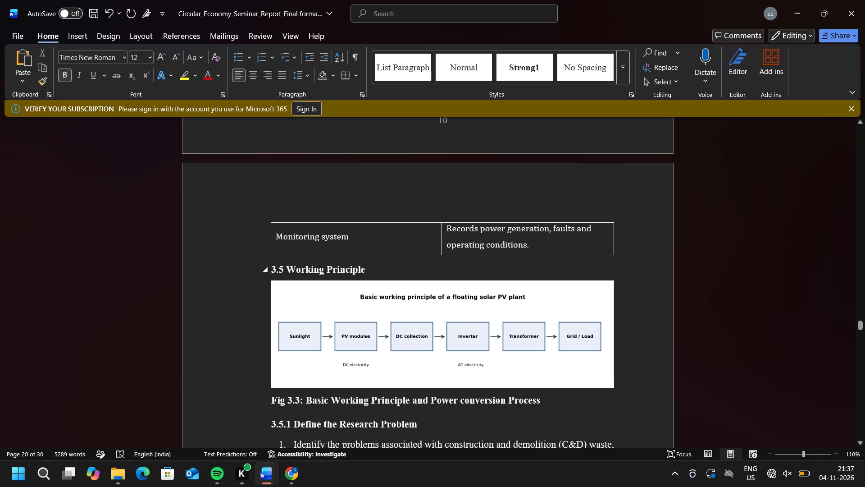
Copy the two paragraphs below the working principle diagram in Final report (6) into the Circular Economy report, at the end of the Fig 3.3 caption.
scroll(270, 405, down, 1)
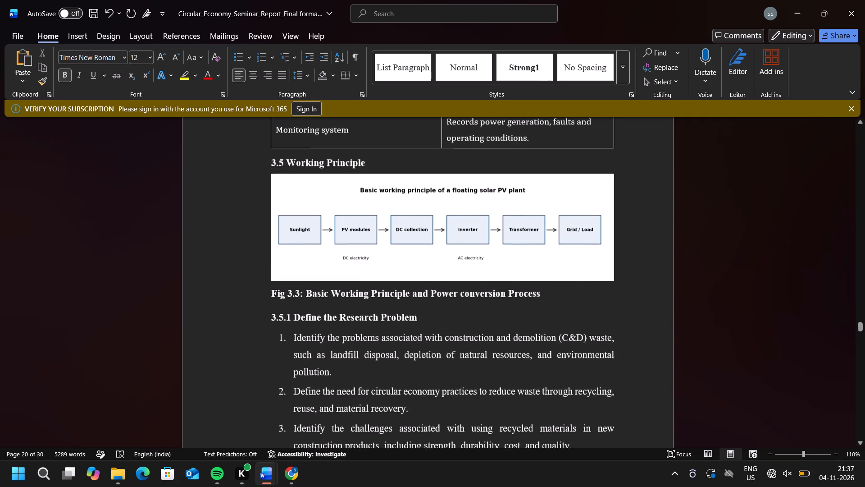
scroll(270, 405, down, 2)
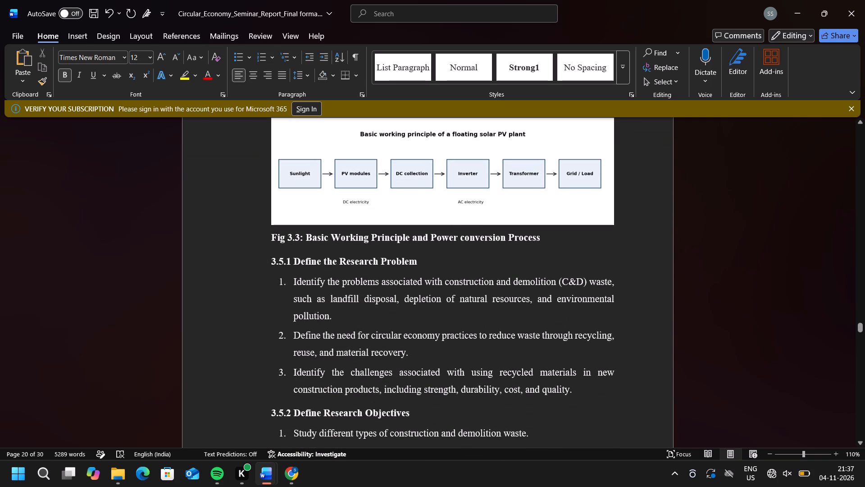
click(544, 236)
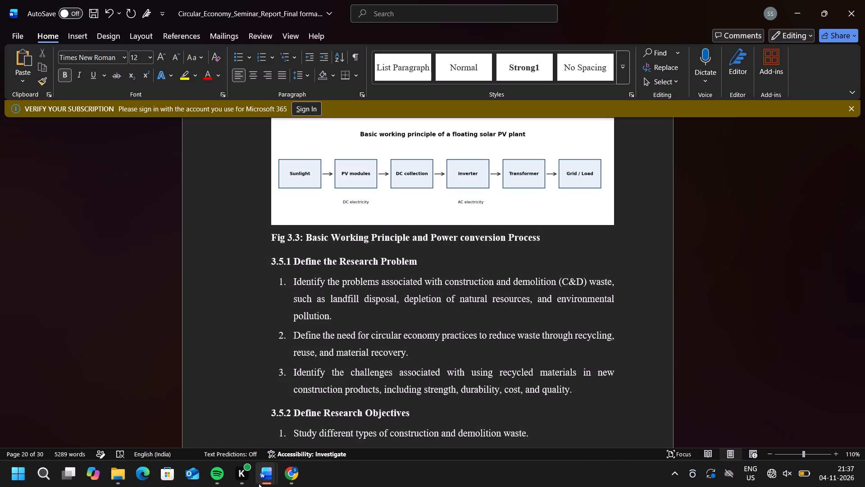
click(537, 410)
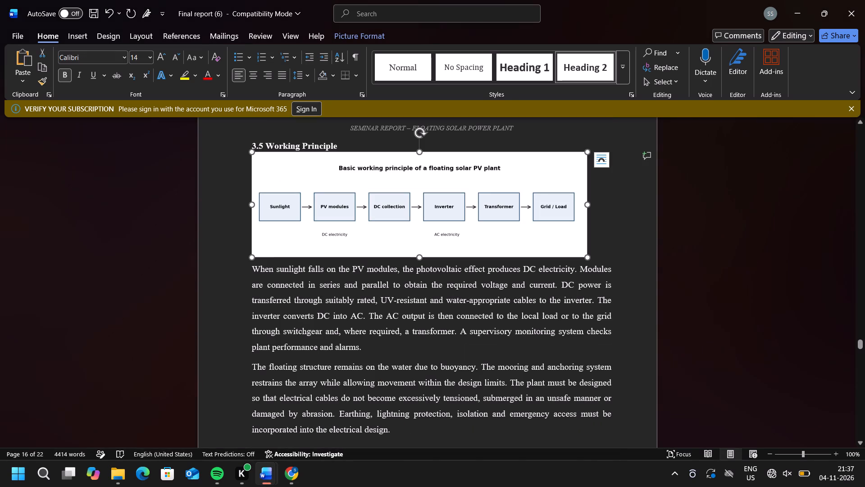
scroll(401, 330, down, 1)
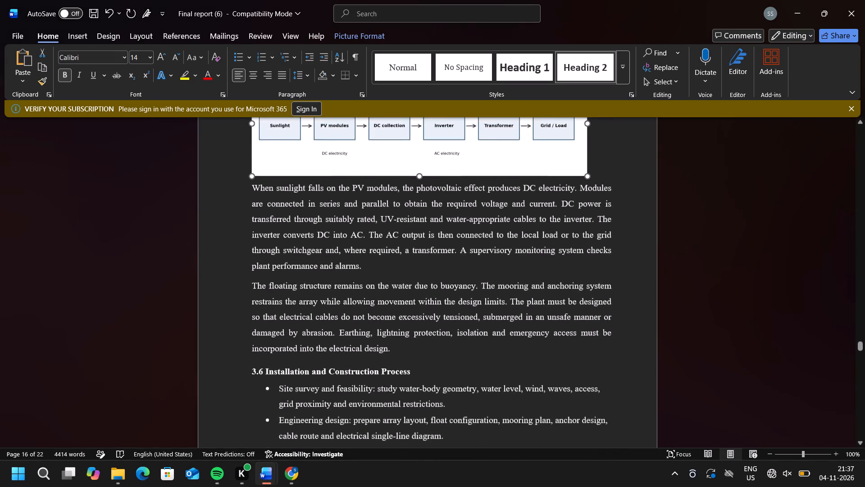
scroll(401, 330, down, 1)
drag(391, 375, 251, 222)
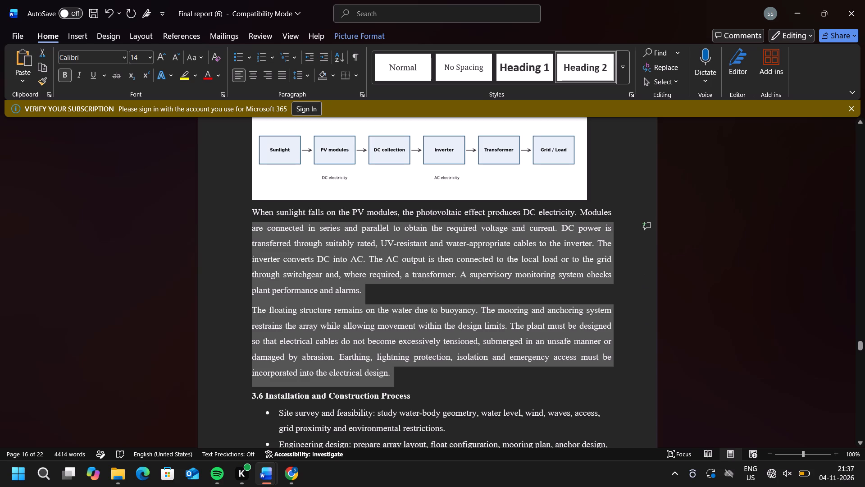
drag(251, 222, 251, 219)
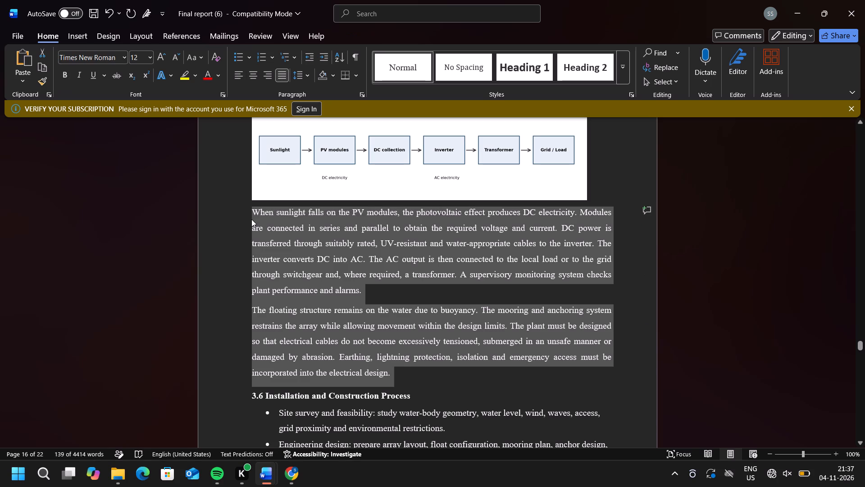
key(ctrl+c)
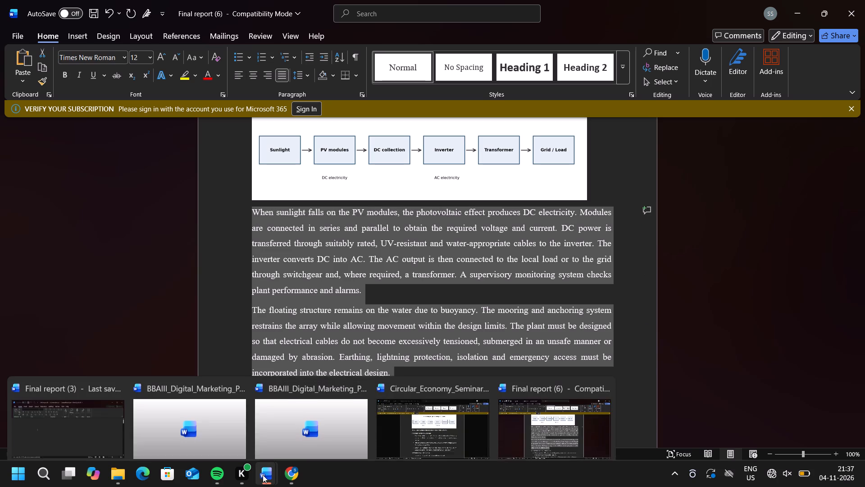
click(407, 424)
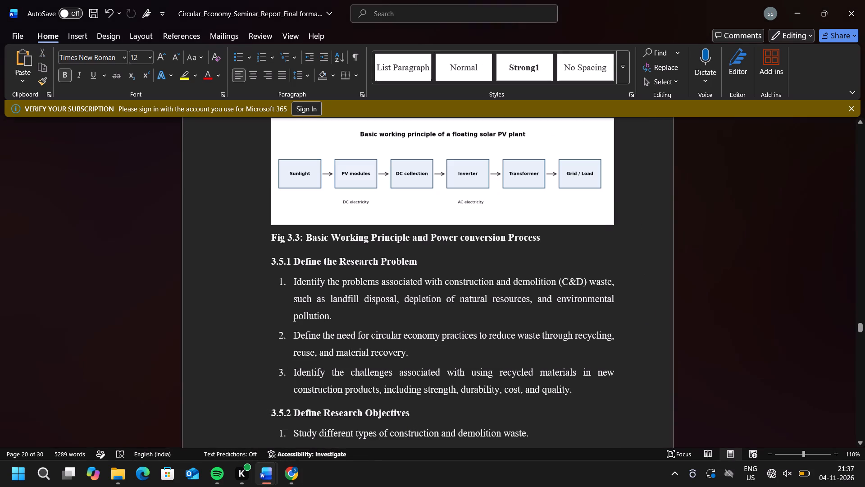
key(ctrl+v)
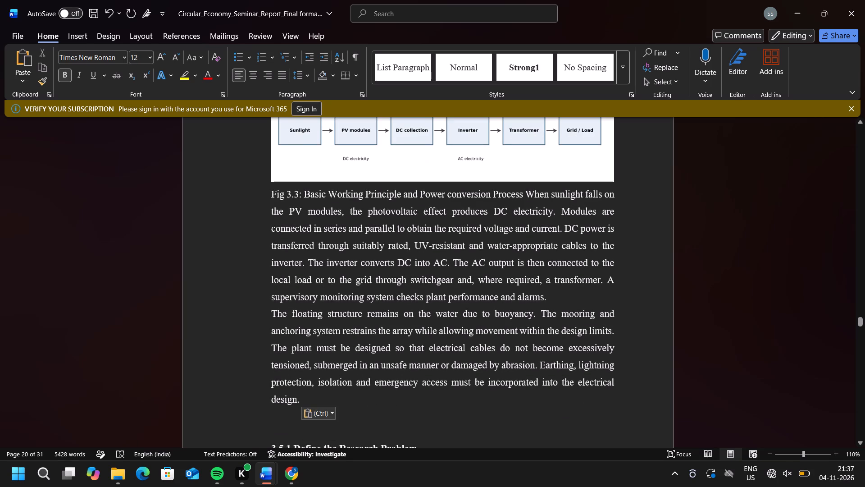
Separate the pasted text beginning "When sunlight falls on" from the Fig 3.3 caption by starting it on a new line.
scroll(426, 201, up, 1)
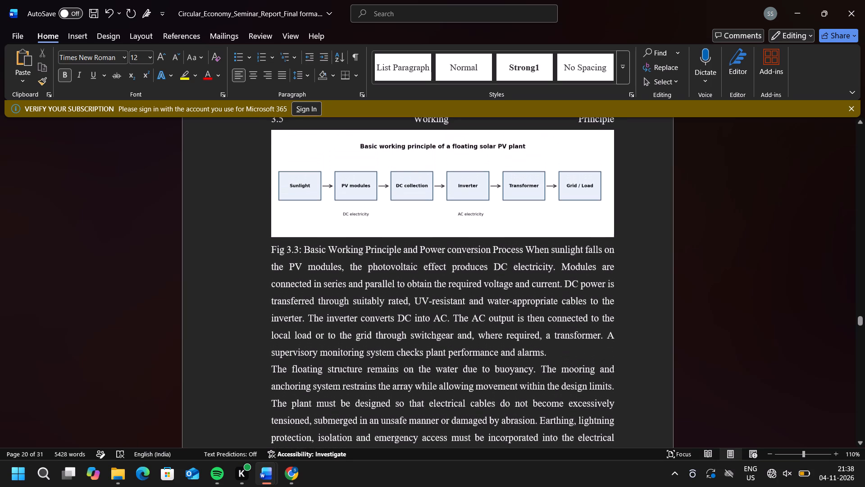
click(525, 250)
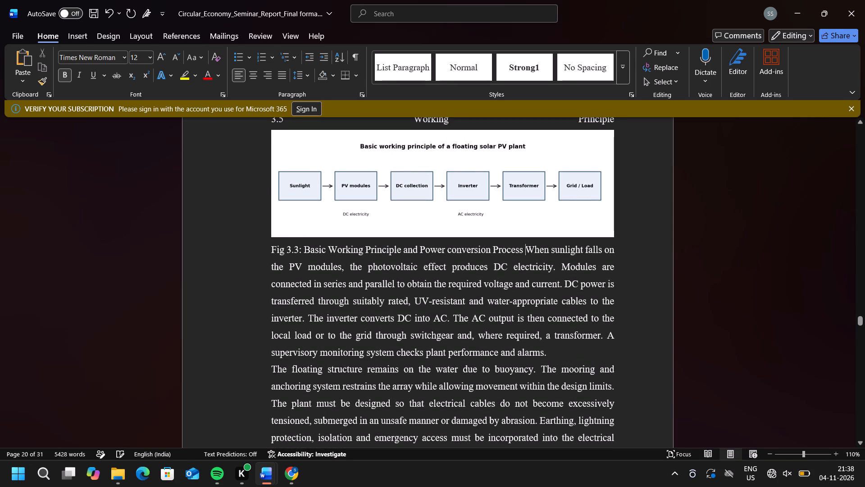
key(Return)
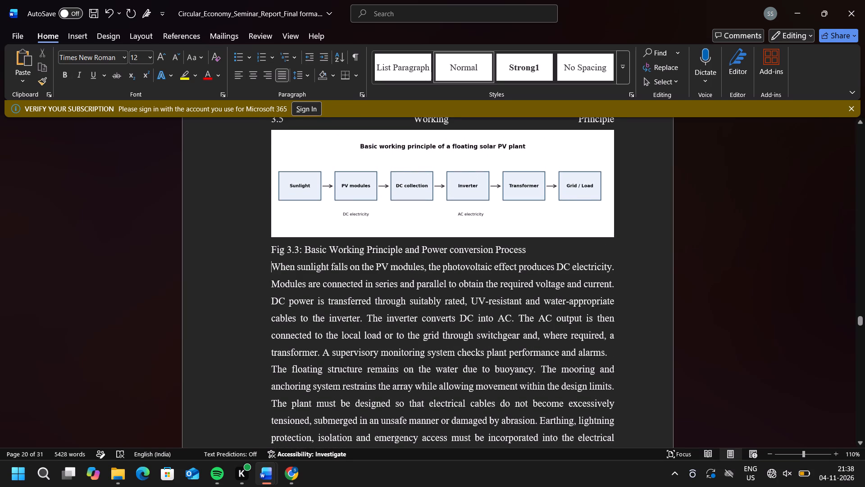
Make the Fig 3.3 caption "Basic Working Principle and Power conversion Process" bold and centred.
drag(528, 250, 295, 254)
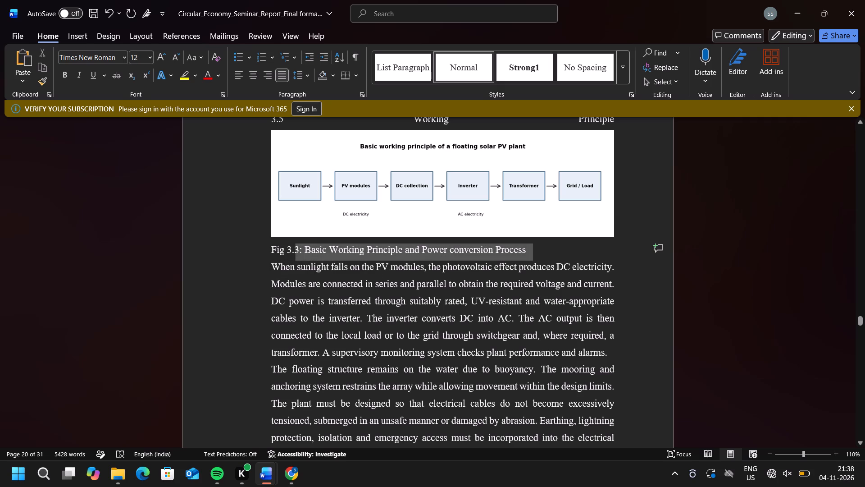
drag(295, 254, 268, 257)
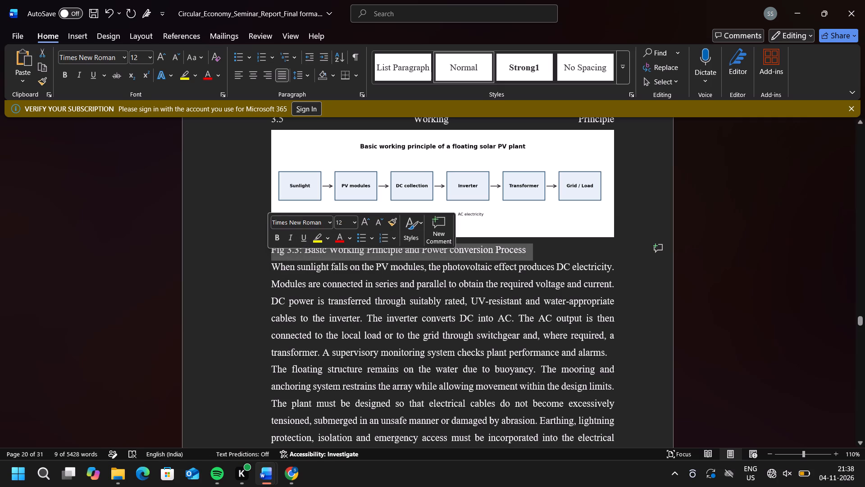
click(274, 239)
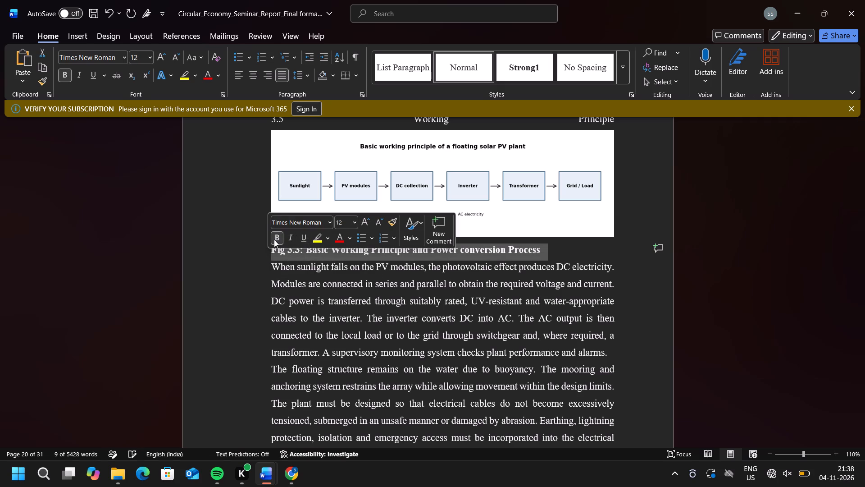
click(252, 77)
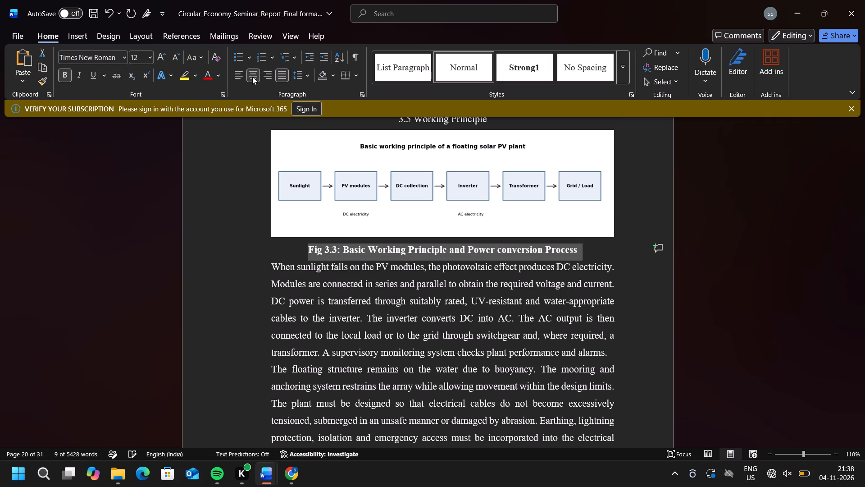
Make the 3.5 Working Principle heading above the diagram bold.
scroll(325, 200, up, 1)
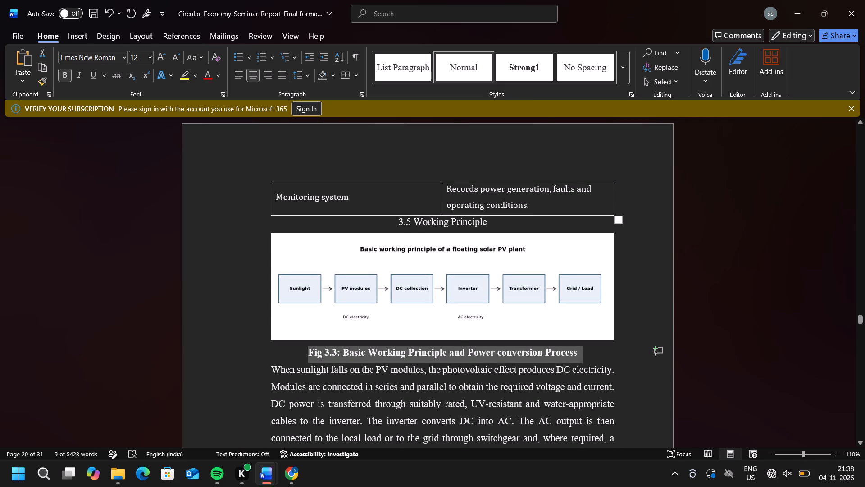
click(490, 223)
drag(490, 223, 399, 224)
click(414, 201)
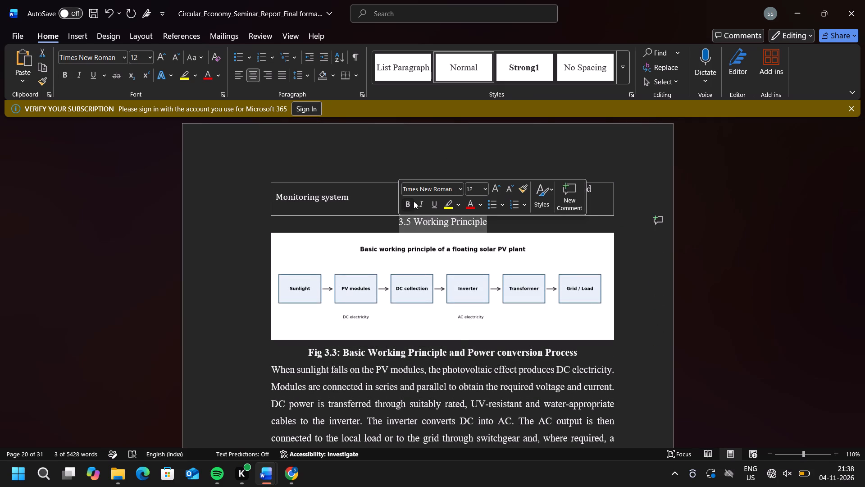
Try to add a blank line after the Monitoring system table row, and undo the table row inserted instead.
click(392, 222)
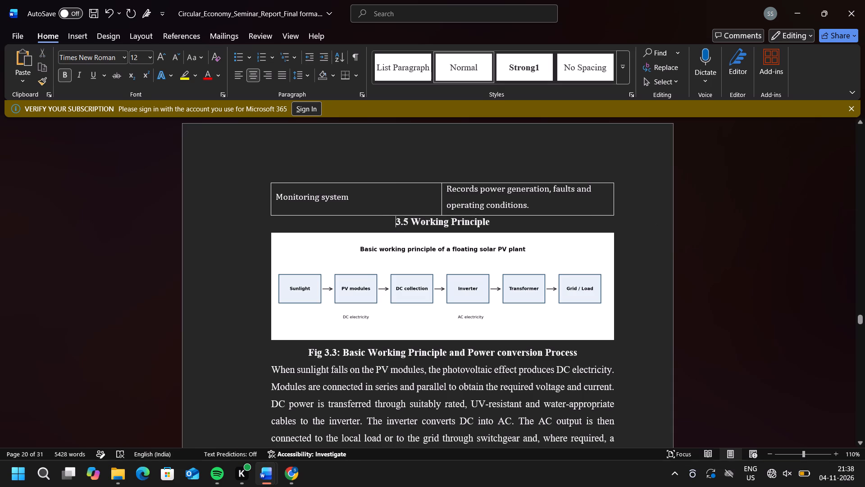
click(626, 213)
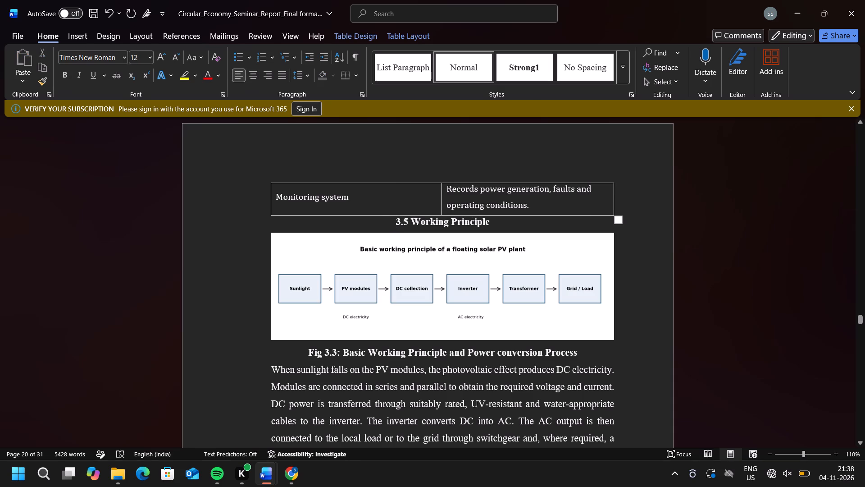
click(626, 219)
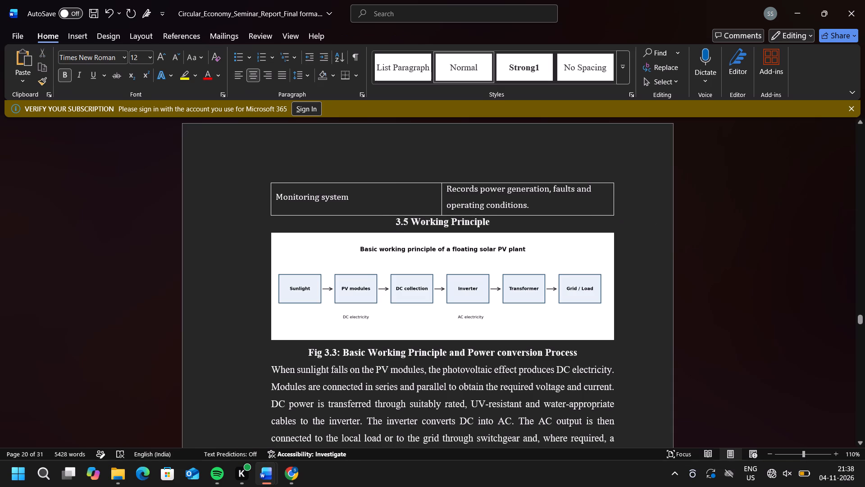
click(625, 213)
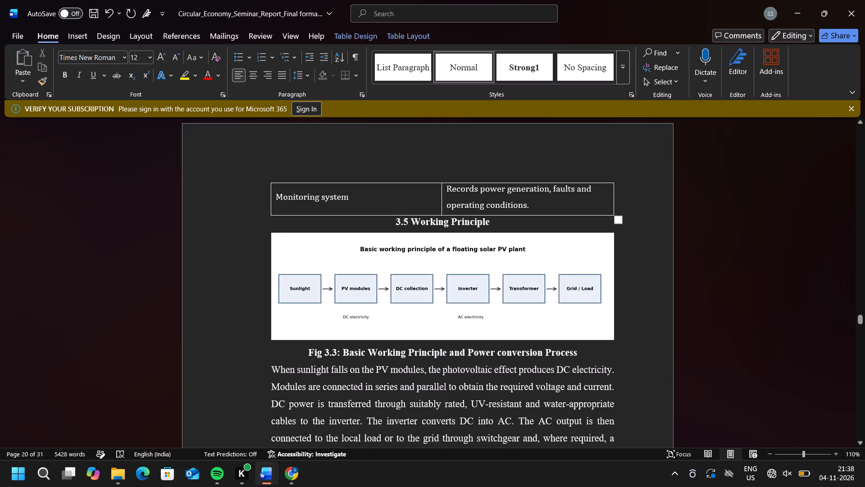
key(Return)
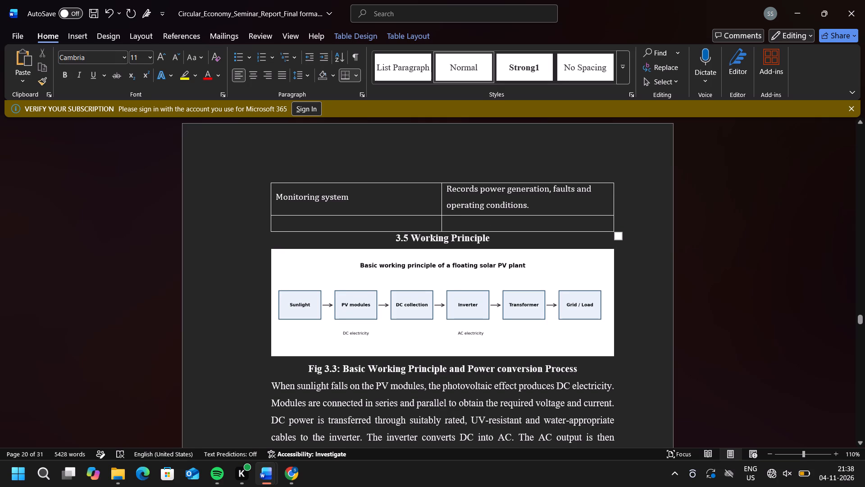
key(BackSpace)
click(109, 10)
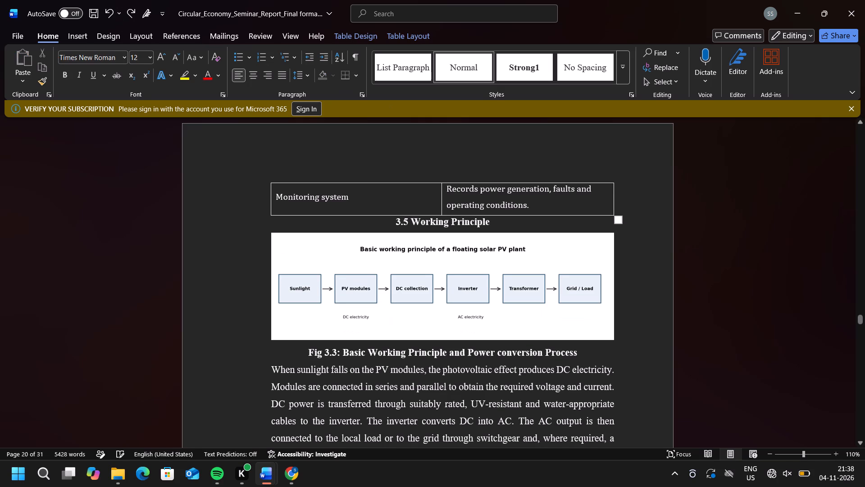
Insert a blank line between the table and the 3.5 Working Principle heading.
double_click(628, 214)
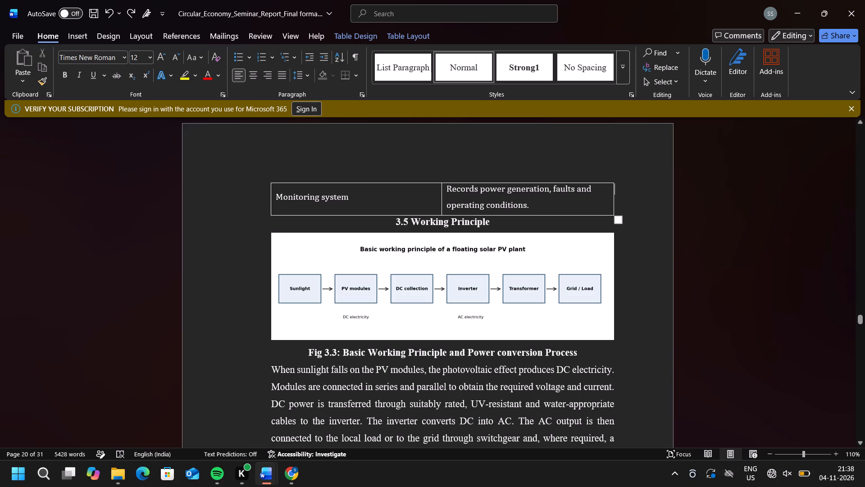
double_click(633, 215)
click(387, 222)
key(Return)
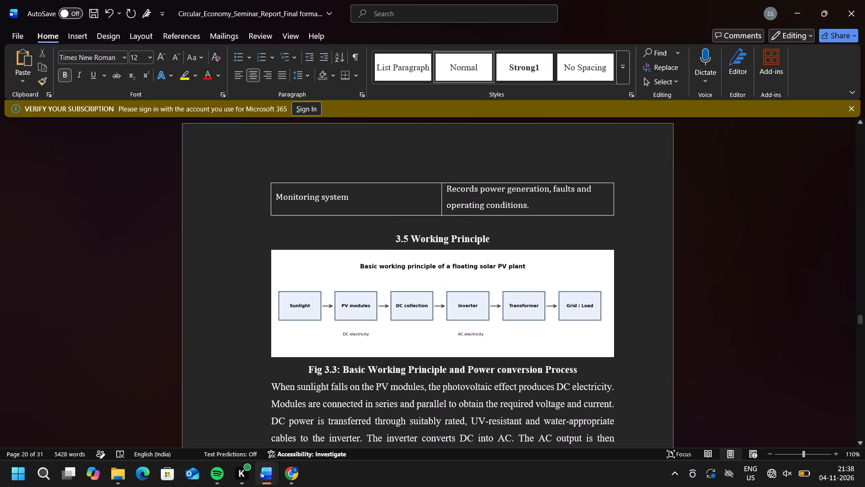
Align the 3.5 Working Principle heading to the left.
drag(490, 238, 383, 241)
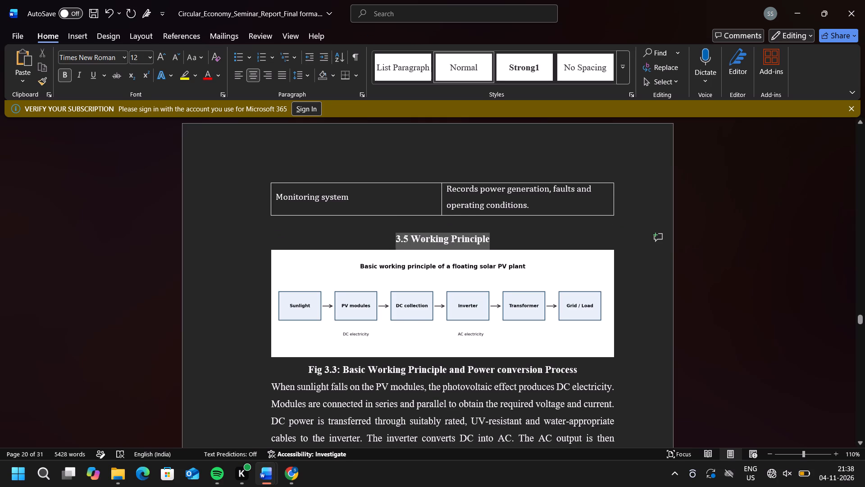
drag(383, 241, 382, 241)
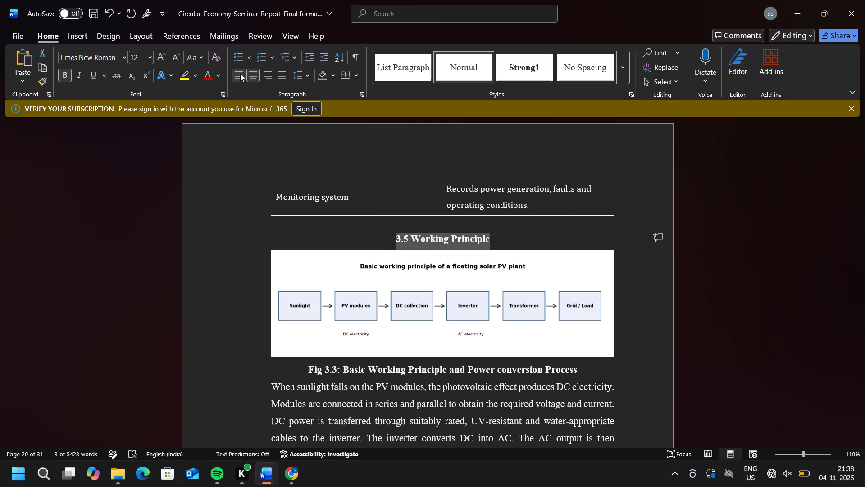
click(237, 73)
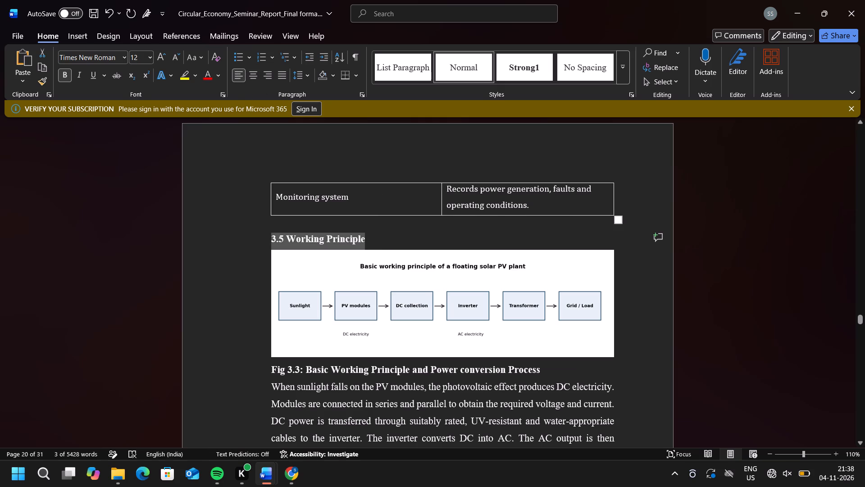
Remove the empty line between the working principle text and the 3.5.1 Define the Research Problem heading.
scroll(291, 340, down, 4)
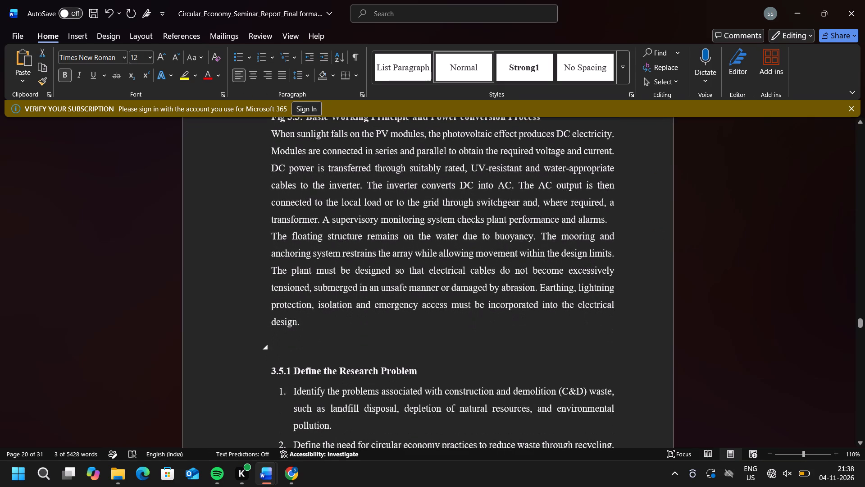
scroll(291, 340, down, 1)
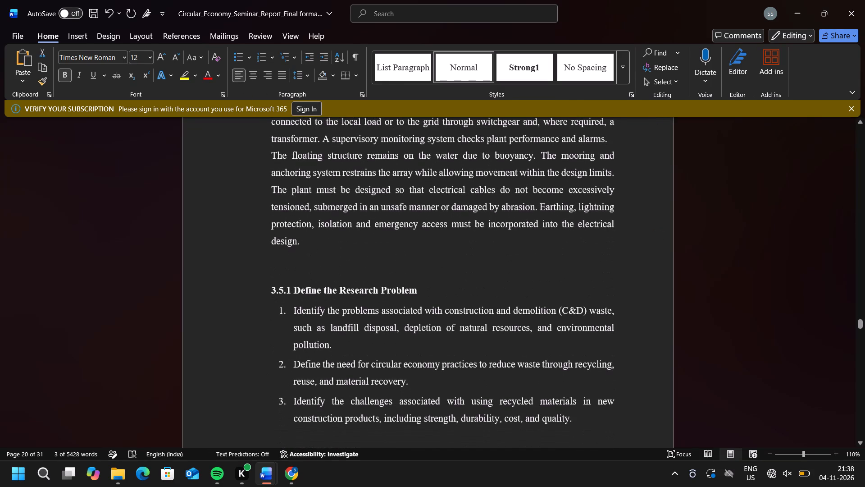
scroll(291, 340, down, 3)
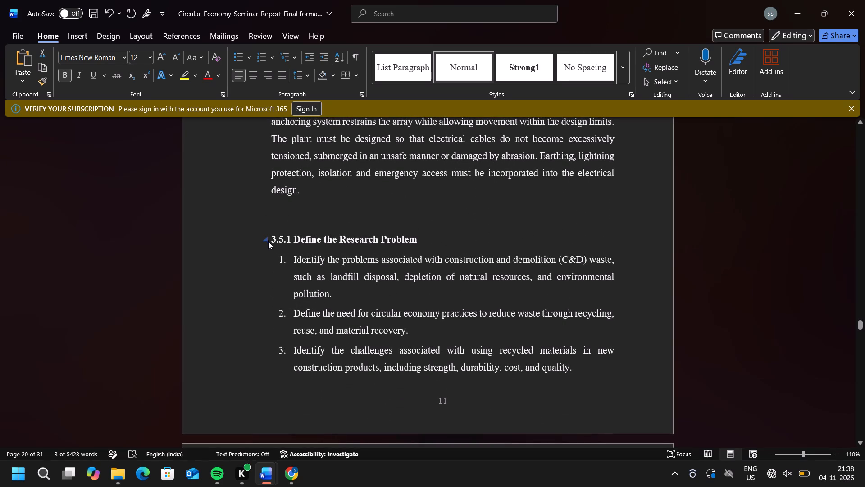
click(270, 239)
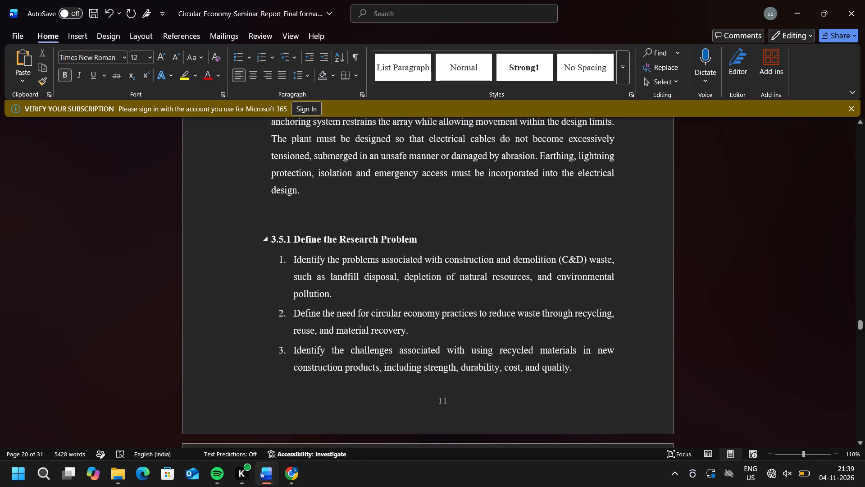
key(BackSpace)
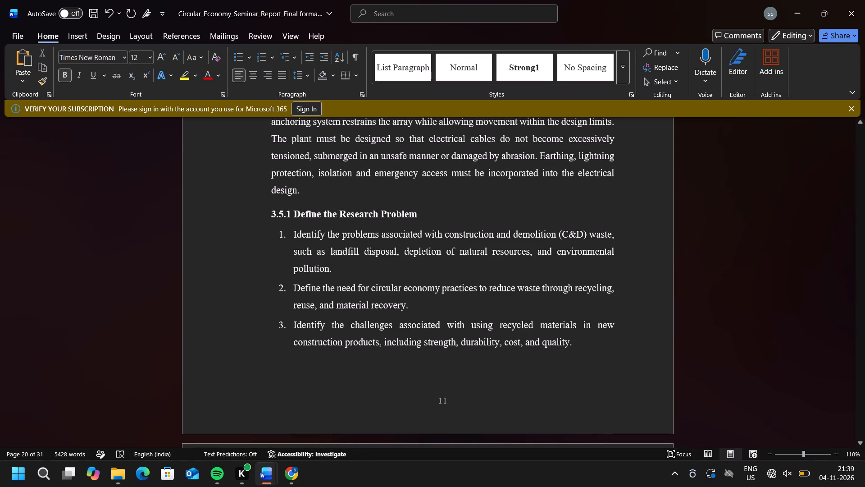
Delete the old circular economy subsections from 3.5.1 Define the Research Problem through the end of 3.5.7 Conclusion.
scroll(283, 312, down, 6)
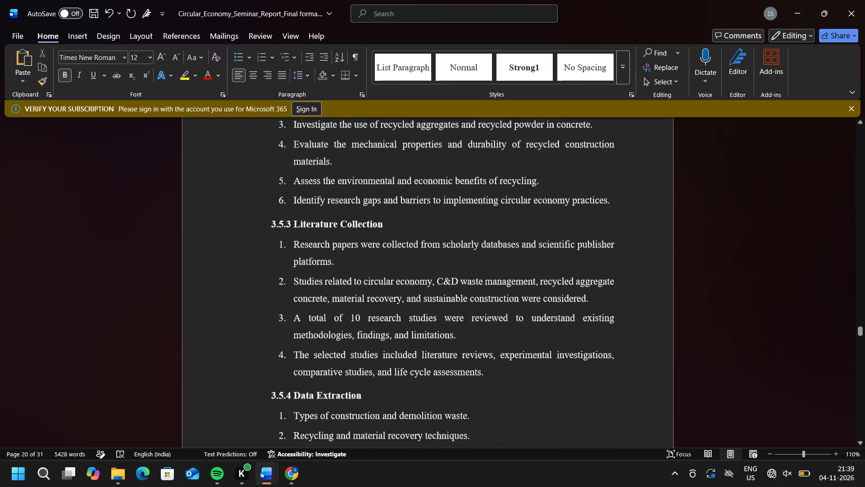
scroll(283, 312, down, 3)
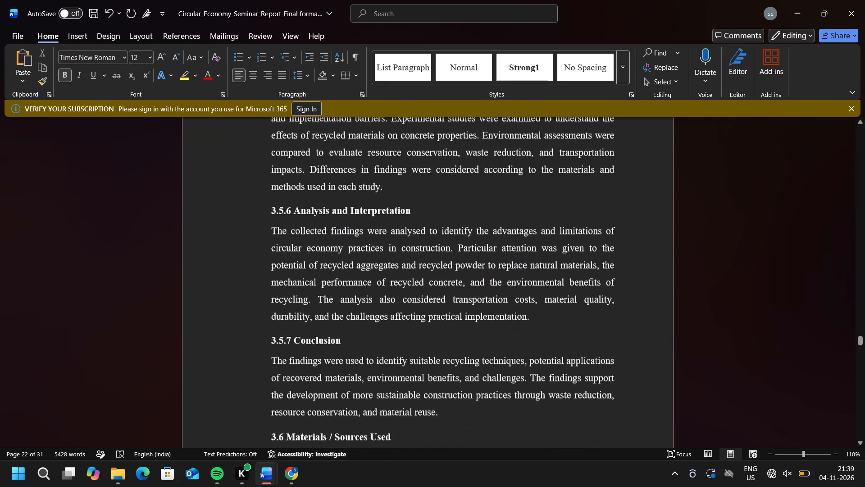
scroll(283, 312, down, 2)
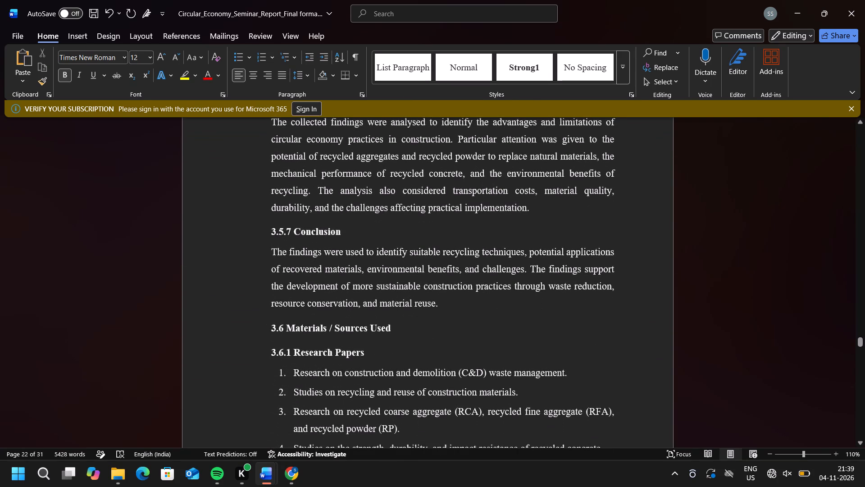
drag(440, 303, 282, 189)
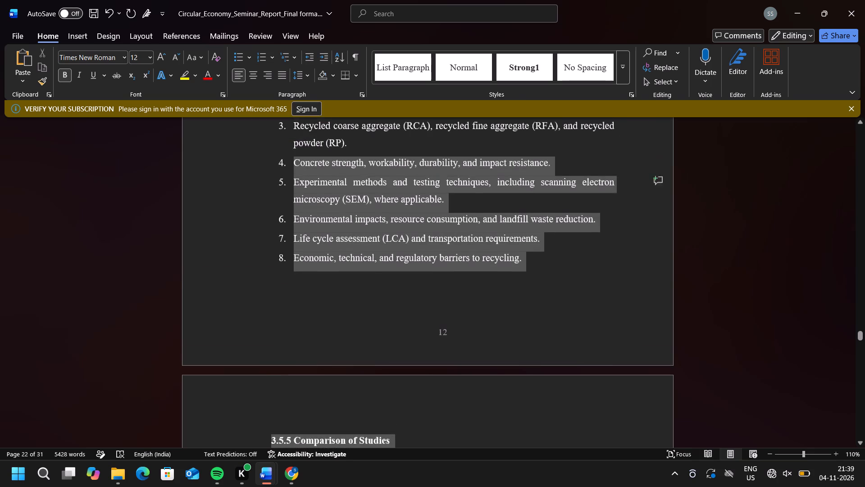
drag(282, 189, 275, 99)
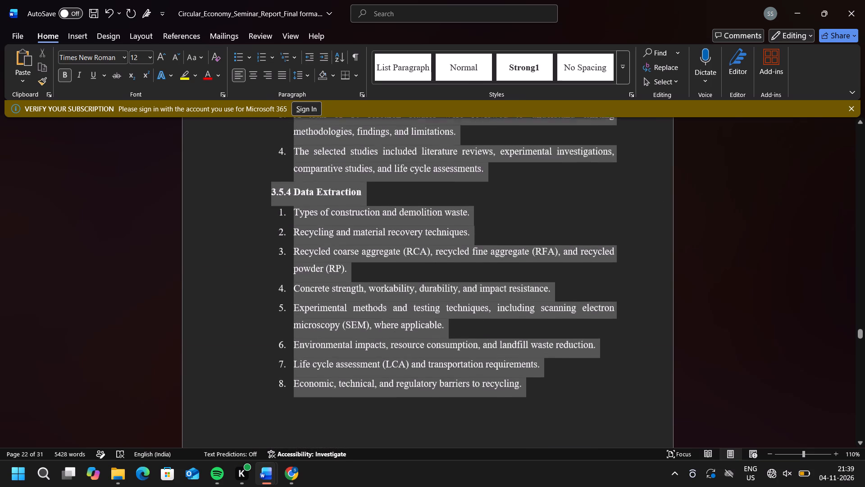
drag(275, 99, 282, 112)
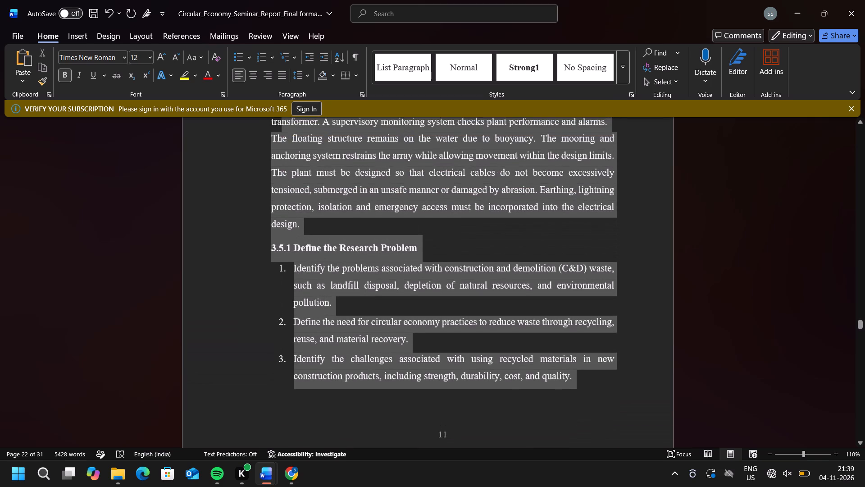
drag(282, 112, 270, 276)
key(BackSpace)
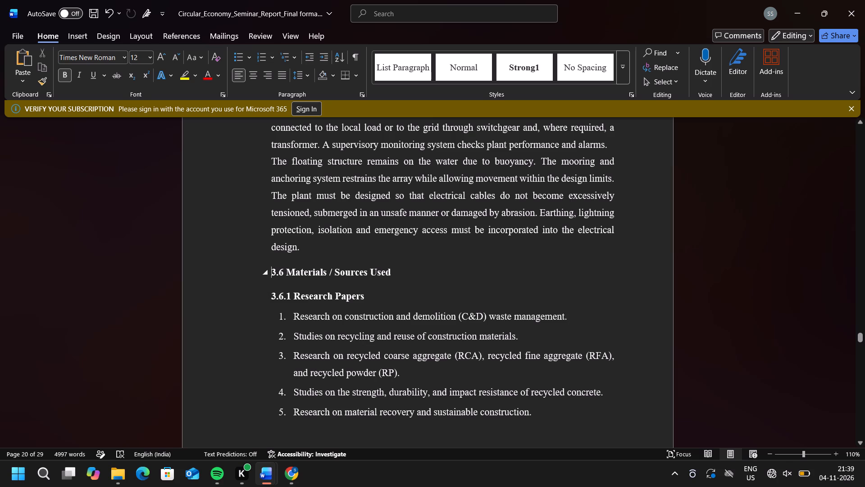
Delete the title text "Materials / Sources Used" from the 3.6 heading, keeping only the section number.
drag(392, 274, 297, 272)
key(BackSpace)
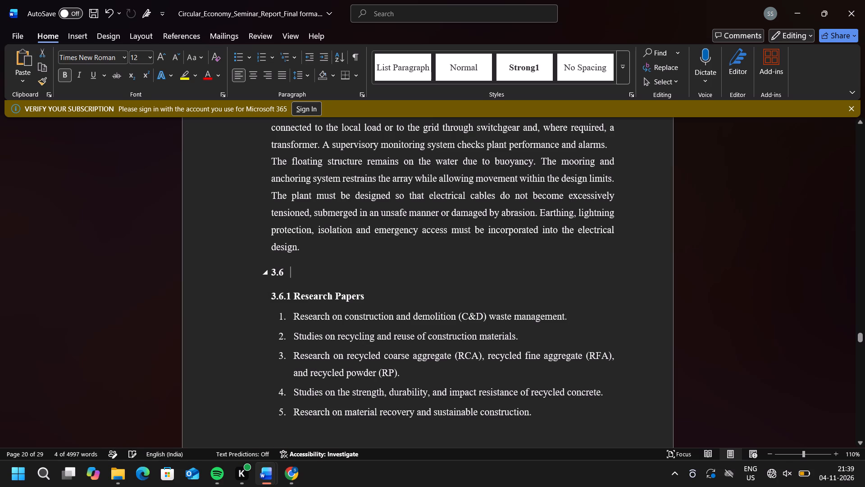
Delete the old subsections from 3.6.1 Research Papers through the end of 3.6.4 Data-Recording Materials.
scroll(311, 358, down, 5)
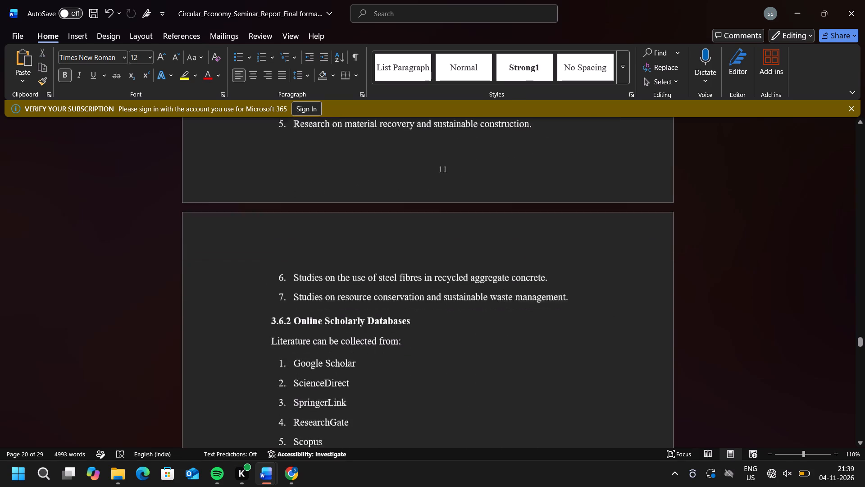
scroll(311, 358, down, 3)
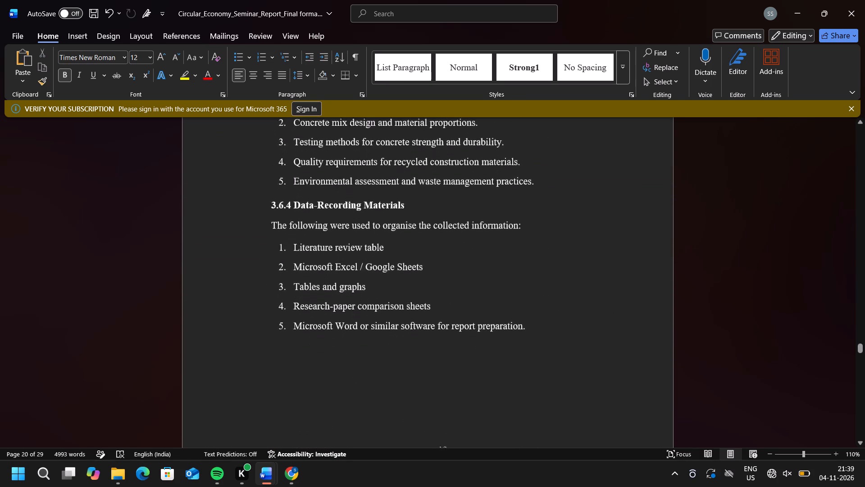
scroll(311, 358, down, 3)
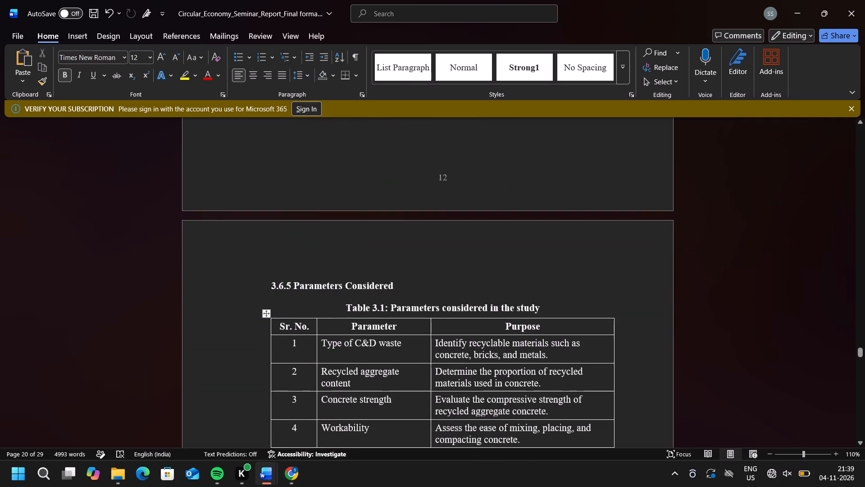
scroll(311, 358, up, 4)
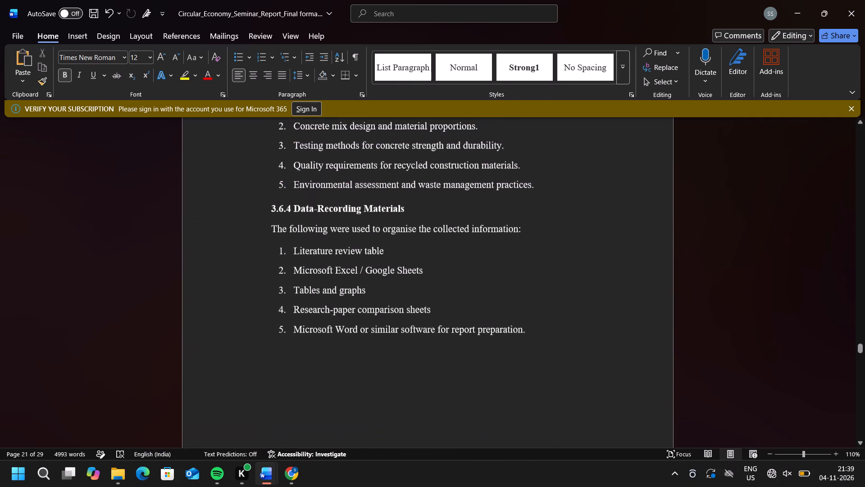
drag(527, 332, 334, 322)
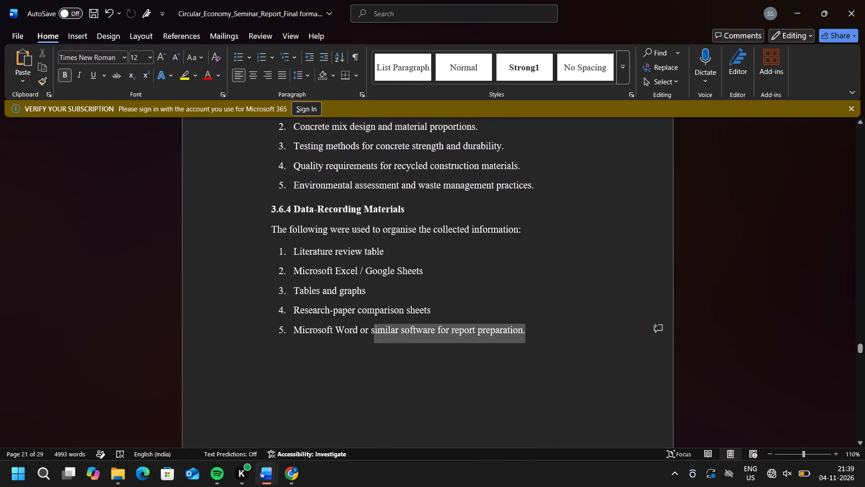
drag(334, 322, 270, 121)
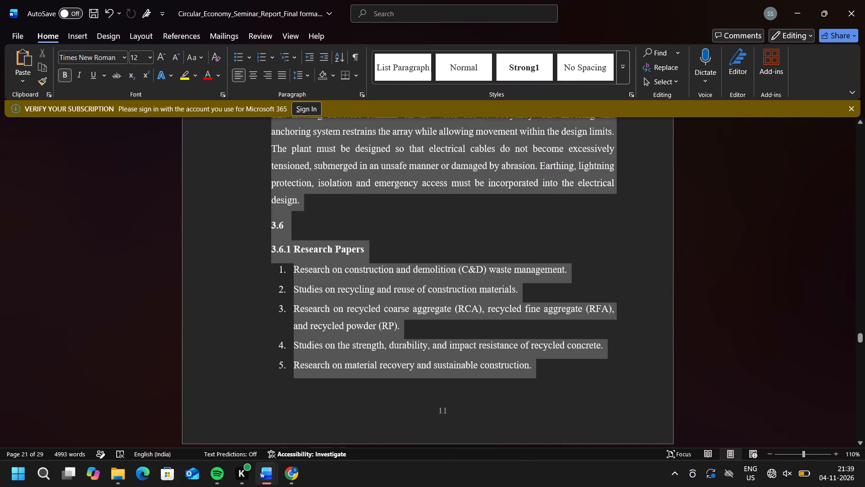
drag(270, 121, 270, 303)
key(BackSpace)
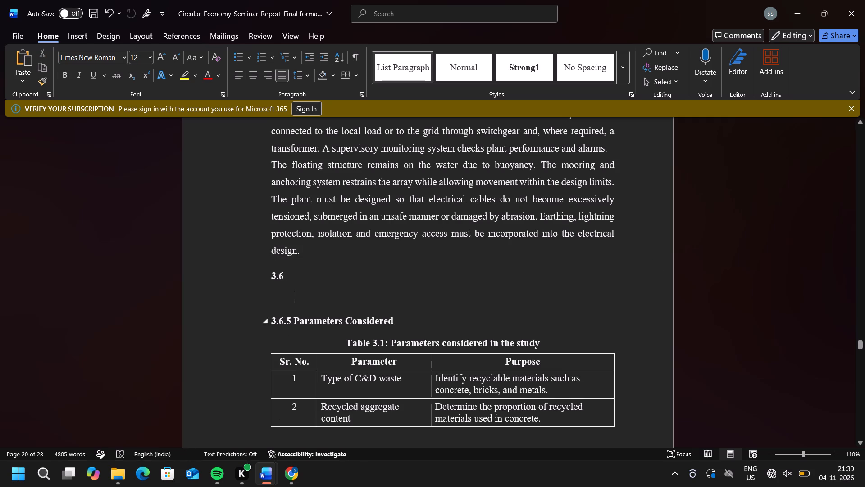
Copy the Installation and Construction Process title and its full bullet list from Final report (6) and paste them after the 3.6 number.
click(288, 277)
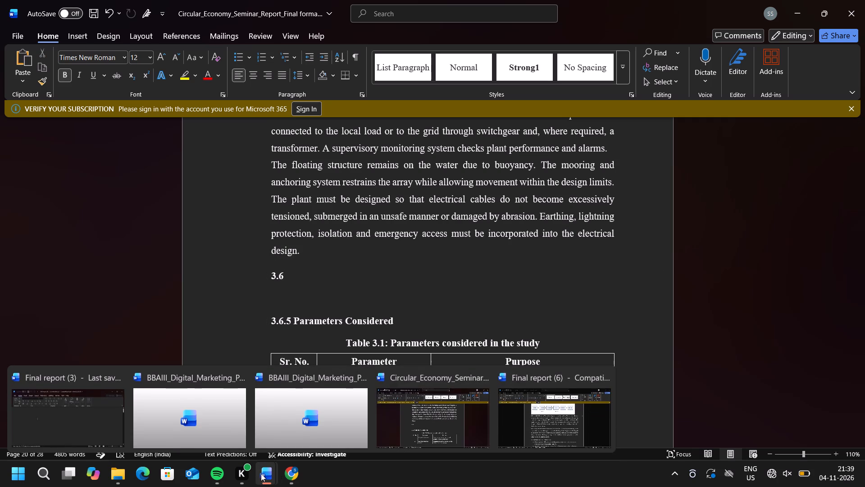
click(534, 421)
scroll(402, 350, down, 7)
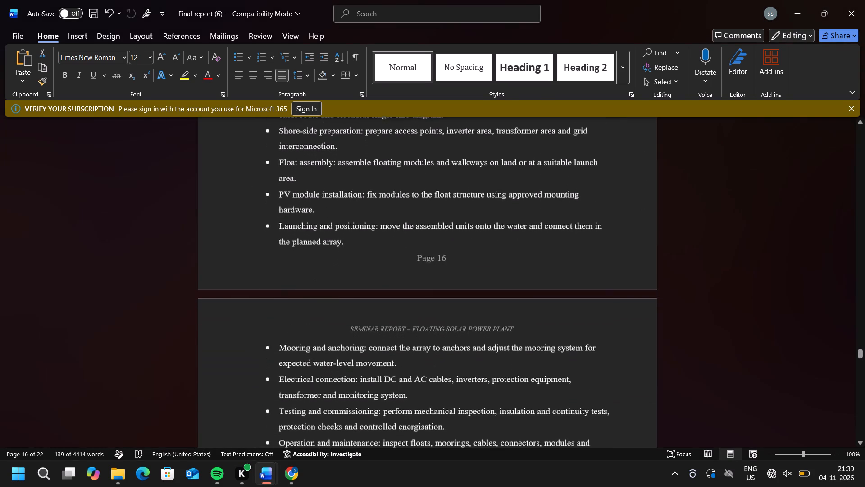
scroll(402, 350, down, 1)
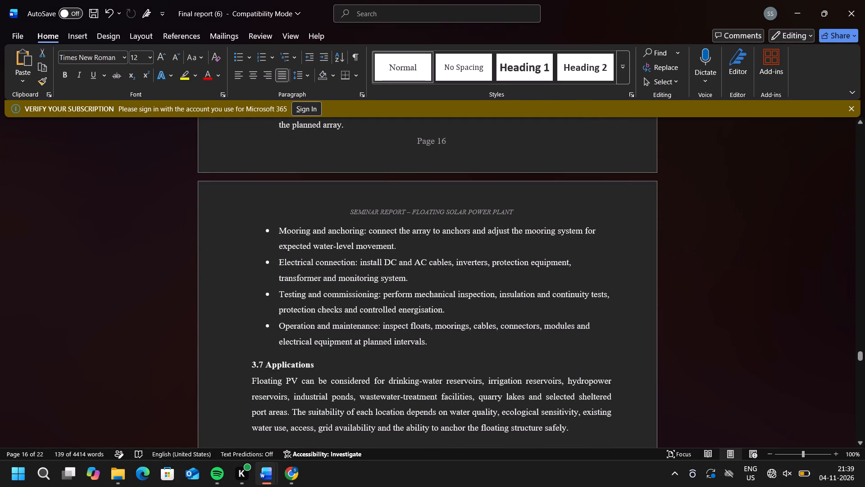
drag(428, 342, 270, 151)
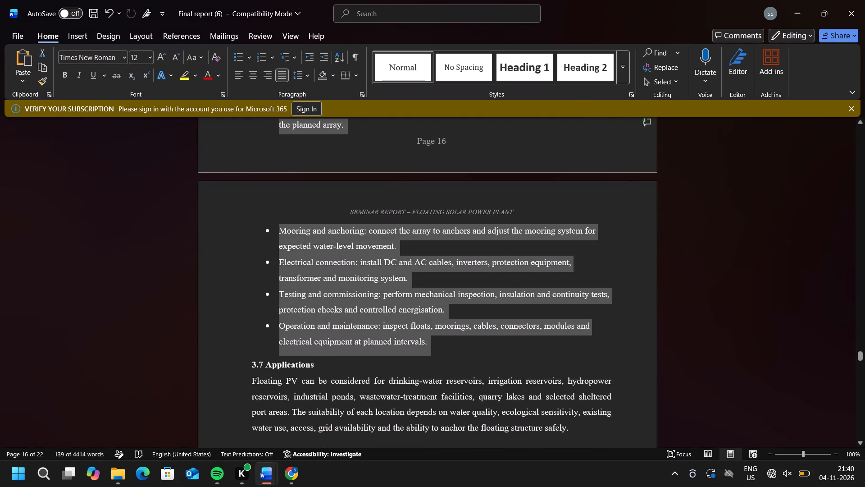
drag(270, 151, 279, 354)
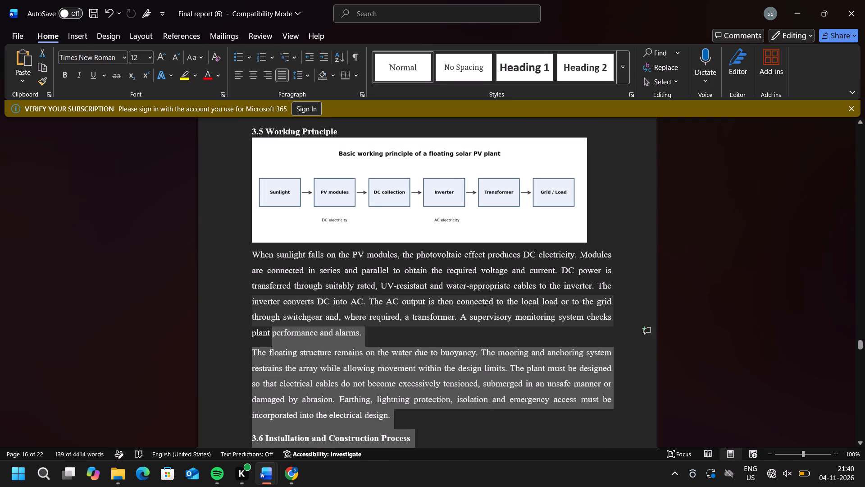
drag(279, 354, 277, 430)
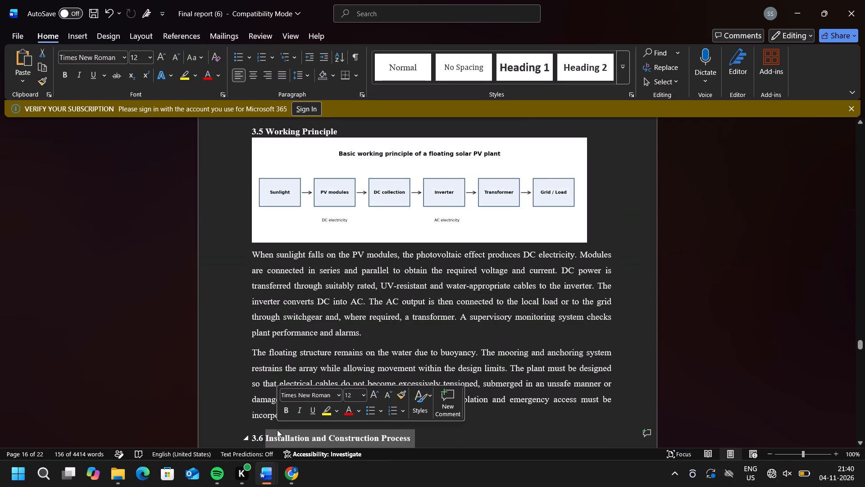
key(ctrl+c)
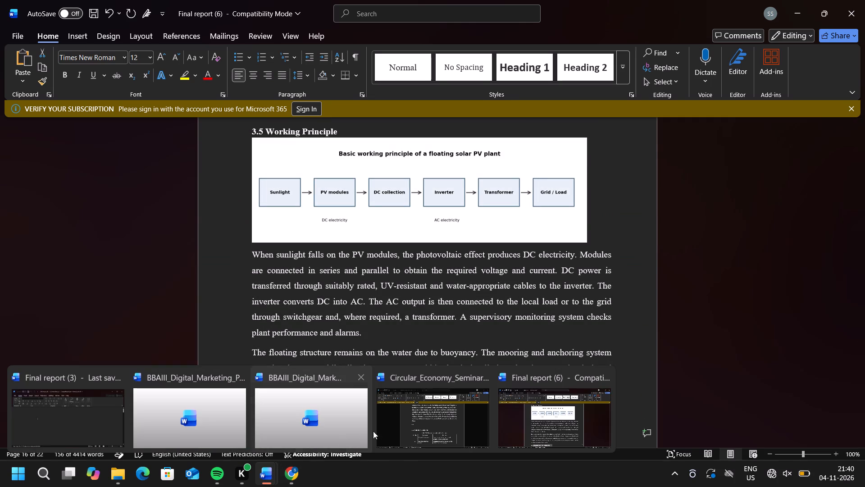
click(411, 423)
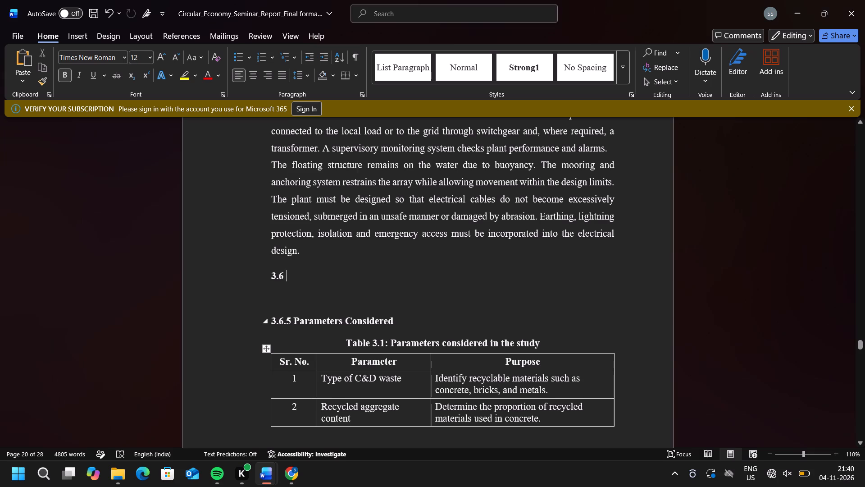
key(ctrl+v)
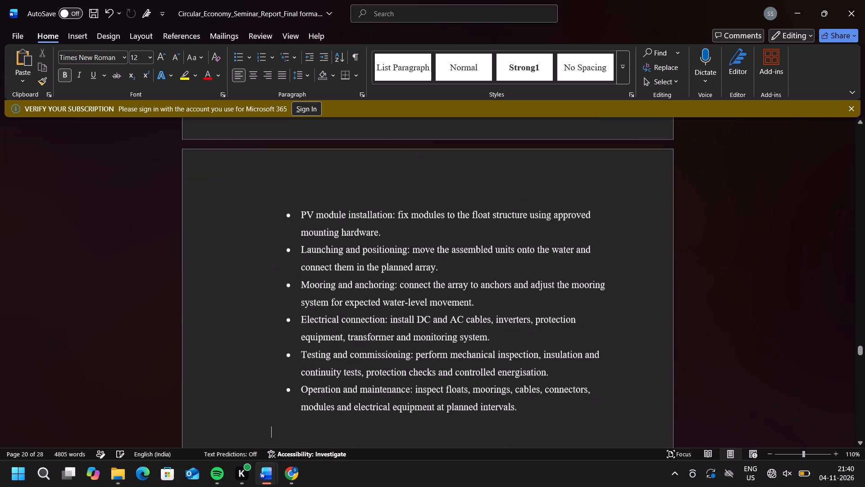
Convert the Site survey and feasibility and Engineering design bullets under 3.6 into numbered items 1 and 2.
scroll(340, 352, up, 1)
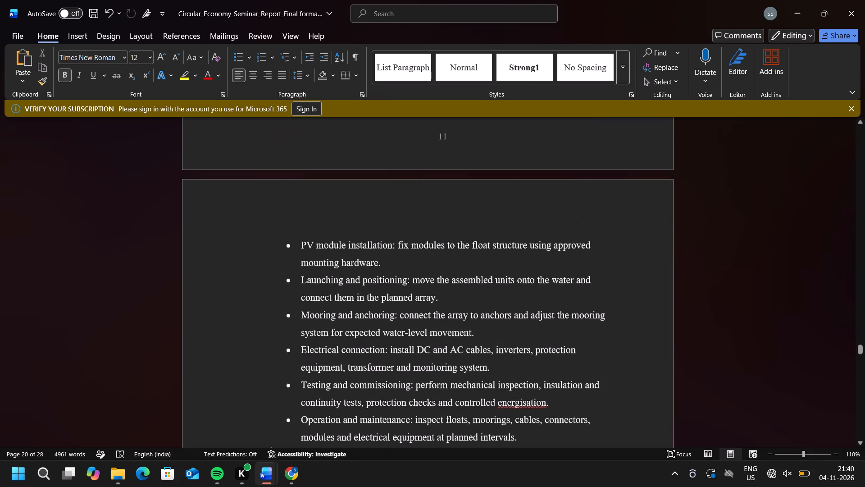
scroll(340, 352, up, 2)
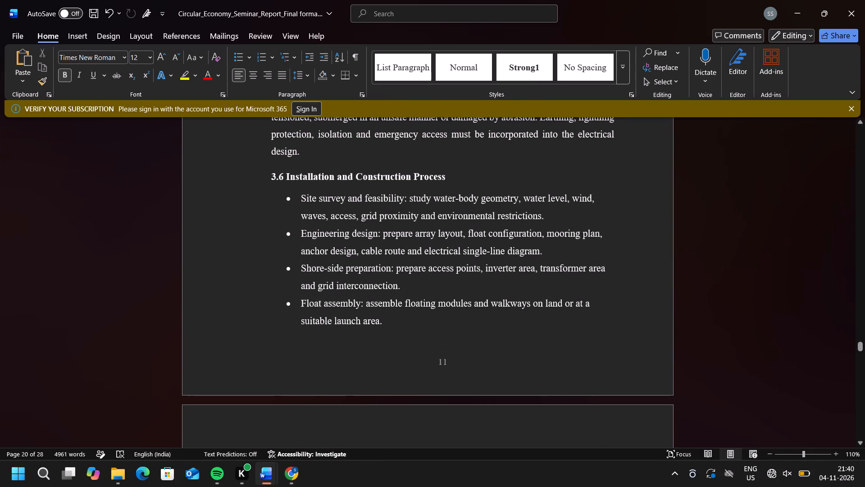
click(296, 197)
key(BackSpace)
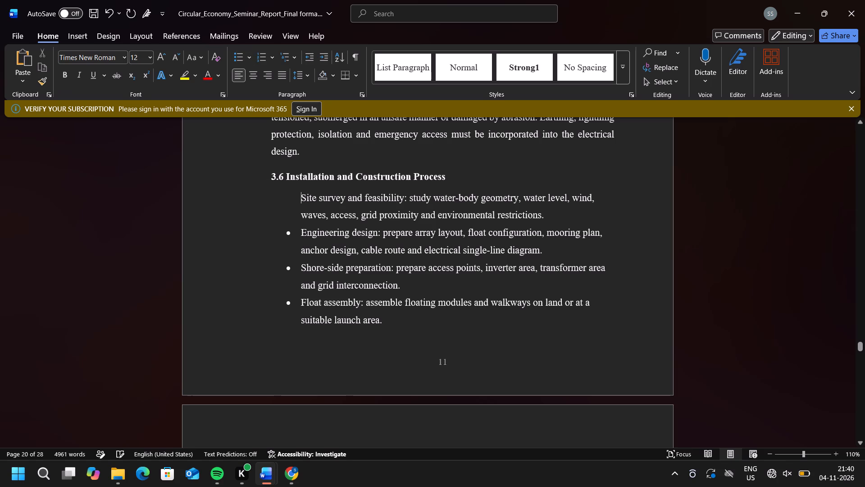
click(264, 56)
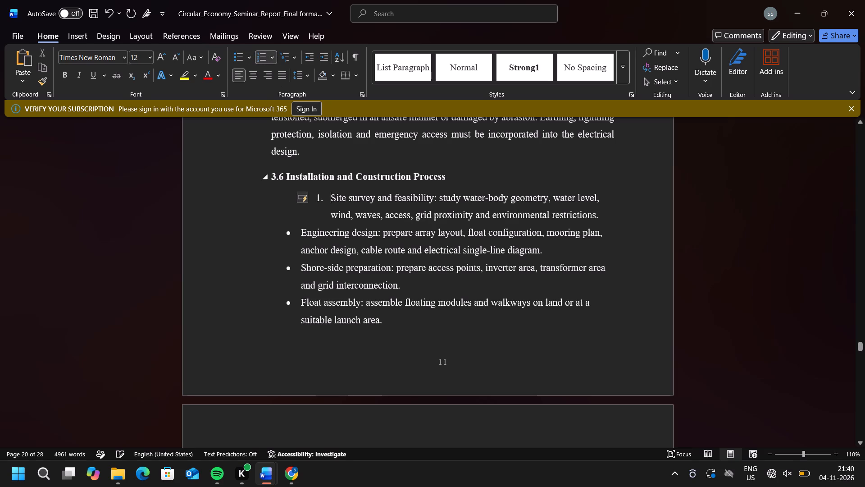
click(297, 232)
key(BackSpace)
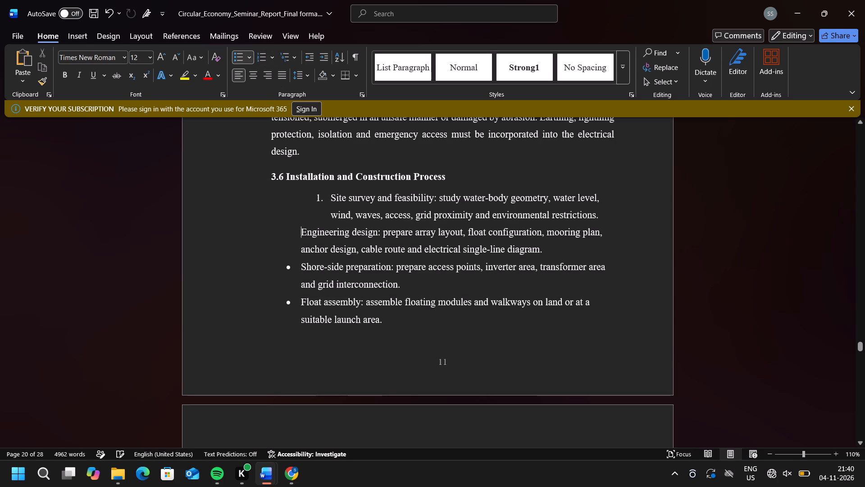
key(2)
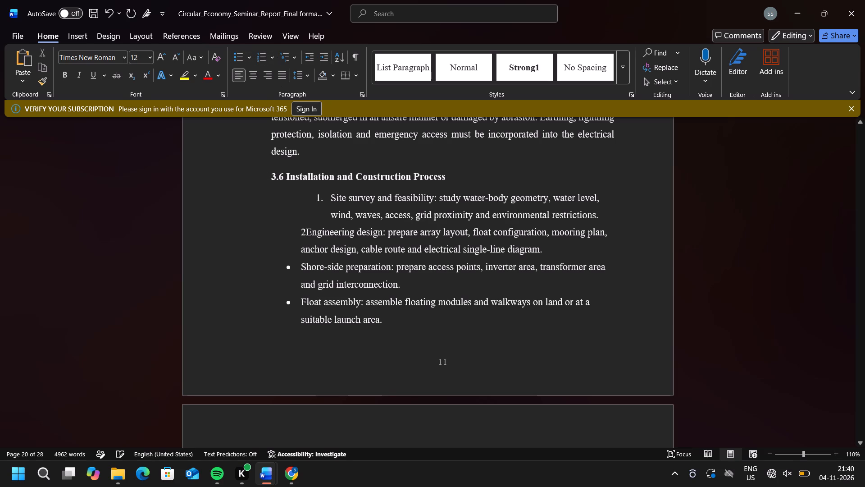
key(BackSpace)
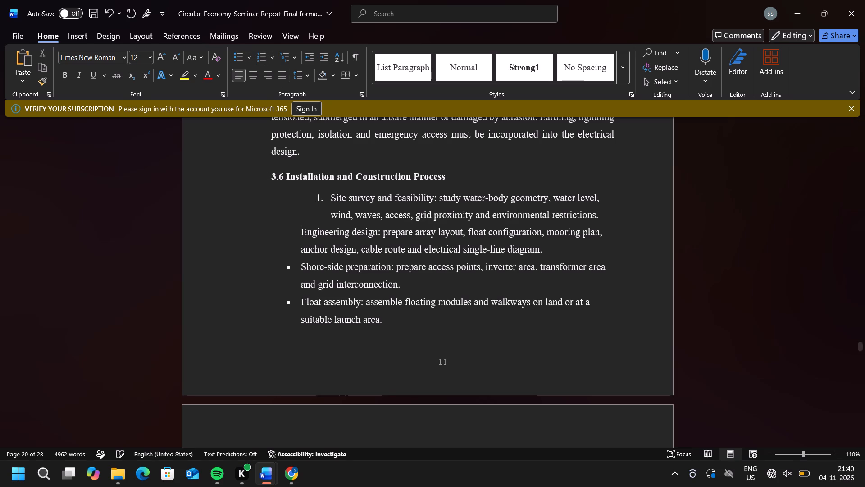
click(260, 62)
Convert the Shore-side preparation and Float assembly bullets into numbered items 3 and 4.
click(297, 269)
key(BackSpace)
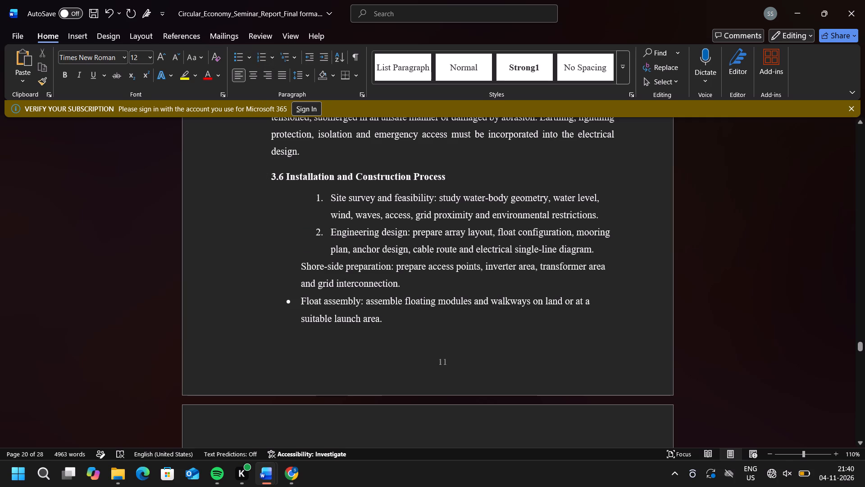
click(260, 58)
click(301, 302)
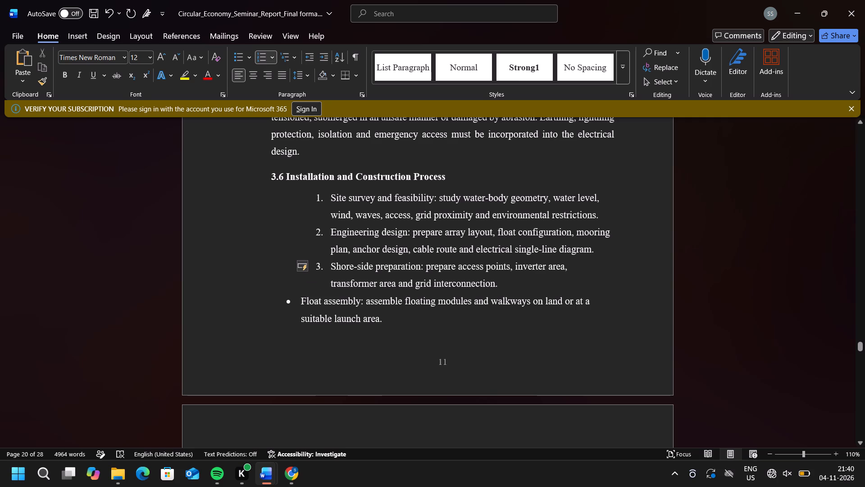
key(BackSpace)
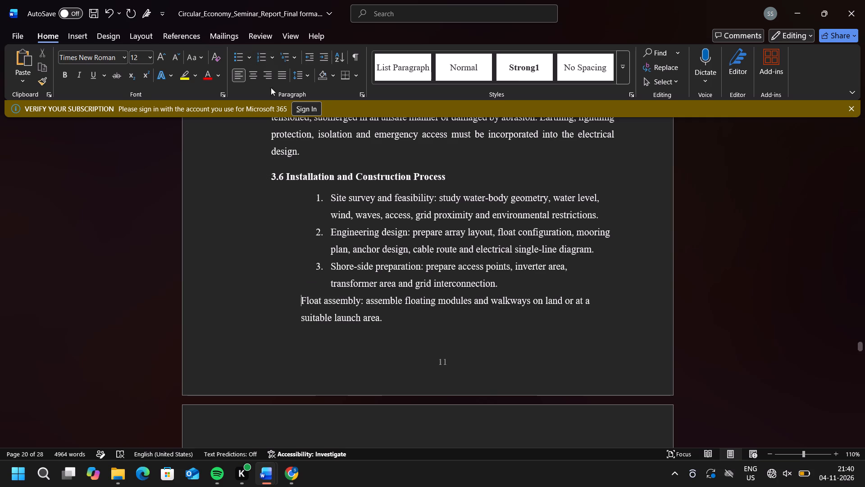
click(262, 51)
Convert the PV module installation and Launching and positioning bullets under 3.6 into numbered items 5 and 6.
scroll(314, 289, down, 1)
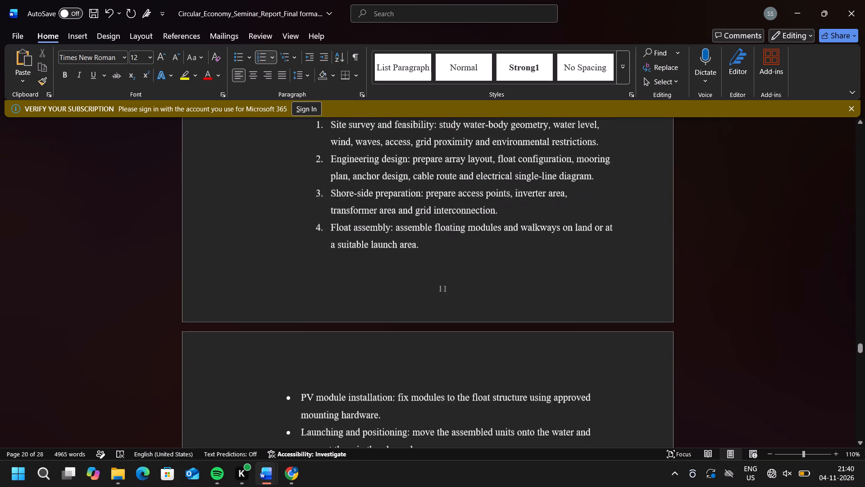
scroll(314, 289, down, 1)
click(296, 271)
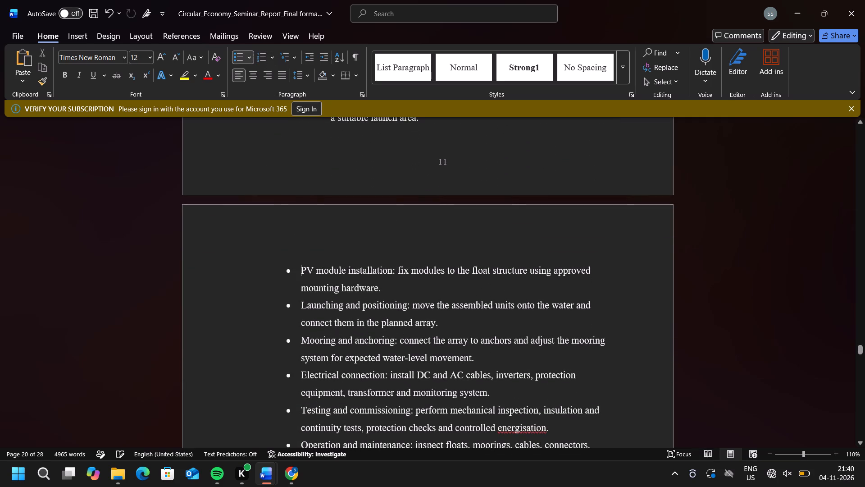
key(BackSpace)
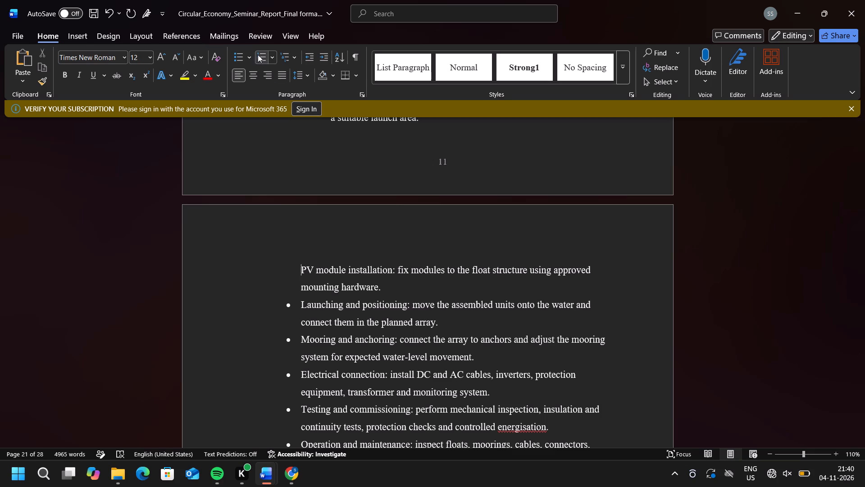
click(258, 55)
click(296, 304)
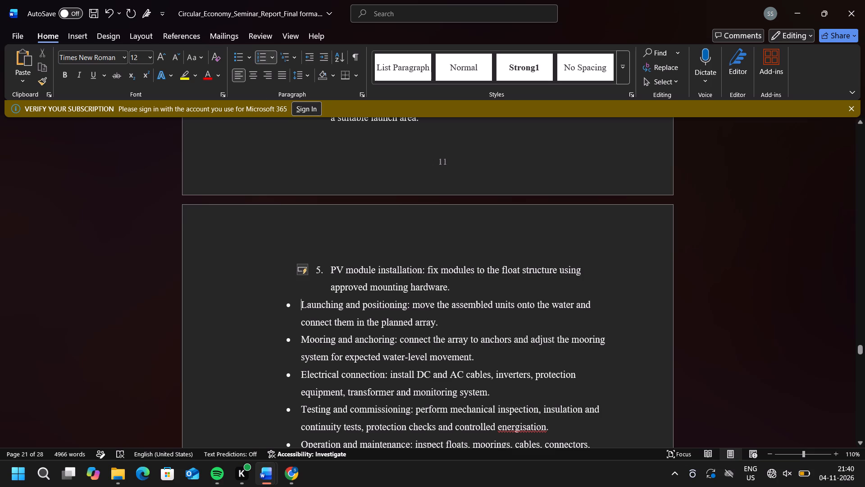
key(BackSpace)
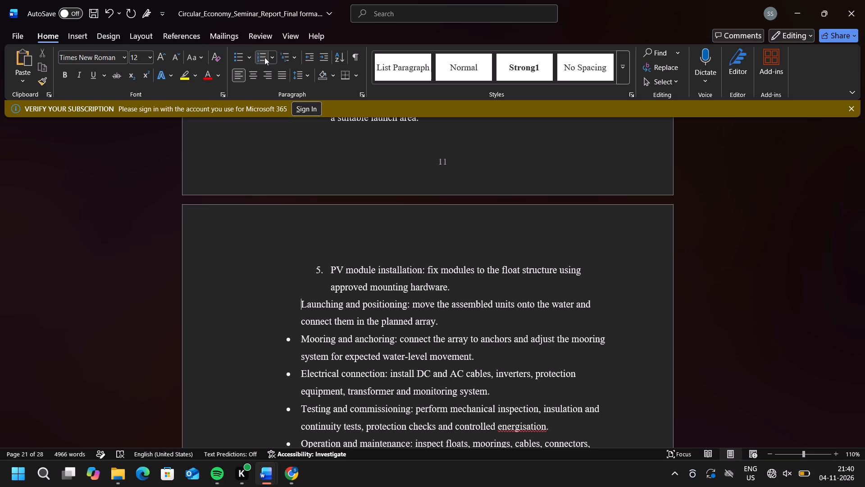
click(264, 57)
Convert the Mooring and anchoring and Electrical connection bullets into numbered items 7 and 8.
click(294, 340)
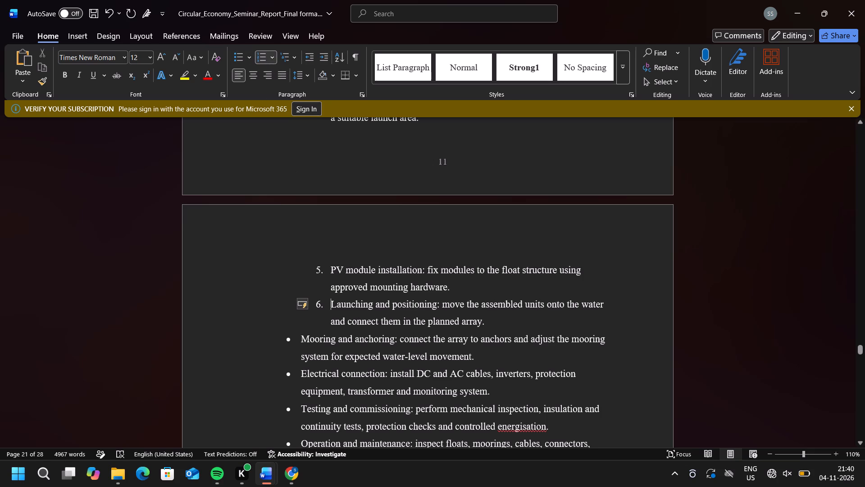
key(BackSpace)
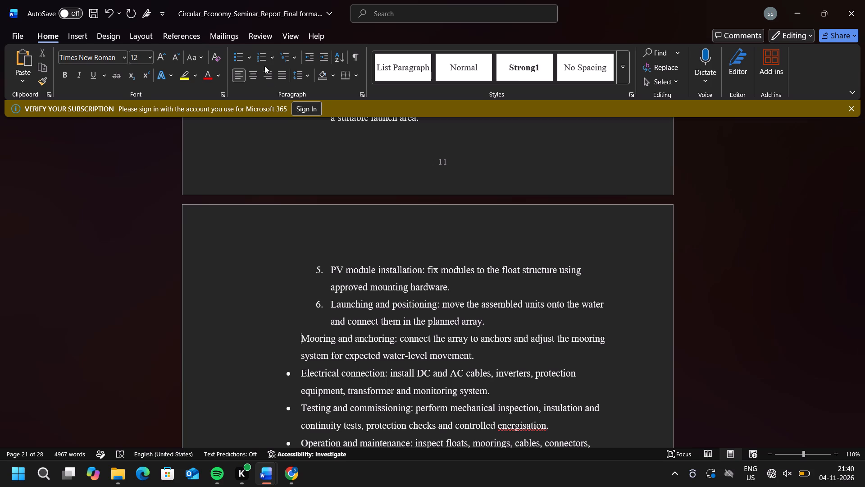
click(263, 61)
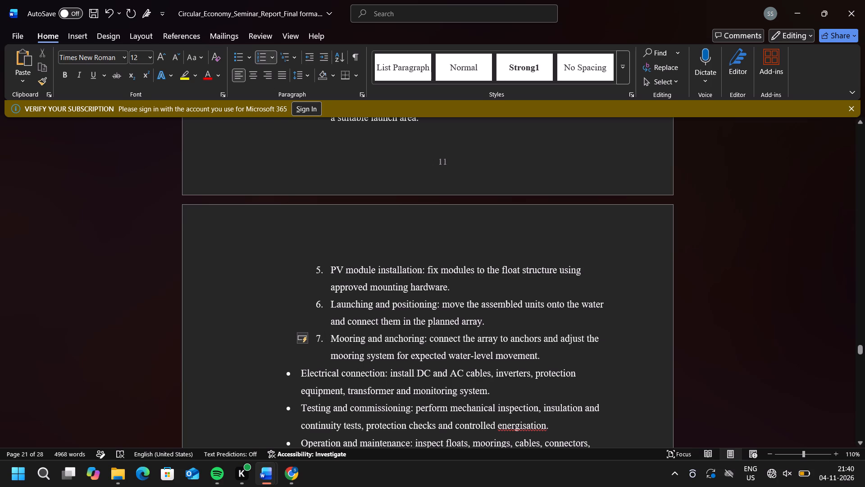
click(297, 366)
click(296, 377)
key(BackSpace)
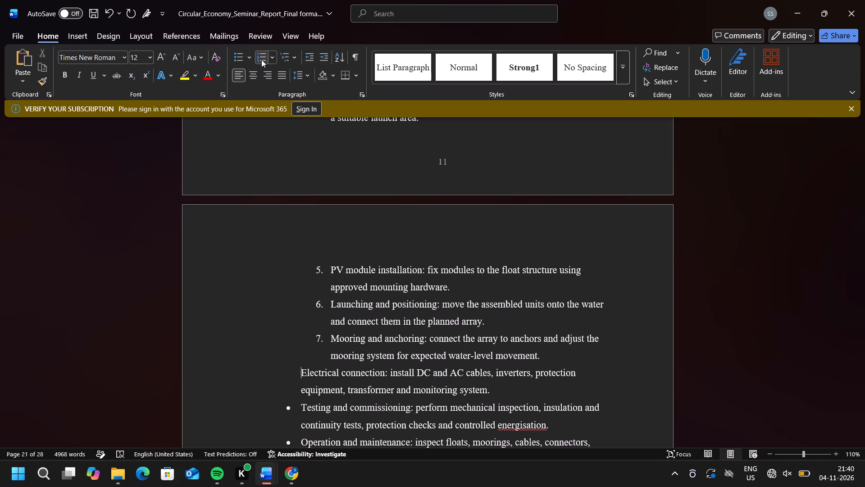
click(261, 60)
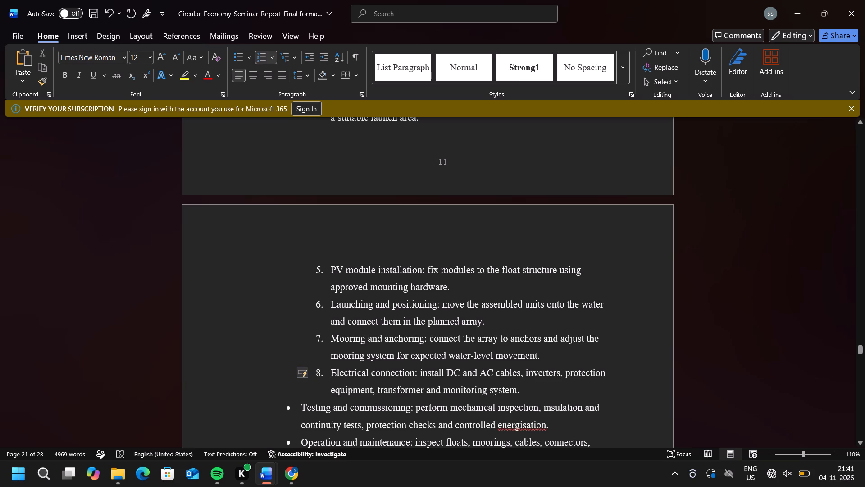
Convert the Testing and commissioning and Operation and maintenance bullets into numbered items 9 and 10.
click(297, 408)
key(BackSpace)
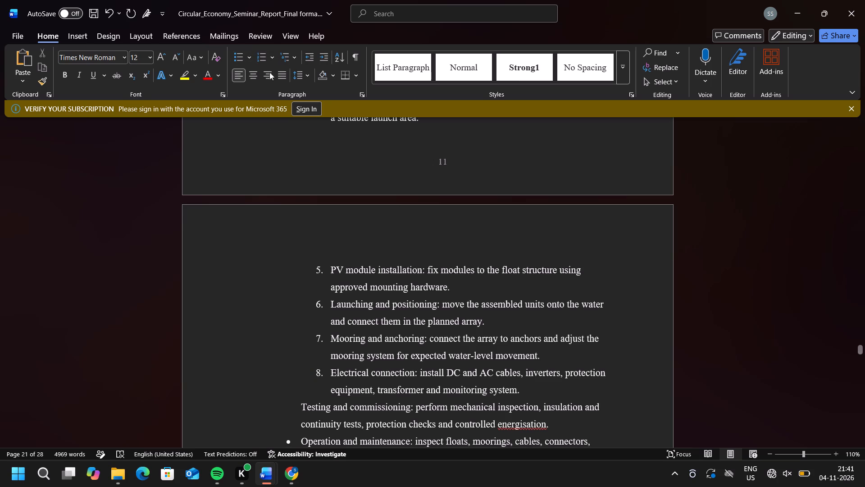
click(263, 58)
scroll(318, 284, down, 1)
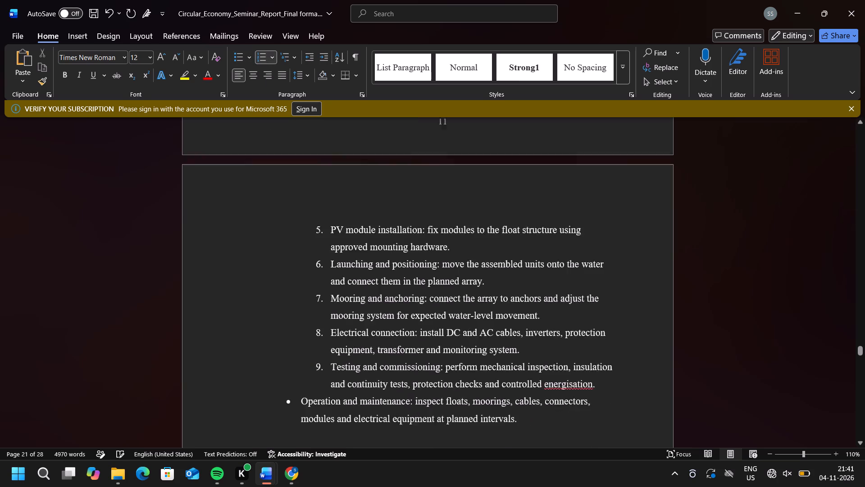
scroll(318, 284, down, 1)
click(298, 294)
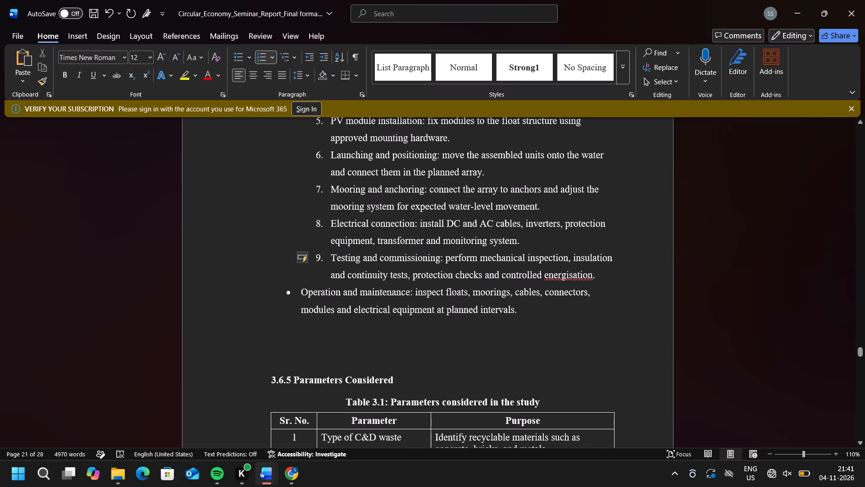
key(BackSpace)
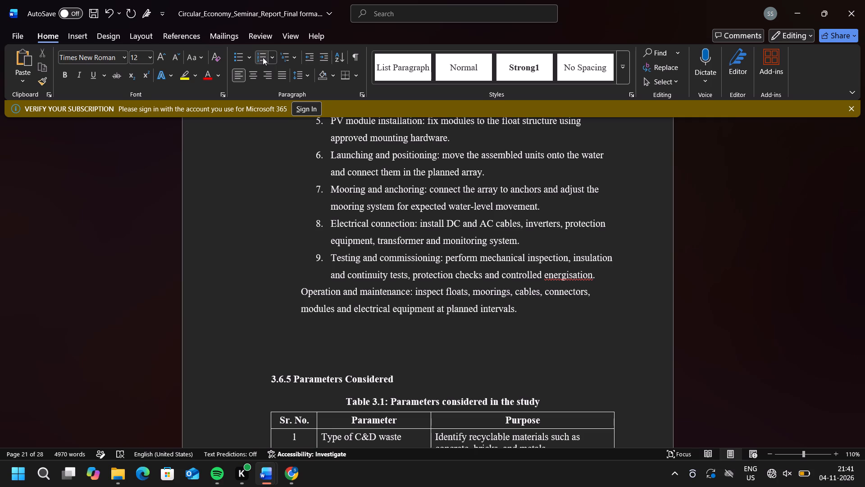
click(263, 57)
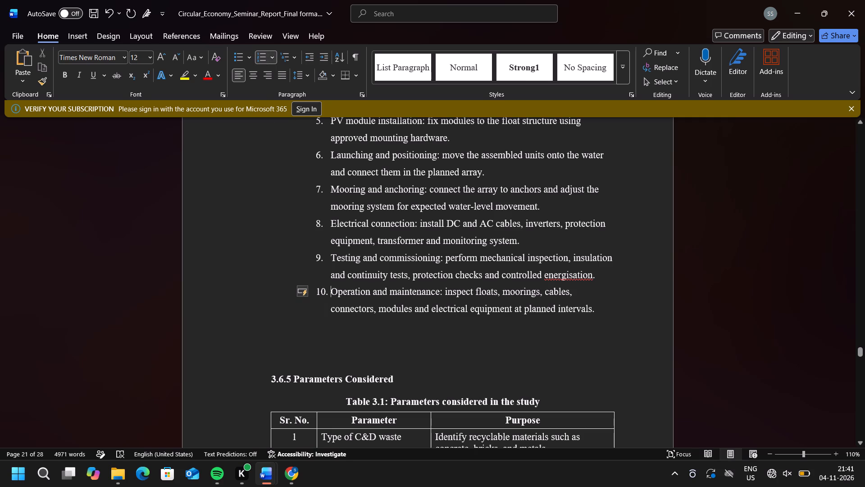
Decrease the indent of the whole ten-item list under 3.6 until its numbers line up with the section heading.
drag(596, 310, 353, 301)
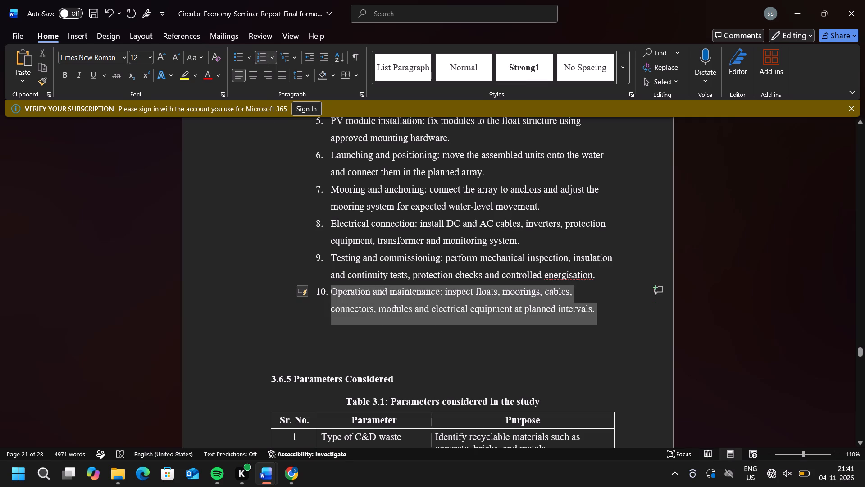
drag(353, 301, 360, 123)
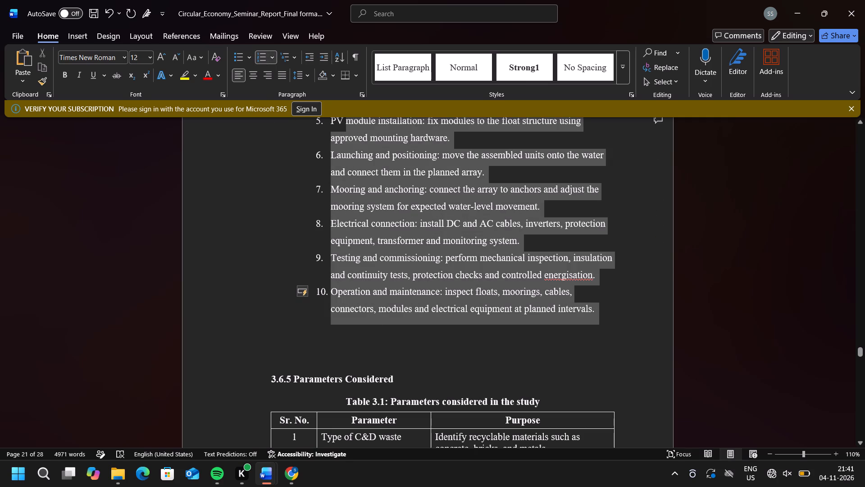
drag(360, 123, 340, 183)
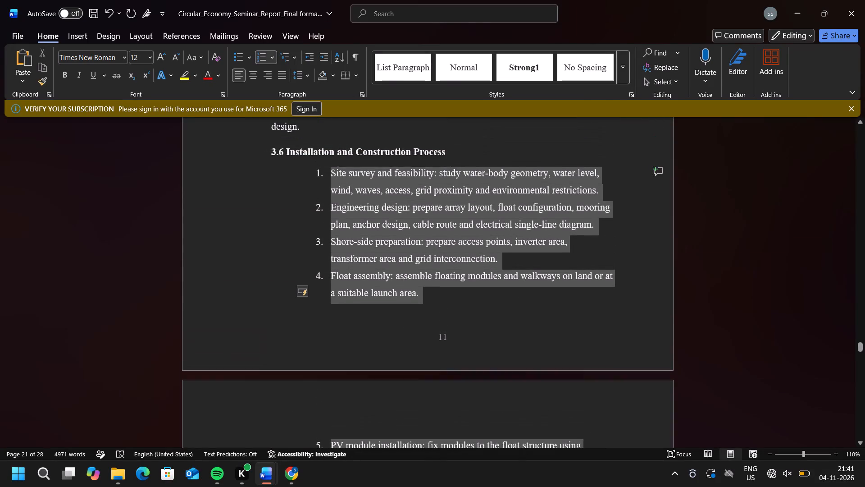
drag(340, 183, 331, 177)
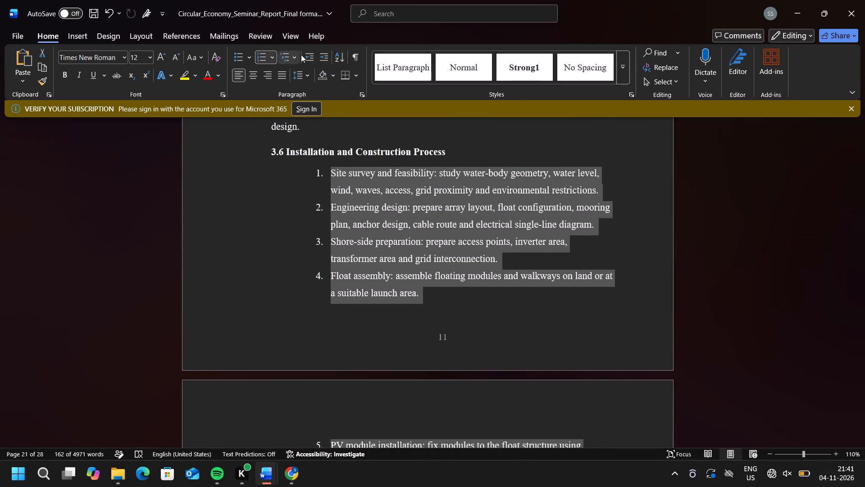
click(305, 54)
click(305, 54)
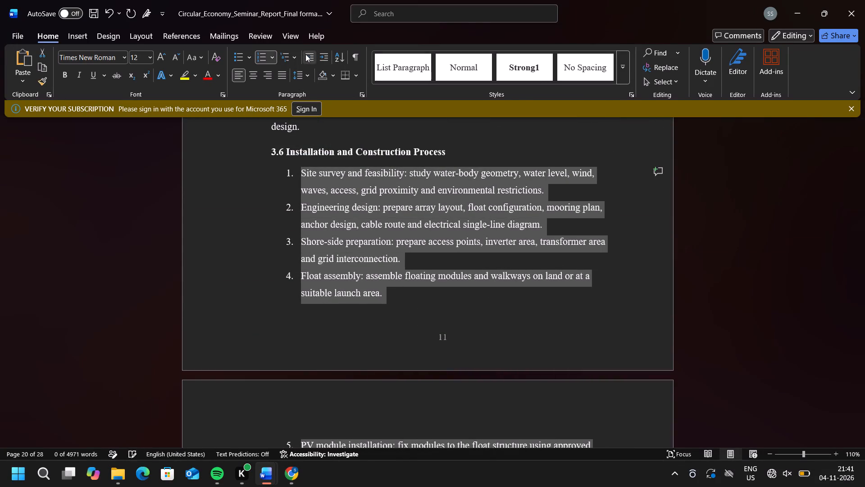
click(305, 54)
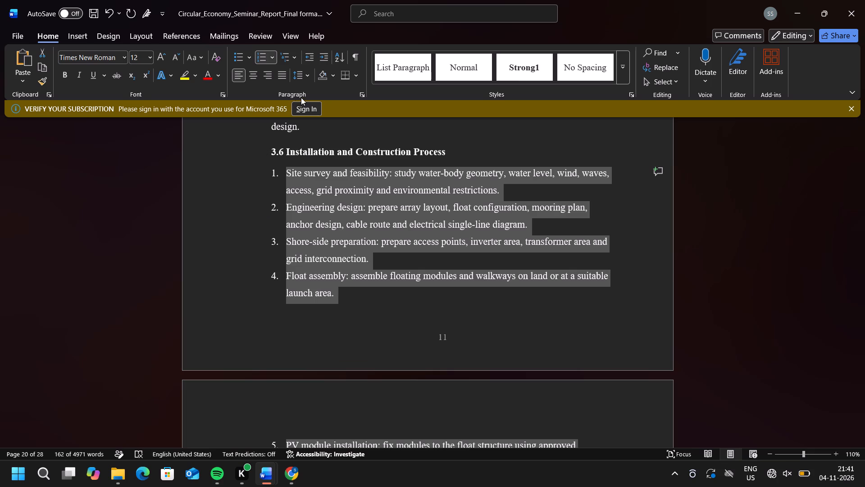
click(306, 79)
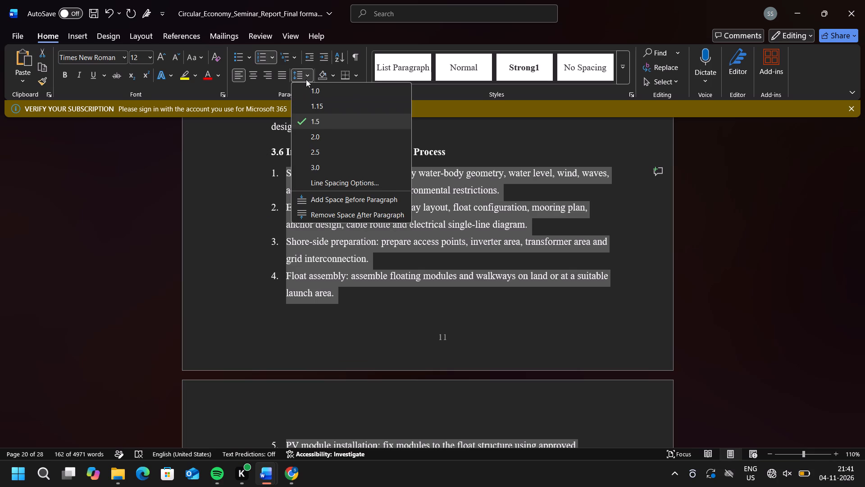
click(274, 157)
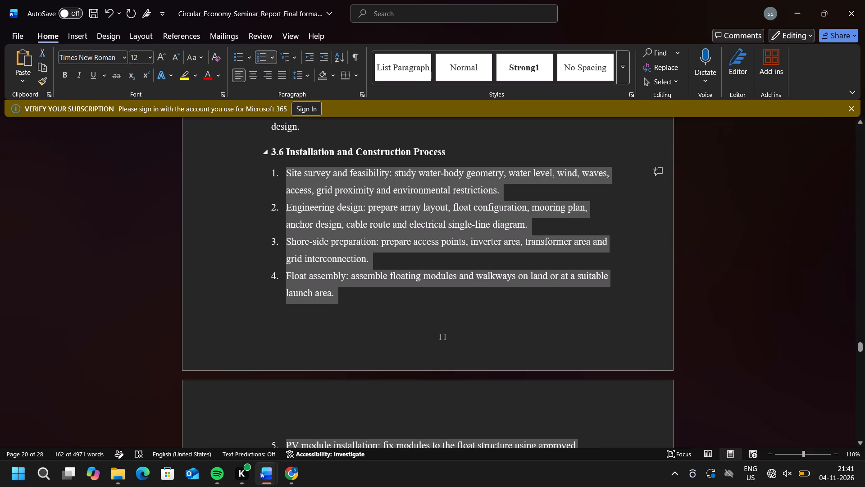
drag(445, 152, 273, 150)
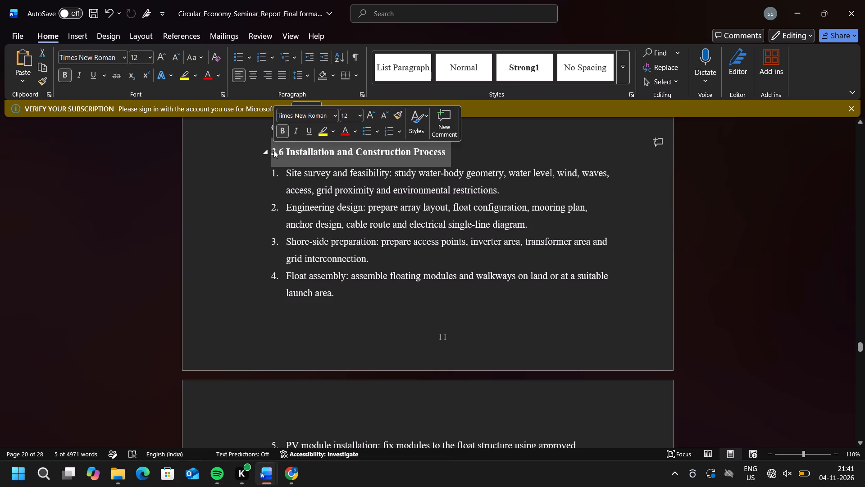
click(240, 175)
Delete the old parameters table, its Table 3.1 caption and the Parameters Considered title, keeping only the 3.6.5 number.
scroll(309, 297, down, 4)
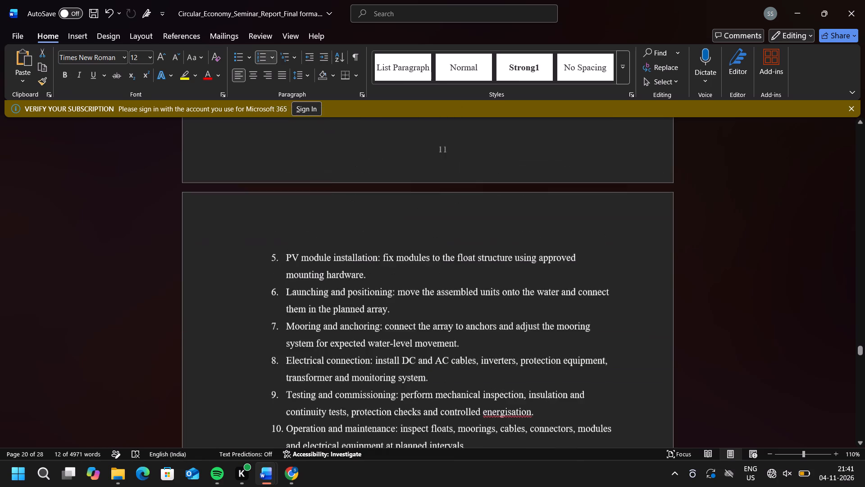
scroll(309, 297, down, 2)
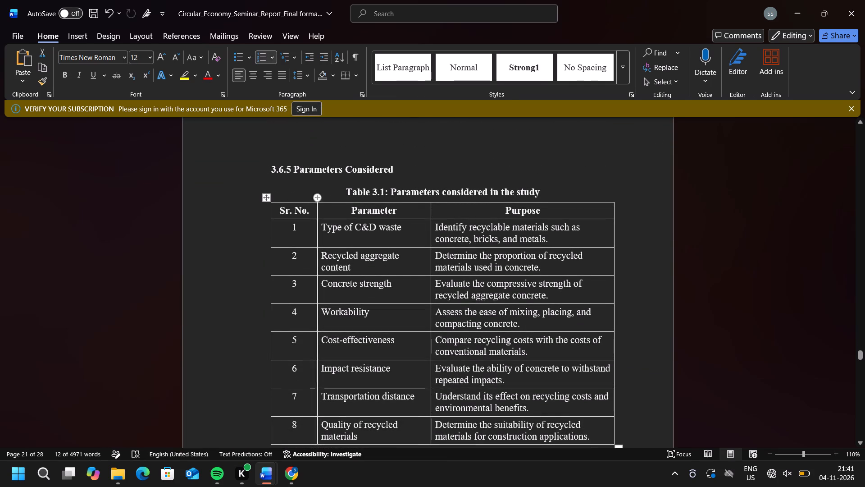
click(267, 201)
key(BackSpace)
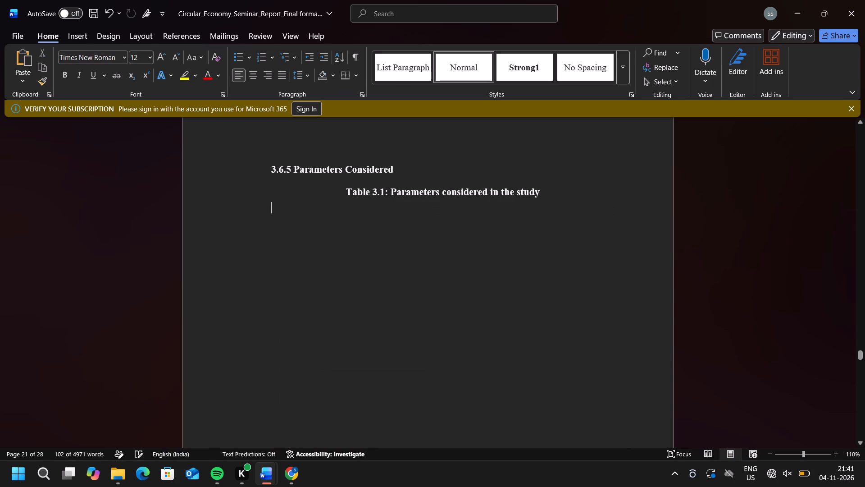
drag(543, 191, 270, 172)
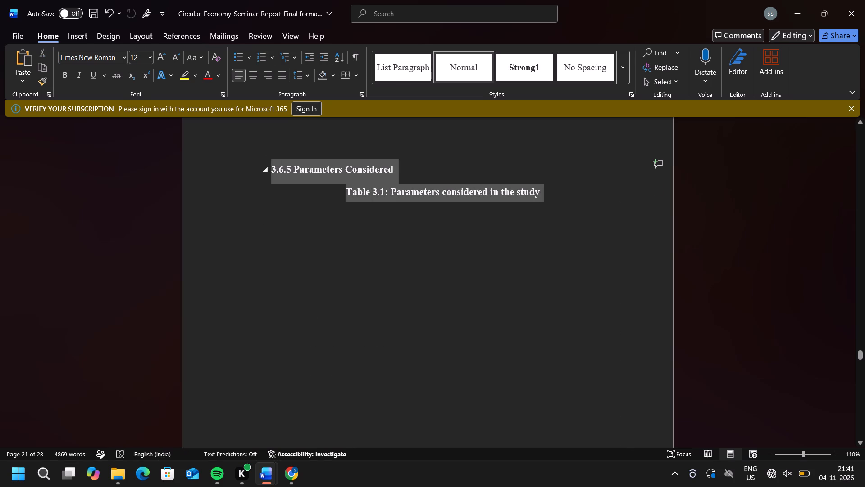
drag(270, 172, 295, 170)
key(BackSpace)
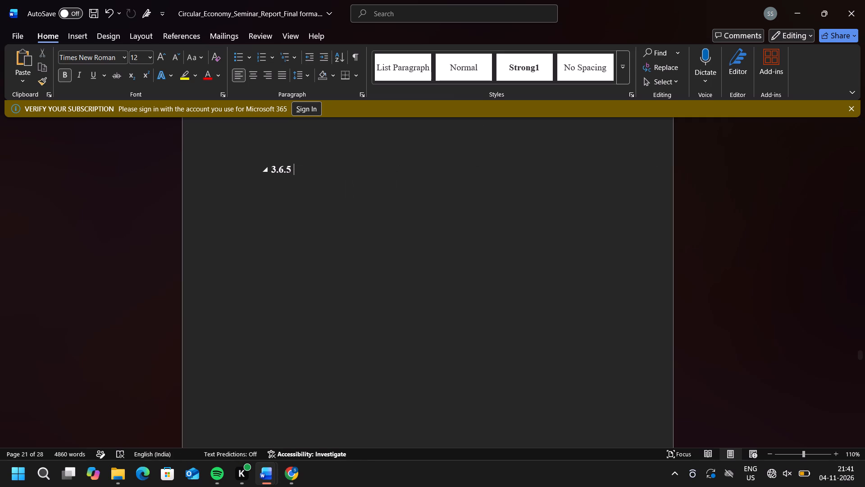
Move the 3.6.5 line directly under item 10 as unnumbered bold text aligned with the list numbers.
scroll(295, 170, up, 2)
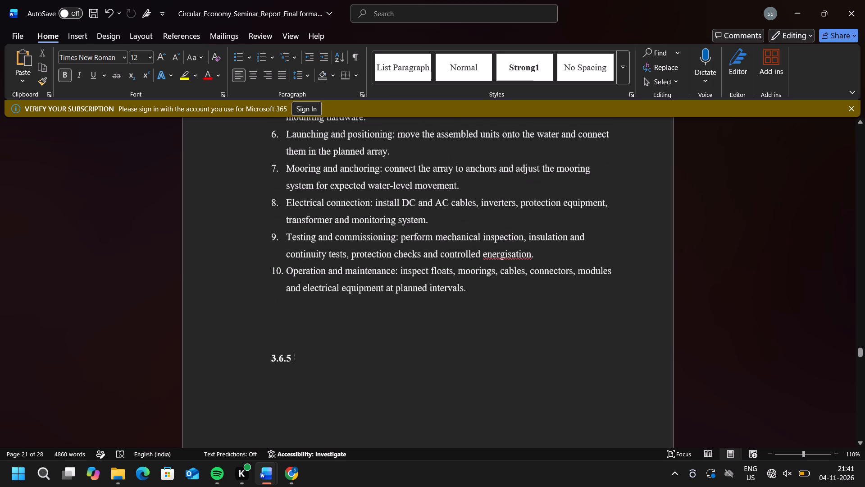
scroll(295, 170, up, 1)
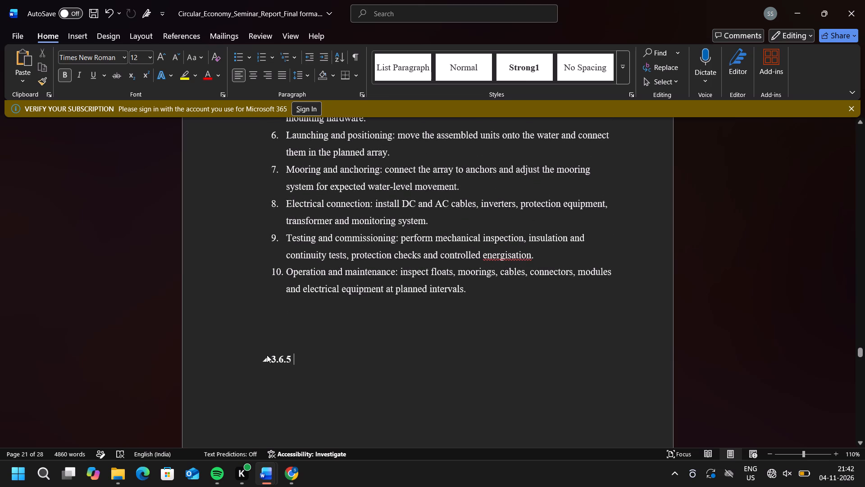
click(271, 357)
key(BackSpace)
key(BackSpace)
key(BackSpace)
key(Return)
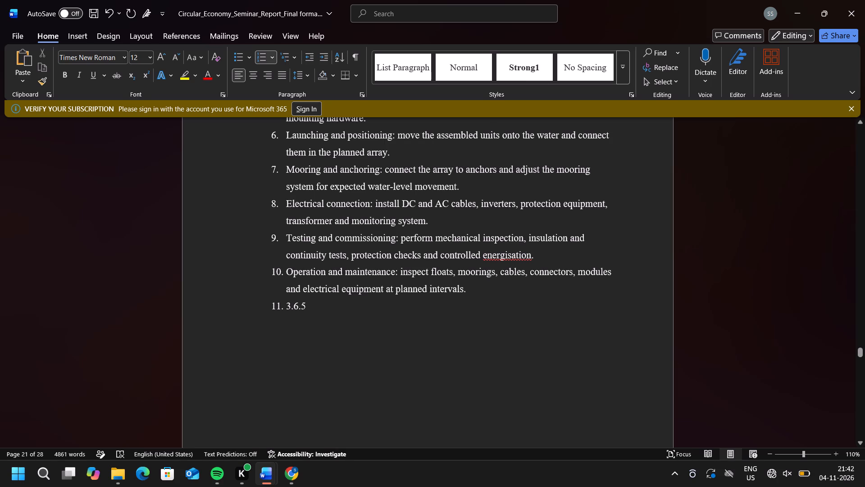
key(BackSpace)
drag(309, 302, 278, 303)
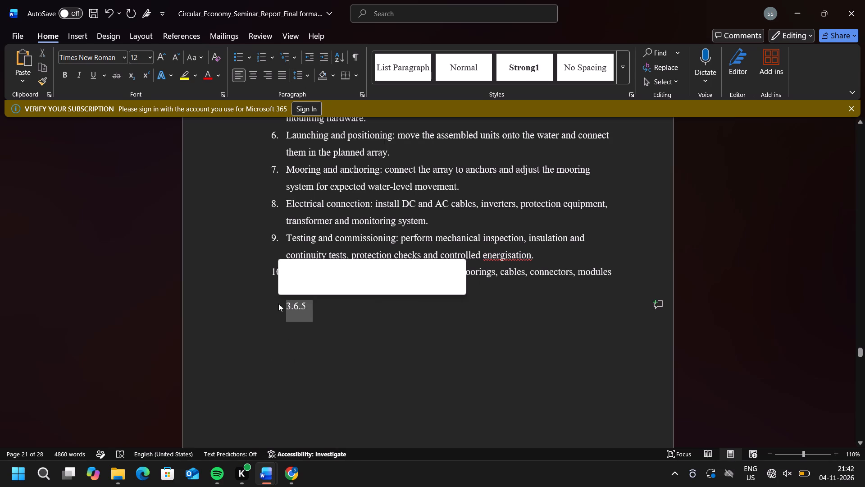
click(307, 63)
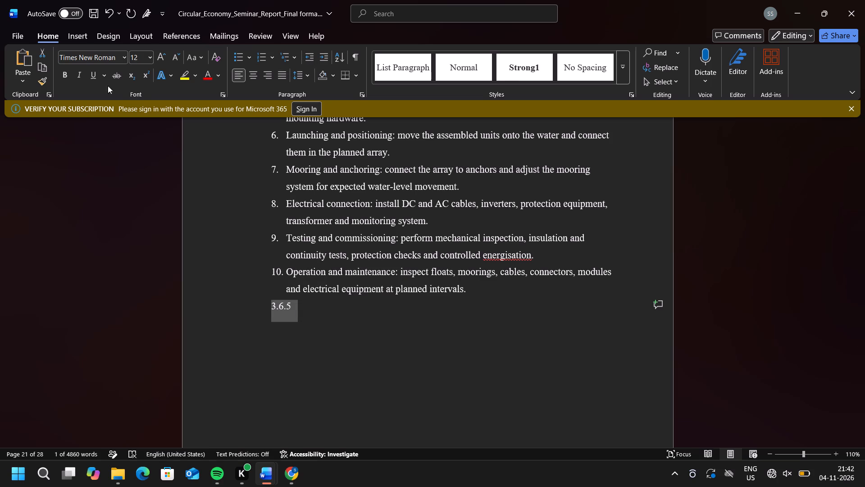
click(66, 76)
Change the 3.6.5 heading number below the ten-item list to 3.7.
scroll(297, 319, down, 2)
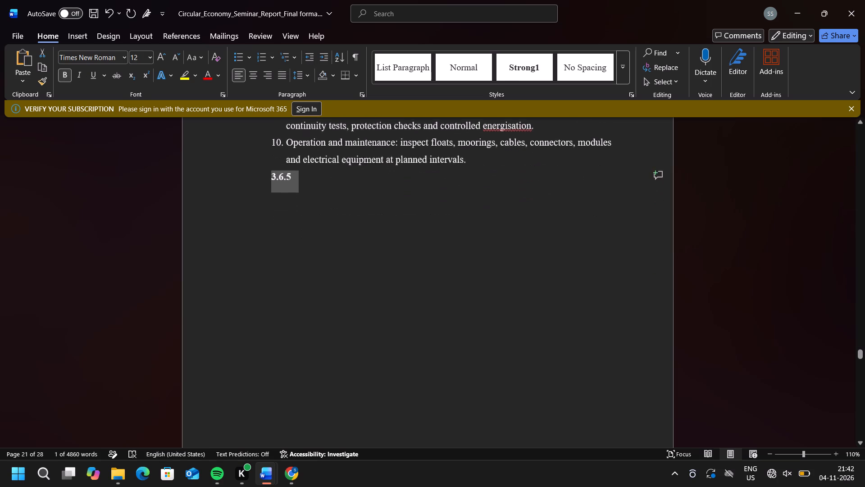
scroll(297, 319, down, 6)
scroll(297, 319, up, 1)
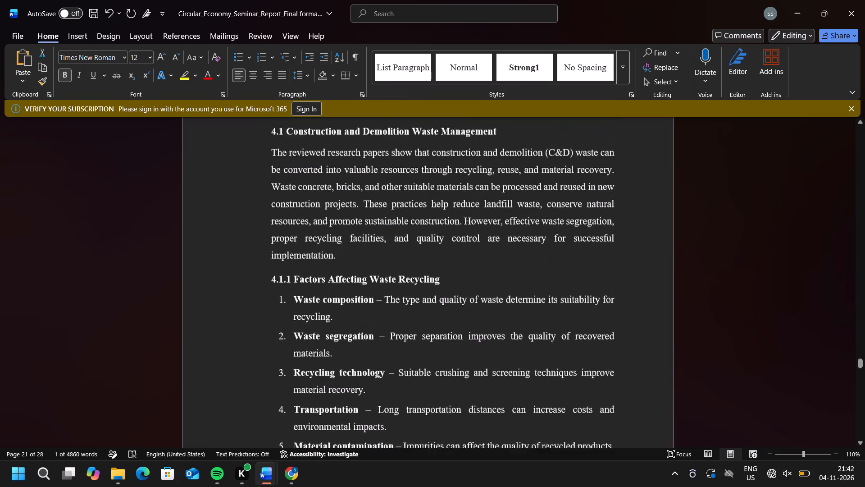
scroll(297, 319, up, 8)
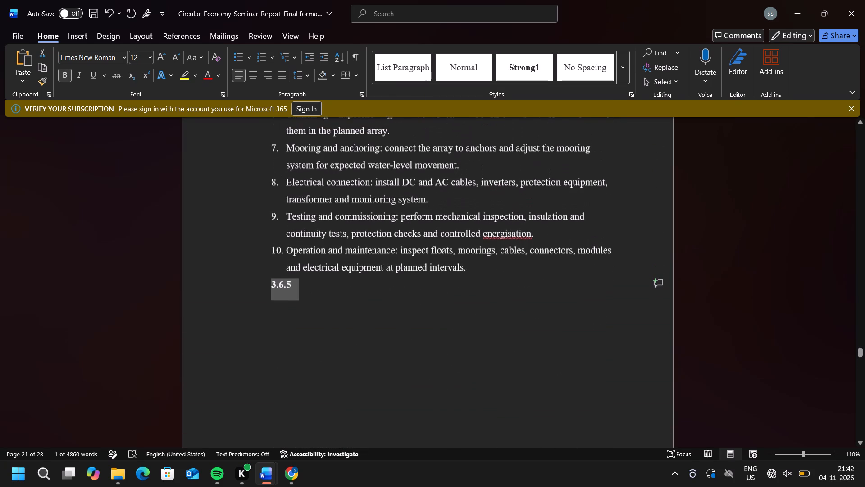
click(293, 286)
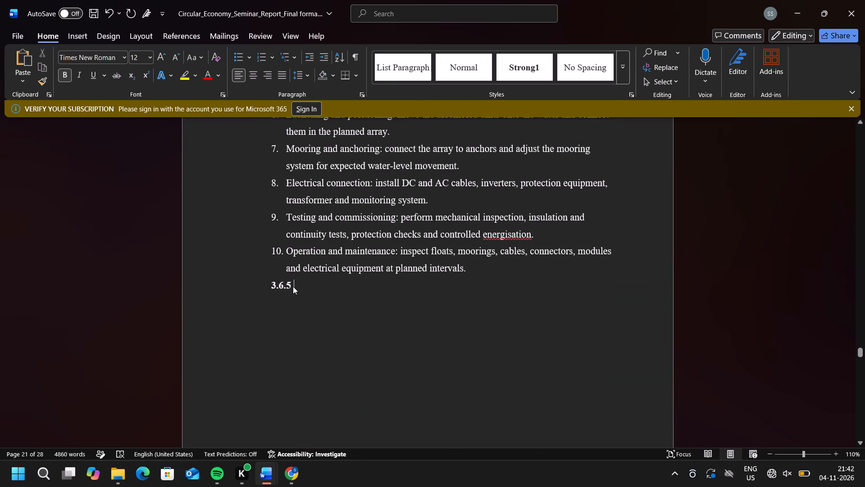
key(BackSpace)
key(BackSpace)
key(BackSpace)
key(BackSpace)
key(7)
key(space)
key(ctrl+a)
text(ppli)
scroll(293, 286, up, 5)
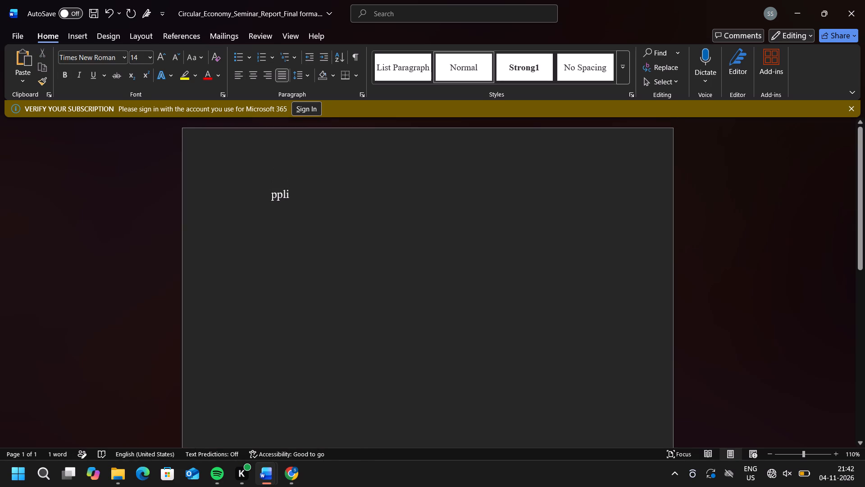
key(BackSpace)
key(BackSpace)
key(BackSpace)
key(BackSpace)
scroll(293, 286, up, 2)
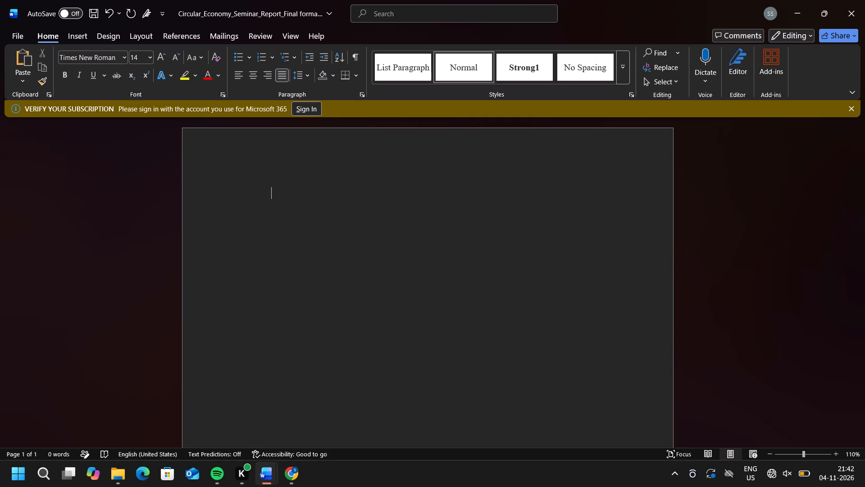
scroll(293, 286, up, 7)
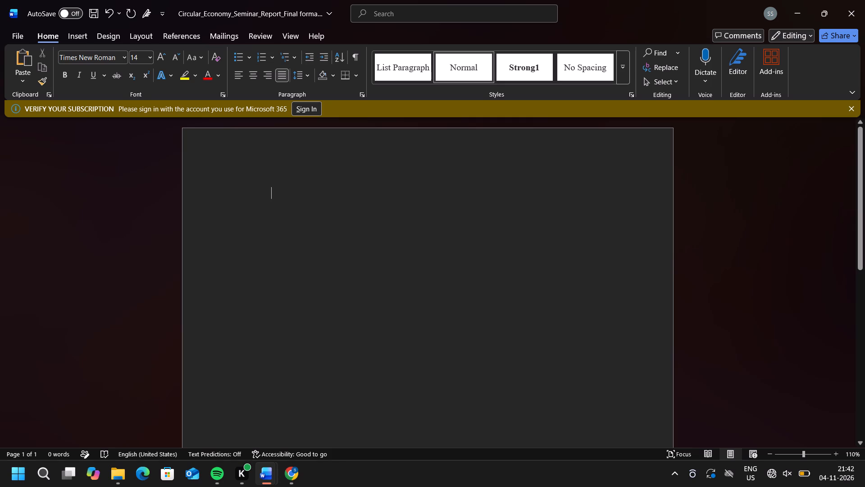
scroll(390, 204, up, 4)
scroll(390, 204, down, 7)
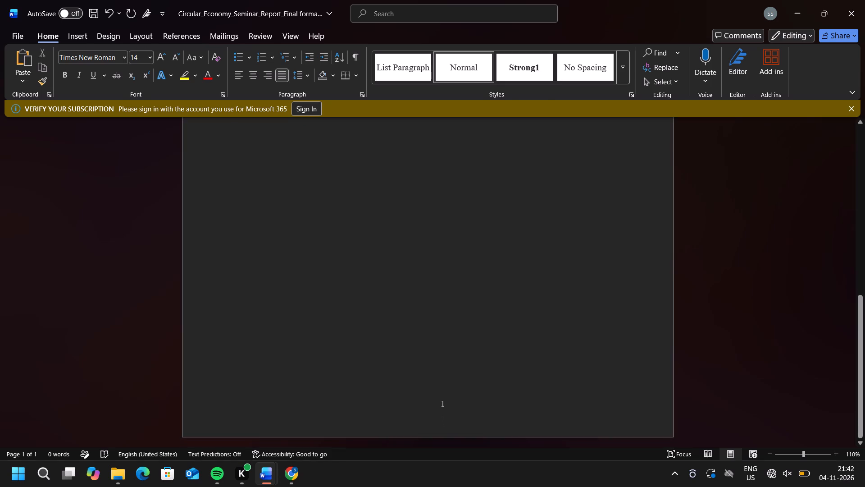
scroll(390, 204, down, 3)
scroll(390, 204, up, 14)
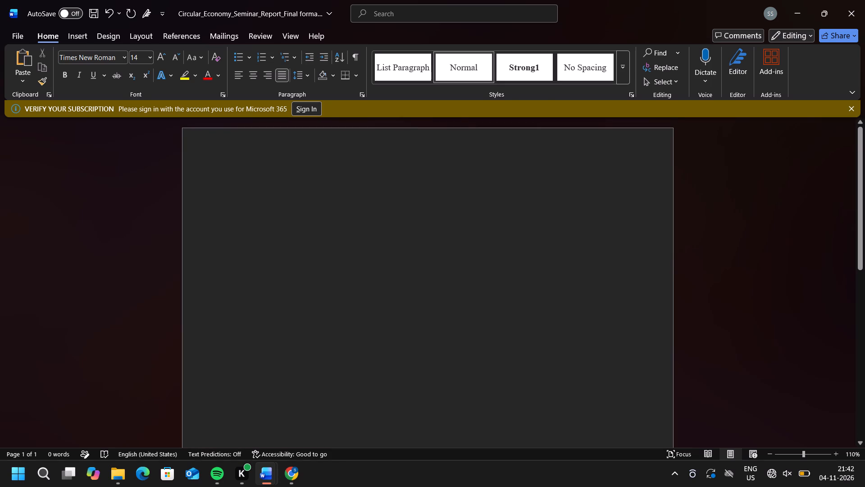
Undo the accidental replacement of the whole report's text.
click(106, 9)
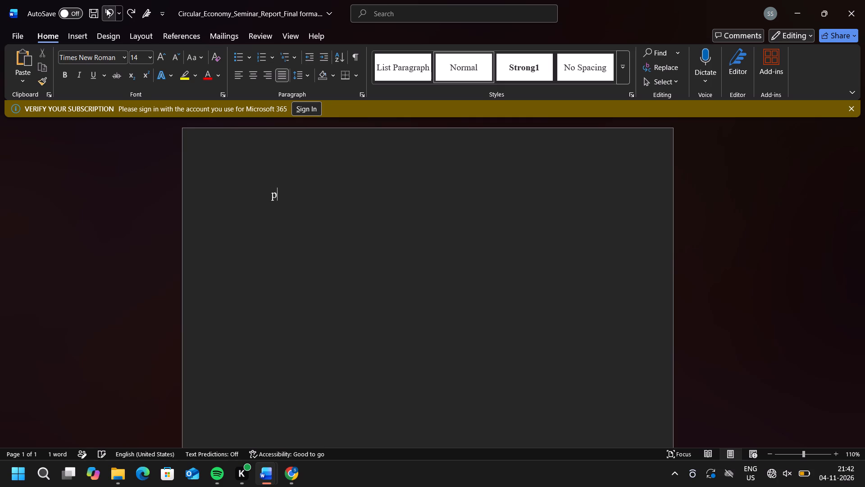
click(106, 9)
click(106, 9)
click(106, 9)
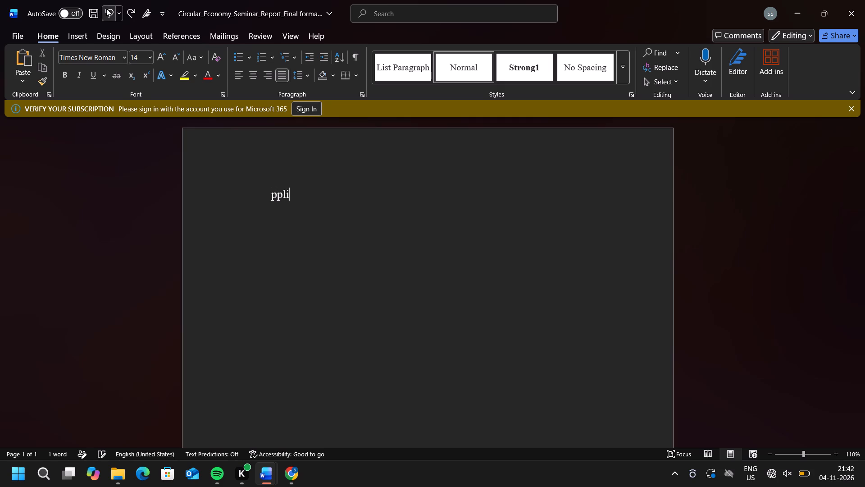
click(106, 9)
Add the title "Applications" after the bold 3.7 number below the ten-item installation list.
scroll(404, 272, down, 2)
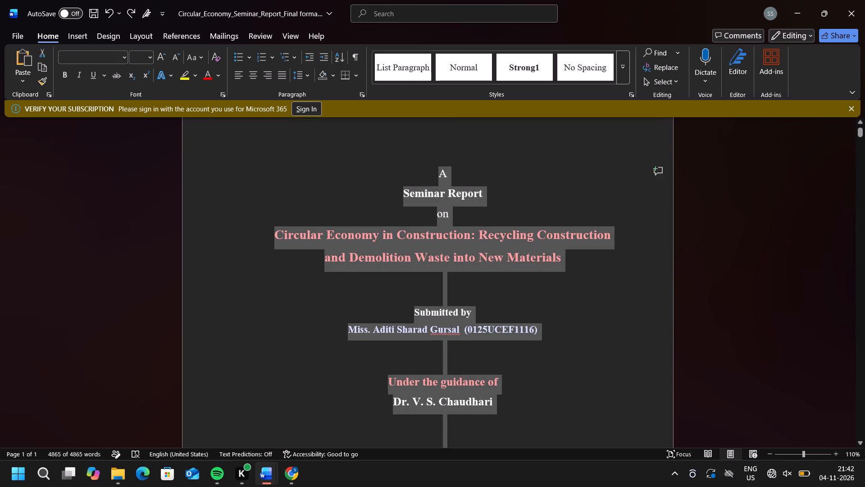
scroll(404, 272, down, 13)
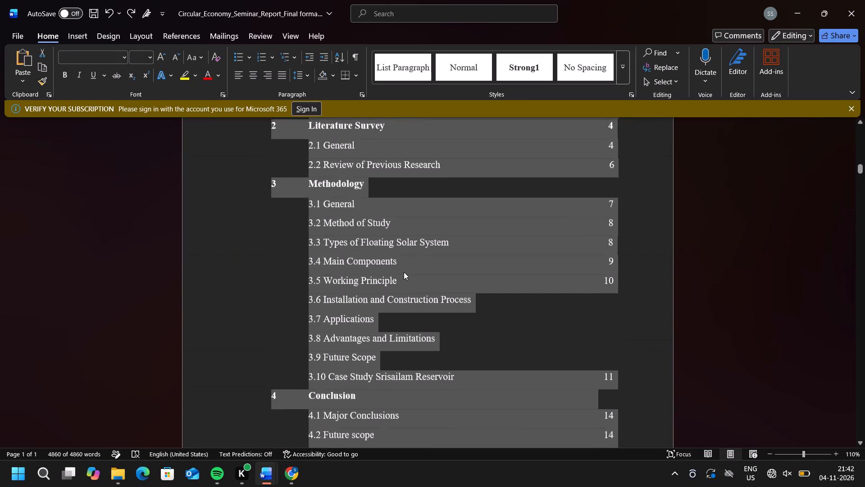
scroll(404, 272, down, 1)
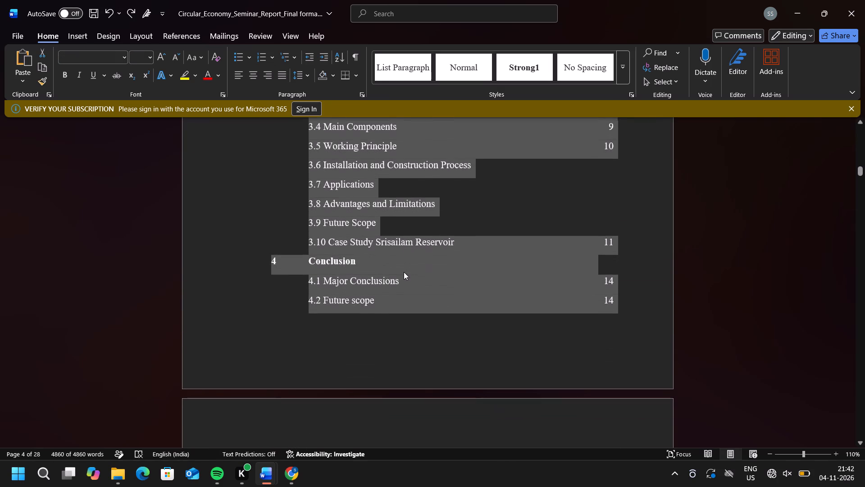
scroll(404, 272, down, 8)
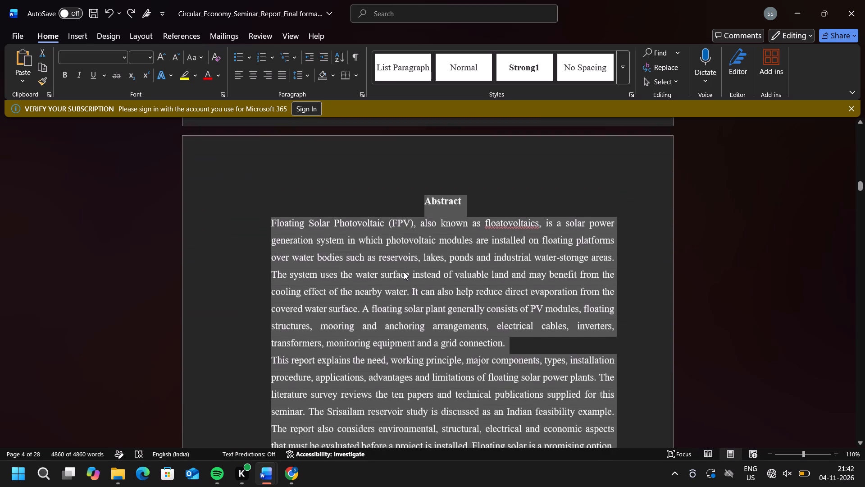
scroll(404, 272, down, 5)
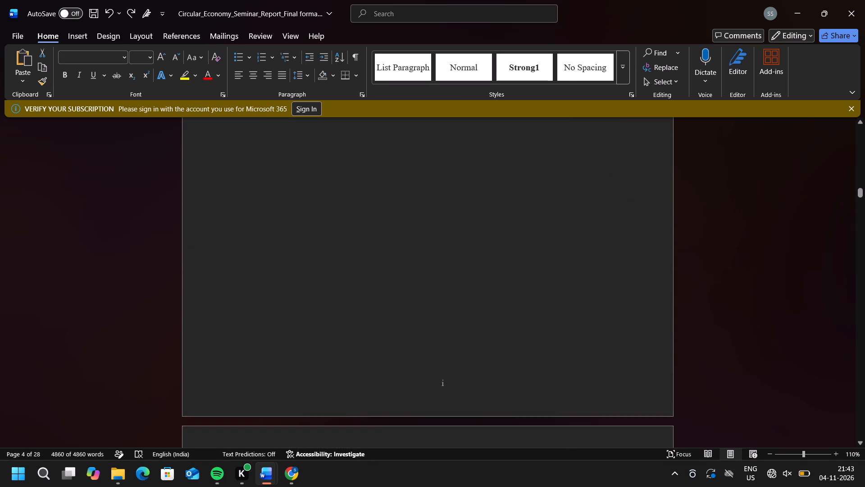
scroll(403, 261, down, 4)
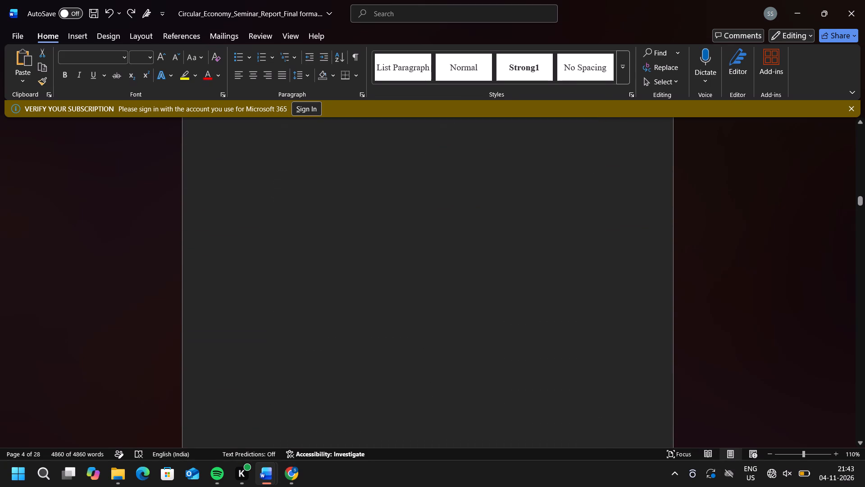
scroll(403, 261, down, 3)
scroll(403, 261, up, 7)
scroll(402, 255, down, 4)
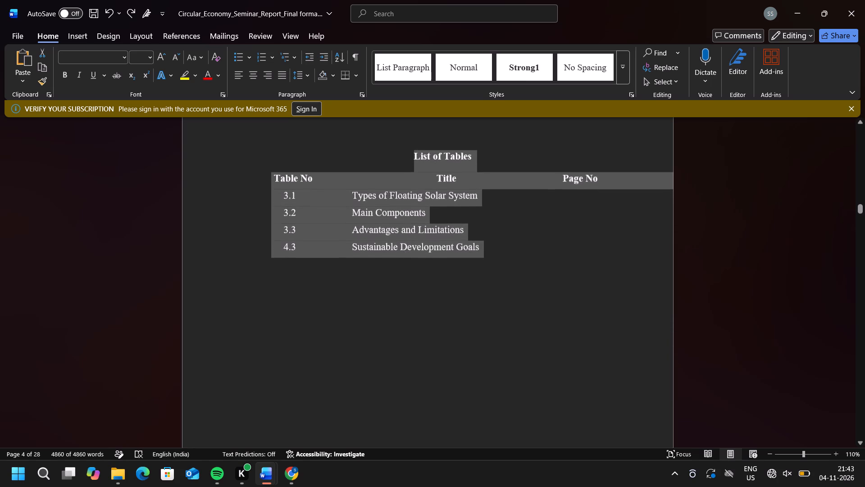
scroll(402, 255, down, 7)
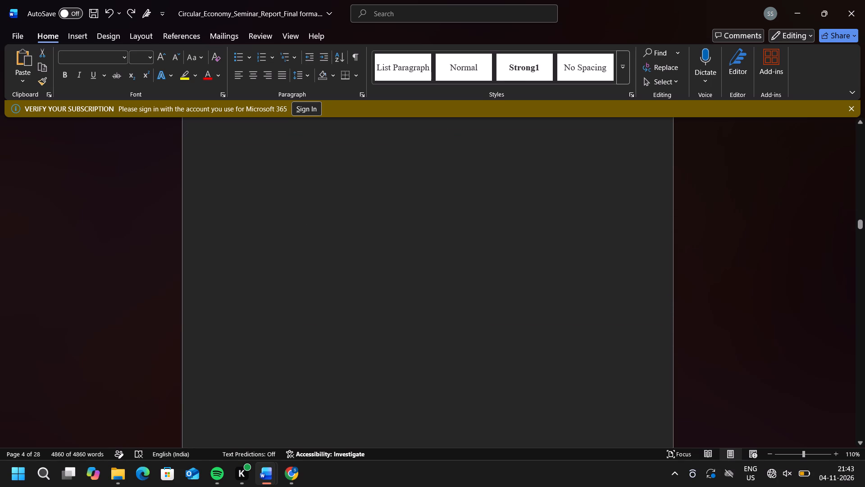
scroll(402, 255, down, 5)
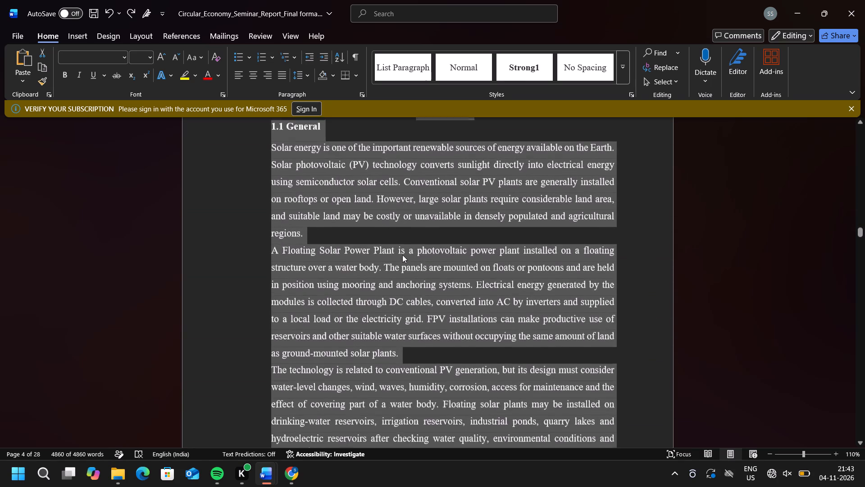
scroll(402, 255, down, 7)
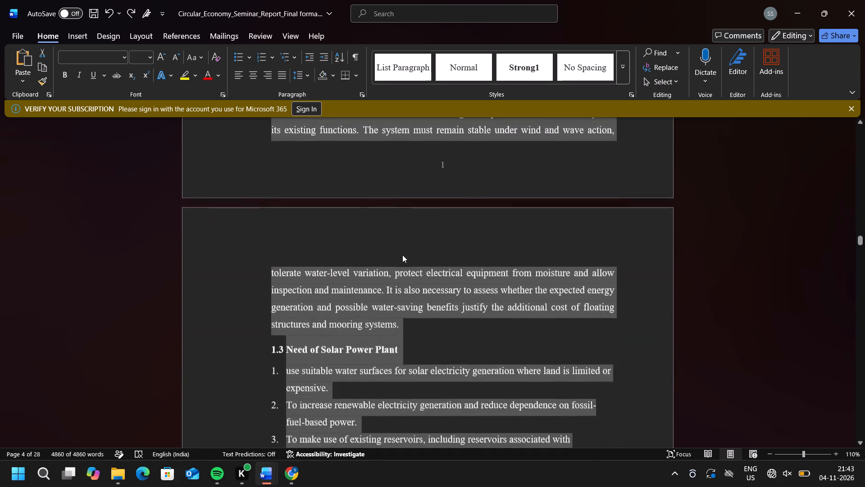
scroll(402, 255, down, 3)
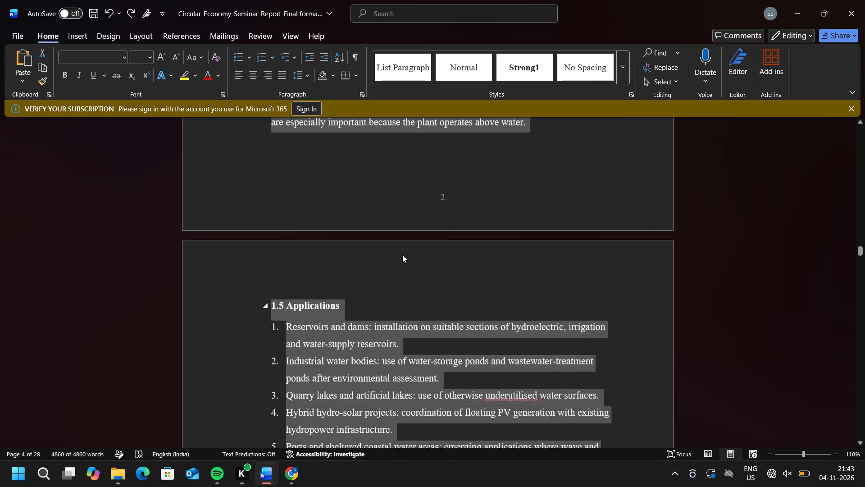
scroll(402, 255, down, 3)
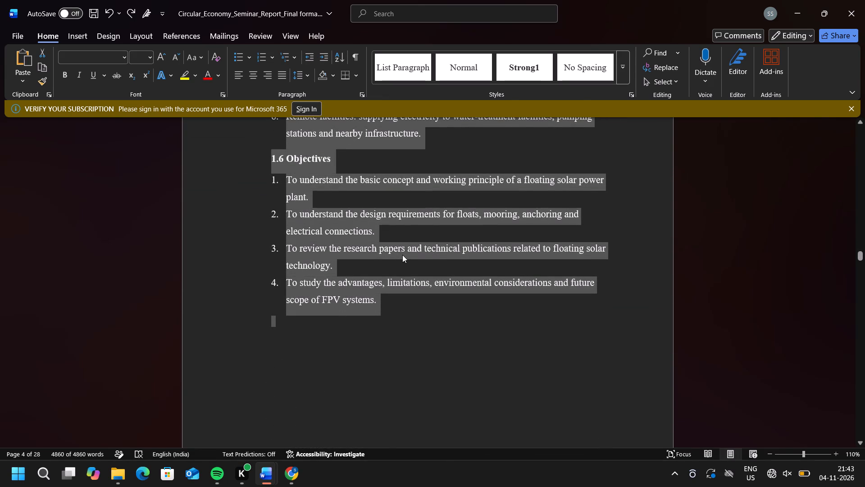
scroll(402, 255, down, 4)
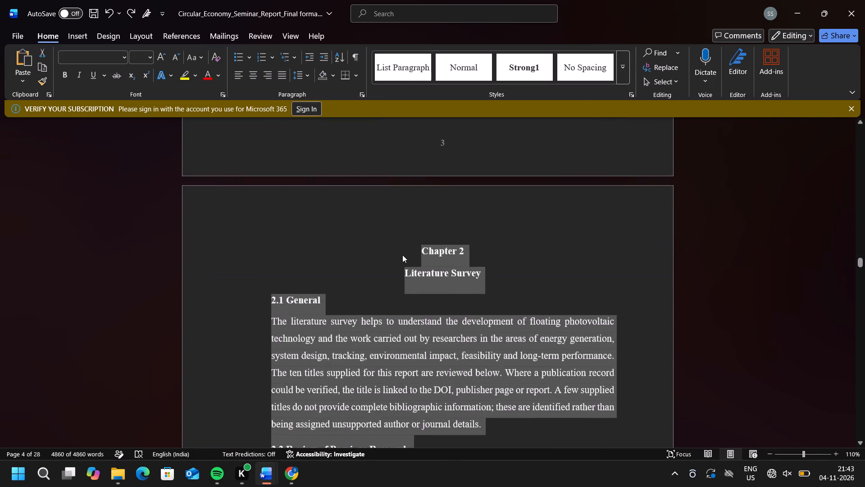
scroll(402, 255, down, 4)
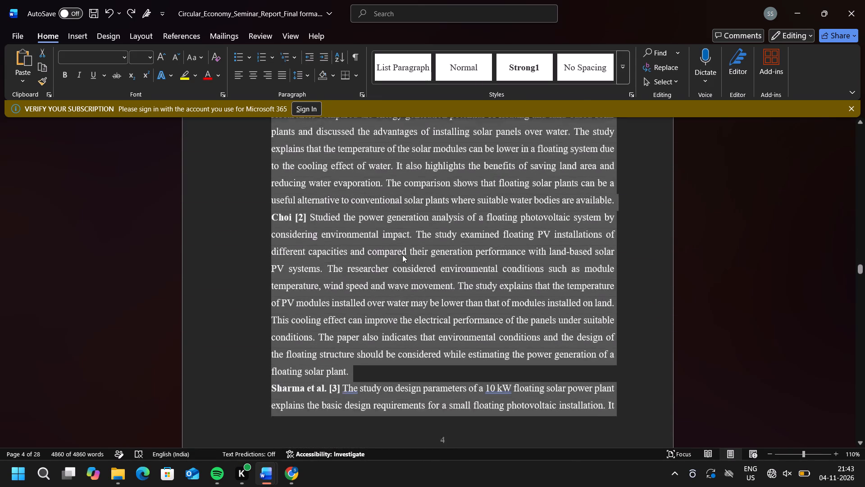
scroll(402, 255, down, 4)
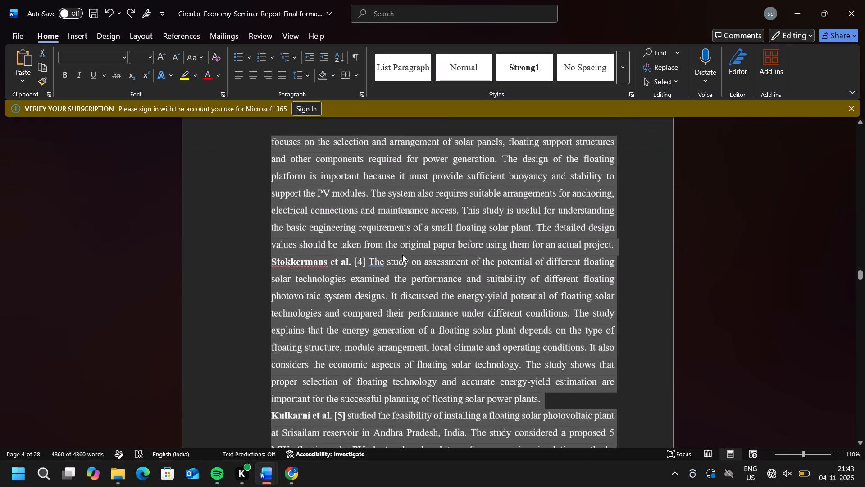
scroll(402, 255, down, 4)
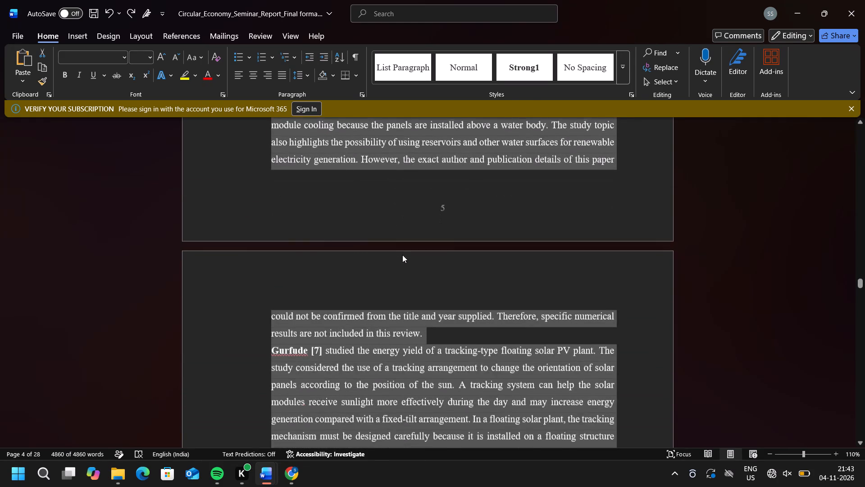
scroll(402, 255, down, 7)
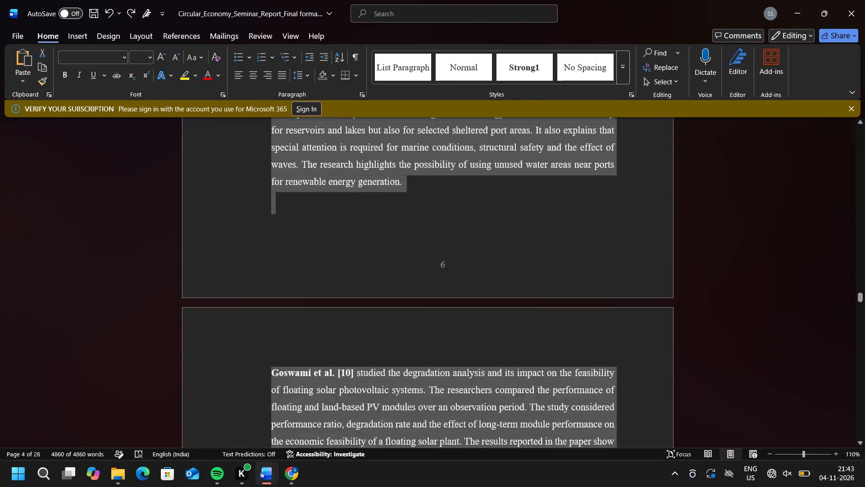
scroll(402, 255, down, 5)
scroll(402, 255, up, 9)
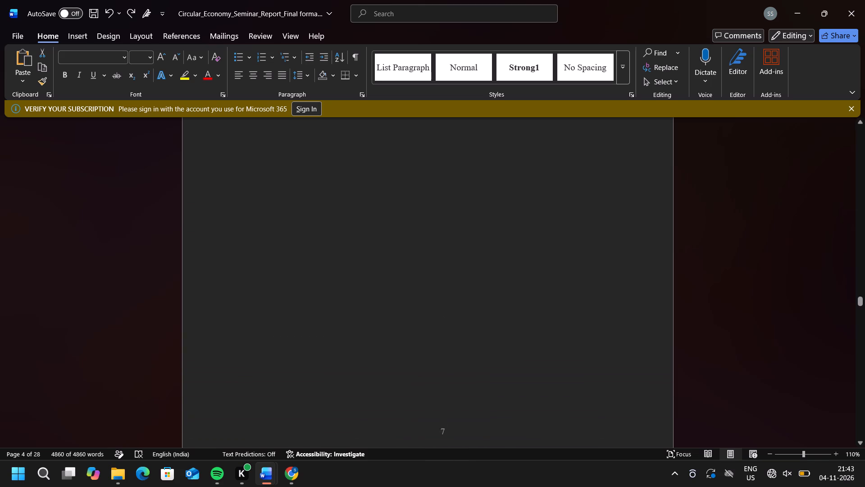
scroll(402, 255, up, 5)
scroll(402, 255, down, 1)
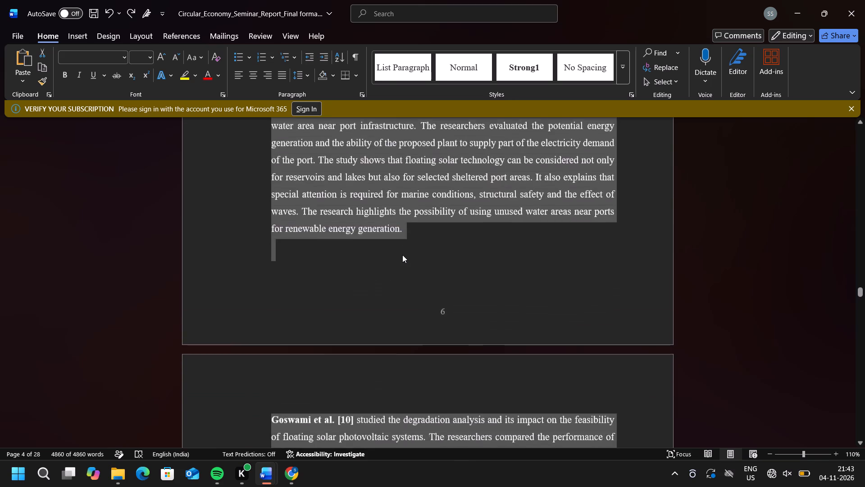
scroll(402, 255, down, 6)
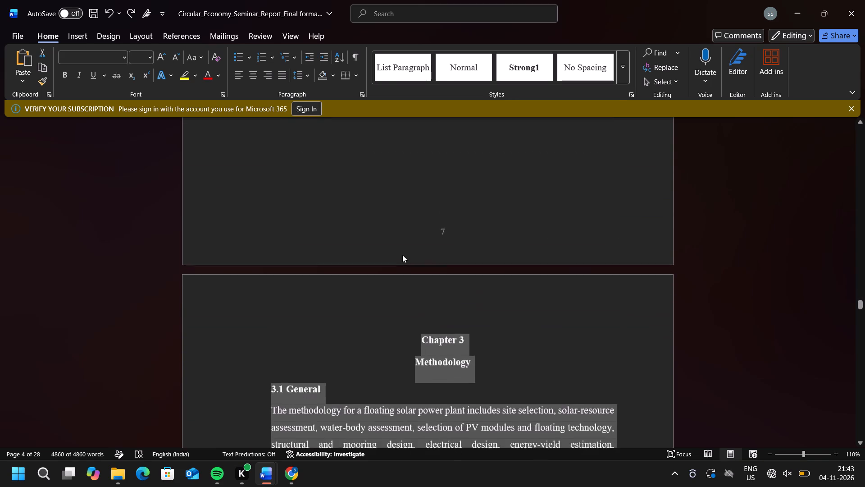
scroll(402, 255, down, 4)
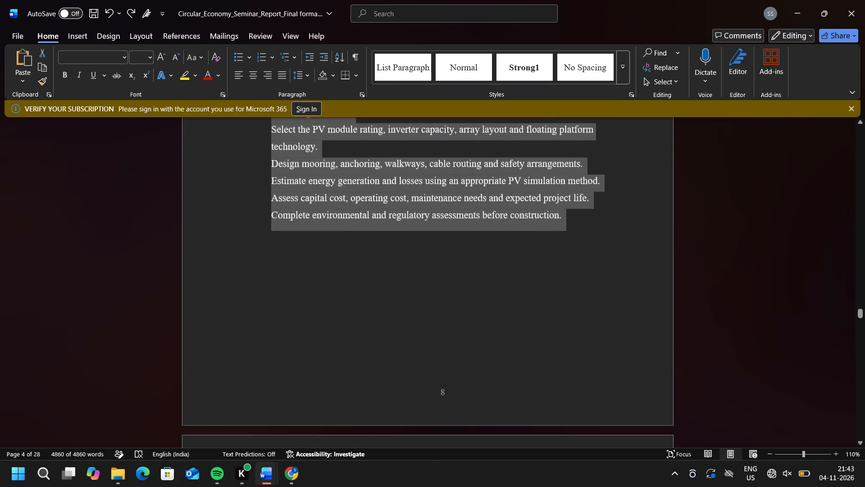
scroll(402, 255, down, 5)
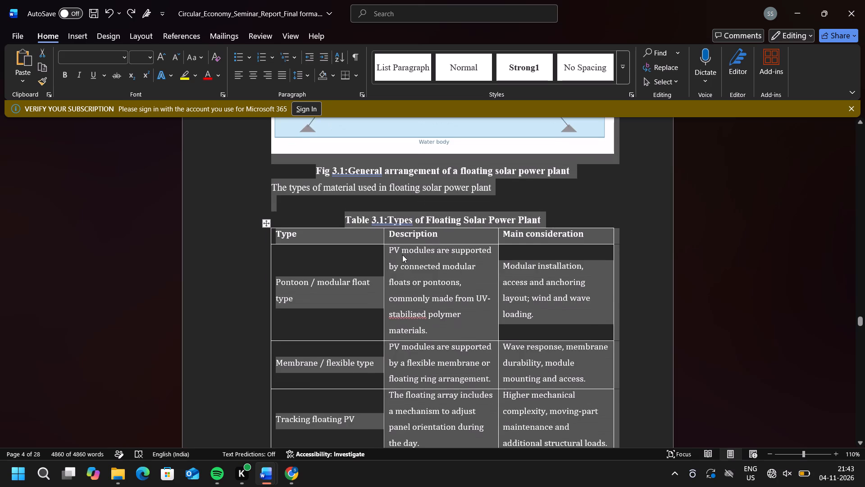
scroll(402, 255, down, 7)
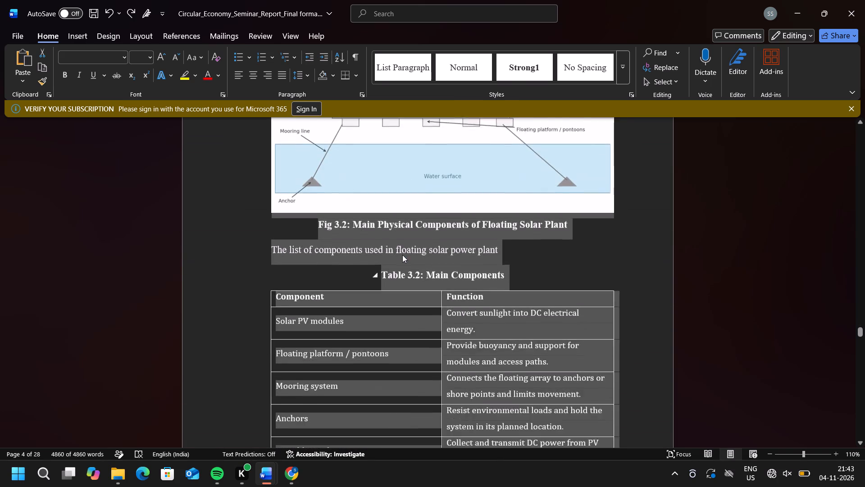
scroll(402, 255, down, 4)
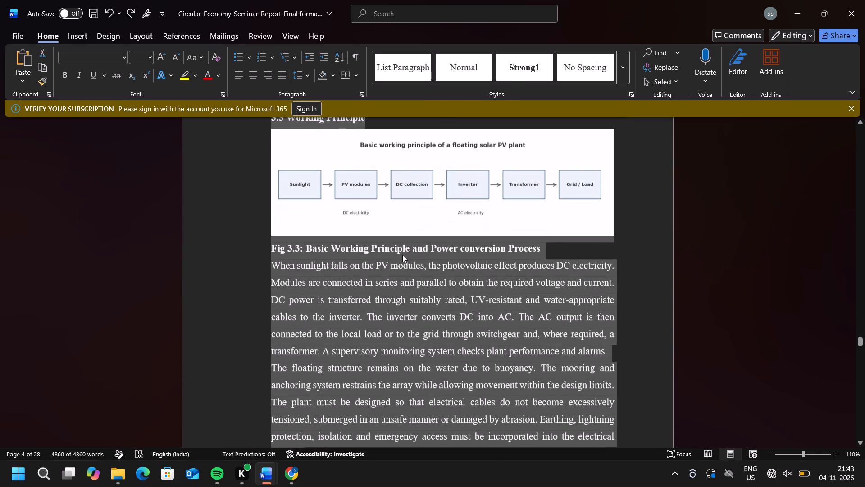
scroll(402, 255, down, 3)
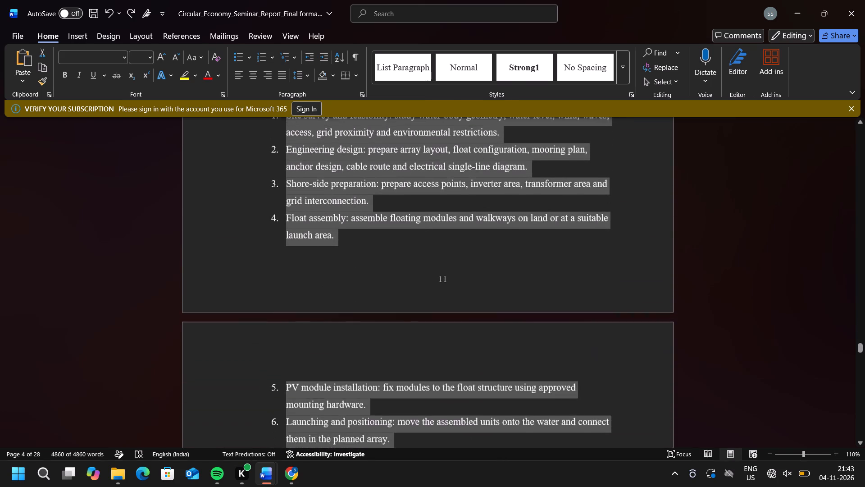
scroll(402, 255, down, 3)
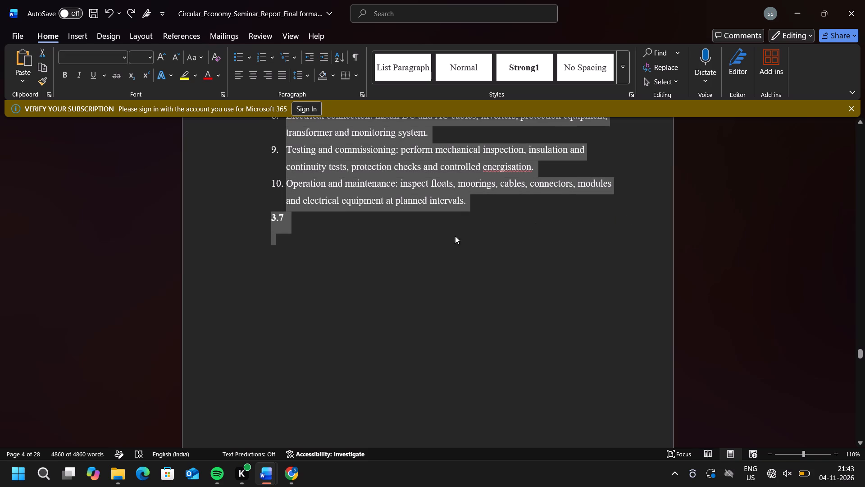
click(363, 239)
click(286, 216)
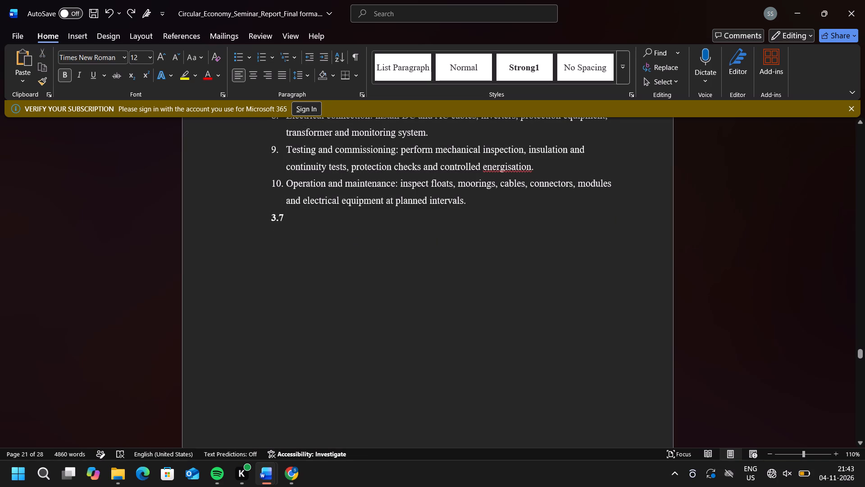
key(shift+a)
text(pplication)
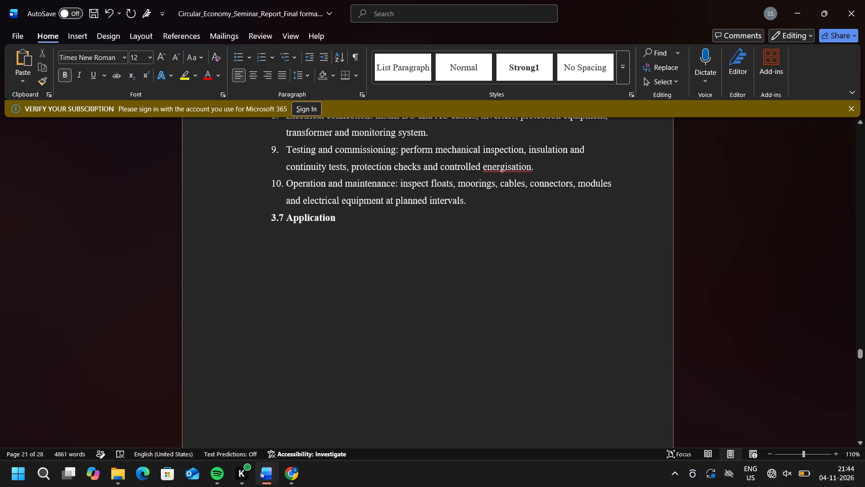
drag(340, 219, 268, 221)
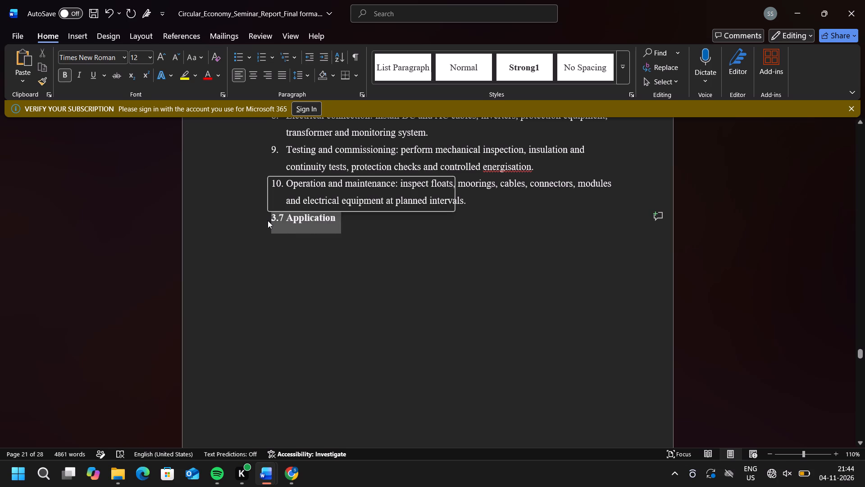
click(337, 217)
key(s)
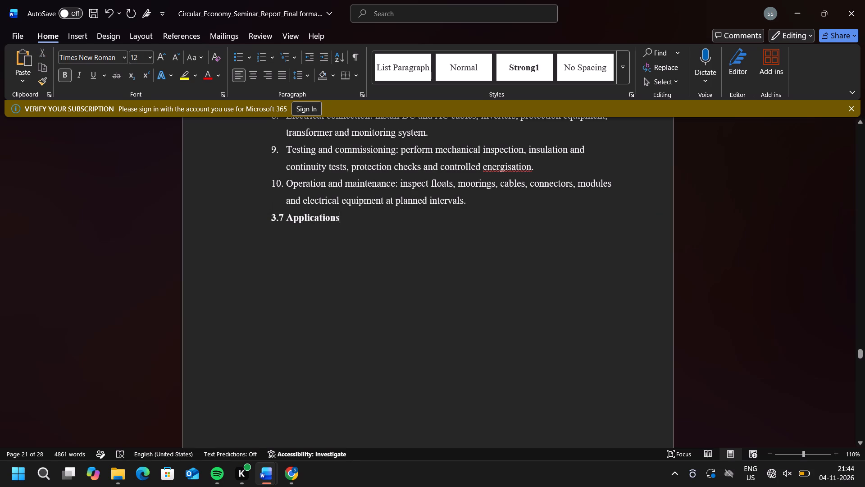
Copy the Applications paragraph from Final report (6) and paste it on its own line below the seminar report's 3.7 Applications heading.
scroll(315, 236, up, 1)
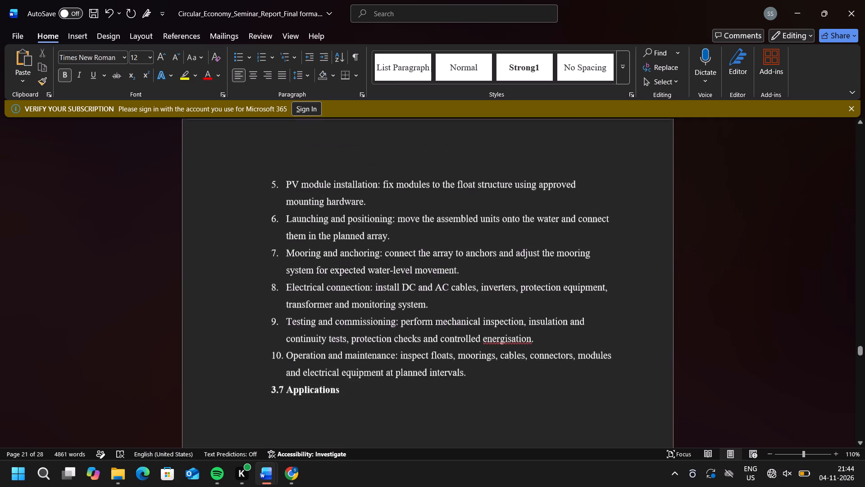
scroll(315, 236, up, 1)
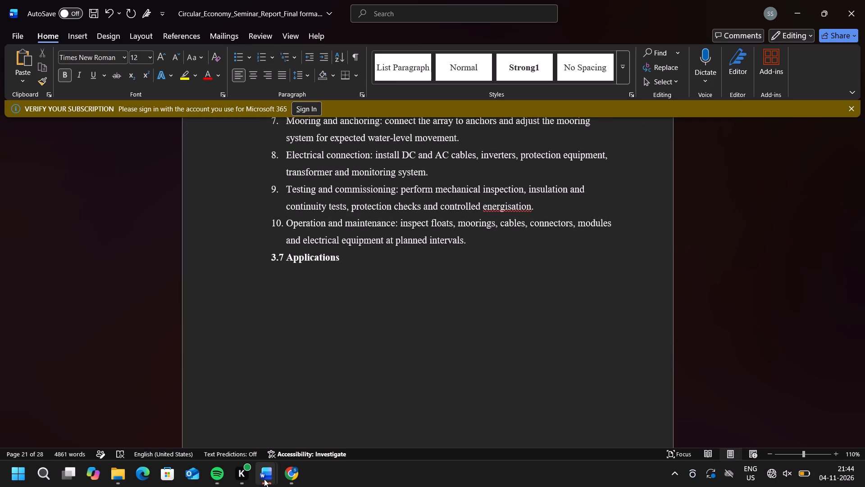
click(545, 397)
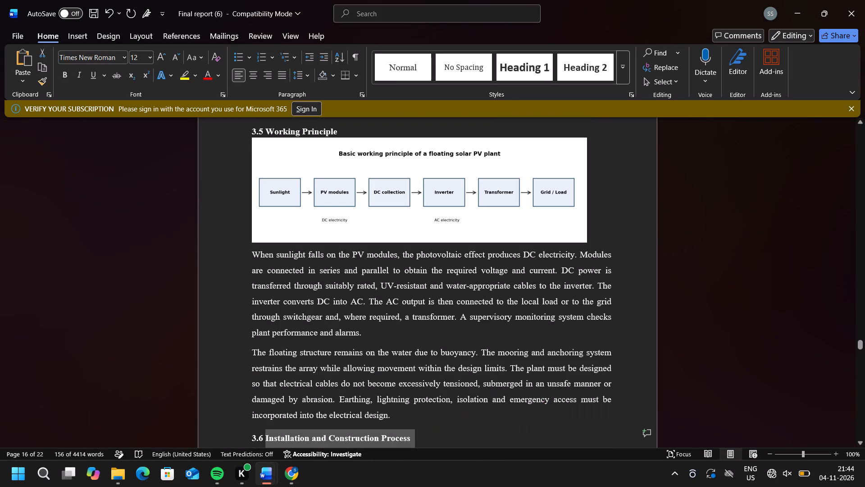
scroll(395, 357, down, 9)
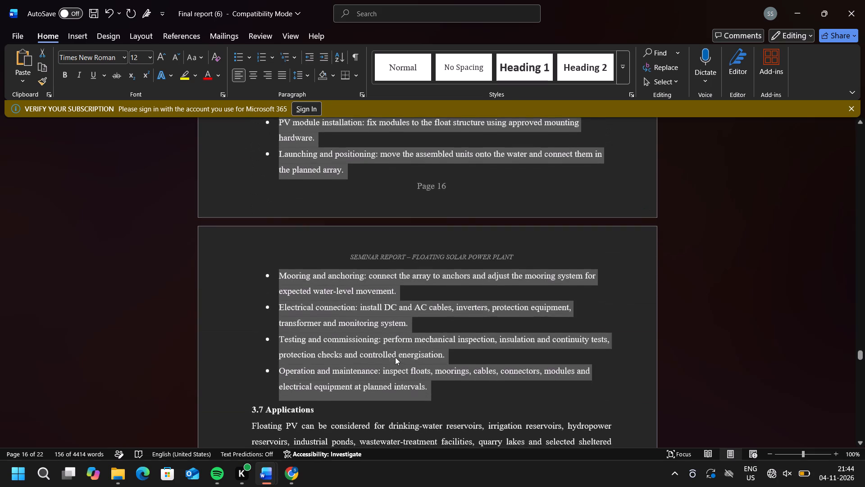
scroll(395, 357, down, 1)
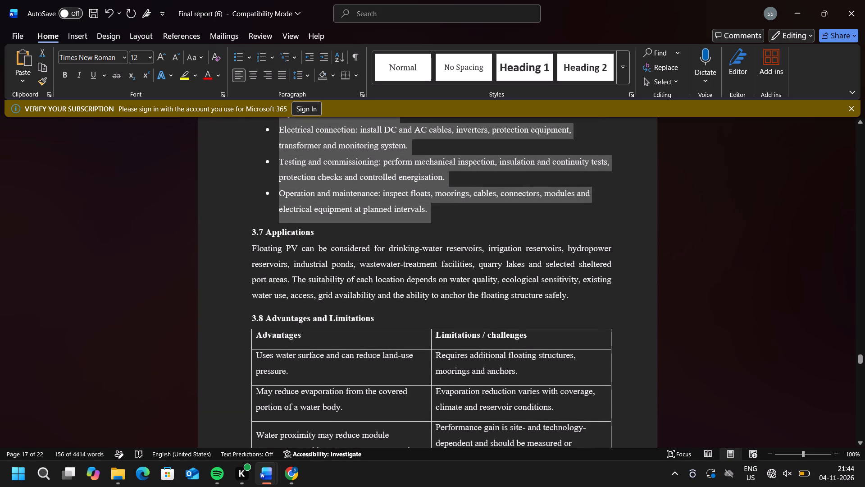
drag(571, 296, 260, 306)
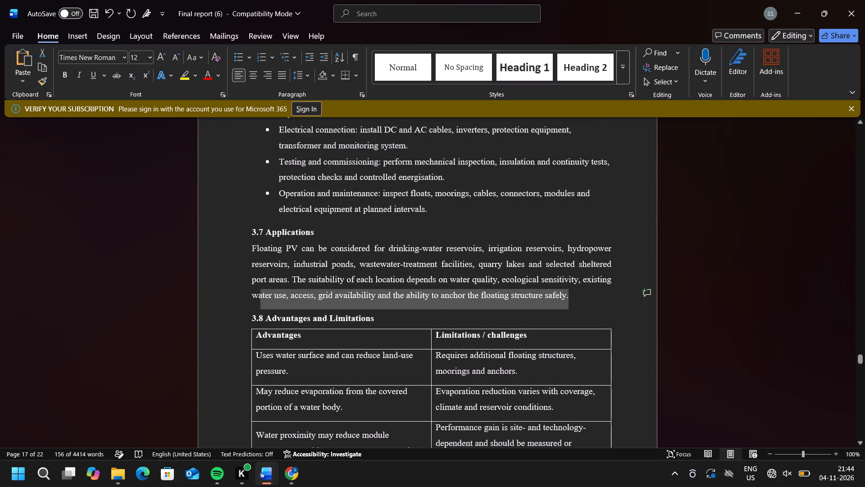
drag(260, 306, 247, 256)
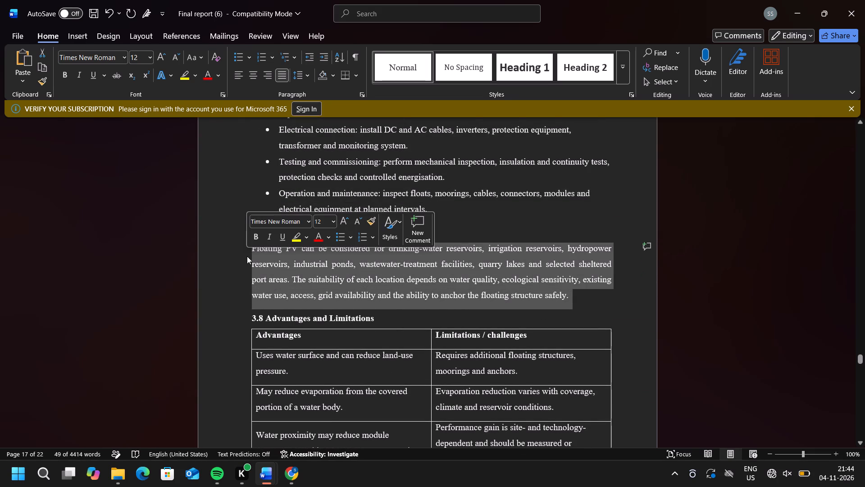
key(ctrl+c)
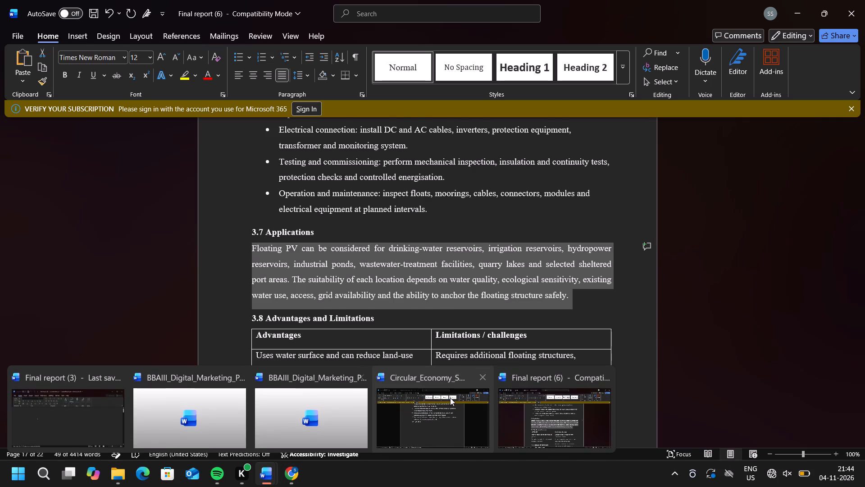
click(450, 399)
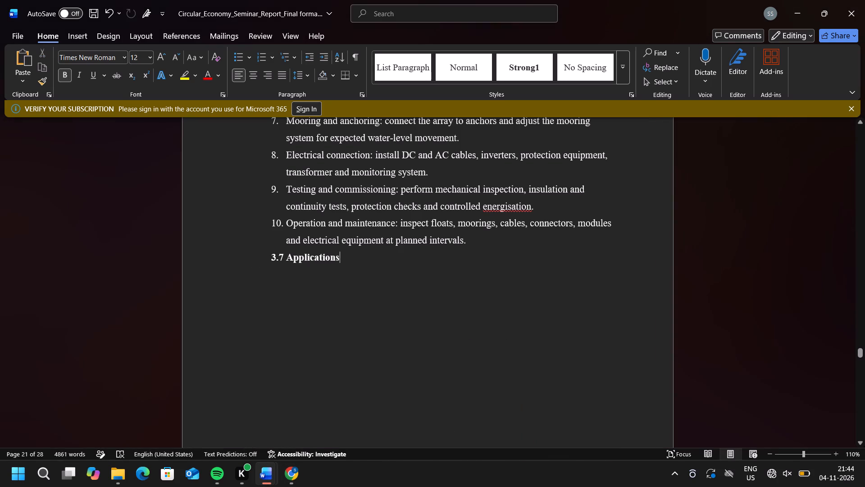
key(ctrl+v)
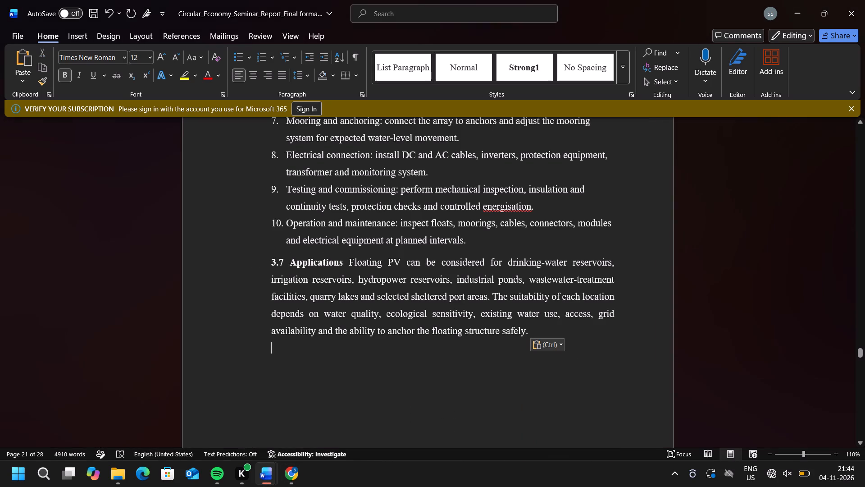
click(346, 260)
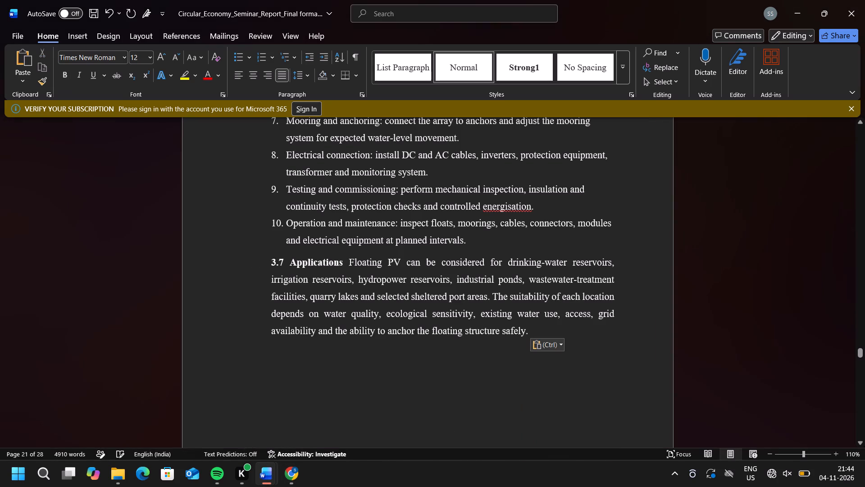
key(Return)
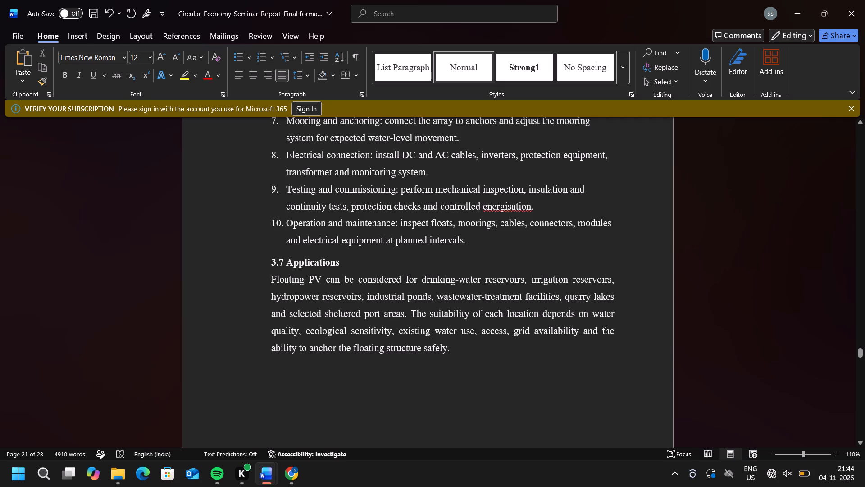
Copy the 3.8 Advantages and Limitations heading with its whole table from Final report (6) and paste them after the seminar report's Applications paragraph.
click(457, 352)
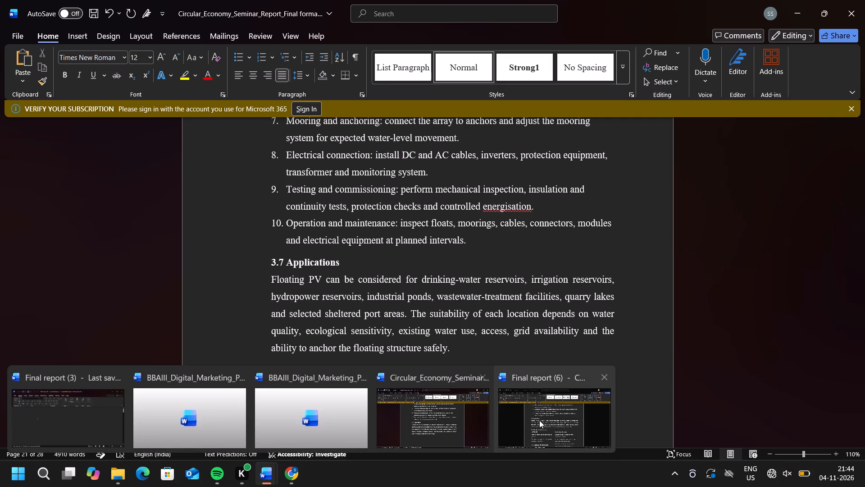
click(540, 420)
scroll(414, 364, down, 2)
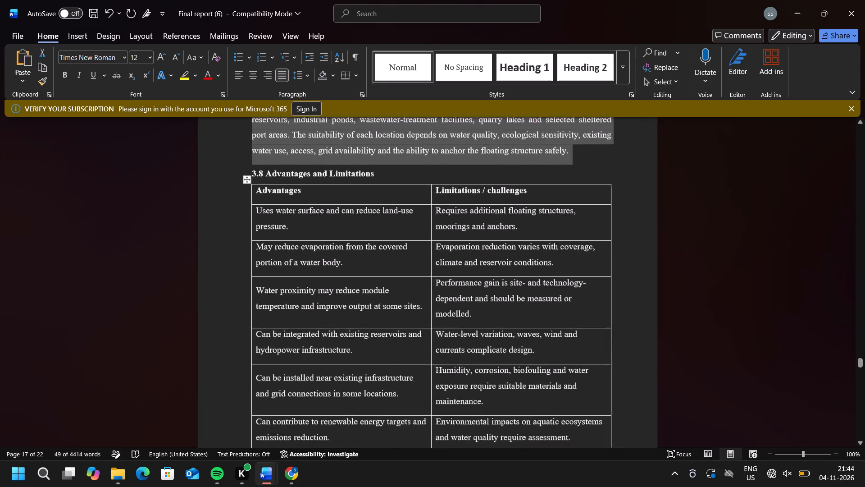
scroll(414, 364, down, 2)
scroll(414, 364, up, 7)
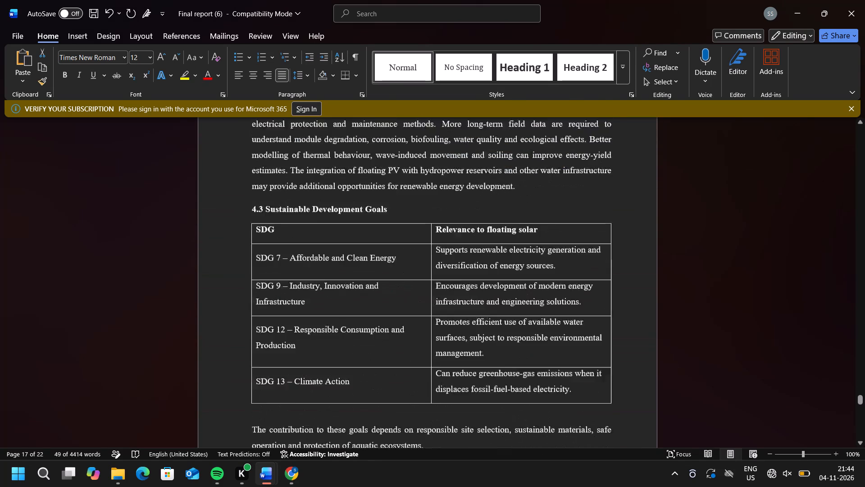
scroll(414, 364, up, 5)
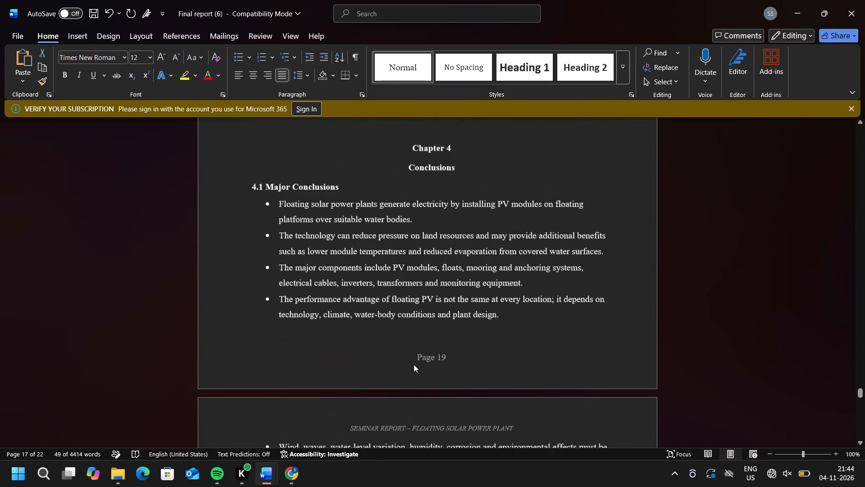
scroll(414, 364, up, 4)
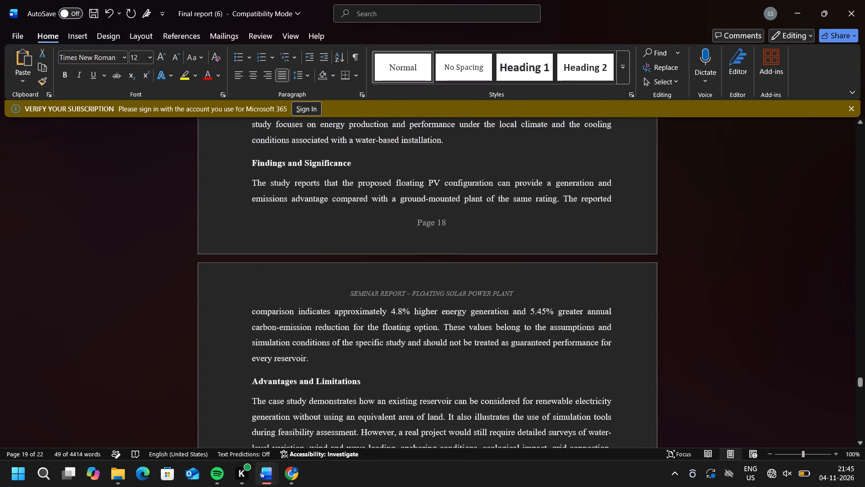
scroll(414, 364, up, 6)
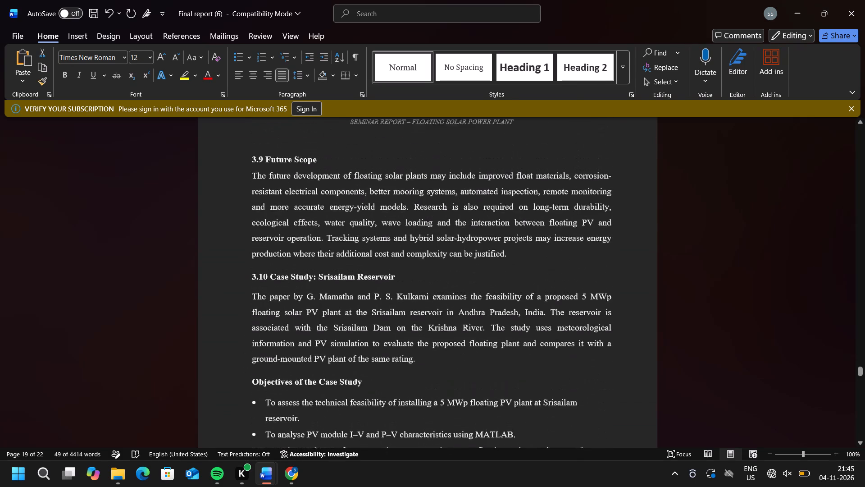
scroll(414, 364, up, 4)
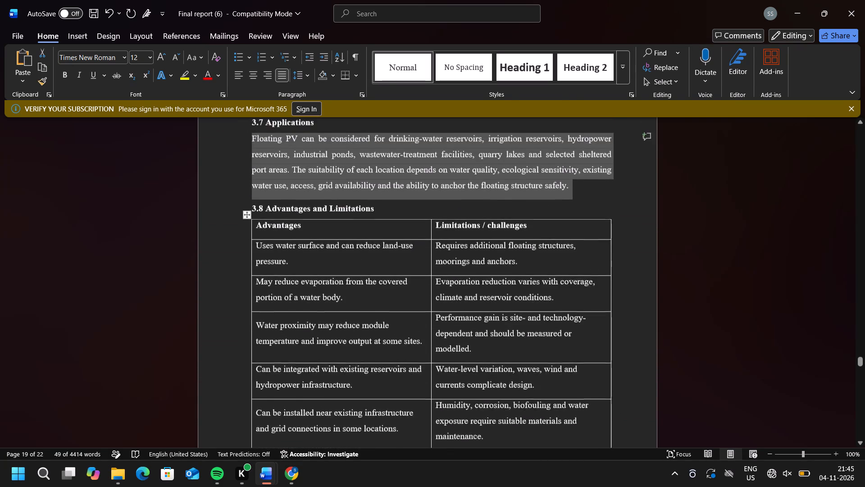
scroll(414, 364, up, 1)
scroll(419, 275, down, 1)
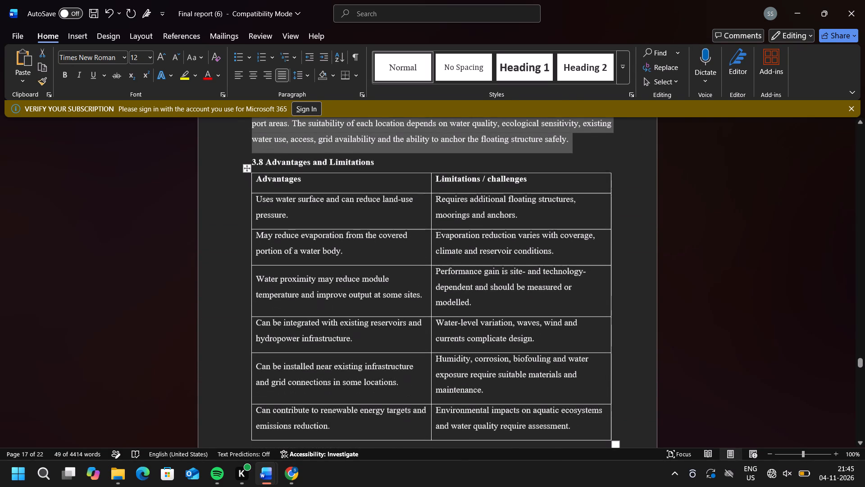
drag(622, 423, 515, 418)
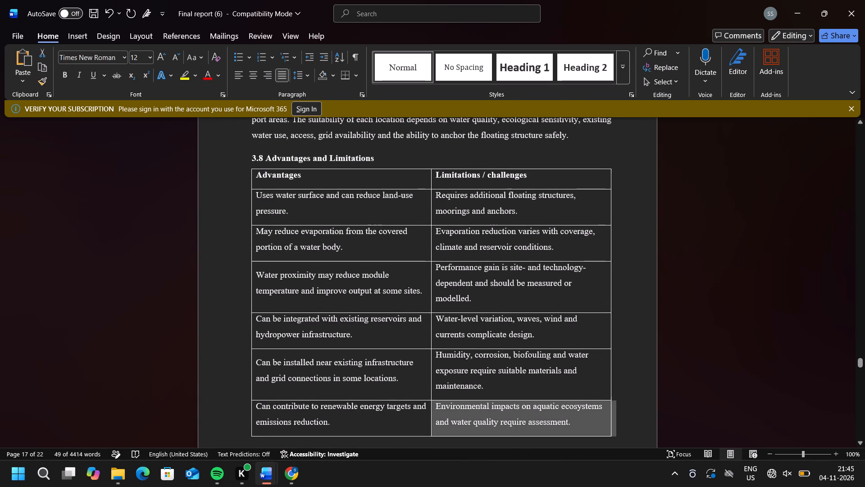
drag(515, 418, 266, 123)
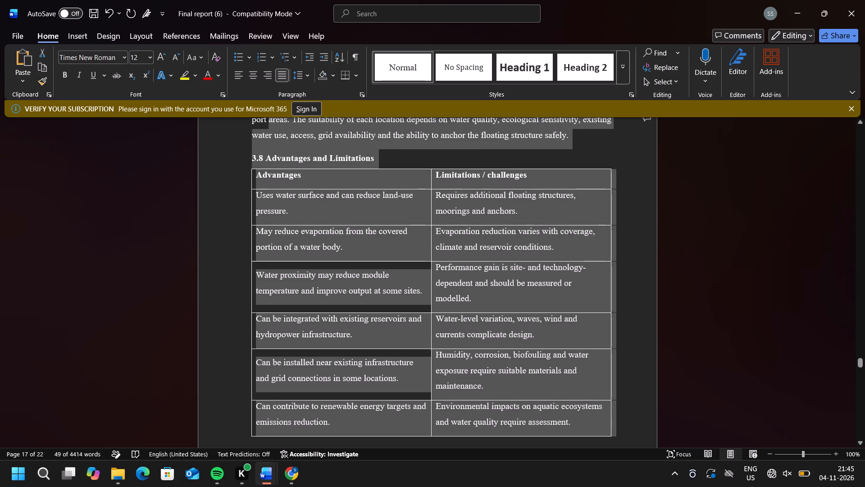
drag(266, 123, 251, 182)
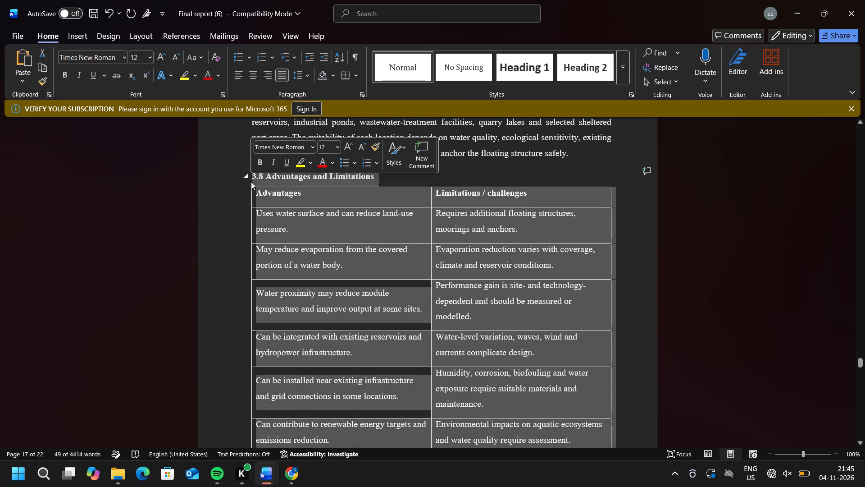
key(ctrl+c)
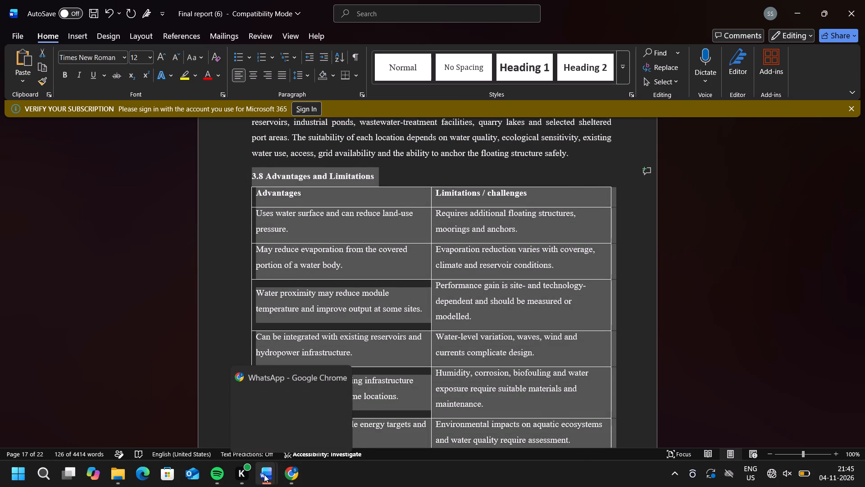
click(431, 411)
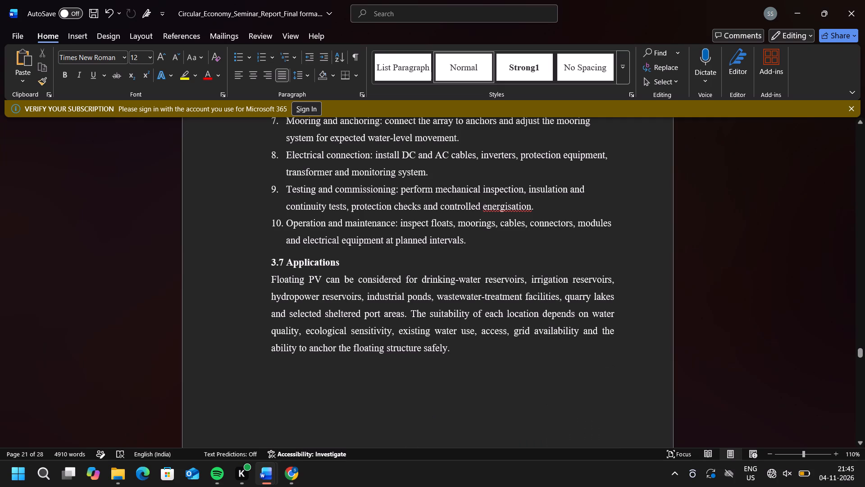
key(ctrl+v)
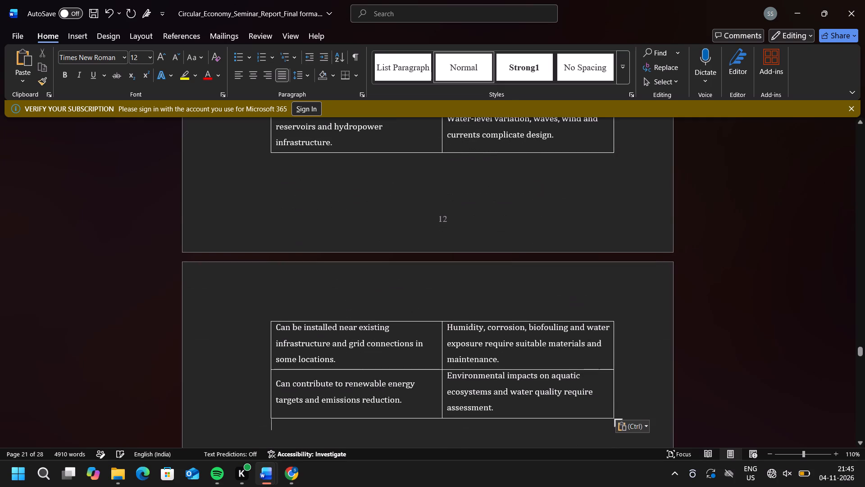
Remove the bold from the Applications paragraph and the 3.8 Advantages and Limitations text joined to its end.
scroll(413, 382, up, 4)
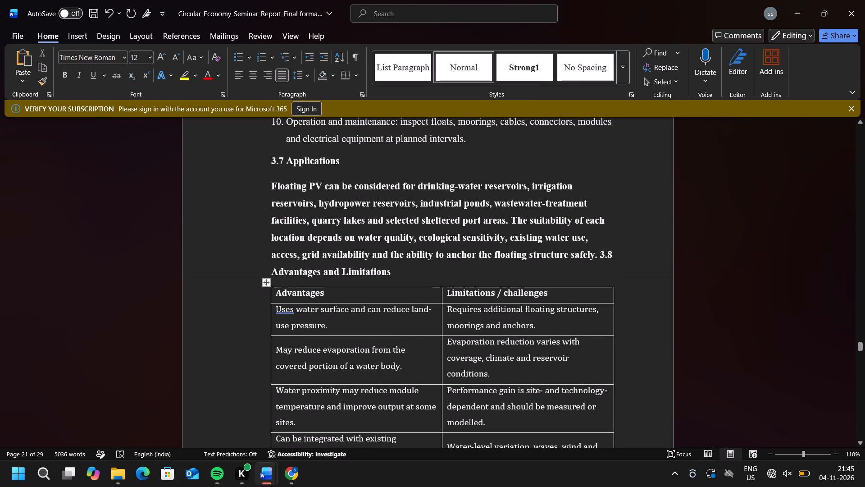
scroll(413, 382, up, 1)
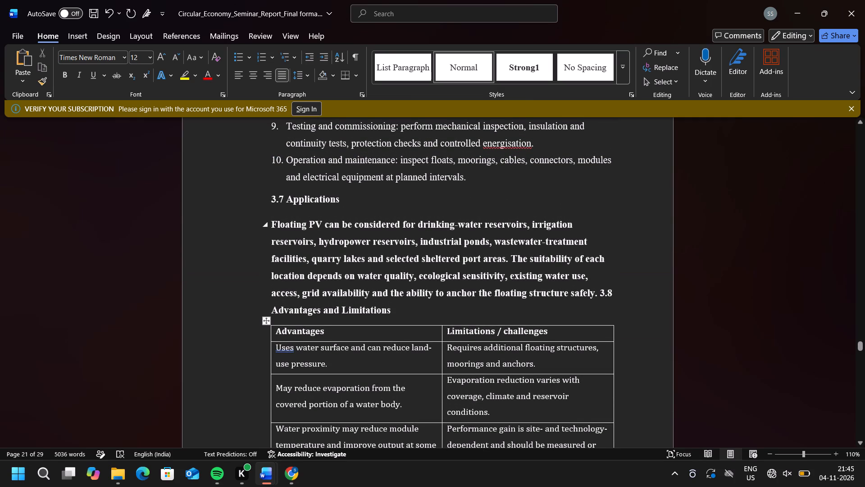
drag(392, 312, 270, 231)
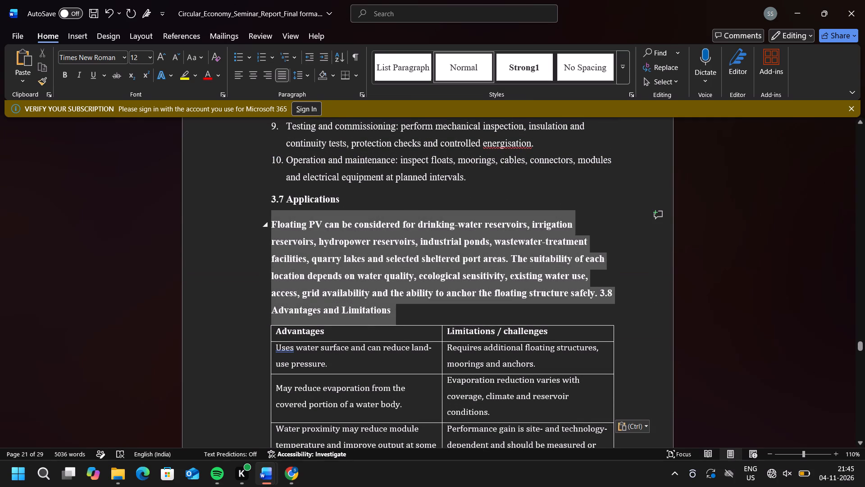
click(276, 213)
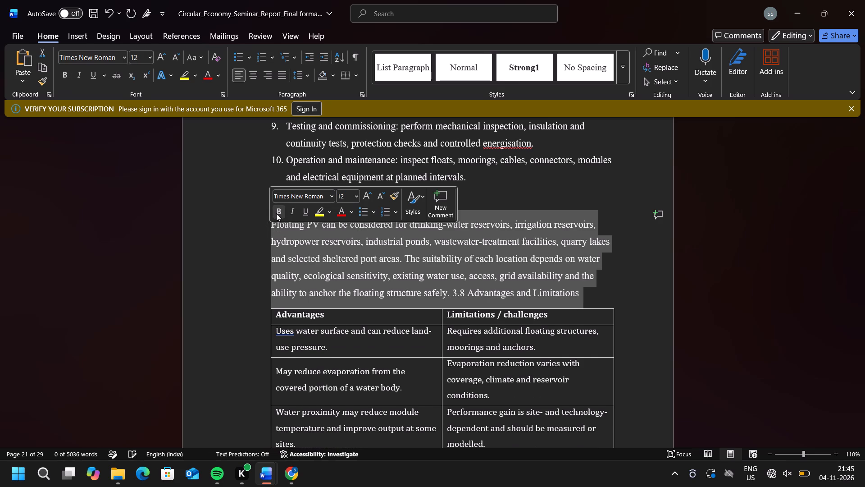
click(304, 76)
click(247, 257)
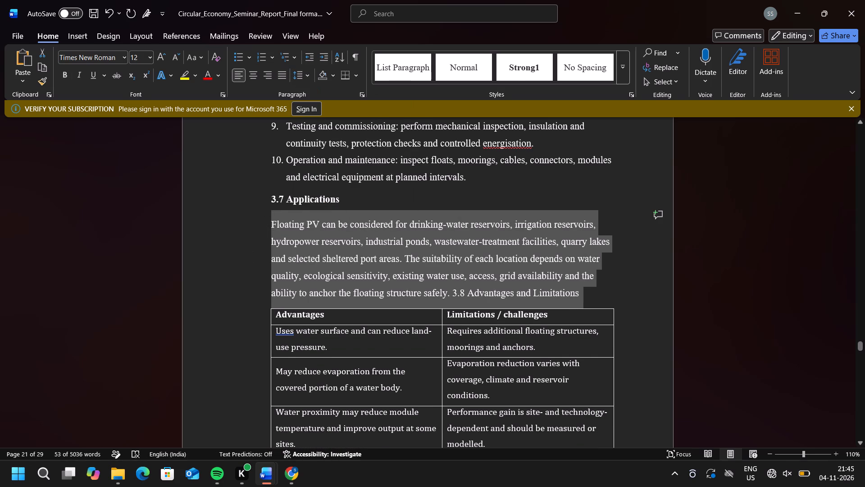
click(168, 322)
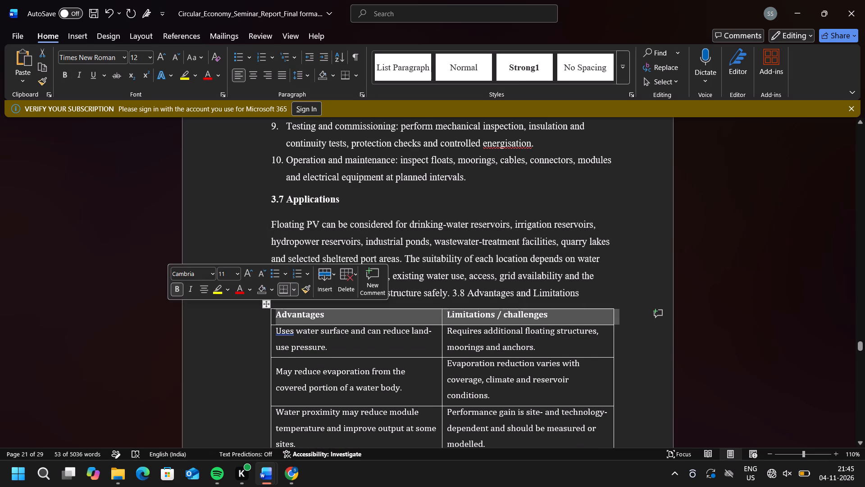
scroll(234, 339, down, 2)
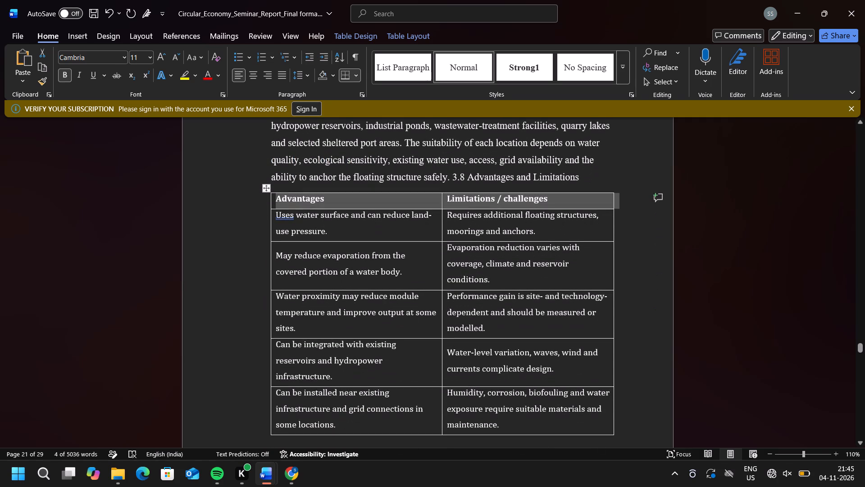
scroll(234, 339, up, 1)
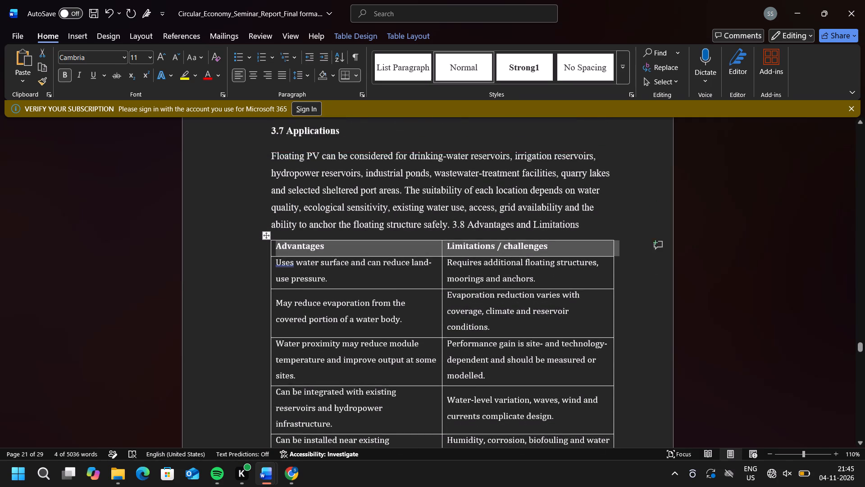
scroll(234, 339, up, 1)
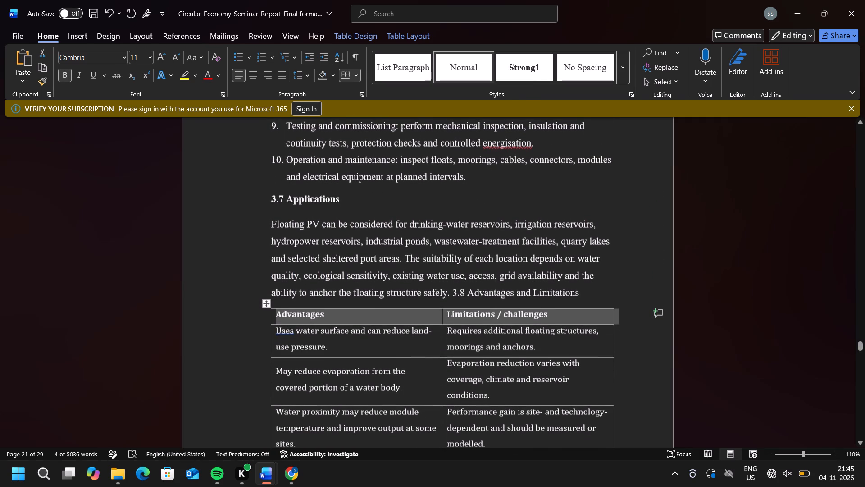
Move the 3.8 Advantages and Limitations heading onto its own line below the Applications paragraph.
scroll(234, 339, up, 1)
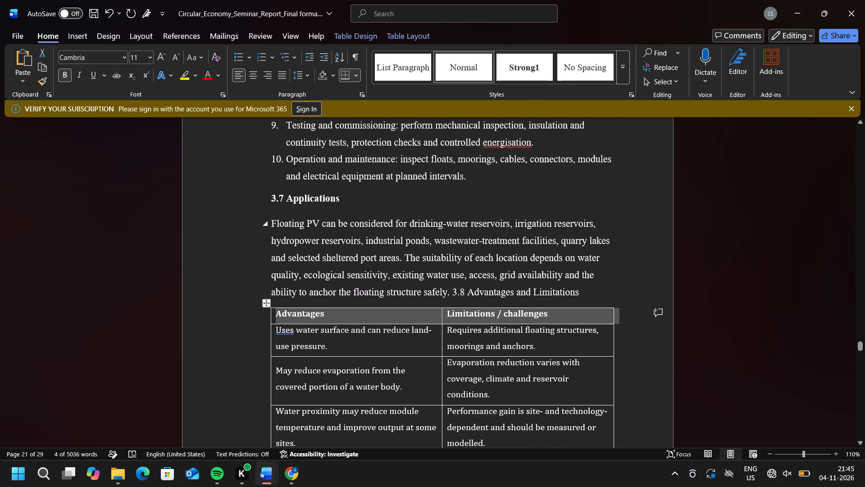
click(451, 294)
key(Return)
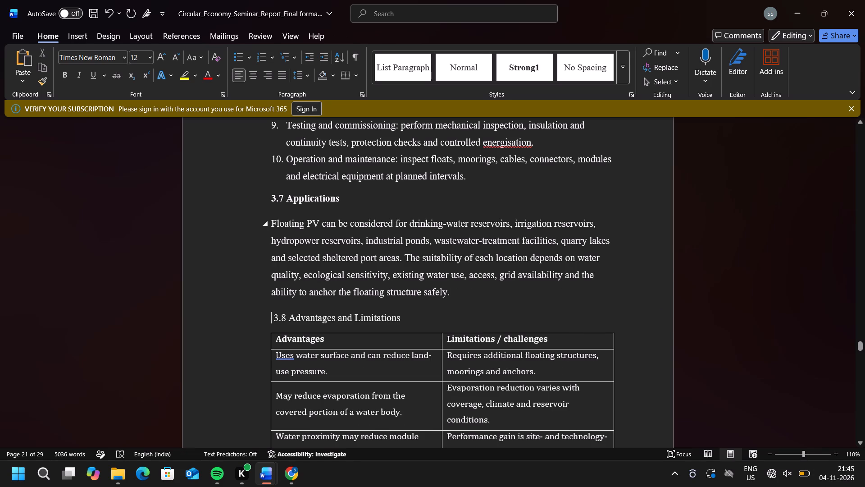
key(BackSpace)
key(Return)
Apply 1.5 line spacing to the end of the Applications paragraph and the 3.8 Advantages and Limitations heading.
drag(401, 317, 250, 277)
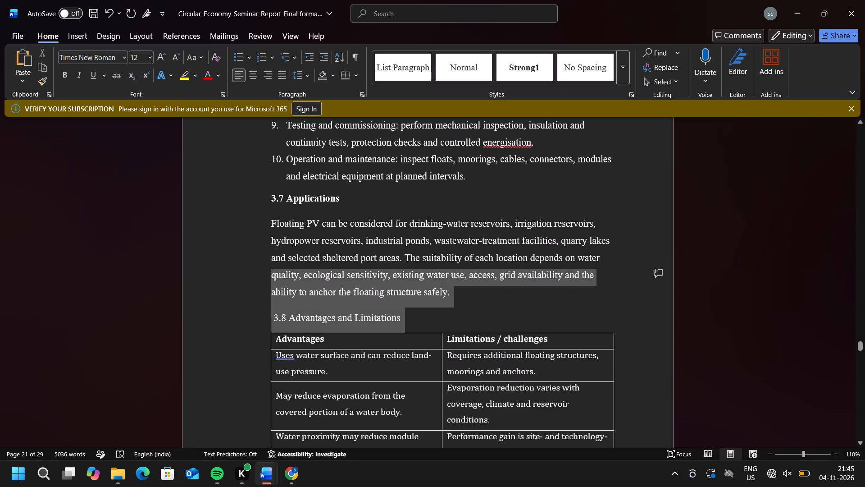
drag(250, 277, 249, 279)
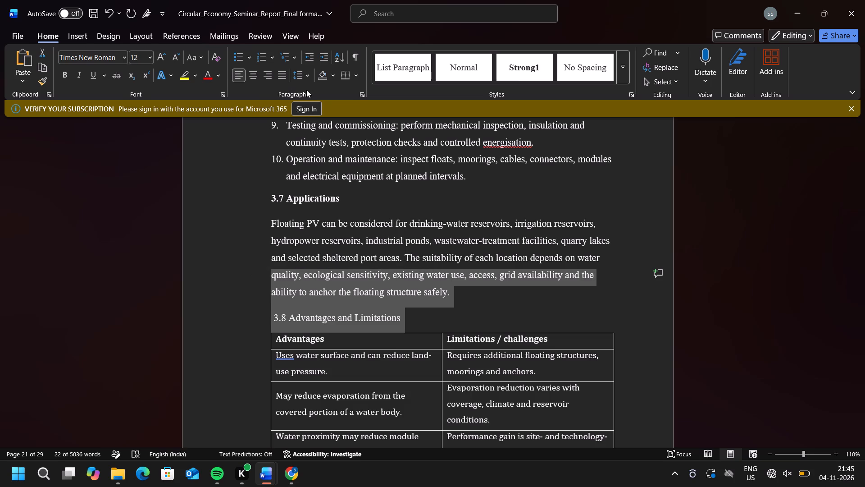
click(306, 79)
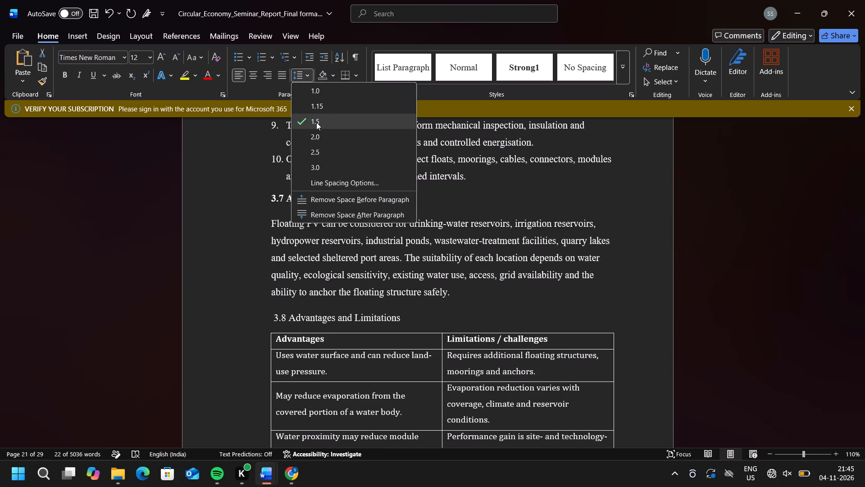
click(316, 122)
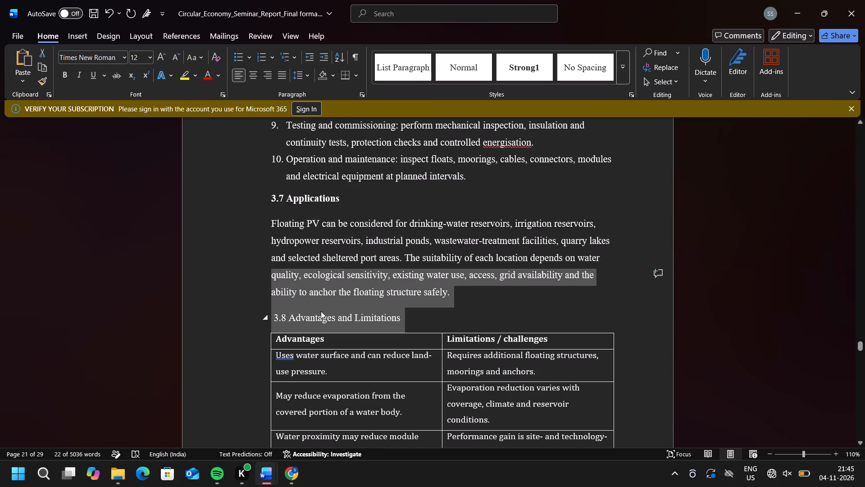
click(404, 315)
click(404, 315)
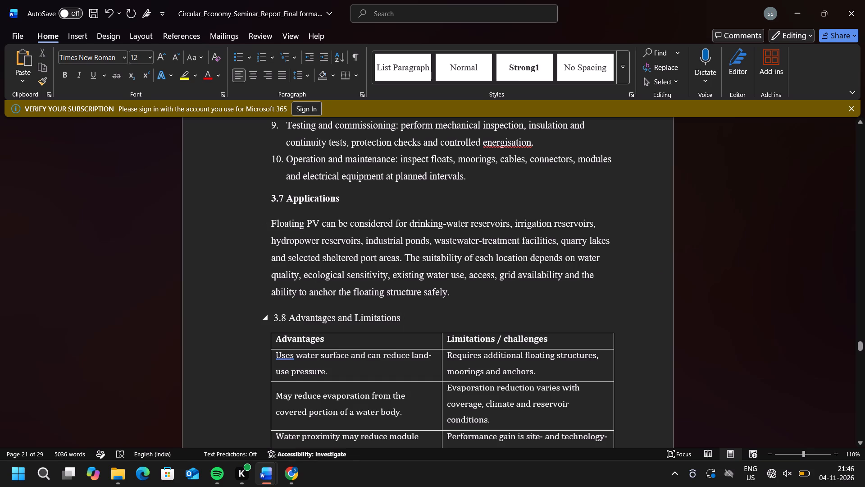
drag(404, 315, 269, 304)
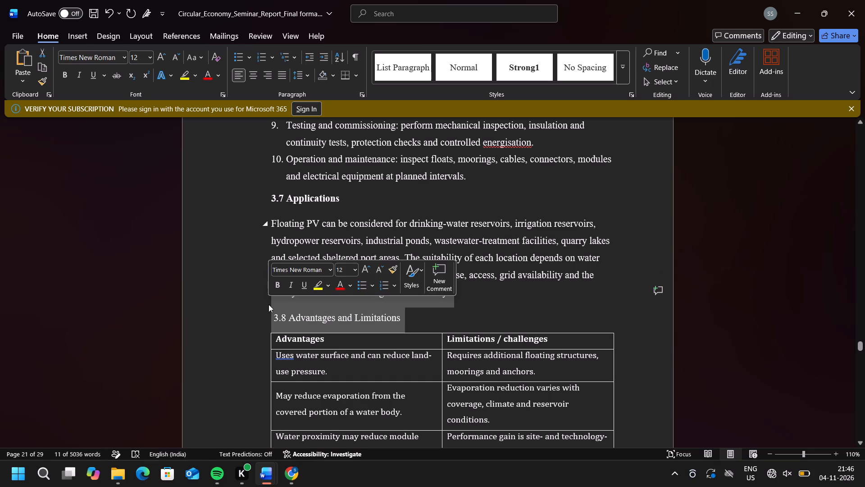
click(300, 78)
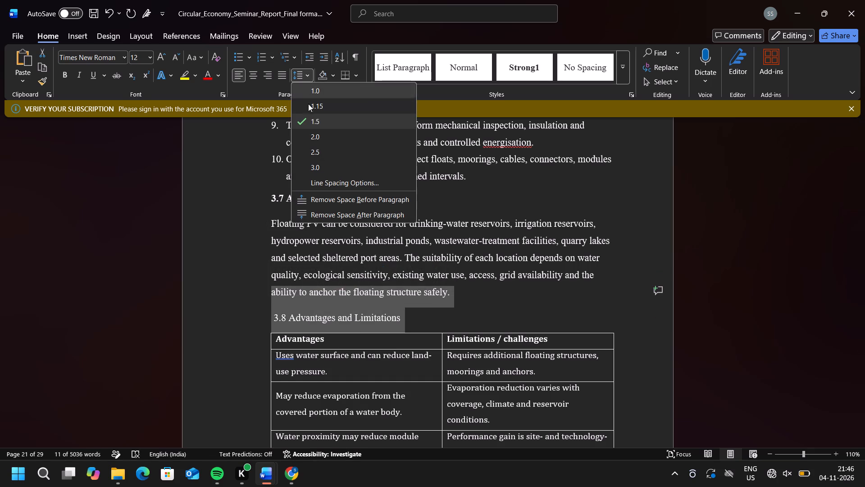
click(316, 123)
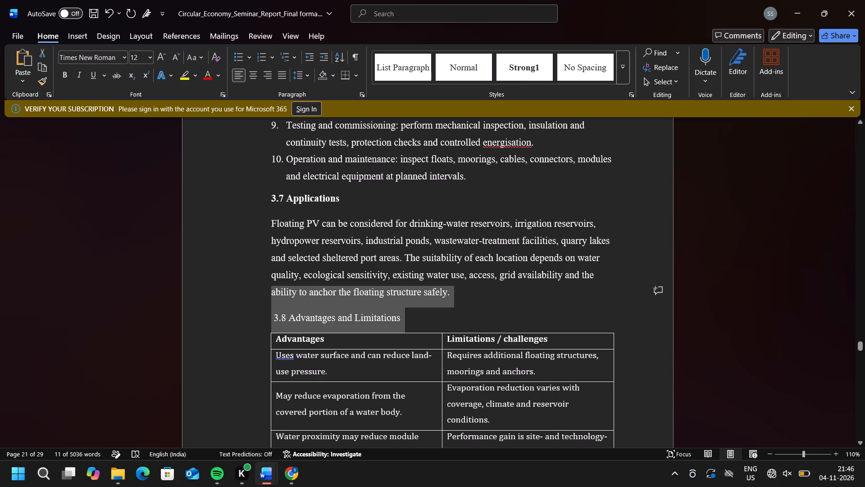
Make the 3.8 Advantages and Limitations heading bold.
click(401, 317)
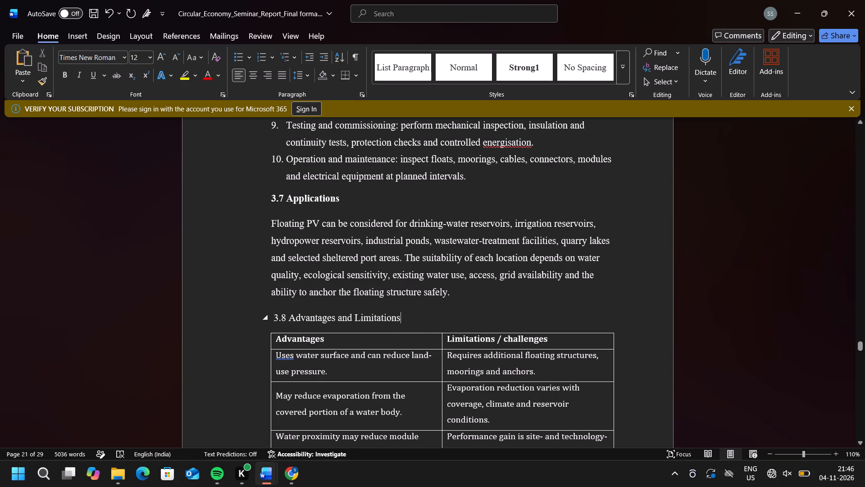
drag(401, 317, 275, 321)
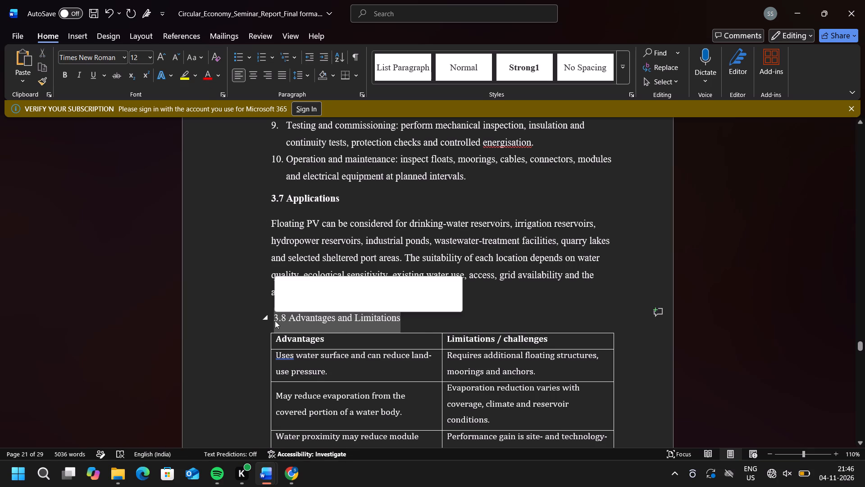
click(282, 300)
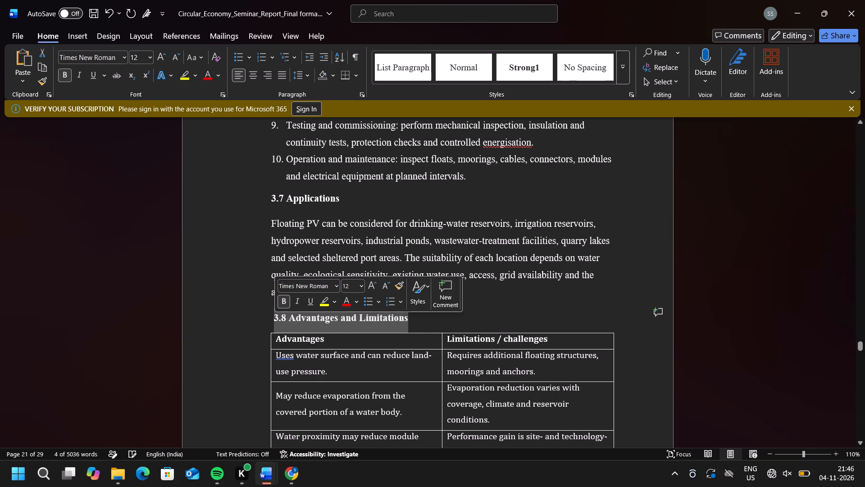
click(134, 333)
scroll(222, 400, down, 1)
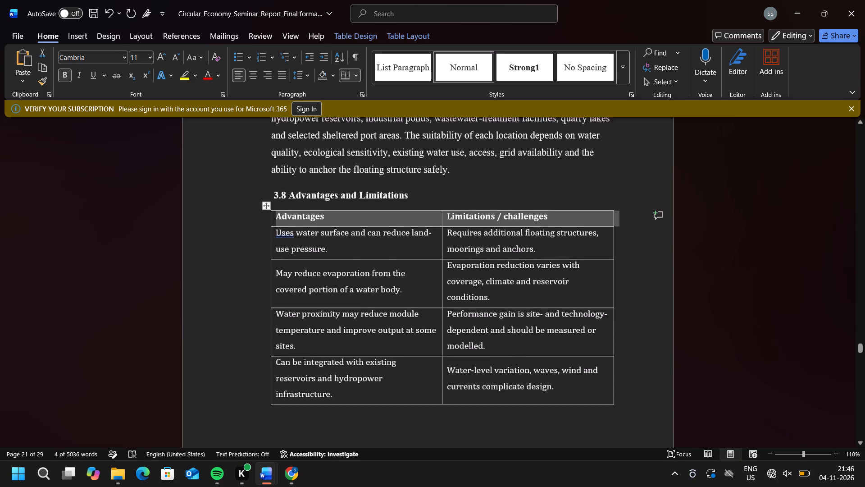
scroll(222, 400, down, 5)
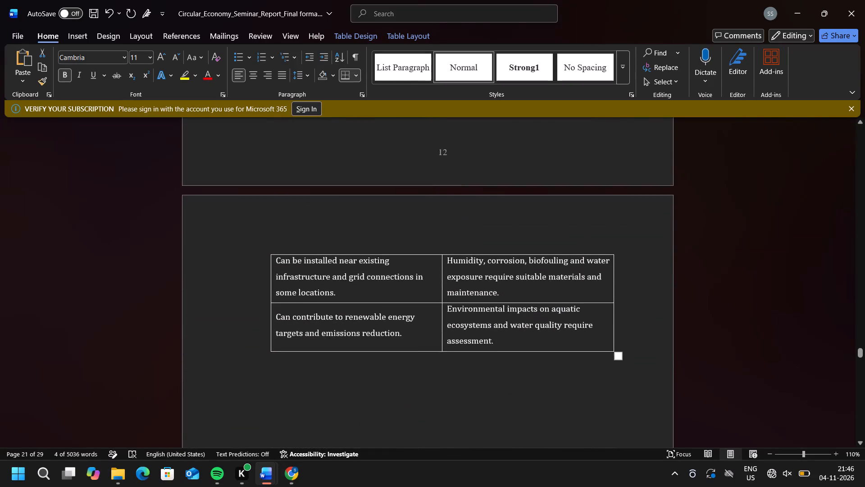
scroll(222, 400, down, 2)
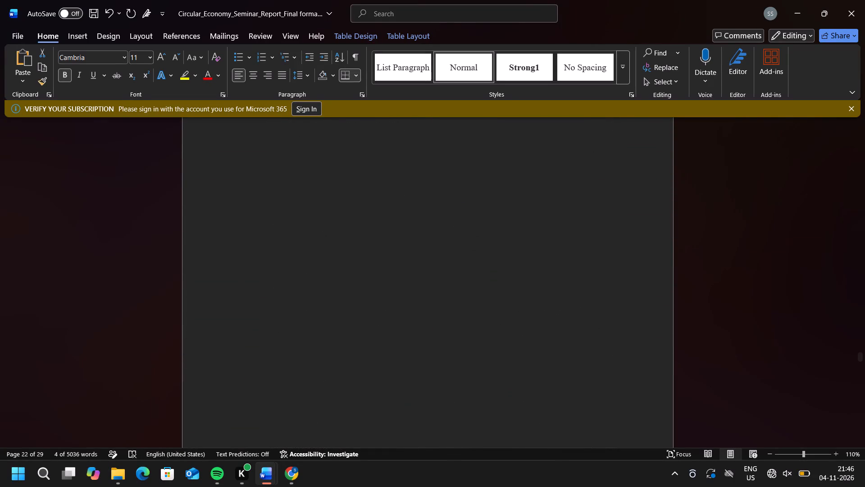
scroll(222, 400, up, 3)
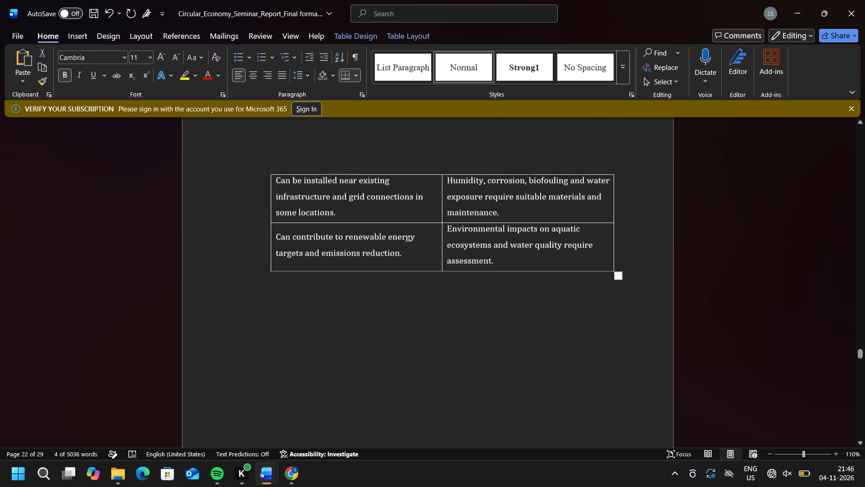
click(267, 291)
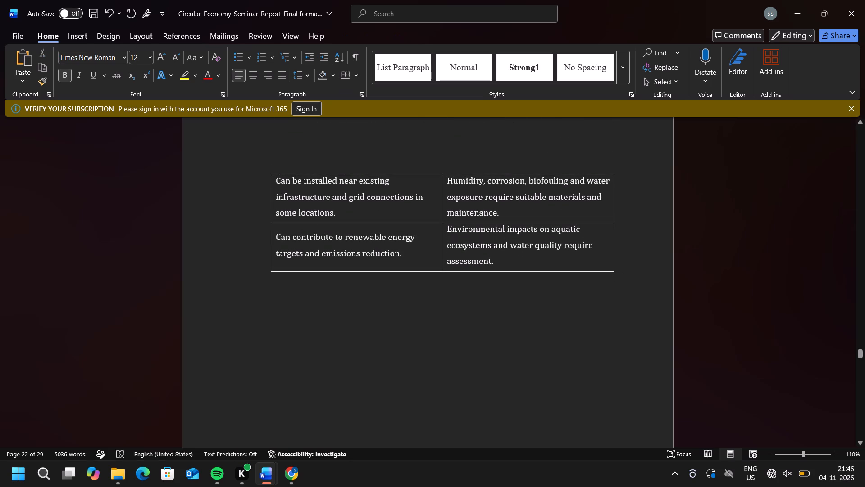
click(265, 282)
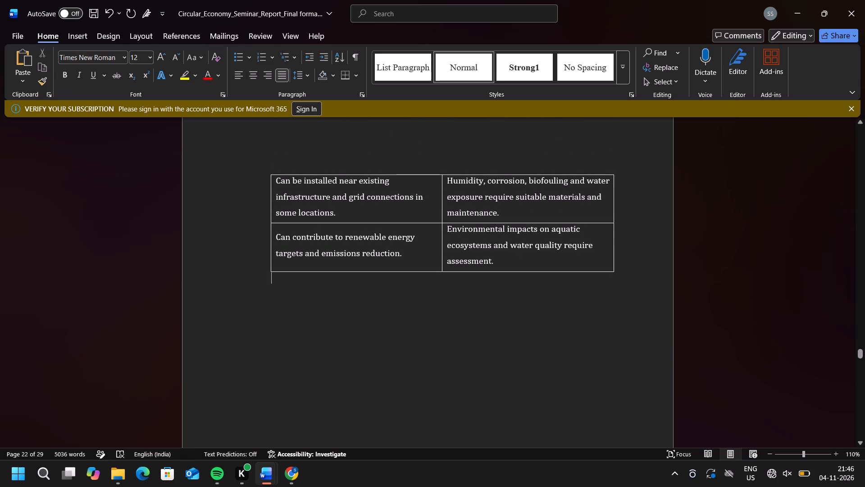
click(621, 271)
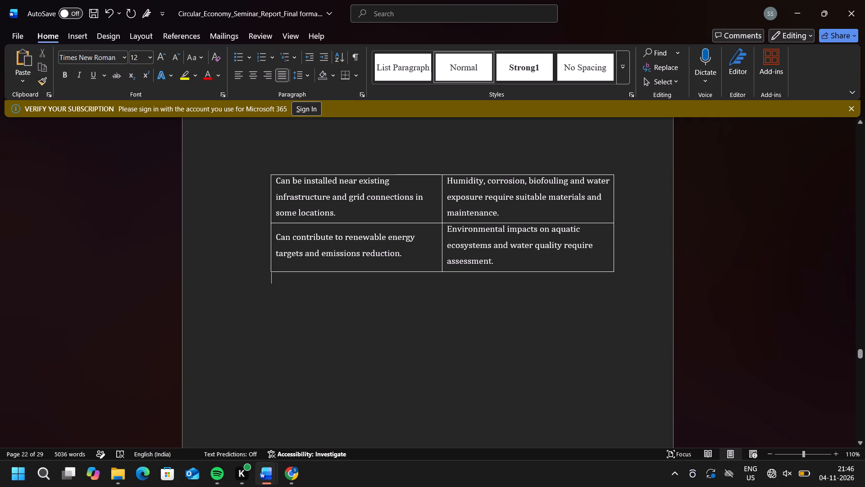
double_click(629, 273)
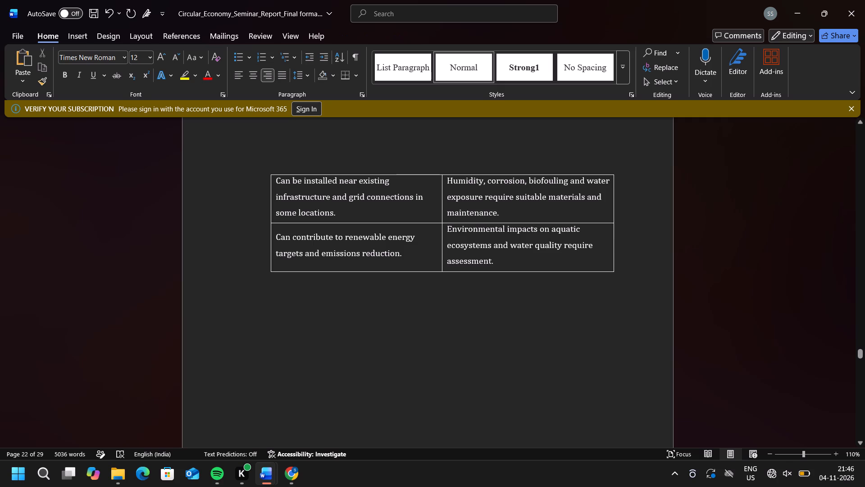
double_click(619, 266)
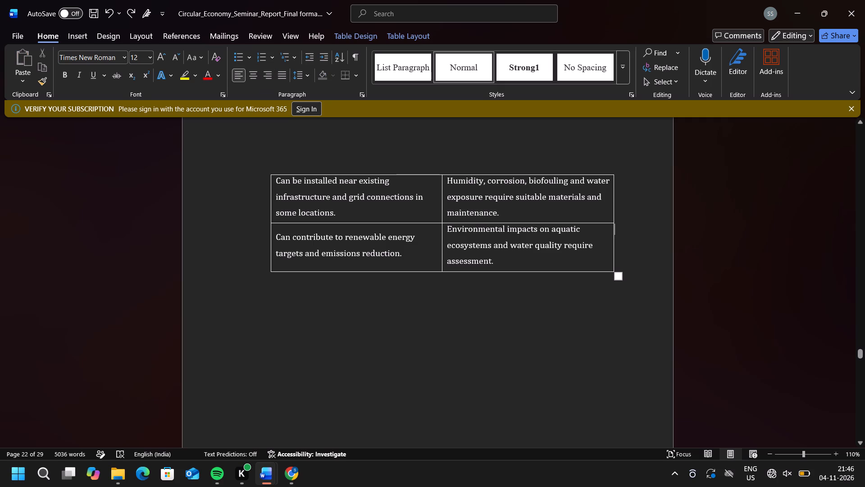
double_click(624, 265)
Copy the 3.9 Future Scope heading and paragraph from Final report (6) and paste them below the seminar report's Advantages and Limitations table.
click(523, 416)
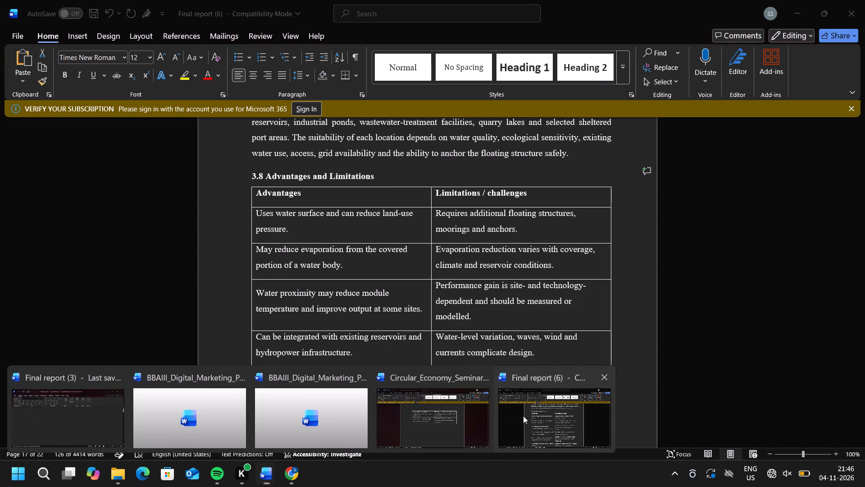
scroll(419, 383, down, 3)
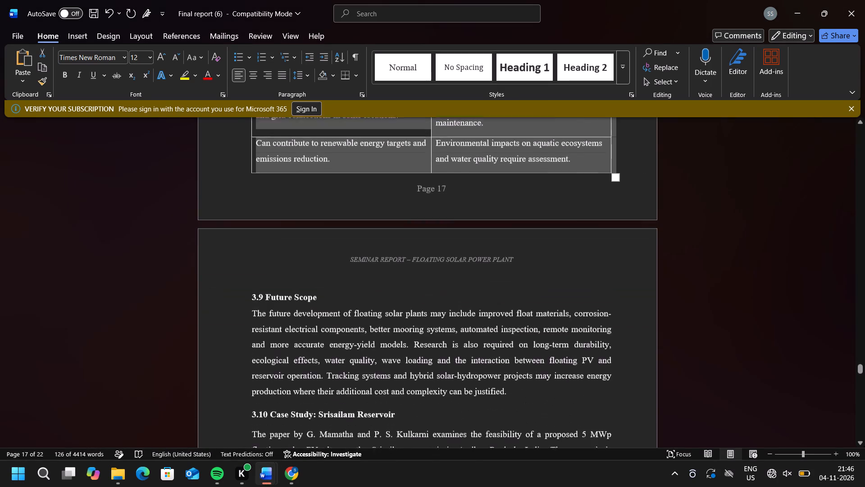
scroll(419, 383, down, 1)
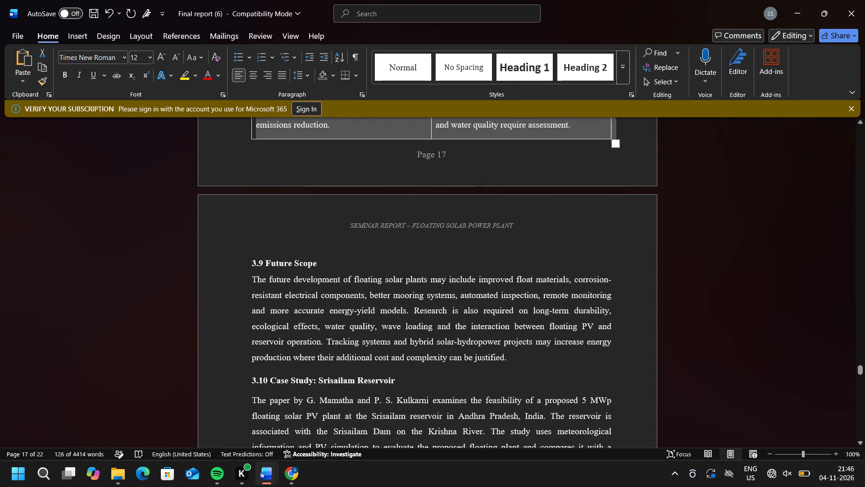
drag(508, 355, 248, 256)
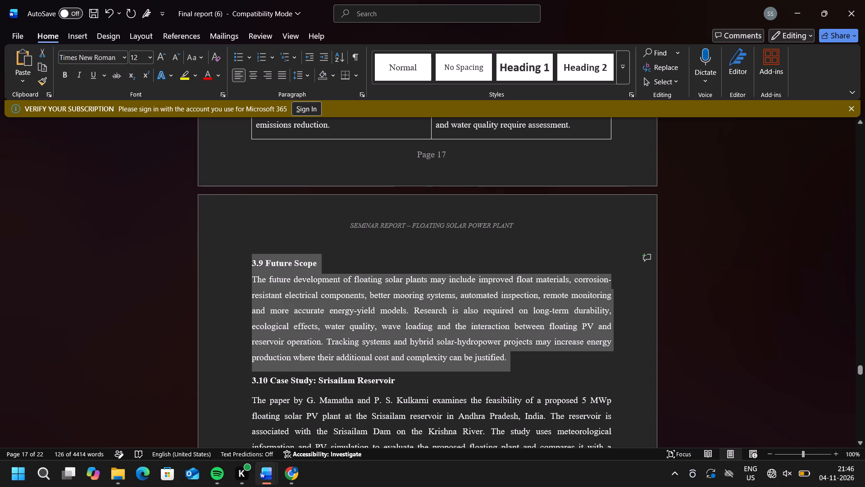
drag(248, 256, 248, 263)
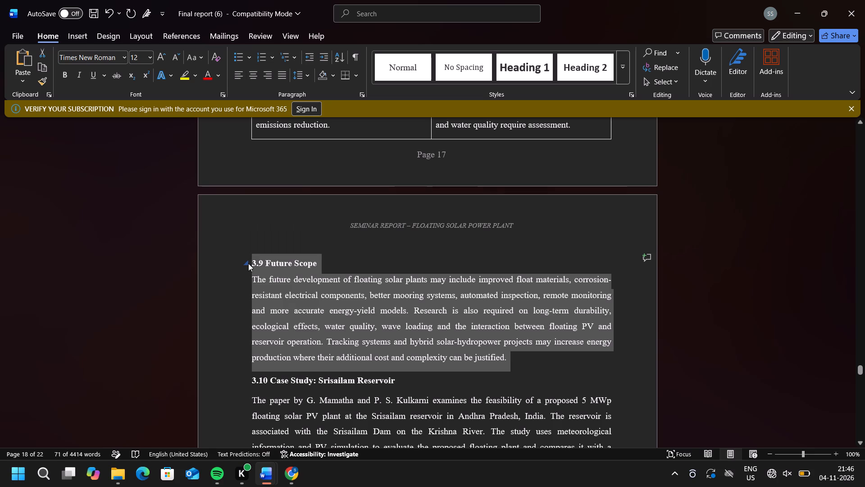
key(ctrl+c)
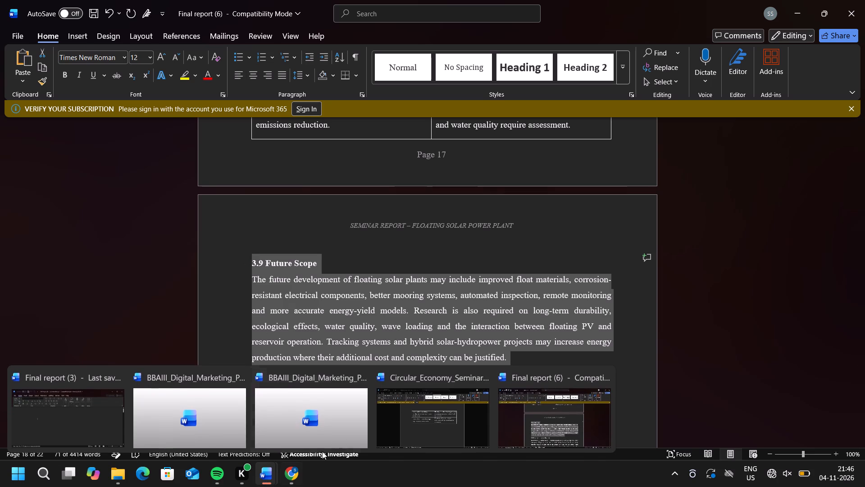
click(392, 424)
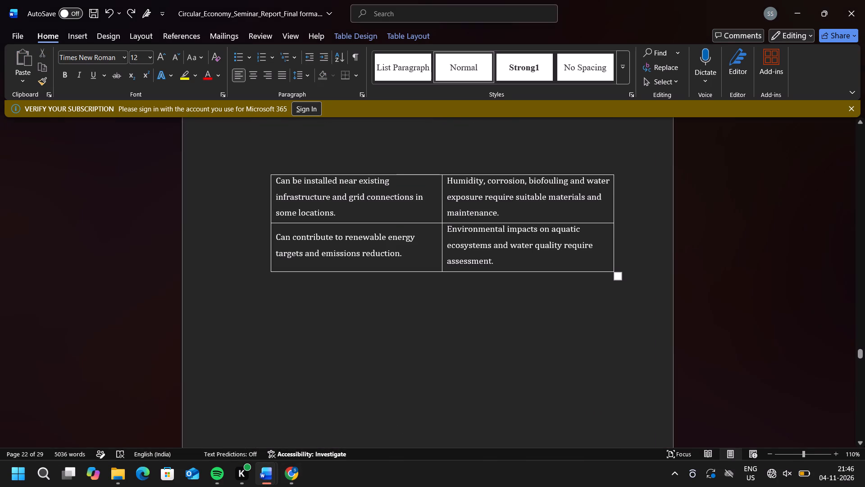
key(ctrl+v)
scroll(526, 294, up, 1)
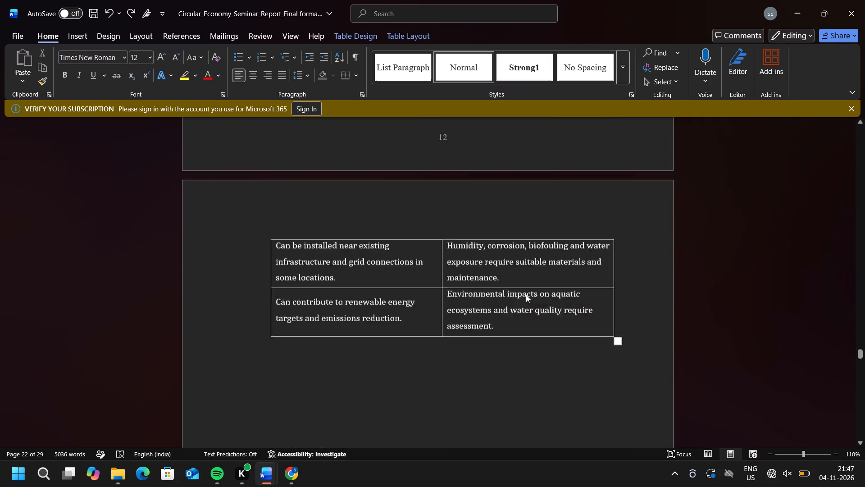
scroll(526, 294, up, 1)
click(271, 258)
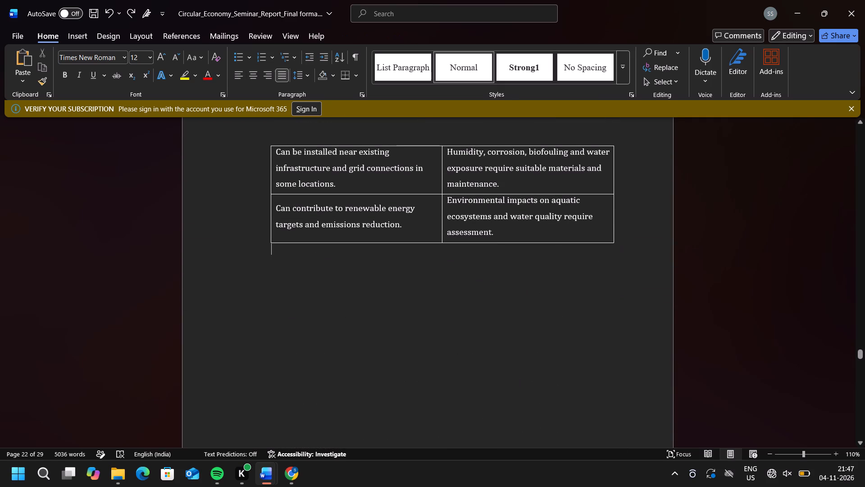
key(ctrl+v)
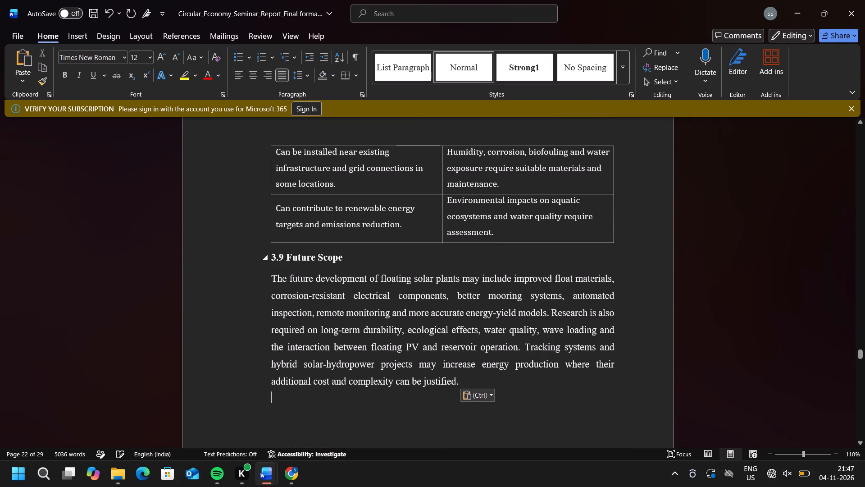
Set the last Advantages and Limitations table row and the 3.9 Future Scope section to Times New Roman, size 12.
scroll(310, 337, down, 1)
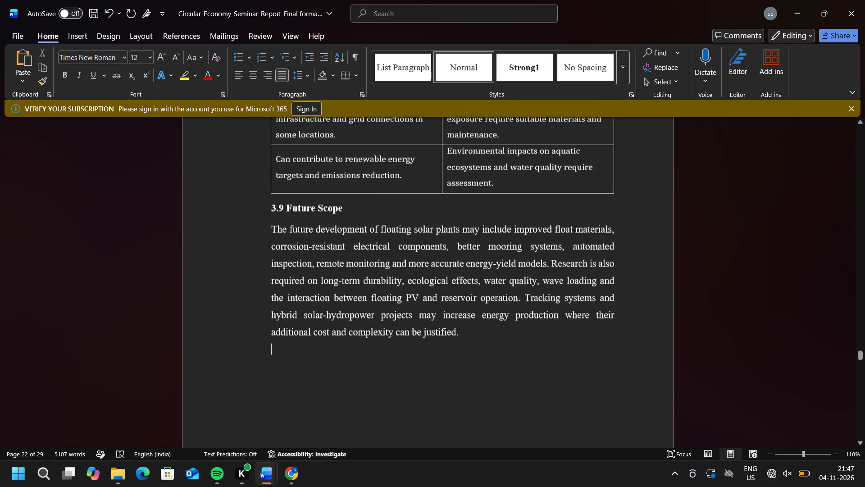
scroll(310, 337, down, 1)
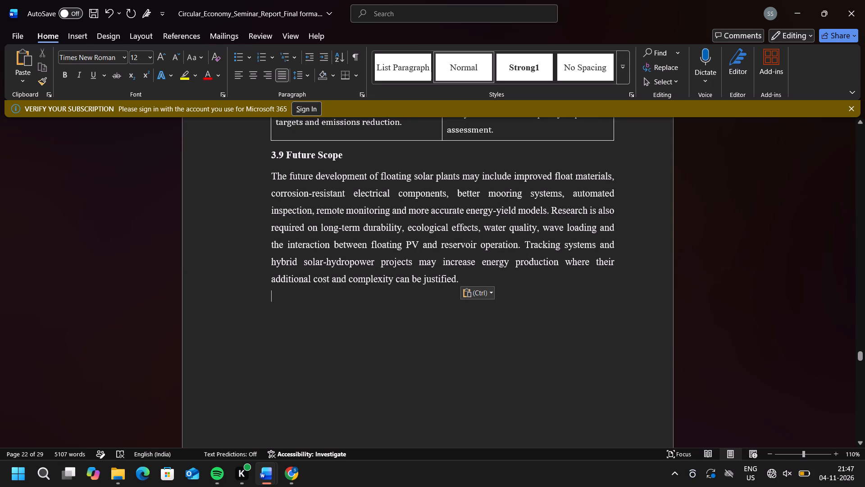
drag(460, 279, 249, 133)
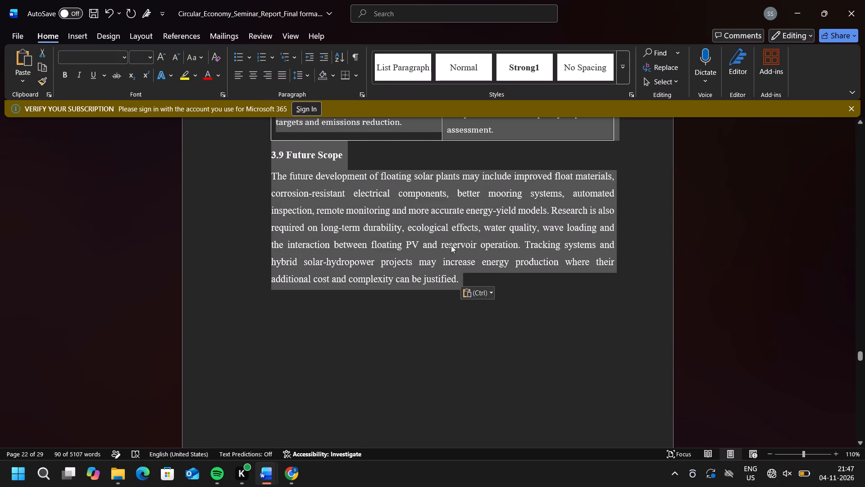
click(122, 57)
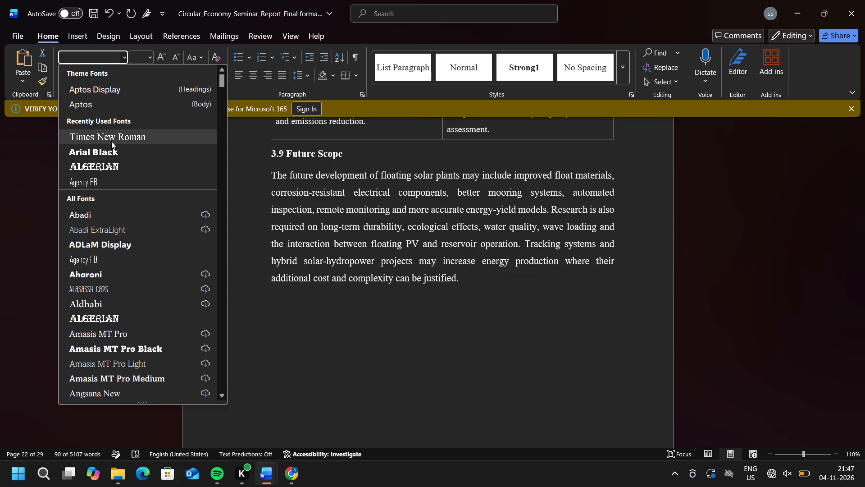
click(111, 141)
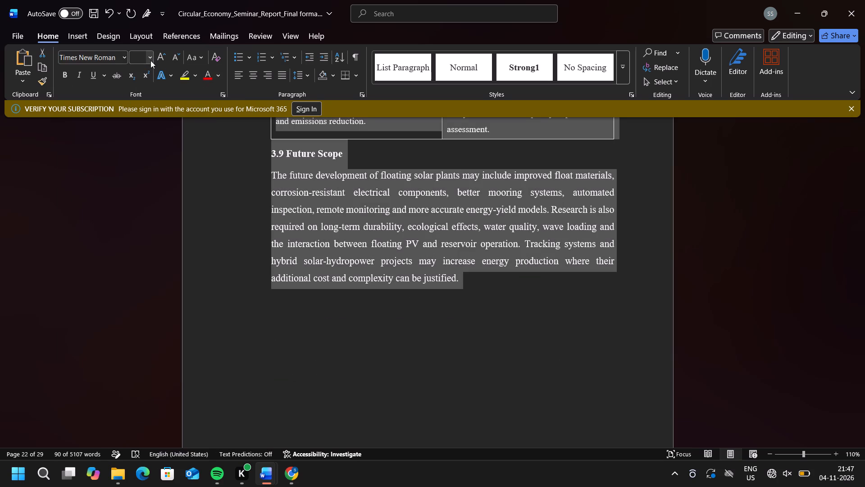
click(150, 60)
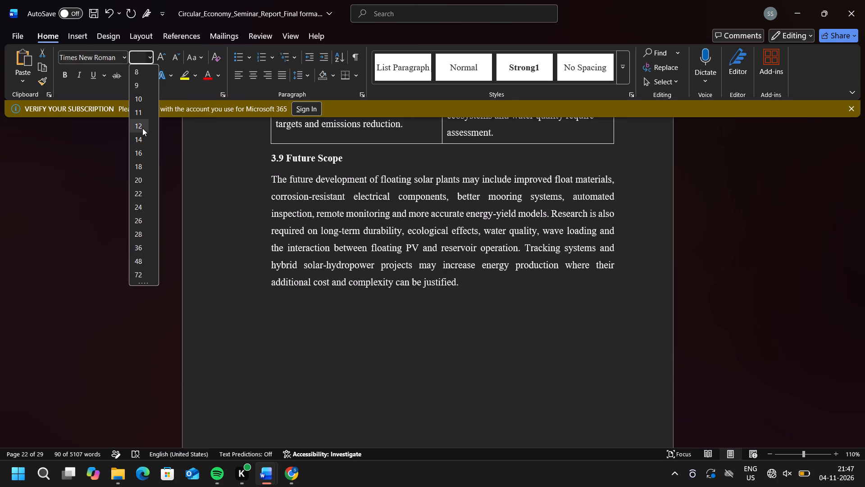
click(142, 128)
click(157, 238)
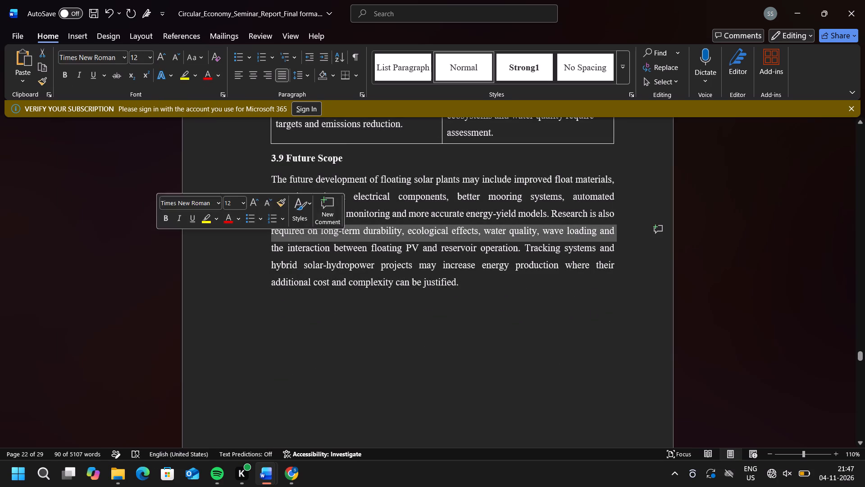
Set the table's rows from the Advantages header through the reservoir and hydropower integration row to Times New Roman, size 12.
scroll(343, 233, up, 2)
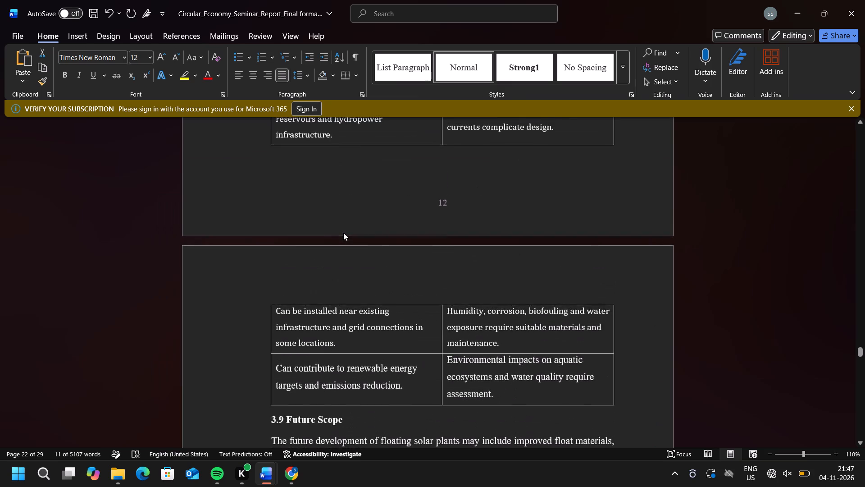
scroll(343, 233, up, 2)
scroll(449, 265, up, 1)
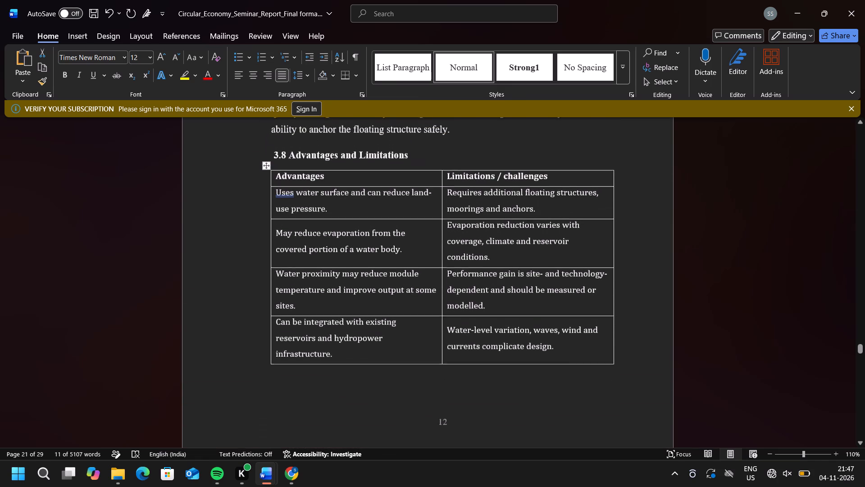
scroll(449, 265, up, 1)
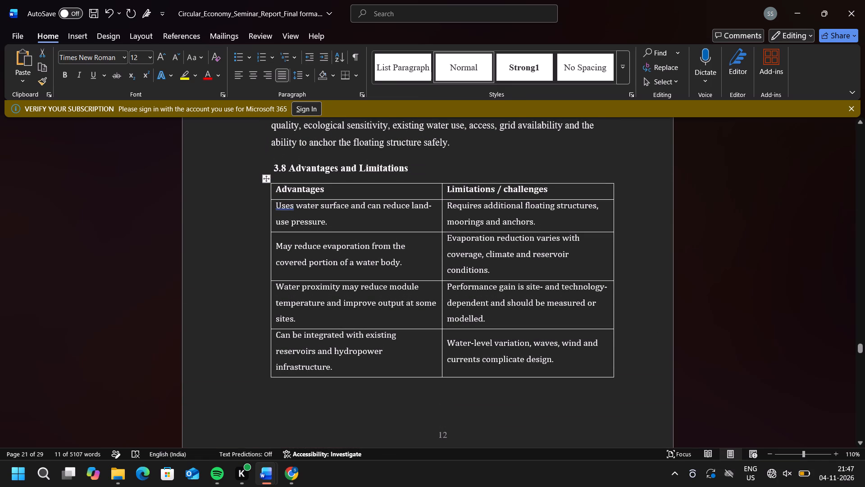
drag(553, 363, 287, 167)
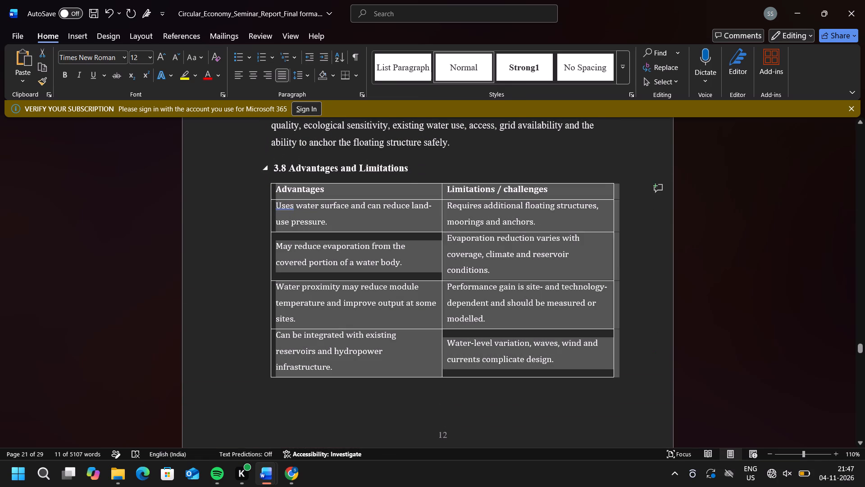
drag(287, 167, 279, 195)
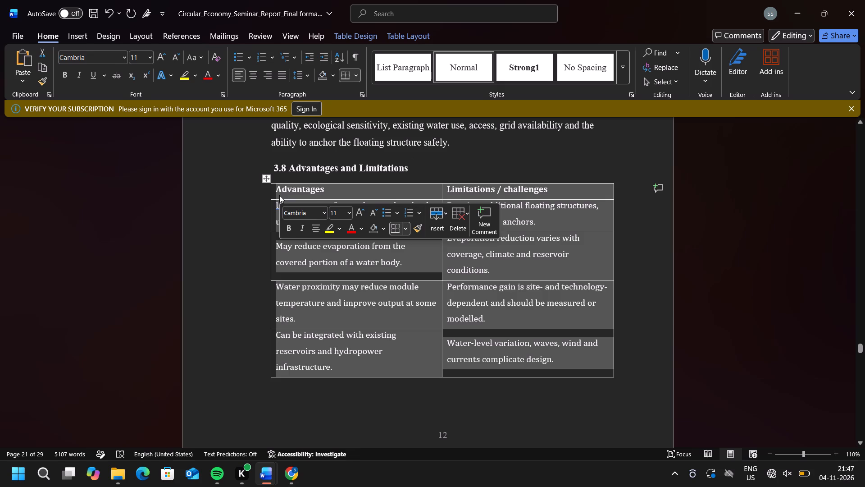
click(322, 215)
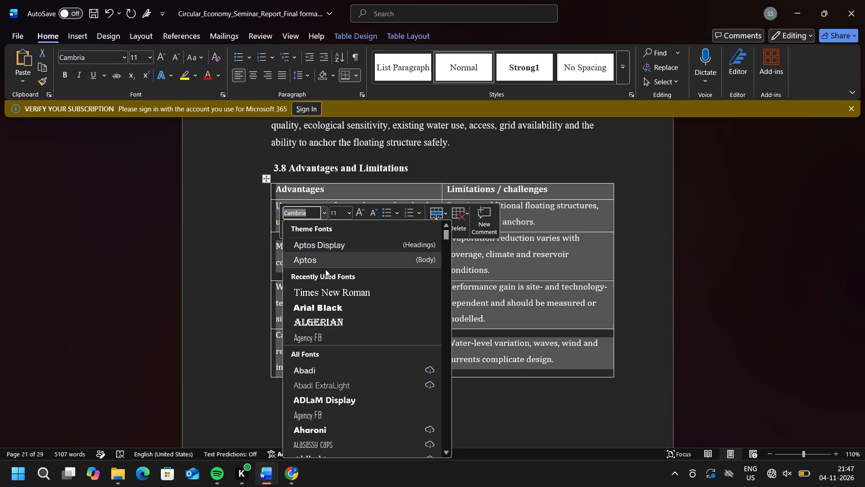
click(323, 293)
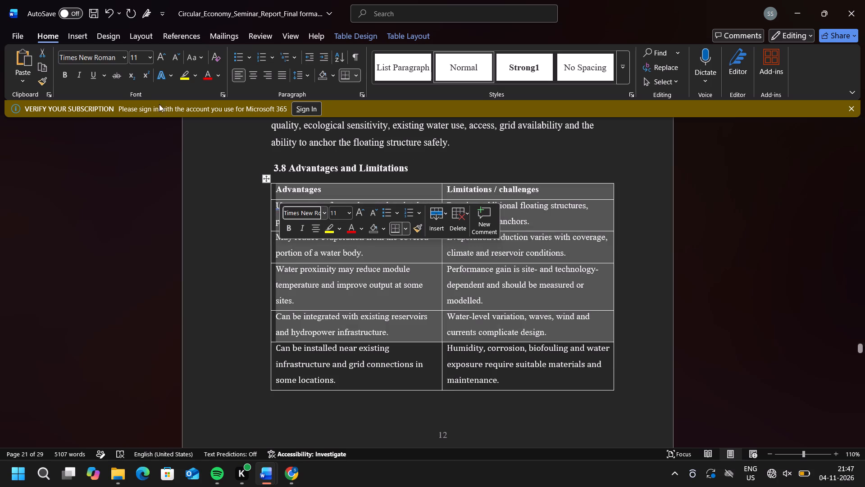
drag(148, 58, 142, 125)
click(142, 125)
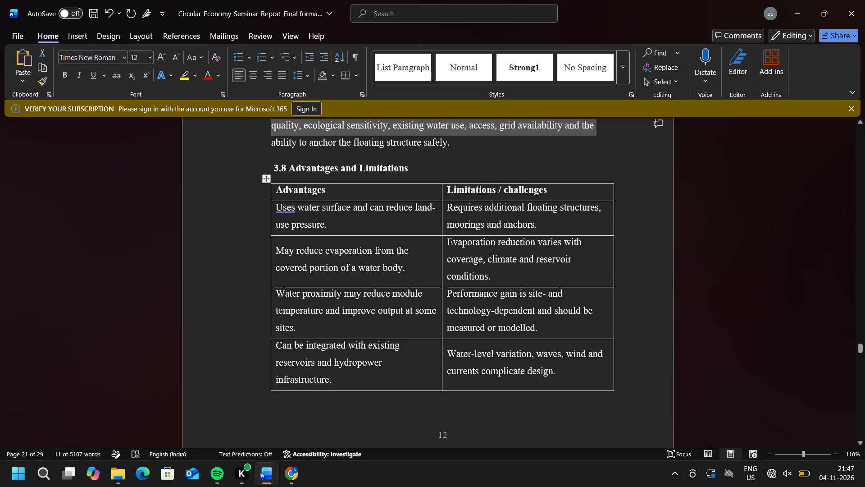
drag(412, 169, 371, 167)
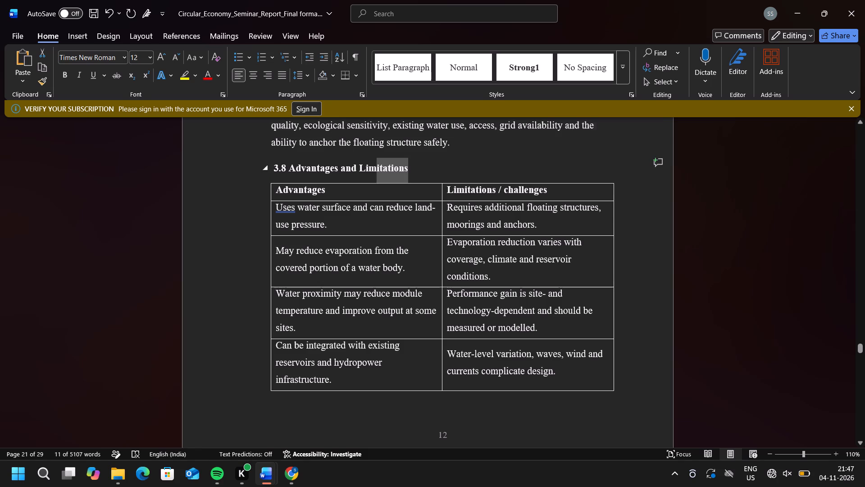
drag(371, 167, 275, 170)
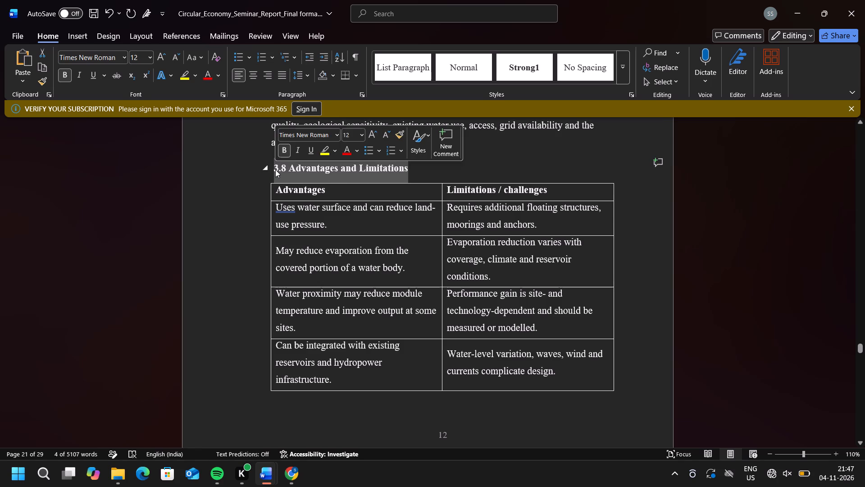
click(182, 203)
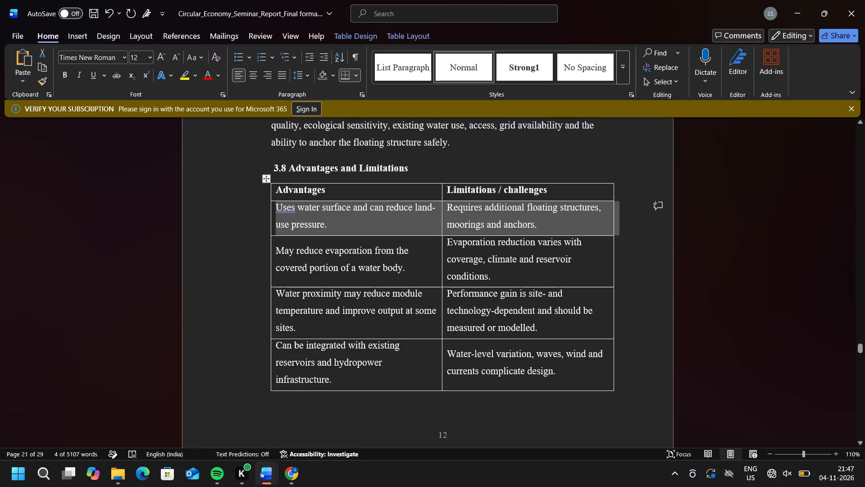
Copy section 3.10 Case Study: Srisailam Reservoir through the Chapter Summary from Final report (6) and paste it after the seminar report's 3.9 Future Scope paragraph.
scroll(252, 250, down, 5)
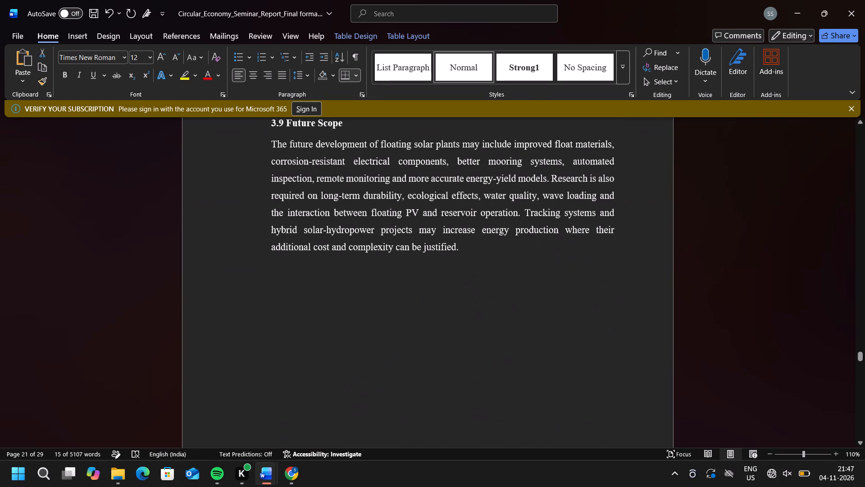
scroll(252, 250, up, 1)
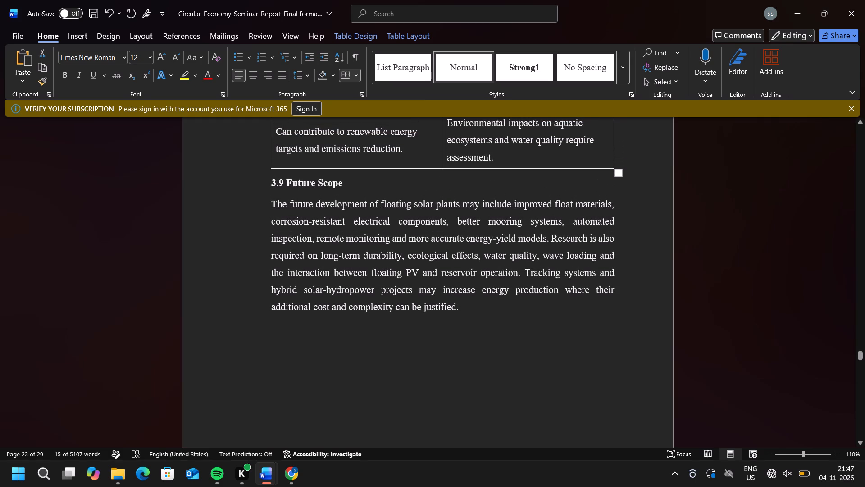
click(461, 309)
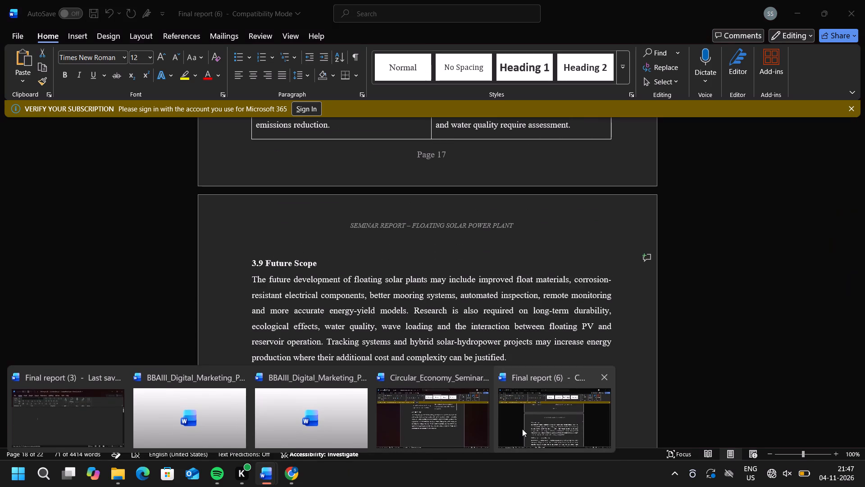
click(522, 429)
scroll(432, 368, down, 1)
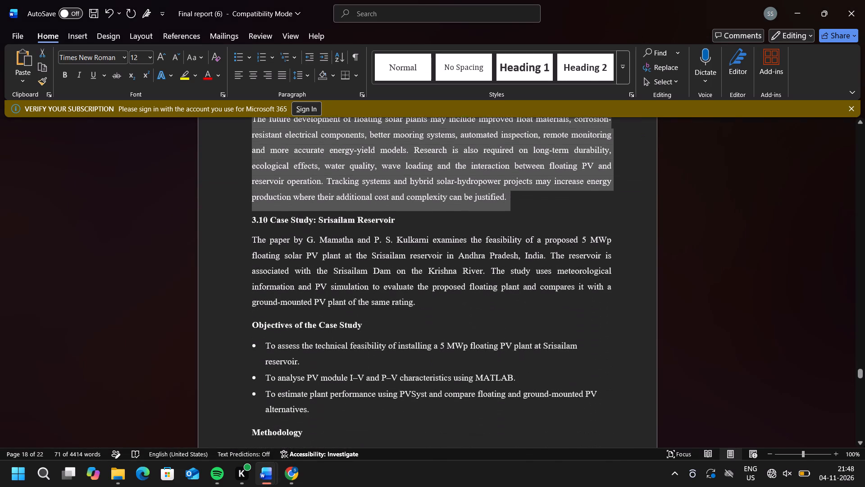
scroll(432, 368, down, 1)
scroll(402, 332, down, 3)
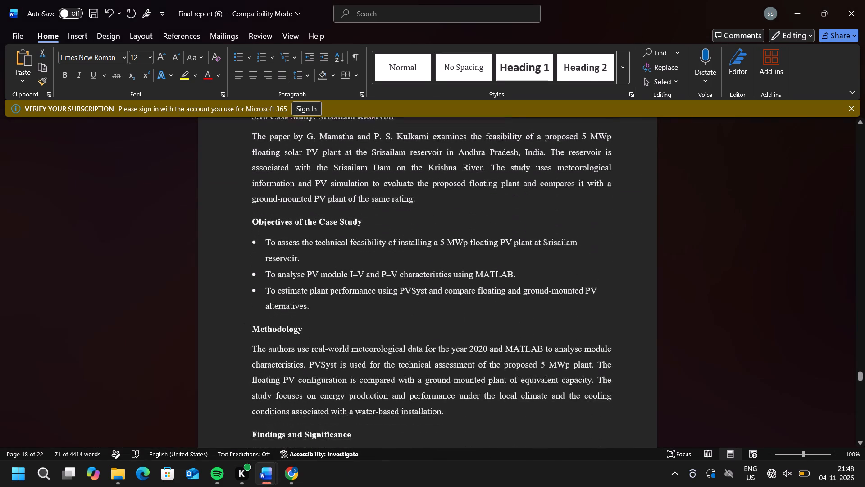
scroll(402, 332, down, 5)
scroll(402, 332, up, 3)
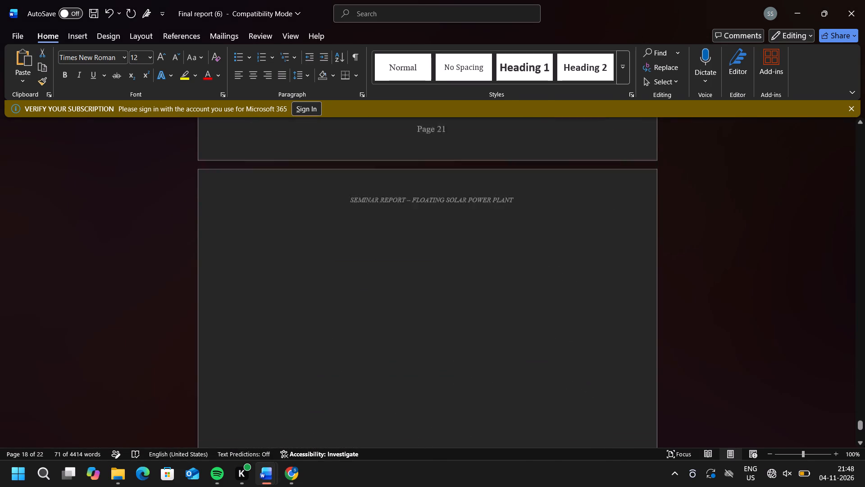
scroll(402, 332, up, 8)
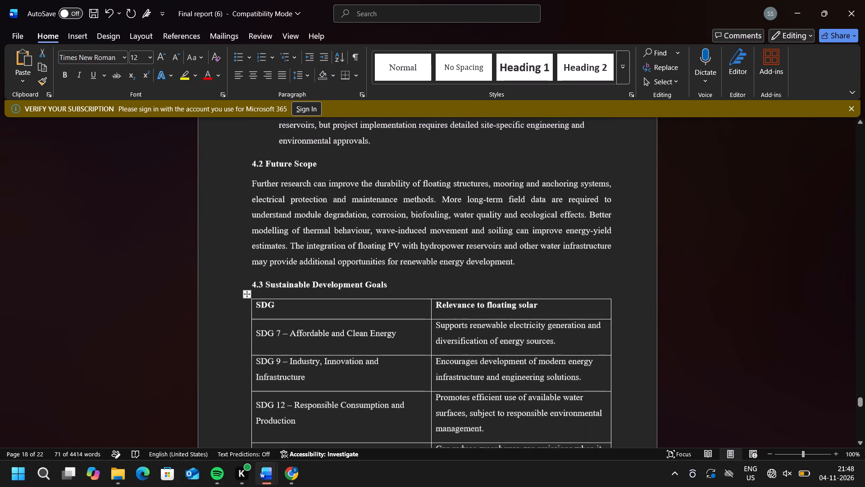
scroll(402, 332, up, 5)
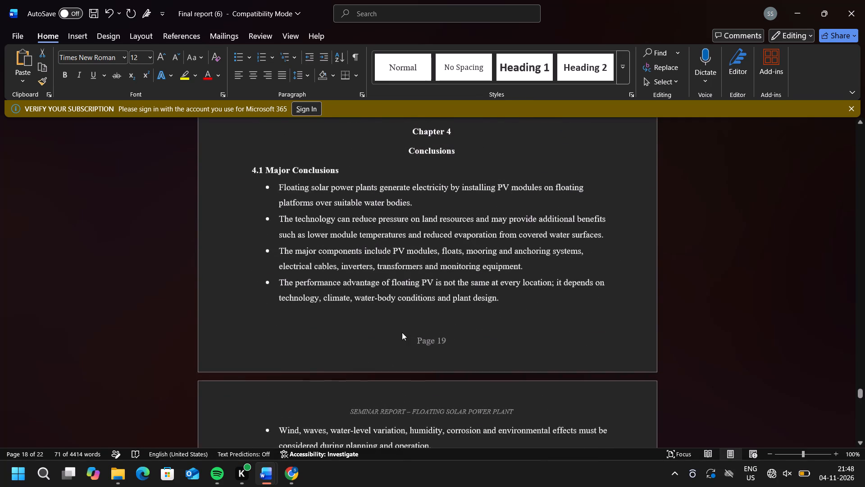
scroll(402, 332, up, 2)
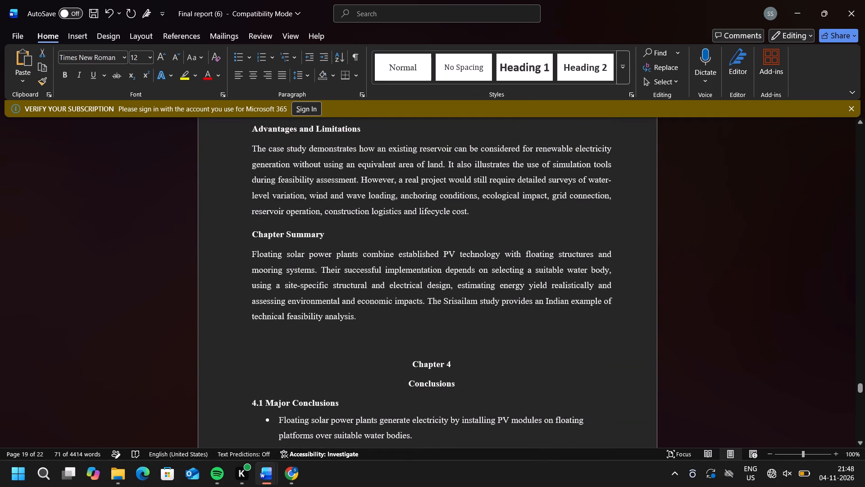
drag(359, 318, 248, 214)
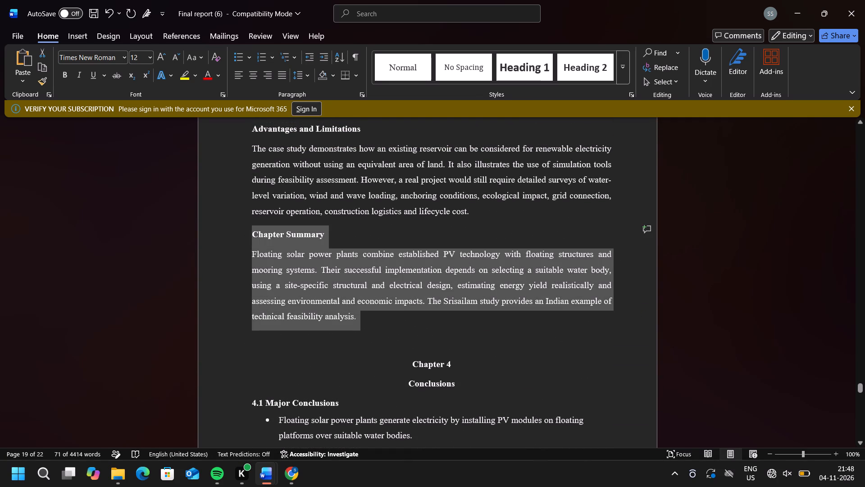
drag(248, 214, 243, 213)
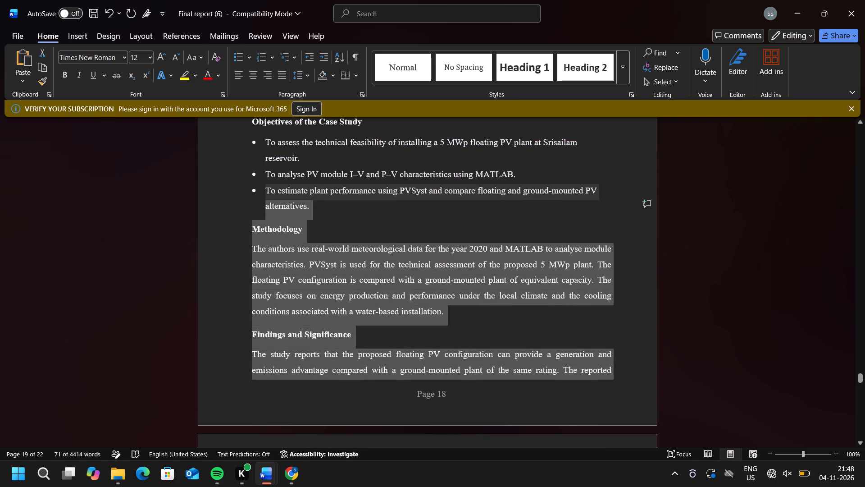
drag(243, 213, 254, 140)
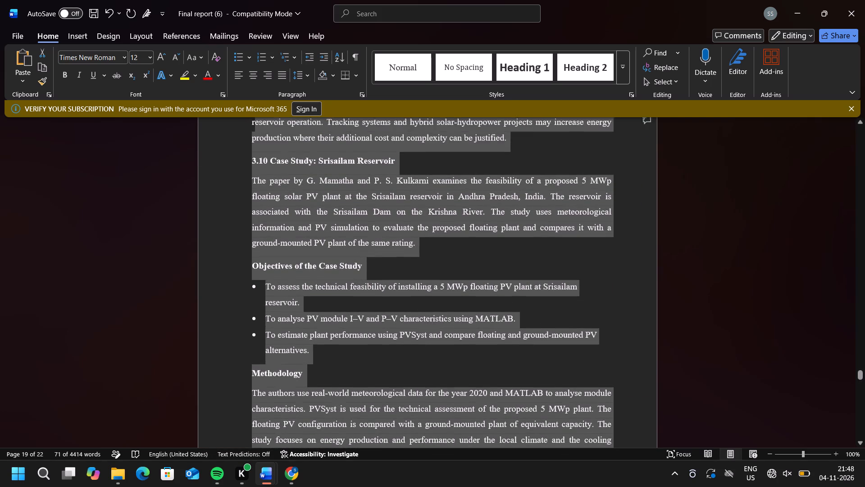
drag(254, 140, 249, 161)
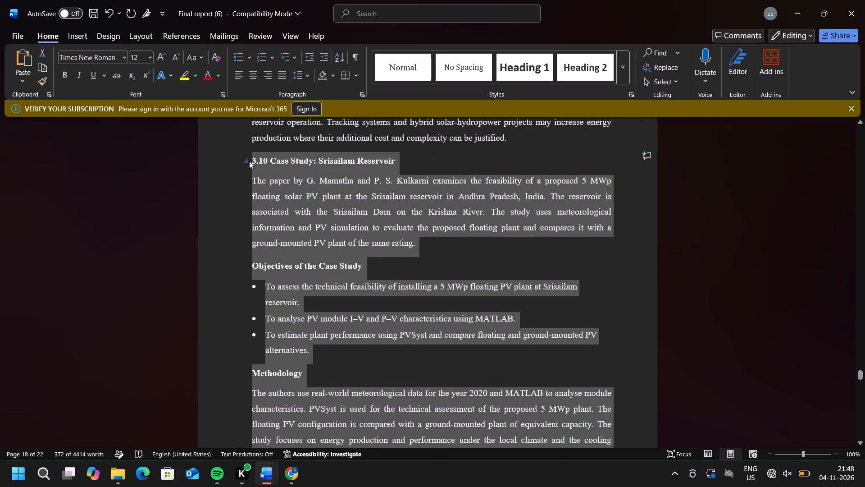
key(ctrl+c)
click(433, 386)
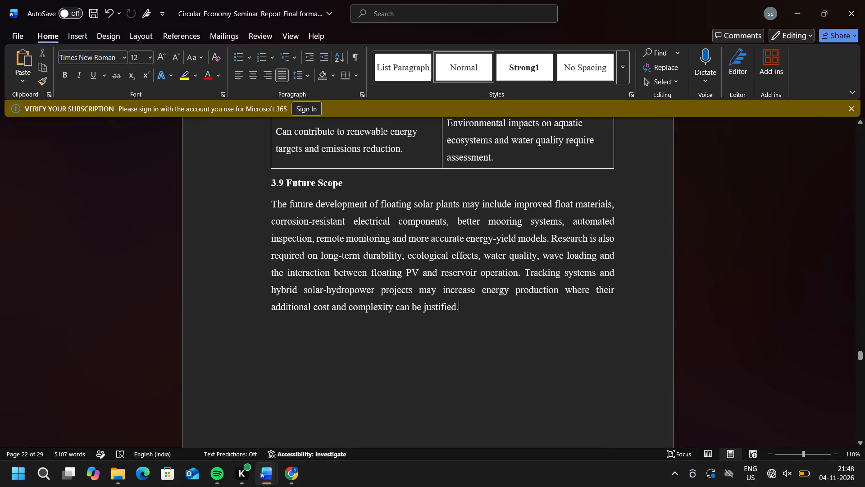
key(ctrl+v)
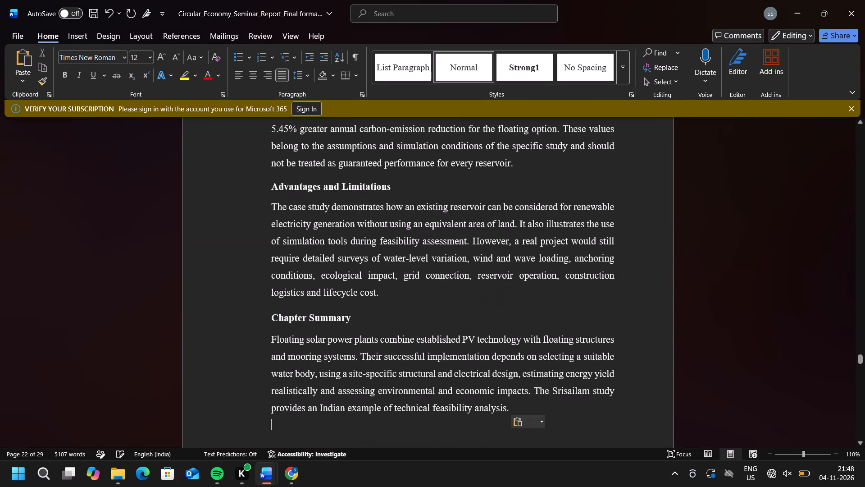
scroll(435, 346, up, 7)
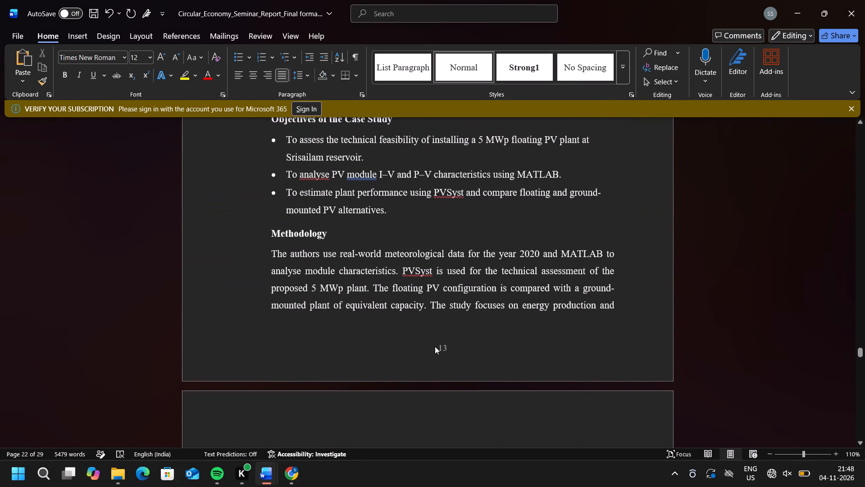
Move the 3.10 Case Study: Srisailam Reservoir heading onto its own line below the 3.9 Future Scope paragraph.
scroll(435, 346, up, 3)
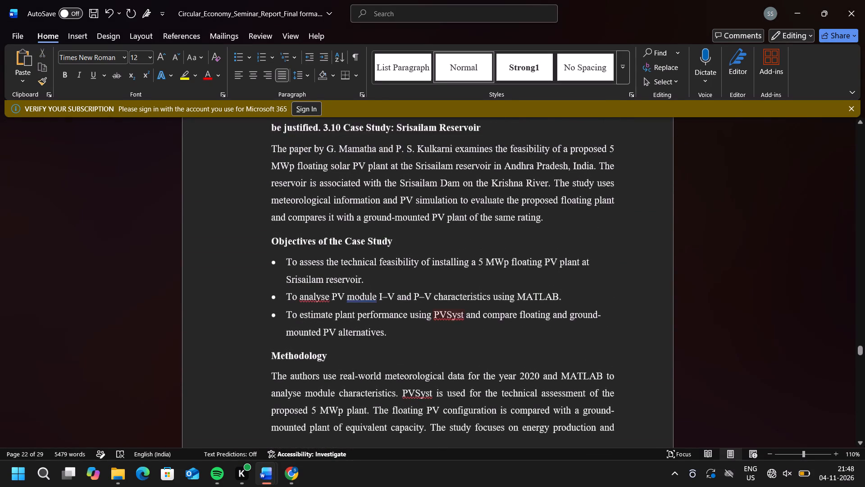
scroll(435, 346, up, 2)
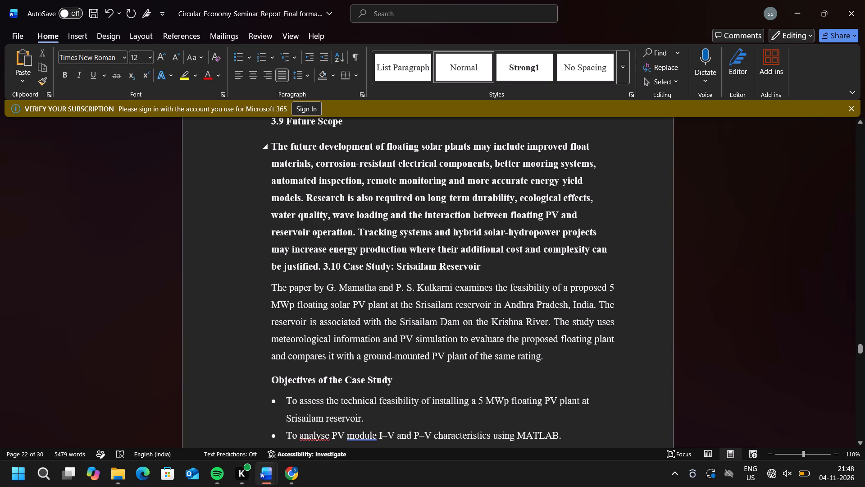
click(322, 266)
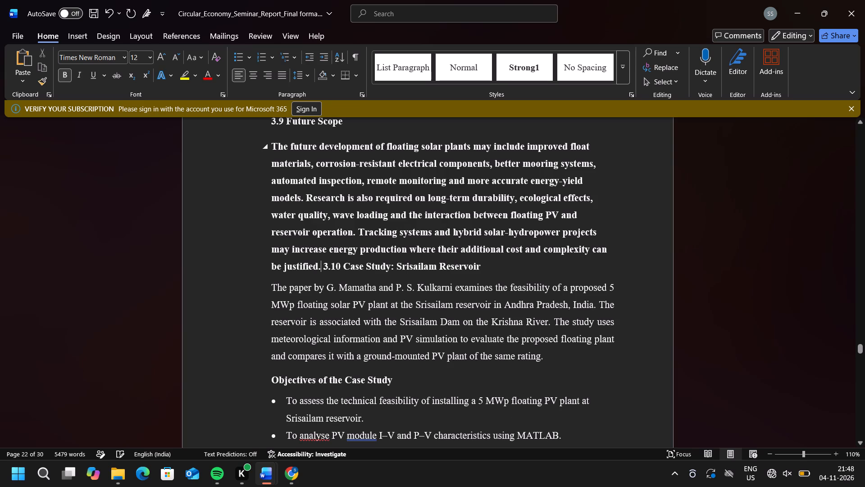
key(Return)
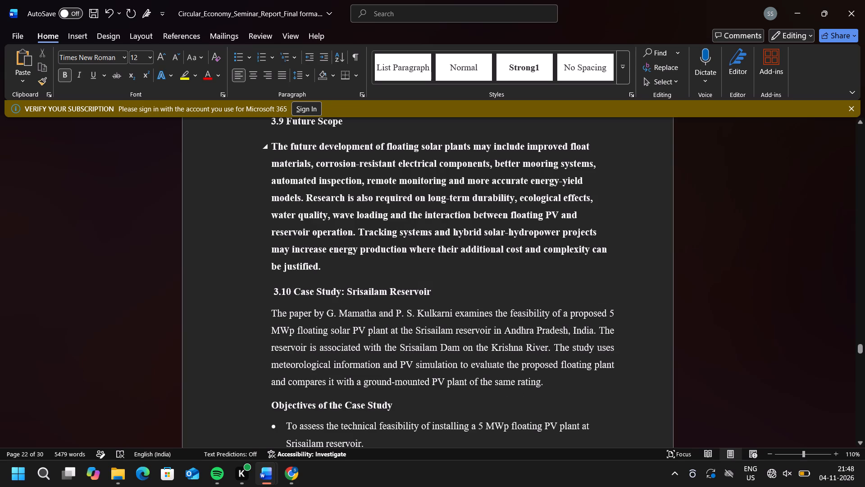
Remove the bold formatting from the 3.9 Future Scope body paragraph.
drag(320, 266, 270, 153)
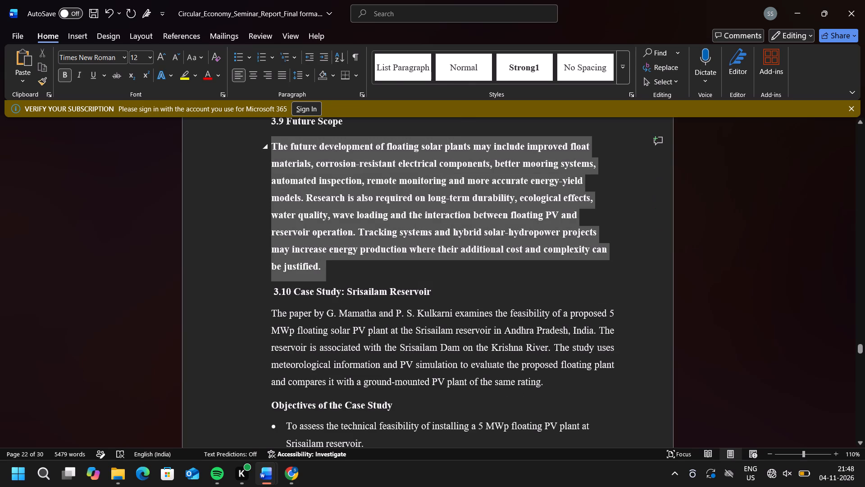
click(279, 131)
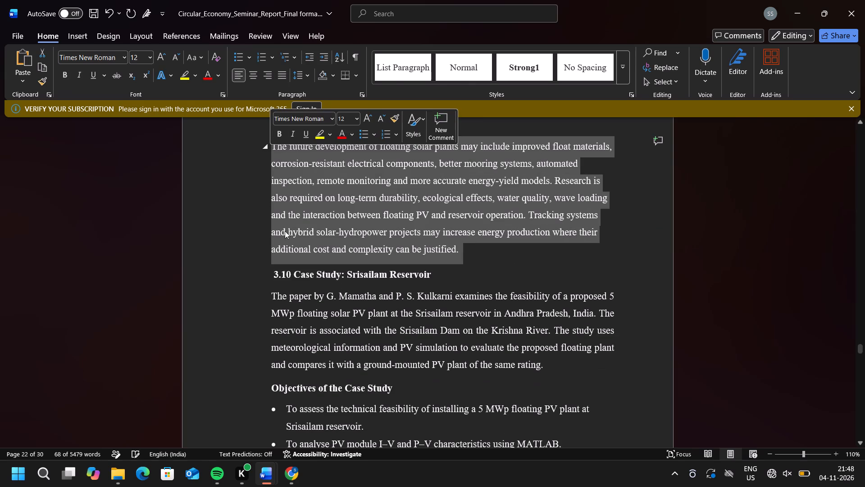
click(255, 285)
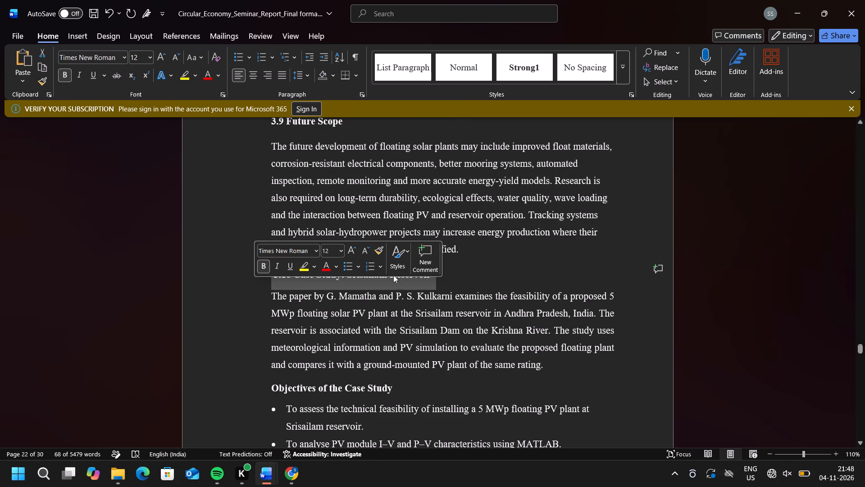
click(472, 265)
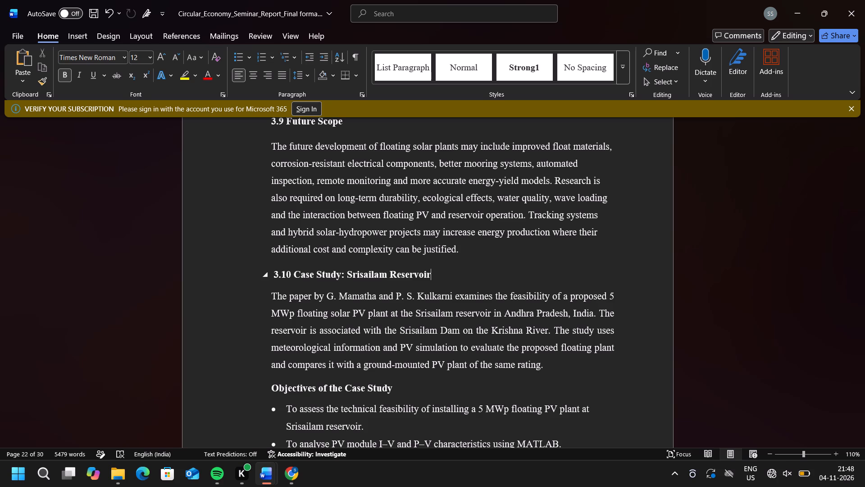
Start a caption line reading "Table 3.3:" between the 3.8 Advantages and Limitations heading and its table.
scroll(436, 274, up, 6)
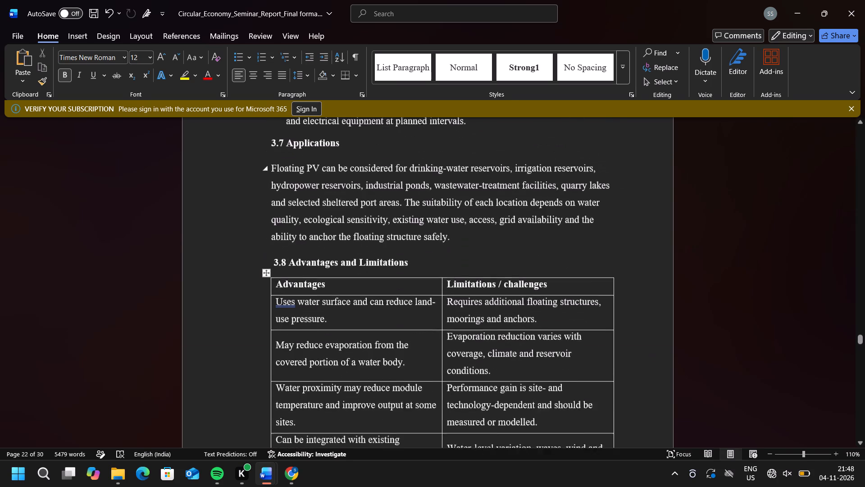
scroll(436, 274, up, 1)
scroll(436, 274, down, 1)
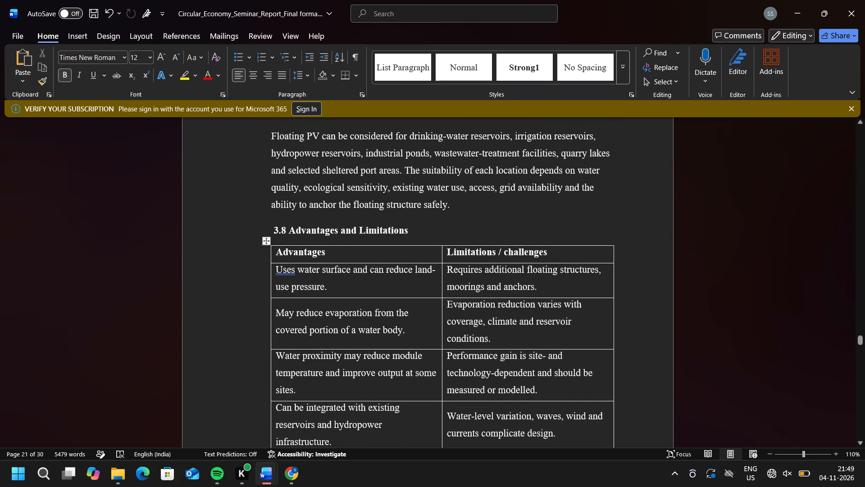
click(415, 232)
key(Return)
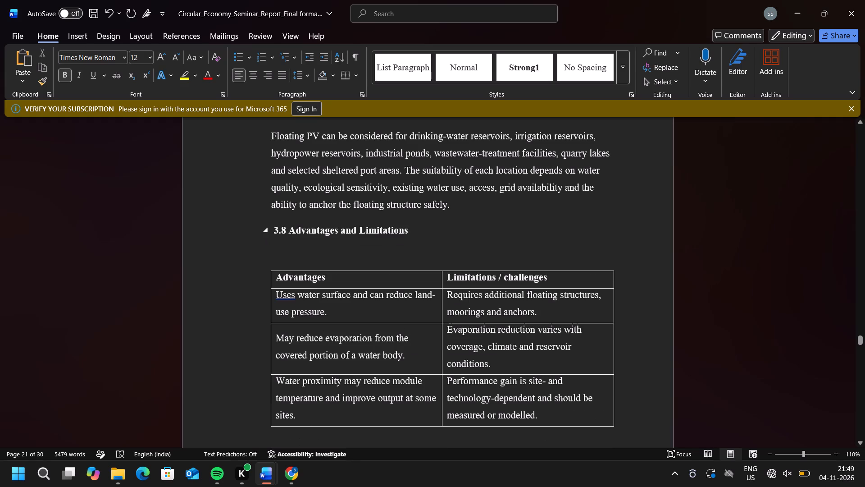
key(shift+t)
text(able)
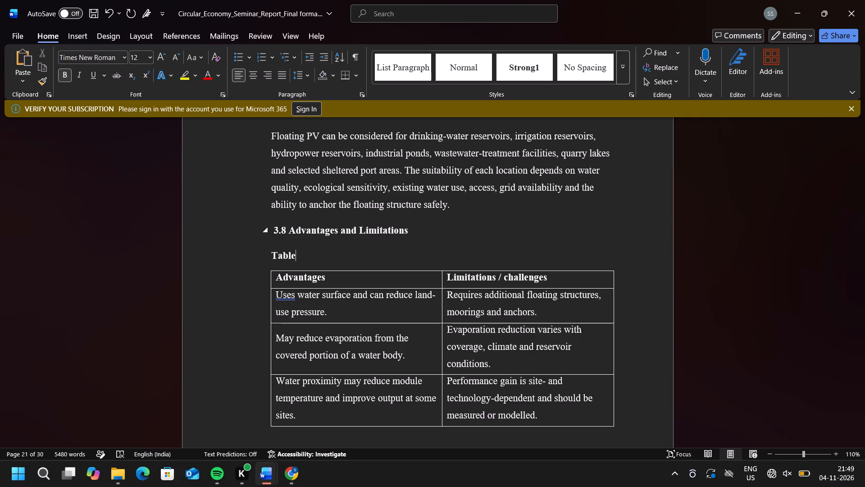
text(3.3)
key(Left)
key(Left)
key(Left)
key(space)
key(Right)
key(Right)
key(Right)
key(shift+colon)
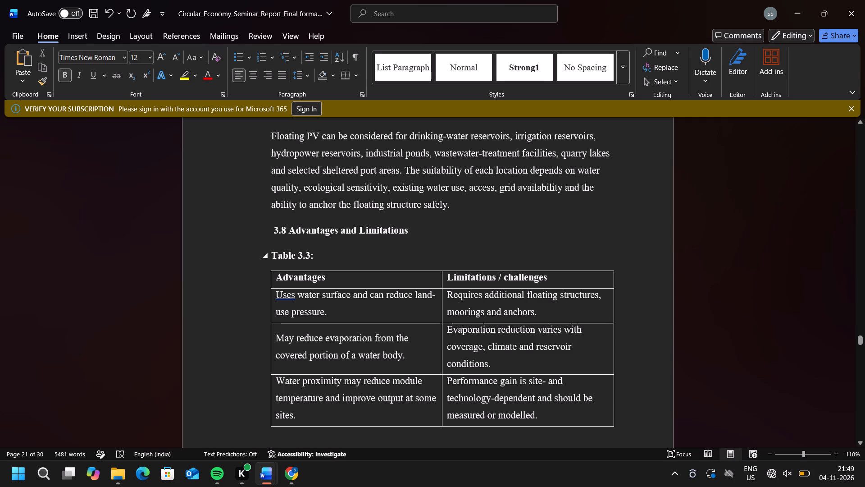
Complete the Table 3.3 caption with the title "Advantages and Limitations" and add a space before its colon.
key(space)
key(shift+a)
text(dvantage)
key(space)
key(BackSpace)
text(s)
key(space)
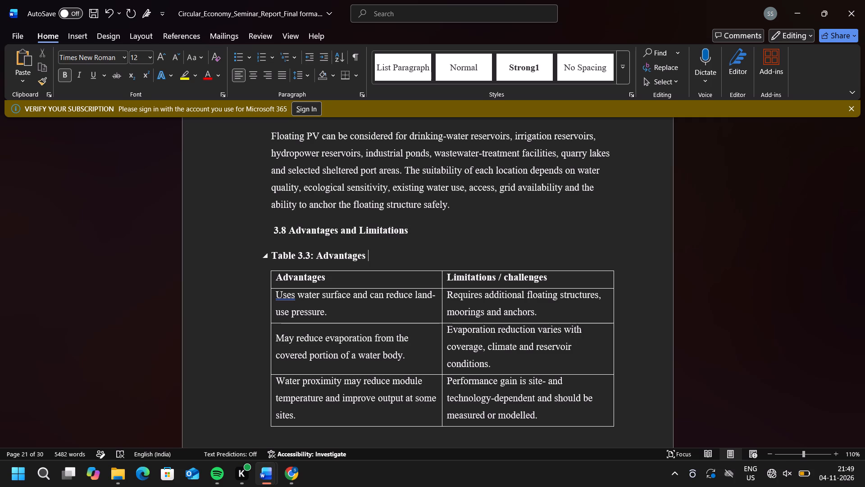
text(and)
key(space)
text(Limitations)
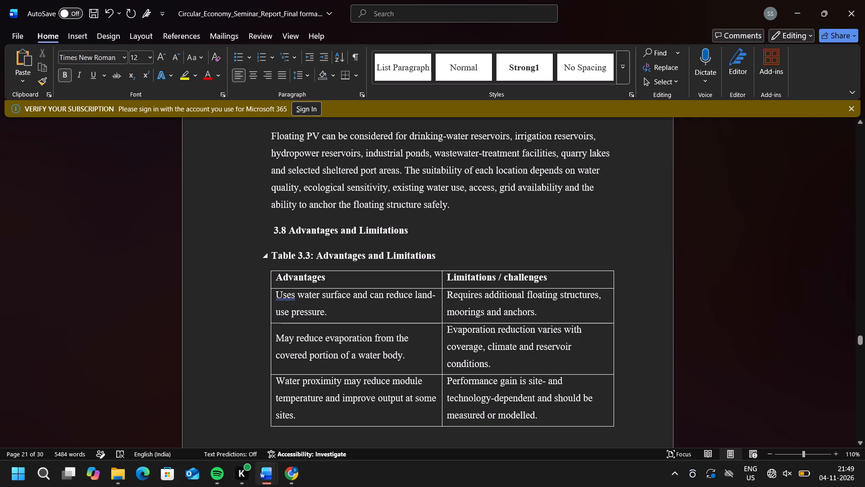
click(310, 256)
key(space)
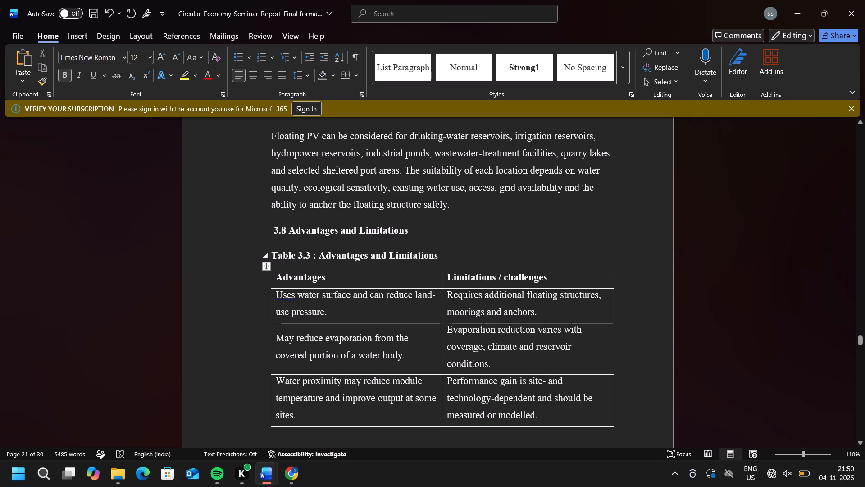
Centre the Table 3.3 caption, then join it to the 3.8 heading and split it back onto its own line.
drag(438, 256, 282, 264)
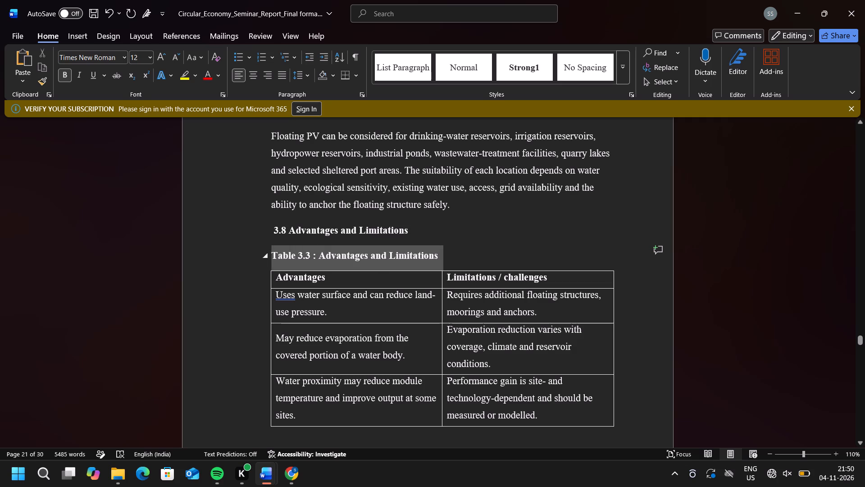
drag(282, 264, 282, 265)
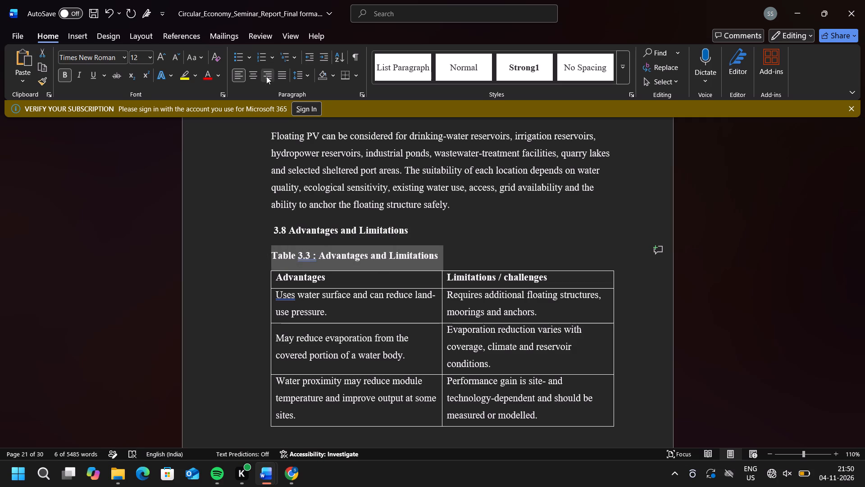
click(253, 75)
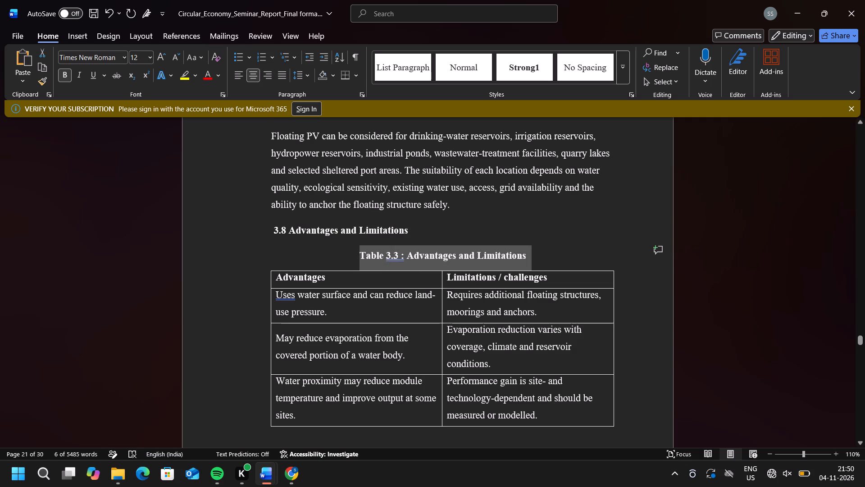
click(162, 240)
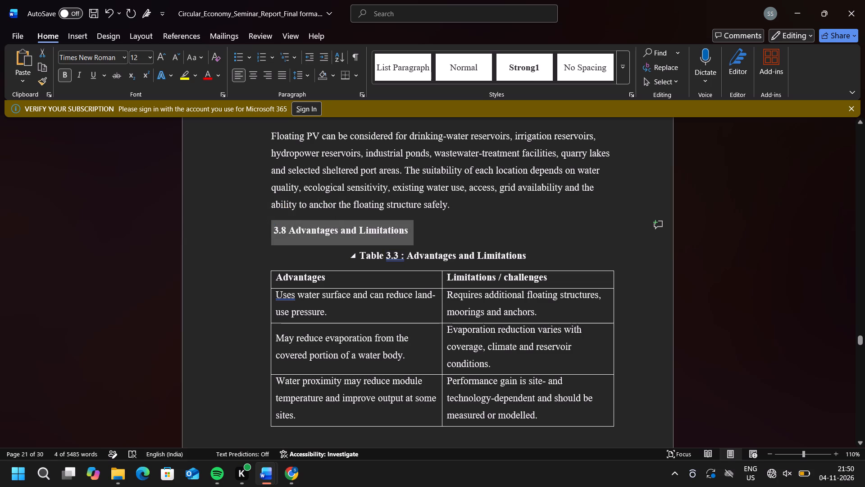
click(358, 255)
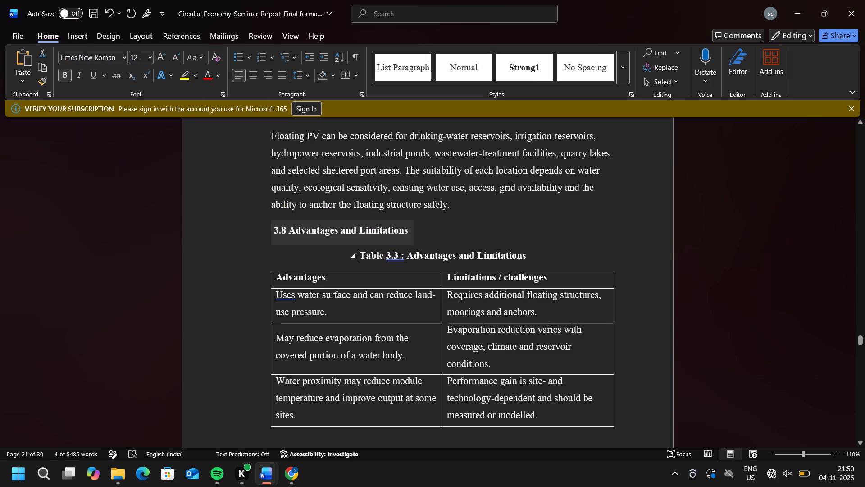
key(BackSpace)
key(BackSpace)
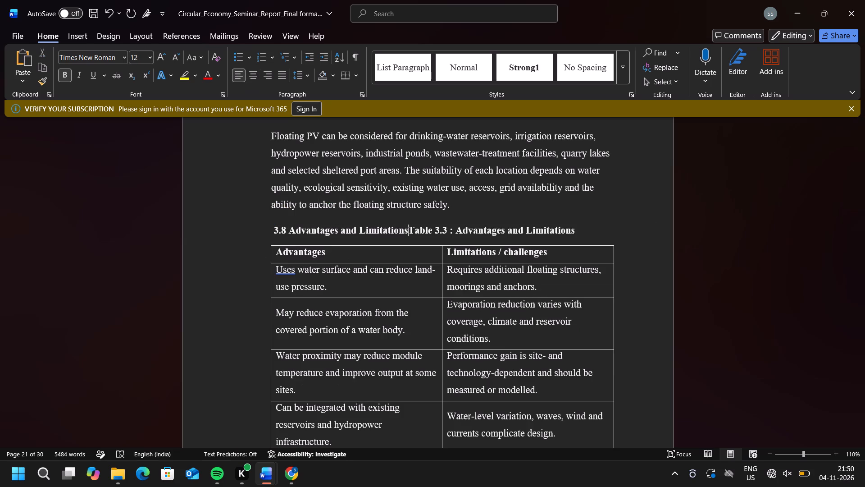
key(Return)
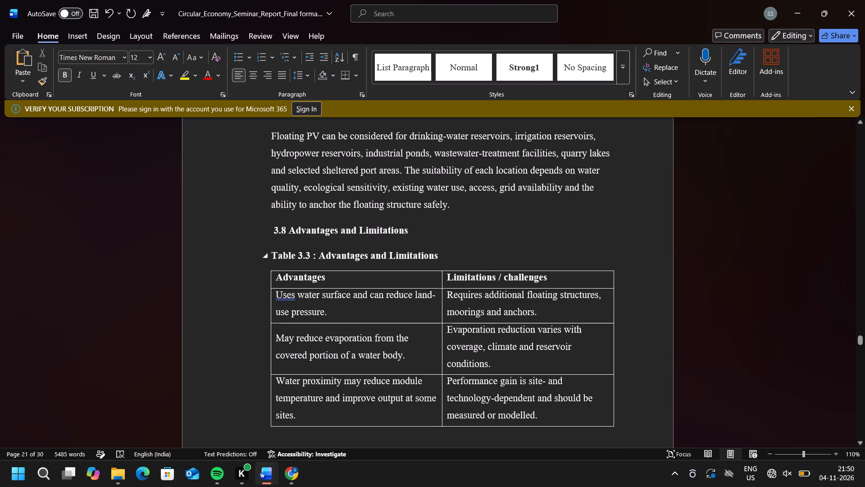
Centre the "Table 3.3 : Advantages and Limitations" caption above its table.
drag(441, 257, 282, 253)
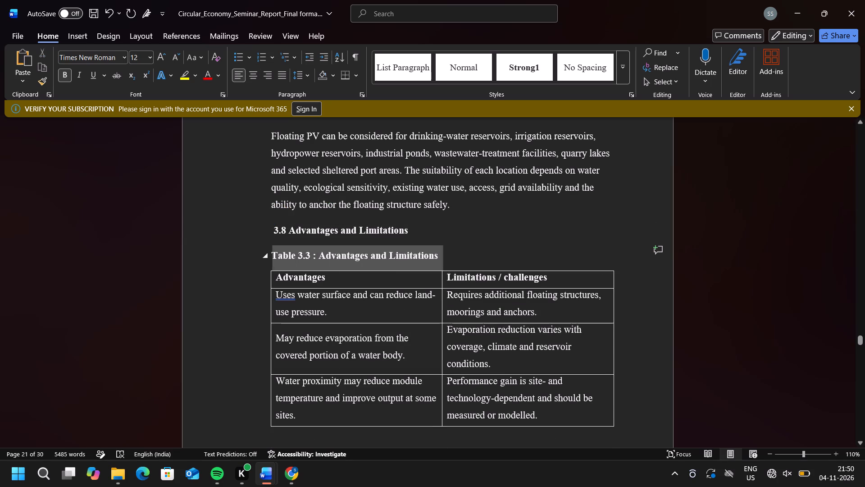
click(256, 78)
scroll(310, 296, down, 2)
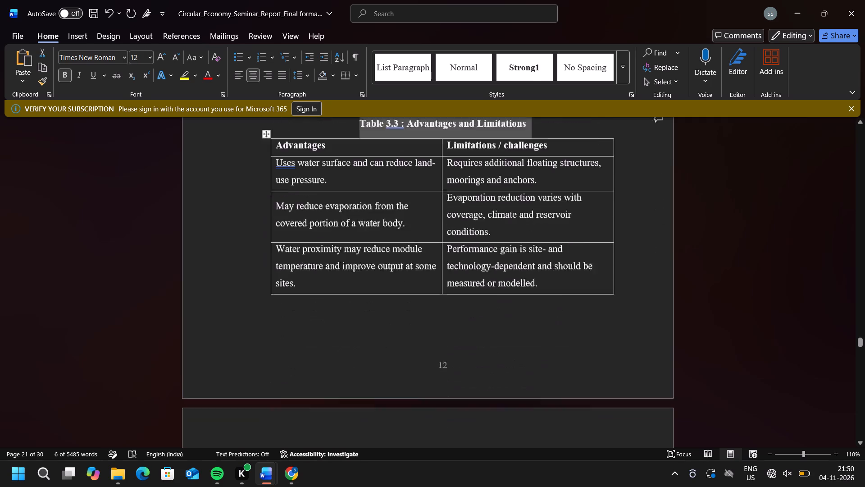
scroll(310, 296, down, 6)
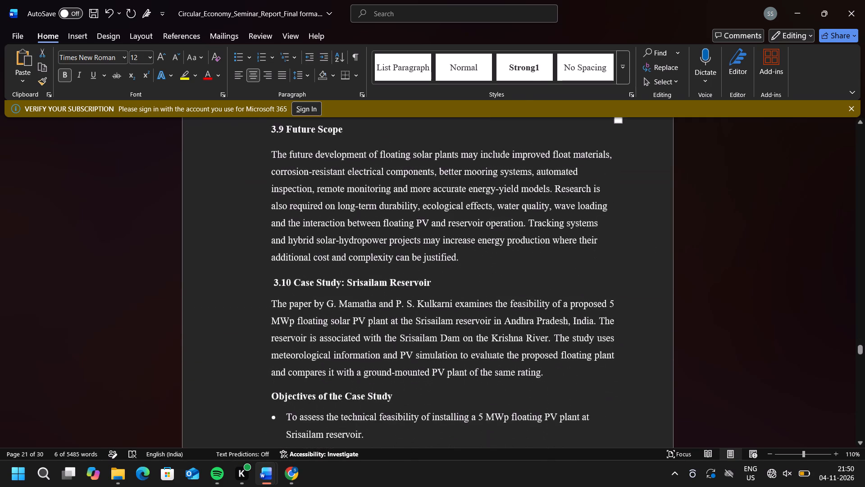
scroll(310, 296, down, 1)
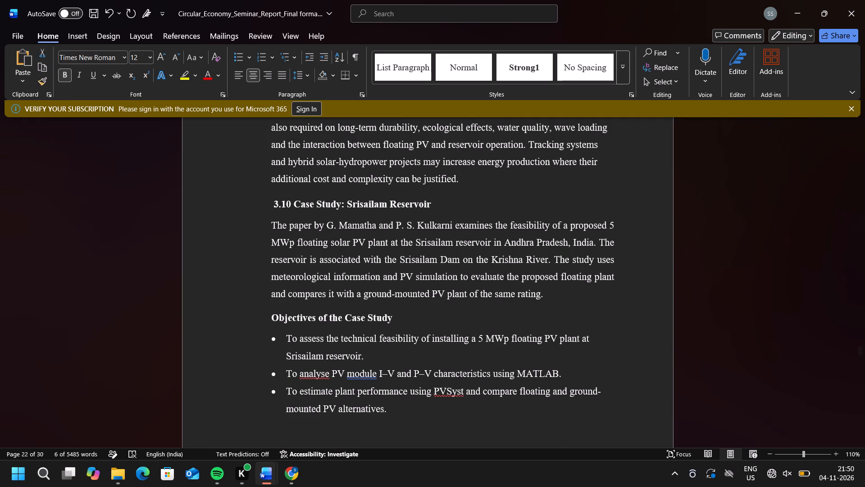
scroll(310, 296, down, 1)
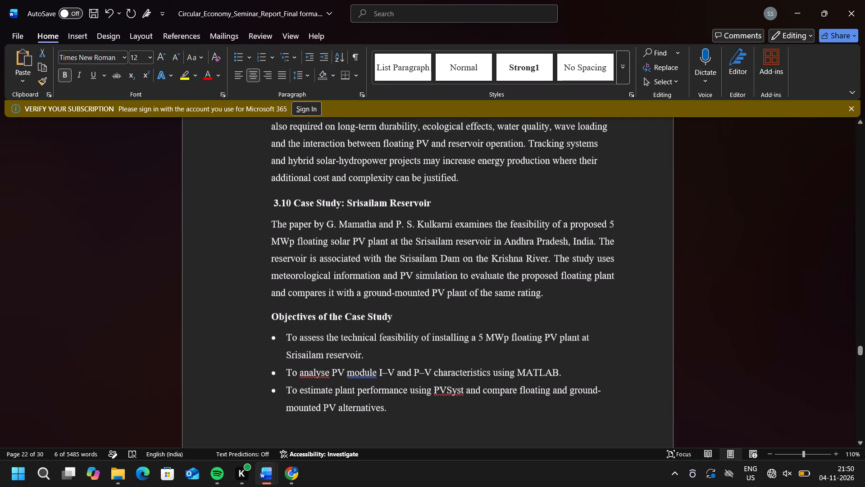
Number the "Objectives of the Case Study" heading under section 3.10 as 3.10.1.
scroll(310, 296, down, 1)
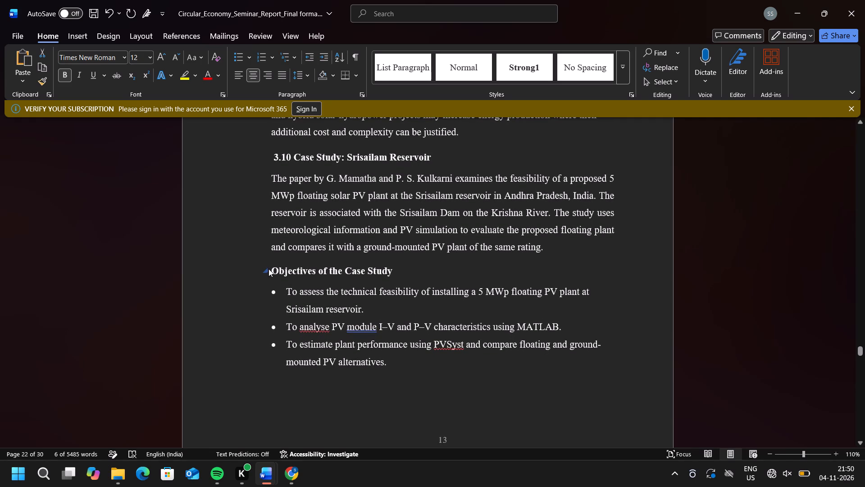
click(271, 271)
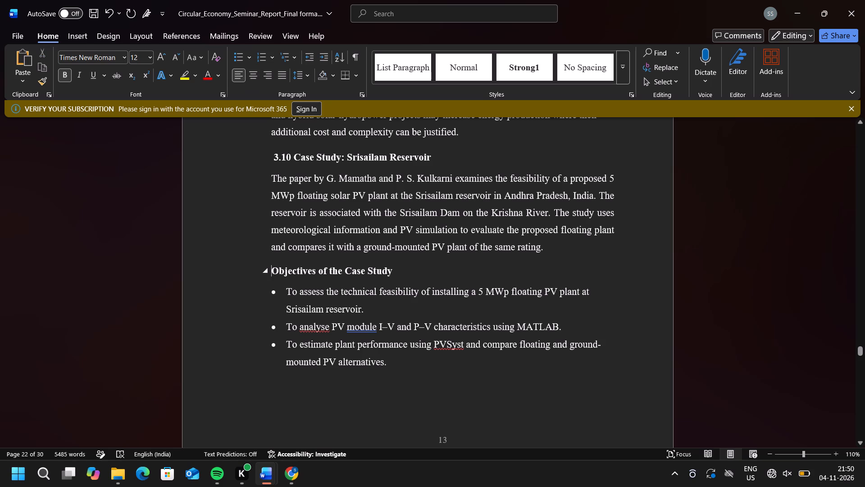
text(3.10.1)
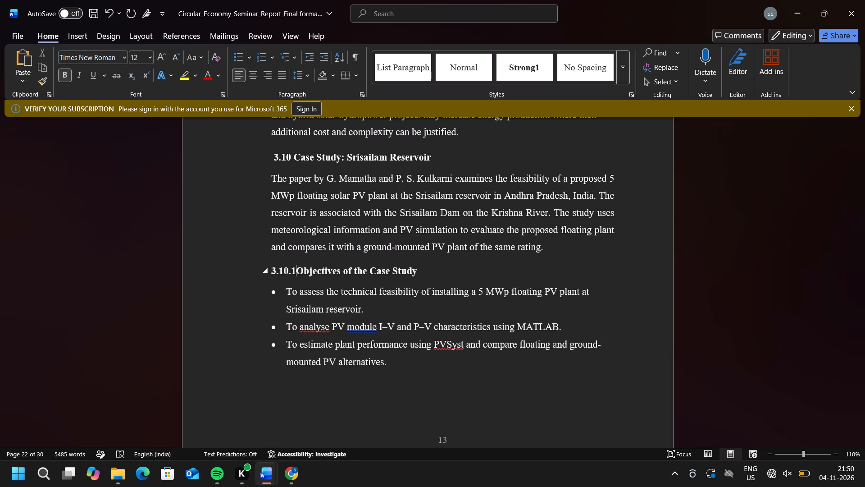
key(space)
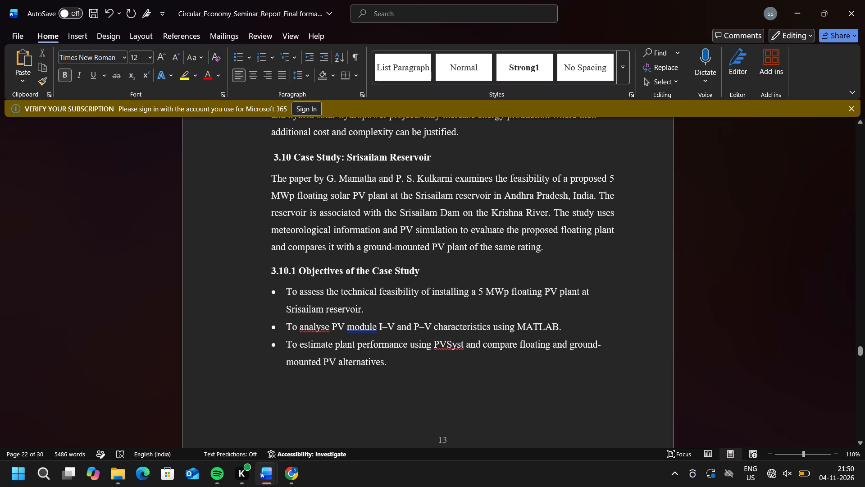
Replace the bullets on the three objectives under heading 3.10.1 with numbering 1 to 3.
scroll(280, 337, down, 1)
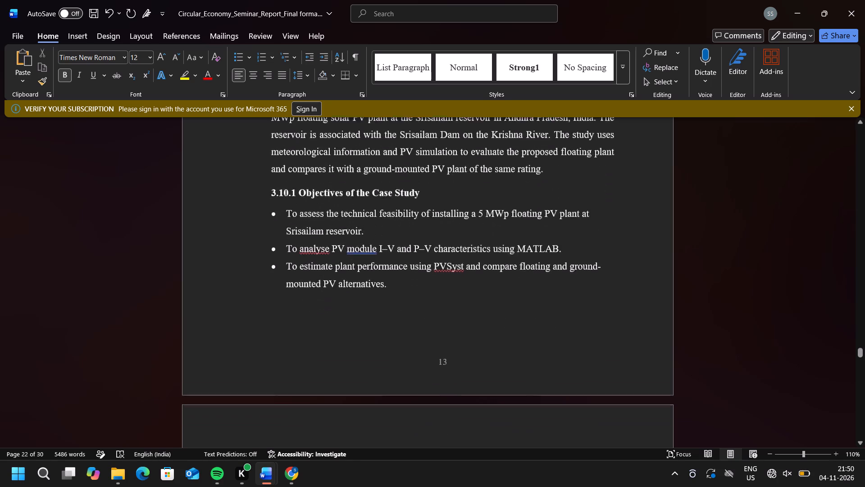
scroll(280, 337, down, 2)
scroll(280, 337, up, 1)
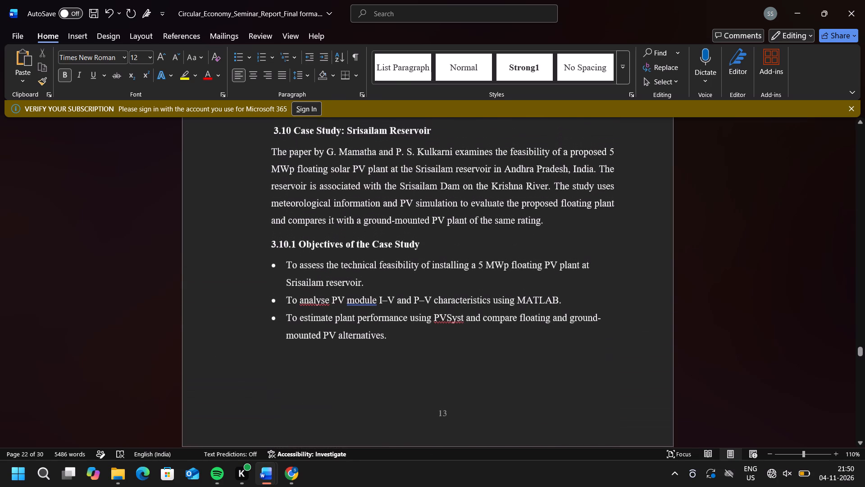
click(278, 318)
key(BackSpace)
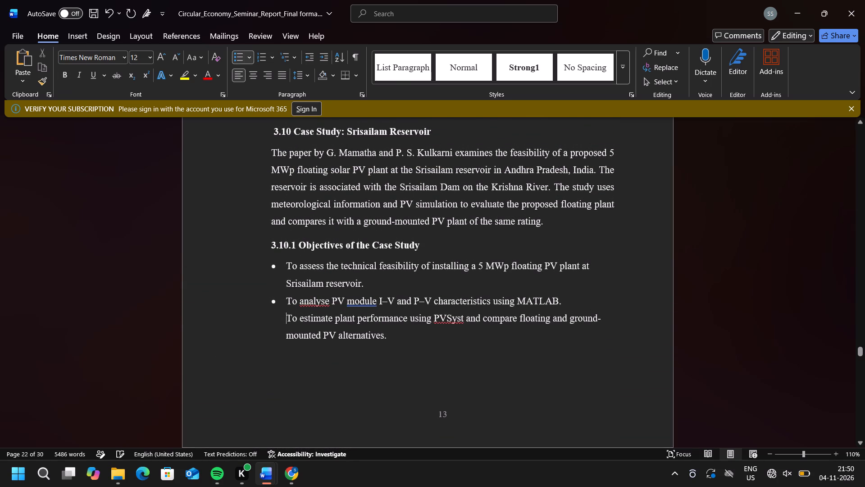
click(284, 301)
key(BackSpace)
click(284, 266)
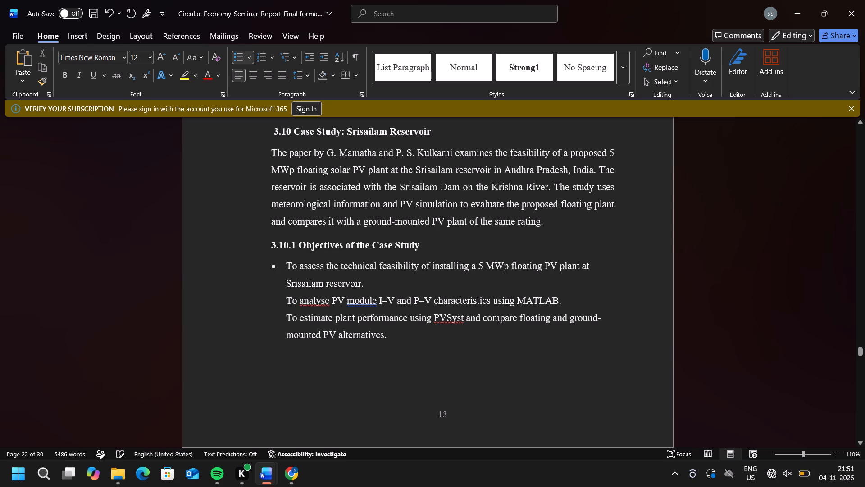
key(BackSpace)
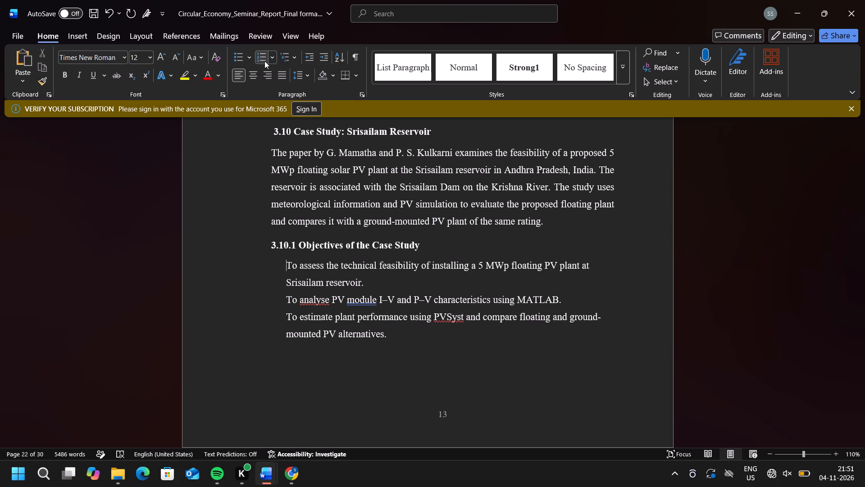
click(263, 61)
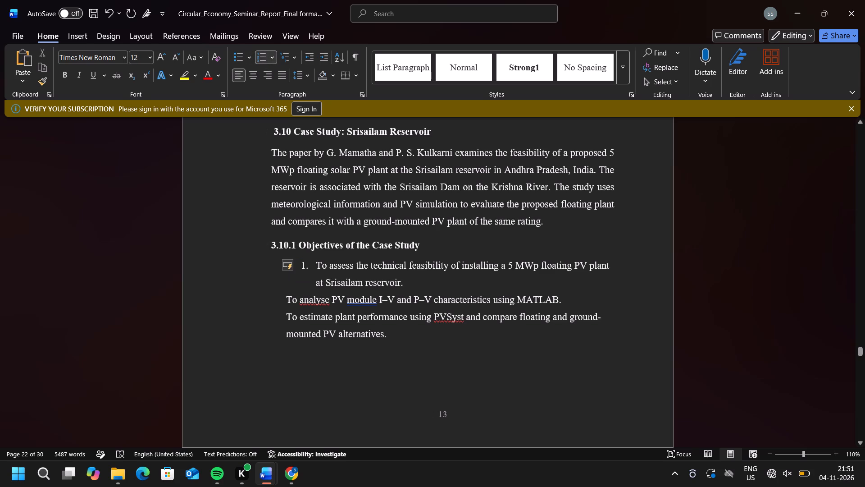
click(282, 301)
click(258, 53)
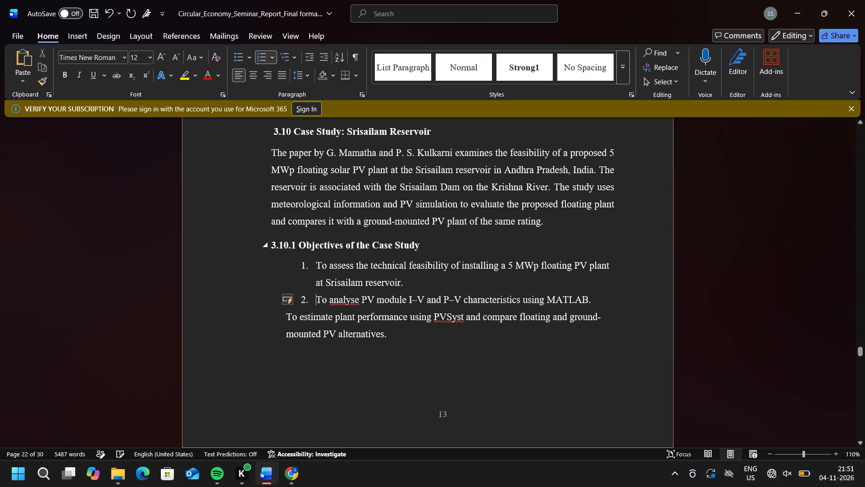
click(285, 317)
click(259, 56)
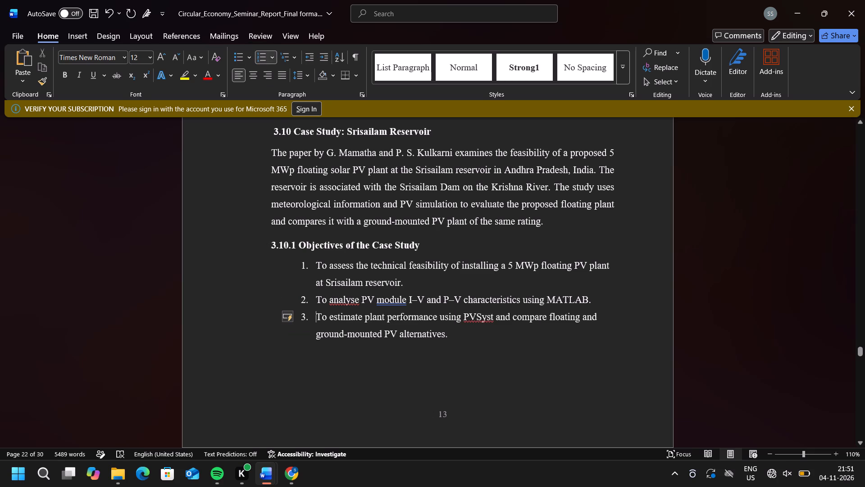
Decrease the indent of the three numbered objectives so they align with the 3.10.1 heading, with line spacing of 1.5.
drag(452, 337, 314, 282)
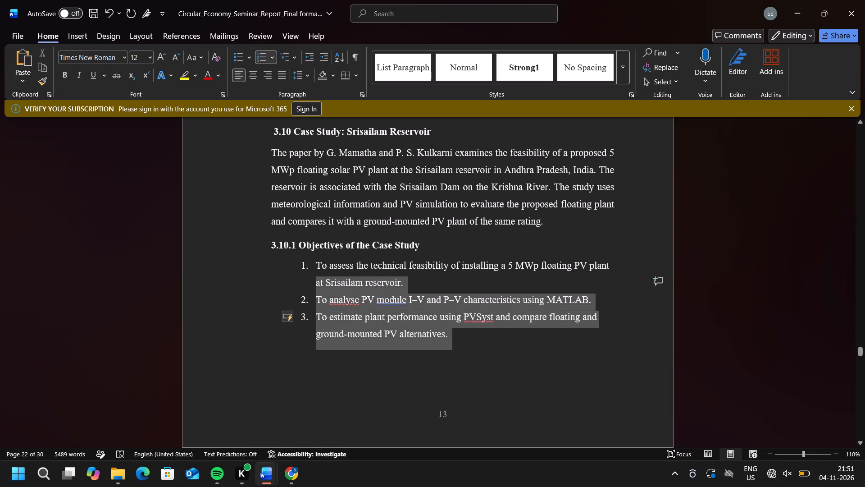
drag(314, 282, 314, 271)
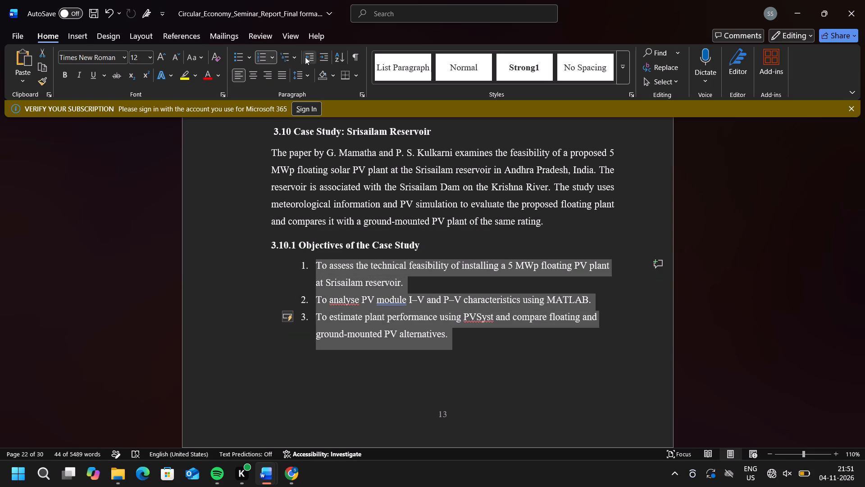
click(305, 57)
click(305, 57)
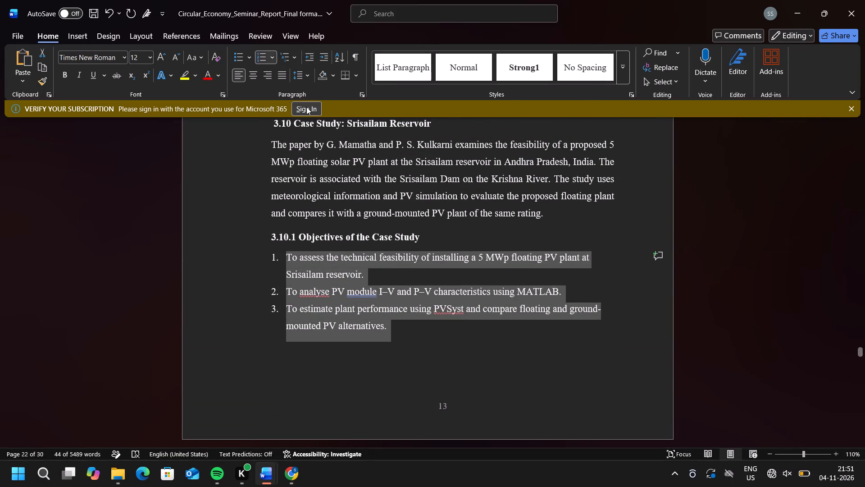
click(306, 81)
click(308, 124)
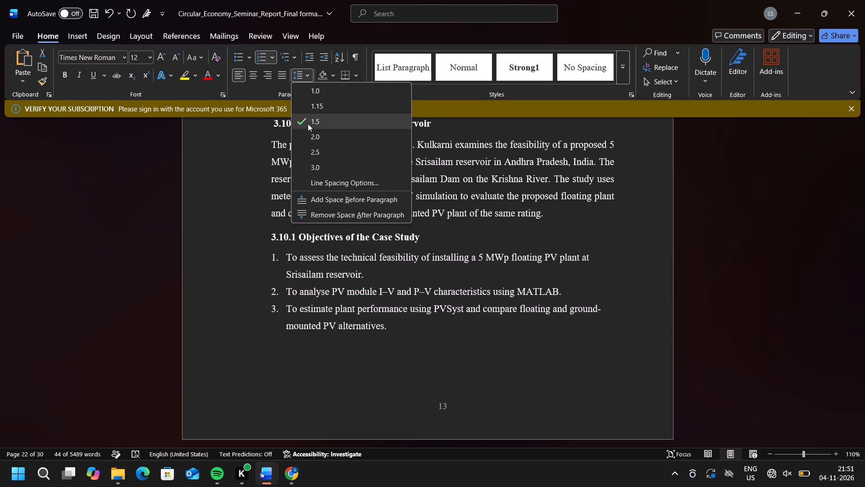
click(138, 218)
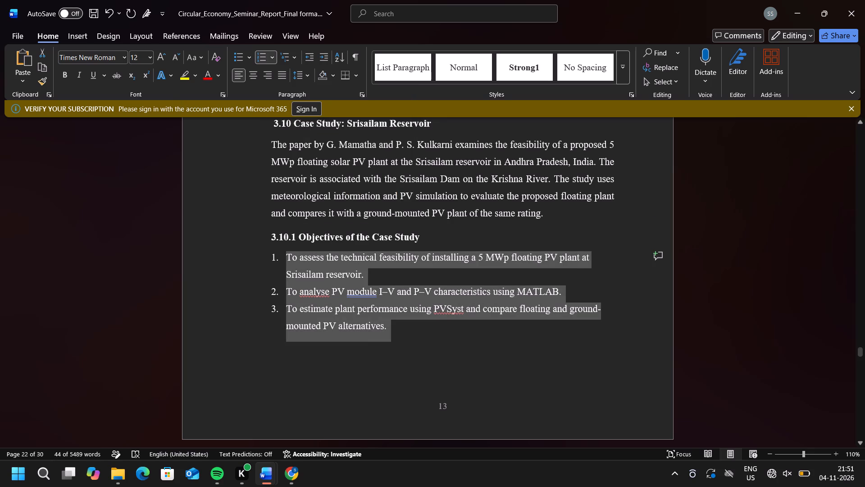
Number the "Methodology" heading of the Srisailam case study as 3.10.2.
scroll(296, 339, down, 4)
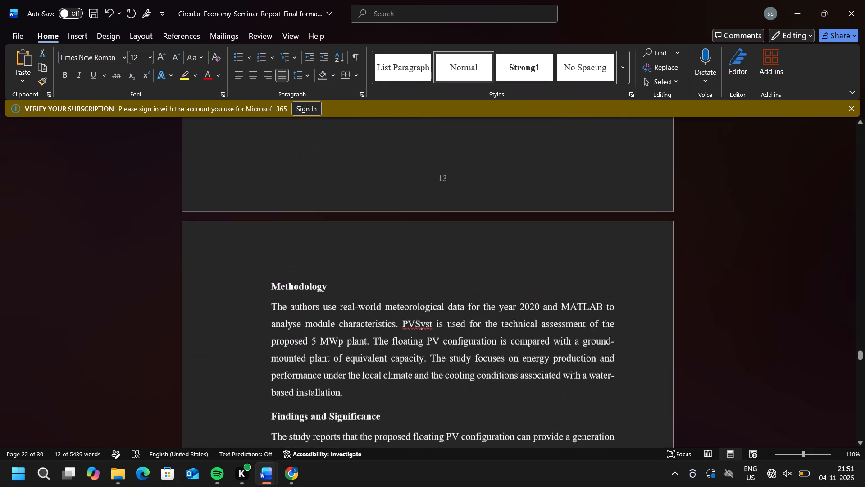
scroll(296, 339, down, 1)
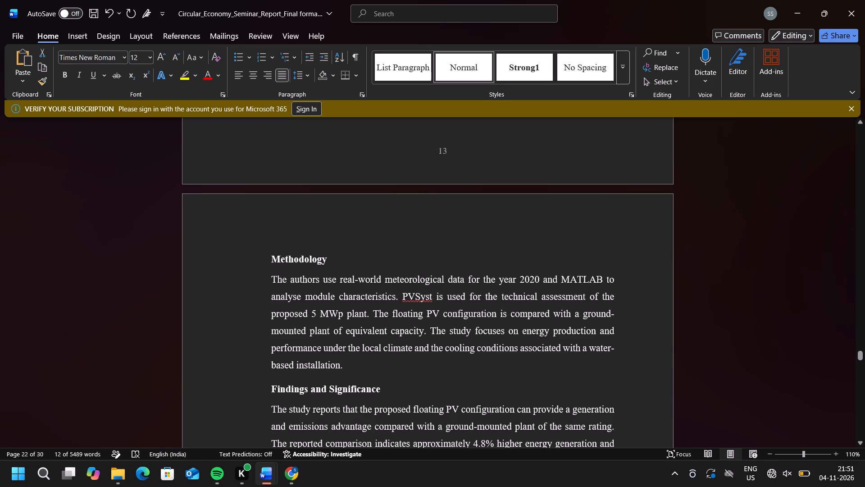
scroll(296, 339, up, 1)
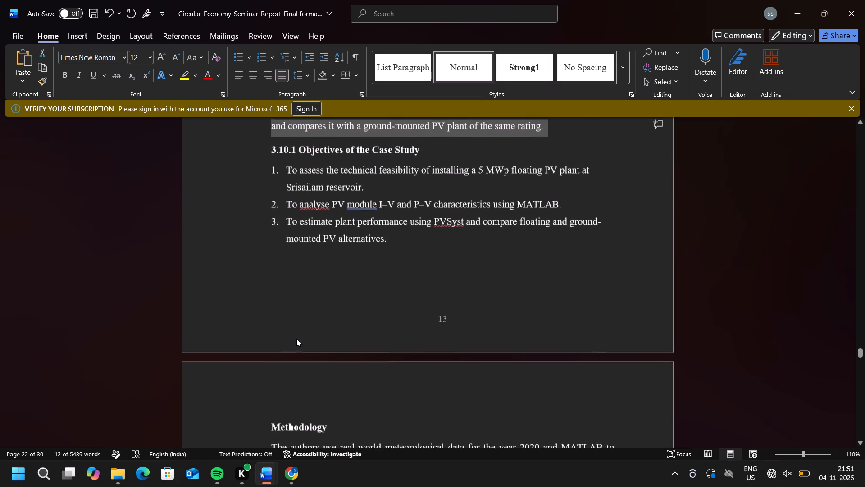
scroll(296, 339, up, 1)
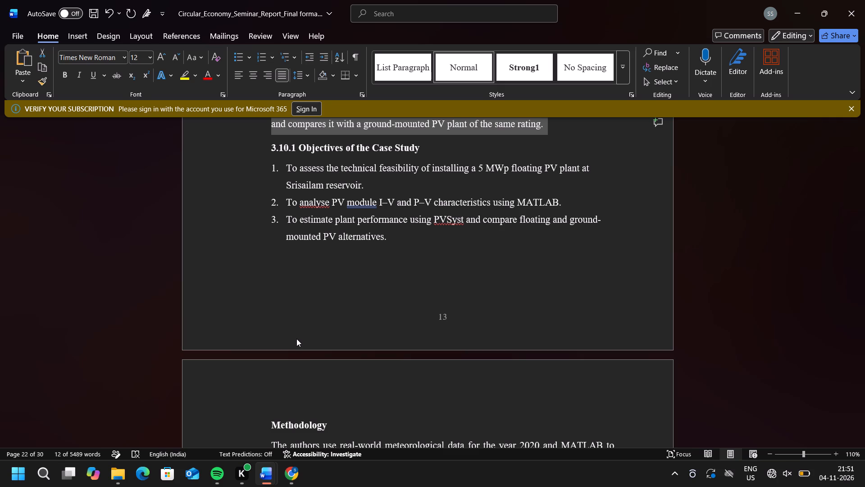
scroll(296, 339, down, 2)
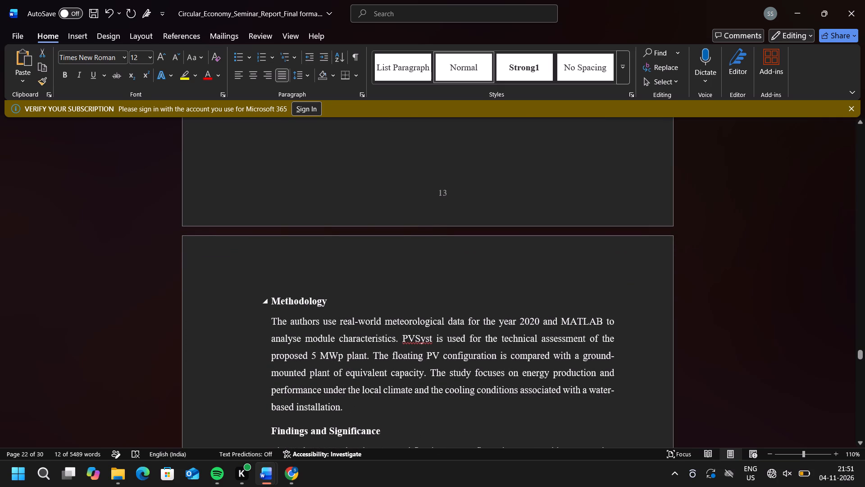
click(271, 299)
text(3.10.)
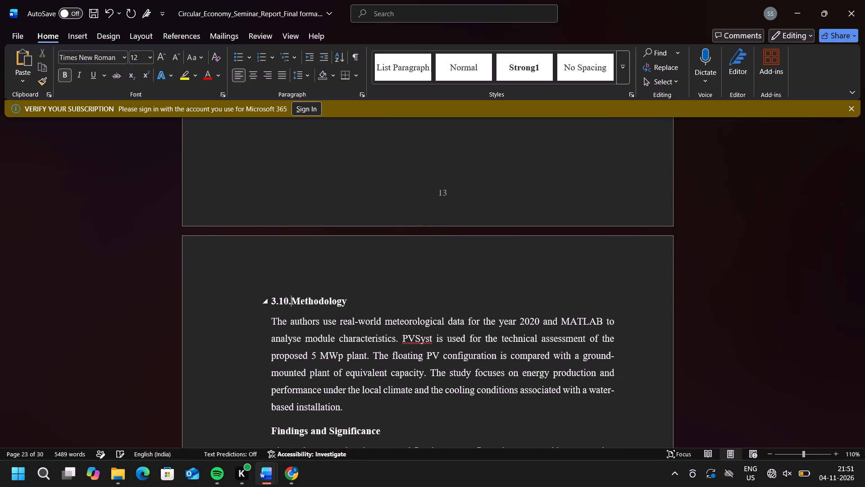
key(2)
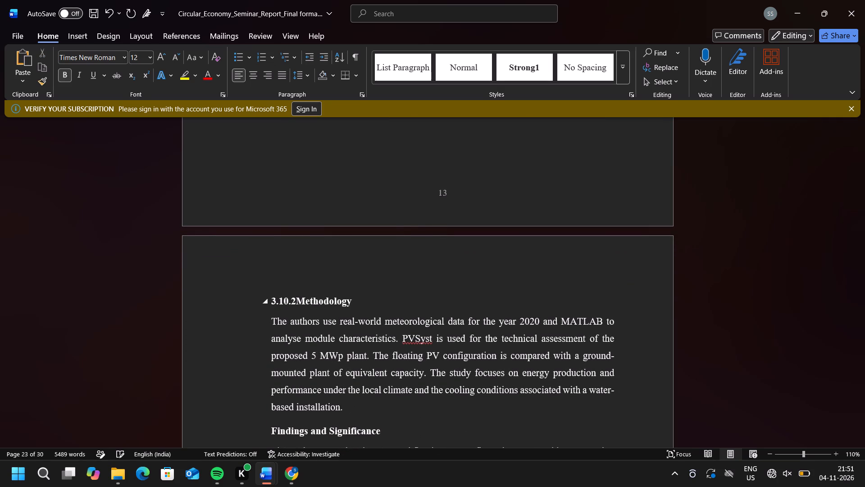
key(space)
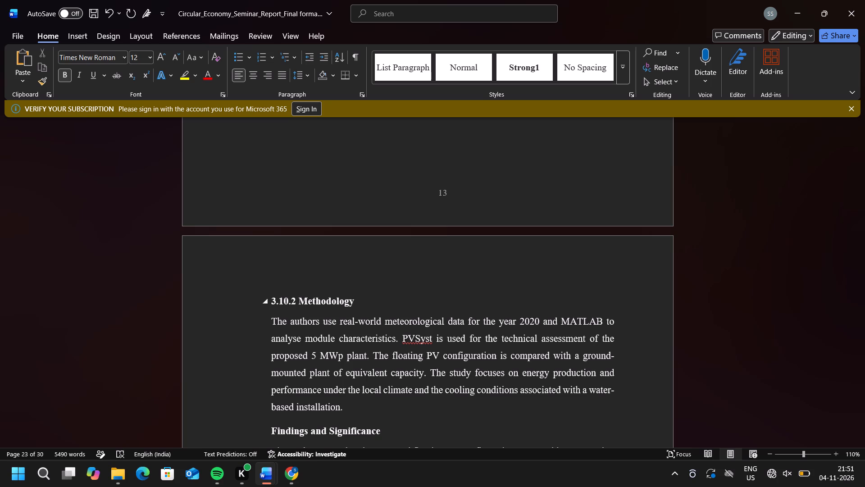
Number the "Findings and Significance" heading as 3.10.3.
scroll(271, 299, down, 2)
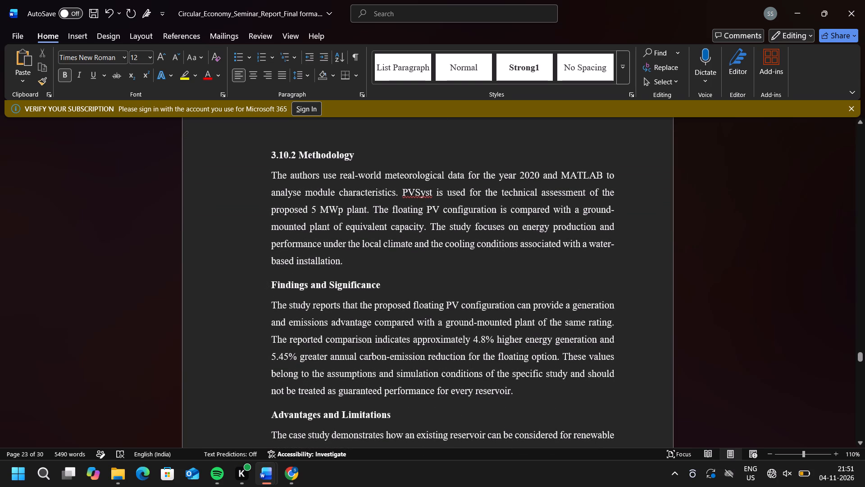
click(271, 285)
text(3.10.3)
key(space)
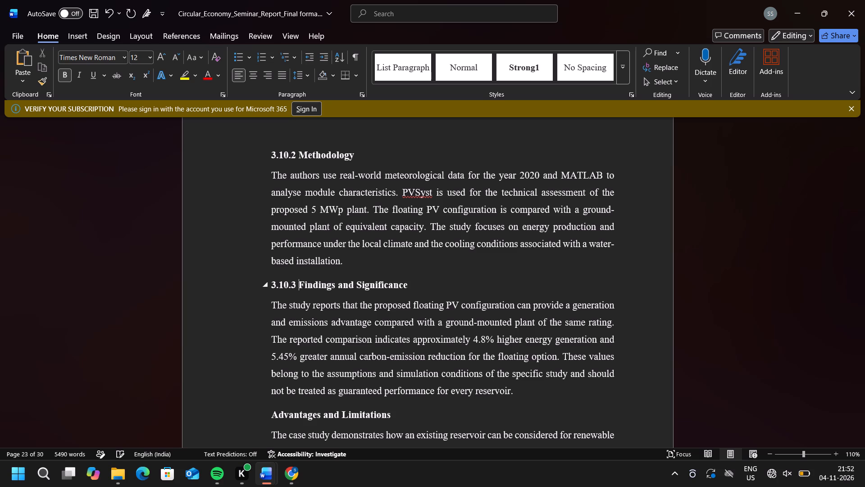
Number the case study's "Advantages and Limitations" heading as 3.10.4.
scroll(271, 285, down, 2)
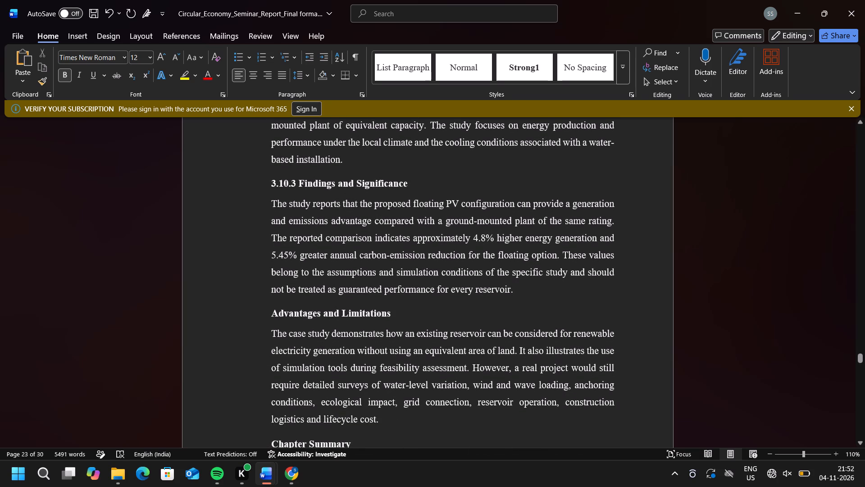
click(271, 312)
text(3.10.3)
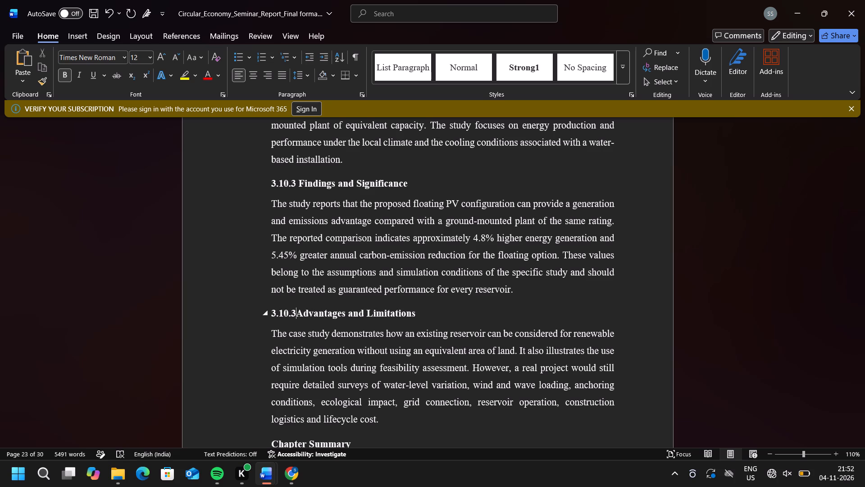
key(BackSpace)
key(4)
key(space)
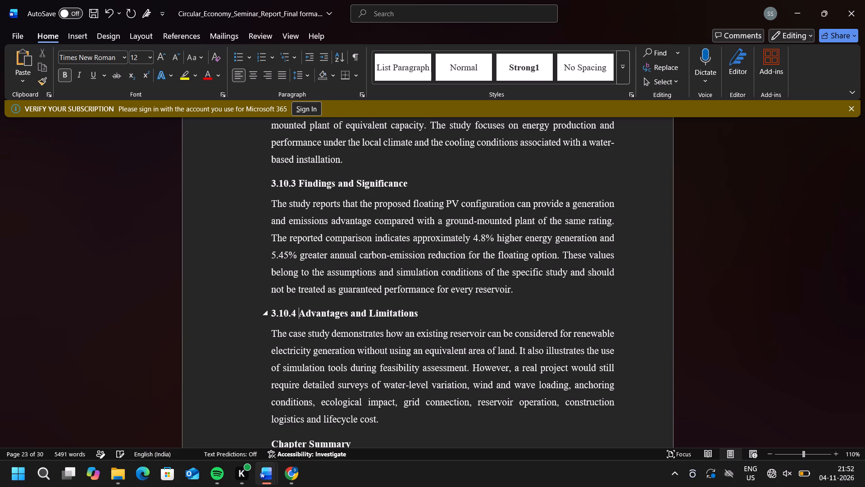
scroll(271, 312, down, 1)
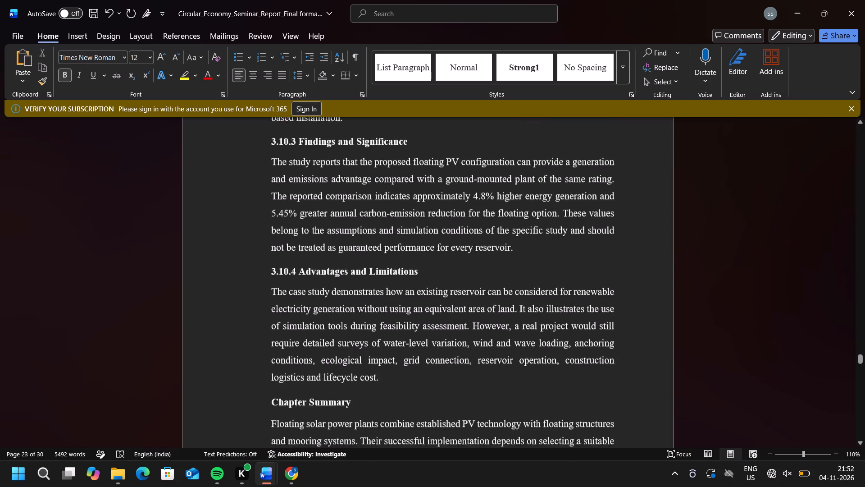
Number the "Chapter Summary" heading as 3.10.5.
scroll(271, 312, down, 1)
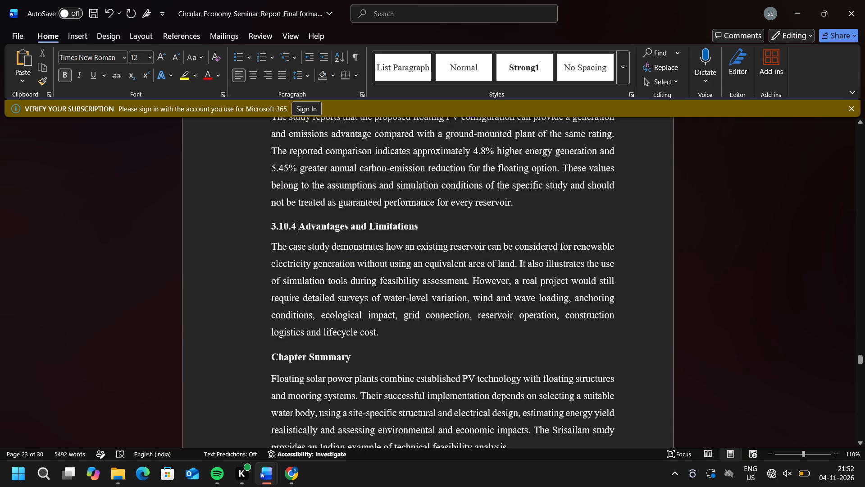
scroll(271, 312, down, 1)
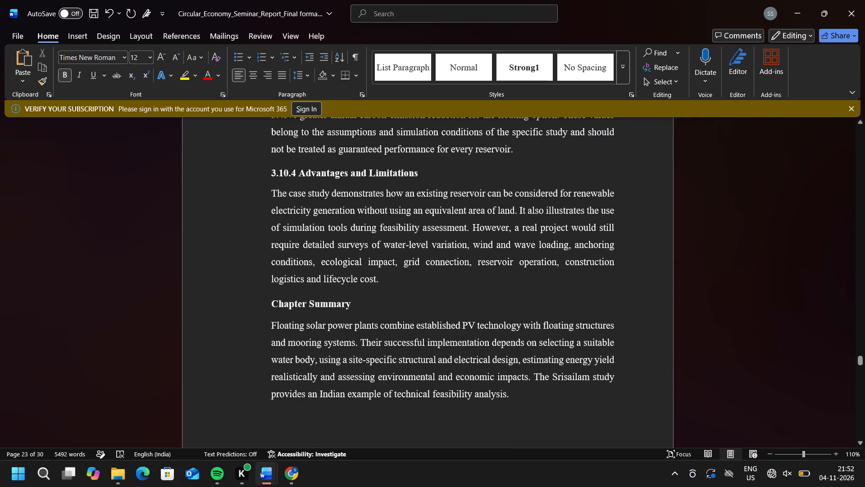
click(271, 305)
text(3.10.)
key(5)
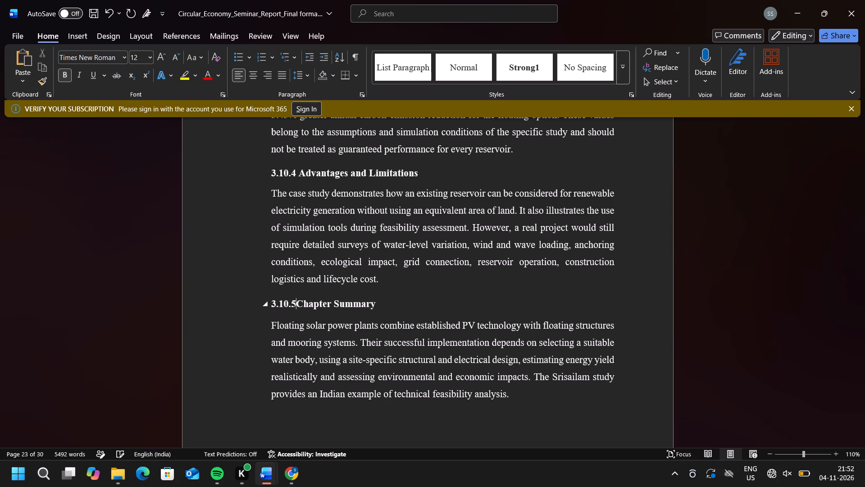
key(space)
Check the line spacing applied to the paragraph under the 3.10.5 Chapter Summary heading.
scroll(271, 305, down, 1)
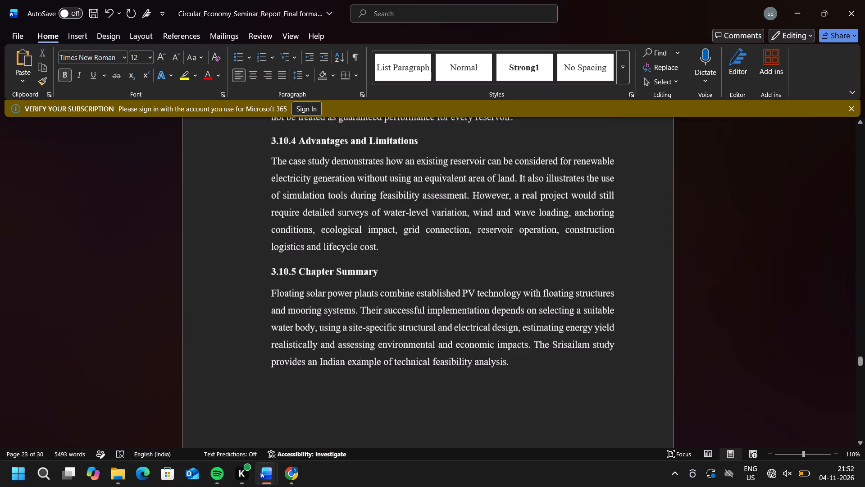
scroll(271, 305, down, 2)
scroll(271, 305, up, 1)
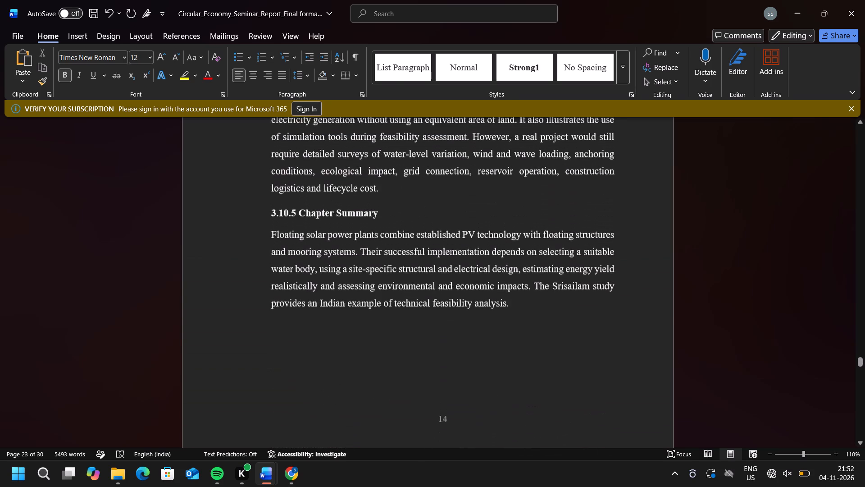
drag(510, 307, 350, 312)
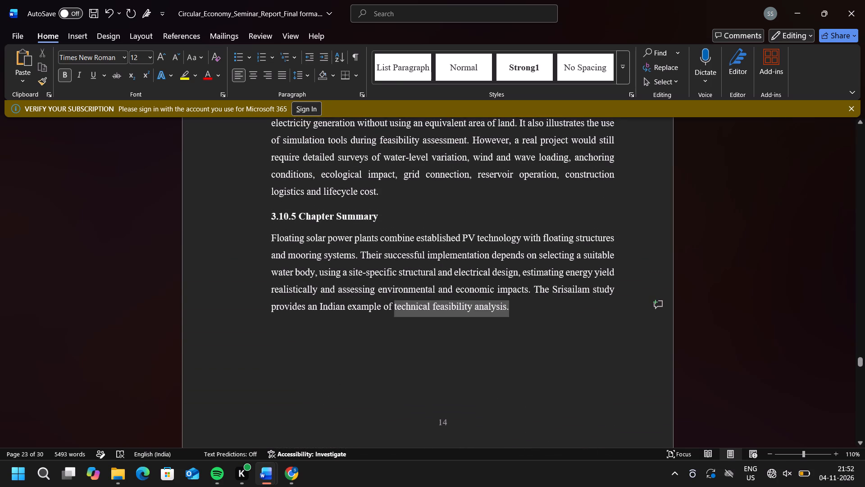
drag(350, 312, 263, 246)
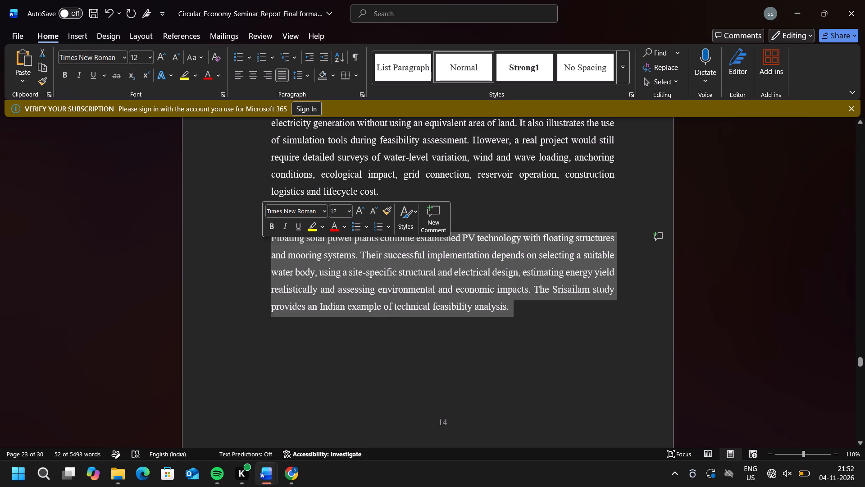
click(304, 76)
scroll(277, 268, up, 1)
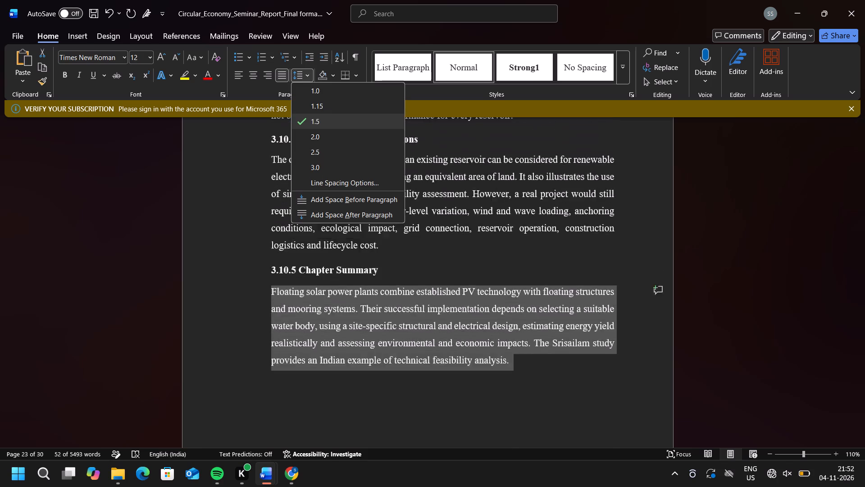
scroll(277, 268, up, 2)
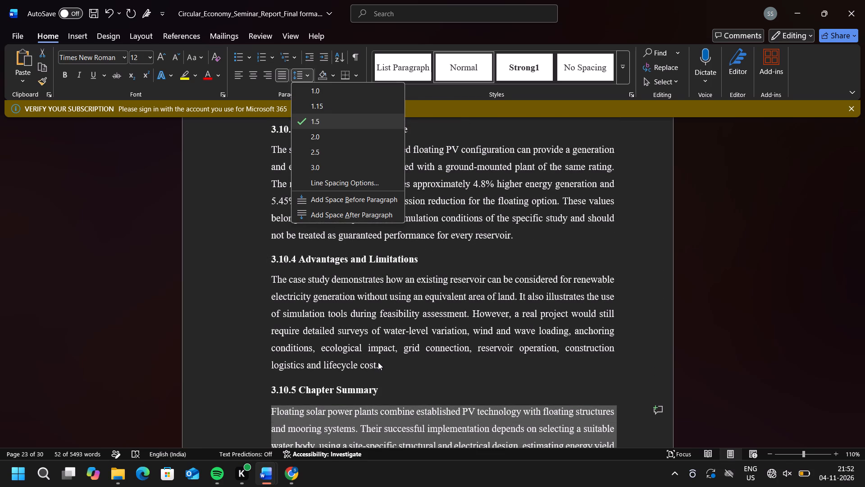
click(378, 362)
drag(379, 395, 337, 399)
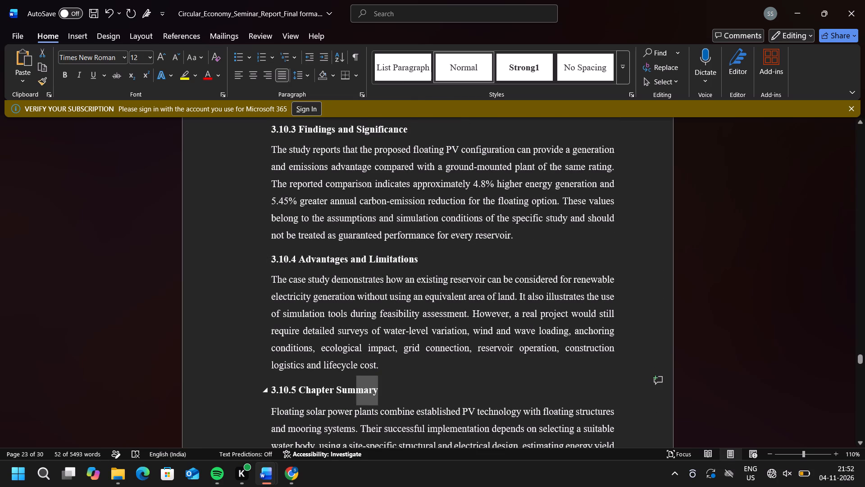
drag(337, 399, 272, 397)
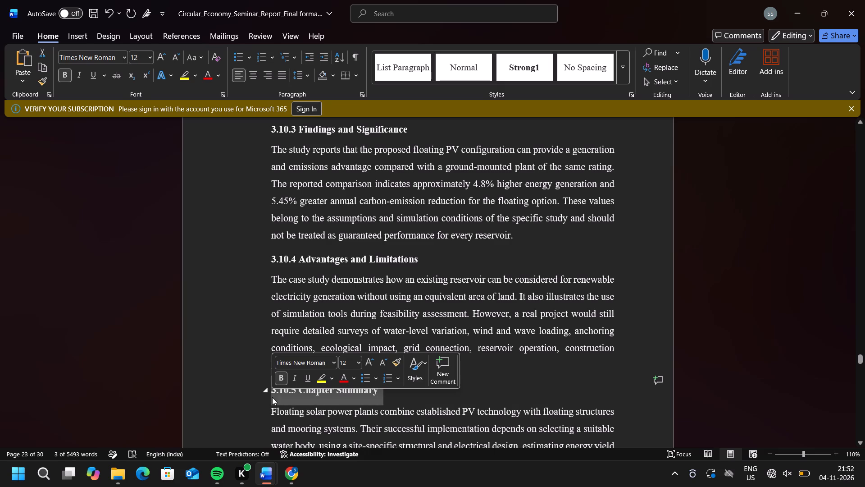
Set line spacing to 1.5 from the numbered case study objectives through the end of the 3.10.4 Advantages and Limitations paragraph.
scroll(327, 272, up, 1)
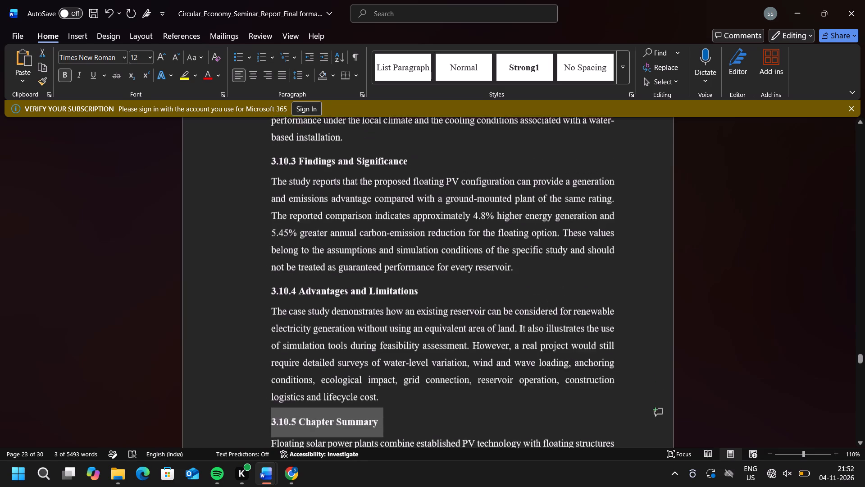
scroll(327, 272, up, 1)
drag(379, 424, 308, 427)
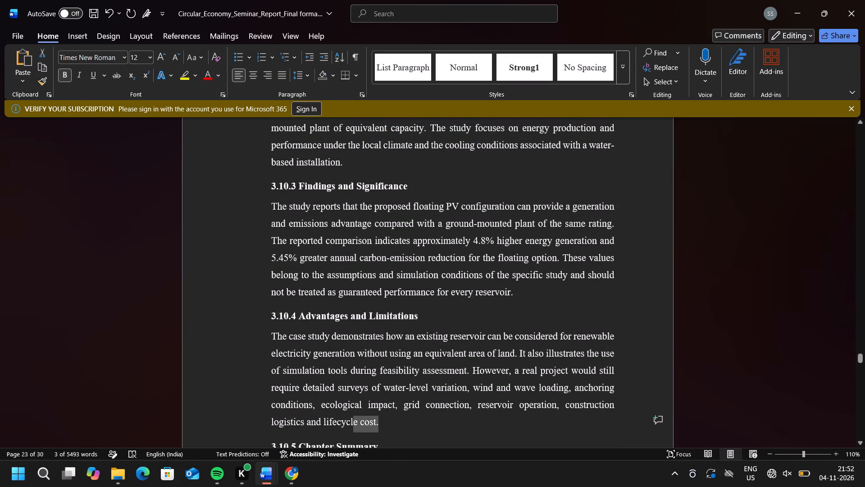
drag(308, 427, 265, 138)
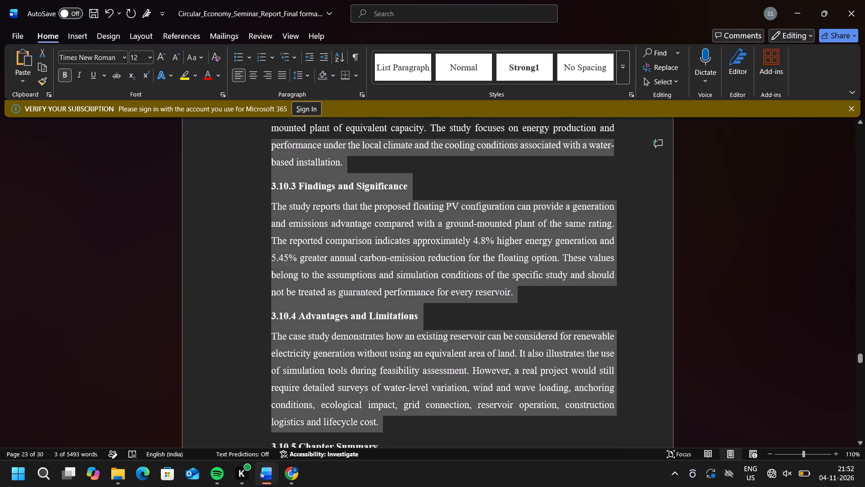
drag(265, 138, 274, 229)
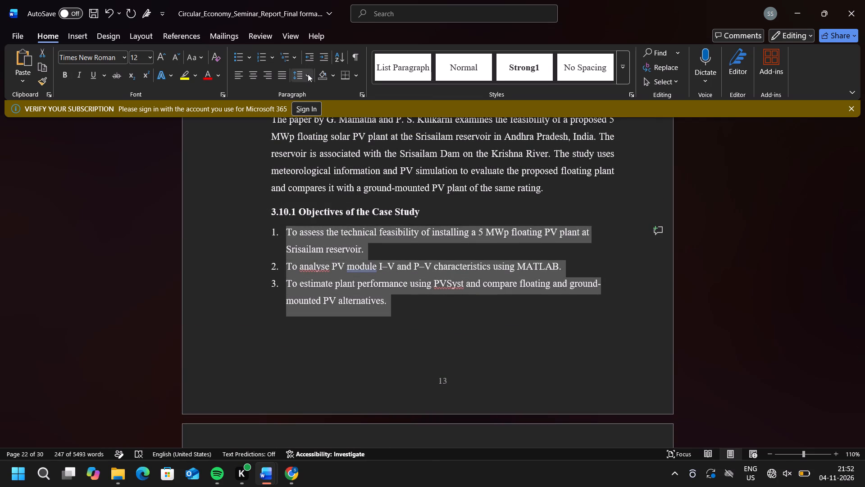
click(308, 74)
click(306, 126)
Replace the Chapter 4 title "Case Findings and Discussion" with "Conclusion".
scroll(286, 315, down, 7)
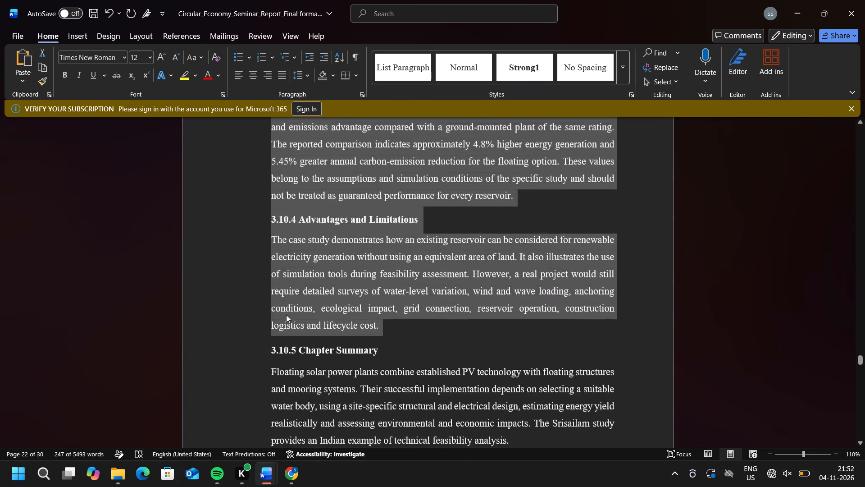
scroll(286, 315, down, 5)
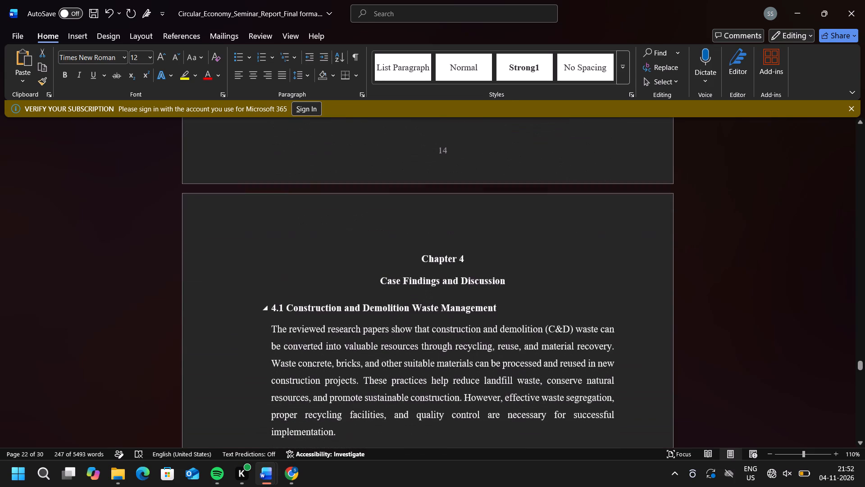
scroll(286, 315, down, 1)
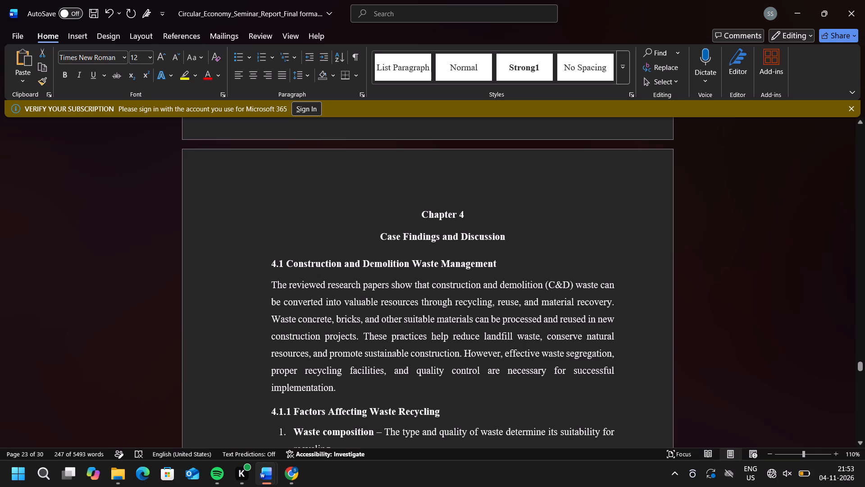
click(505, 236)
key(BackSpace)
key(BackSpace)
key(BackSpace)
key(BackSpace)
key(BackSpace)
key(BackSpace)
key(BackSpace)
key(BackSpace)
key(BackSpace)
key(BackSpace)
key(BackSpace)
key(BackSpace)
key(BackSpace)
key(BackSpace)
key(BackSpace)
key(BackSpace)
key(BackSpace)
key(BackSpace)
key(BackSpace)
key(BackSpace)
key(BackSpace)
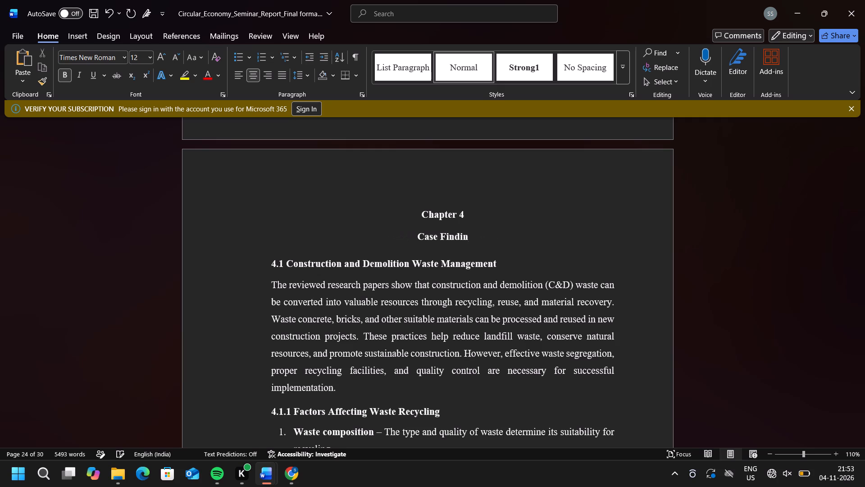
key(BackSpace)
key(BackSpace)
key(BackSpace)
key(BackSpace)
key(BackSpace)
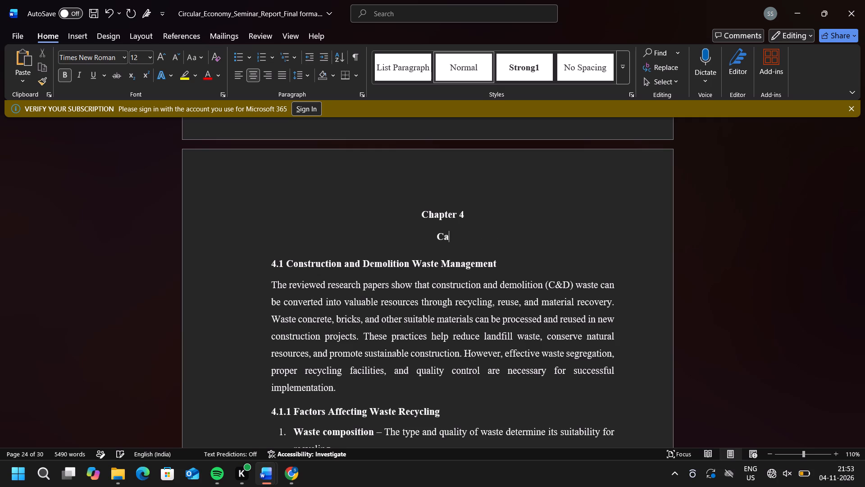
key(BackSpace)
text(on)
text(clusion)
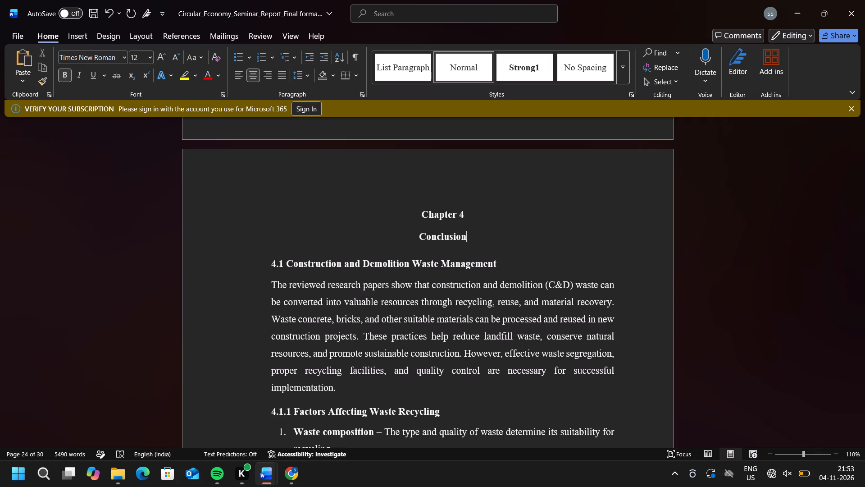
Delete the old 4.1 heading text and its content through the six waste recycling factors of 4.1.1, keeping the number 4.1.
scroll(337, 390, down, 4)
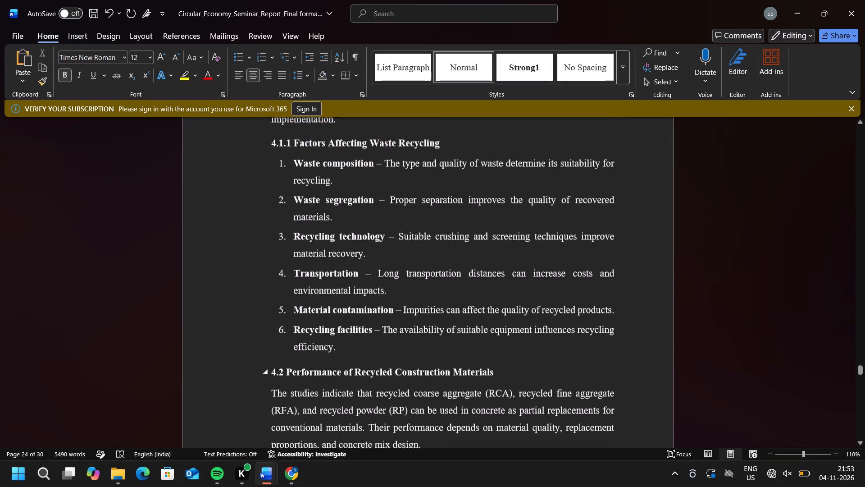
drag(338, 365, 268, 169)
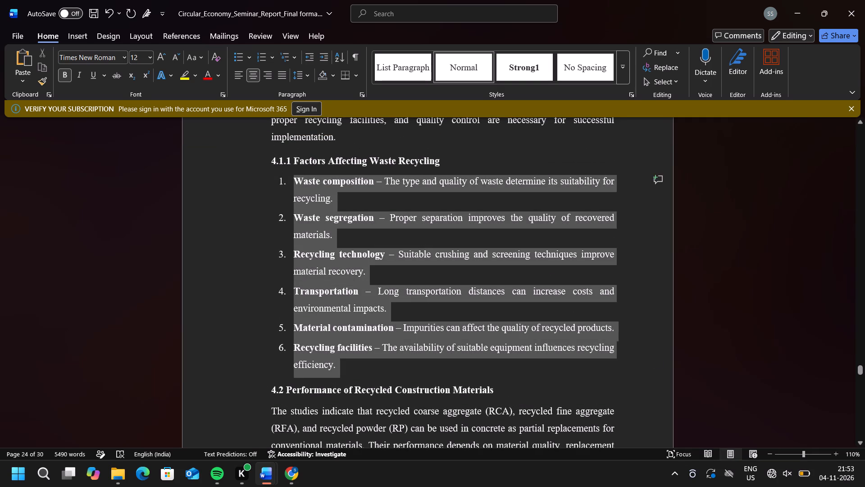
drag(268, 169, 303, 417)
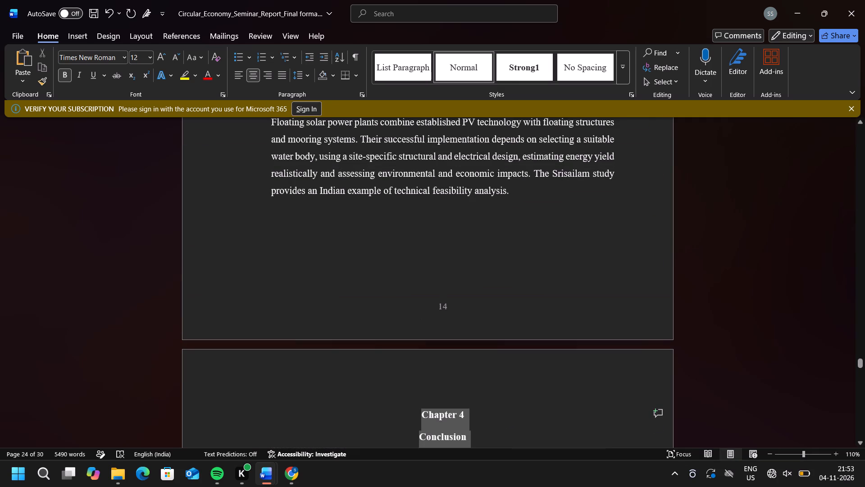
drag(303, 417, 289, 396)
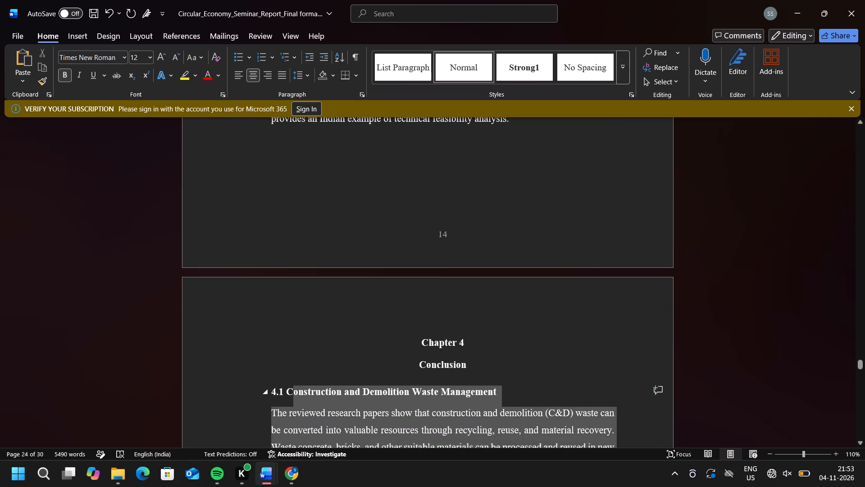
drag(289, 396, 286, 395)
key(BackSpace)
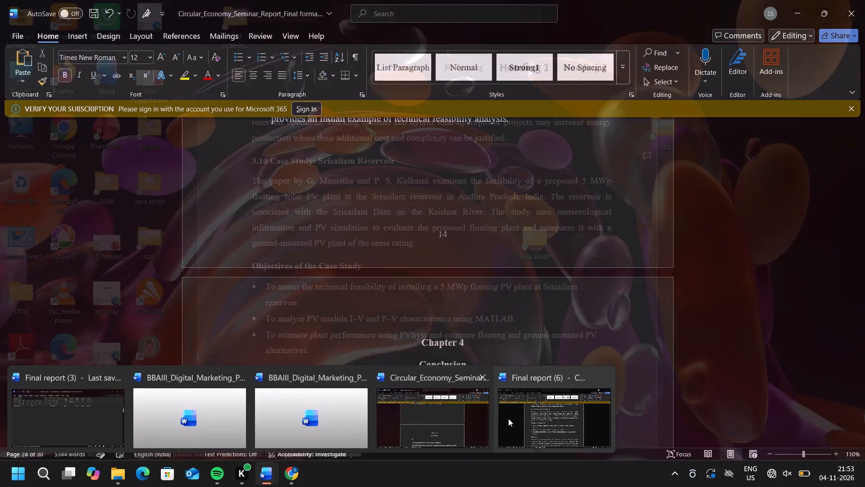
Copy the "Major Conclusions" heading text and its seven bullet points from Final report (6) into the Circular Economy report after the number 4.1.
click(527, 414)
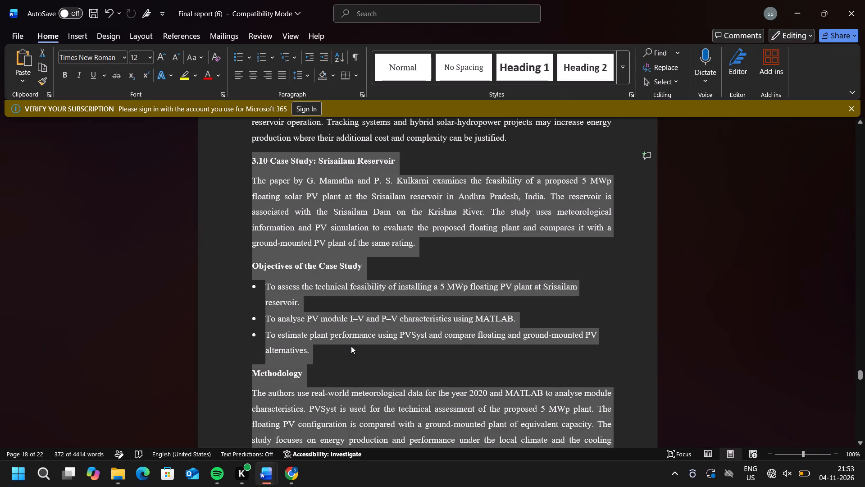
scroll(351, 346, down, 7)
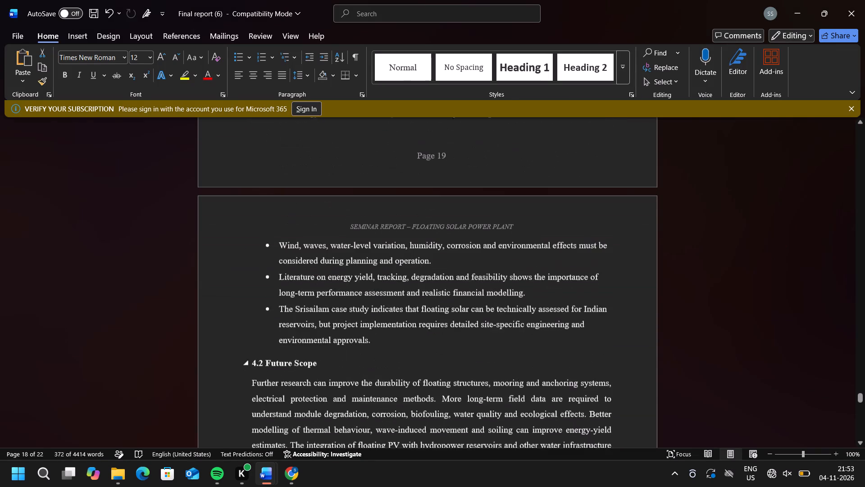
scroll(351, 346, down, 1)
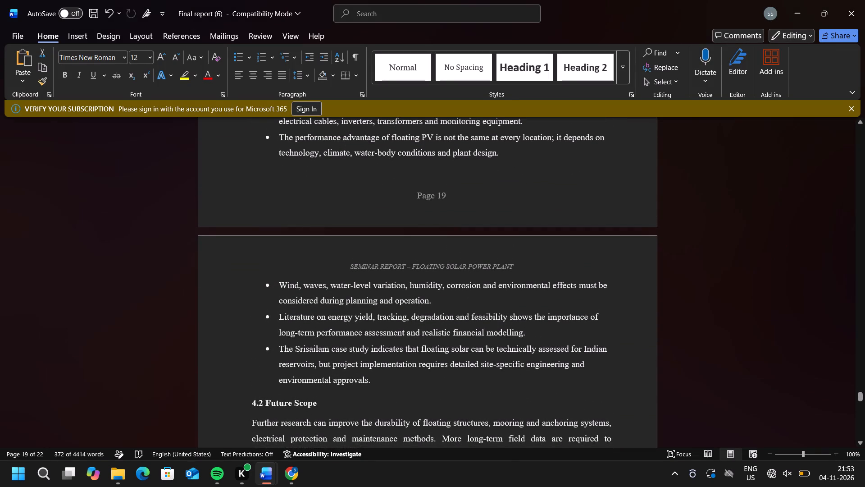
drag(372, 381, 281, 141)
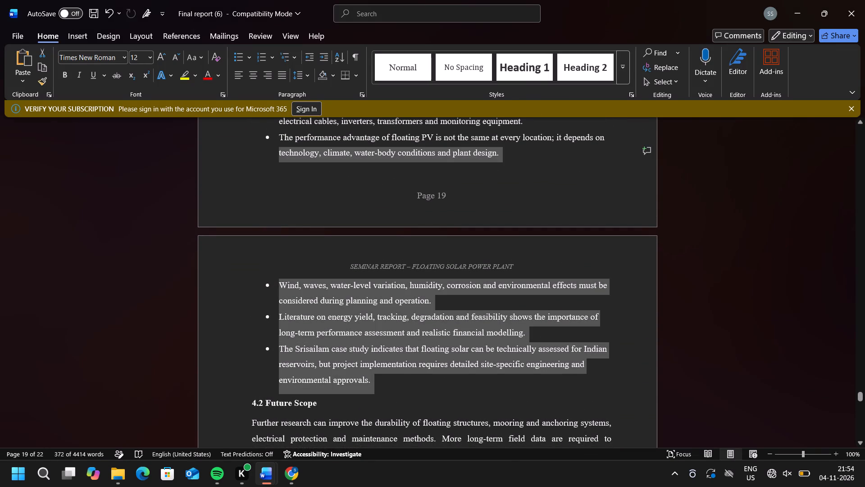
drag(281, 141, 276, 222)
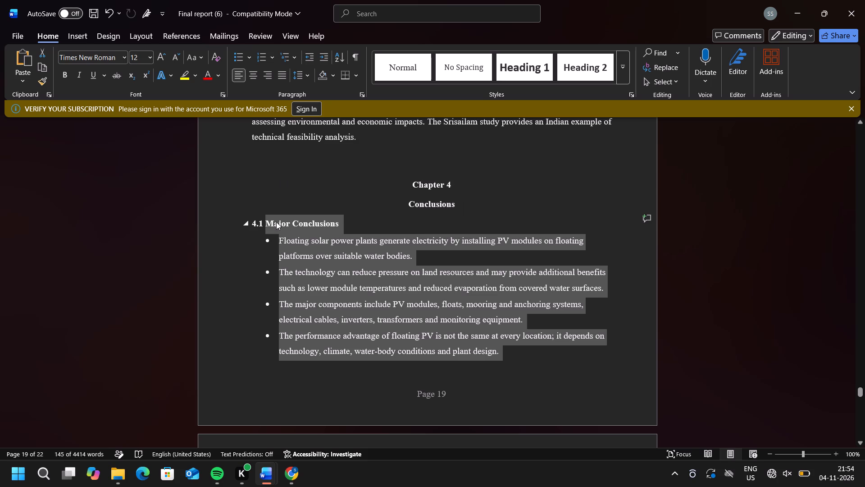
key(ctrl+c)
click(410, 379)
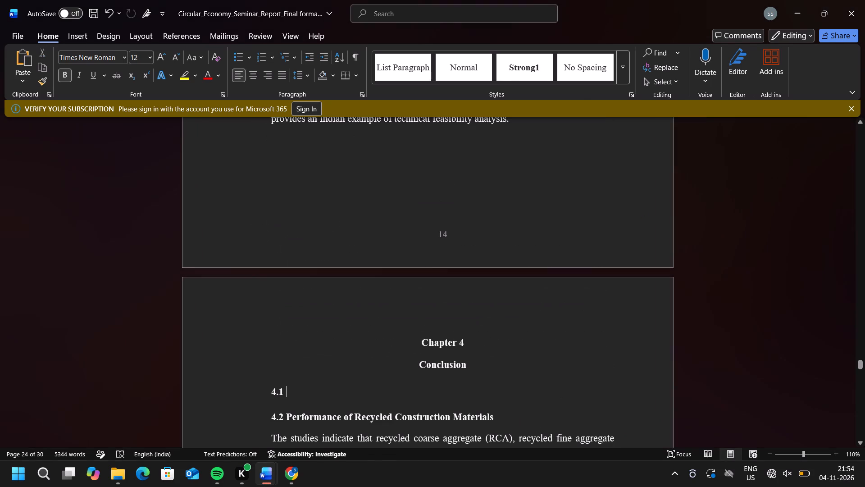
key(ctrl+v)
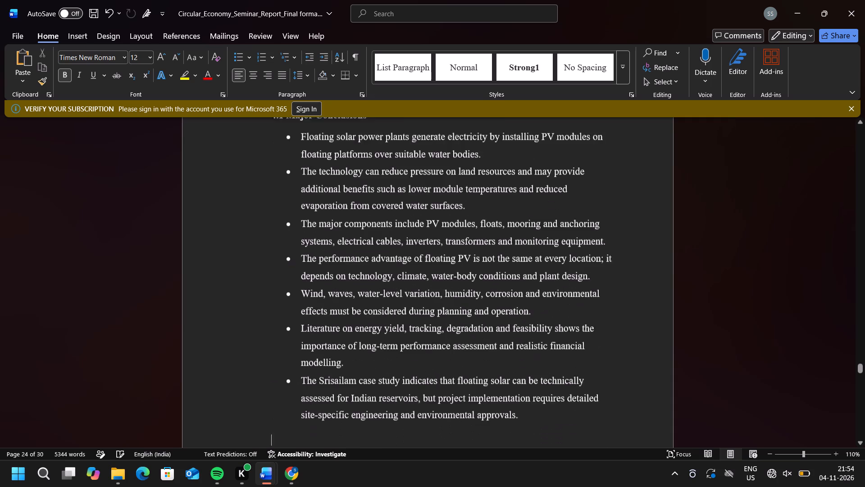
Remove the bullet markers from all seven conclusion points under 4.1 Major Conclusions, keeping each point as a separate paragraph.
scroll(354, 382, up, 1)
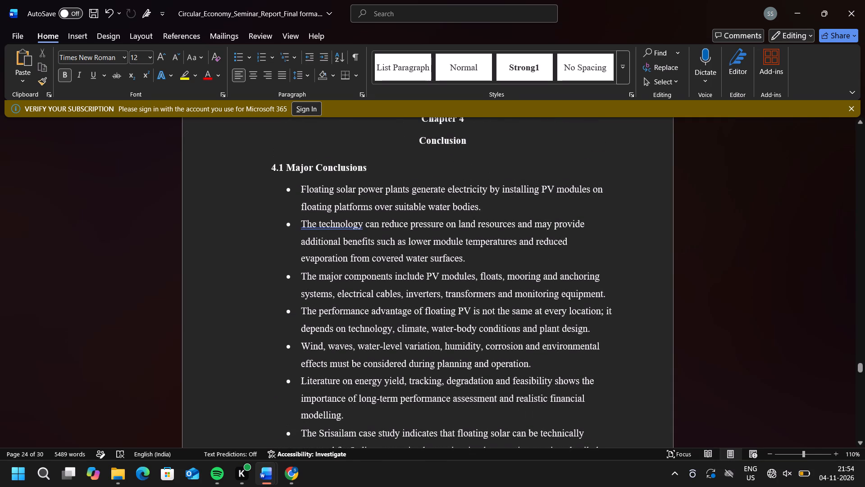
click(292, 435)
key(BackSpace)
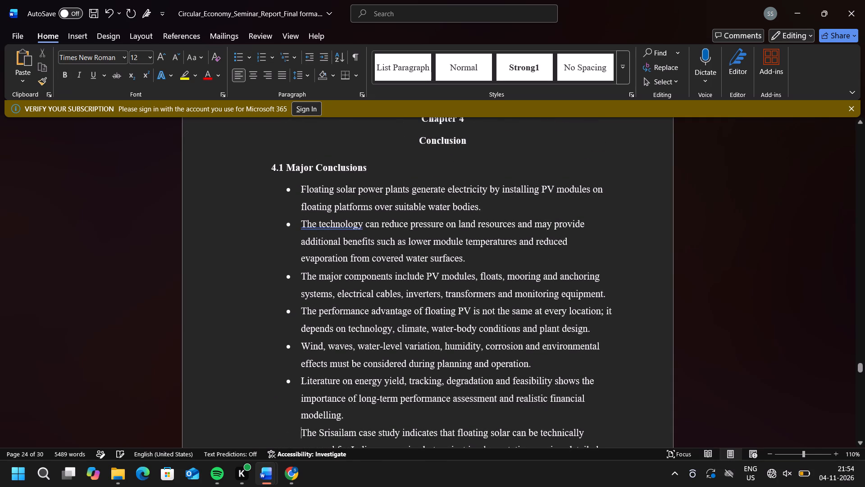
click(295, 386)
key(BackSpace)
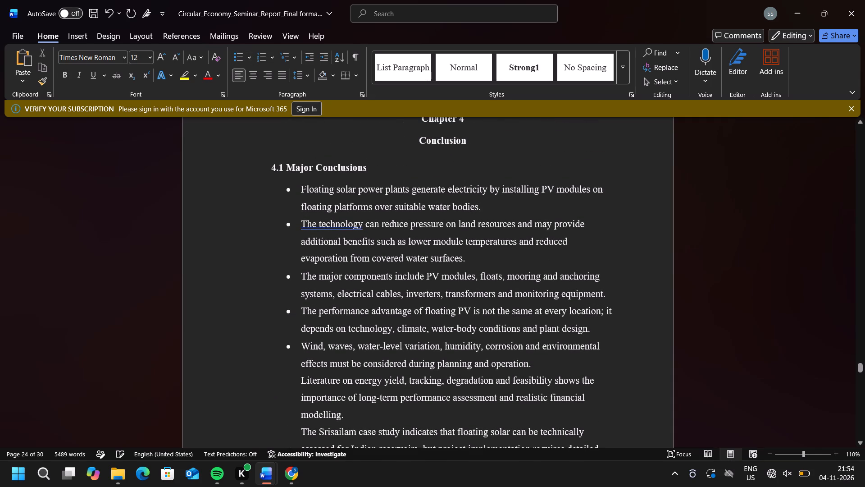
click(297, 347)
key(BackSpace)
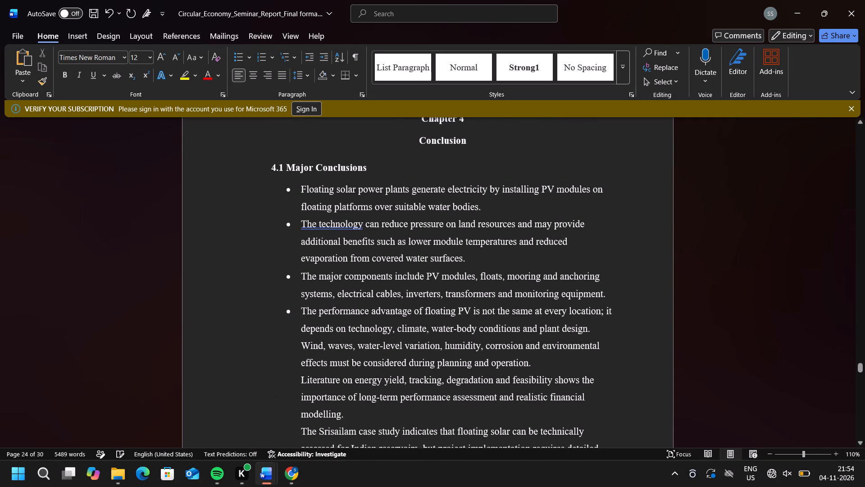
click(298, 312)
key(BackSpace)
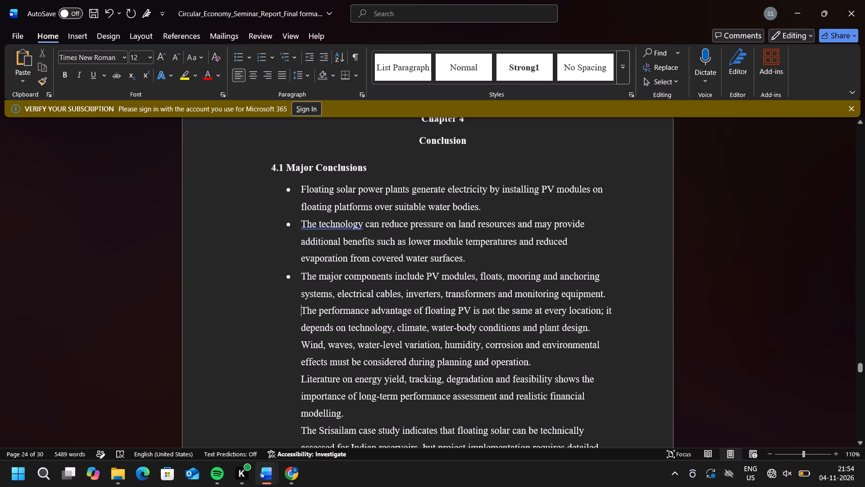
click(297, 281)
key(BackSpace)
click(296, 227)
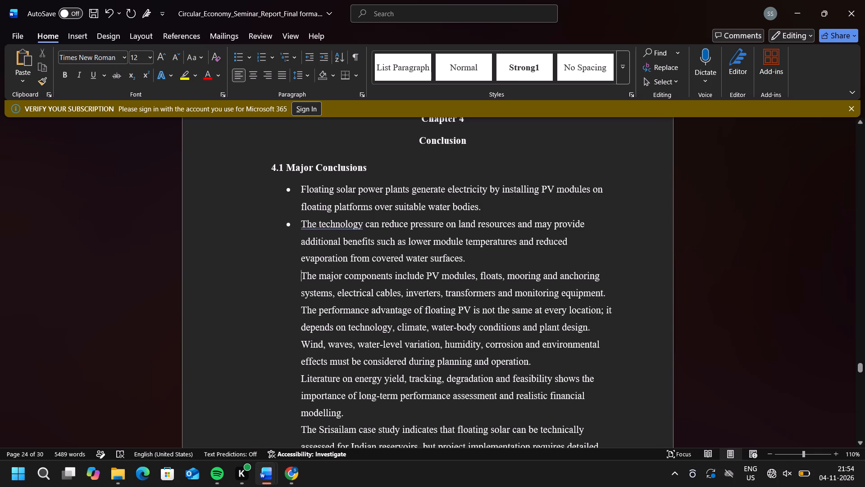
key(BackSpace)
key(BackSpace)
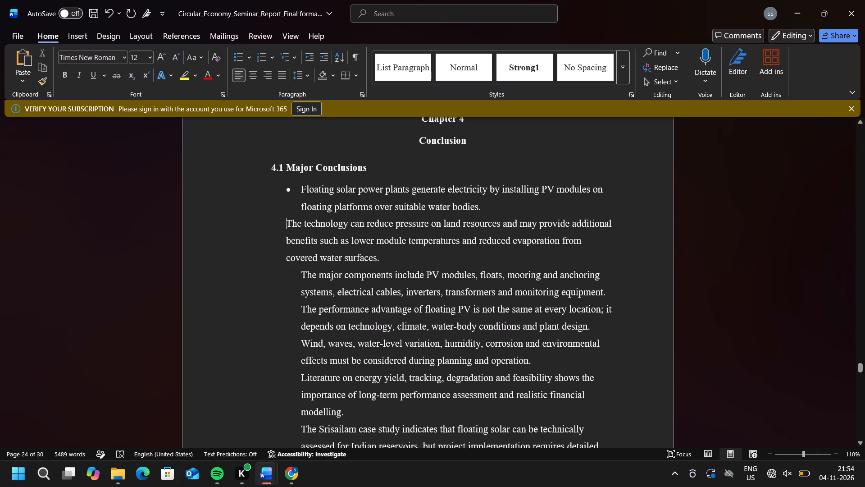
key(space)
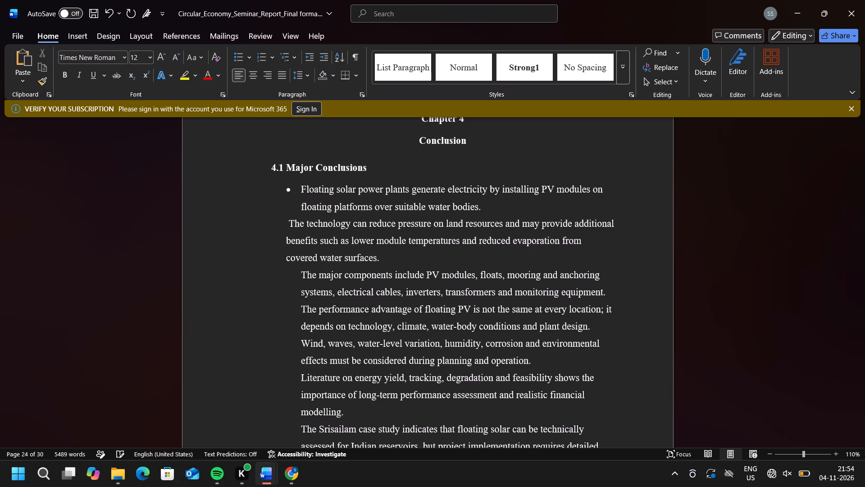
click(294, 190)
key(BackSpace)
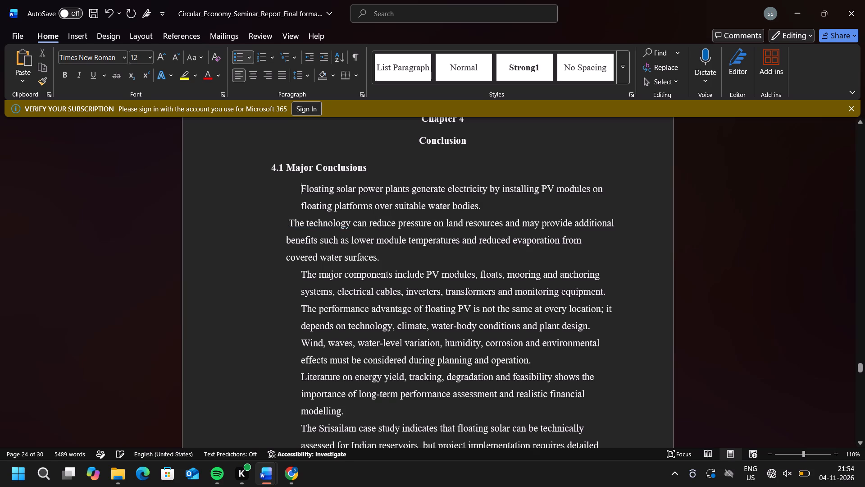
Number the seven conclusion paragraphs under 4.1 Major Conclusions consecutively from 1 to 7.
click(258, 60)
click(285, 224)
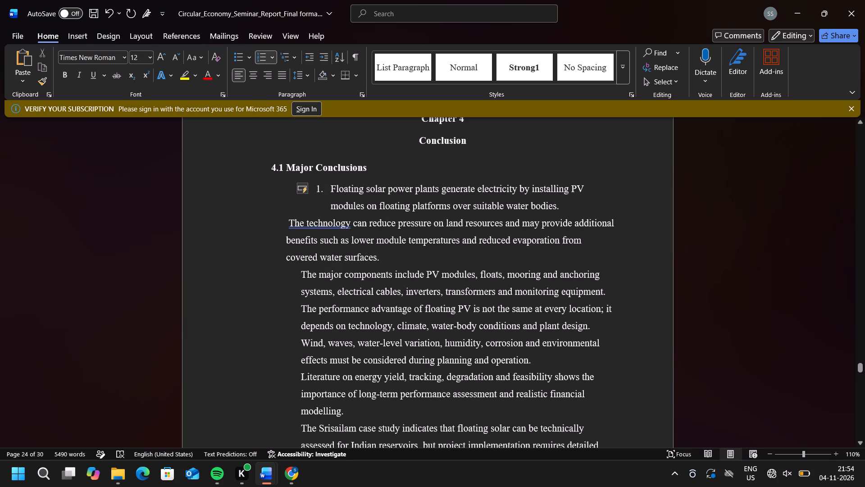
click(260, 58)
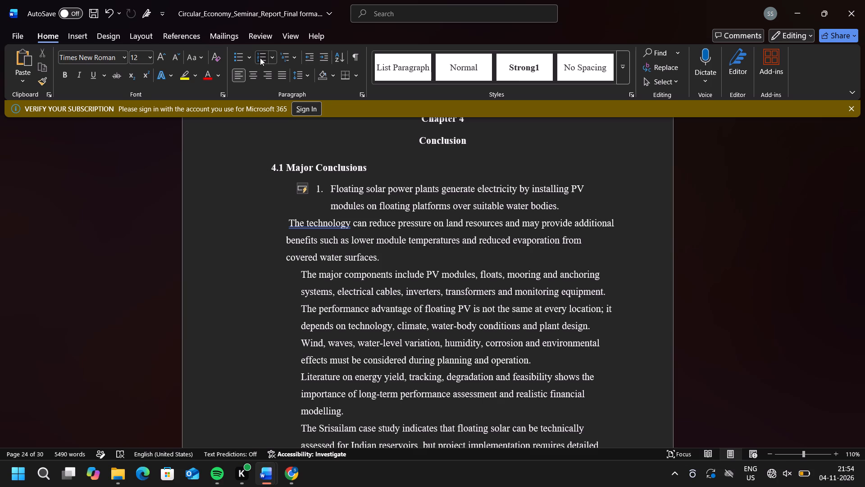
click(297, 274)
key(BackSpace)
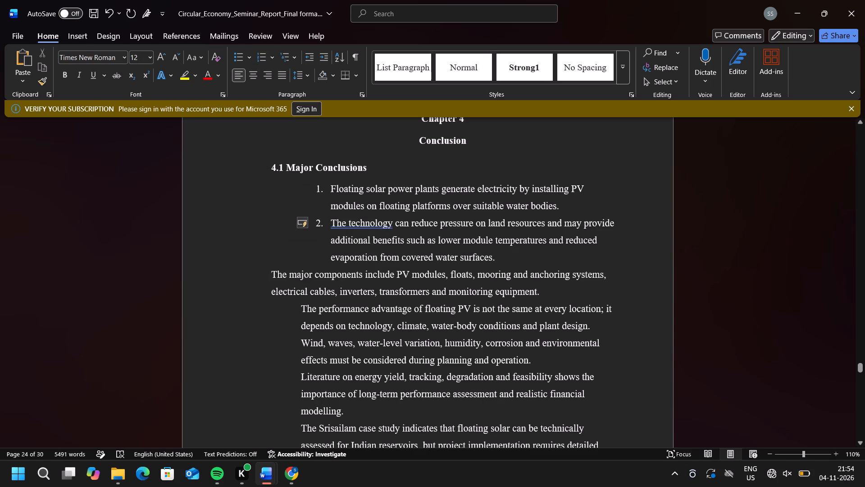
click(263, 60)
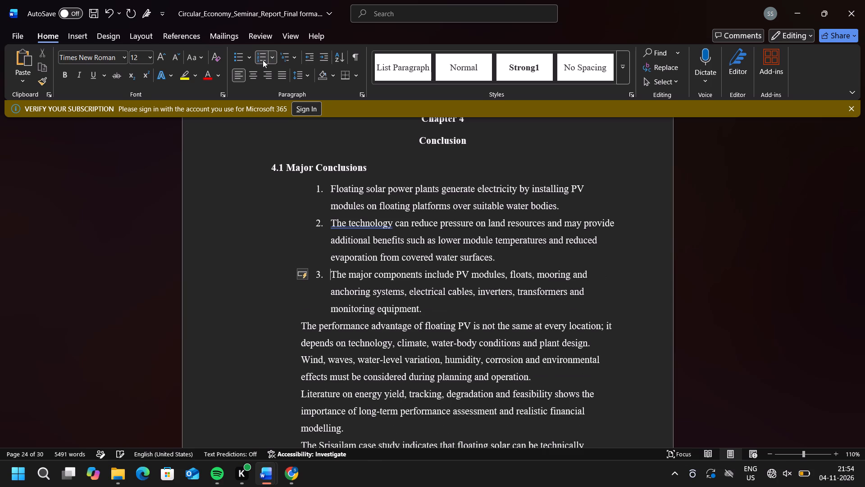
click(297, 326)
click(257, 55)
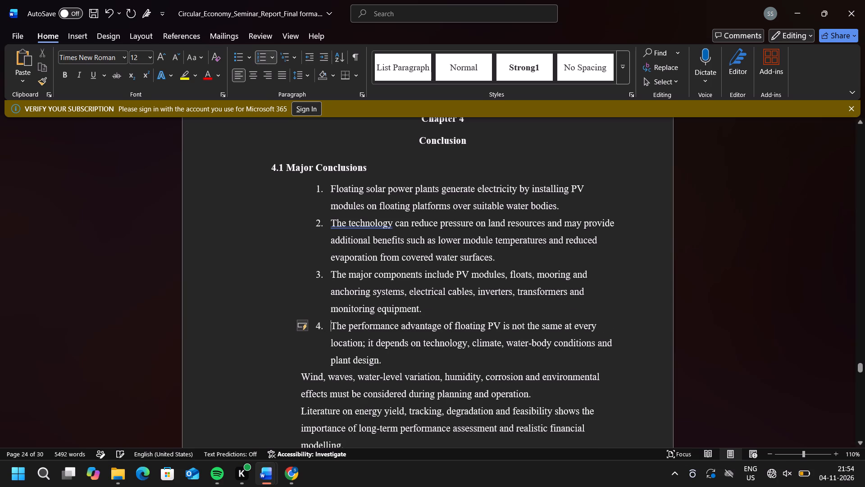
click(299, 375)
click(259, 57)
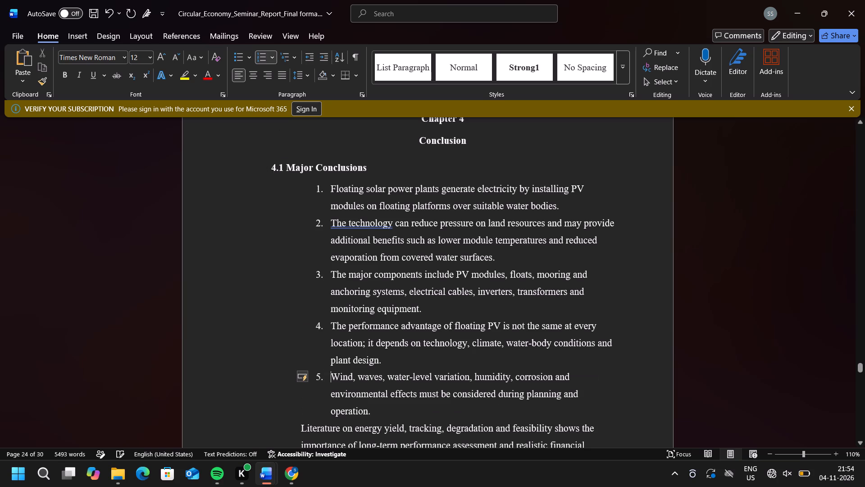
scroll(298, 257, down, 2)
click(298, 291)
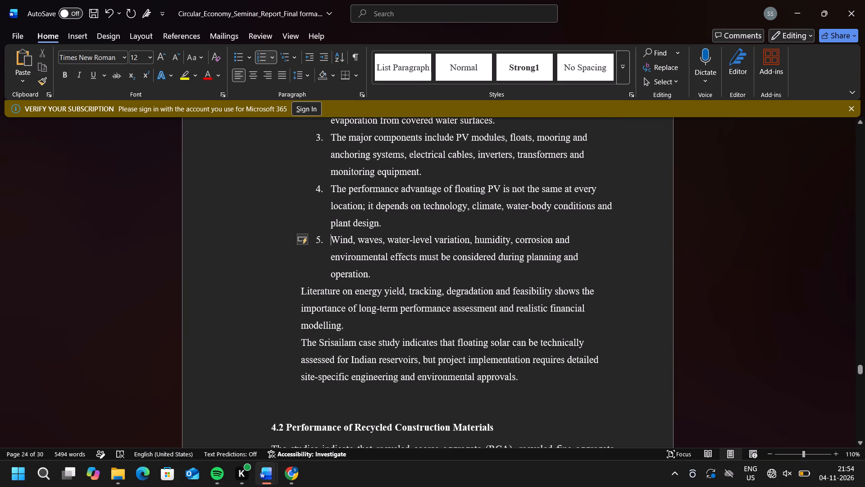
click(257, 60)
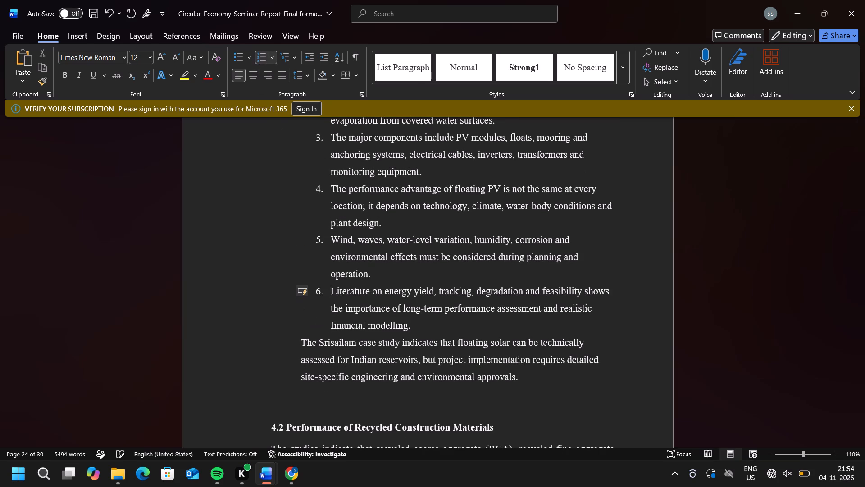
click(298, 341)
click(262, 52)
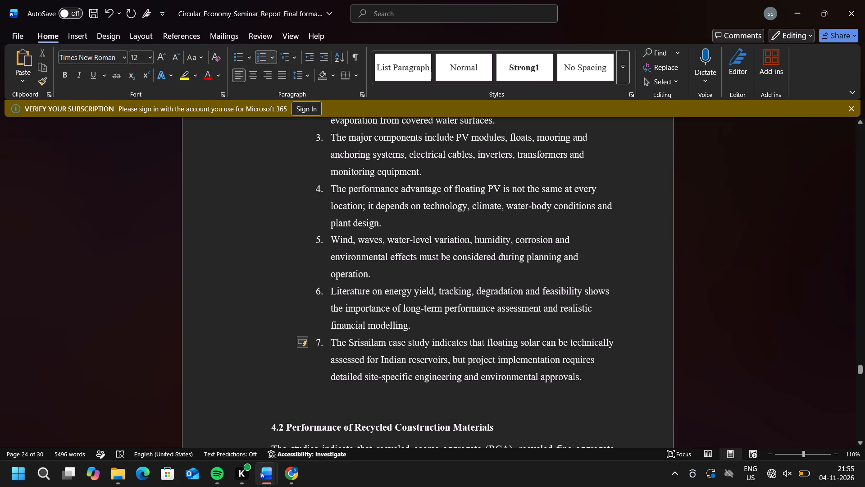
Decrease the indent of the seven numbered conclusions until their numbers line up with the 4.1 Major Conclusions heading.
drag(583, 380, 310, 210)
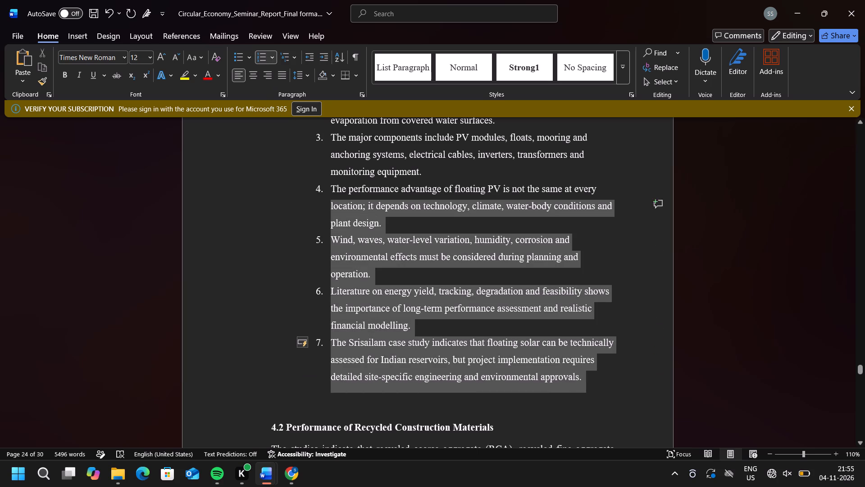
drag(310, 210, 320, 405)
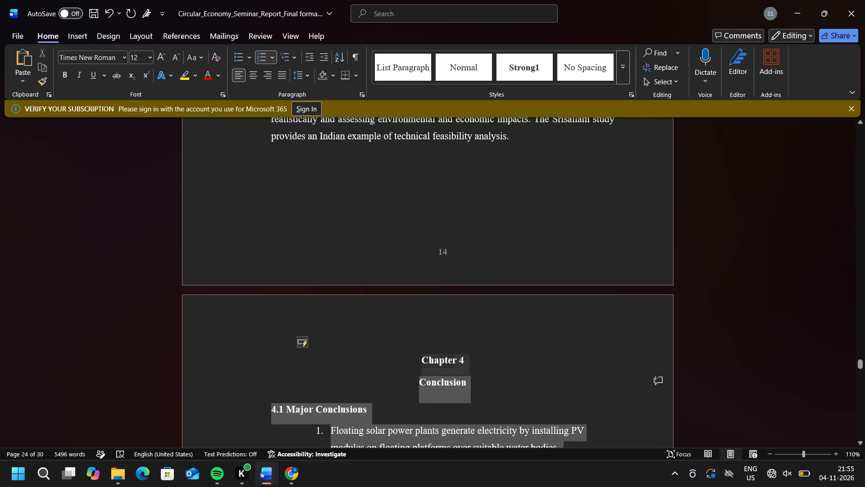
drag(320, 405, 323, 424)
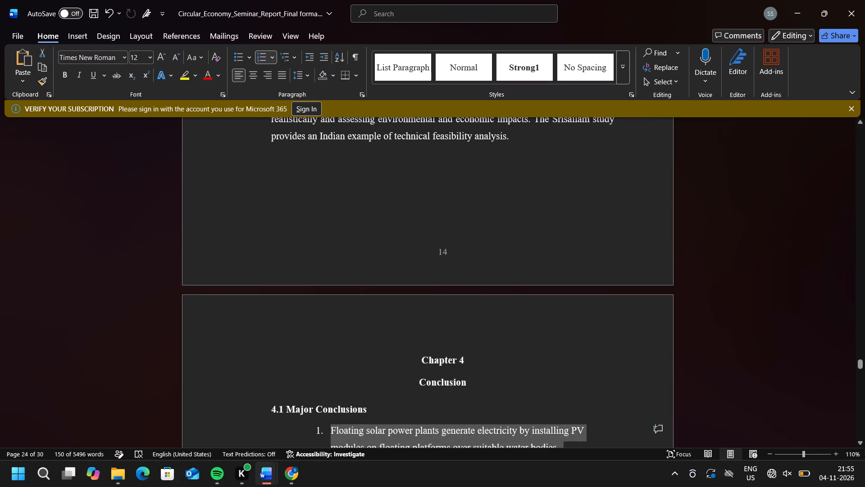
click(309, 55)
click(309, 55)
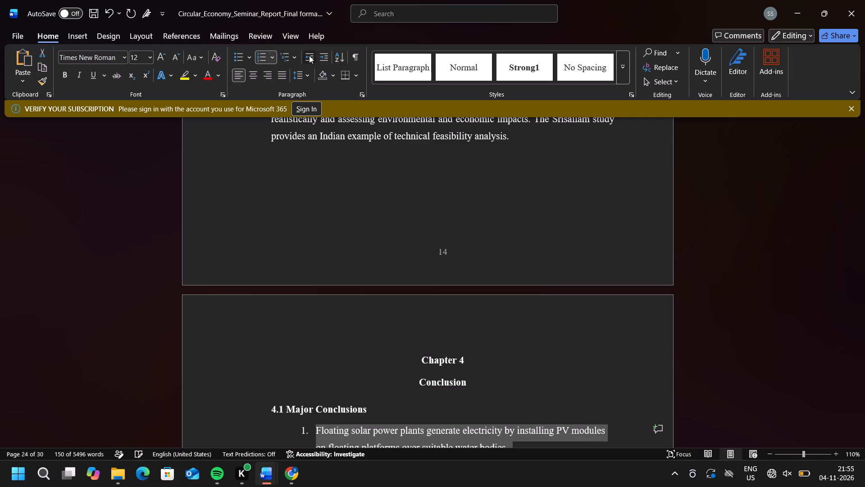
click(309, 55)
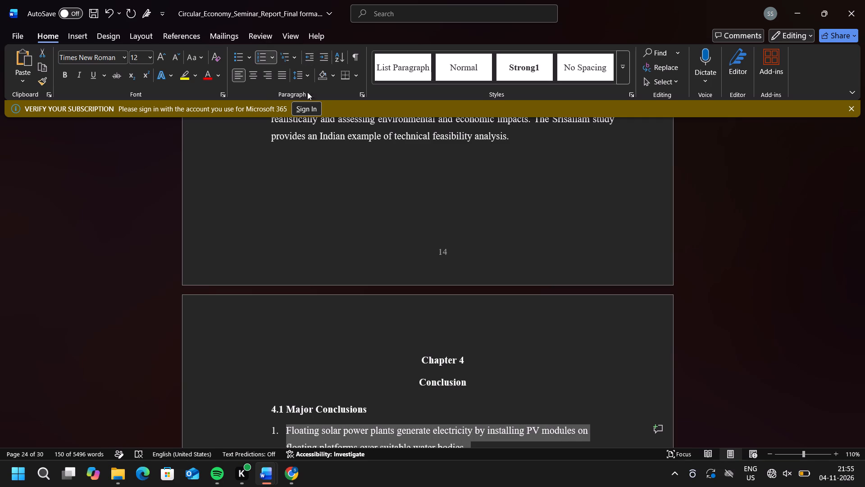
scroll(325, 319, down, 2)
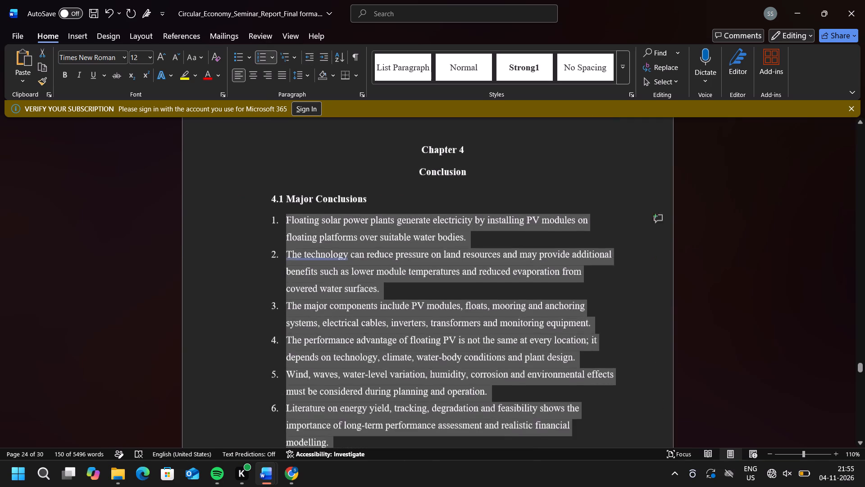
Delete everything under the 4.2 Performance of Recycled Construction Materials heading, including the whole 4.2.1 subsection, down to the 4.3 heading.
scroll(325, 319, down, 3)
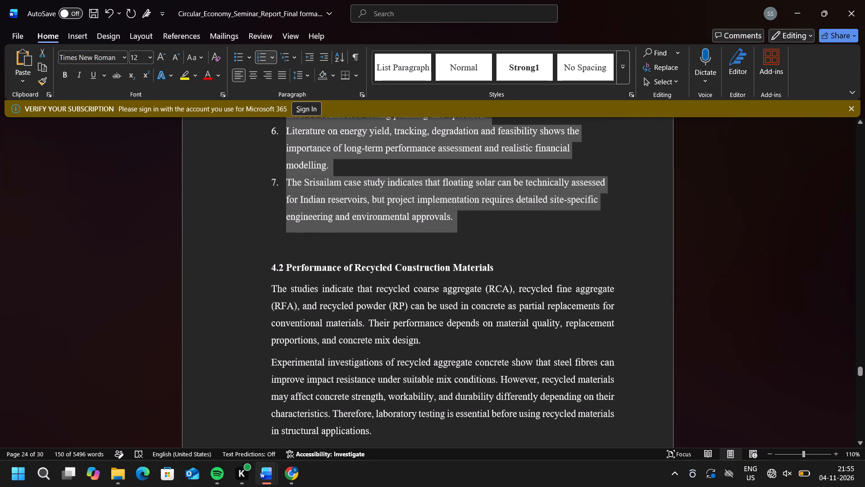
scroll(325, 319, down, 3)
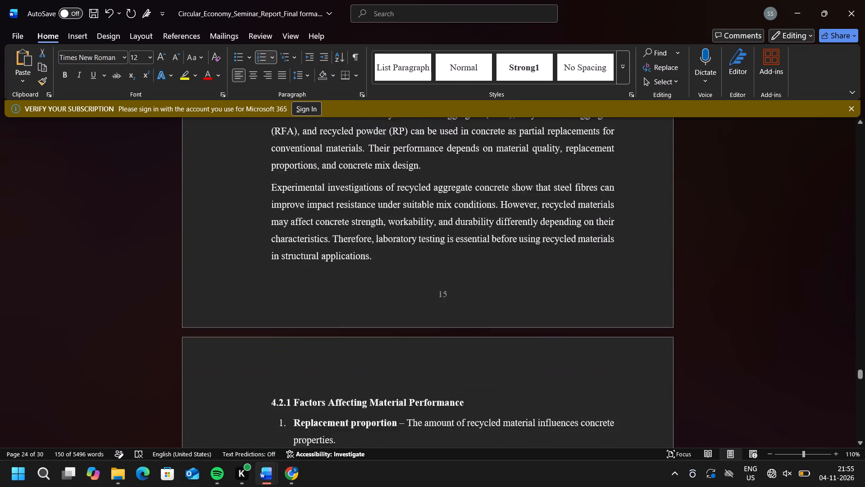
scroll(351, 335, down, 1)
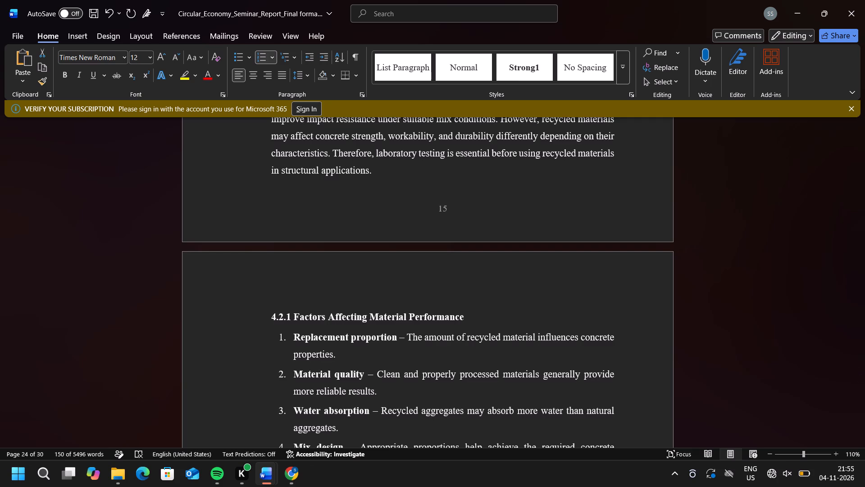
scroll(351, 335, down, 3)
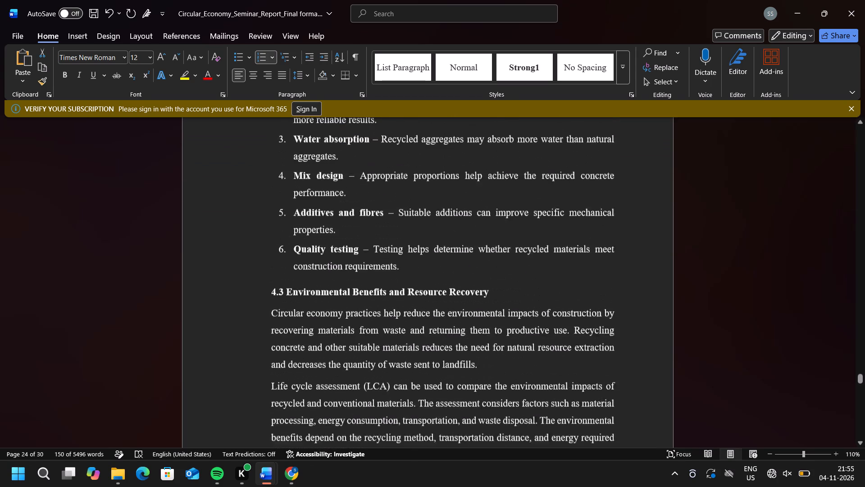
drag(402, 324, 341, 328)
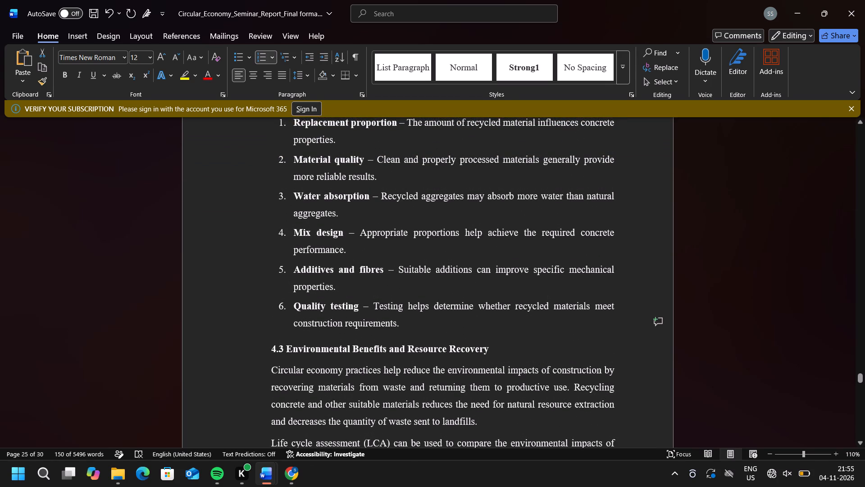
drag(341, 328, 288, 158)
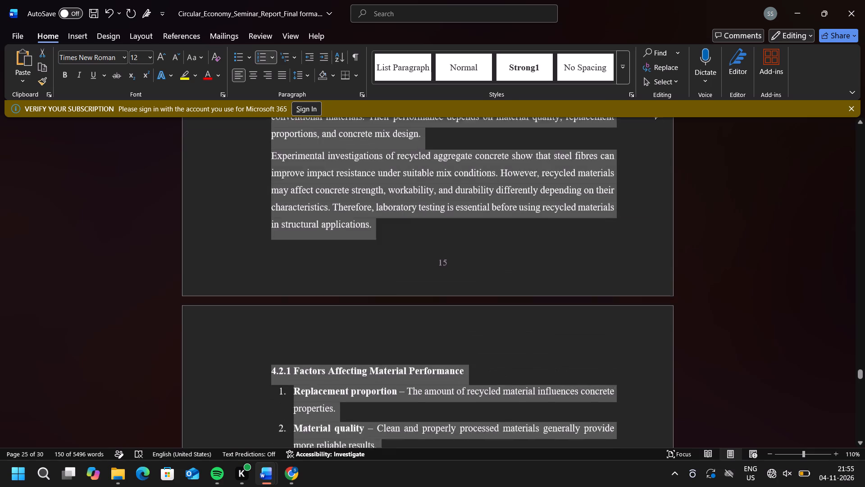
drag(288, 158, 261, 159)
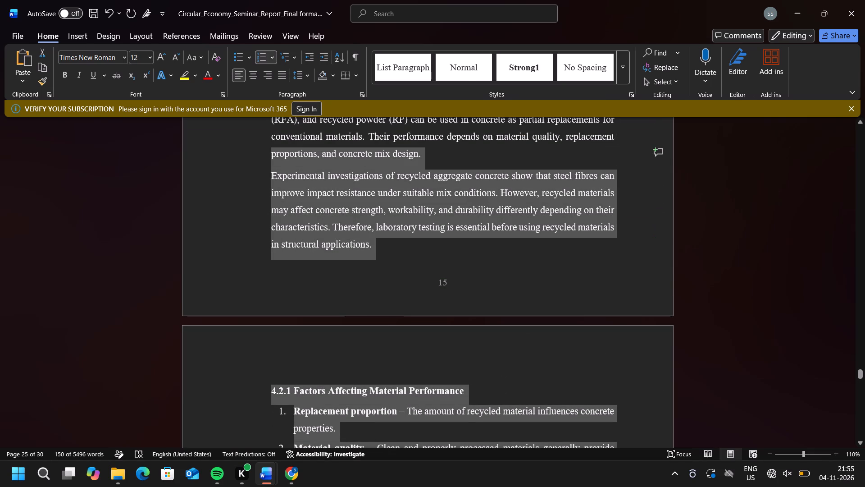
drag(261, 159, 276, 157)
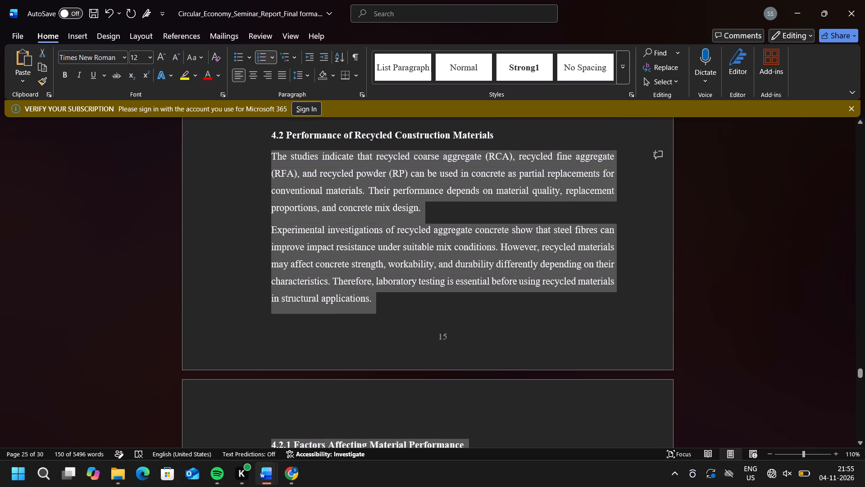
drag(276, 157, 268, 156)
key(BackSpace)
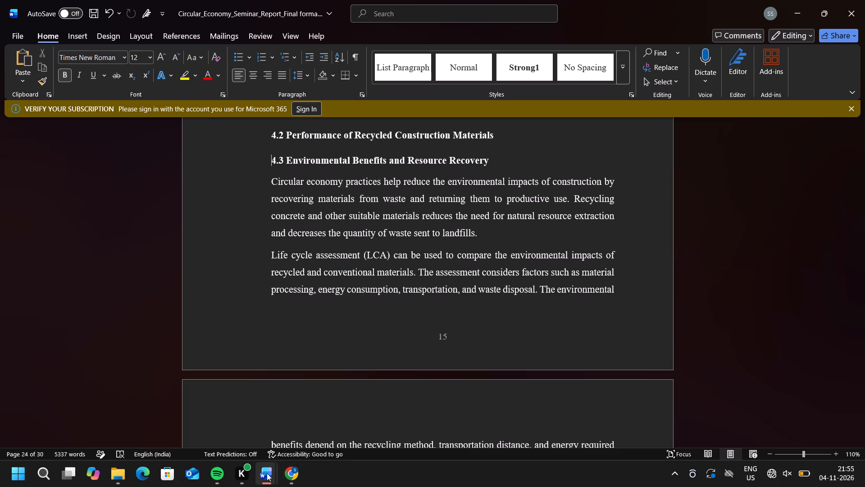
Copy the paragraph under 4.2 Future Scope from Final report (6) into the Circular Economy report, directly before the 4.3 heading.
click(522, 403)
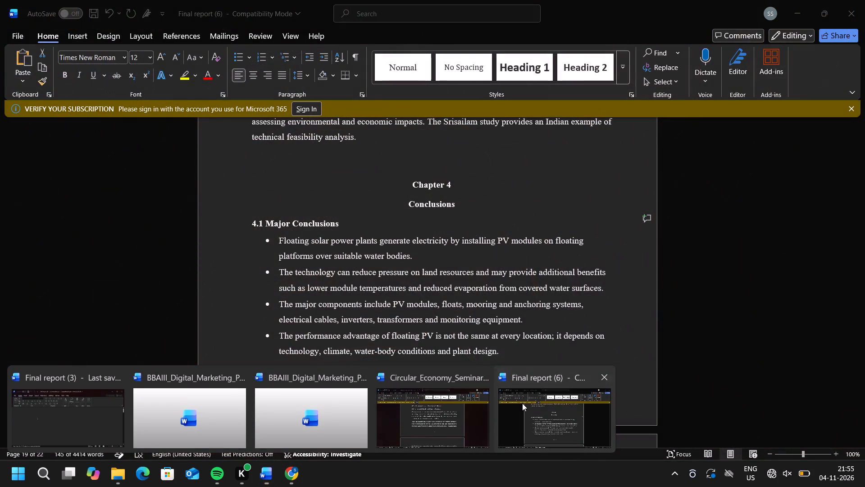
scroll(398, 382, down, 4)
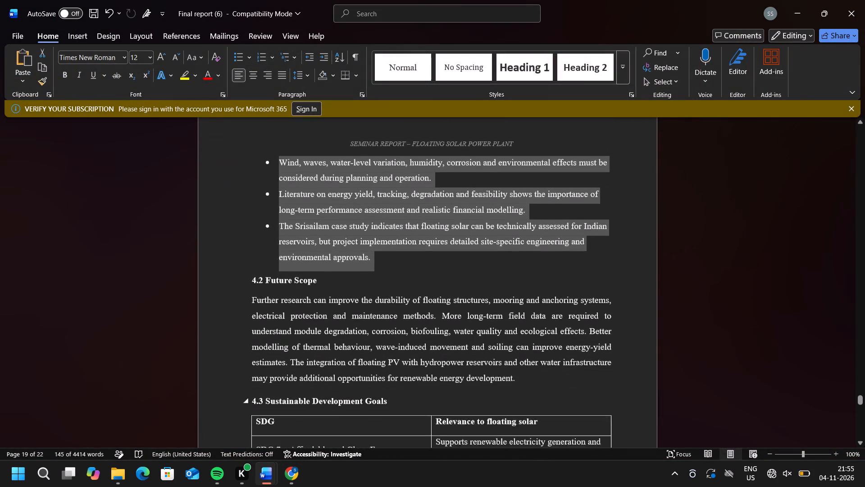
scroll(398, 382, down, 1)
drag(517, 349, 254, 281)
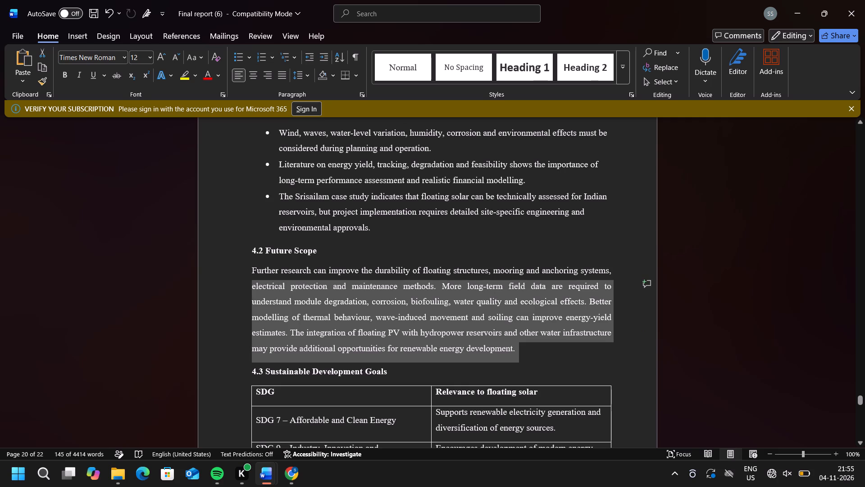
drag(254, 281, 253, 277)
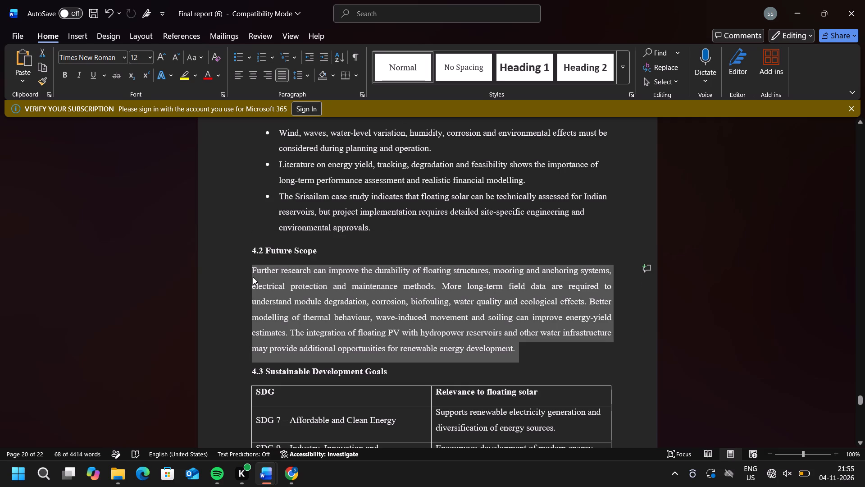
key(ctrl+c)
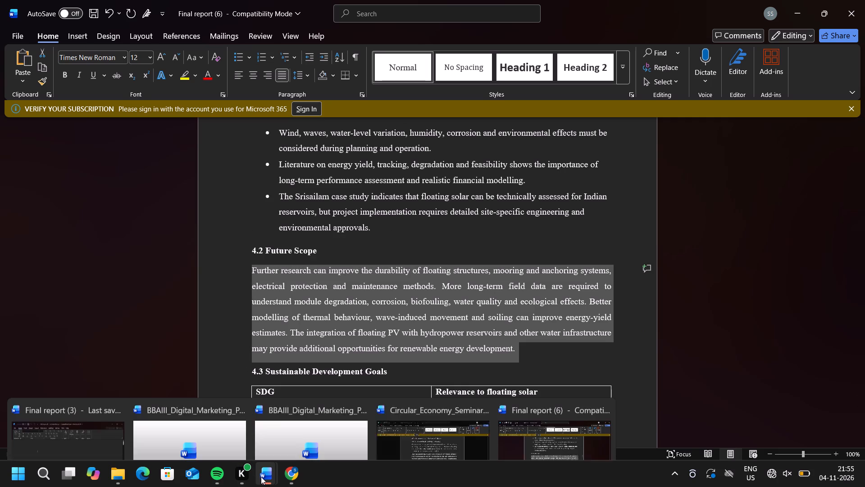
click(423, 398)
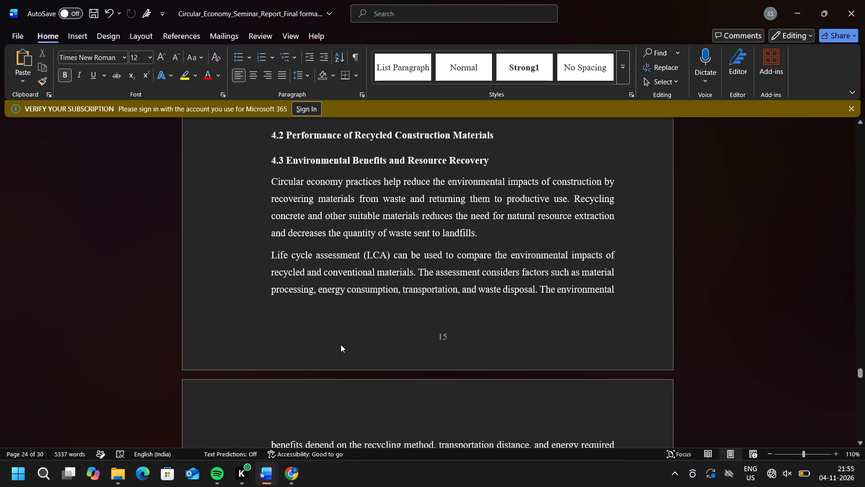
key(ctrl+v)
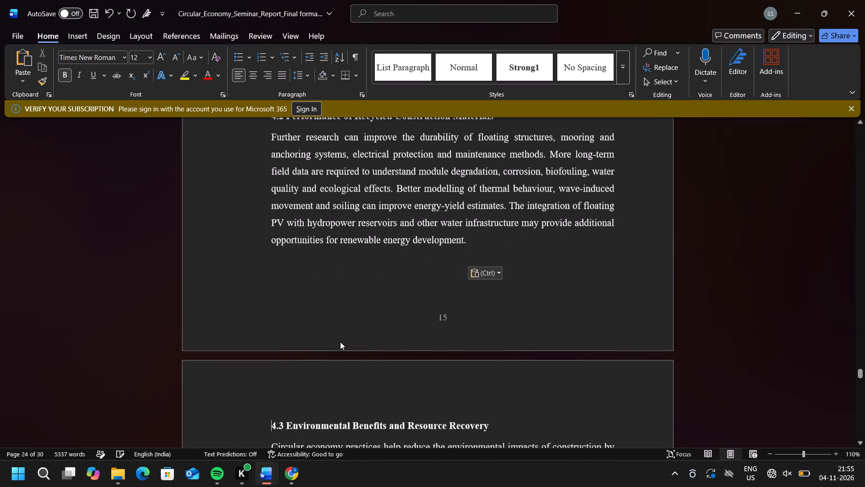
Apply 1.5 line spacing to the pasted future scope paragraph, the 4.2 heading and the end of conclusion 7.
scroll(340, 342, up, 2)
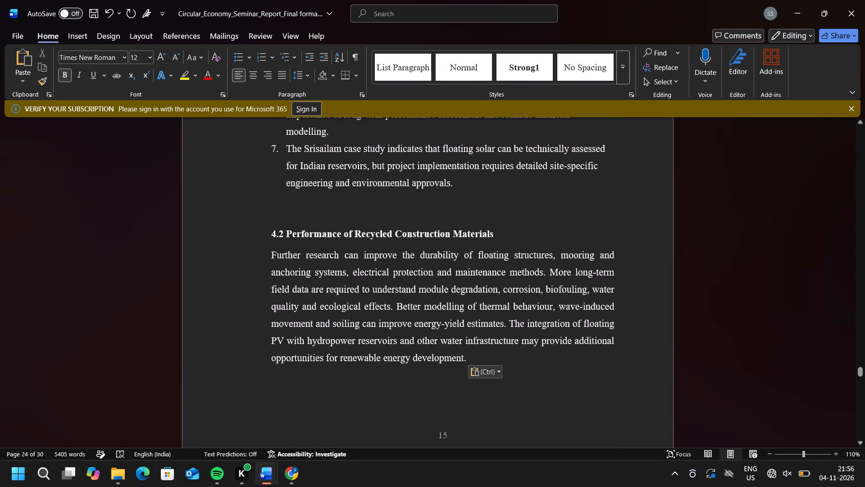
drag(468, 357, 301, 349)
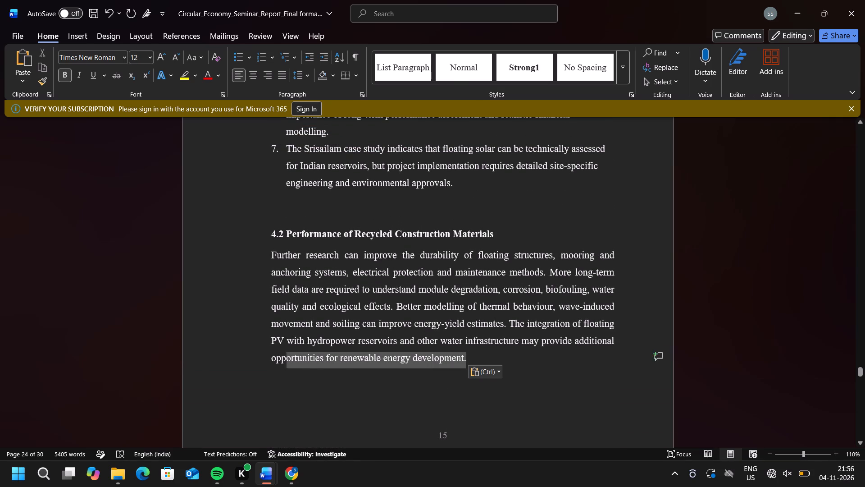
drag(301, 349, 260, 189)
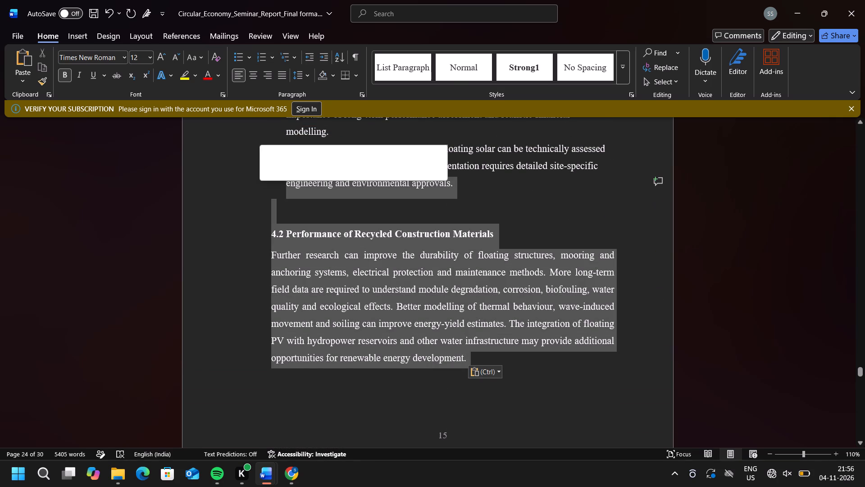
click(313, 76)
click(321, 120)
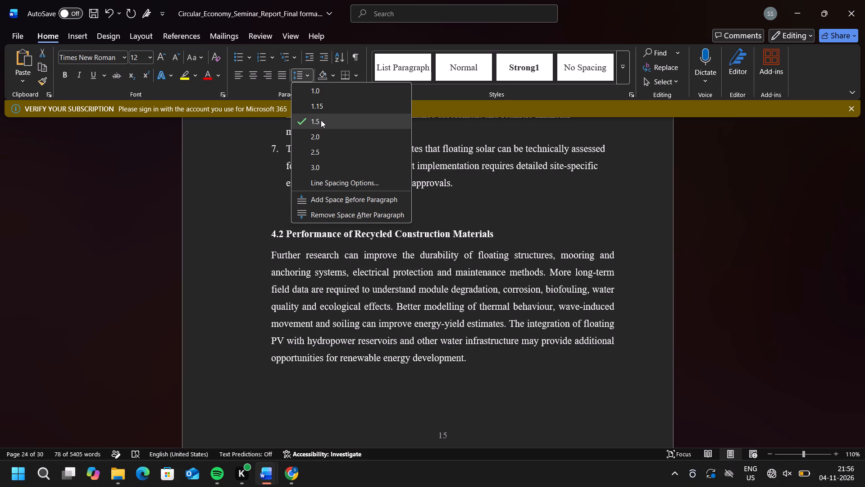
Remove the empty line between conclusion 7 and the 4.2 heading.
drag(263, 228, 272, 231)
click(272, 231)
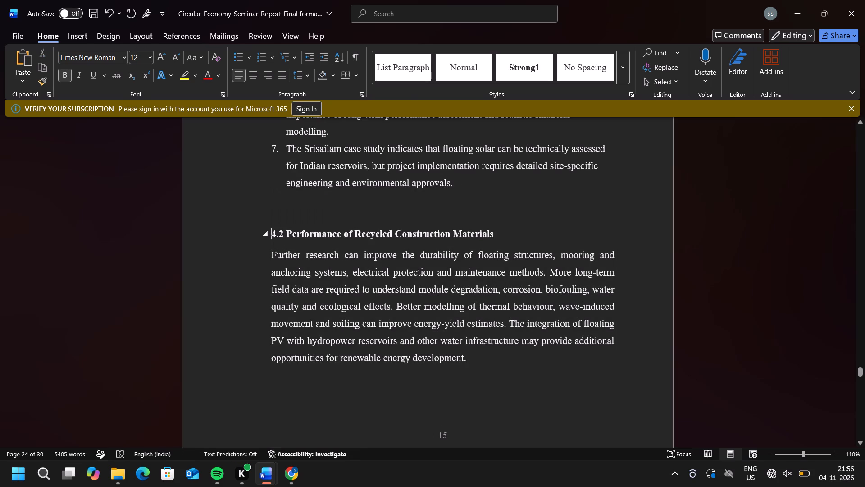
key(BackSpace)
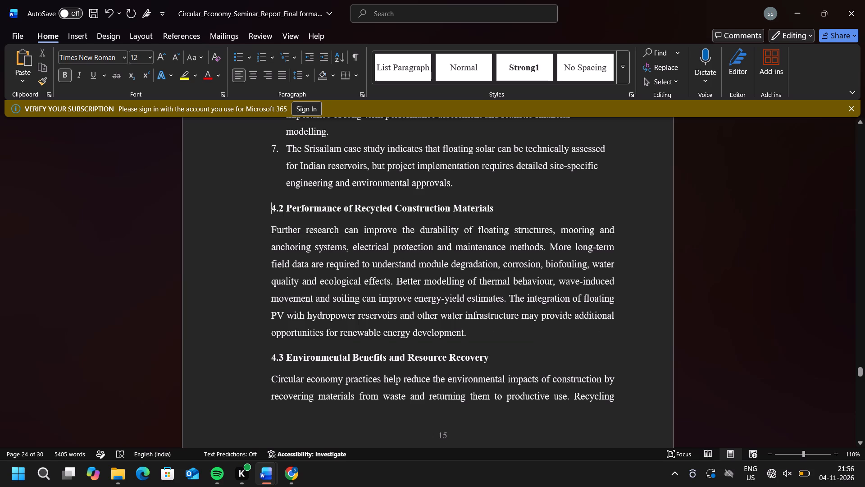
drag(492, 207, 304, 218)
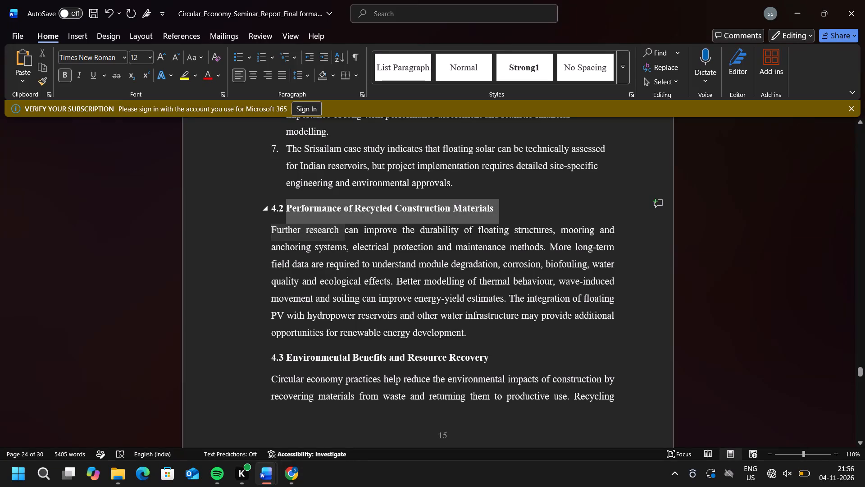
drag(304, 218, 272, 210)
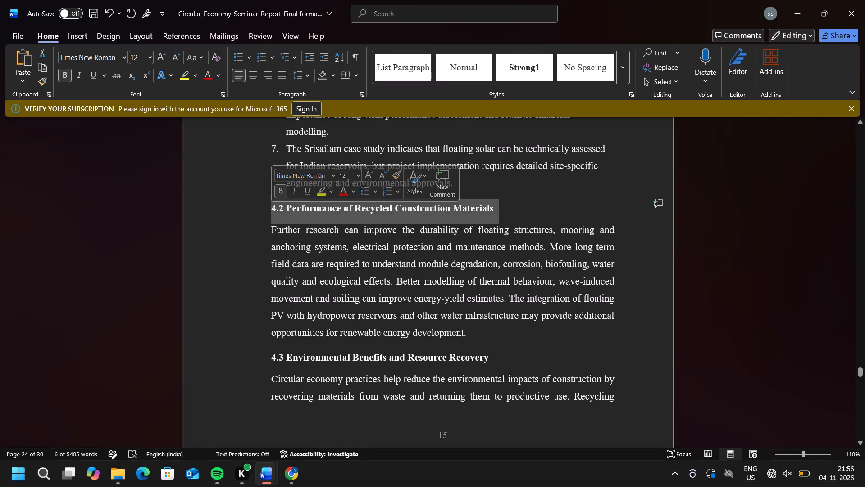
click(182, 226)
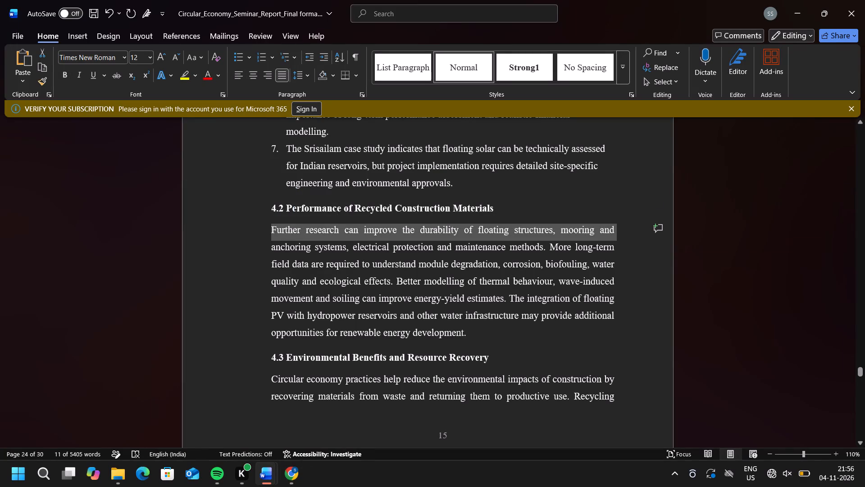
Review the remaining old Chapter 4 content through Table 4.1 and compare it with section 4.3 Sustainable Development Goals in Final report (6).
scroll(400, 336, down, 3)
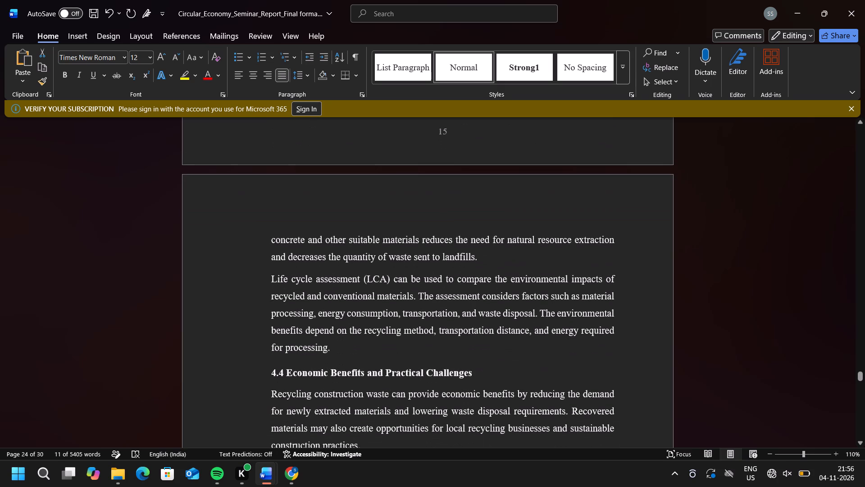
scroll(341, 360, down, 3)
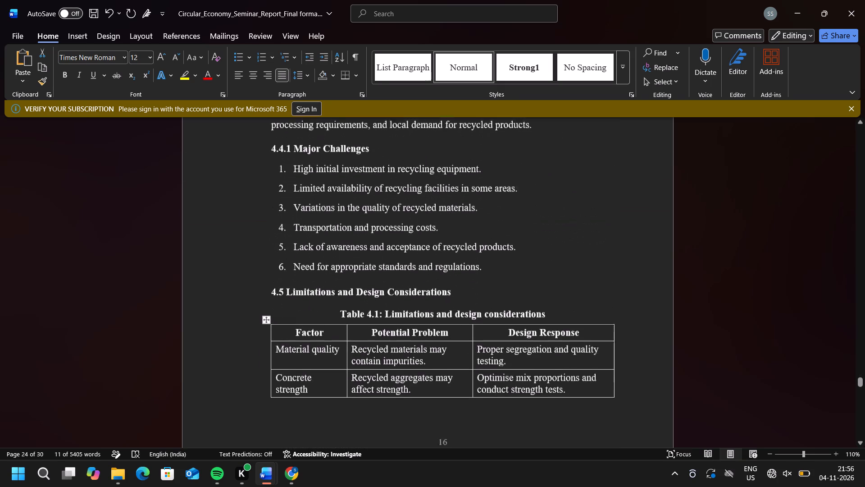
scroll(341, 360, down, 5)
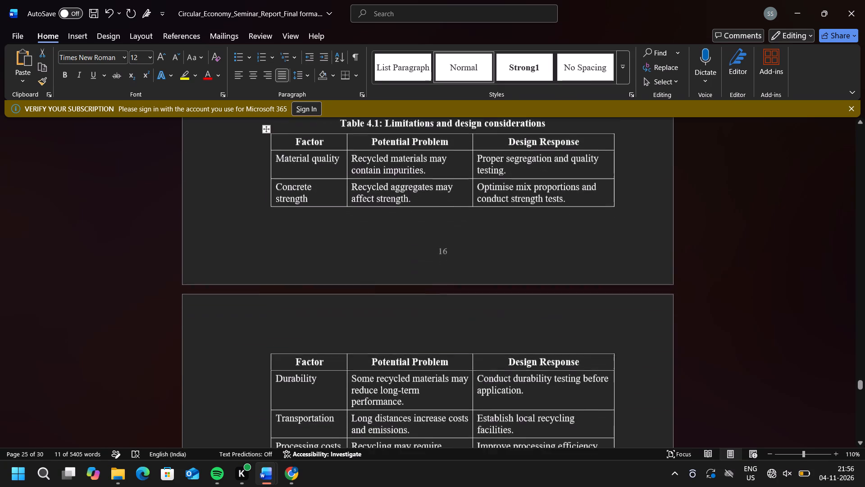
scroll(341, 360, down, 7)
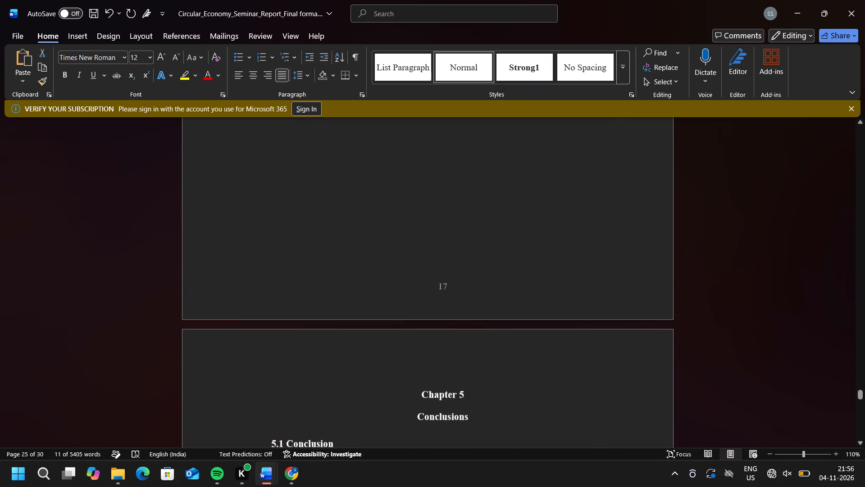
scroll(341, 360, up, 5)
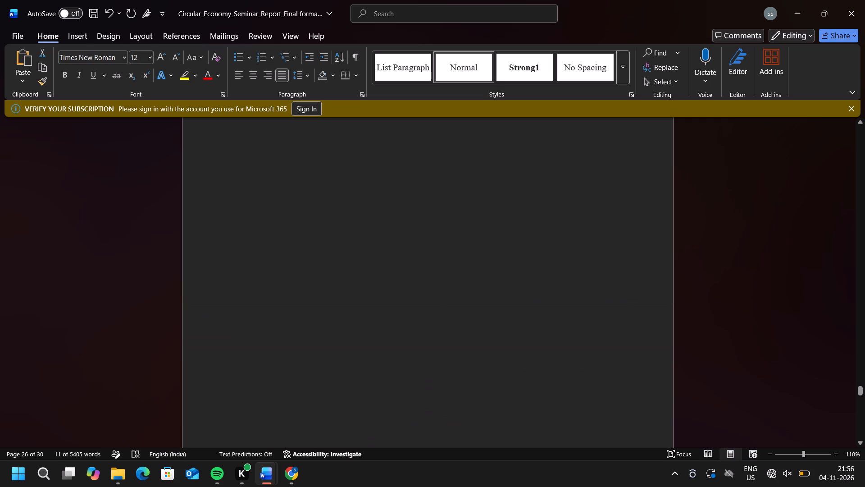
scroll(341, 360, up, 3)
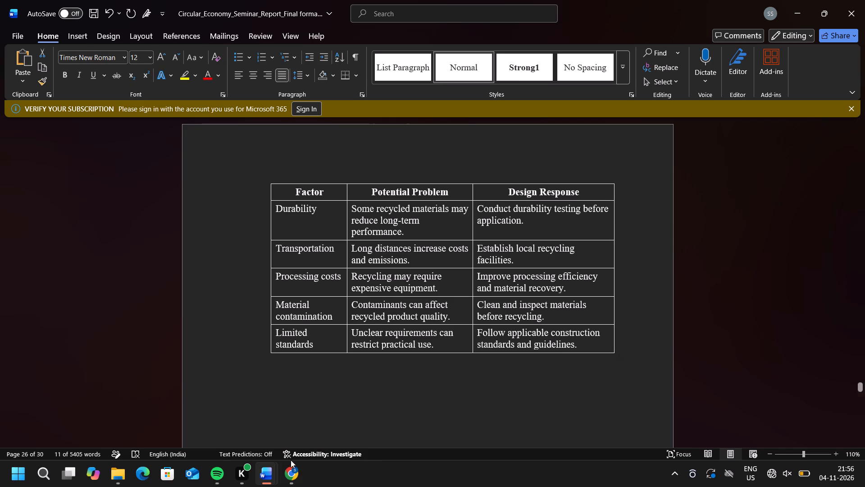
click(544, 418)
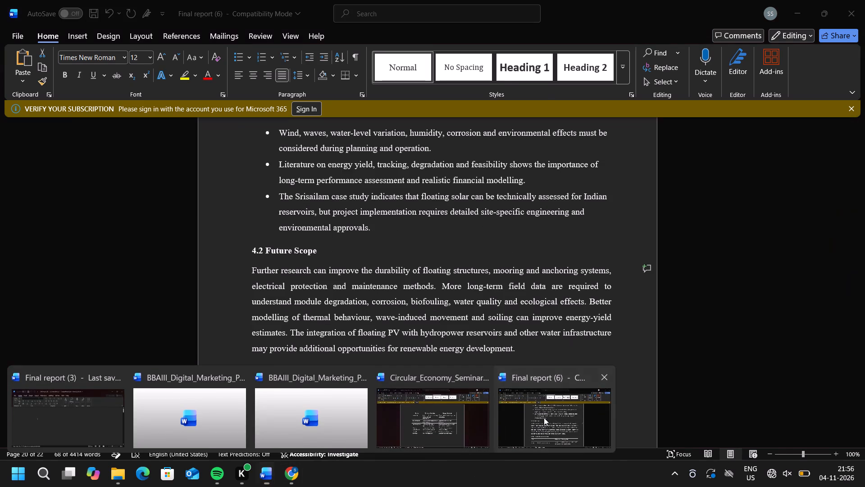
scroll(415, 310, down, 5)
scroll(415, 310, up, 1)
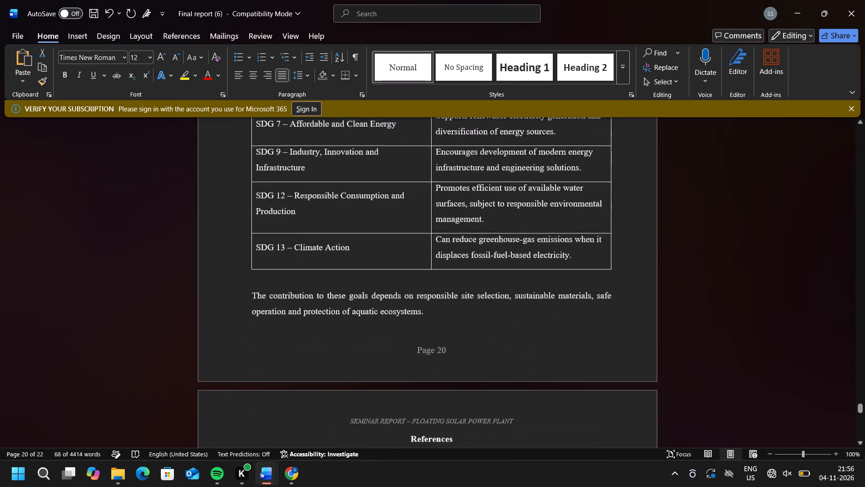
scroll(415, 310, up, 1)
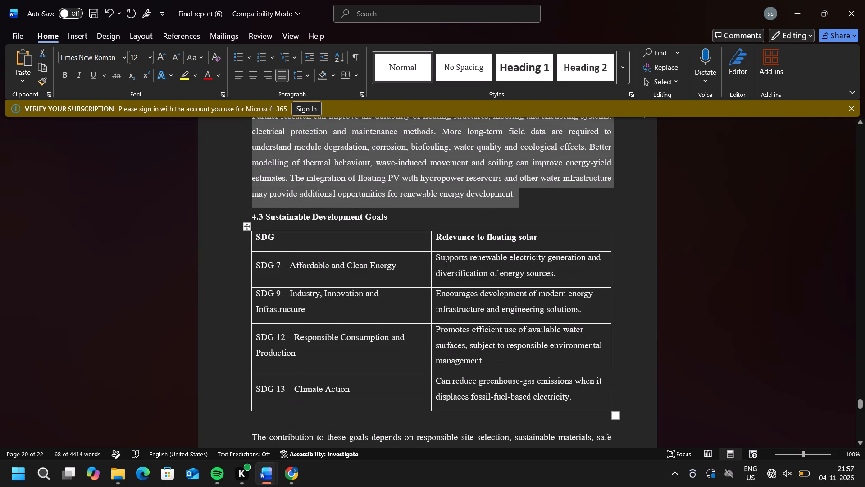
click(423, 412)
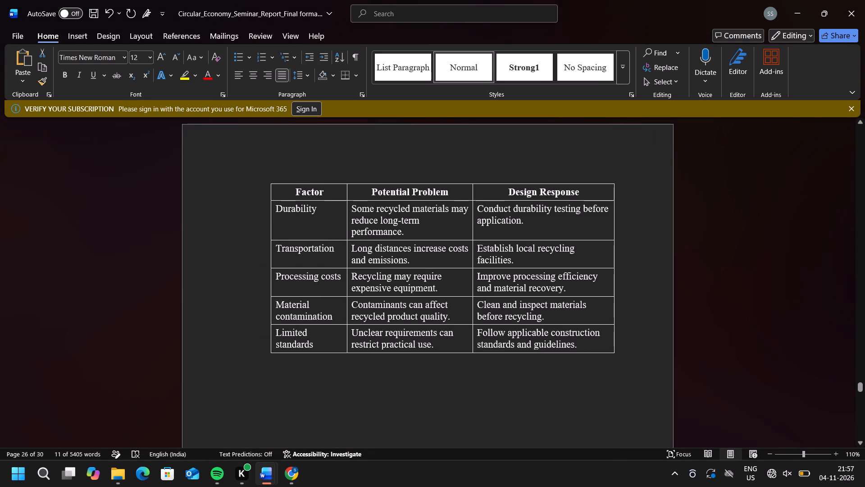
Delete everything from the 4.2 heading's title text through the end of 5.3 Scope for Future Work, keeping the number 4.2.
scroll(379, 362, up, 3)
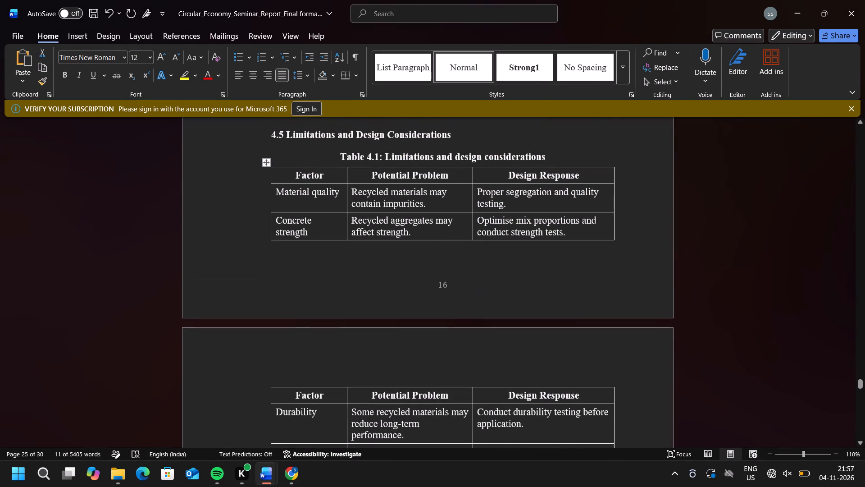
scroll(379, 362, down, 5)
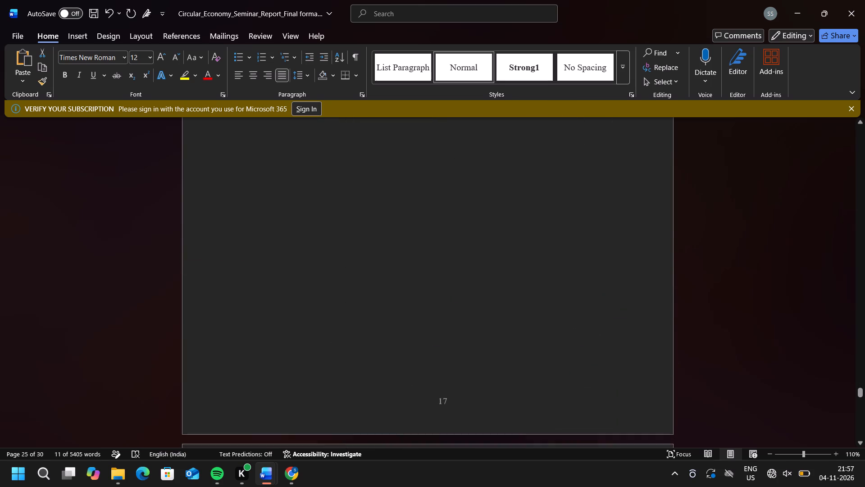
scroll(379, 362, down, 1)
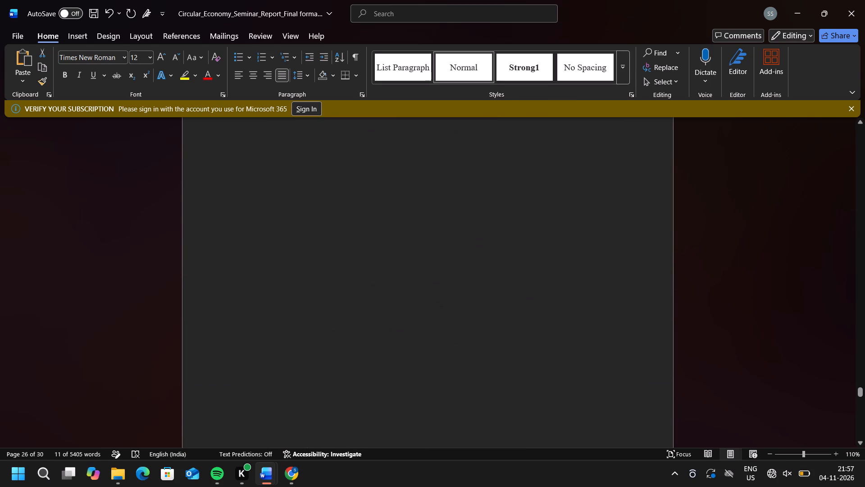
scroll(379, 362, down, 5)
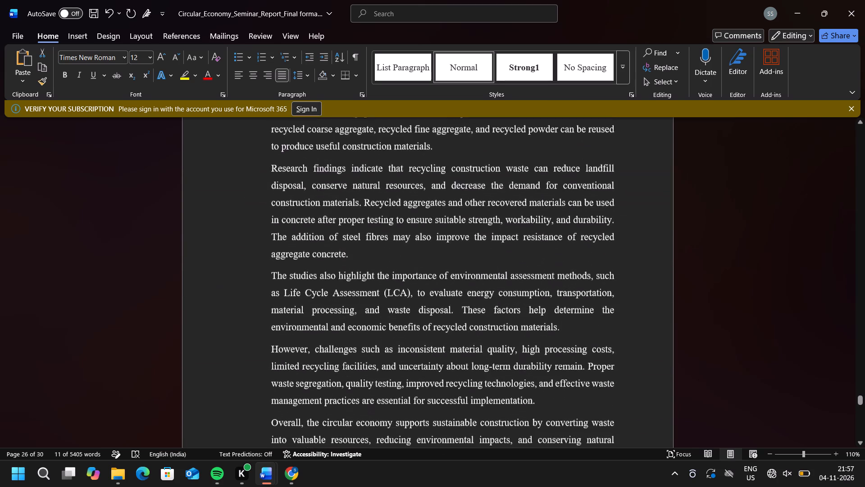
scroll(379, 362, down, 6)
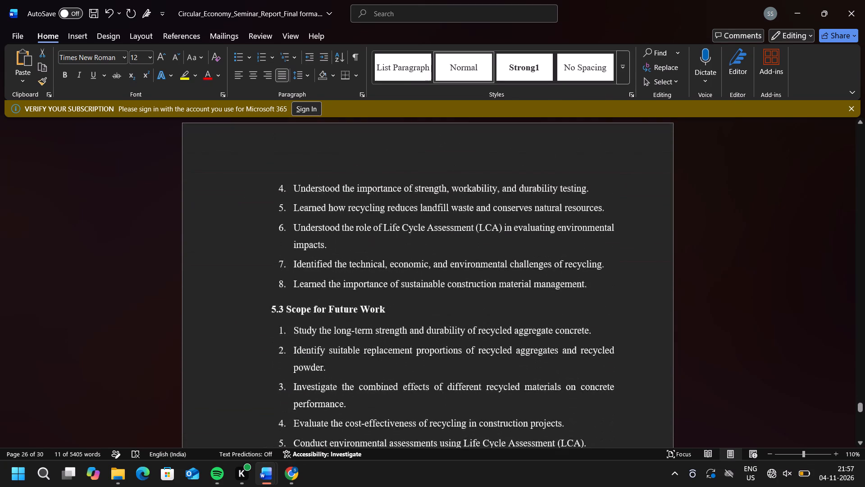
scroll(379, 362, down, 3)
scroll(379, 362, up, 1)
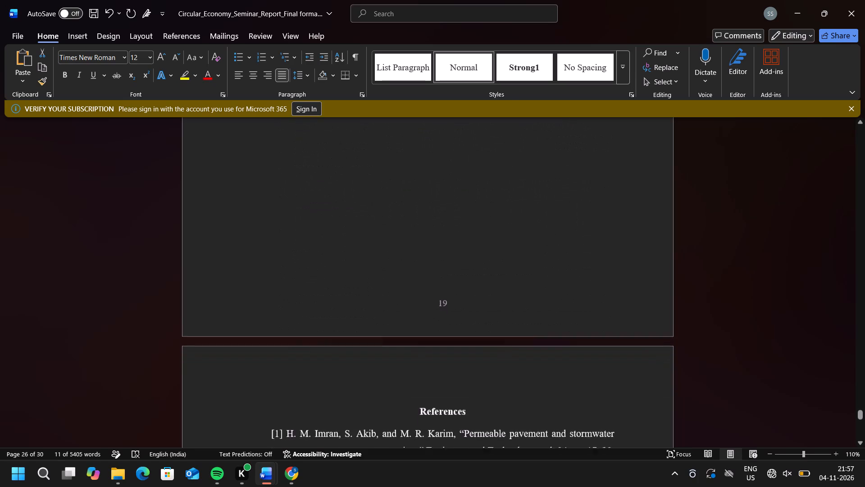
scroll(379, 362, up, 2)
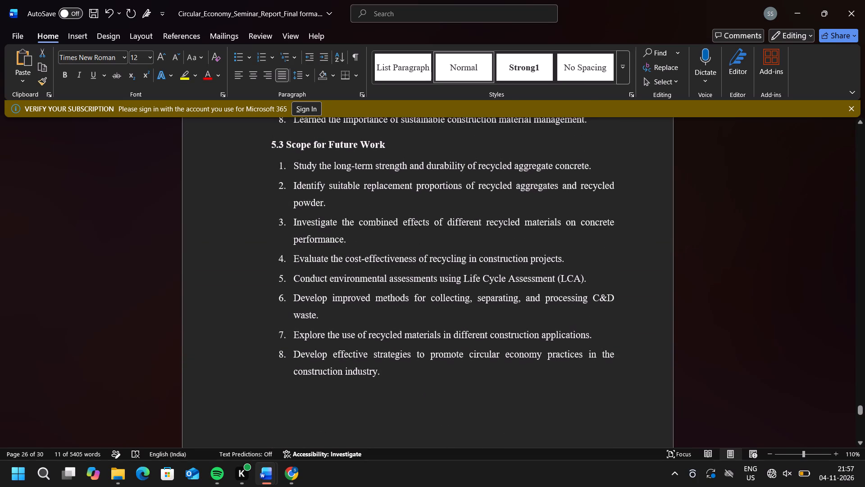
drag(383, 373, 283, 230)
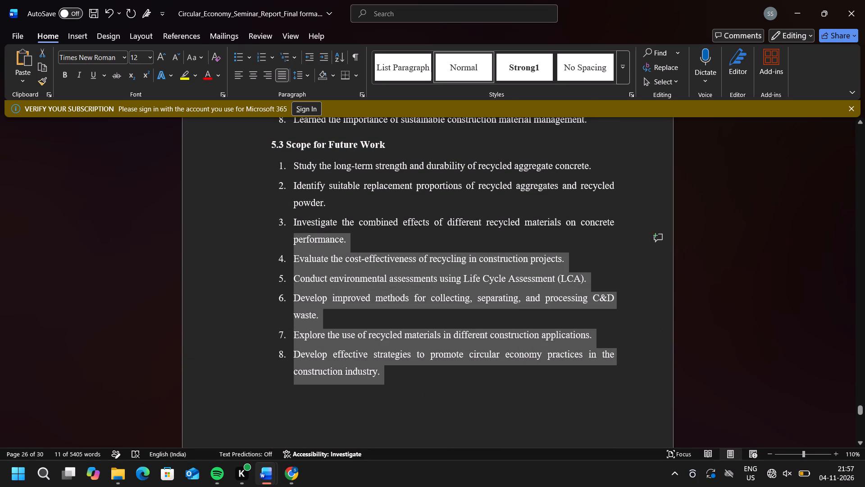
drag(283, 230, 289, 85)
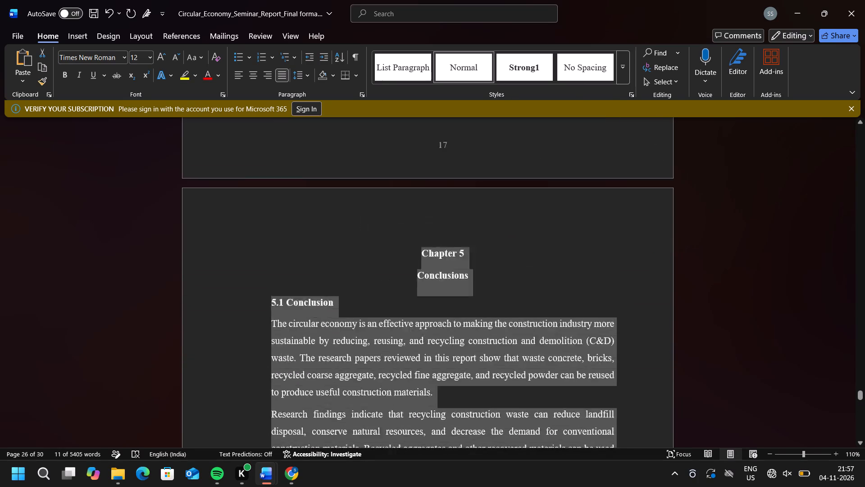
drag(289, 85, 310, 170)
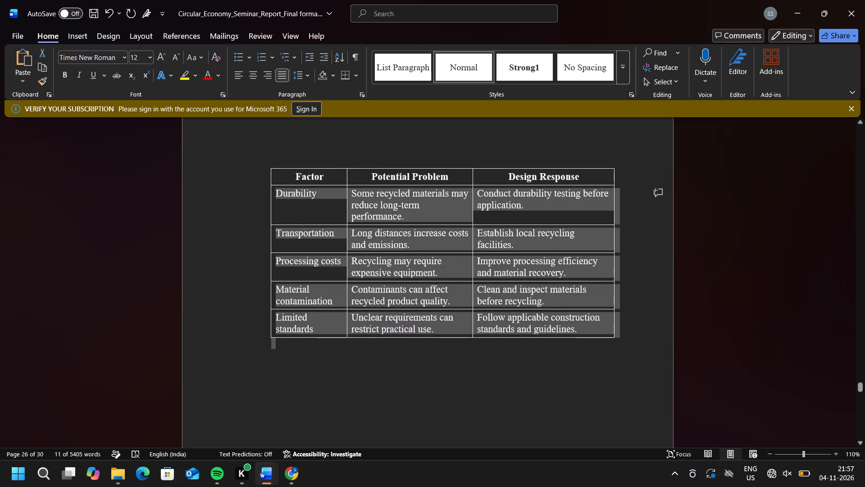
drag(310, 170, 307, 152)
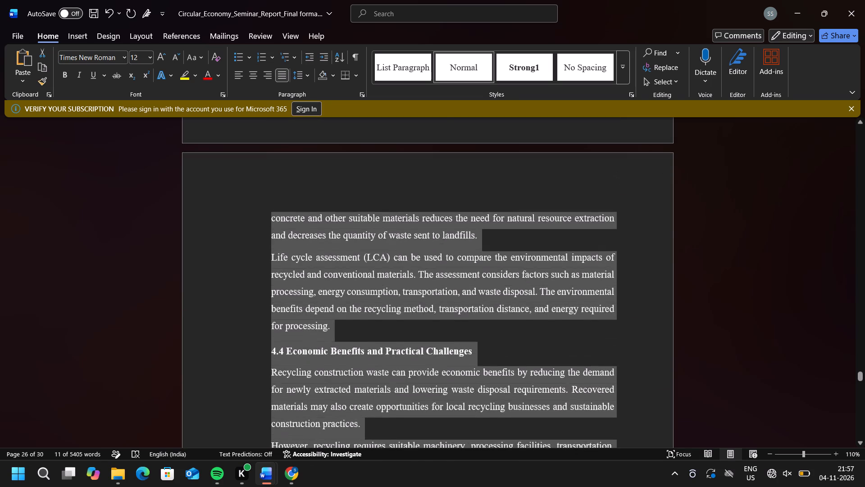
drag(307, 152, 308, 119)
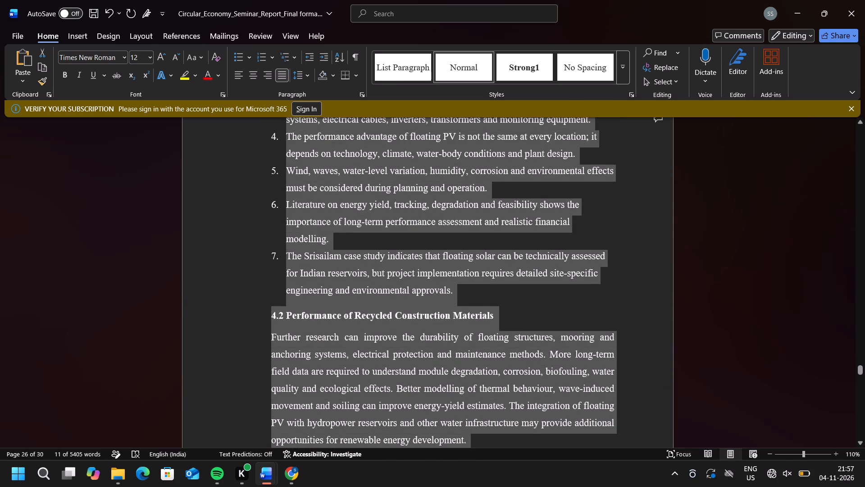
drag(308, 119, 309, 128)
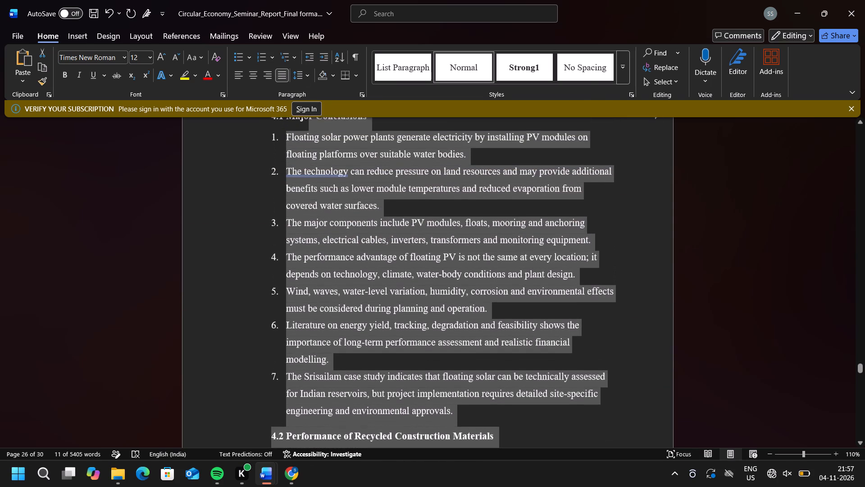
drag(309, 128, 309, 117)
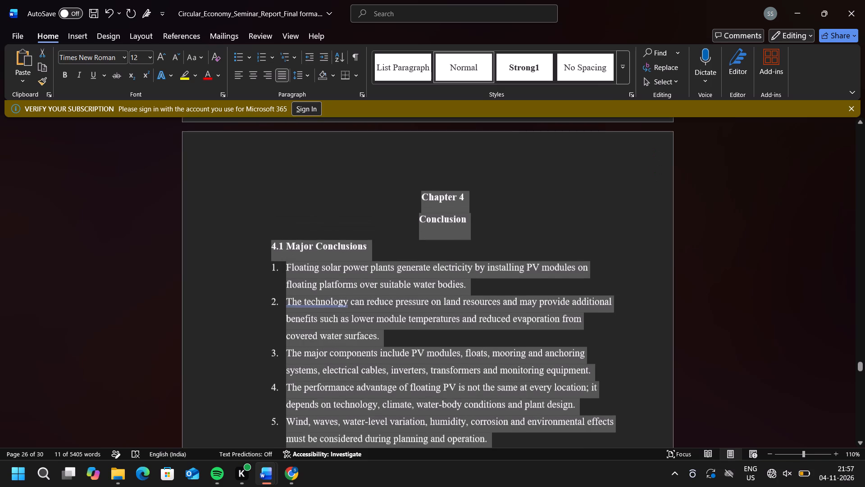
drag(309, 117, 315, 234)
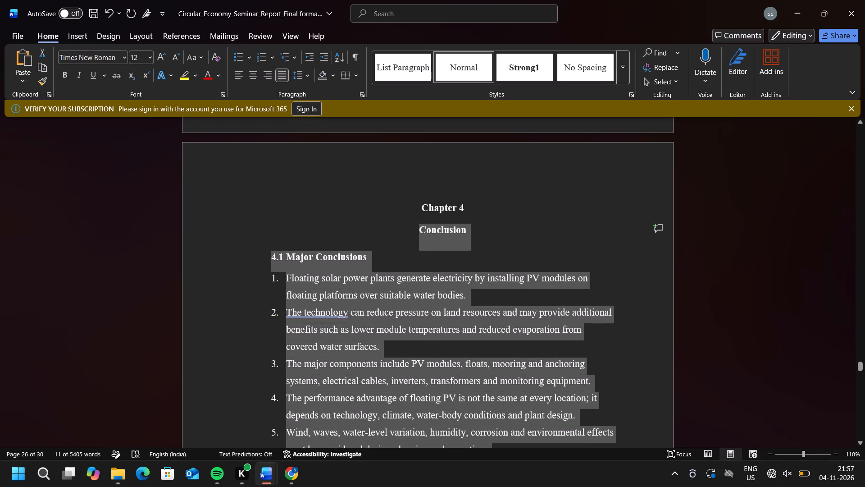
drag(315, 234, 314, 235)
drag(314, 235, 318, 255)
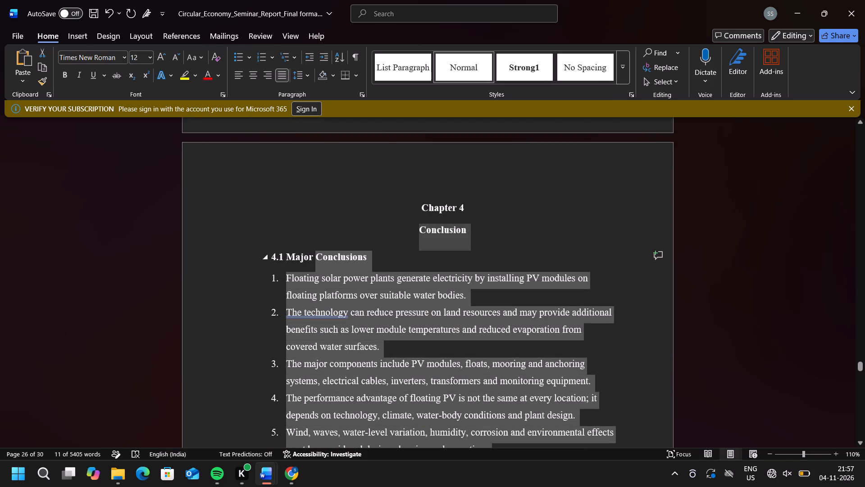
drag(318, 255, 322, 270)
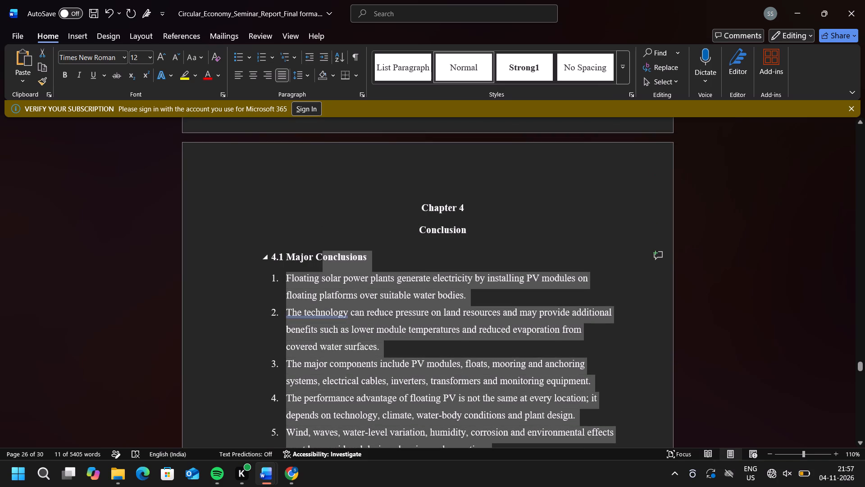
drag(322, 270, 322, 283)
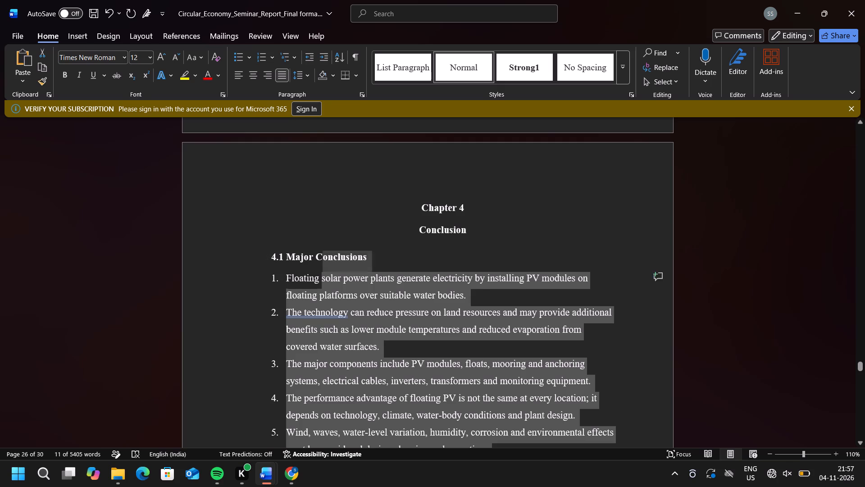
drag(322, 283, 303, 425)
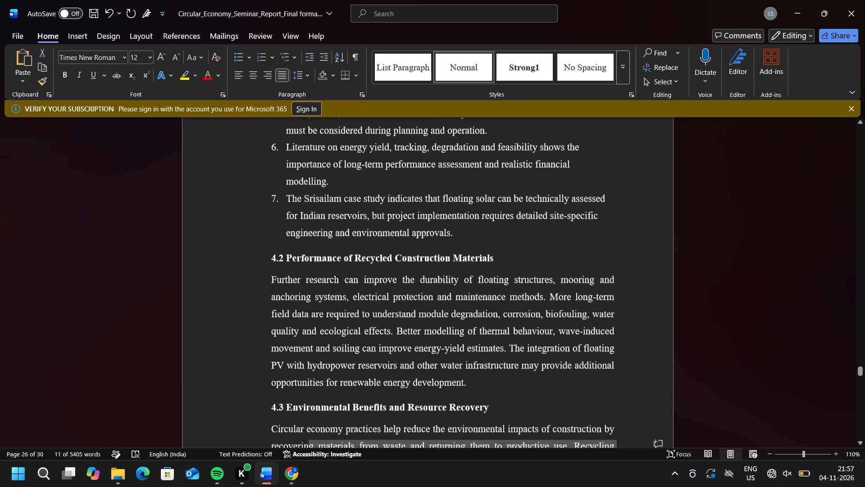
drag(303, 425, 282, 259)
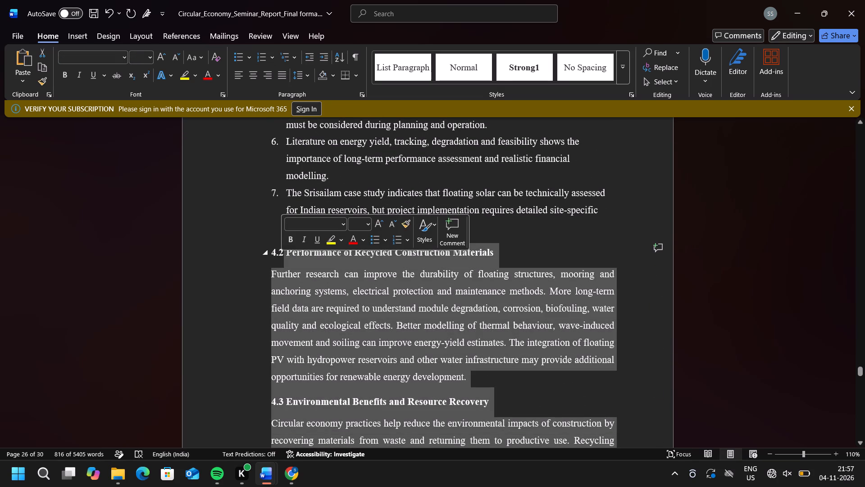
key(BackSpace)
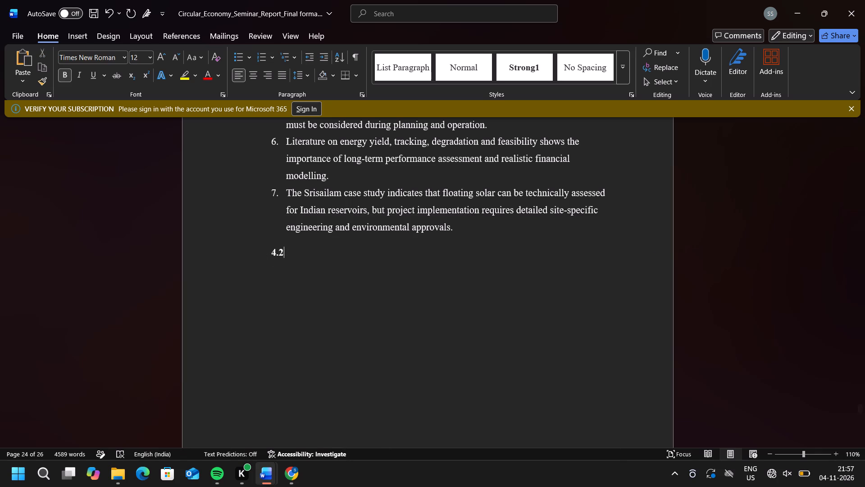
Copy the Future Scope heading text and its paragraph from Final report (6) into the Circular Economy report after the number 4.2.
click(514, 414)
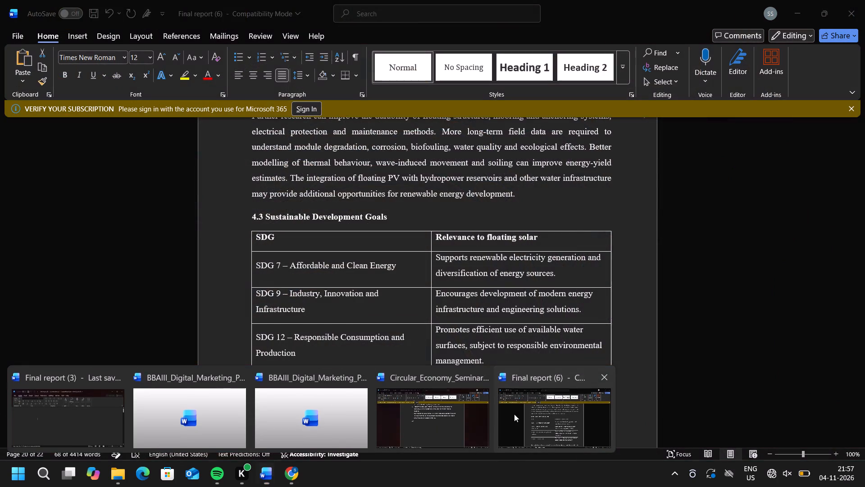
scroll(365, 278, up, 1)
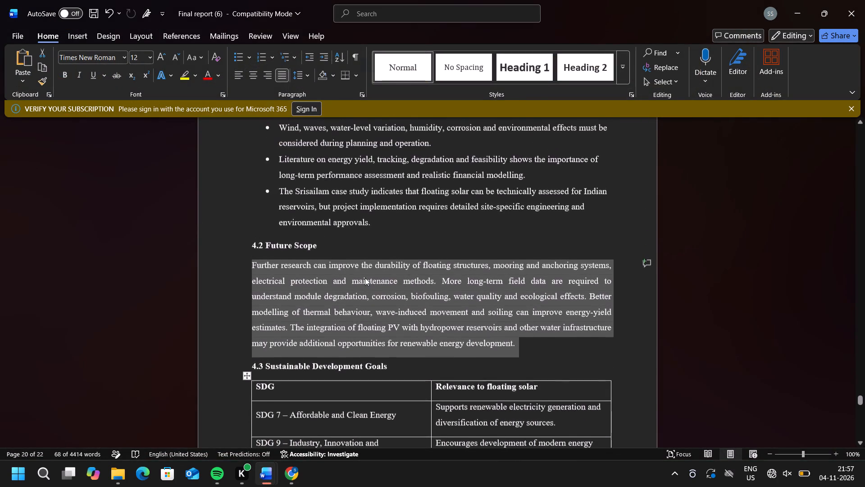
scroll(365, 278, up, 1)
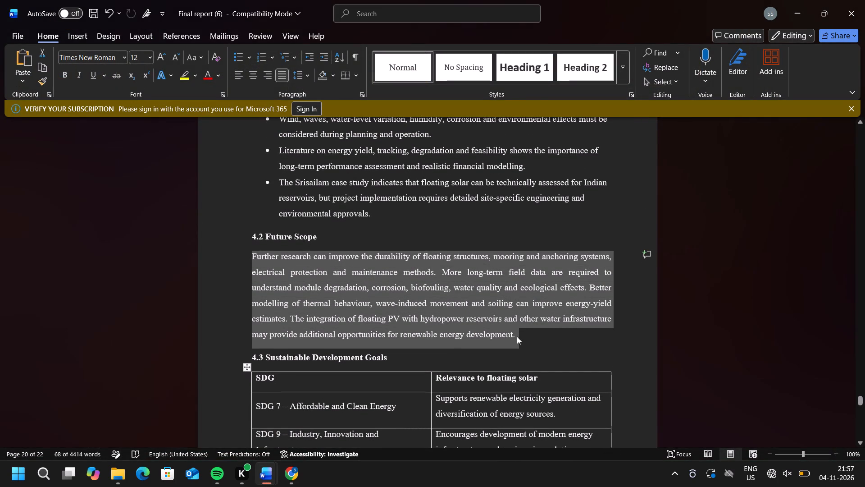
click(517, 336)
drag(517, 336, 259, 293)
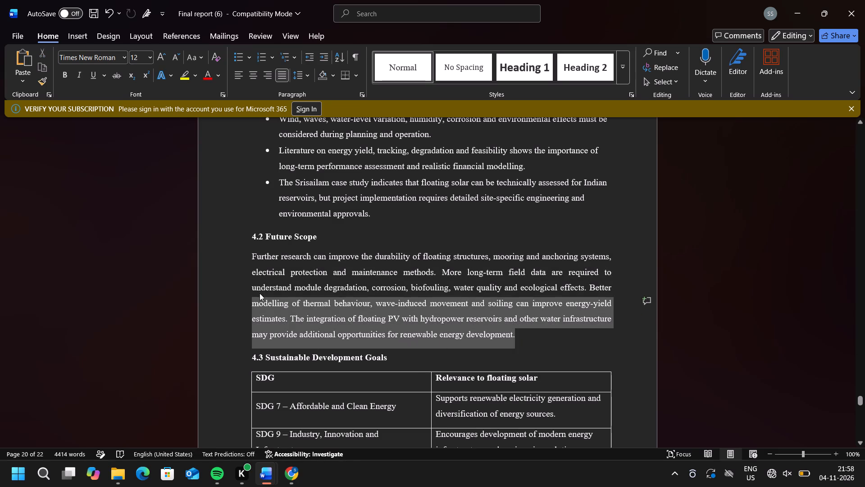
drag(259, 293, 264, 242)
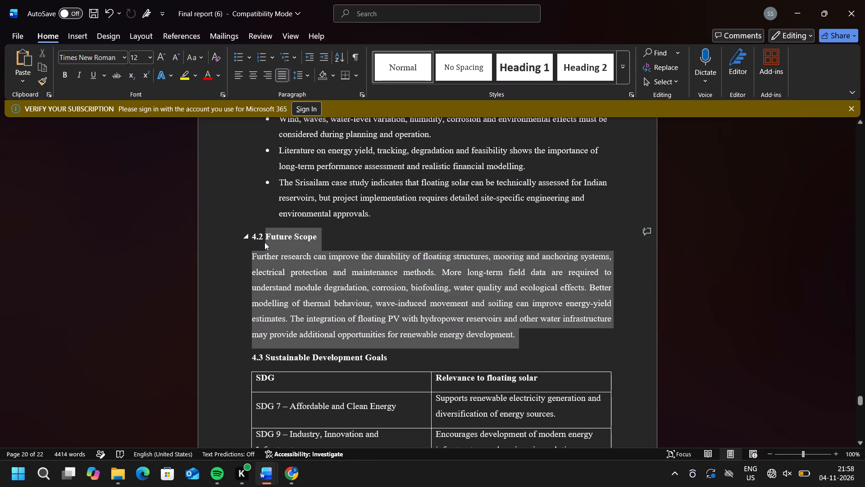
drag(264, 242, 264, 243)
key(ctrl+c)
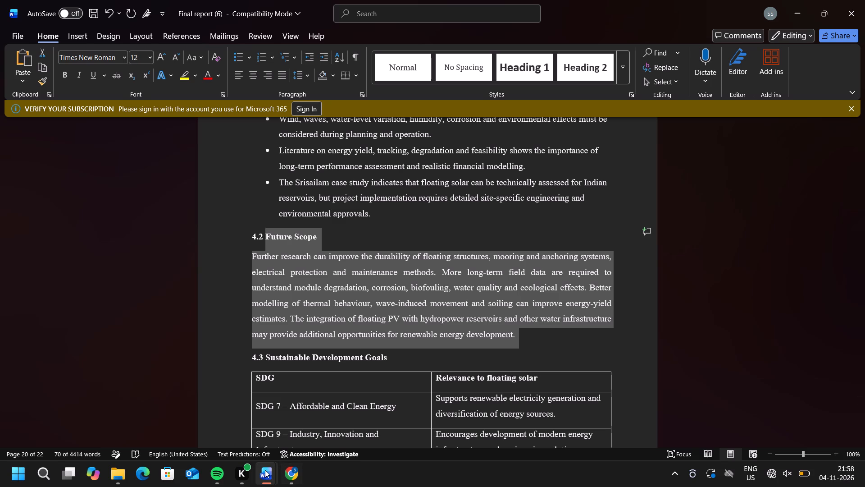
click(400, 418)
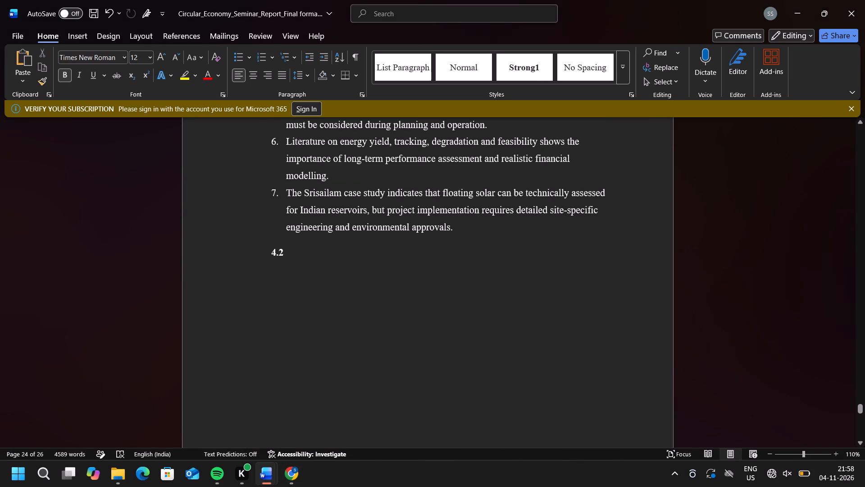
key(ctrl+v)
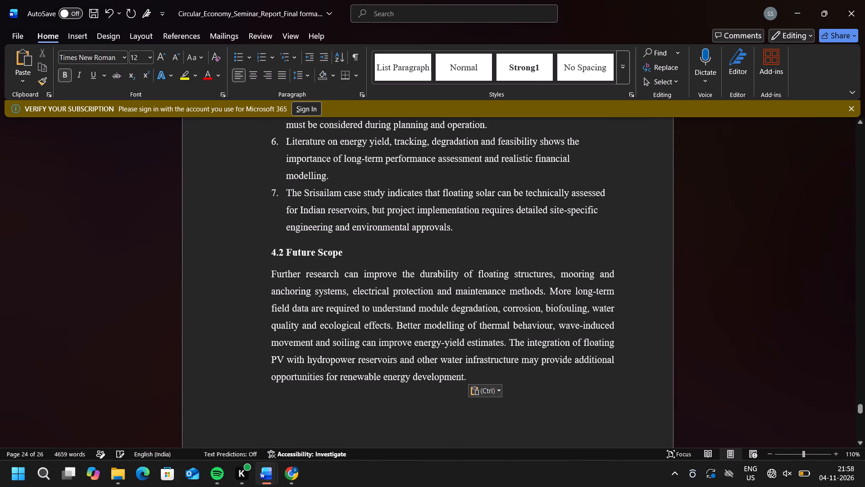
Check the line spacing of the pasted Future Scope paragraph, and place the cursor on the empty line below it.
drag(468, 375, 423, 377)
drag(423, 377, 258, 281)
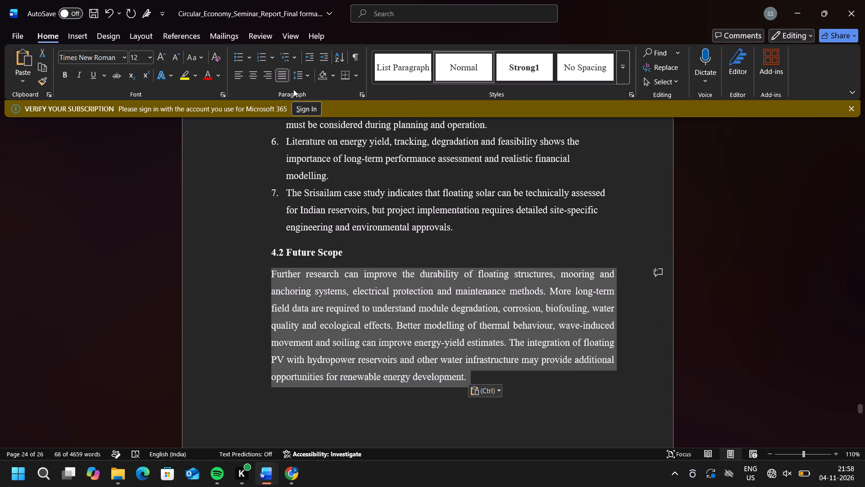
click(302, 78)
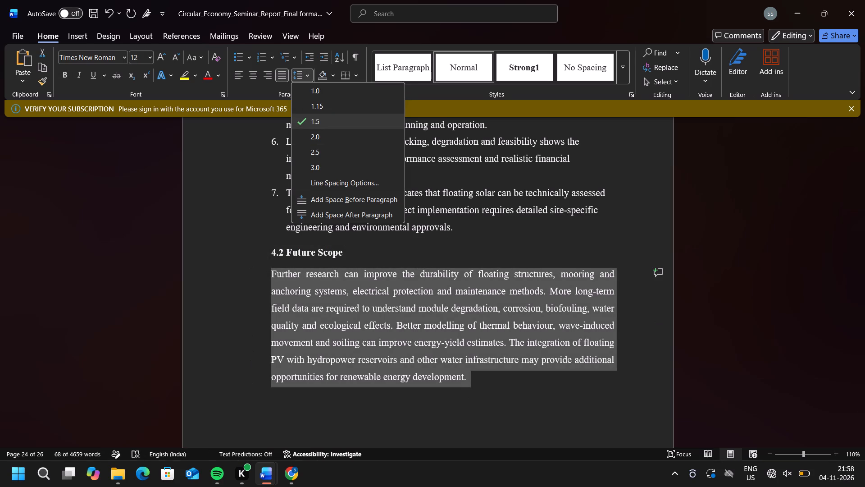
click(250, 377)
click(326, 392)
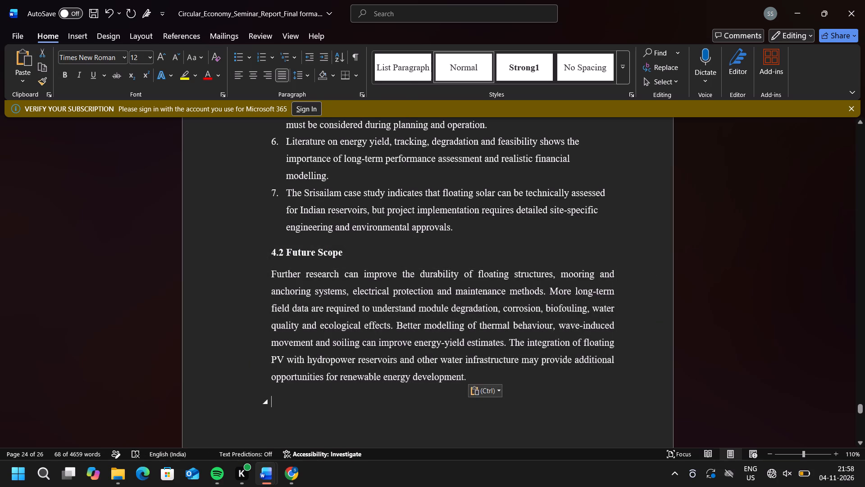
Copy the Sustainable Development Goals heading text, SDG table and closing paragraph from Final report (6) to the end of the Circular Economy report's Future Scope paragraph.
scroll(326, 392, down, 2)
scroll(326, 392, up, 1)
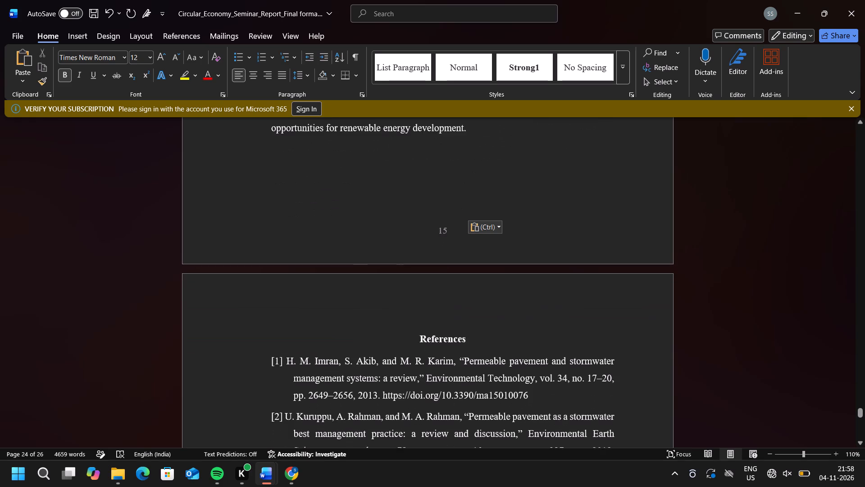
scroll(326, 392, up, 1)
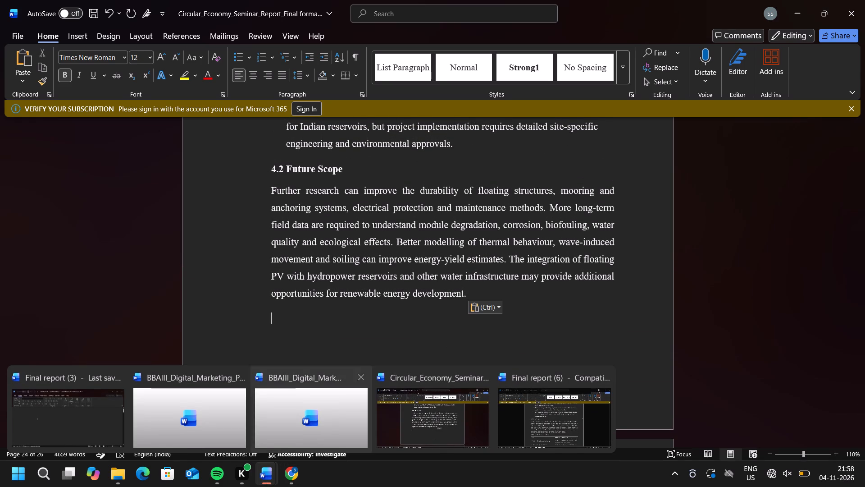
click(469, 292)
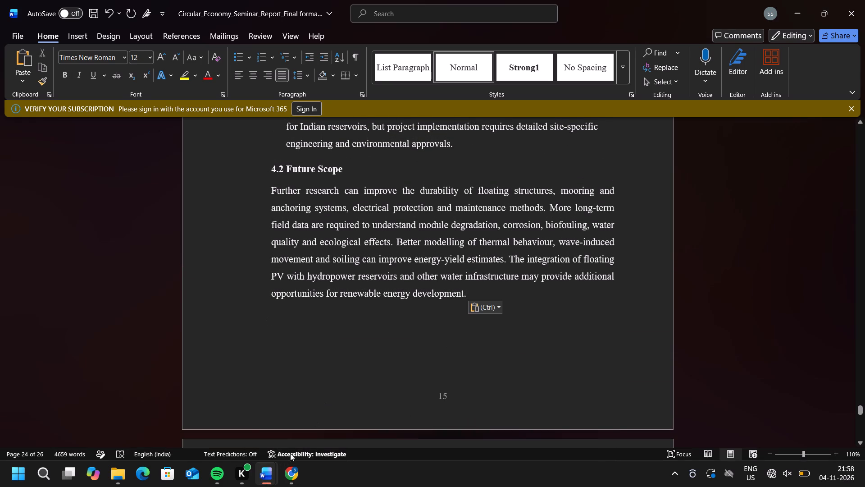
click(537, 403)
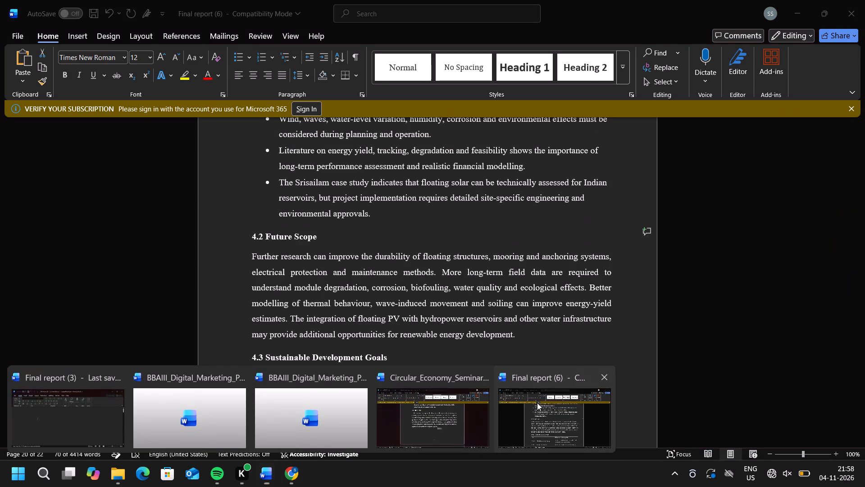
scroll(407, 364, down, 2)
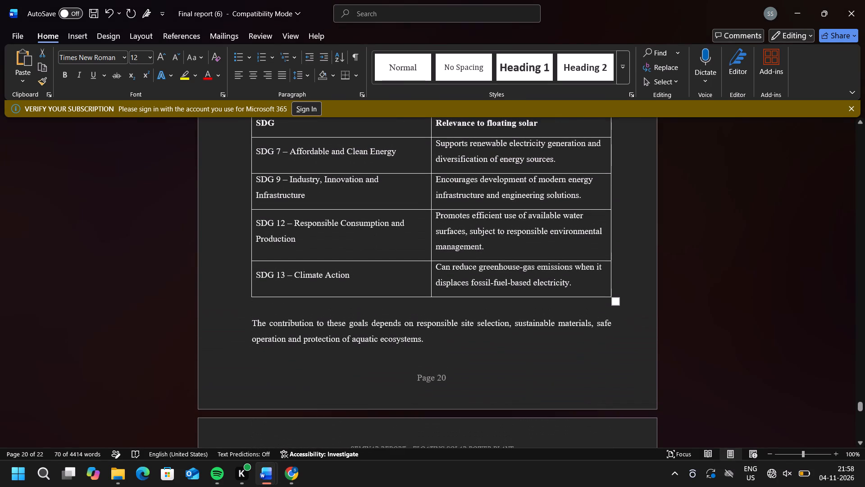
drag(424, 342, 249, 236)
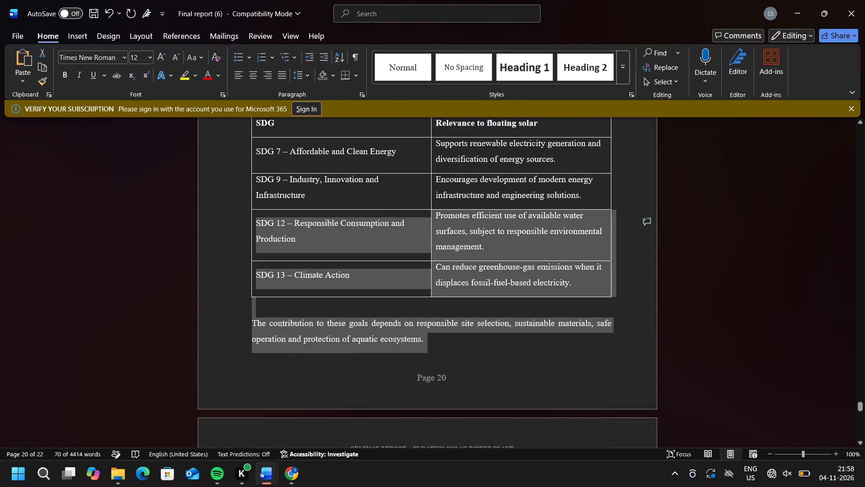
drag(249, 236, 251, 396)
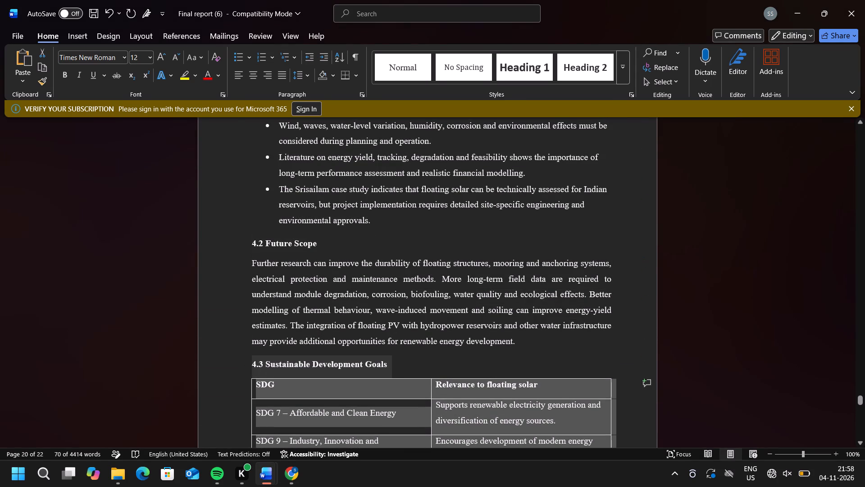
drag(251, 396, 265, 363)
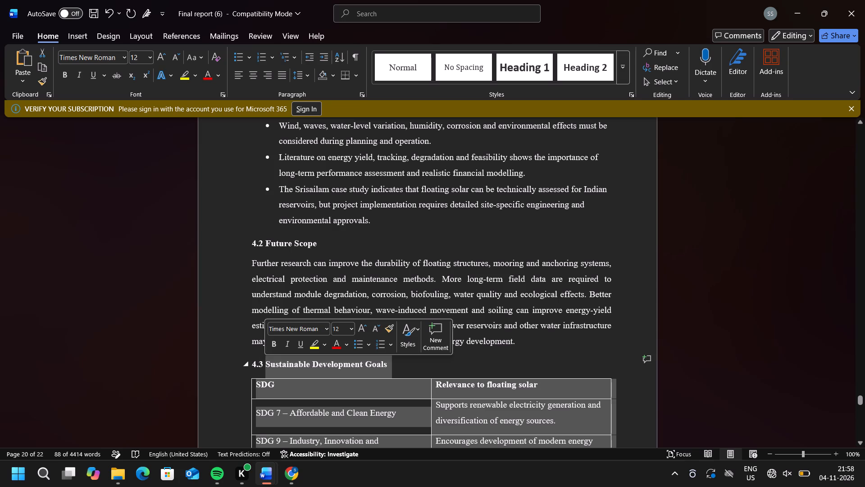
key(ctrl+c)
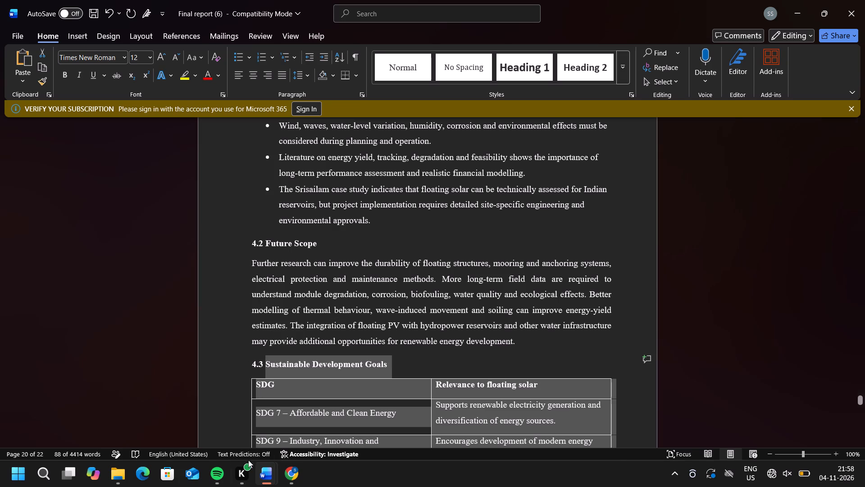
click(401, 413)
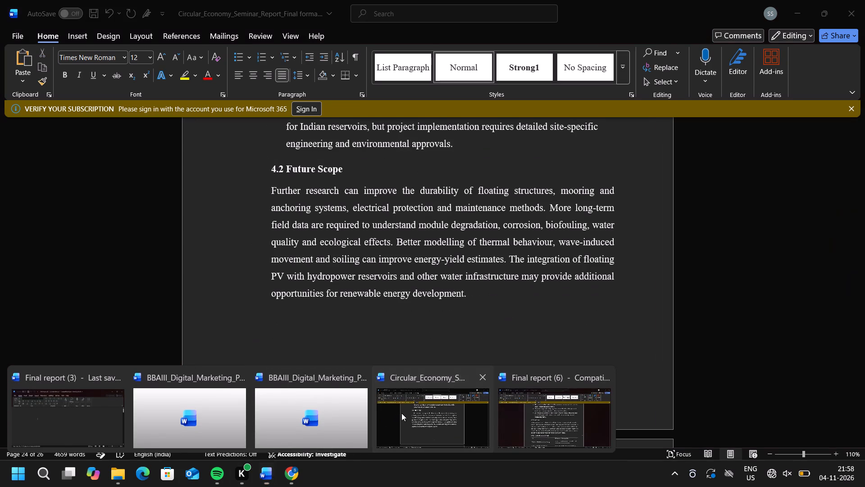
key(ctrl+v)
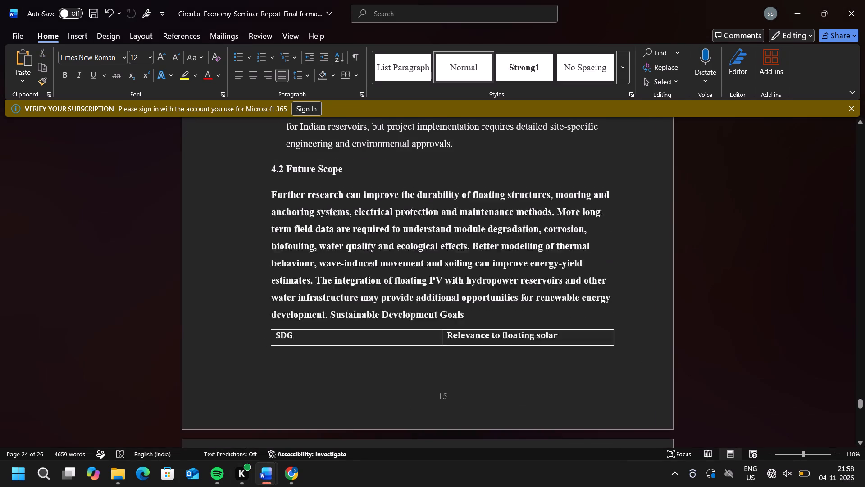
Split the pasted Sustainable Development Goals heading onto its own line after "renewable energy development.".
scroll(400, 339, up, 4)
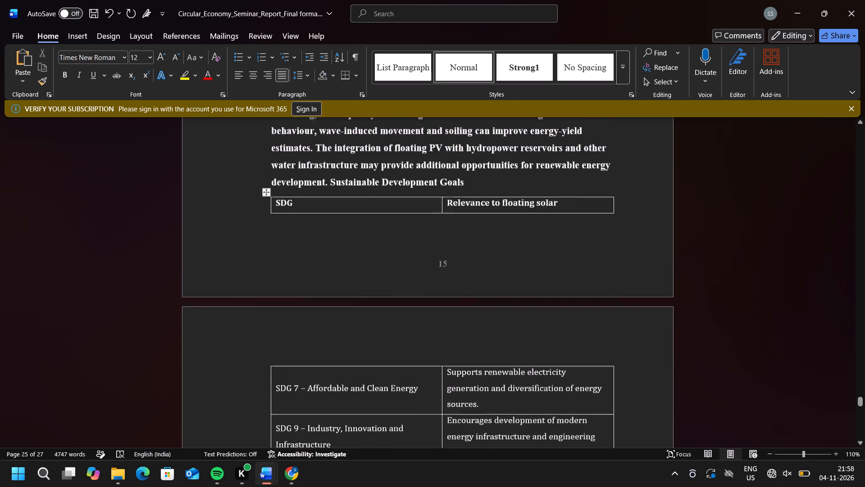
scroll(400, 339, up, 2)
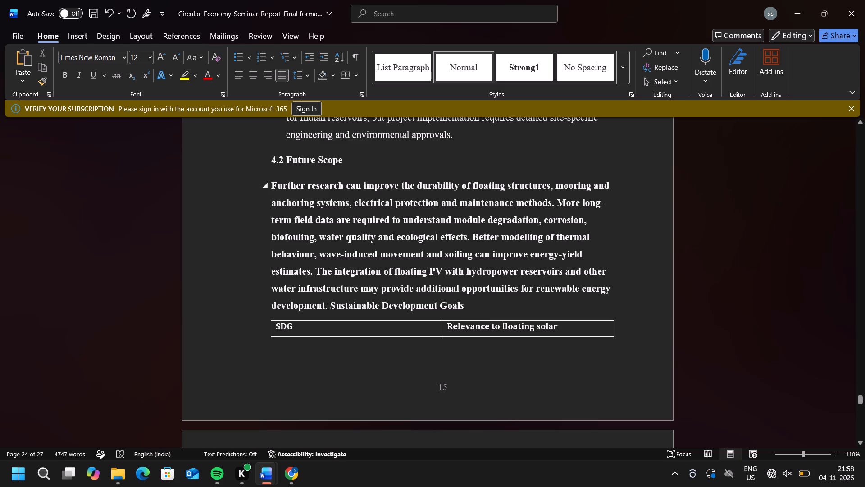
click(328, 305)
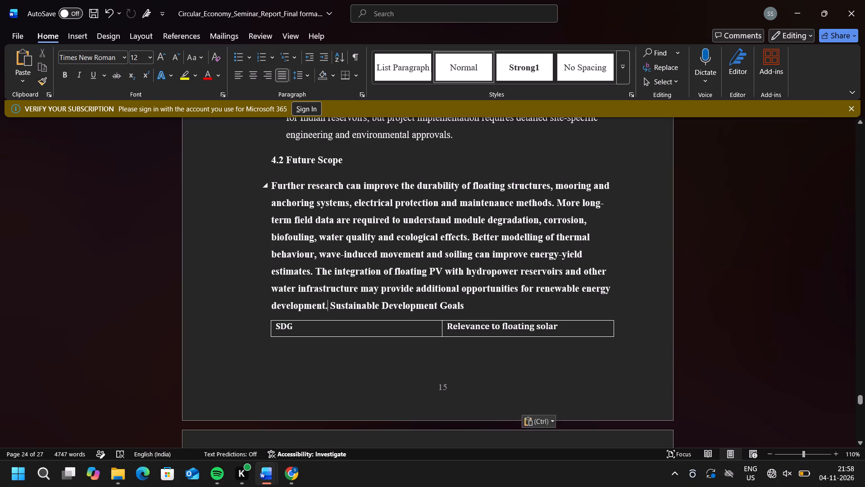
key(BackSpace)
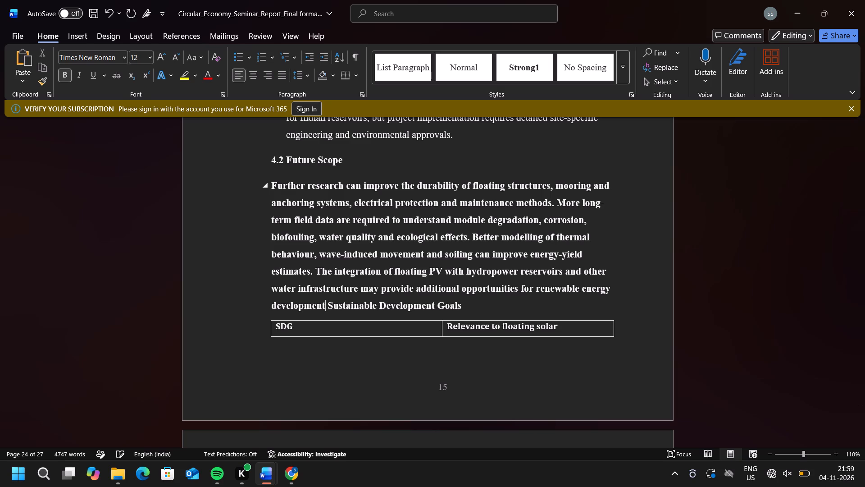
key(period)
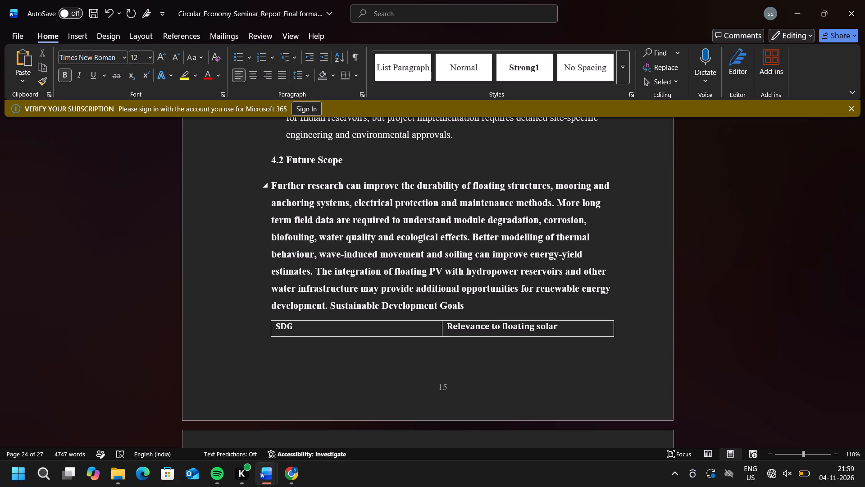
key(Return)
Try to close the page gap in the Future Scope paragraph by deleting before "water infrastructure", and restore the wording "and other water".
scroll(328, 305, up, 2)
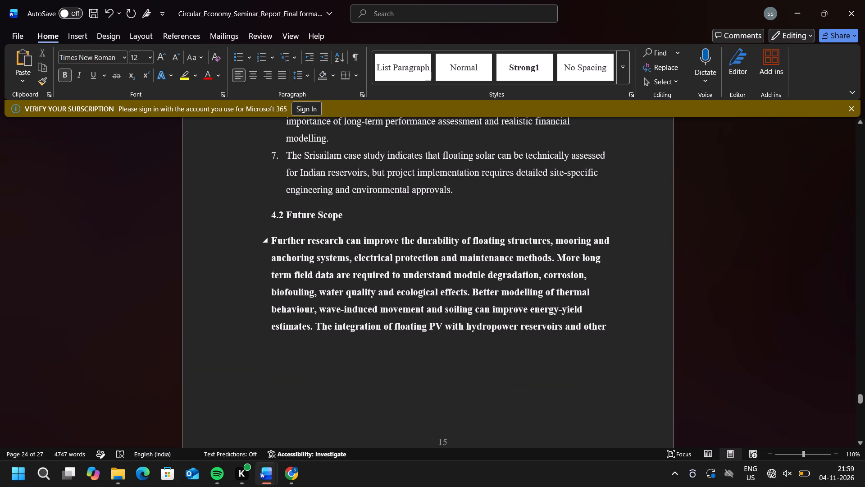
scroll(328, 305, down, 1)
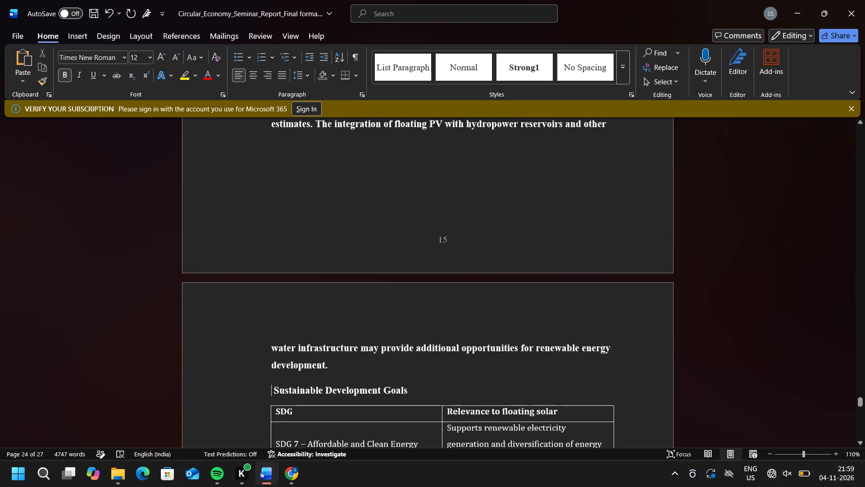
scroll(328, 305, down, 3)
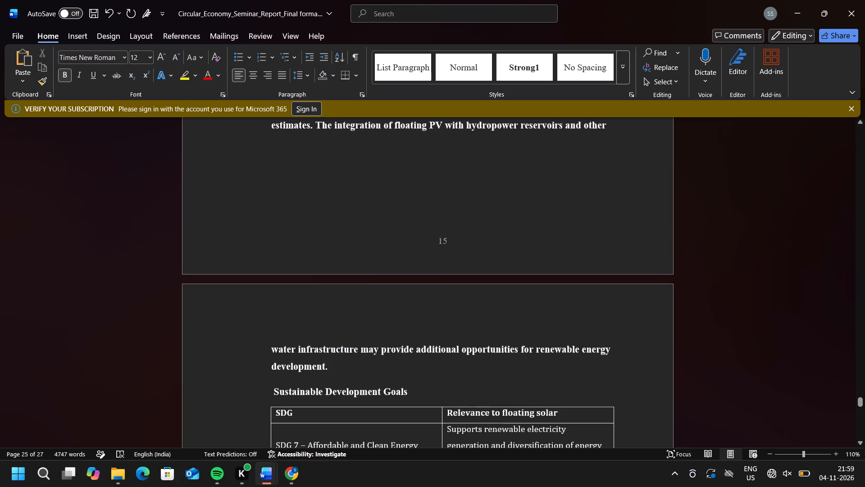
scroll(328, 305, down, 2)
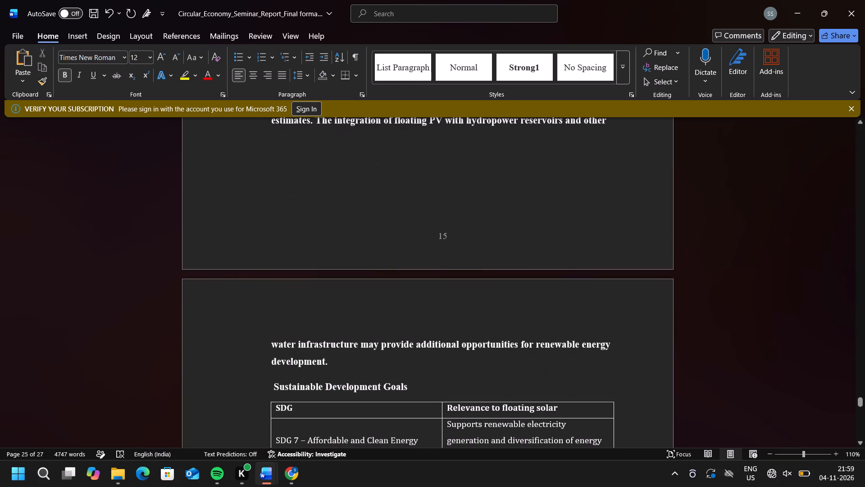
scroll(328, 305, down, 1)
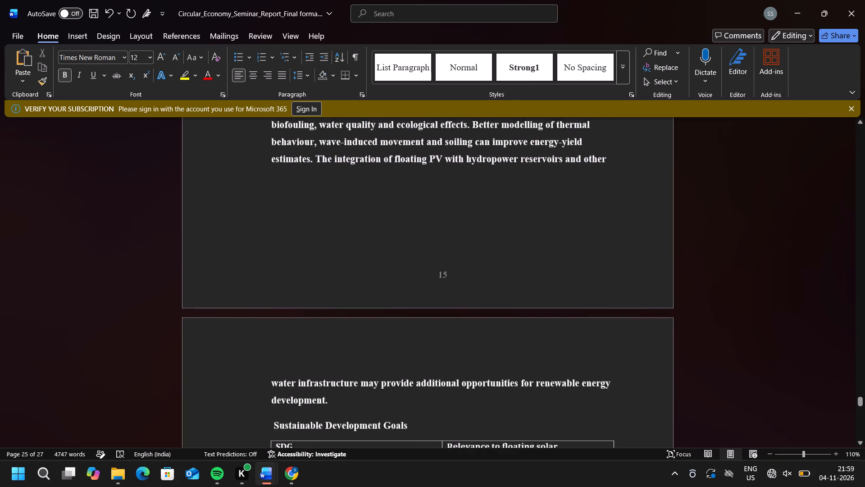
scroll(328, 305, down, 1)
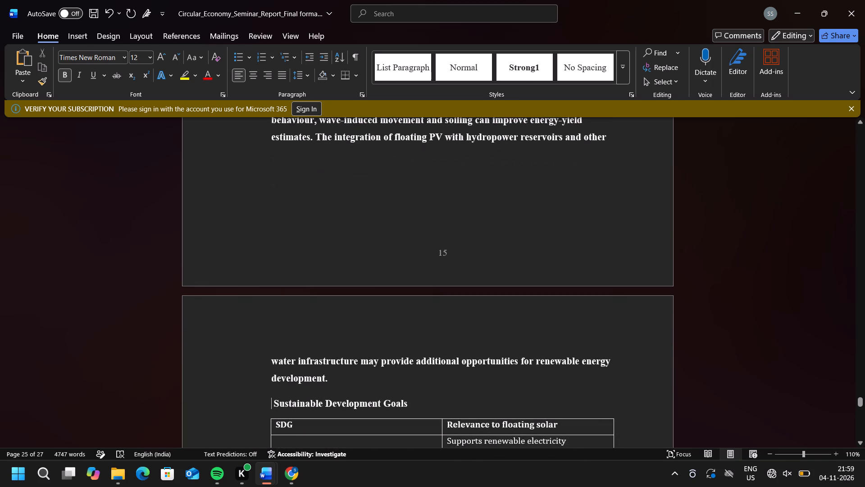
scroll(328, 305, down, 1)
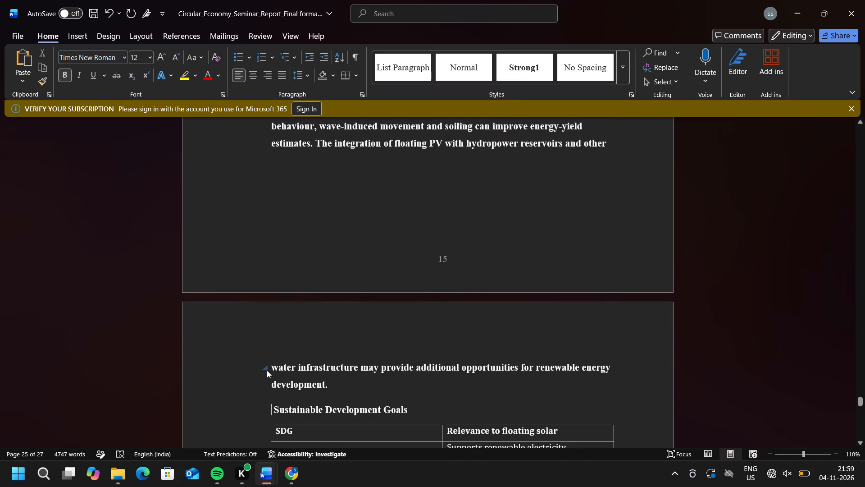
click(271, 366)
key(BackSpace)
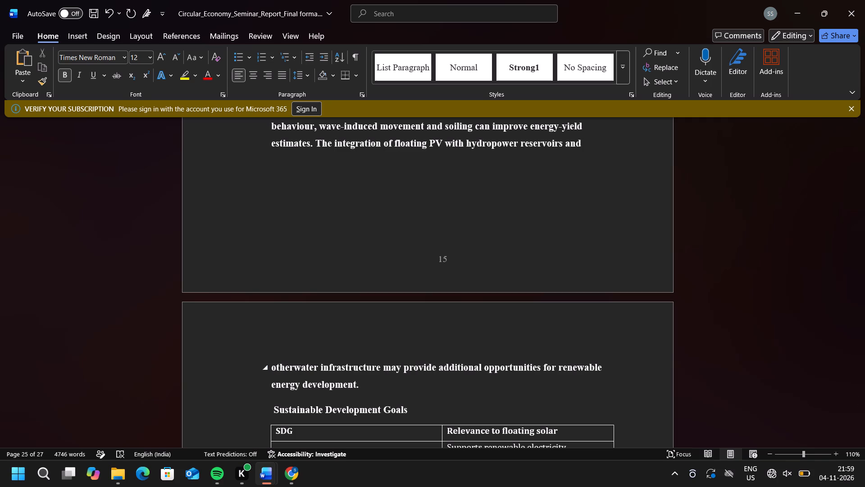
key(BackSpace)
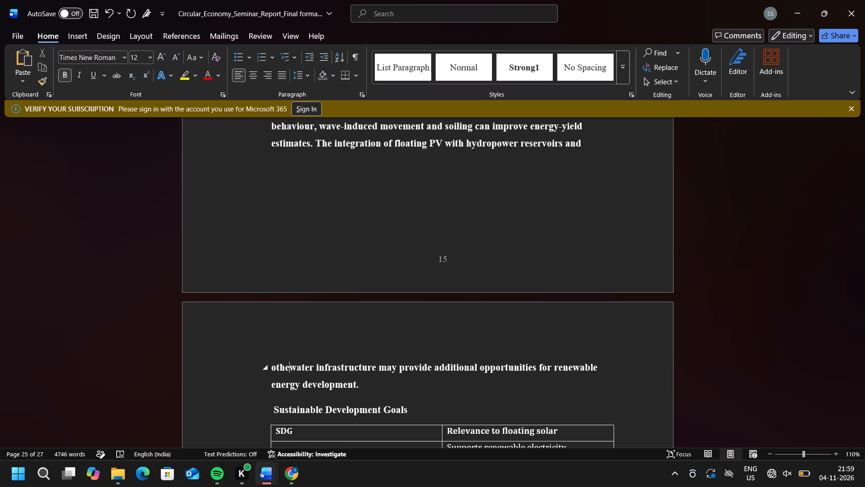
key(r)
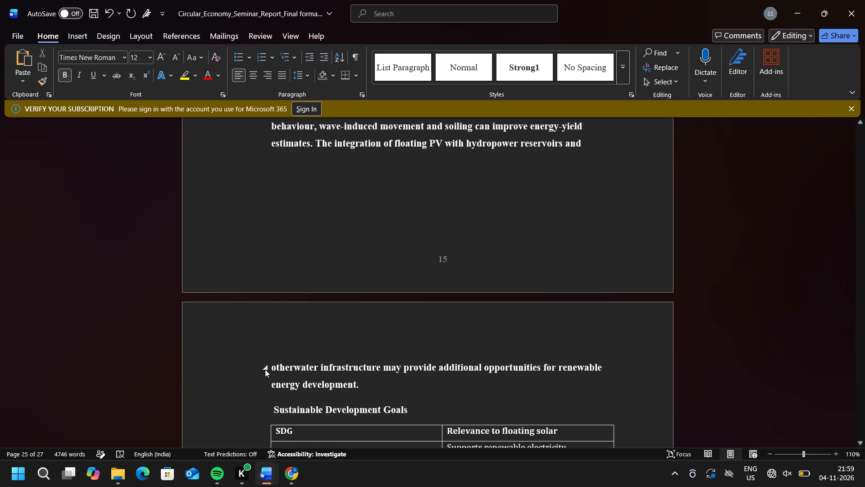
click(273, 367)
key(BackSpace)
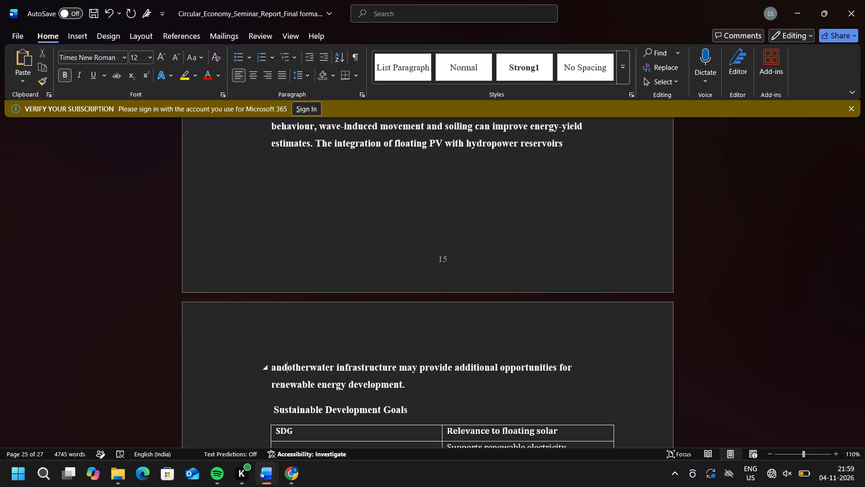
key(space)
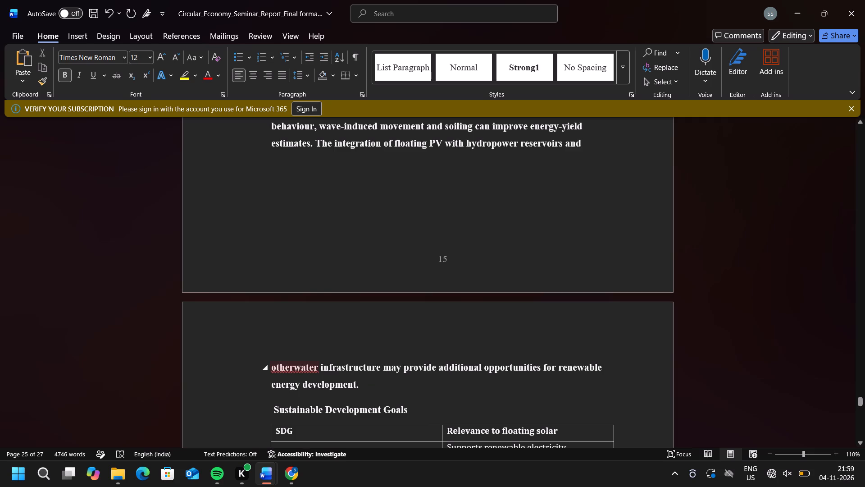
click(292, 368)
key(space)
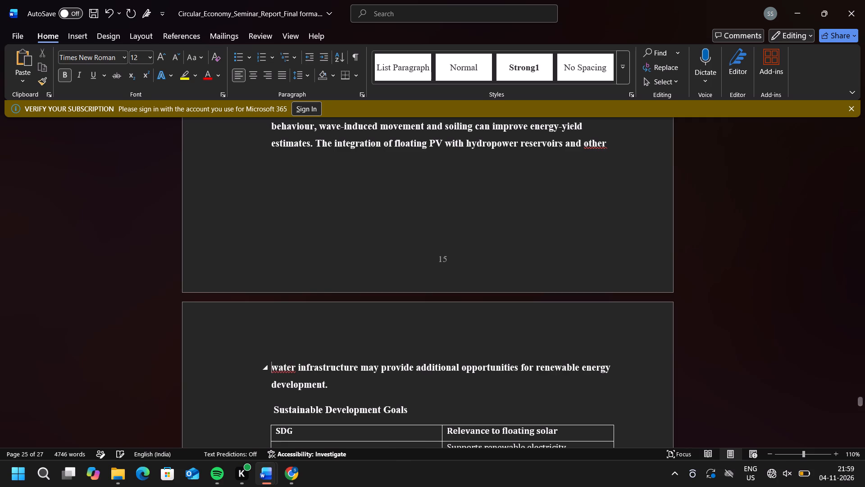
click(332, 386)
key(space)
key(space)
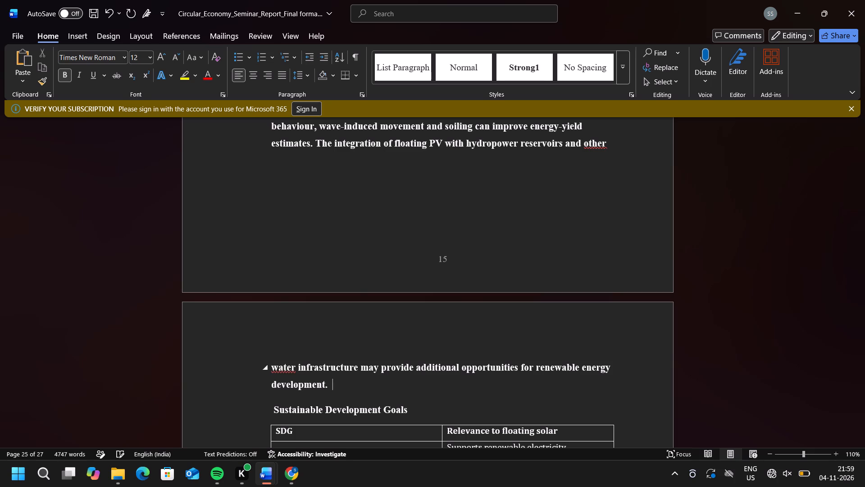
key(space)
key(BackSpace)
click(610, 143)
Remove the bold formatting from the body paragraph under 4.2 Future Scope.
key(w)
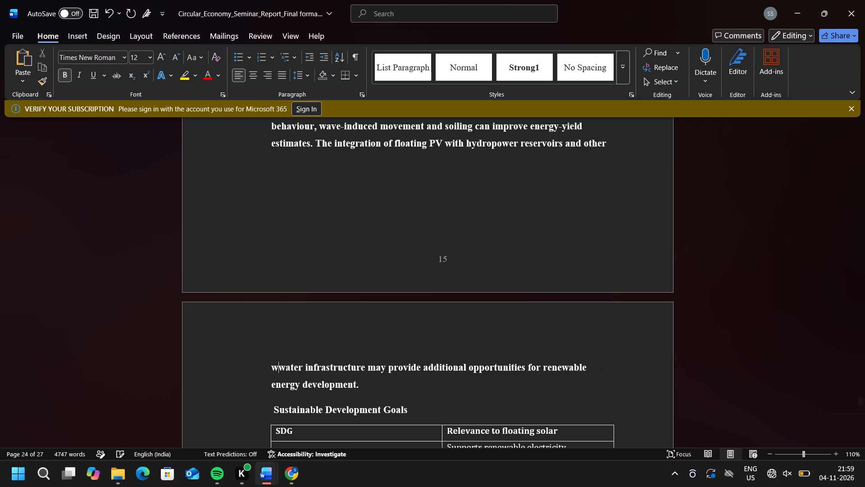
key(BackSpace)
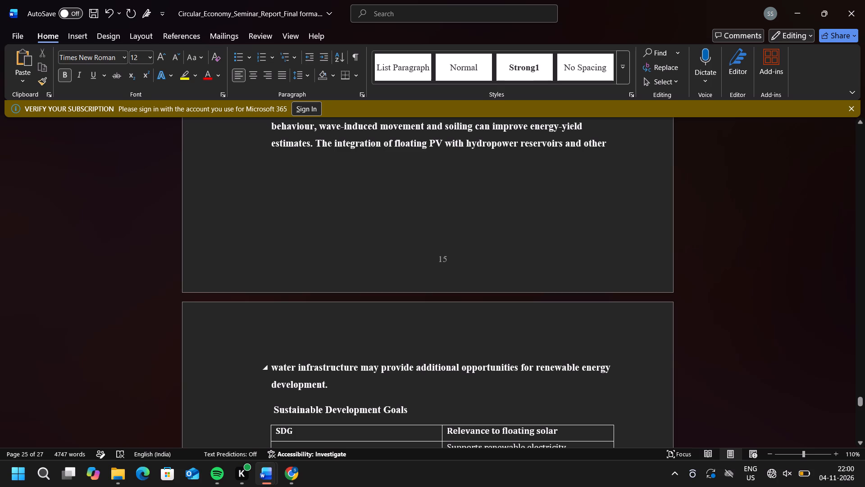
drag(329, 388, 274, 248)
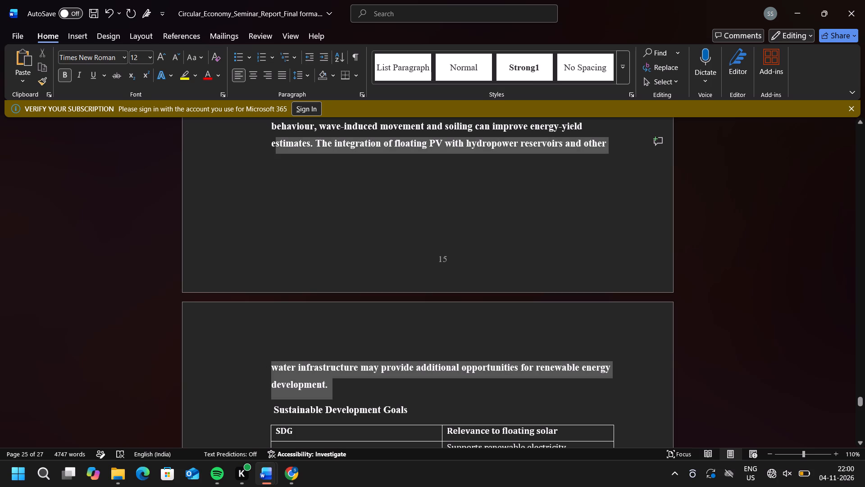
drag(274, 248, 278, 375)
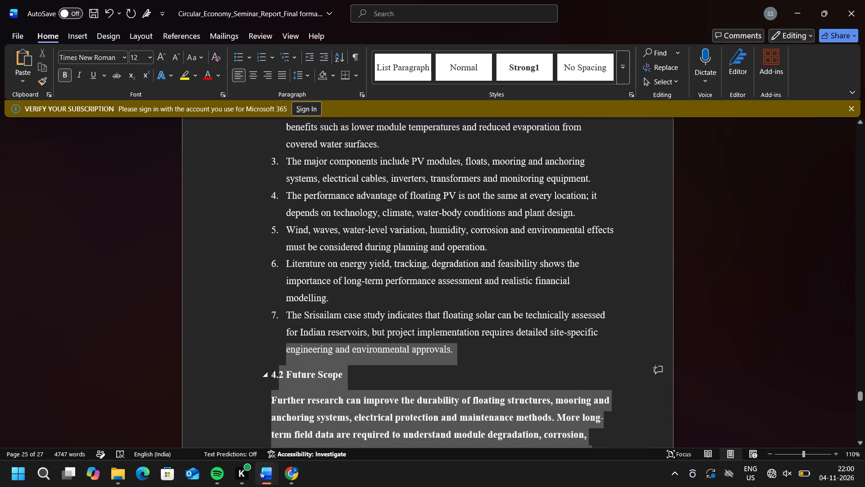
drag(278, 375, 274, 391)
click(279, 365)
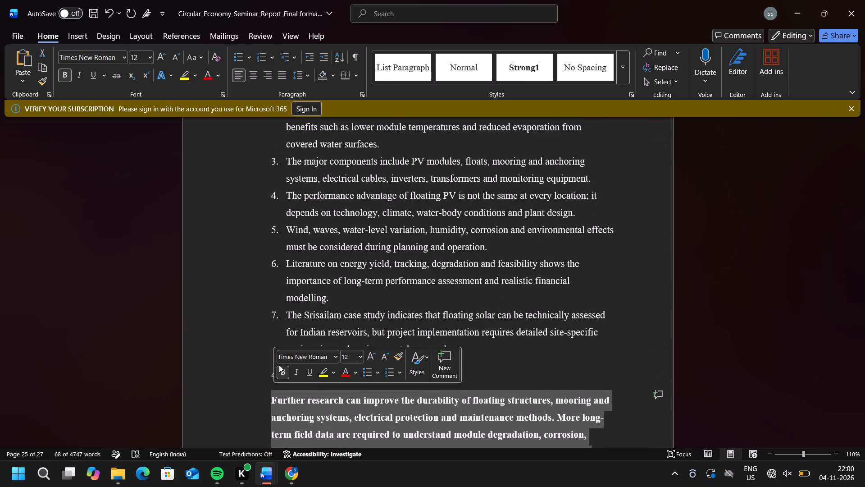
click(281, 372)
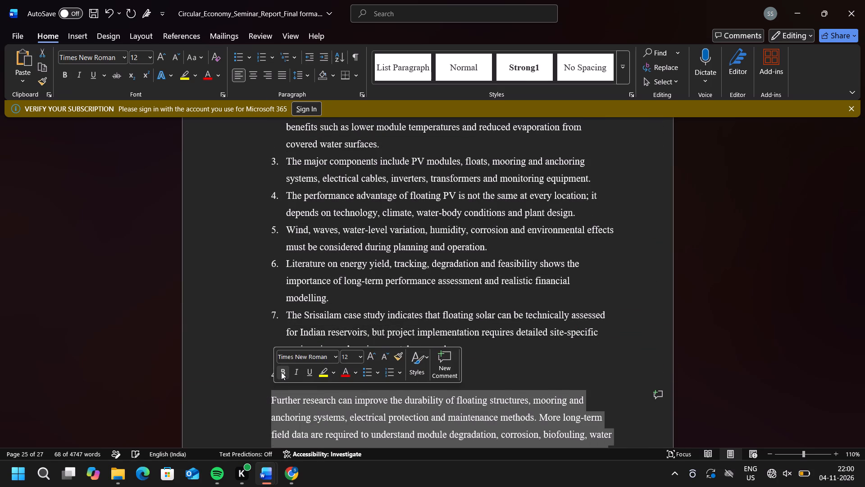
Number the Sustainable Development Goals heading as 4.3.
scroll(291, 402, down, 2)
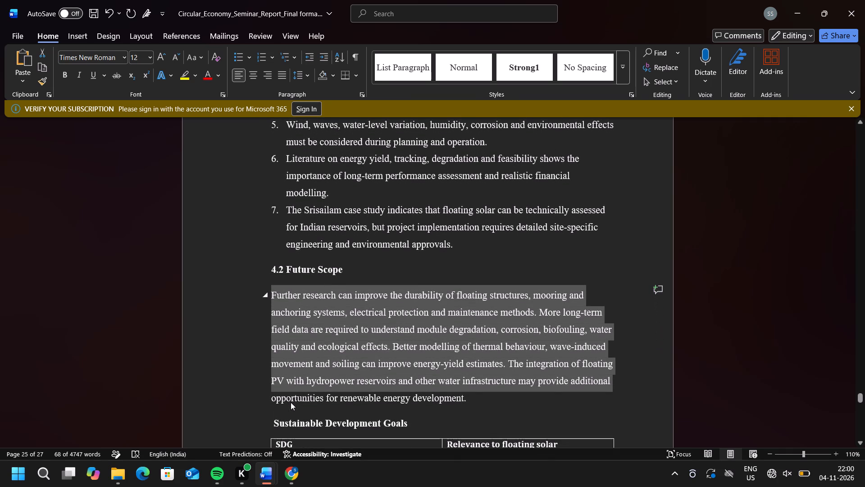
scroll(291, 402, down, 2)
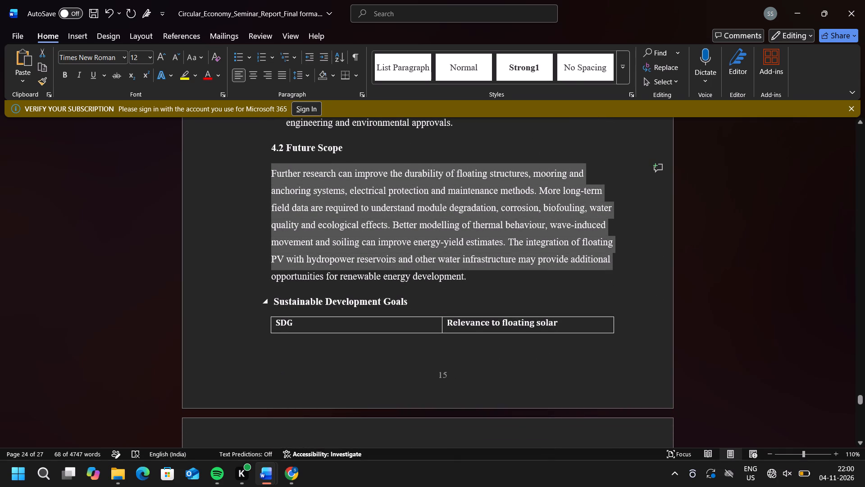
click(275, 302)
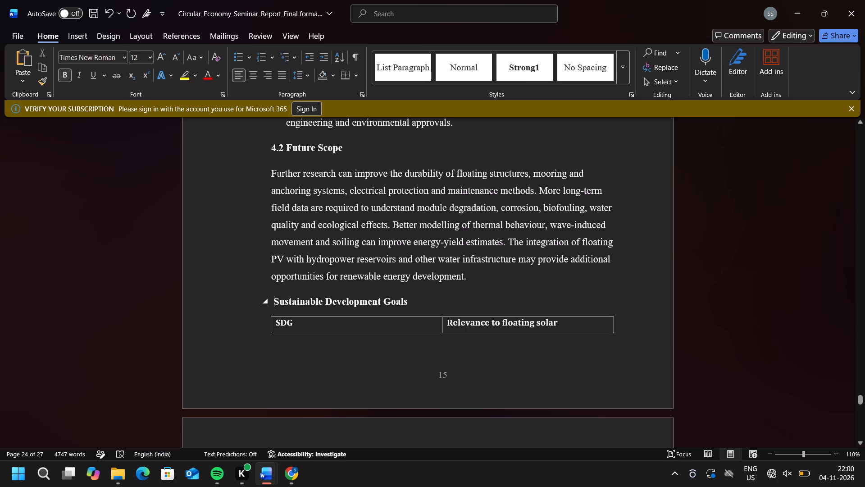
text(4.)
key(3)
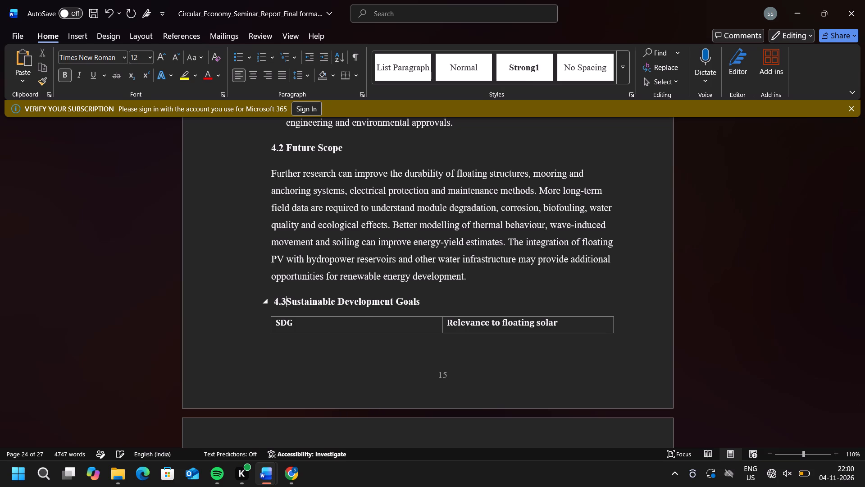
key(space)
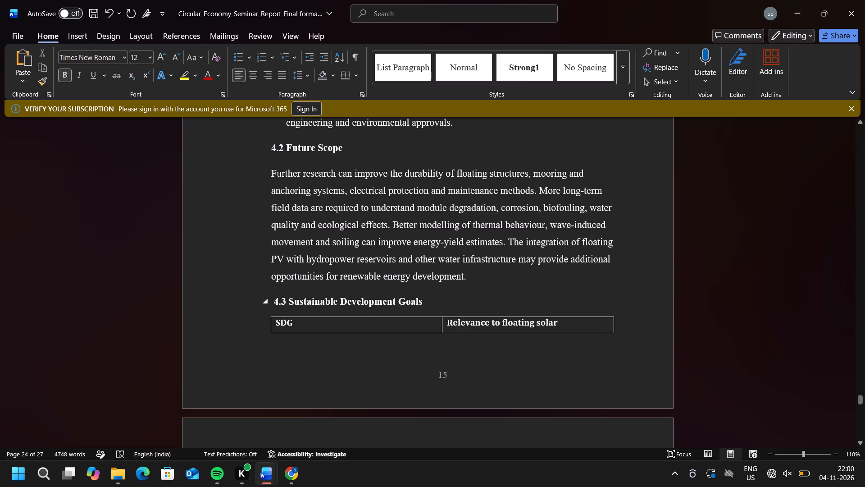
Insert an empty line above the 4.3 Sustainable Development Goals heading to move it onto the page with its table.
scroll(370, 359, down, 1)
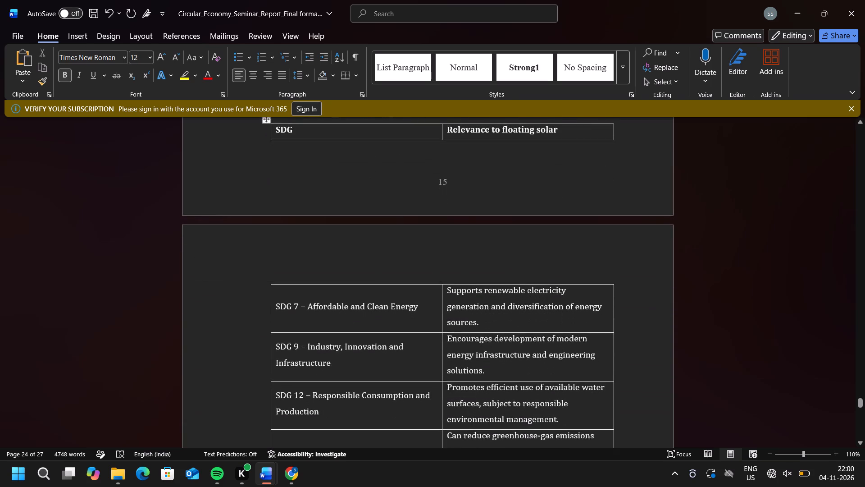
scroll(370, 359, down, 1)
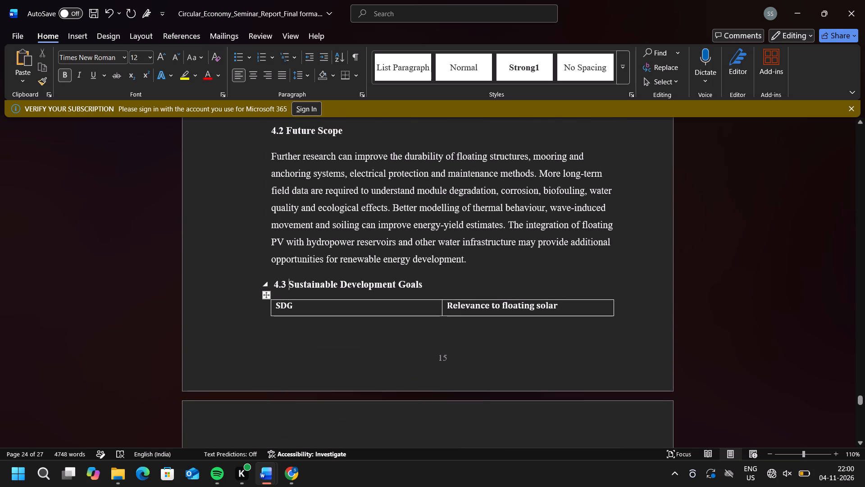
click(272, 283)
key(Return)
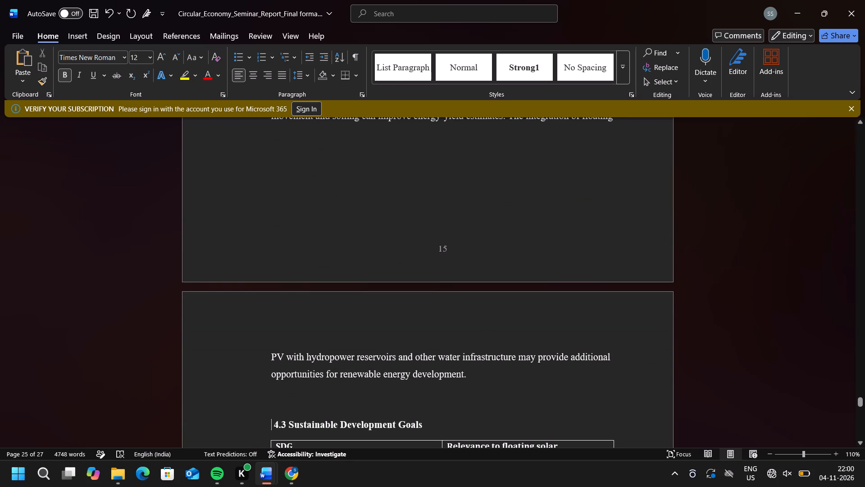
Examine the SDG table, its closing paragraph and the References list on the following page.
scroll(272, 283, down, 1)
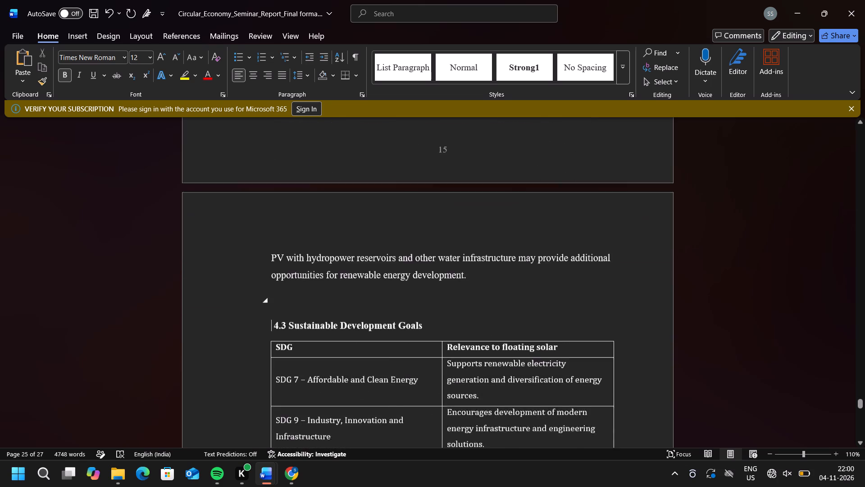
scroll(272, 283, down, 3)
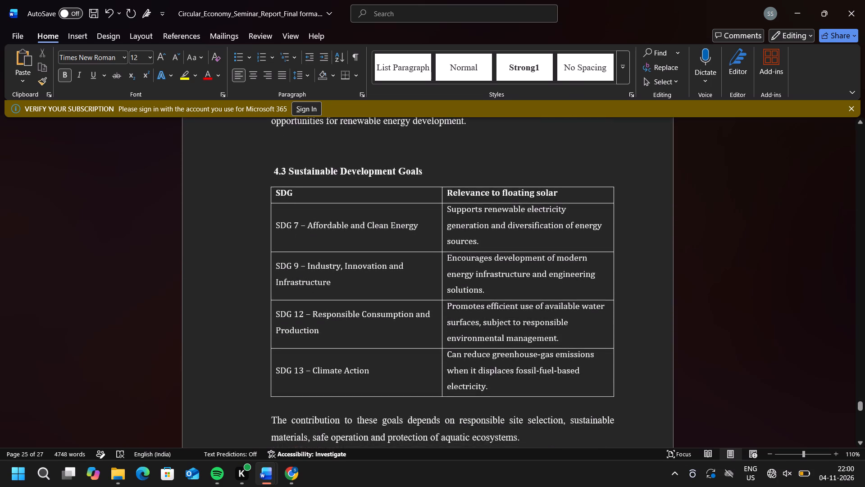
scroll(272, 283, down, 5)
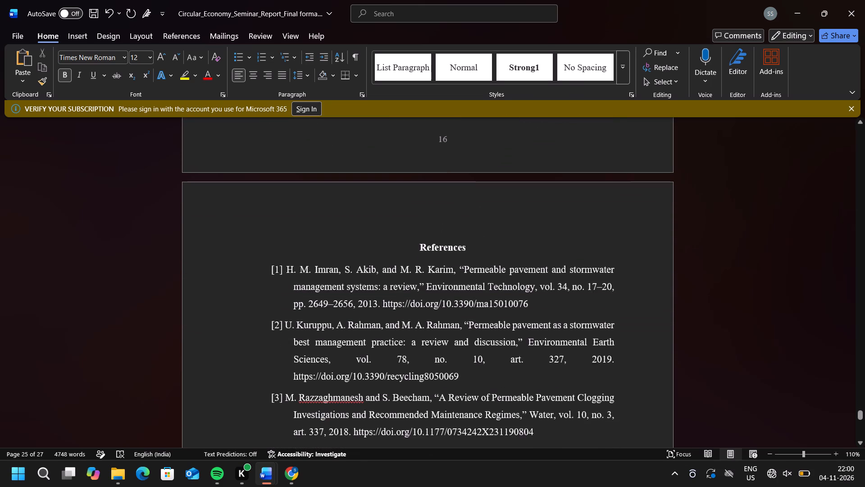
scroll(272, 283, down, 1)
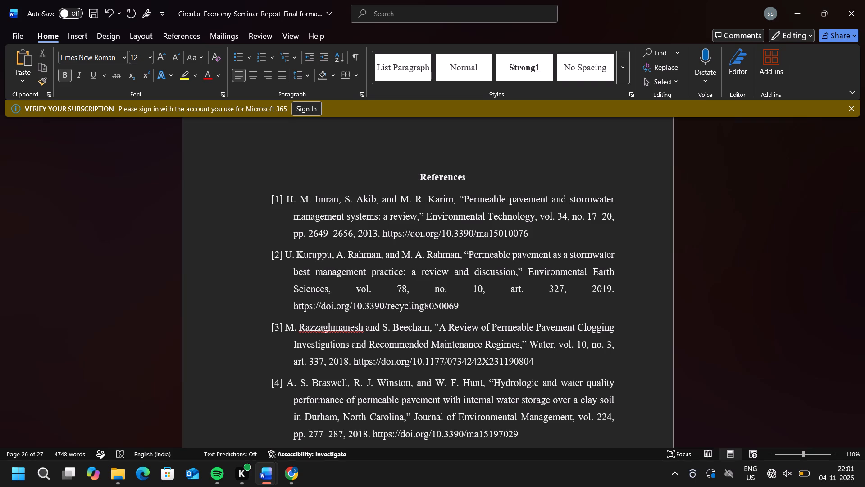
scroll(272, 283, up, 3)
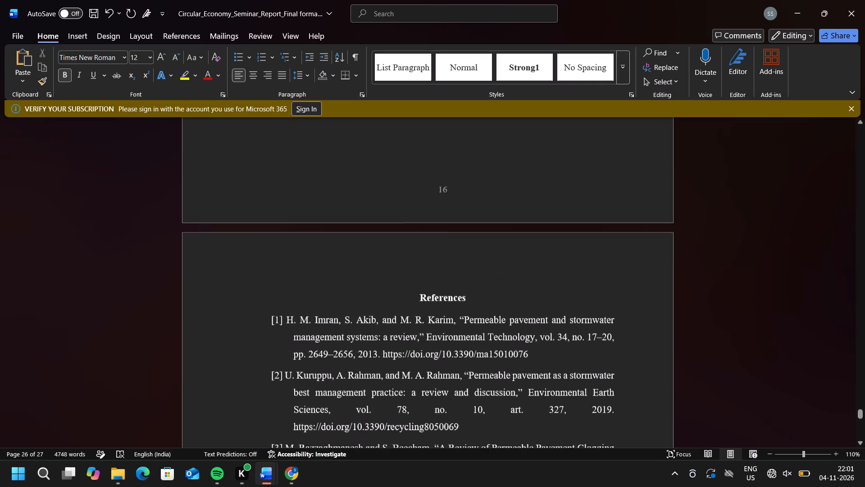
scroll(272, 283, up, 4)
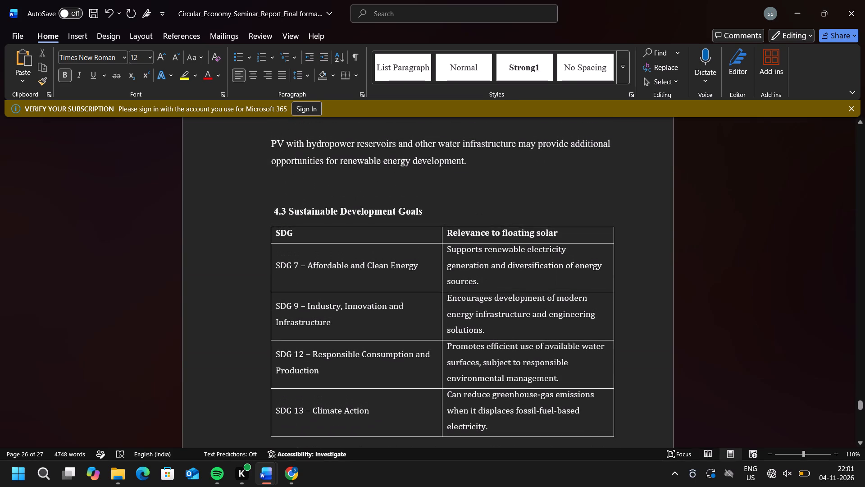
Add an unnumbered caption line between the 4.3 heading and the SDG table, with the label "Table 4.1:".
click(427, 214)
key(Return)
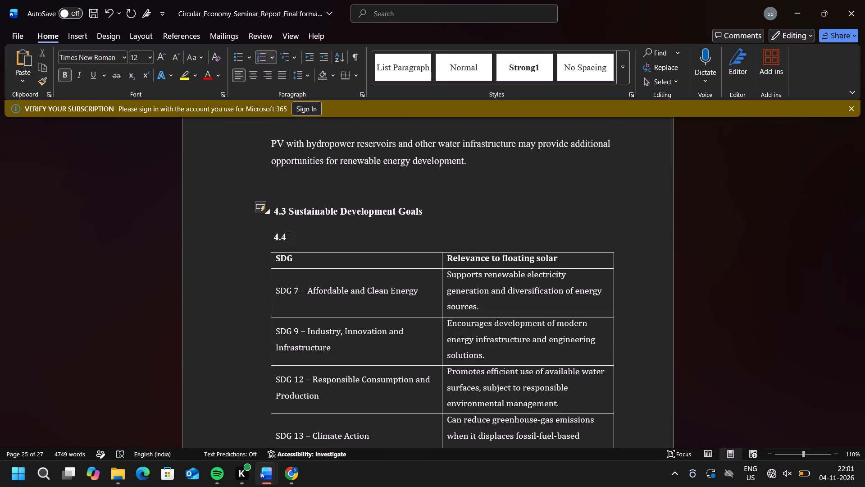
key(BackSpace)
key(BackSpace)
key(ctrl+t)
key(shift+t)
text(able)
key(space)
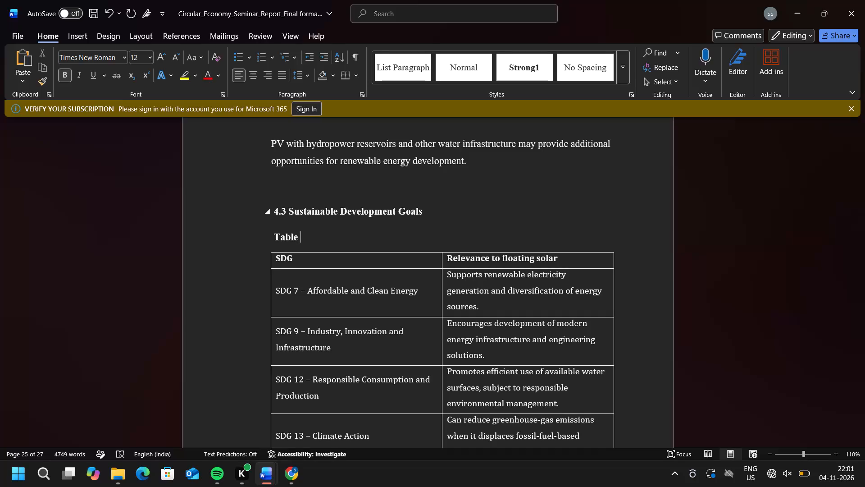
text(4.1)
key(space)
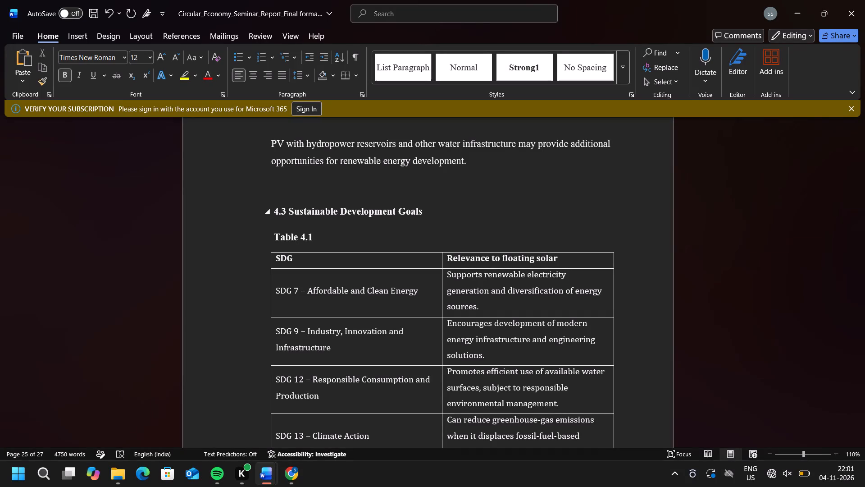
key(shift+colon)
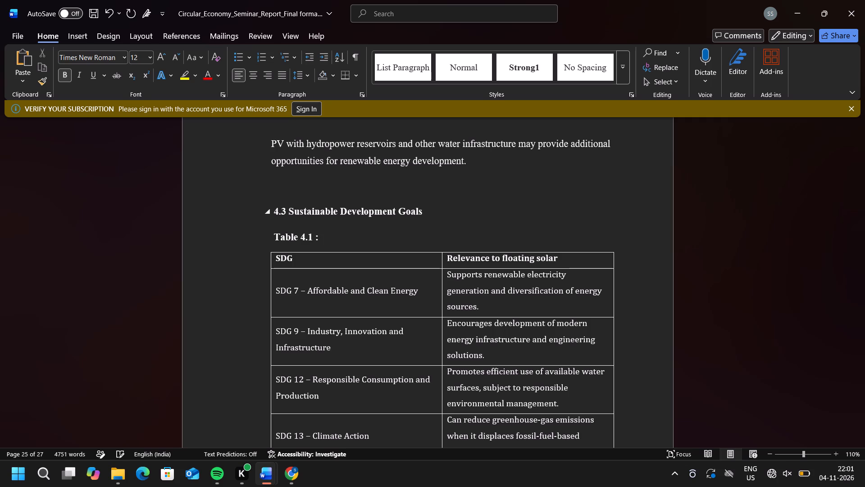
key(BackSpace)
key(BackSpace)
text(:)
key(space)
Enter "sustainable Development Goals" as the title of the Table 4.1 caption.
text(sustain)
text(able)
key(space)
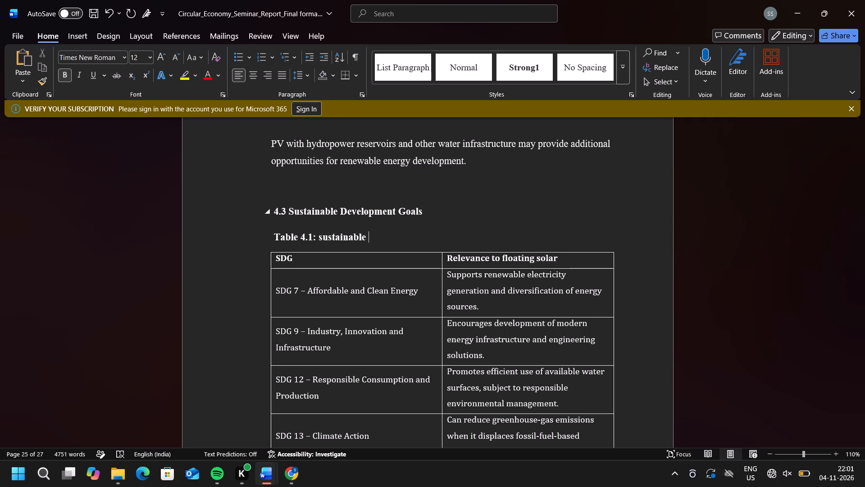
text(Develop)
text(ment)
key(space)
text(Goals)
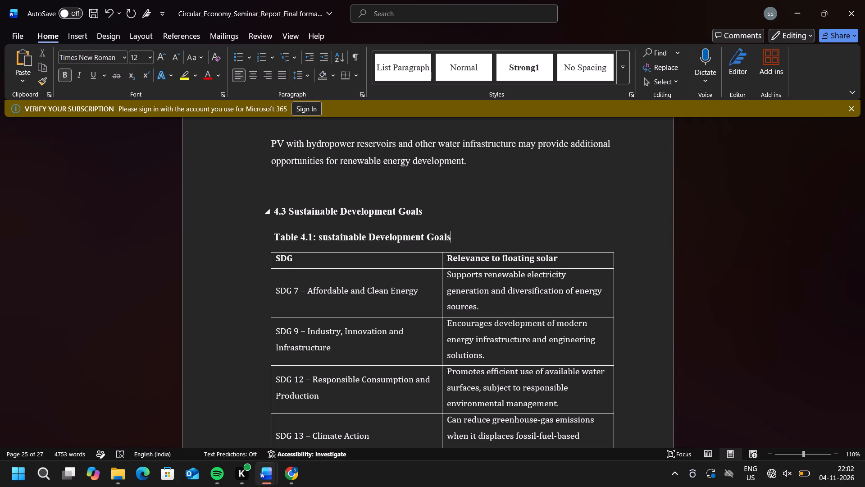
Centre the "Table 4.1: sustainable Development Goals" caption above the SDG table.
drag(457, 241, 442, 240)
drag(442, 240, 284, 237)
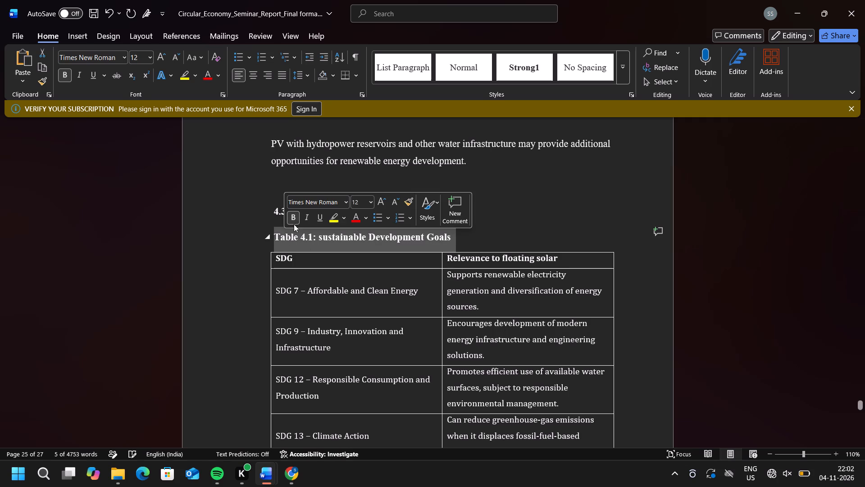
click(254, 74)
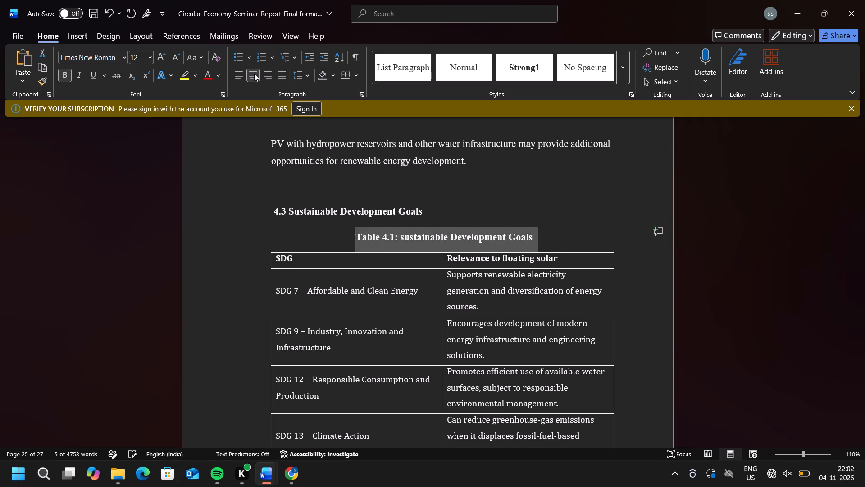
click(480, 186)
Delete the text of the first entry in the References list, keeping its [1] number.
scroll(435, 248, down, 3)
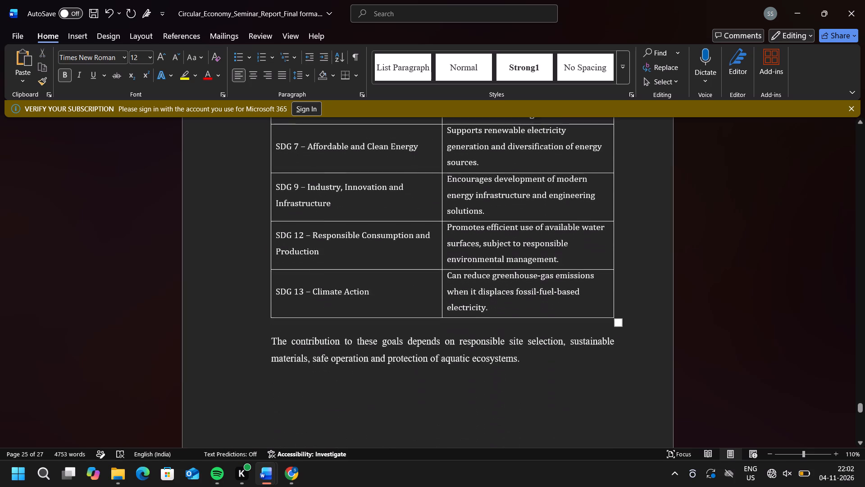
scroll(435, 248, down, 7)
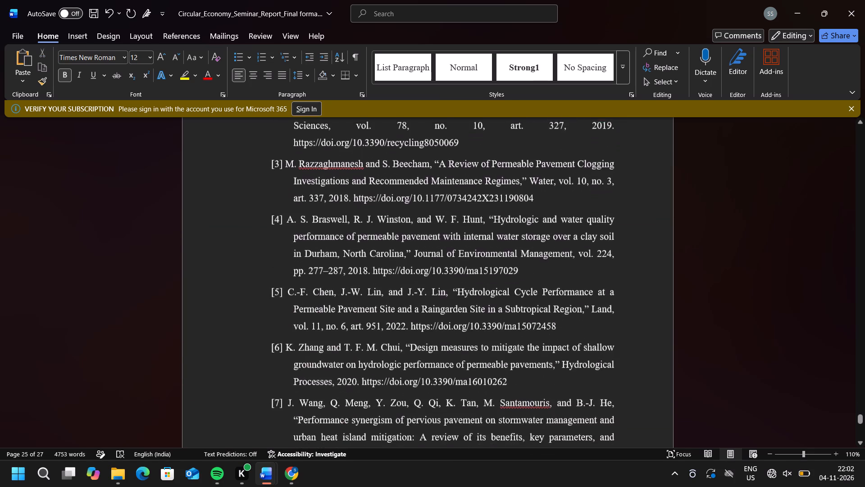
scroll(435, 248, up, 4)
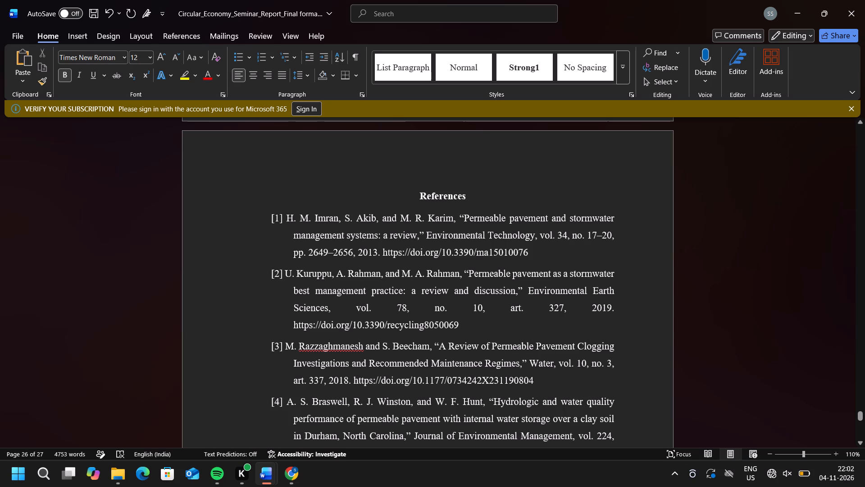
drag(529, 254, 293, 222)
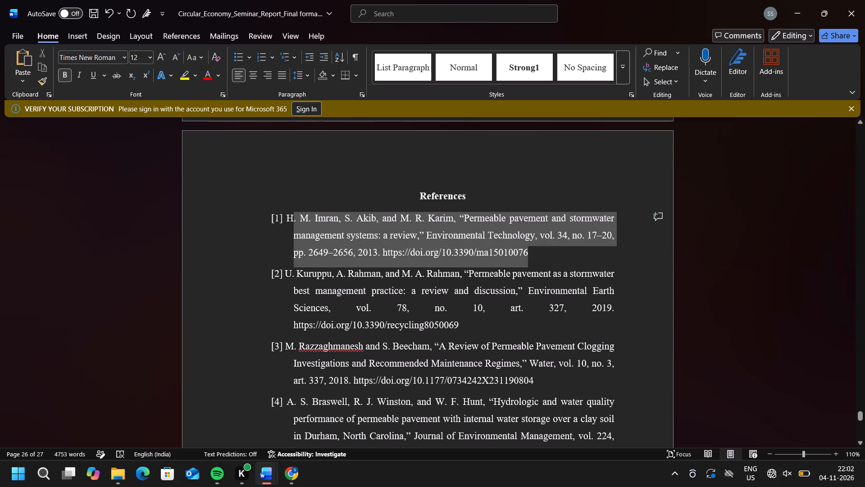
drag(293, 222, 289, 222)
key(BackSpace)
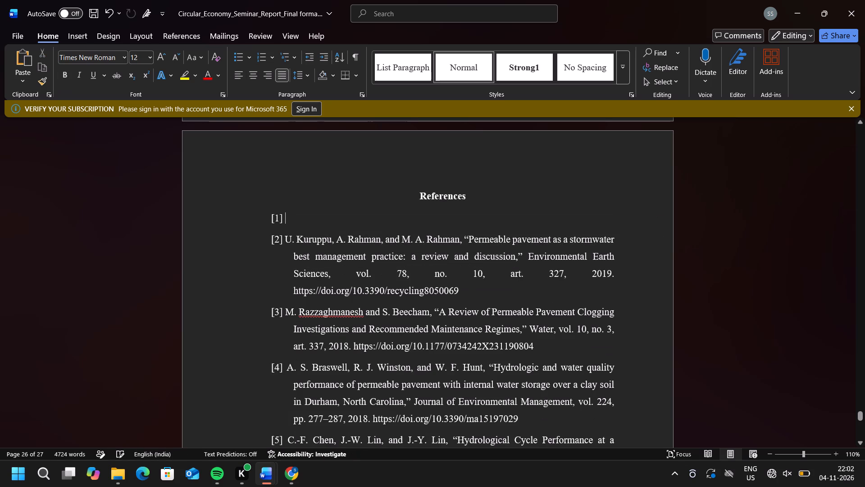
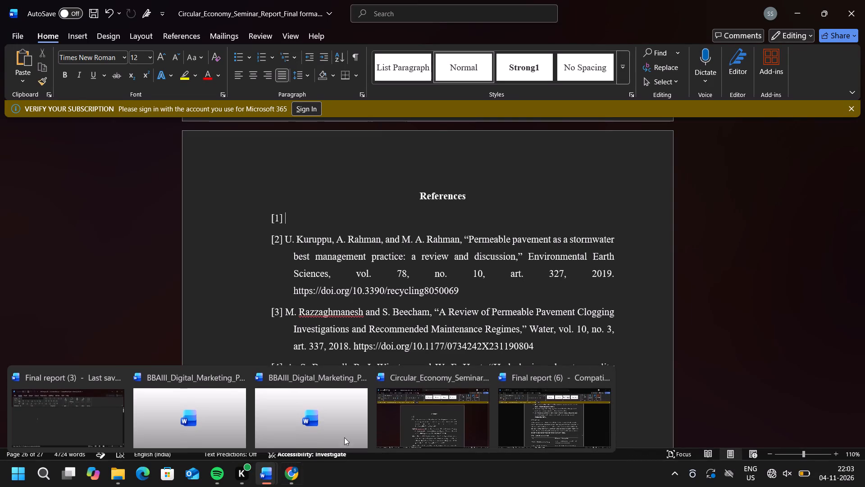
Copy reference [1]'s text, without its number, from Final report (6) into the empty entry [1] of the Circular_Economy_Seminar_Report references.
click(547, 413)
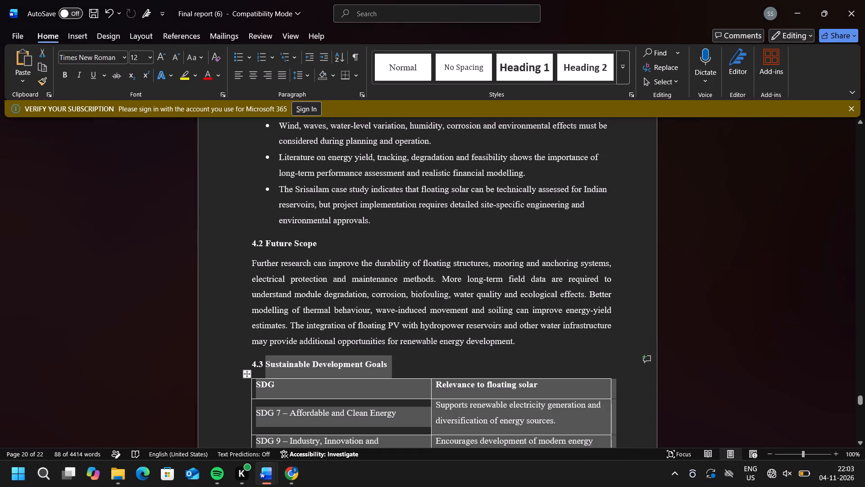
scroll(390, 327, down, 5)
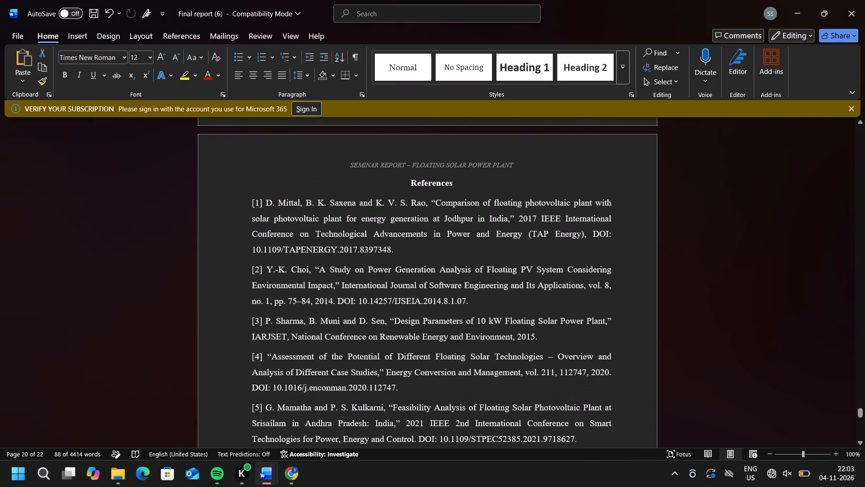
drag(393, 250, 250, 241)
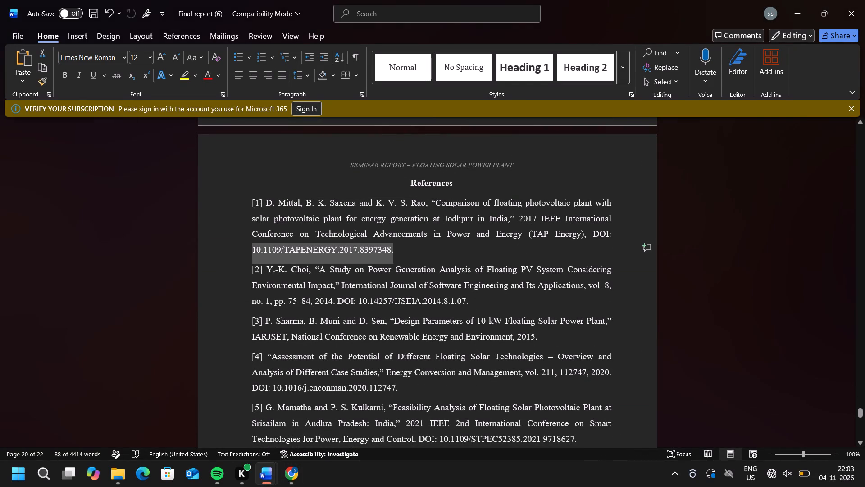
drag(250, 241, 264, 205)
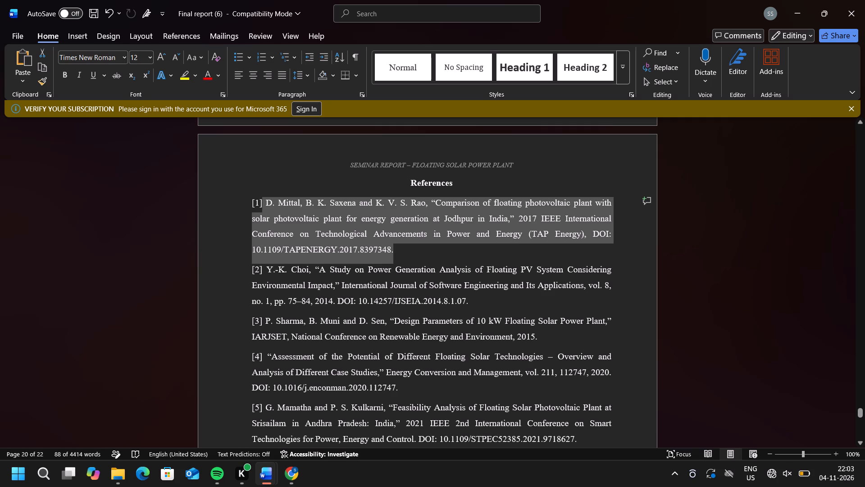
drag(264, 205, 266, 205)
key(ctrl+c)
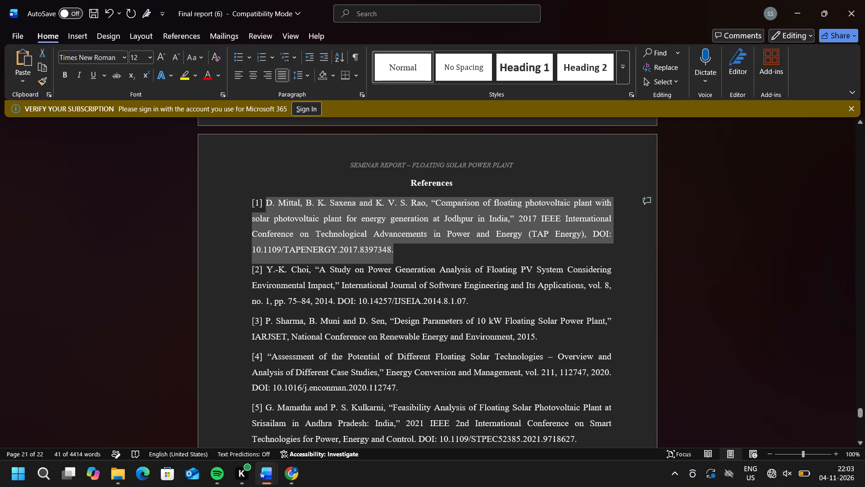
click(429, 423)
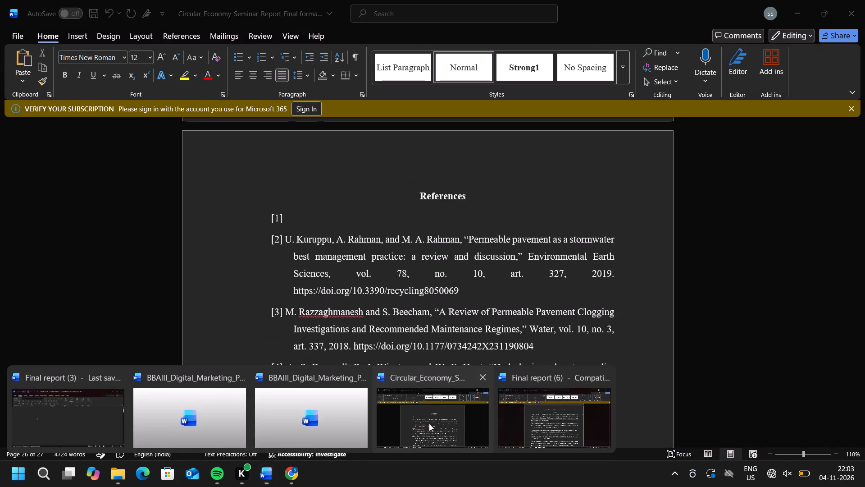
key(ctrl+v)
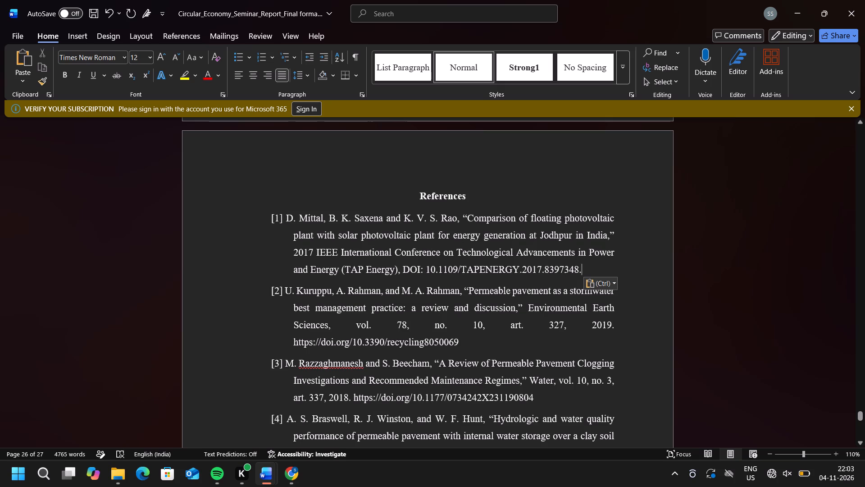
Replace the text of reference [2] in the Circular Economy report with the Floating PV power generation reference [2] from Final report (6).
drag(460, 343, 288, 318)
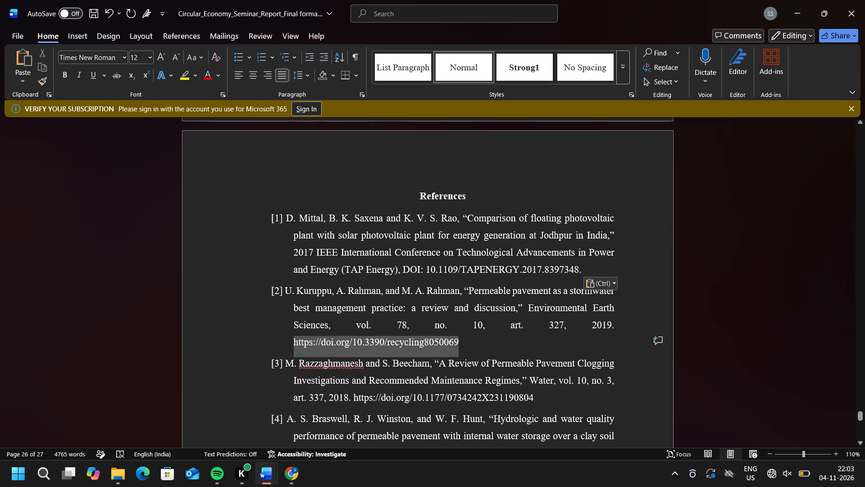
drag(288, 318, 284, 293)
key(Return)
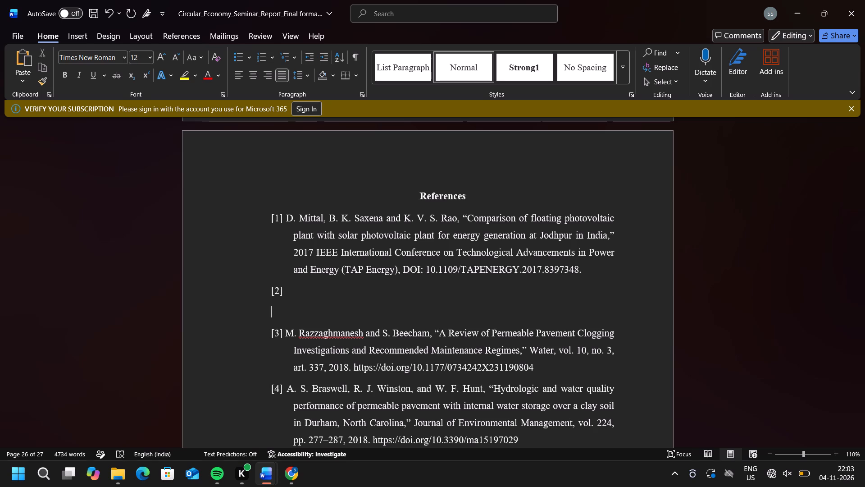
click(284, 293)
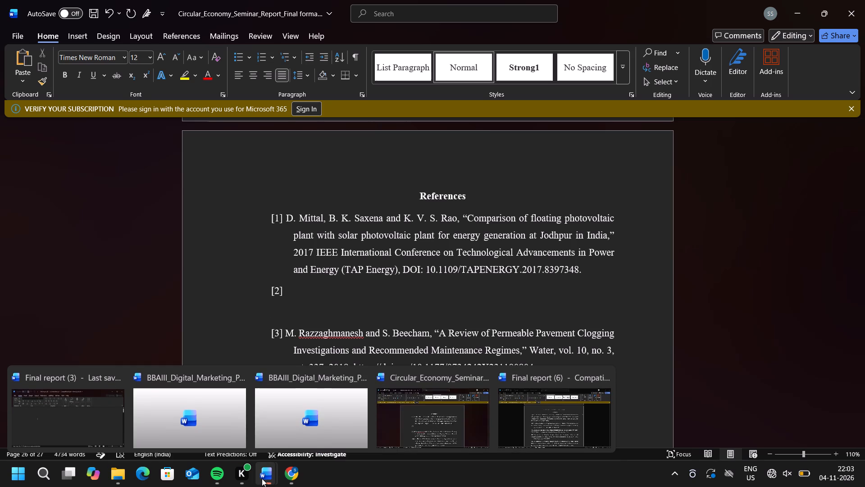
click(513, 404)
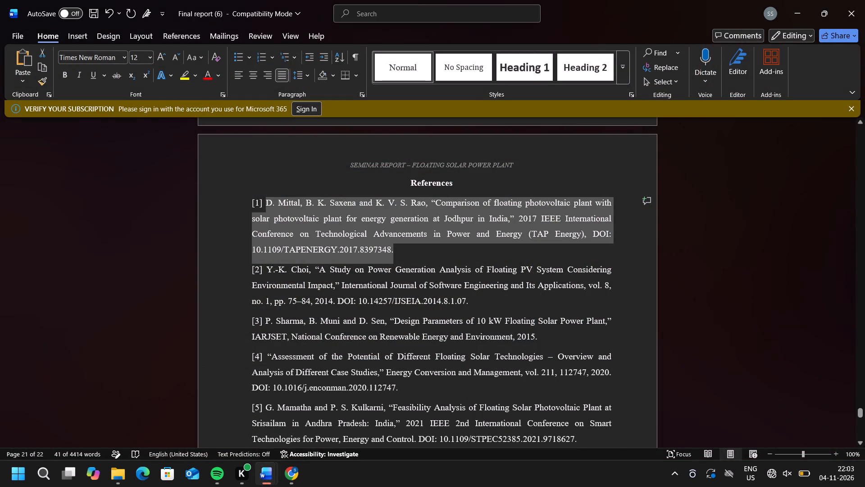
drag(468, 303, 274, 294)
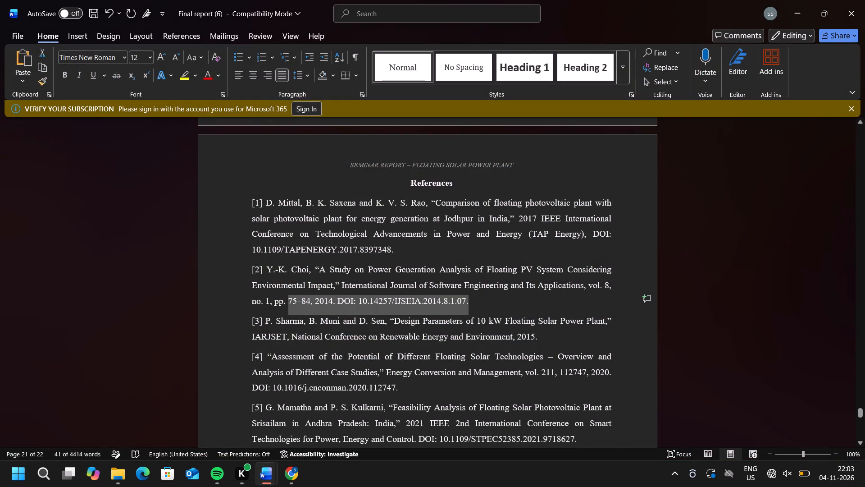
drag(274, 294, 266, 274)
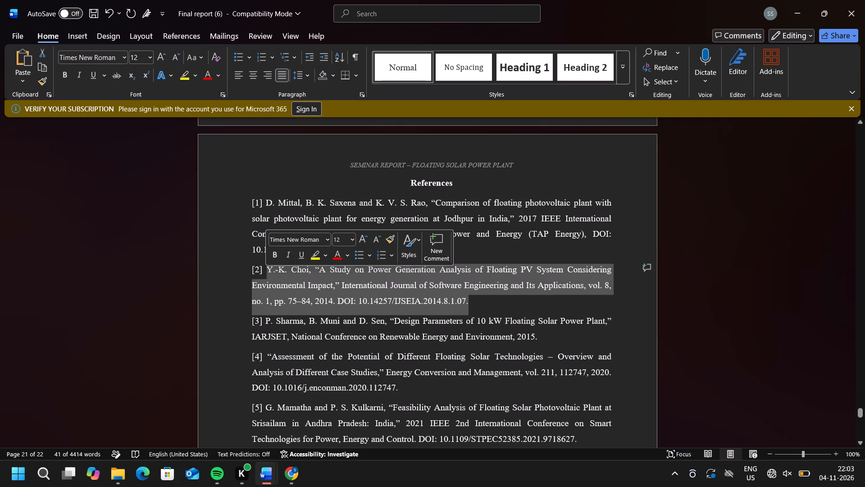
key(ctrl+c)
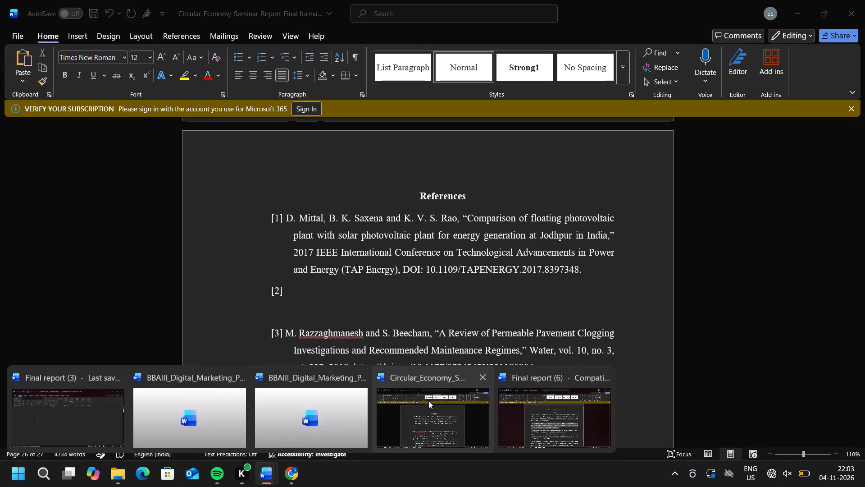
click(433, 403)
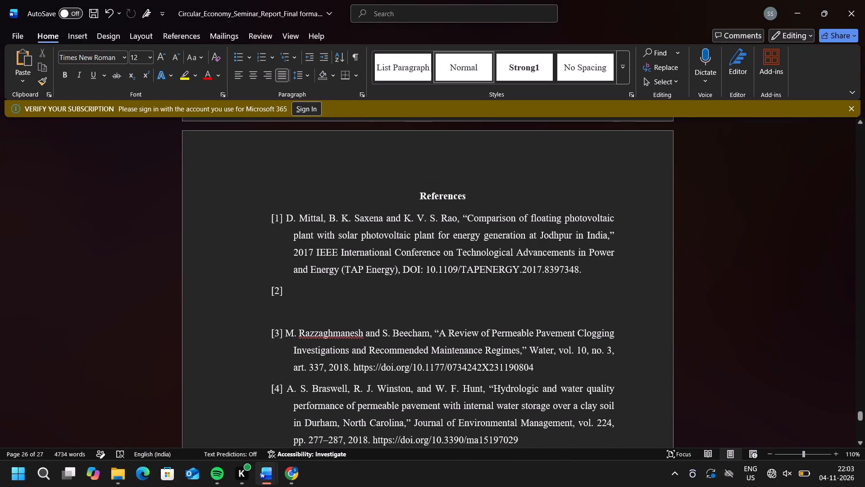
key(ctrl+v)
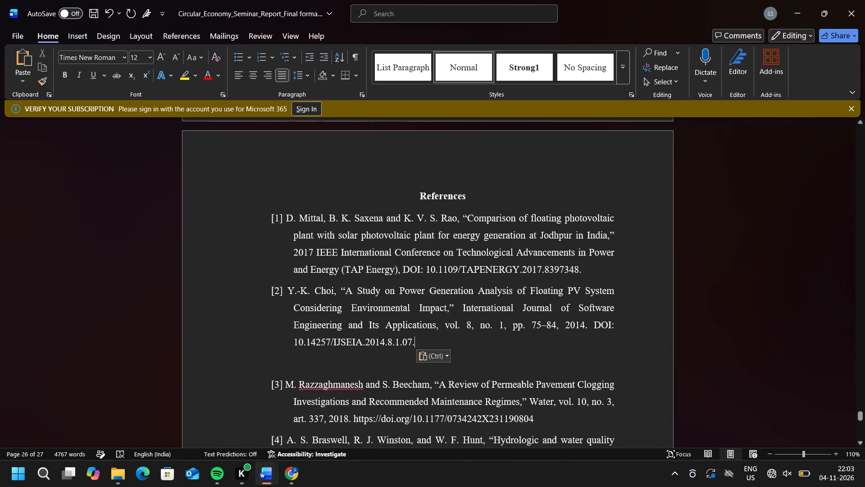
Remove the blank line between references [2] and [3].
click(269, 382)
key(BackSpace)
key(BackSpace)
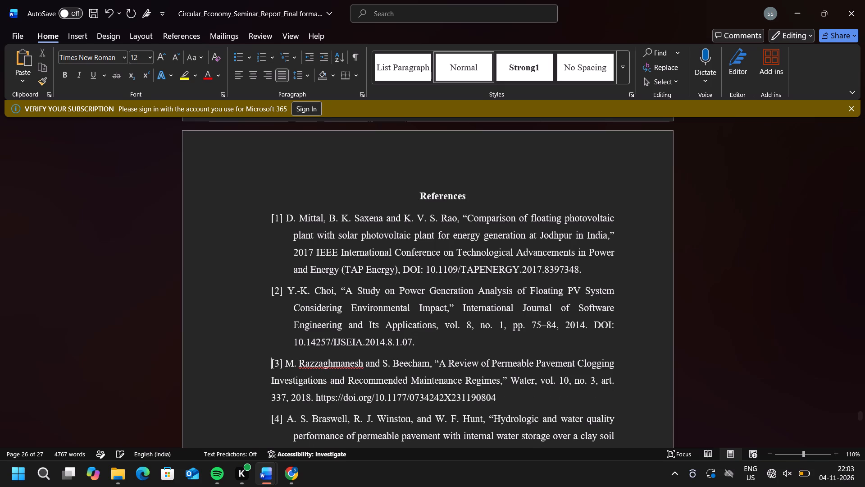
Replace the text of reference [3] with the “Design Parameters of 10 kW Floating Solar Power Plant” reference [3] from Final report (6).
scroll(298, 407, down, 1)
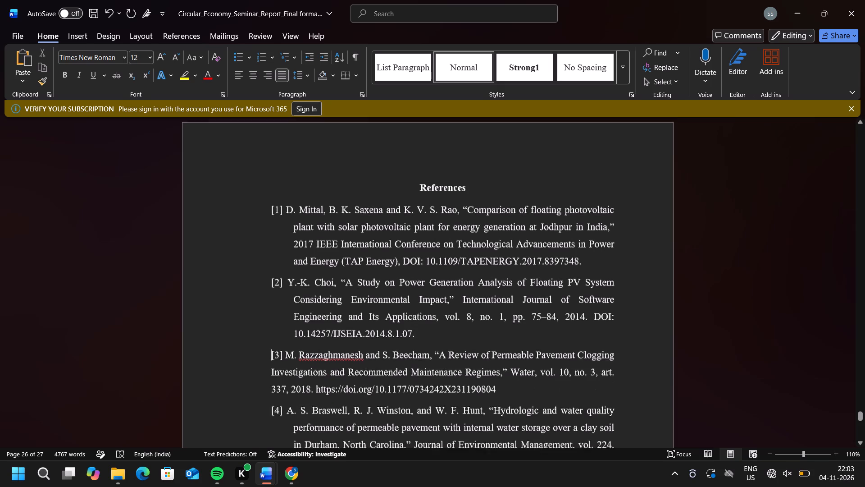
scroll(298, 407, down, 1)
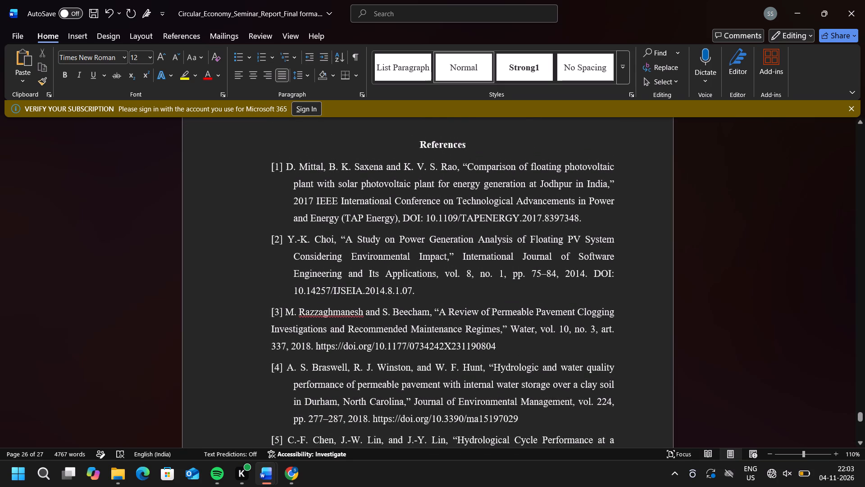
click(283, 313)
drag(497, 349, 295, 339)
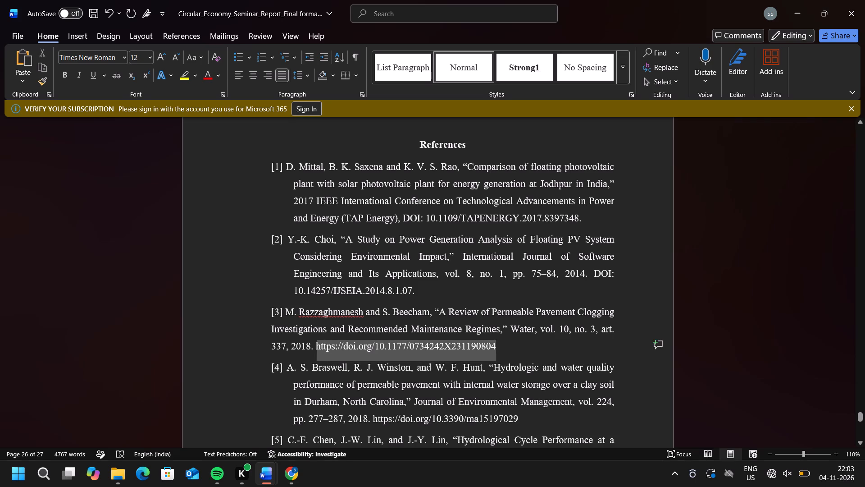
drag(295, 339, 287, 318)
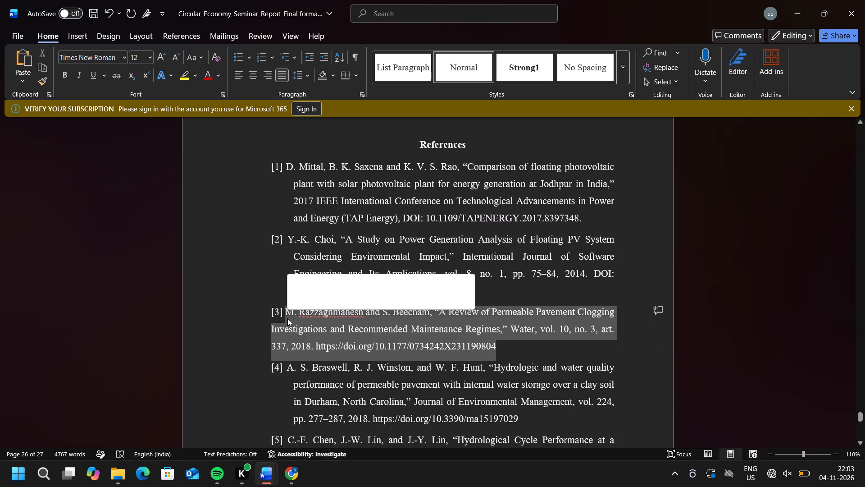
key(BackSpace)
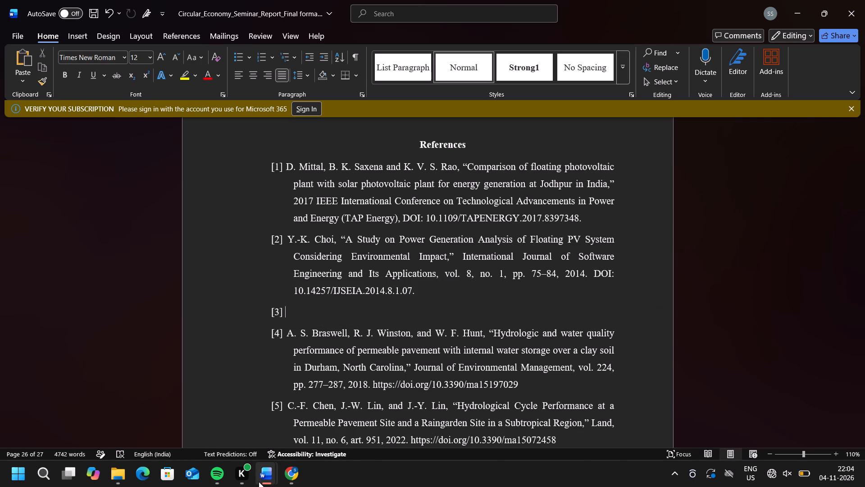
click(512, 405)
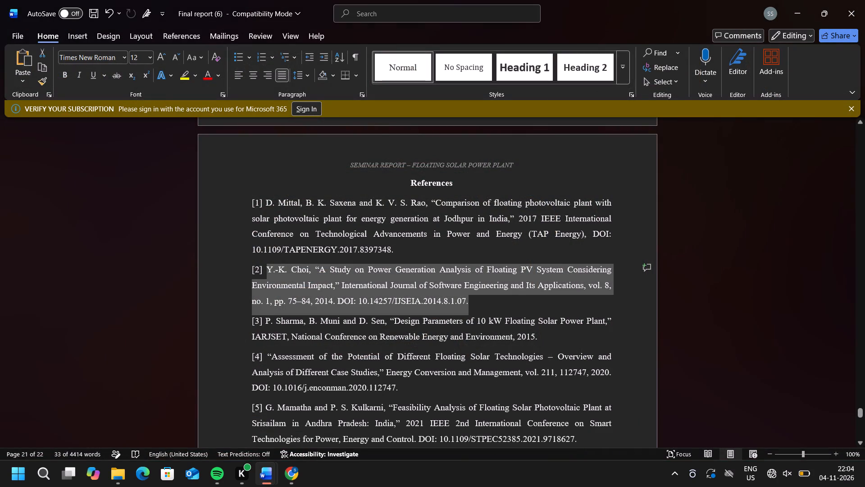
drag(538, 337, 270, 328)
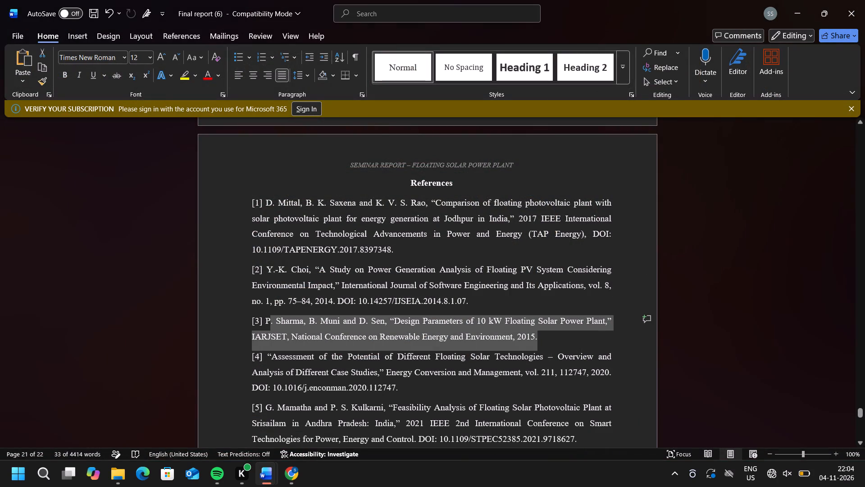
drag(270, 328, 264, 326)
key(ctrl+c)
click(422, 410)
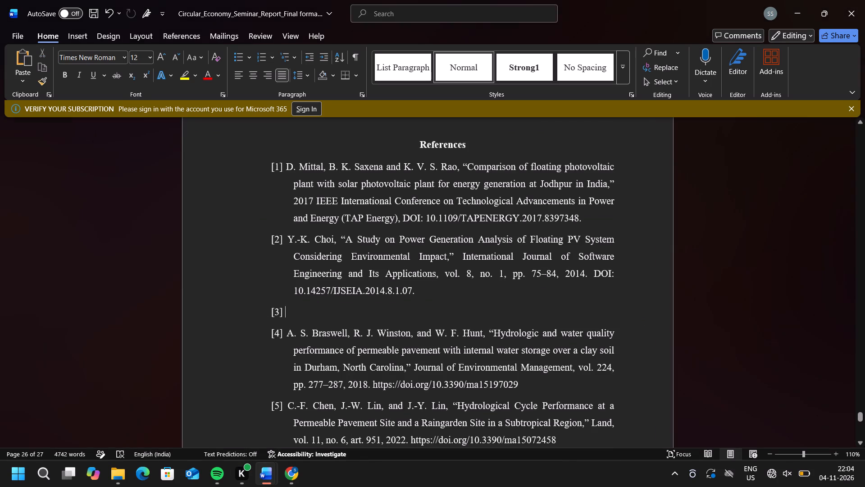
key(ctrl+v)
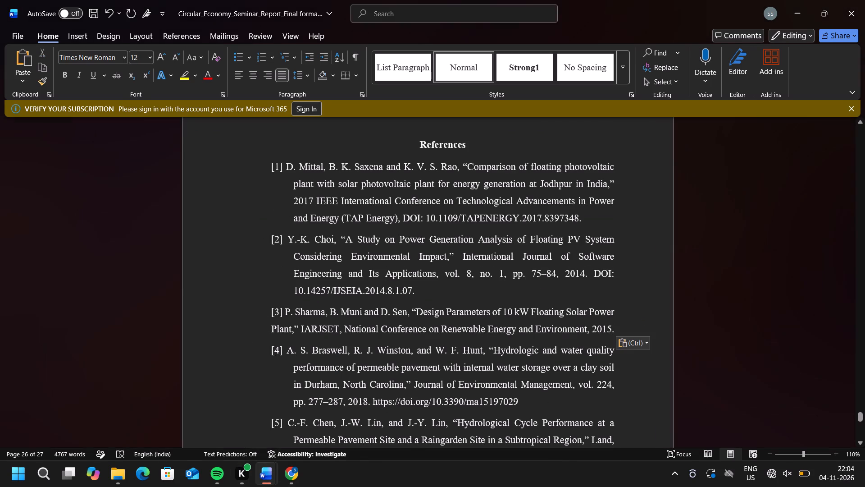
Try to indent the second line of reference [3] by adding spaces before “Plant”.
click(269, 329)
key(space)
key(space)
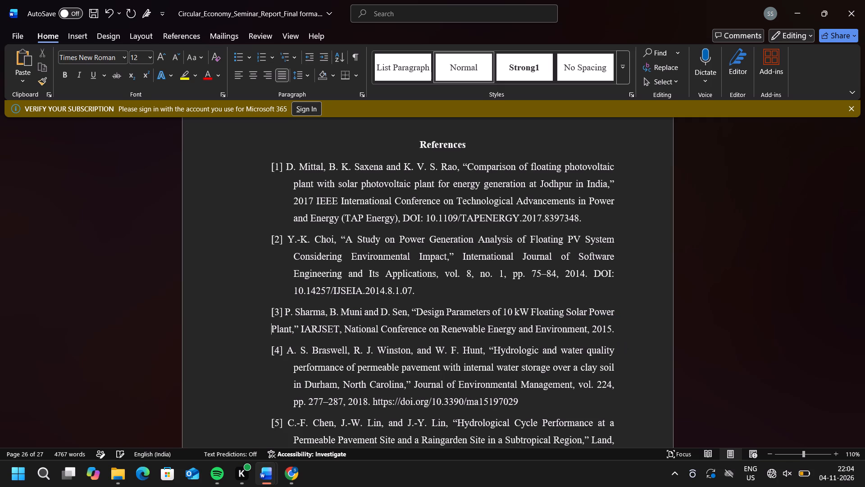
key(space)
key(space)
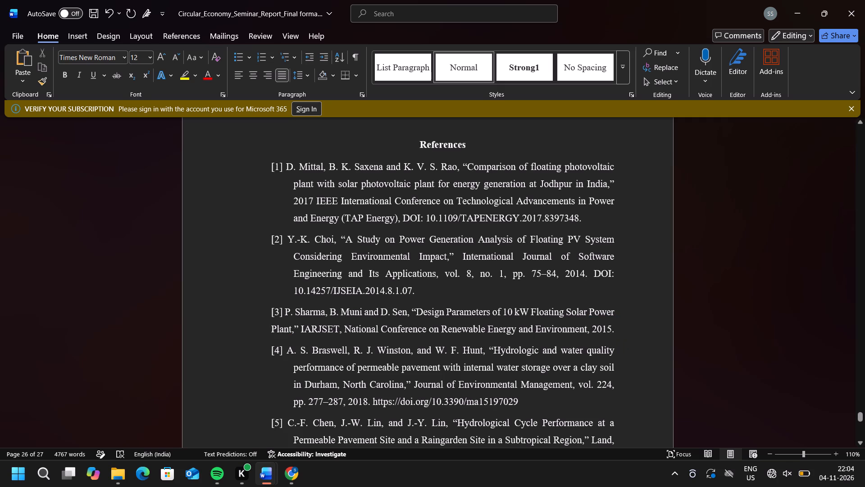
Add a space between the [3] label and the start of its reference text.
click(283, 312)
key(space)
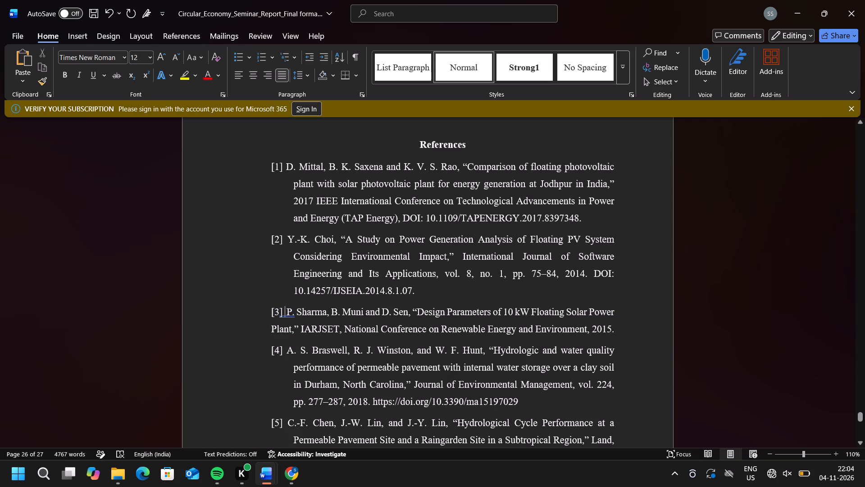
Replace the space before “plant” in reference [1] with five spaces.
click(269, 328)
click(291, 187)
key(BackSpace)
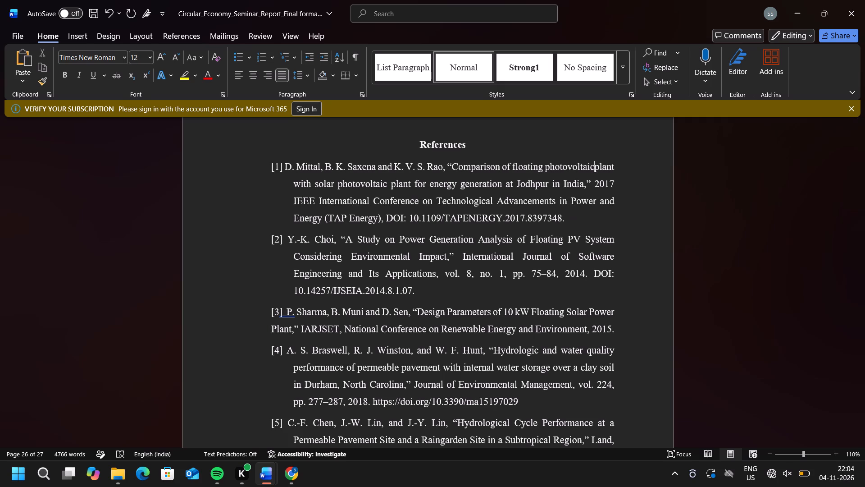
key(space)
key(space)
key(space)
key(space)
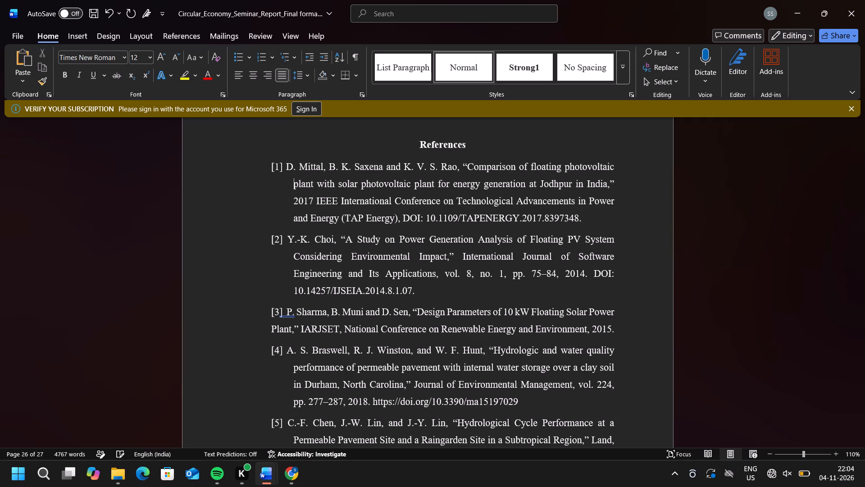
key(space)
Left-align references [1] and [2] and try to decrease their indent.
drag(413, 291, 301, 278)
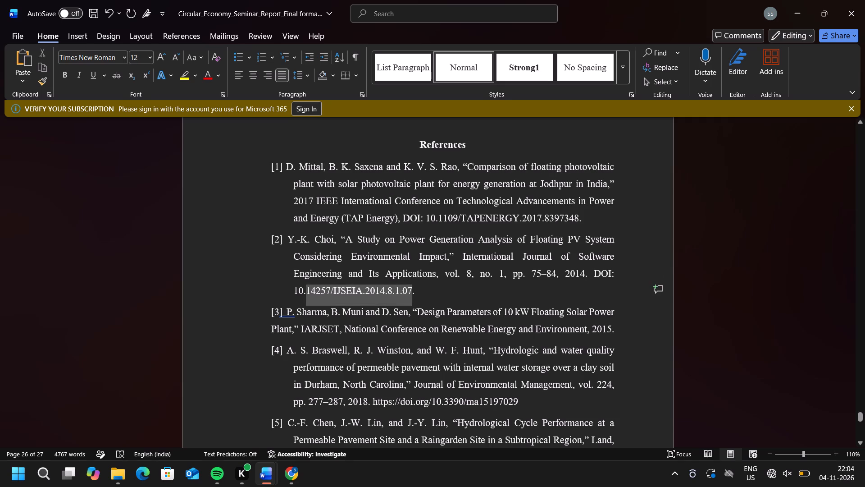
drag(301, 278, 287, 163)
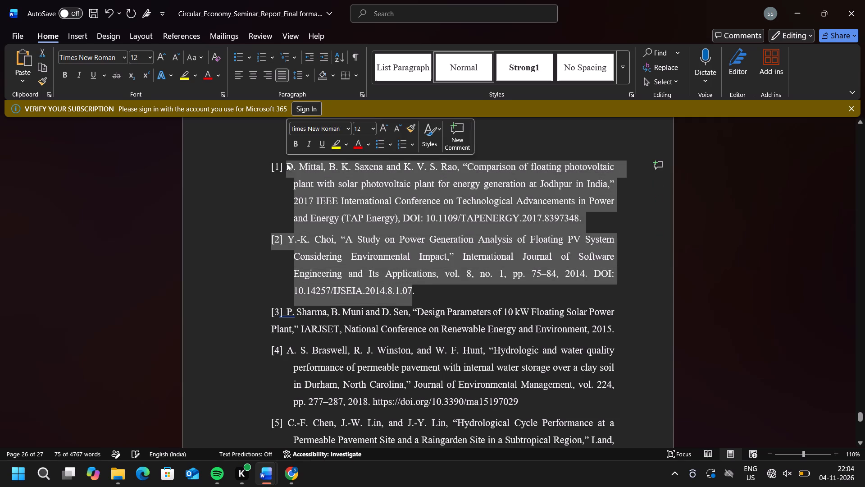
click(237, 77)
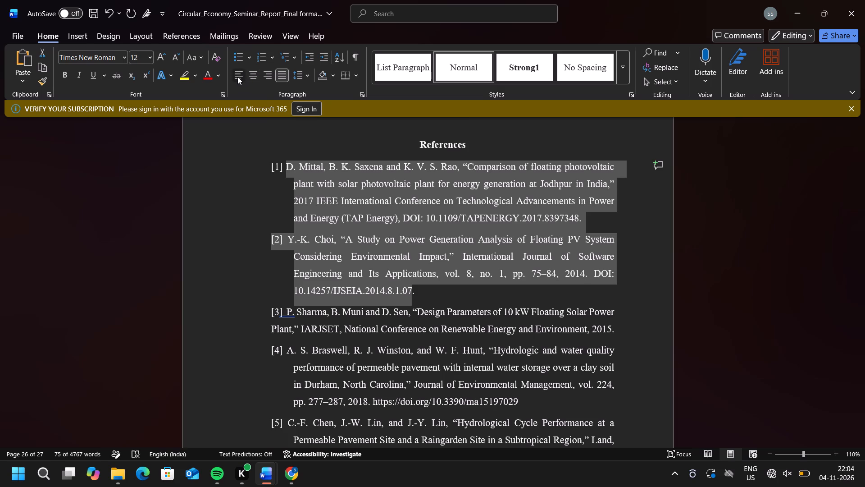
click(313, 55)
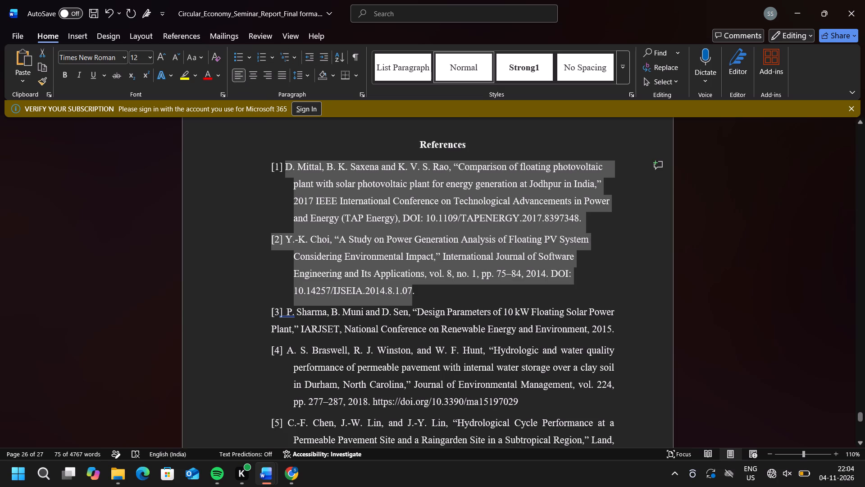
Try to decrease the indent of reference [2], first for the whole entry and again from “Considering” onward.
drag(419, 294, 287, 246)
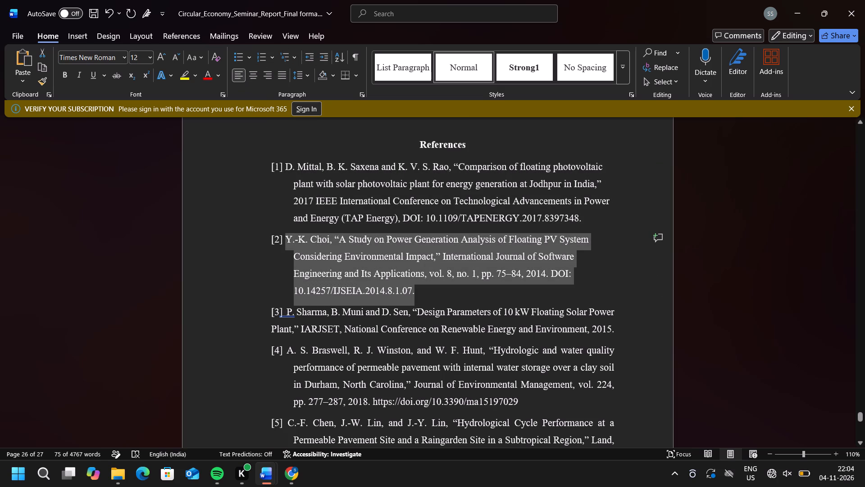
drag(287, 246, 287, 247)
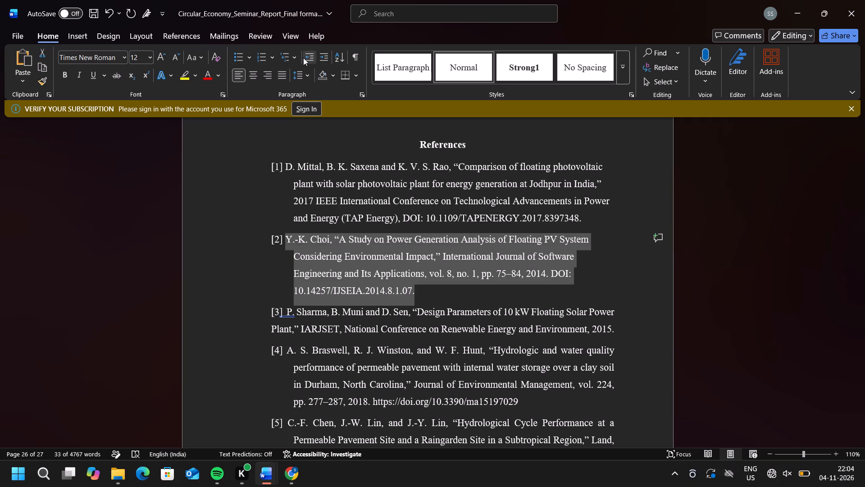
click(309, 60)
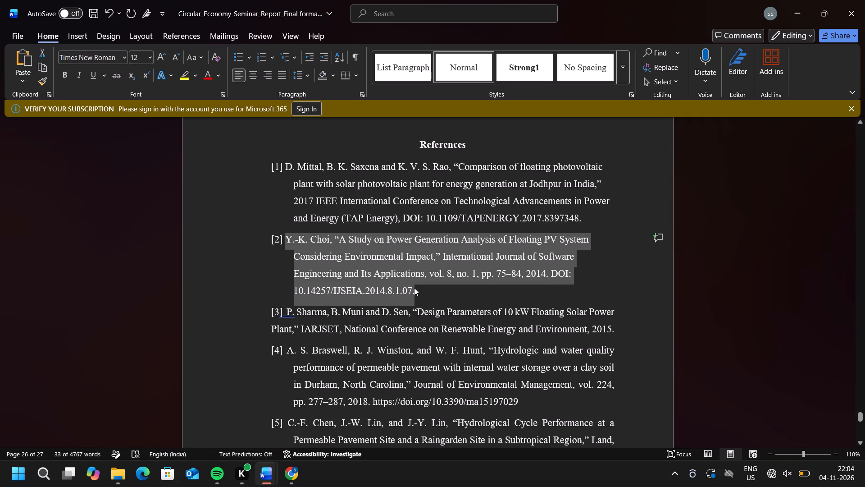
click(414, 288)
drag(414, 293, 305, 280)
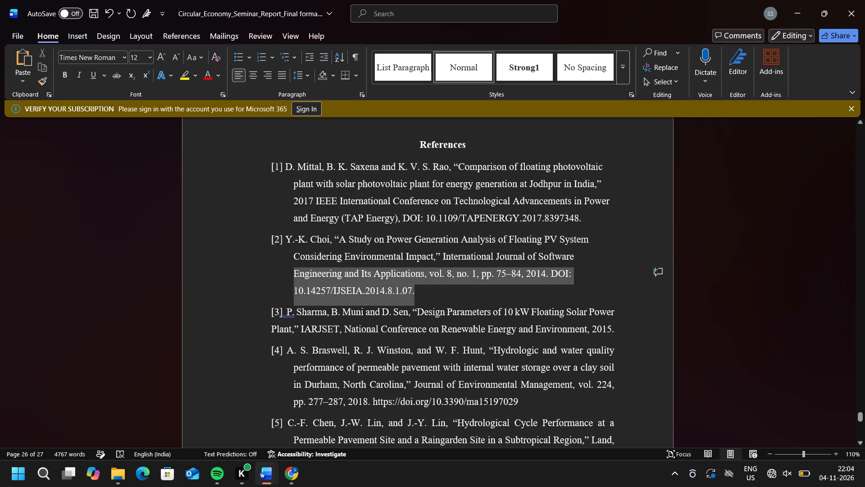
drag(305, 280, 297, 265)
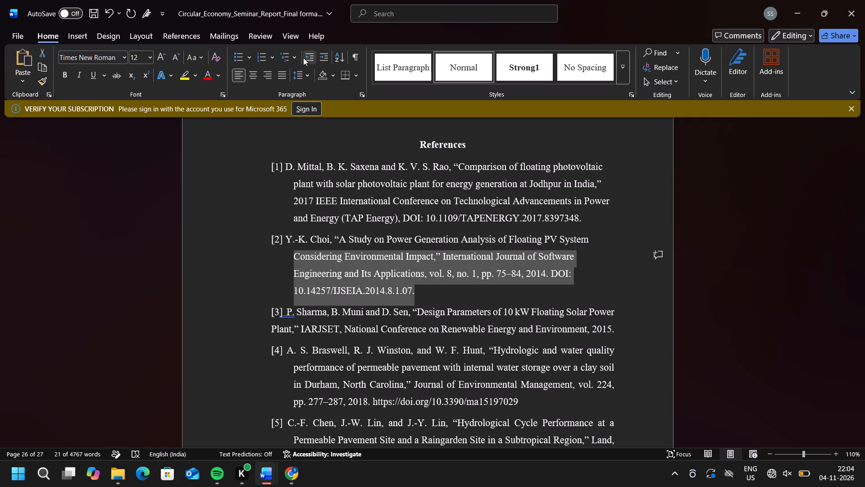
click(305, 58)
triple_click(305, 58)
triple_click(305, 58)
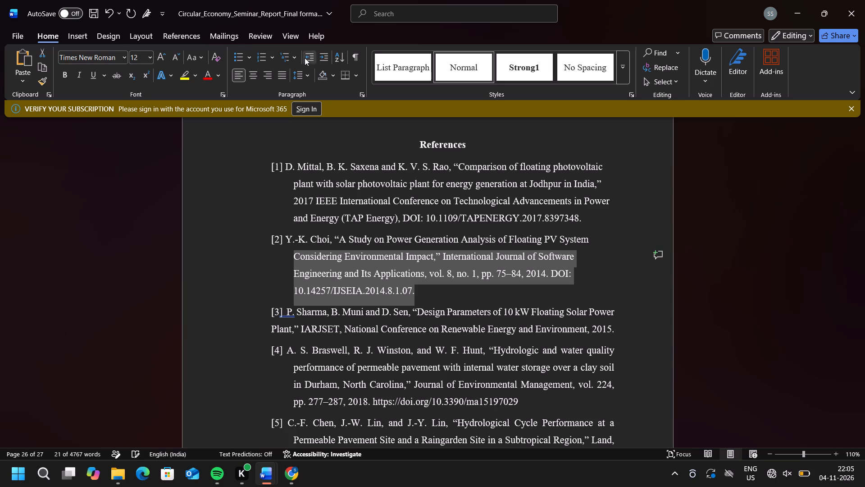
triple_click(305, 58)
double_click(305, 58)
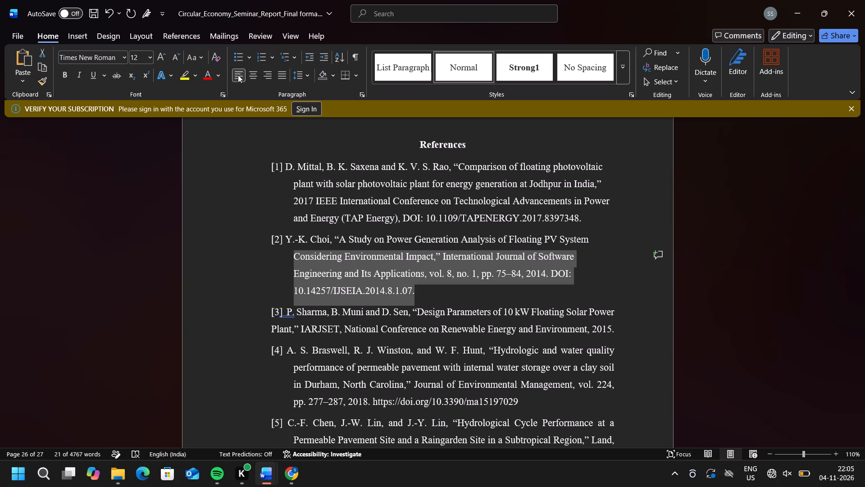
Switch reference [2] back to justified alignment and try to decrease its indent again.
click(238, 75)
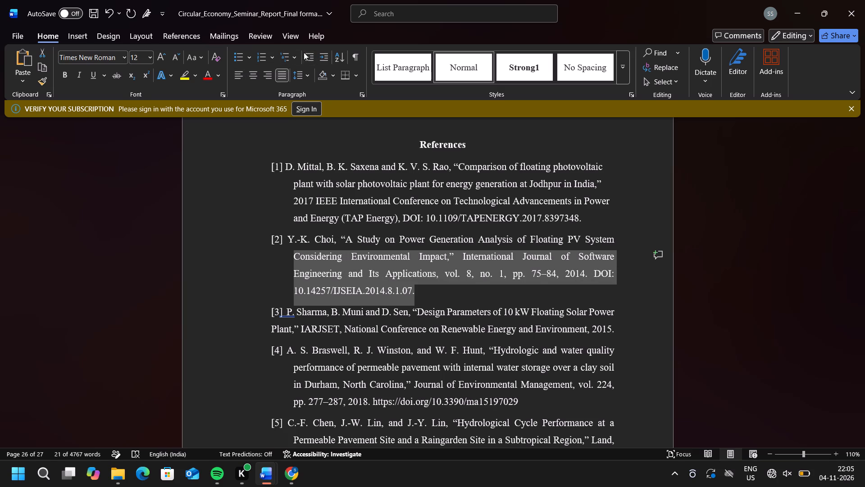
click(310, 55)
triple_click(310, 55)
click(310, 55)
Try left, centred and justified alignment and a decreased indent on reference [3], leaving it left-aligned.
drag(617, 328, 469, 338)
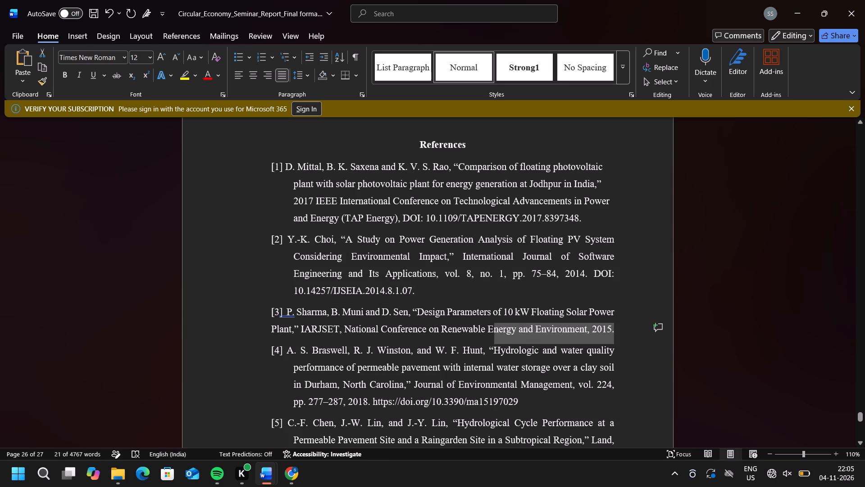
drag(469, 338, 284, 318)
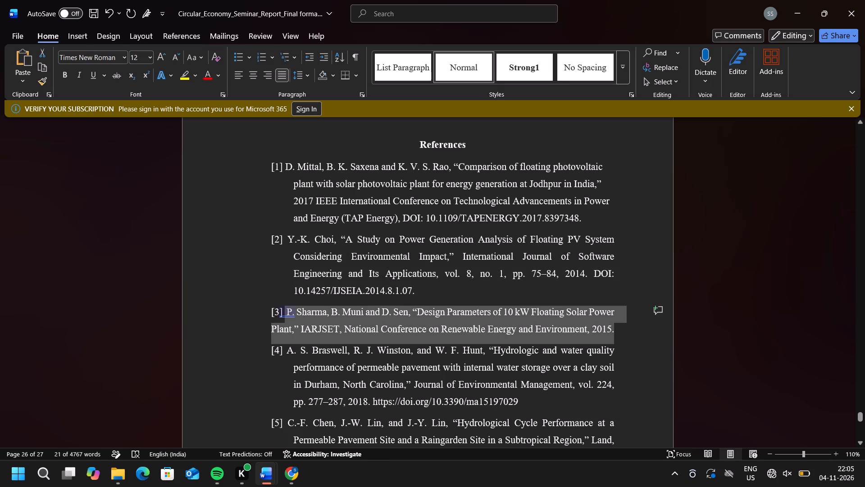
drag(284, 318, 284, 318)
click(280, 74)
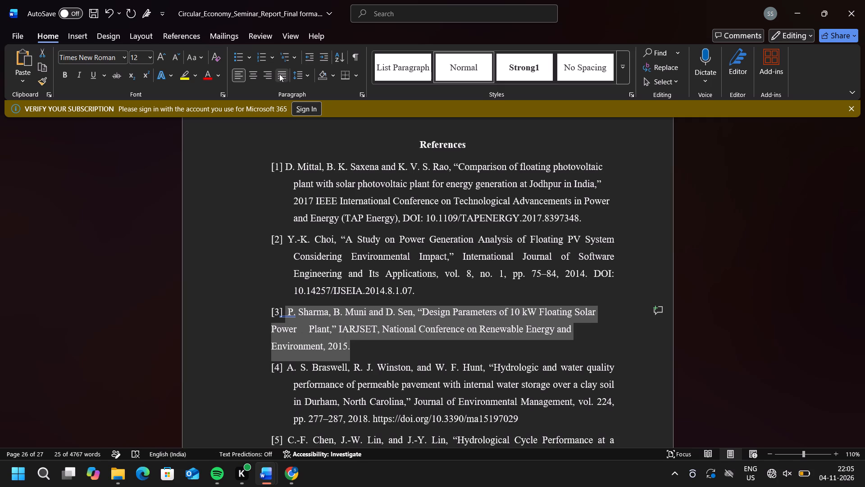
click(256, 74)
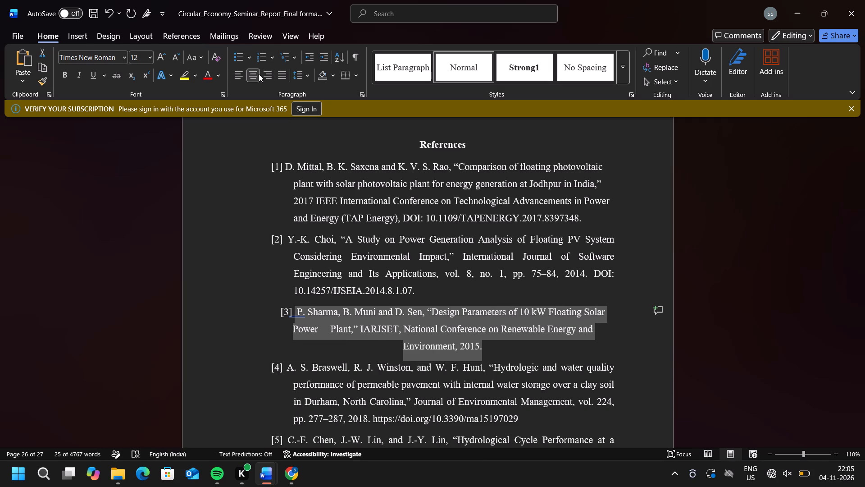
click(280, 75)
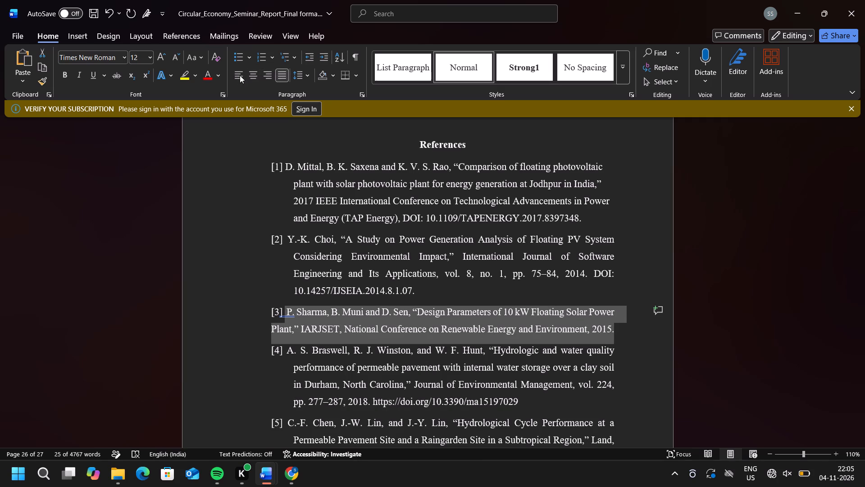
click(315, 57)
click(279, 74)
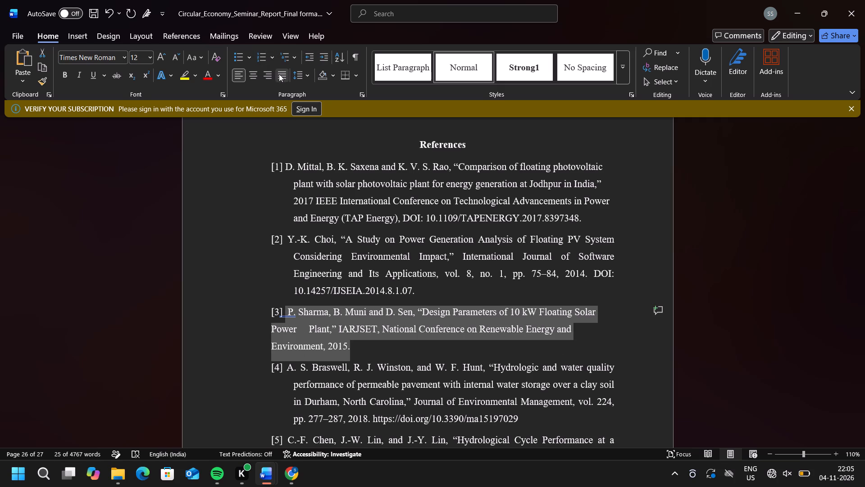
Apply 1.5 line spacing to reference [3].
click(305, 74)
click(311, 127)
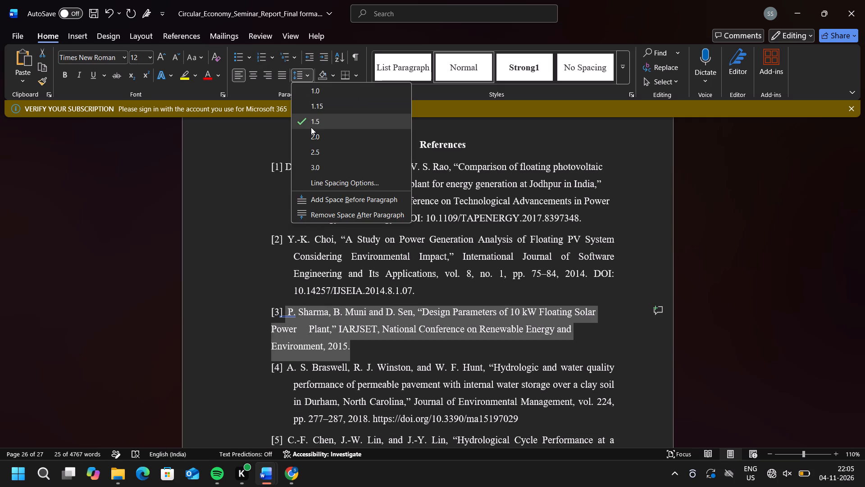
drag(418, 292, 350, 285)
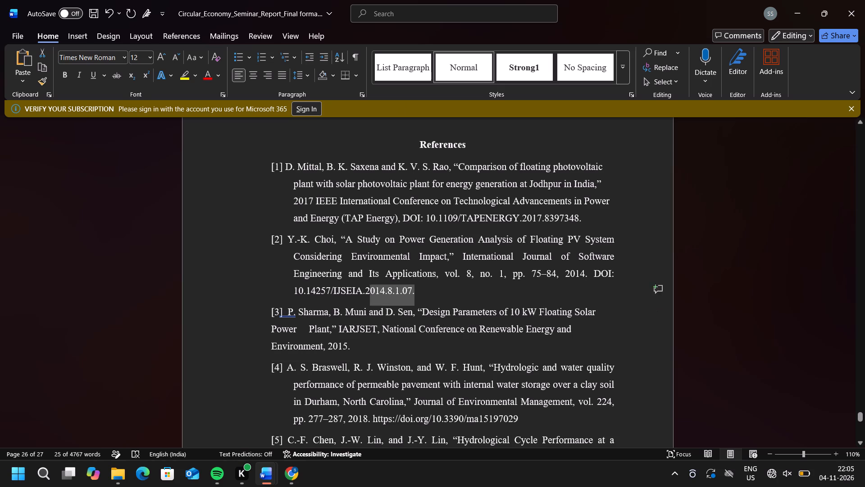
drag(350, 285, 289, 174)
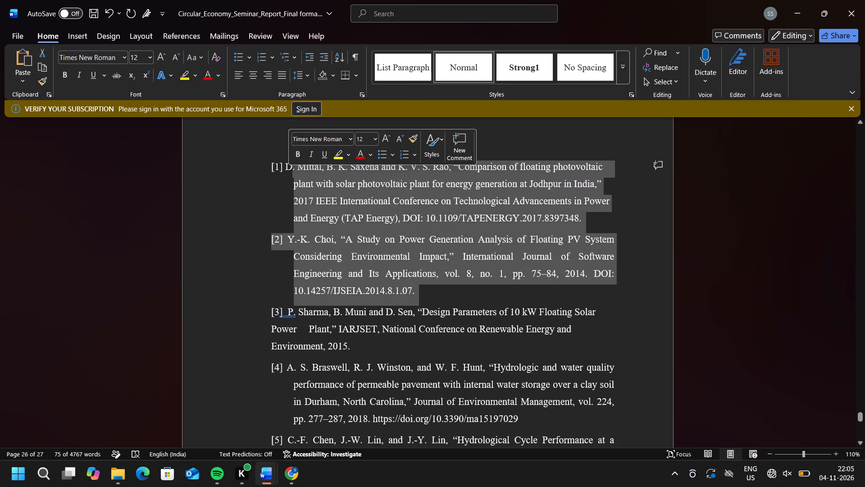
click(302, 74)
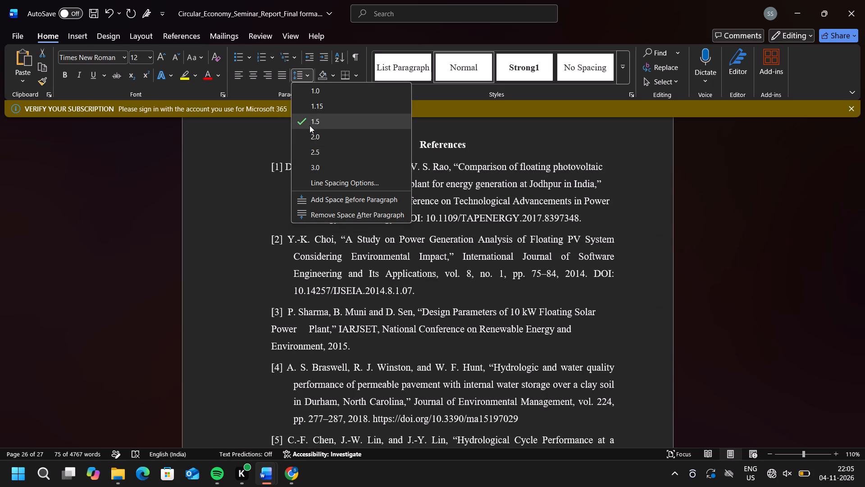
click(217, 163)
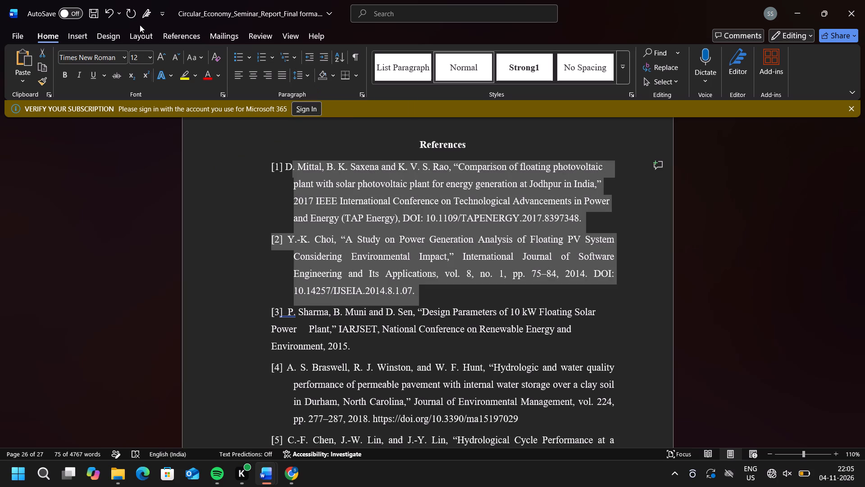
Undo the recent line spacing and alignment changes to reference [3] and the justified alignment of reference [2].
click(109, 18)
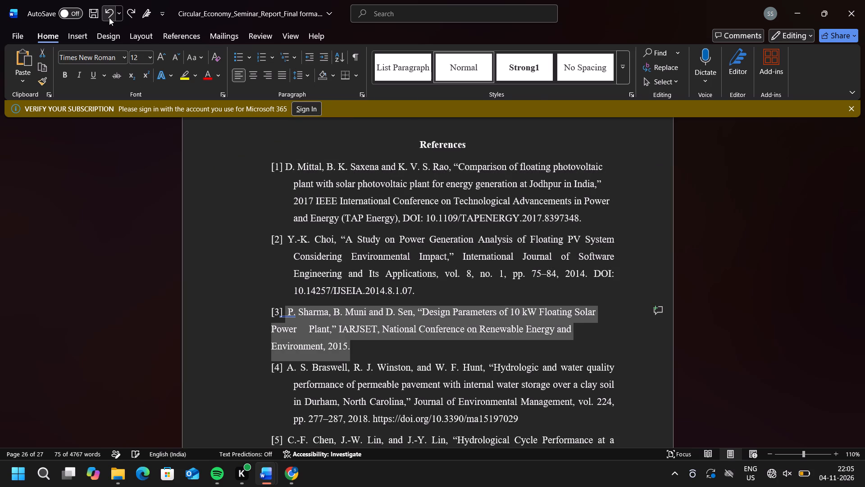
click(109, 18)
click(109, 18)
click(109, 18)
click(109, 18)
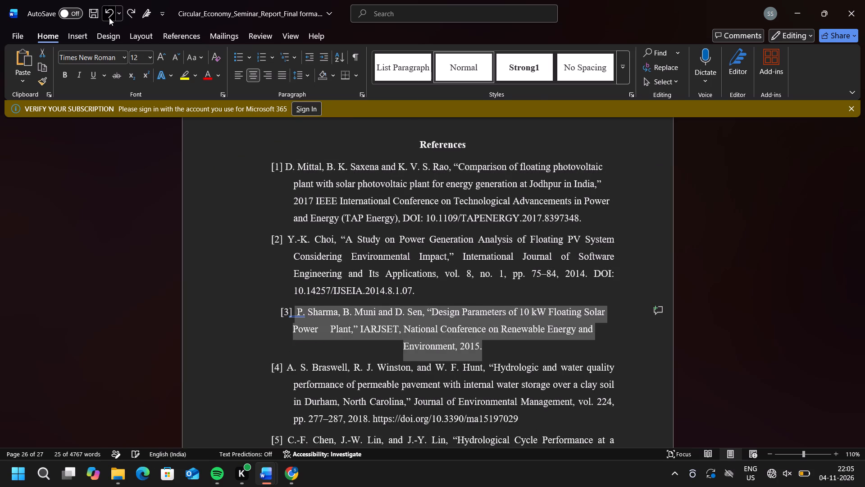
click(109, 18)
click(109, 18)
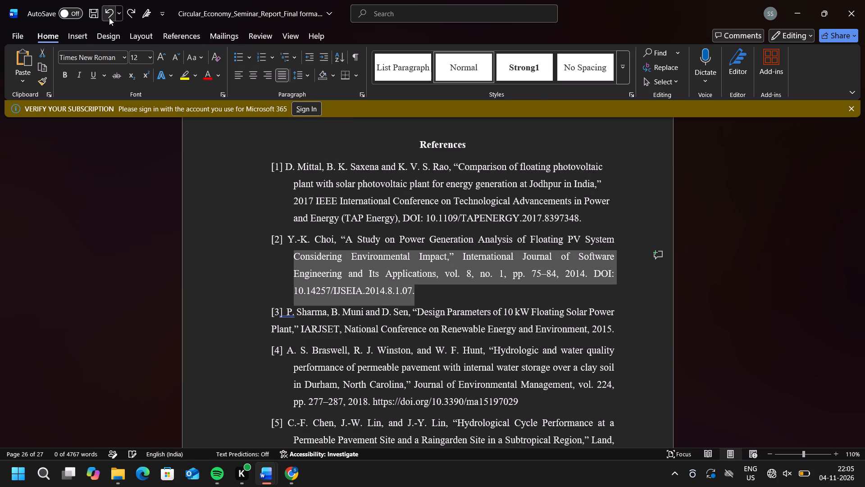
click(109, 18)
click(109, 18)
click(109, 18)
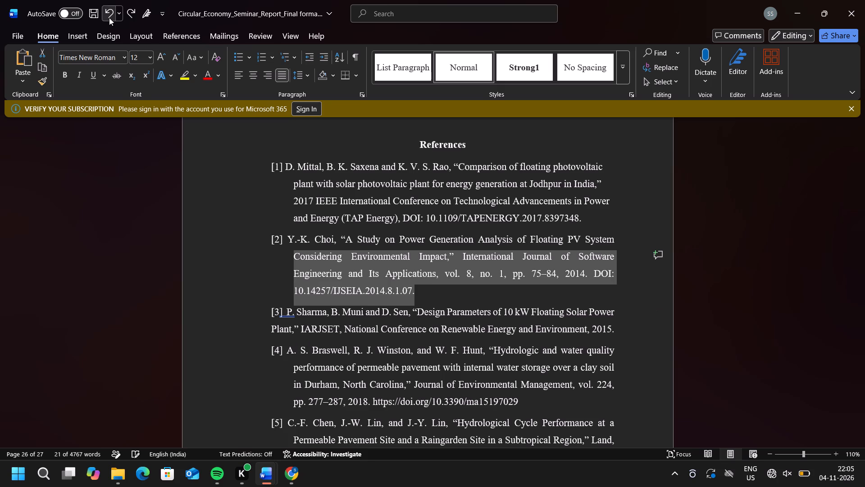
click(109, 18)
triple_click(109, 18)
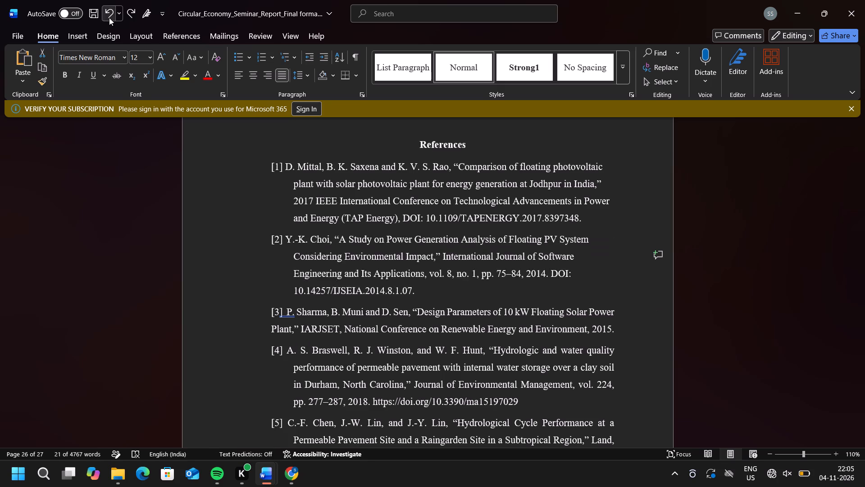
Undo the earlier formatting changes and pasted text in references [2] and [3], back to the empty reference [2].
triple_click(109, 18)
triple_click(109, 18)
triple_click(109, 18)
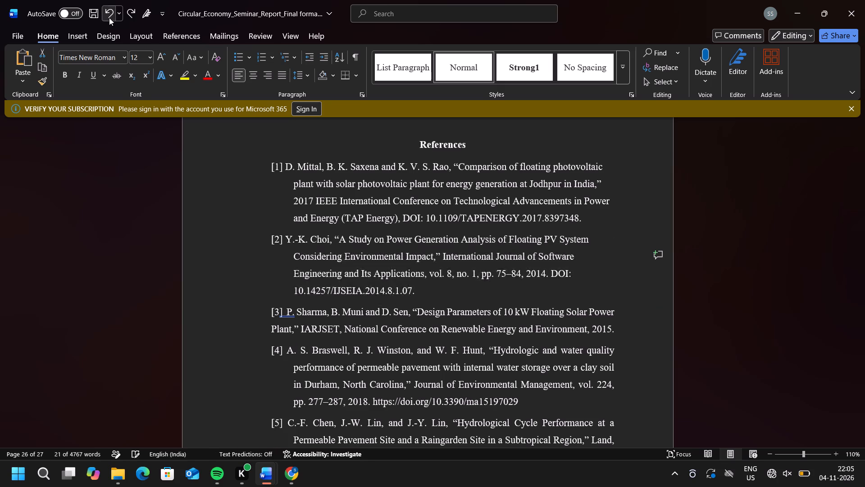
triple_click(109, 18)
double_click(109, 18)
click(109, 18)
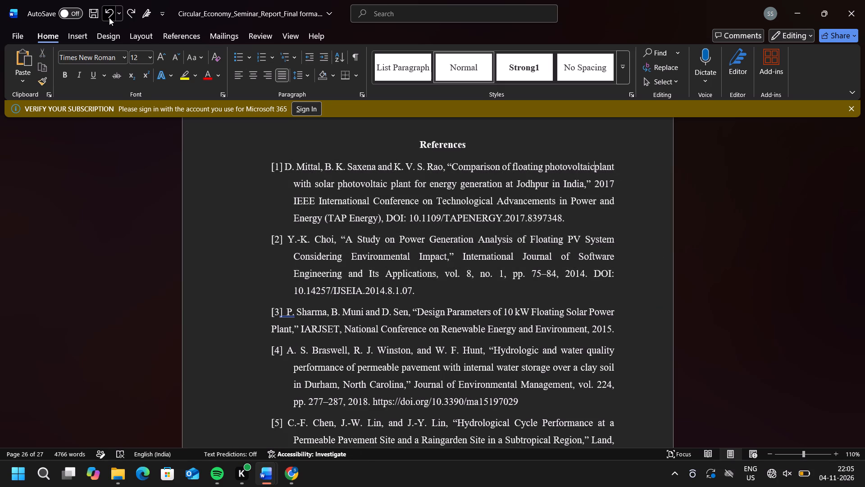
double_click(109, 18)
click(109, 18)
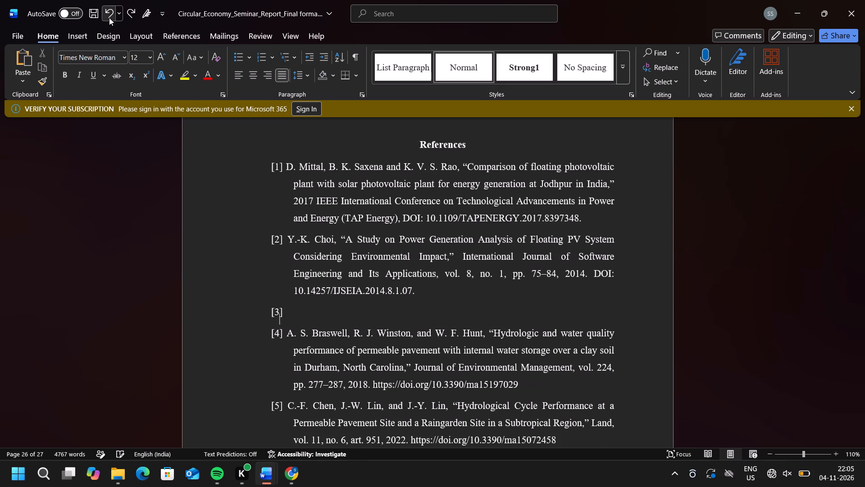
click(109, 18)
click(109, 18)
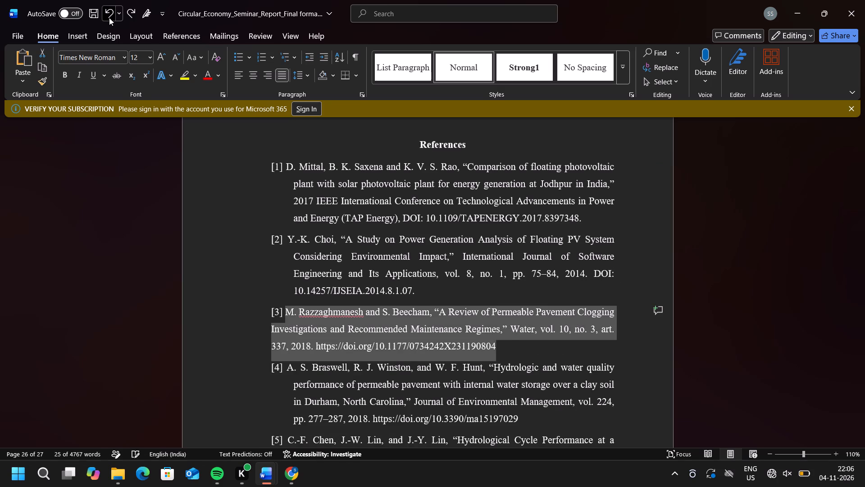
click(109, 18)
click(109, 18)
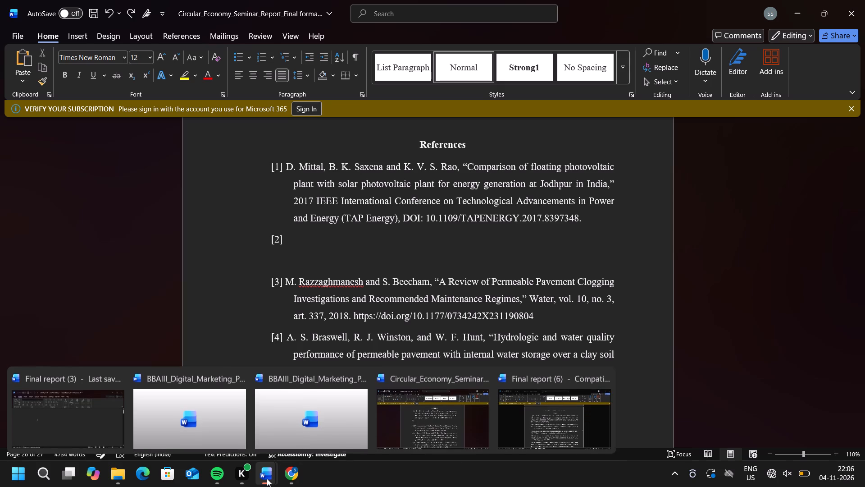
Copy reference [2], “A Study on Power Generation Analysis of Floating PV System”, from Final report (6) into the empty reference [2] of the Circular Economy report.
click(529, 418)
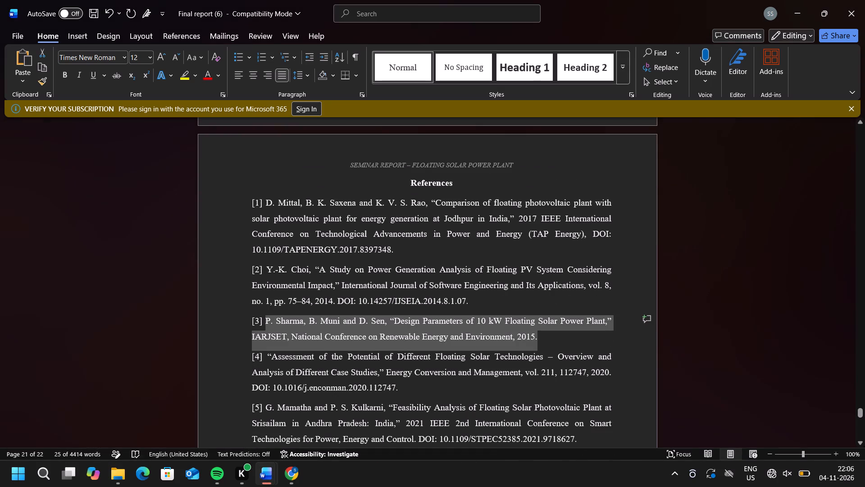
drag(469, 302, 412, 310)
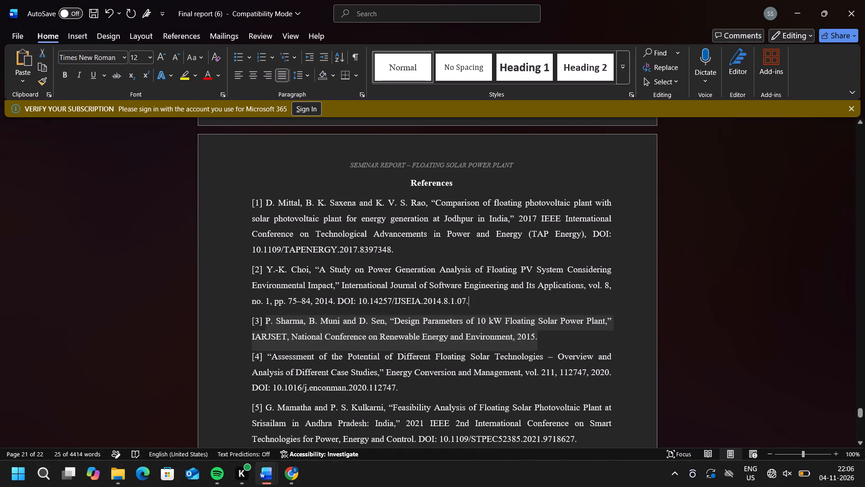
drag(412, 310, 269, 276)
key(ctrl+c)
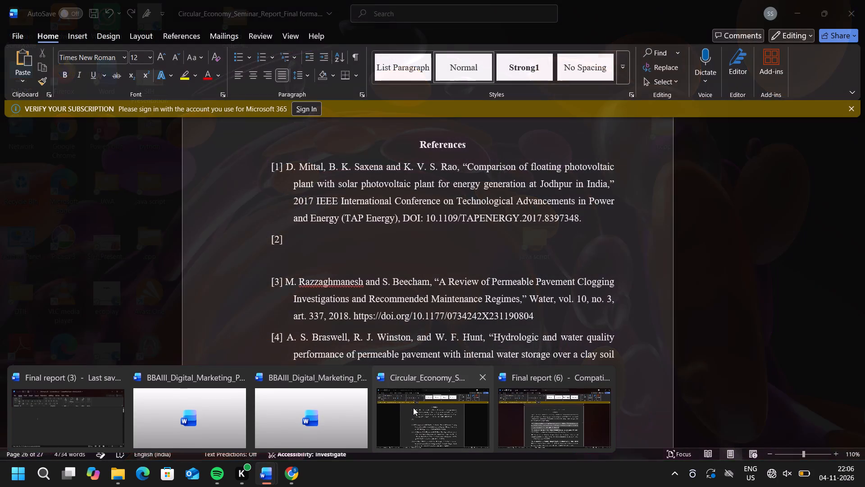
click(417, 408)
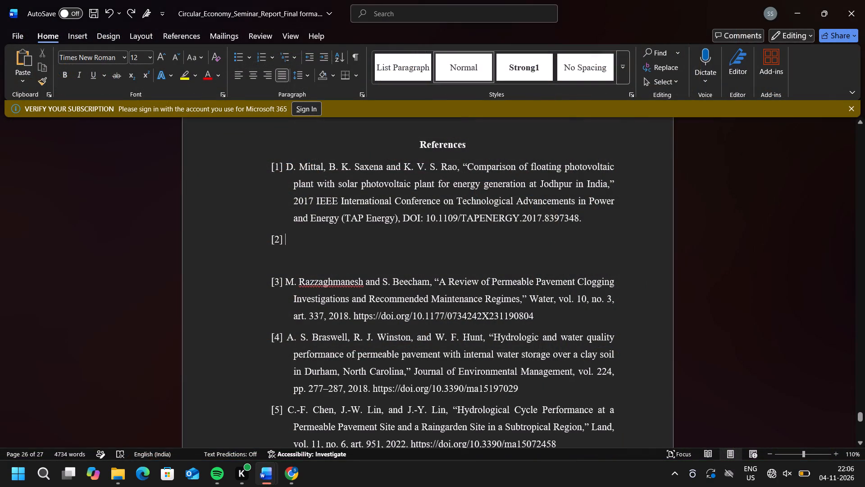
key(ctrl+v)
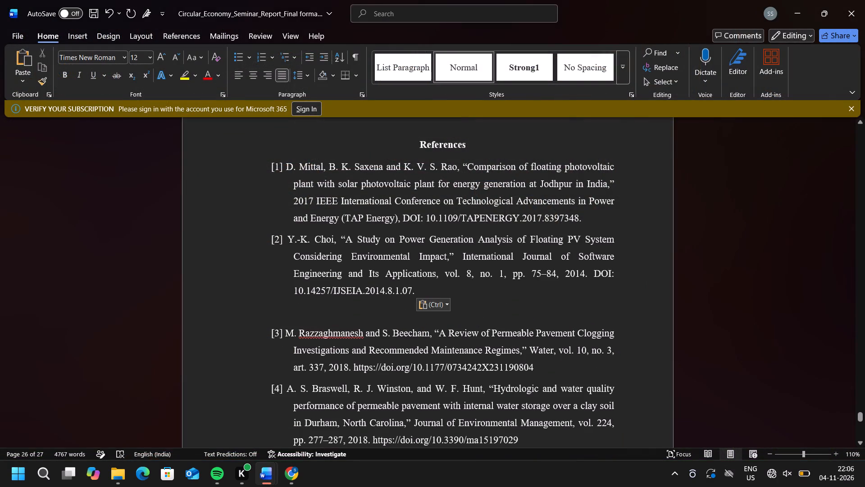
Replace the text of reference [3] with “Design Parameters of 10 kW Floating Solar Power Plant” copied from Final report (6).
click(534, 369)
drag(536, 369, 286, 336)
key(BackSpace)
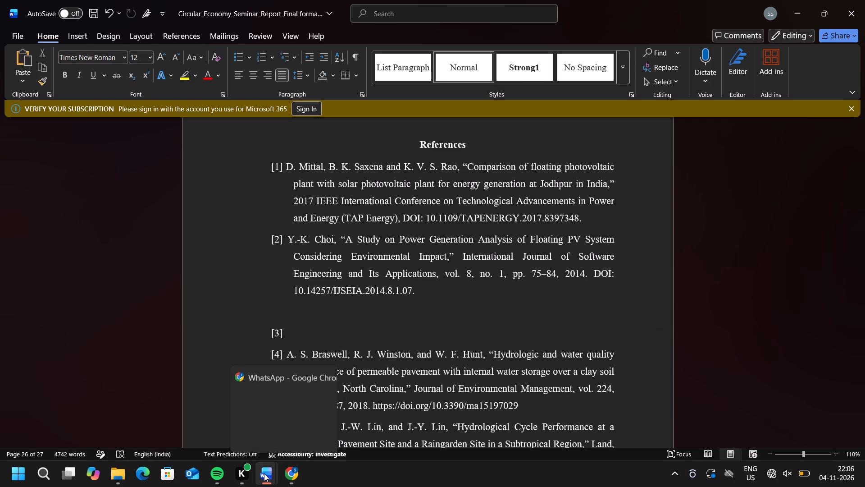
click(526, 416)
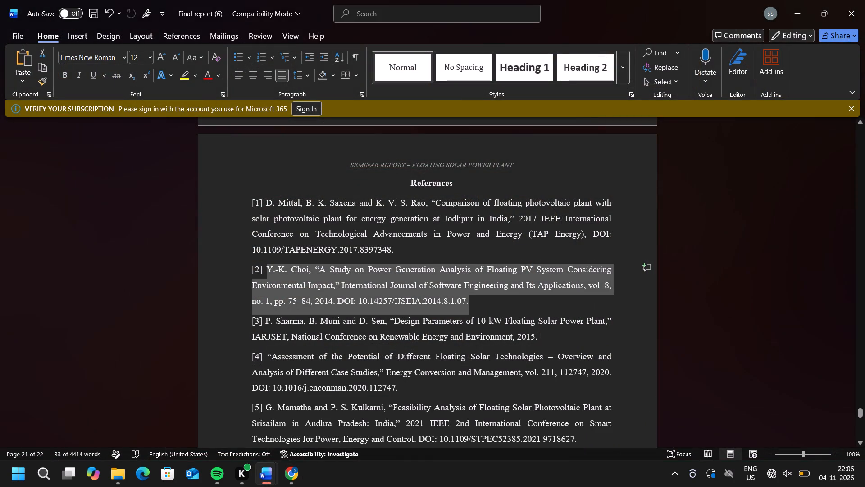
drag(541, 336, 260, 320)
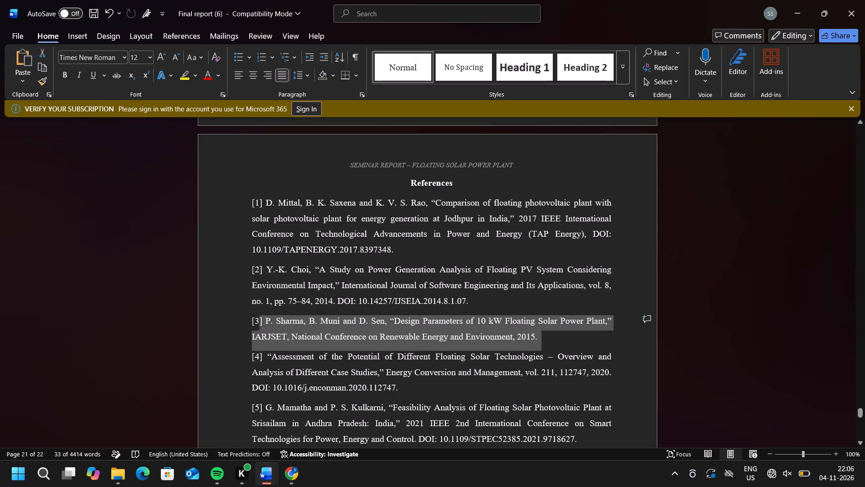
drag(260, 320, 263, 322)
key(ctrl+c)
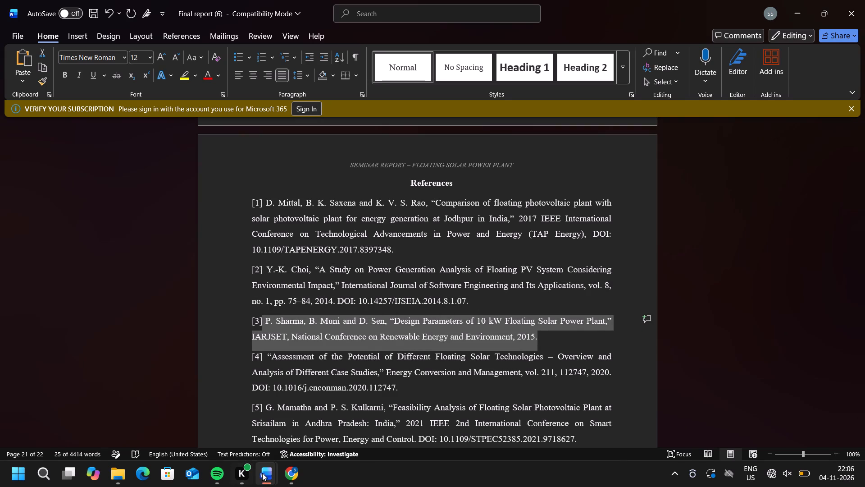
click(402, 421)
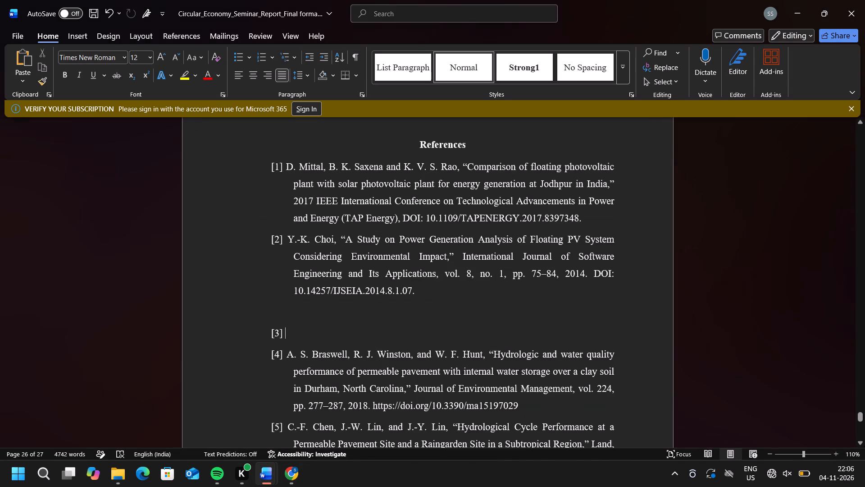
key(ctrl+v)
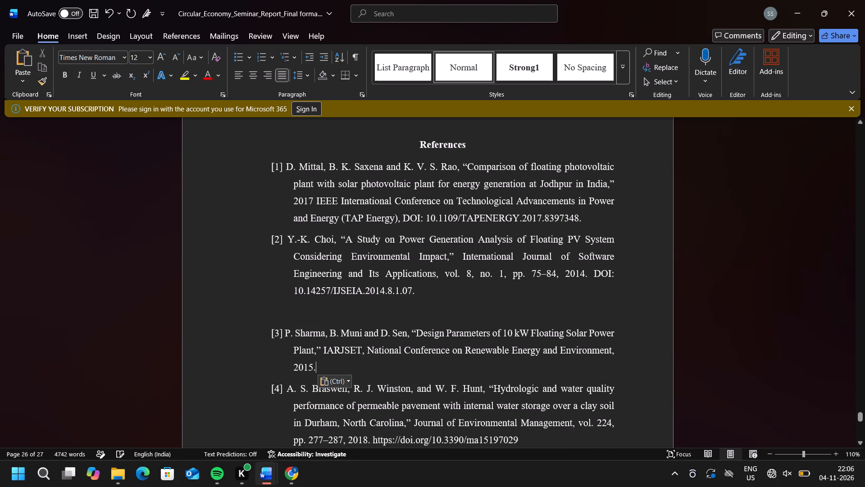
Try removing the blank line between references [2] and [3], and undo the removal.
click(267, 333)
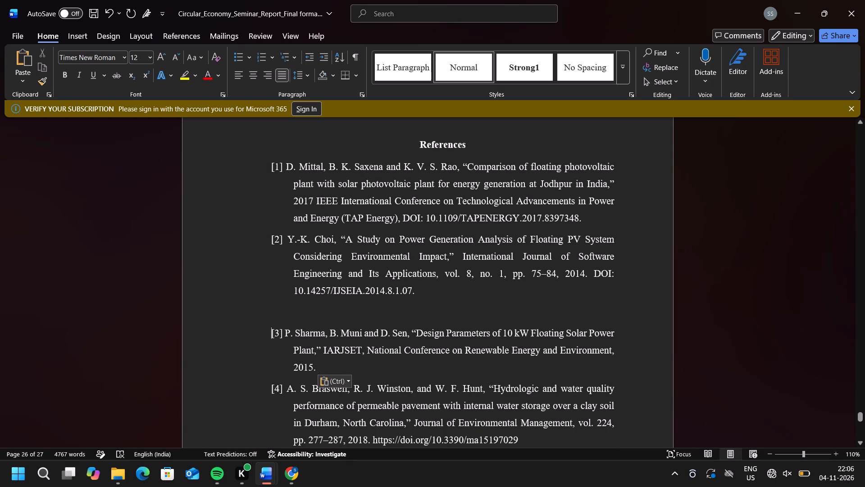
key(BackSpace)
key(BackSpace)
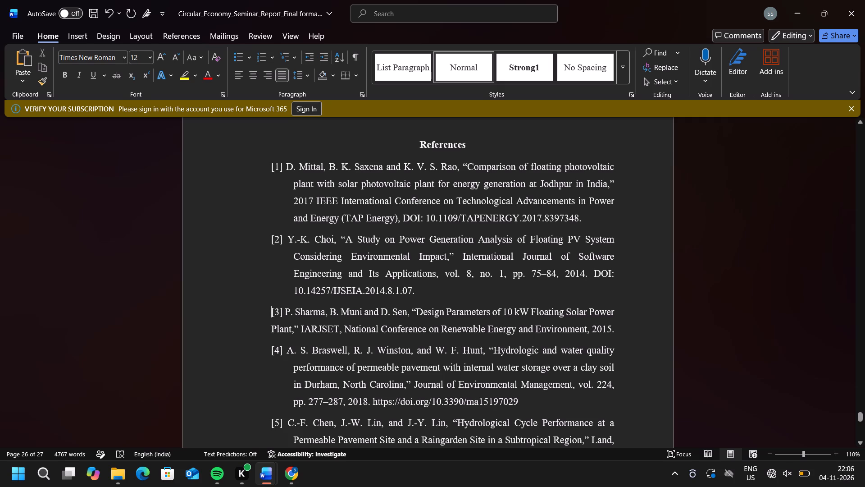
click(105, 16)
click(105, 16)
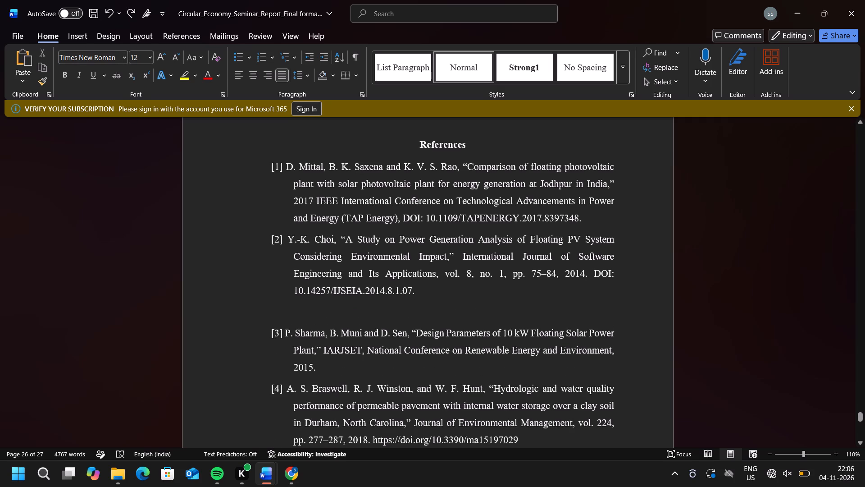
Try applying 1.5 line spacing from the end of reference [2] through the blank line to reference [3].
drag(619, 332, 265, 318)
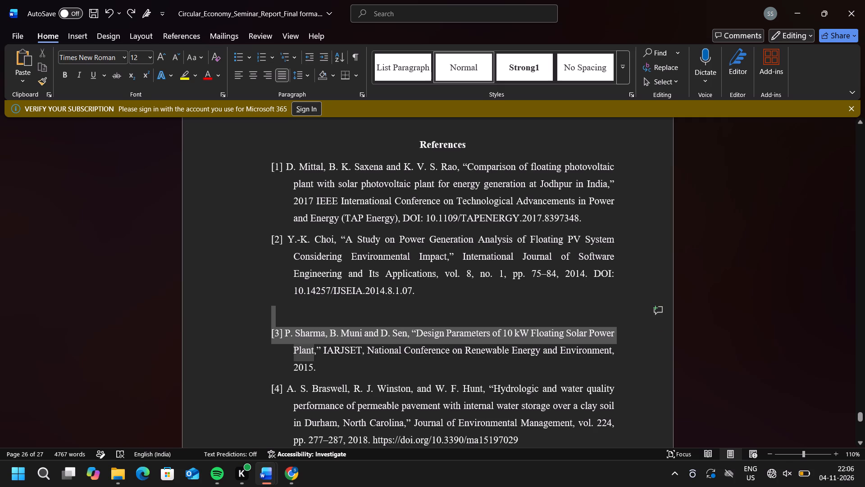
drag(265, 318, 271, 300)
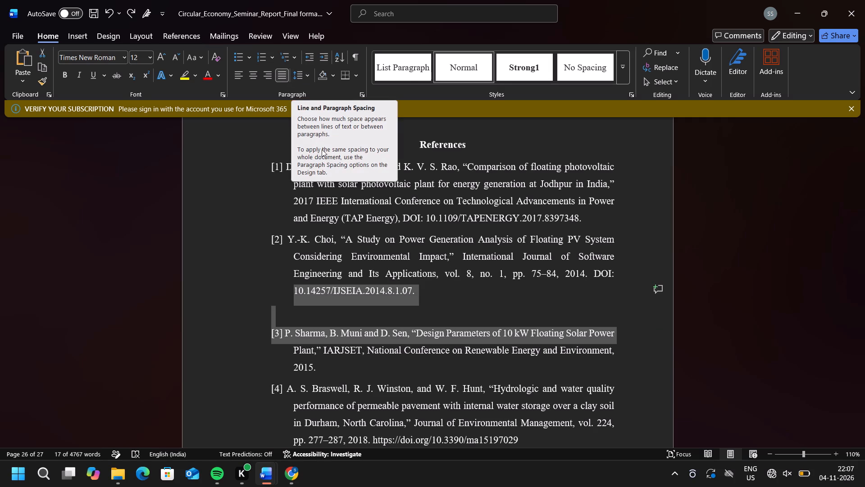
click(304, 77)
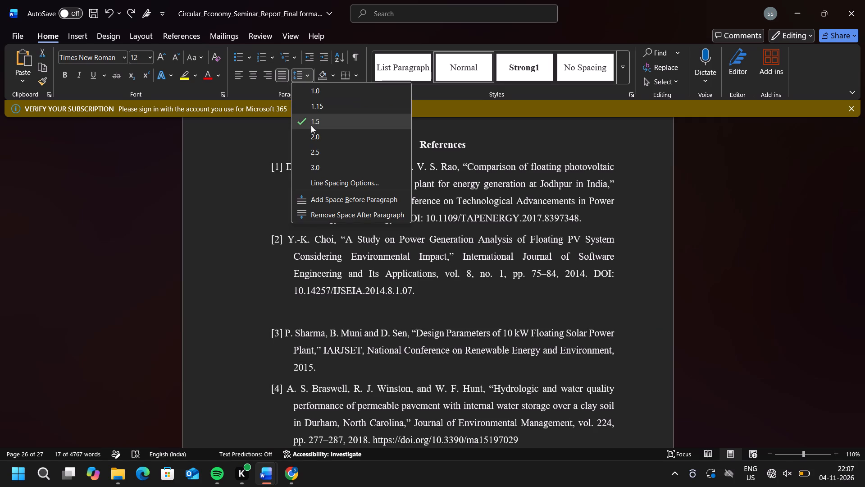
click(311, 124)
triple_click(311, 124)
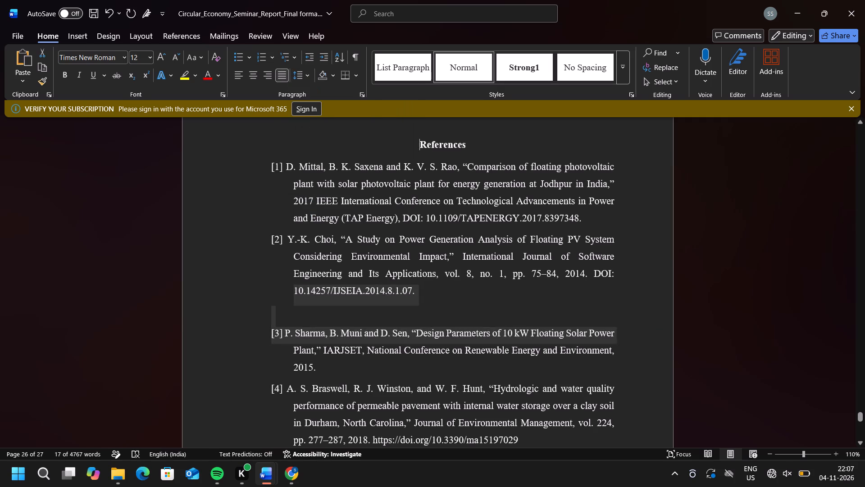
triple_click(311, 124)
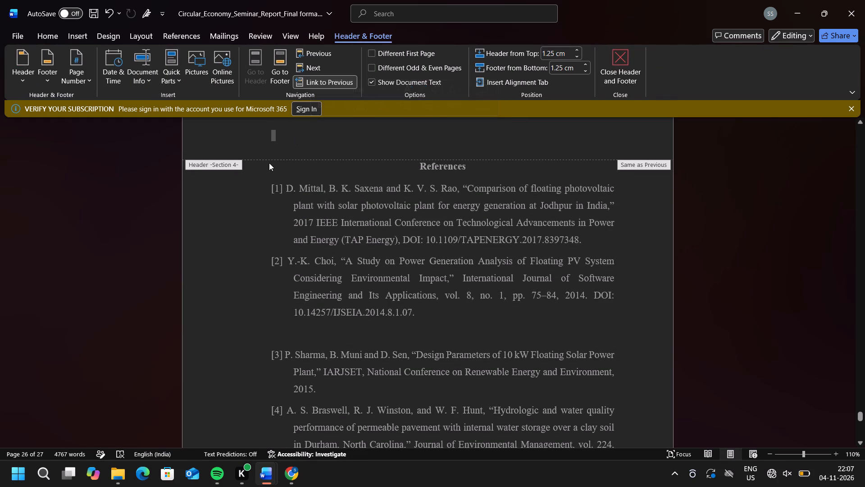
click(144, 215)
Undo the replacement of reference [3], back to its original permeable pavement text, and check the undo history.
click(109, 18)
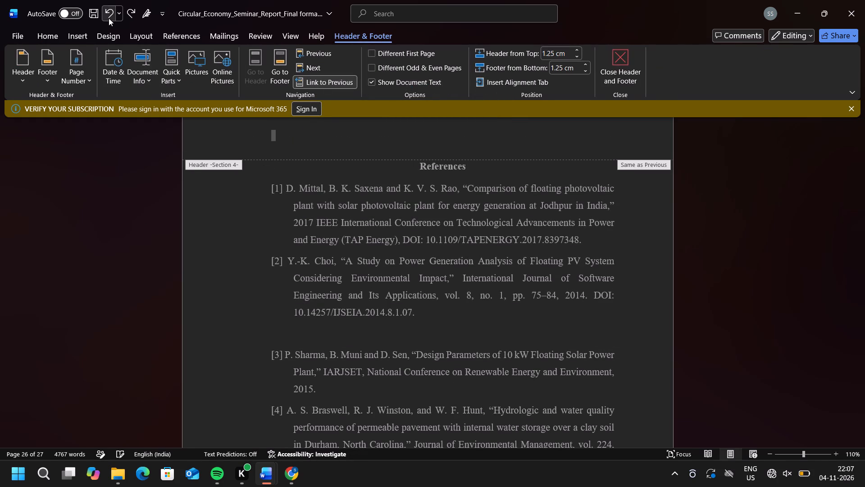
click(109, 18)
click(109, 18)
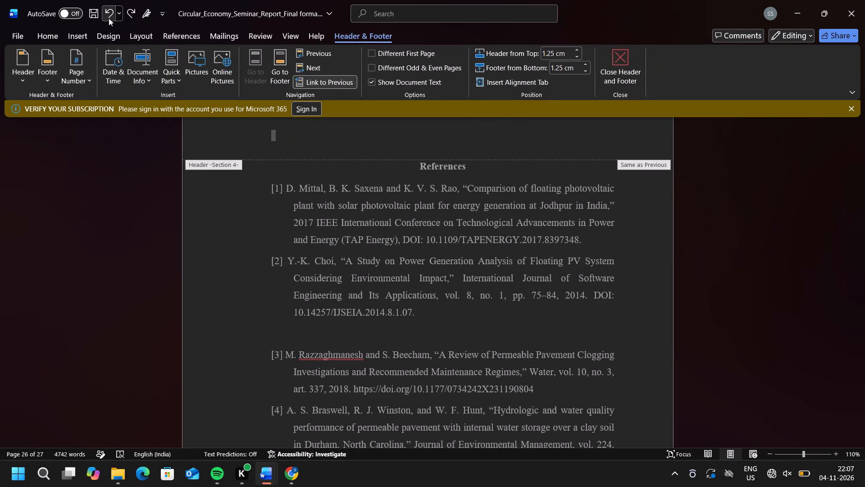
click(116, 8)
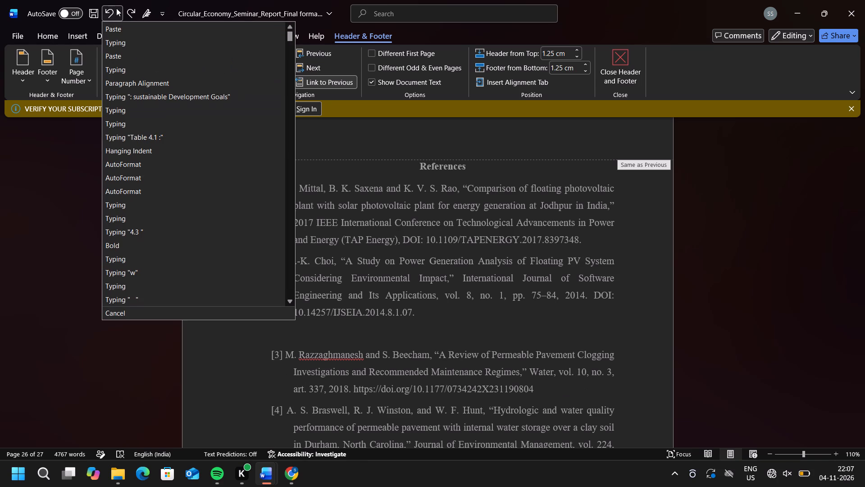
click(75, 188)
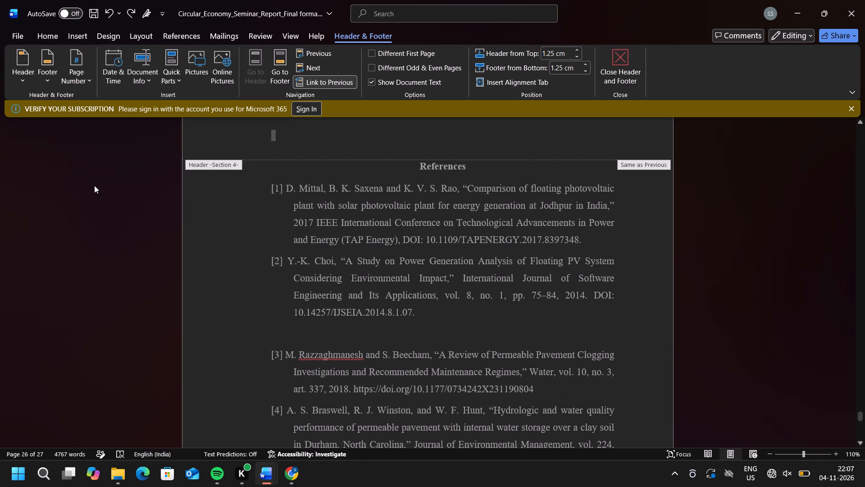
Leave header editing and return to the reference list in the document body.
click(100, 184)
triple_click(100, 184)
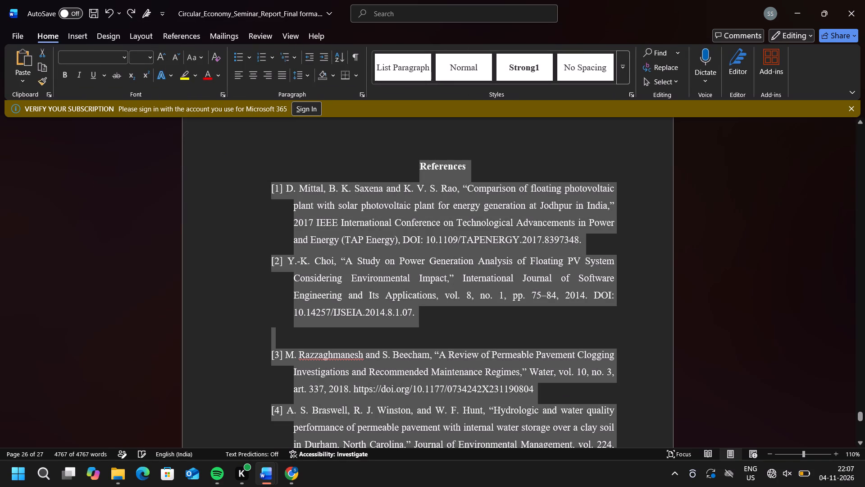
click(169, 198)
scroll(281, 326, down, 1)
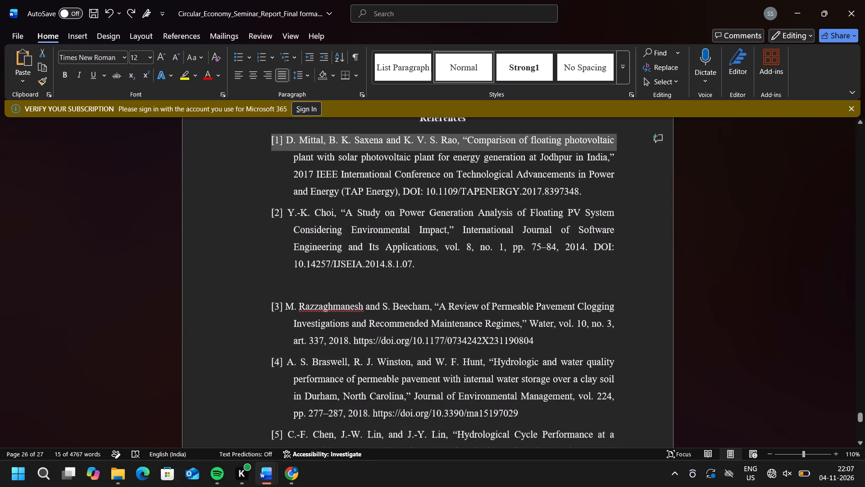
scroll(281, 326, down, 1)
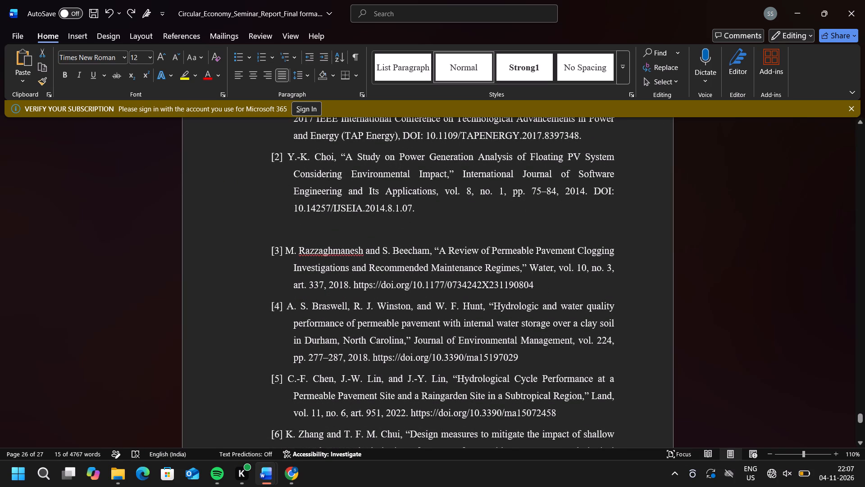
Remove the blank line between references [2] and [3] in the Circular Economy report.
click(315, 228)
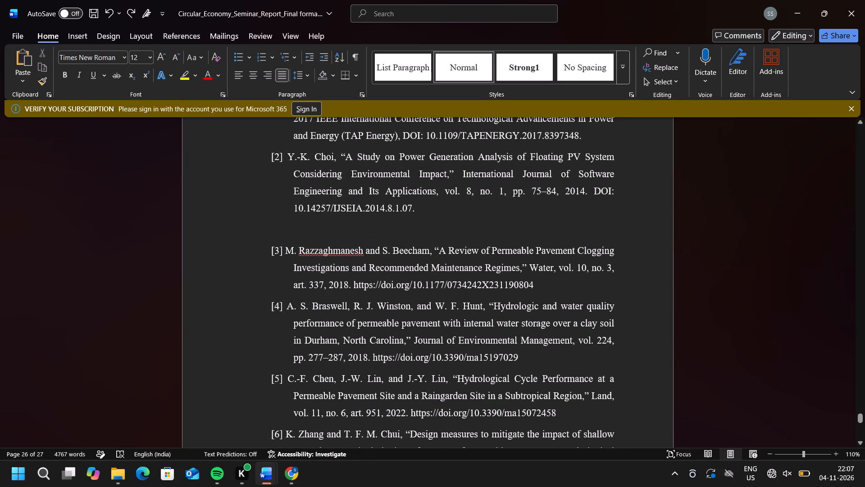
key(BackSpace)
key(BackSpace)
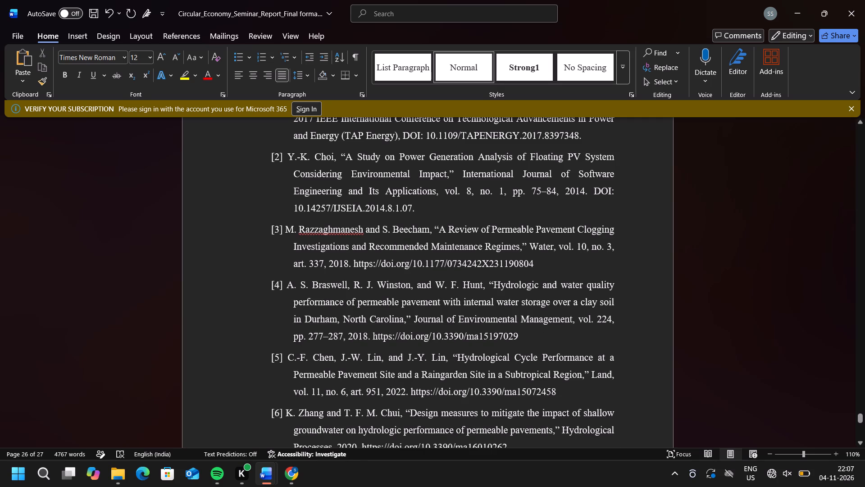
Replace the text of reference [3], keeping its number, with the "Design Parameters of 10 kW Floating Solar Power Plant" entry copied from Final report (6).
drag(535, 266, 298, 182)
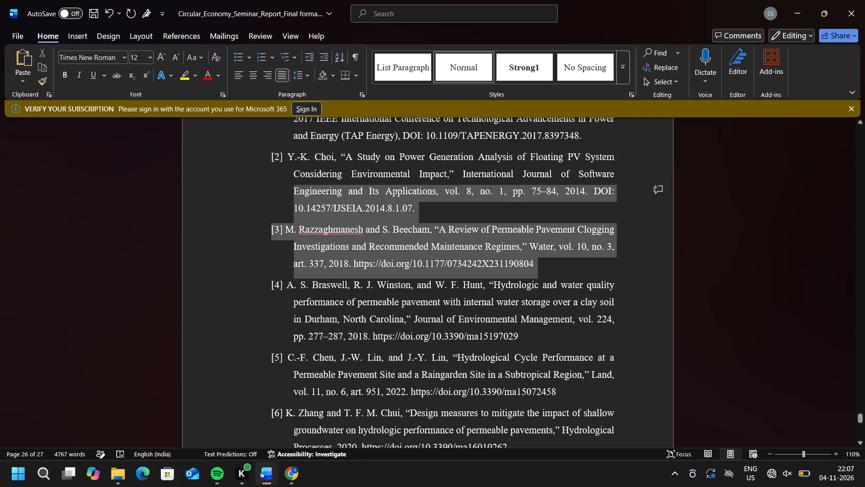
drag(298, 182, 288, 234)
key(BackSpace)
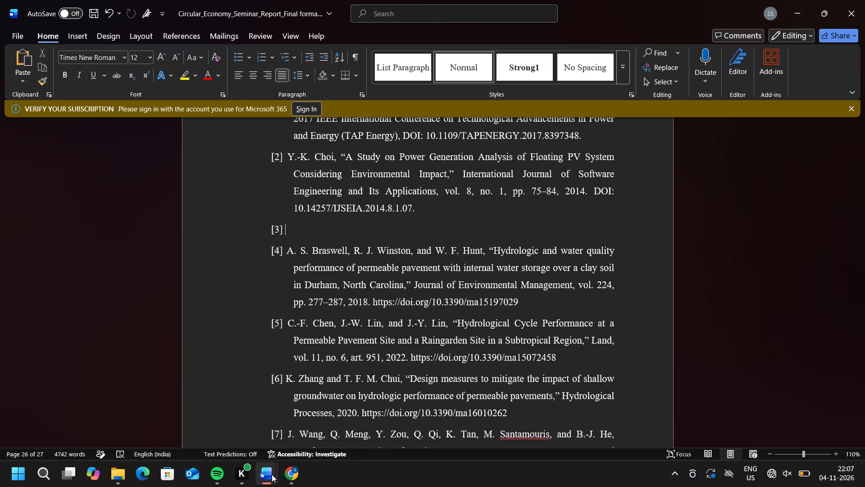
click(530, 419)
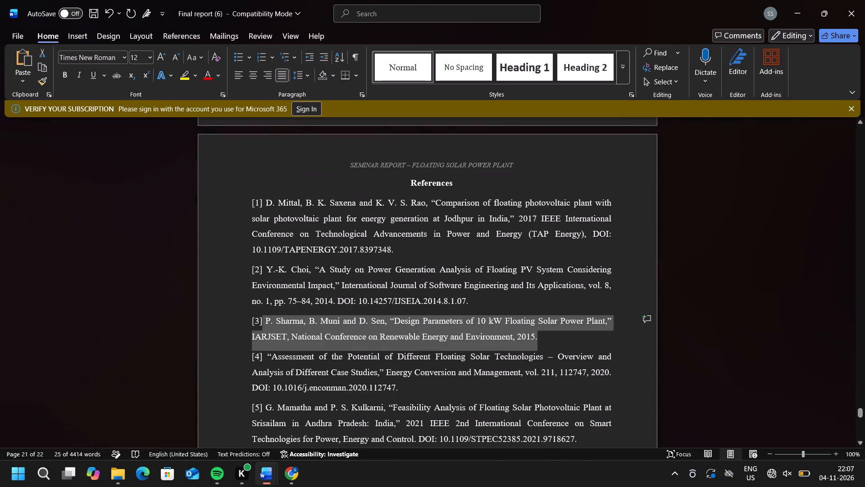
drag(540, 339, 268, 326)
key(ctrl+c)
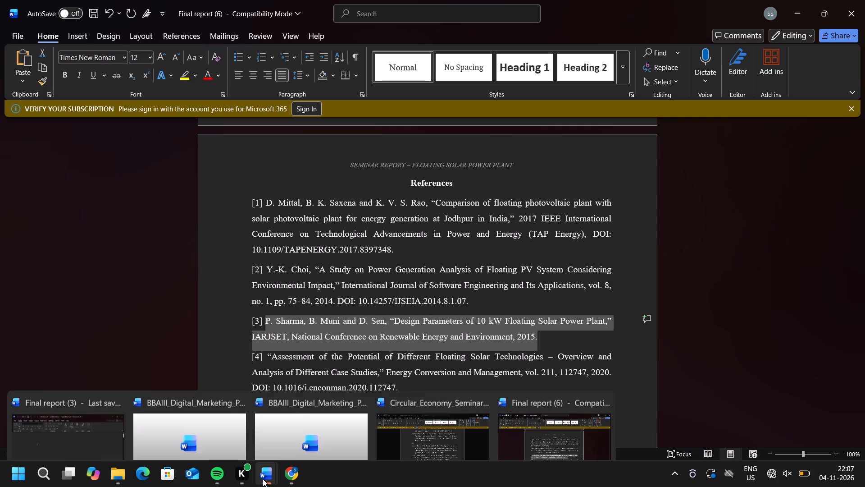
click(398, 423)
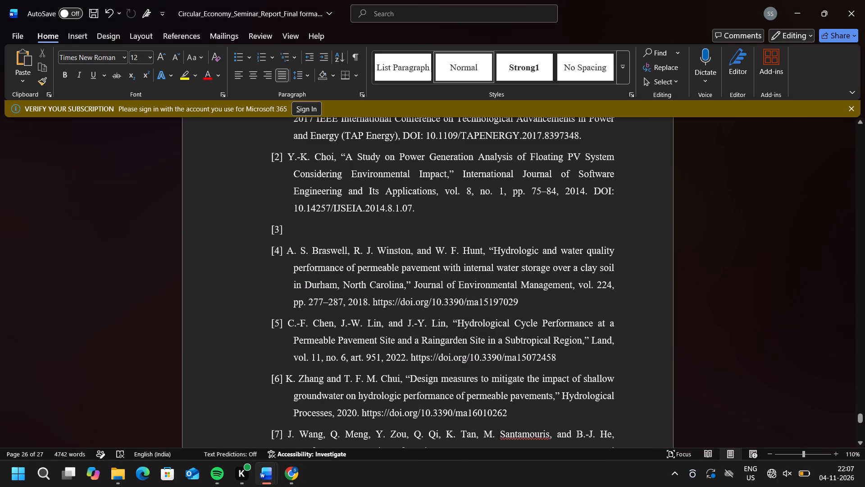
key(ctrl+v)
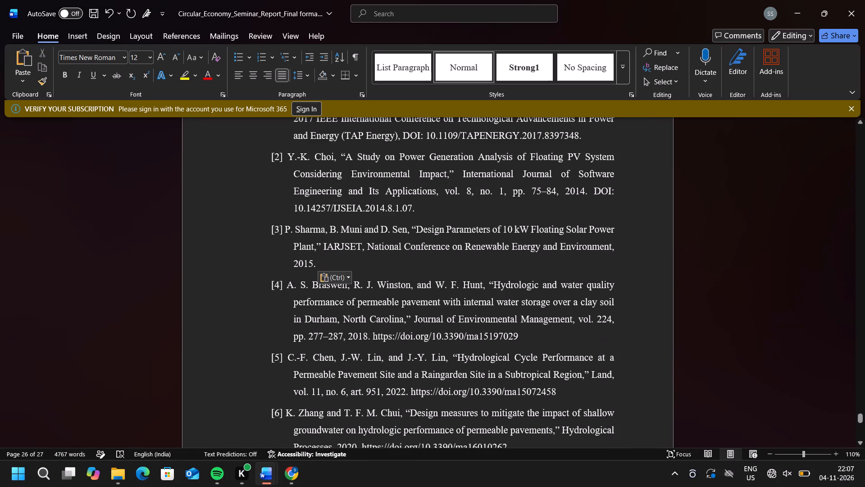
Replace reference [4]'s text, keeping its number, with the "Assessment of the Potential of Different Floating Solar Technologies" entry copied from Final report (6).
drag(518, 336, 509, 336)
drag(509, 336, 286, 286)
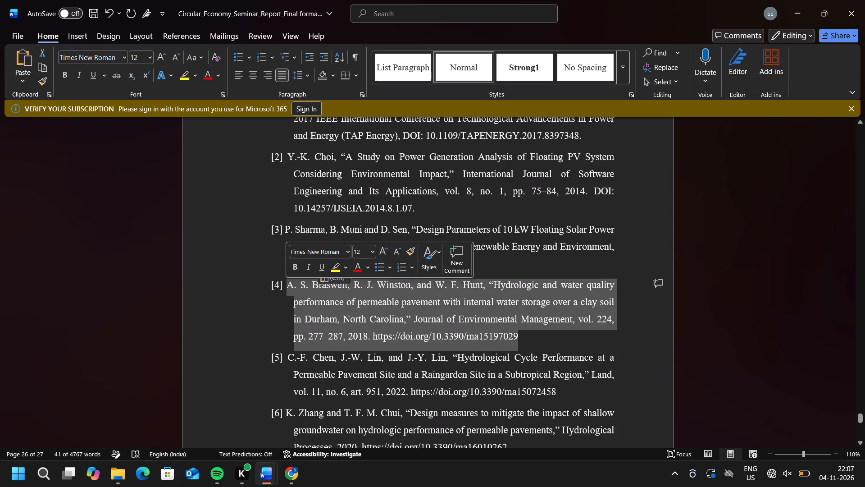
key(BackSpace)
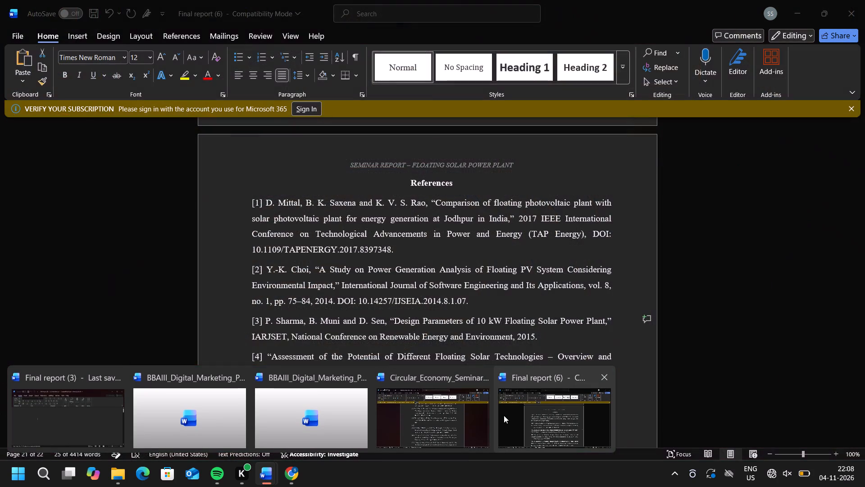
click(504, 415)
scroll(376, 380, down, 1)
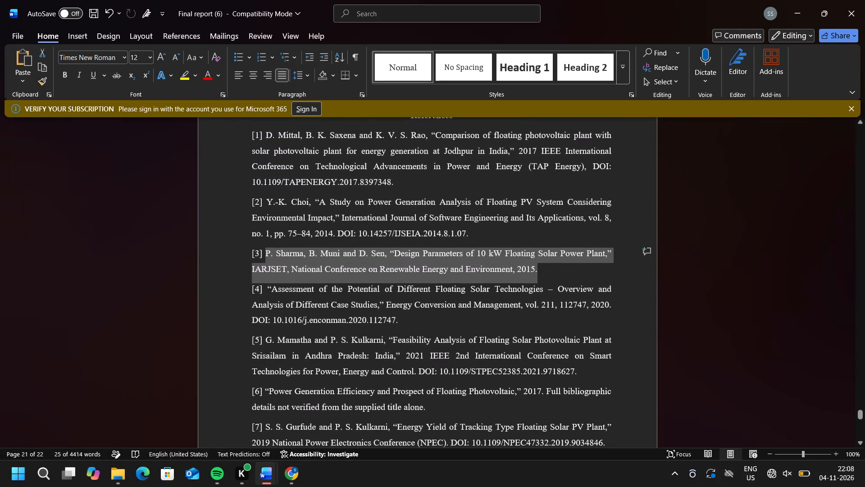
drag(400, 321, 264, 313)
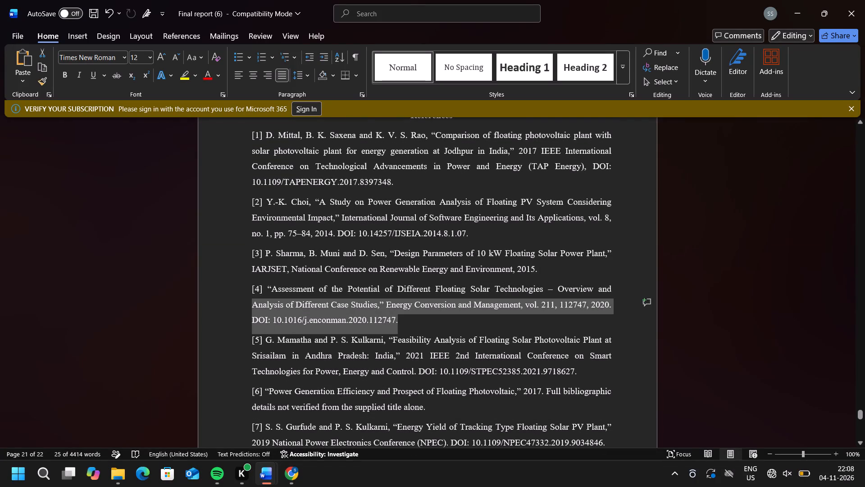
drag(264, 313, 268, 289)
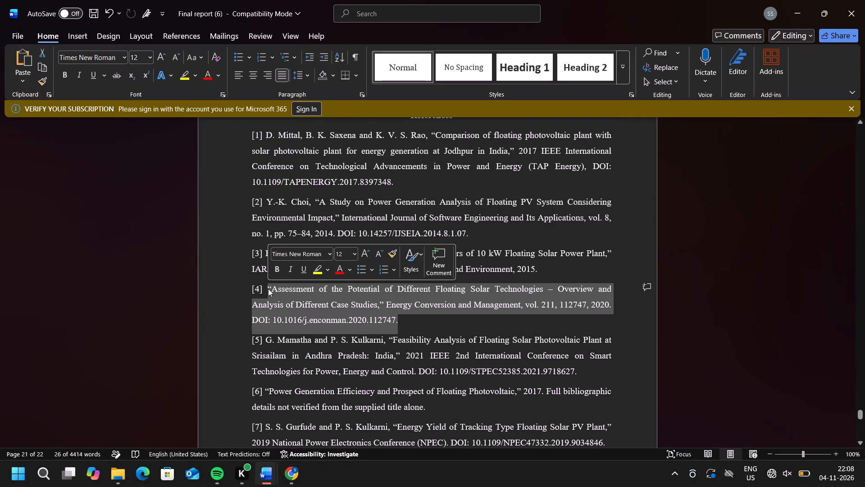
key(ctrl+c)
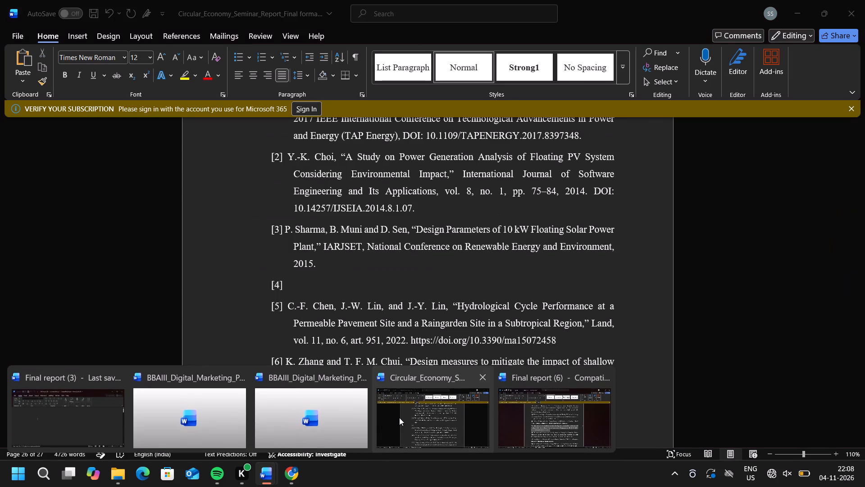
click(399, 418)
key(ctrl+v)
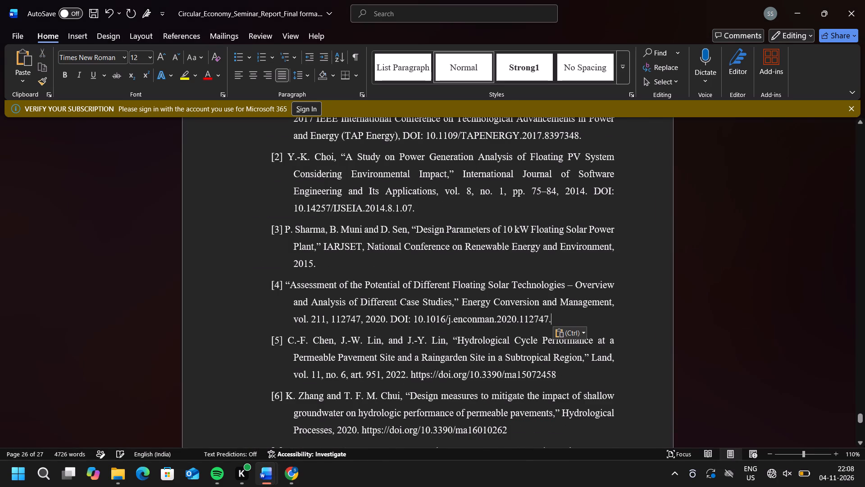
Add the author "Stokkerman," followed by a space before the opening quotation mark of reference [4]'s title.
click(285, 284)
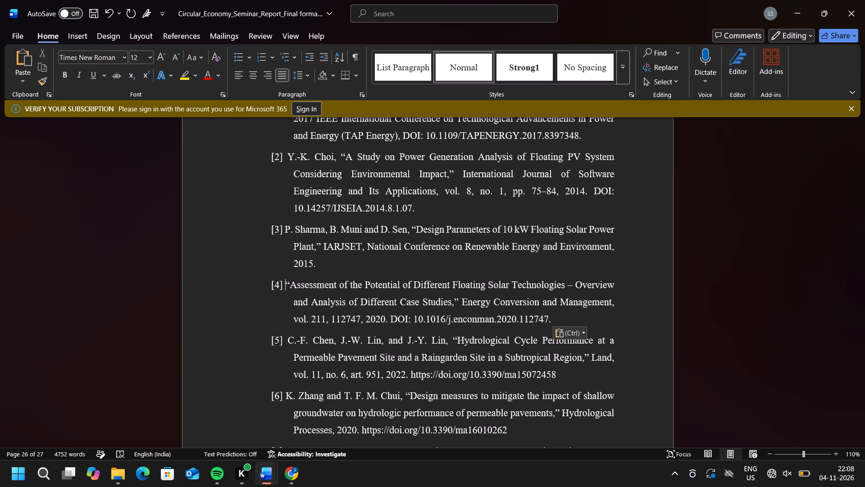
text(Sto)
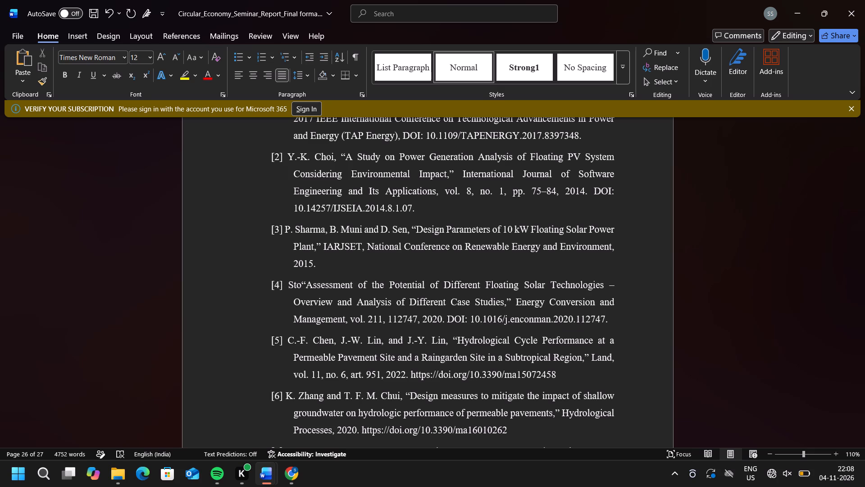
text(kkerman)
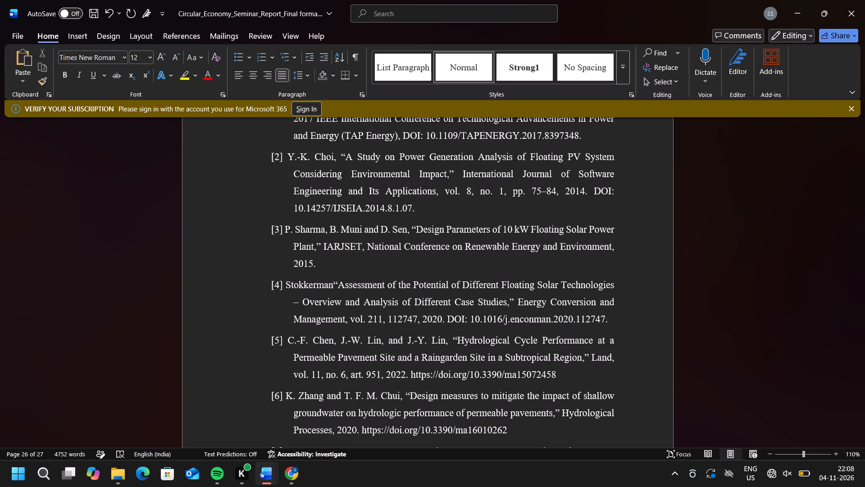
key(comma)
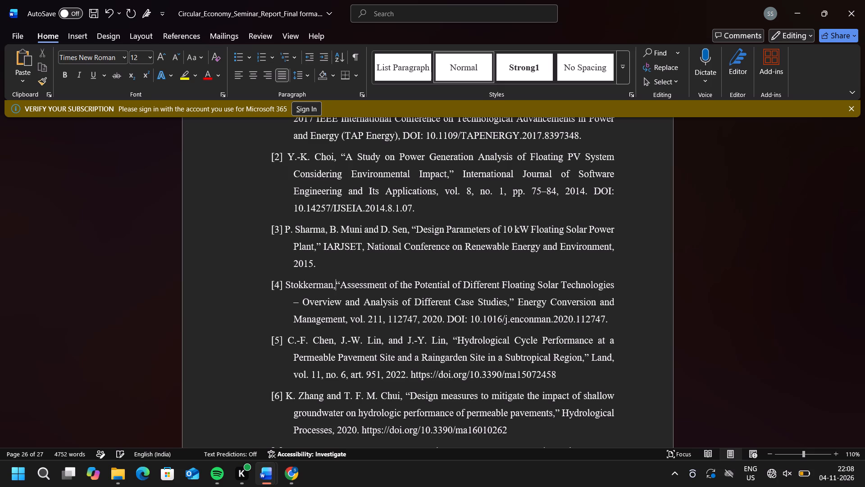
key(space)
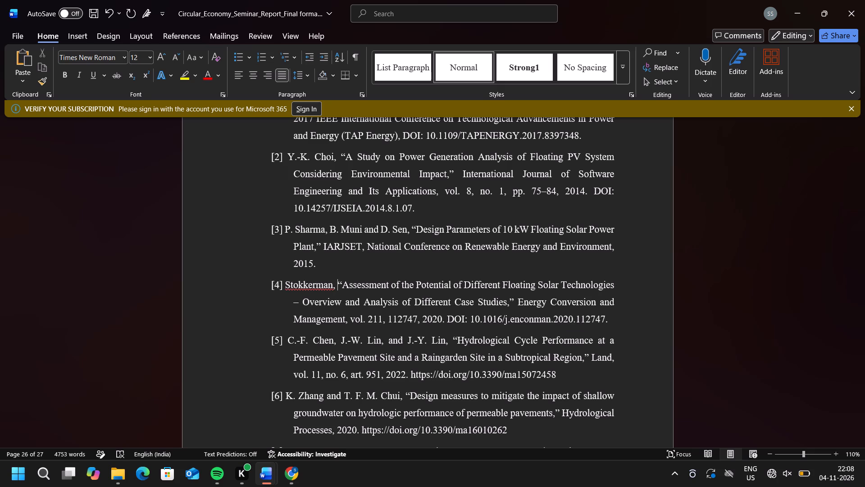
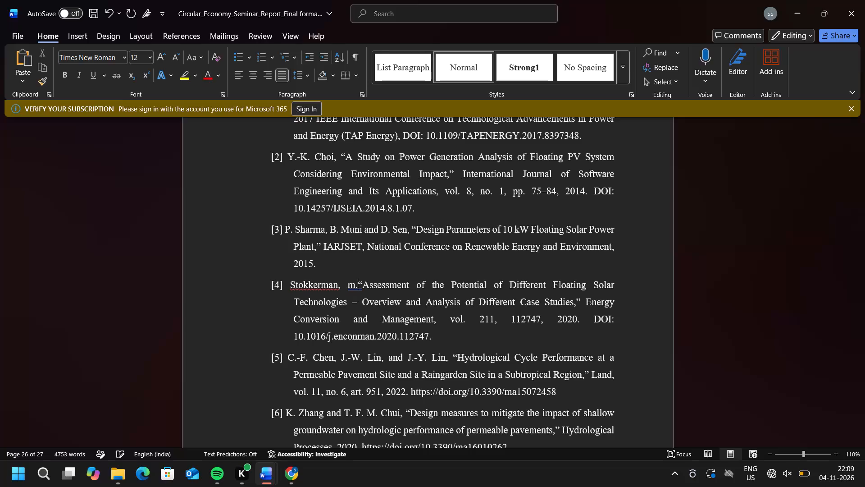
Add the co-author "M. Shashi" followed by "and" after "Stokkerman," in reference [4], correcting the lowercase initial to a capital.
key(BackSpace)
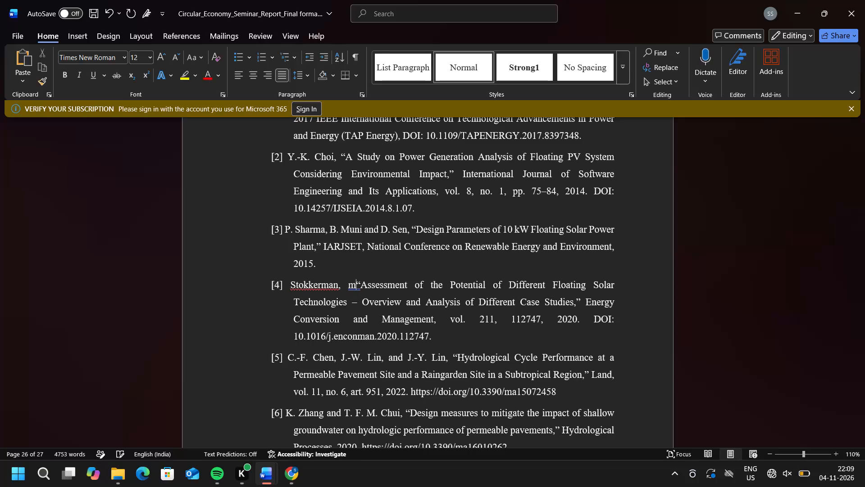
key(BackSpace)
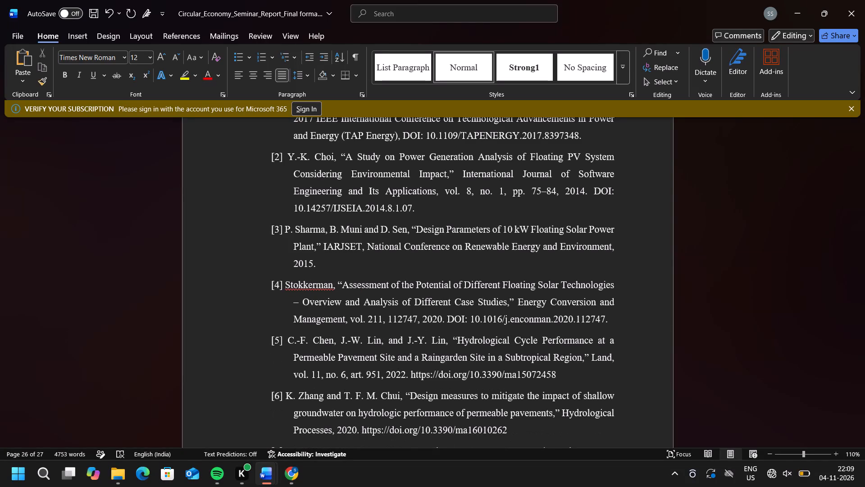
key(shift+m)
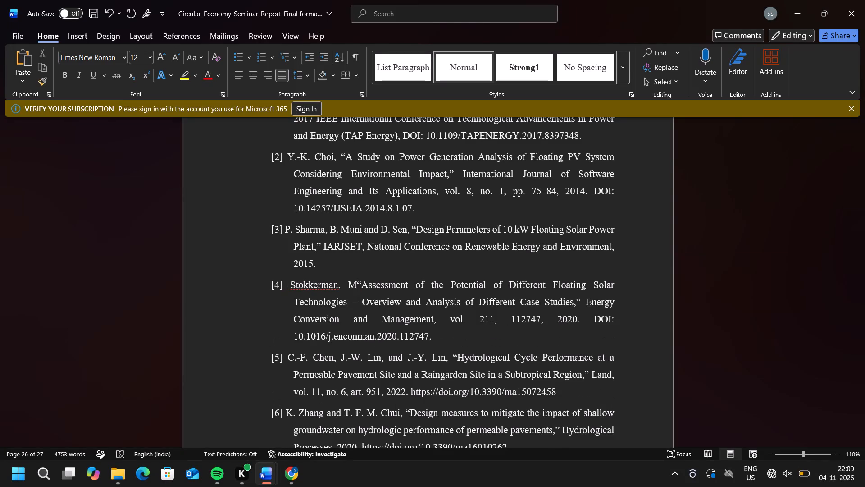
key(period)
key(space)
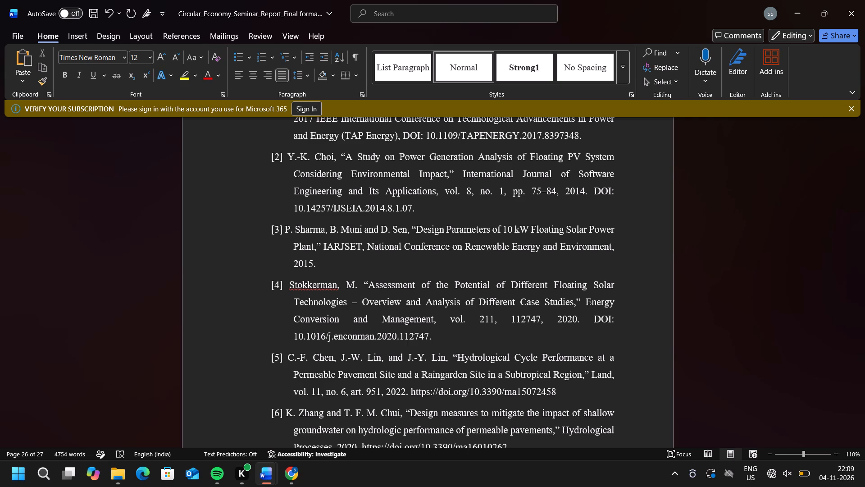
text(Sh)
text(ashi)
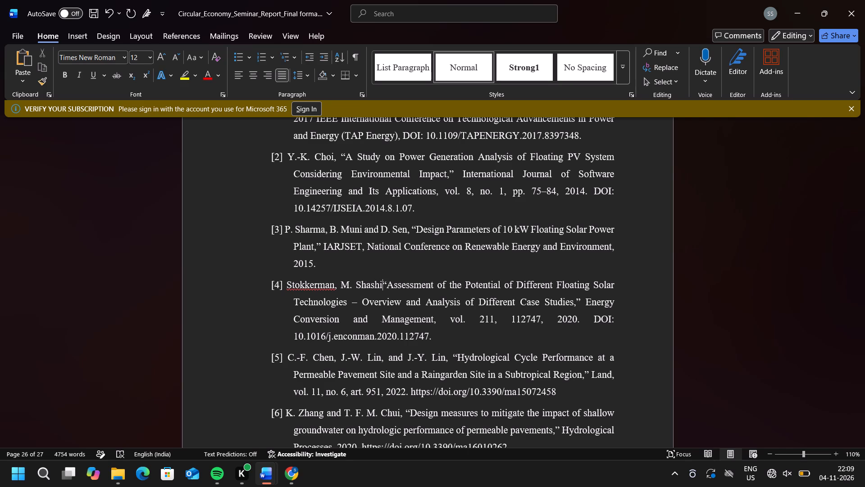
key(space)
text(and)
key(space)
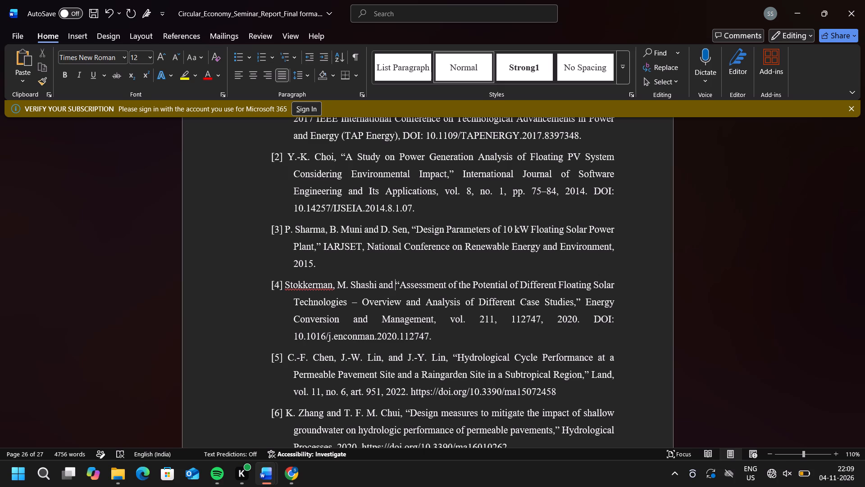
Complete reference [4]'s author list with "T. Dang" followed by a space before the title's opening quotation mark.
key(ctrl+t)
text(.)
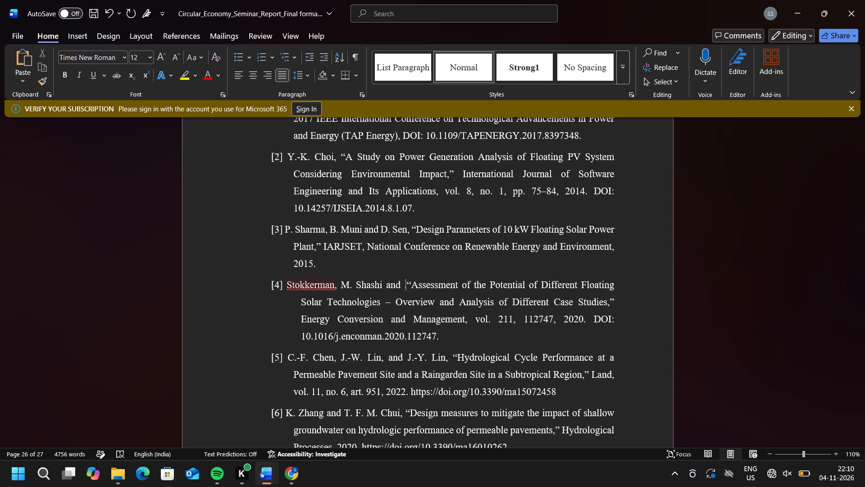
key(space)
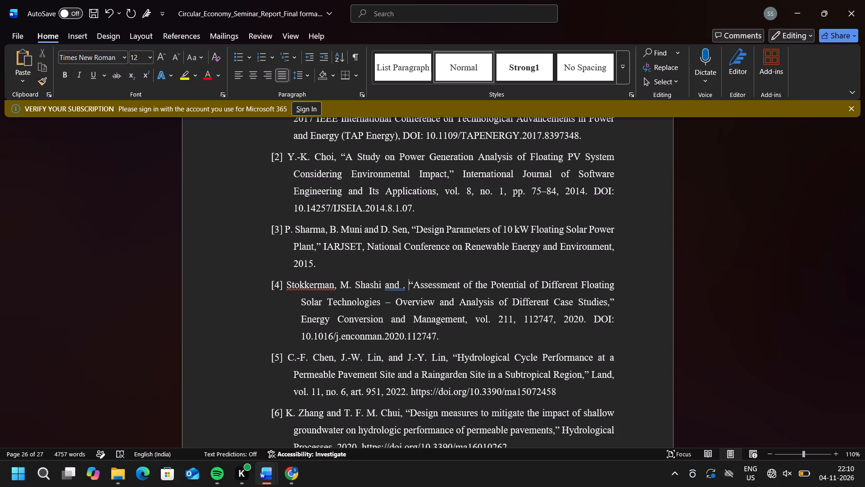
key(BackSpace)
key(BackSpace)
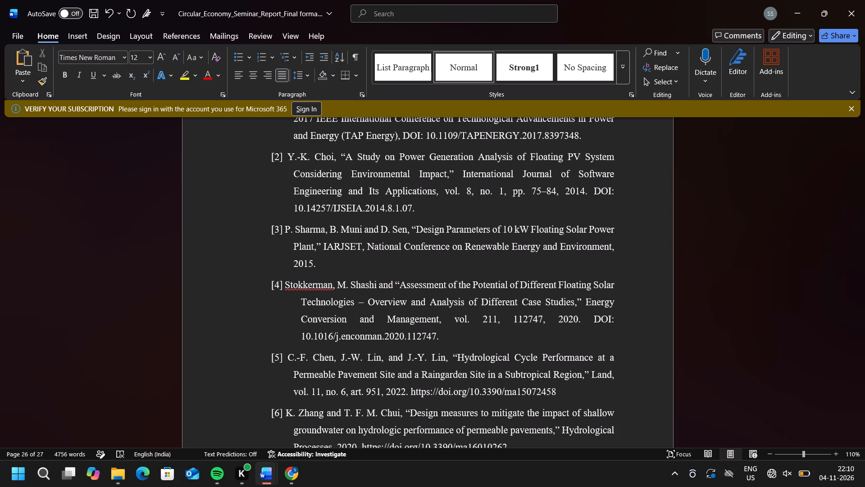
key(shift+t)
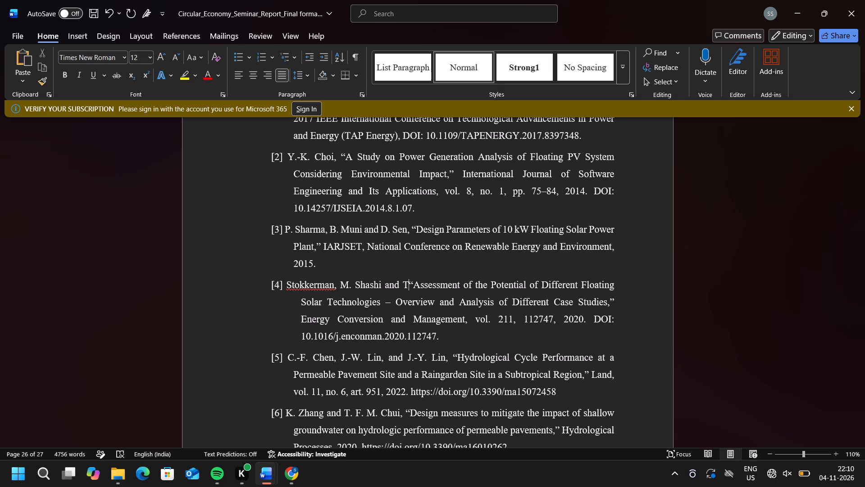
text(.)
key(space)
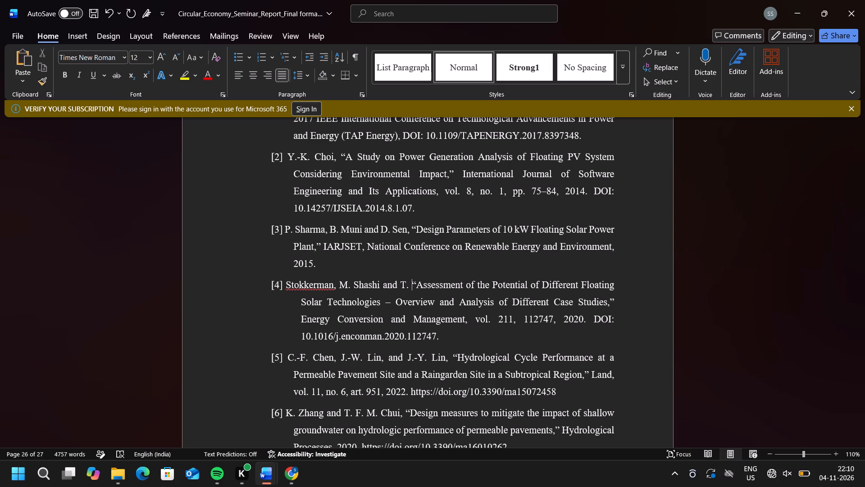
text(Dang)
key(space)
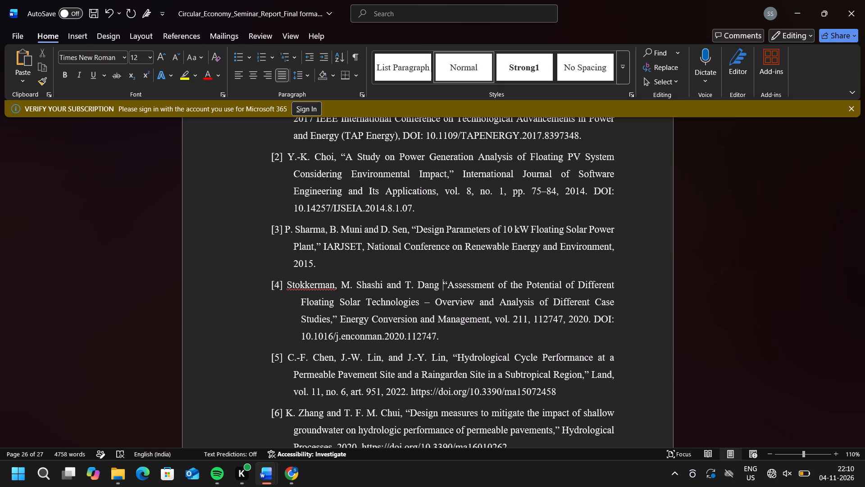
Replace reference [5]'s text, keeping its number, with the "Feasibility Analysis of Floating Solar Photovoltaic Plant at Srisailam" entry copied from Final report (6).
scroll(285, 284, down, 1)
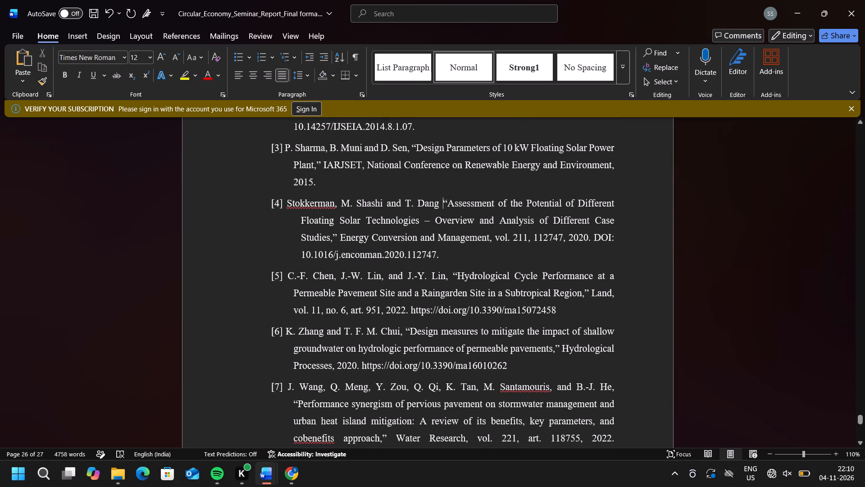
drag(556, 310, 288, 283)
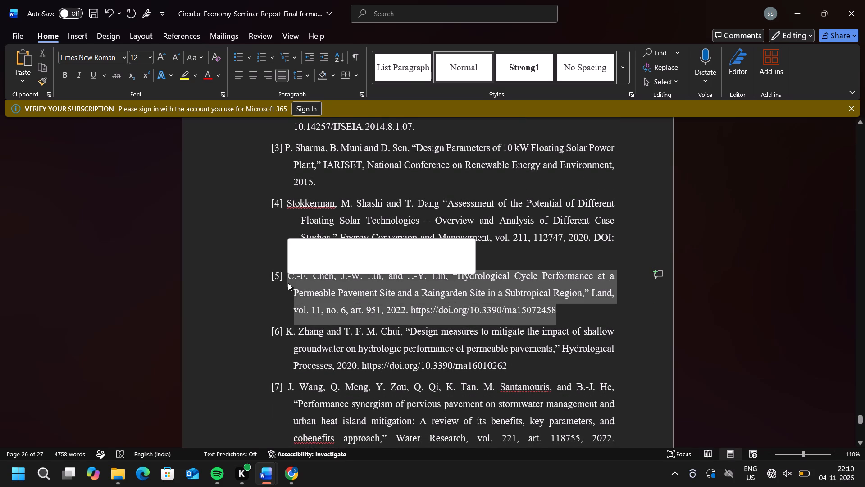
key(BackSpace)
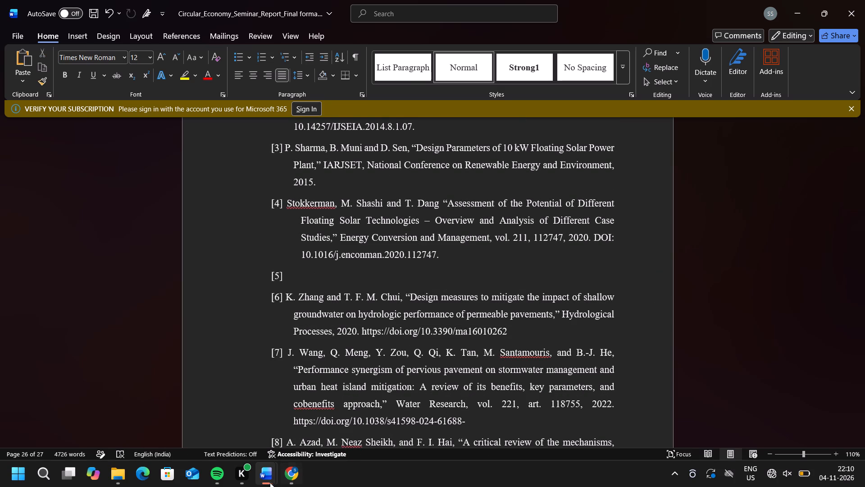
click(554, 417)
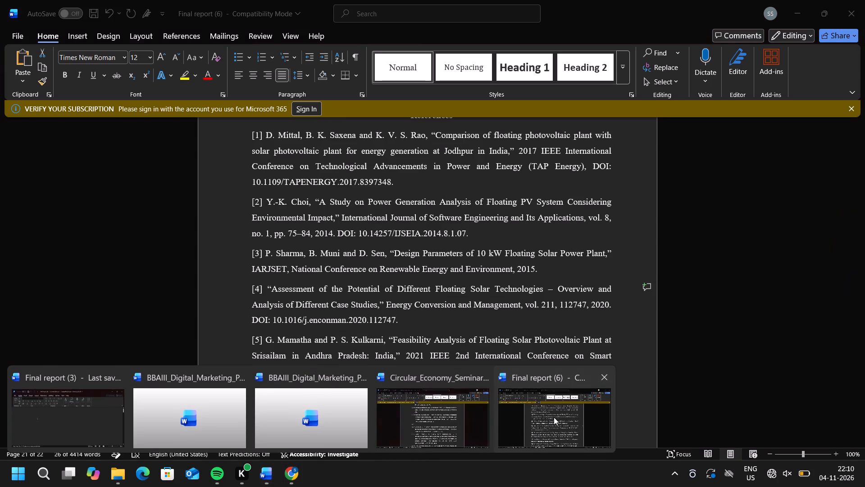
scroll(388, 364, down, 1)
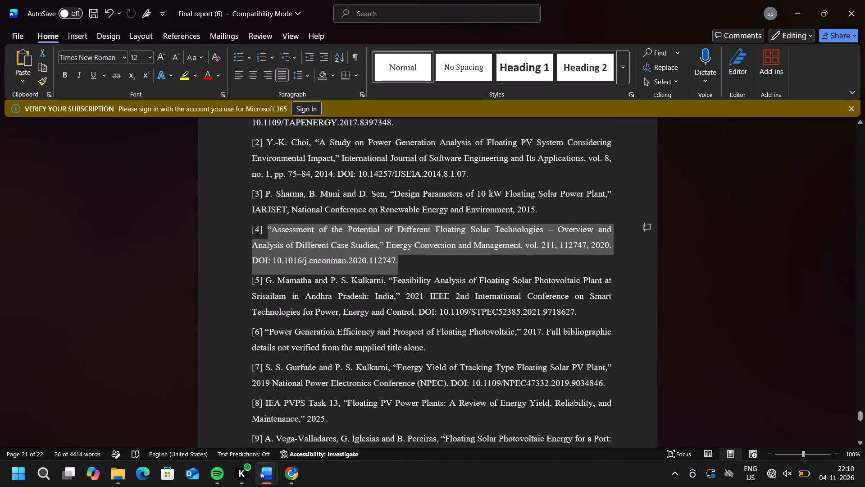
drag(578, 313, 274, 288)
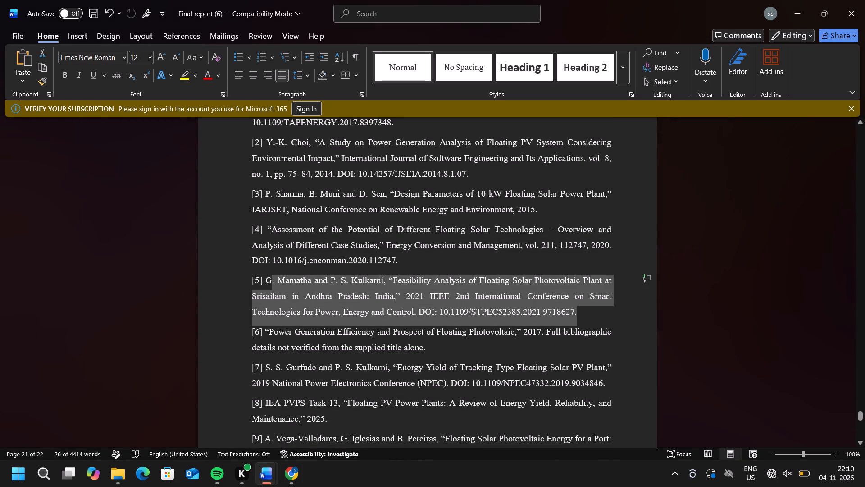
drag(274, 288, 268, 286)
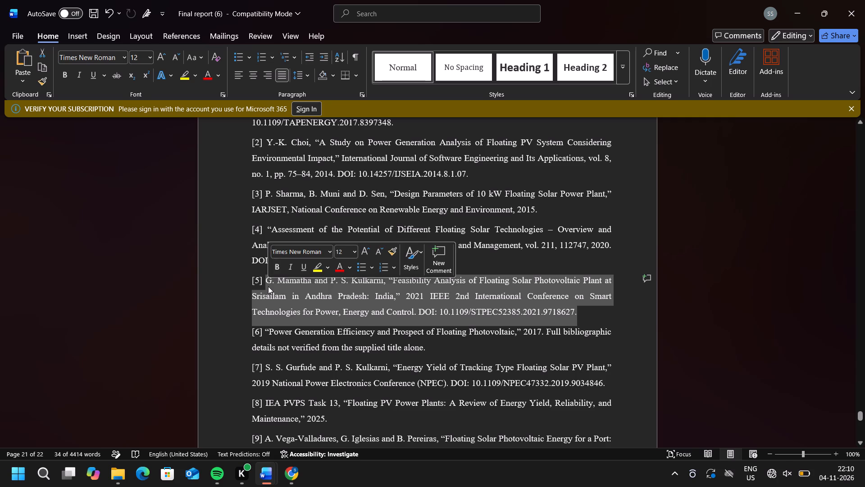
key(ctrl+c)
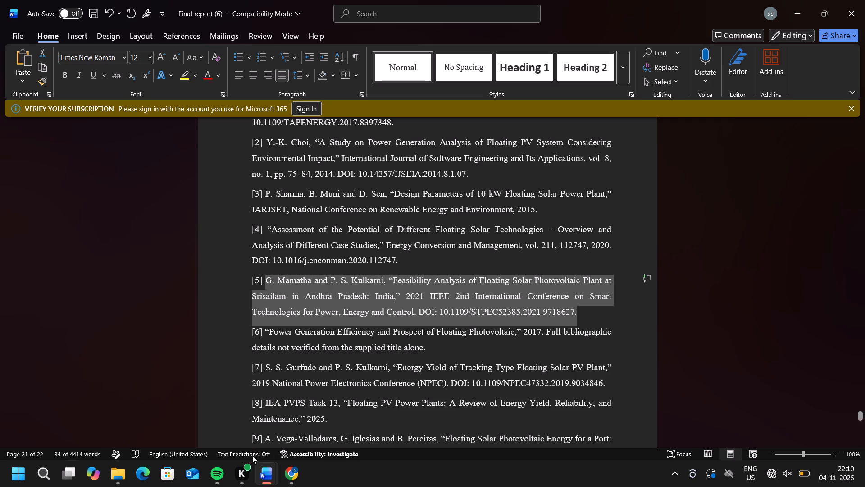
click(415, 425)
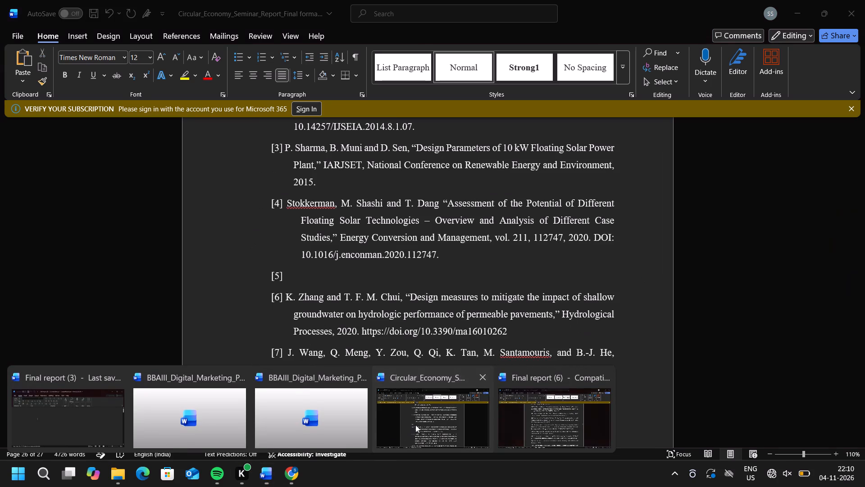
key(ctrl+v)
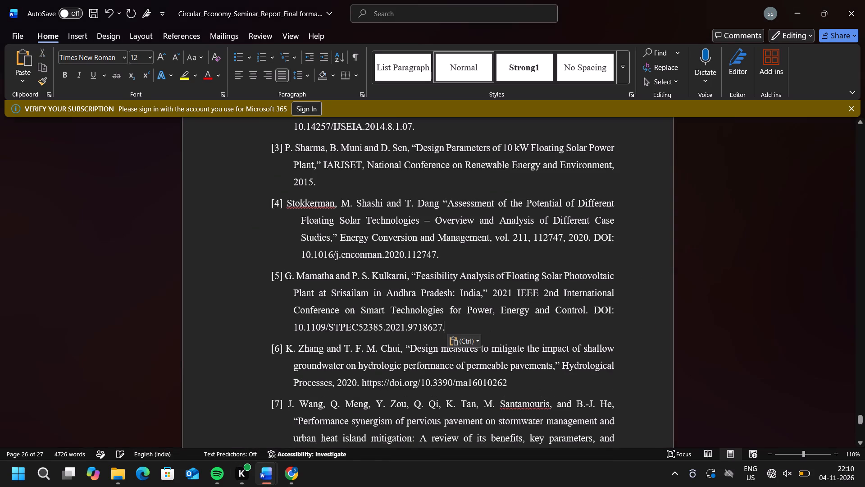
Replace reference [6]'s text, keeping its number, with the "Power Generation Efficiency and Prospect of Floating Photovoltaic" entry copied from Final report (6).
scroll(297, 326, down, 1)
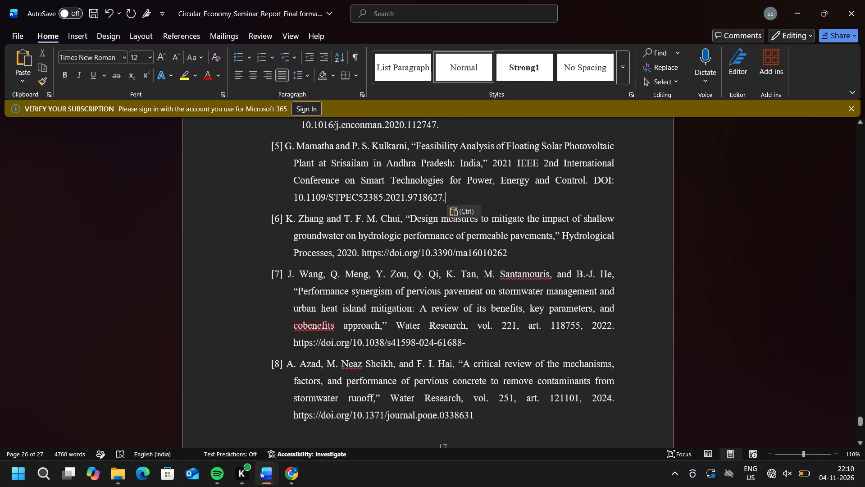
drag(510, 254, 362, 247)
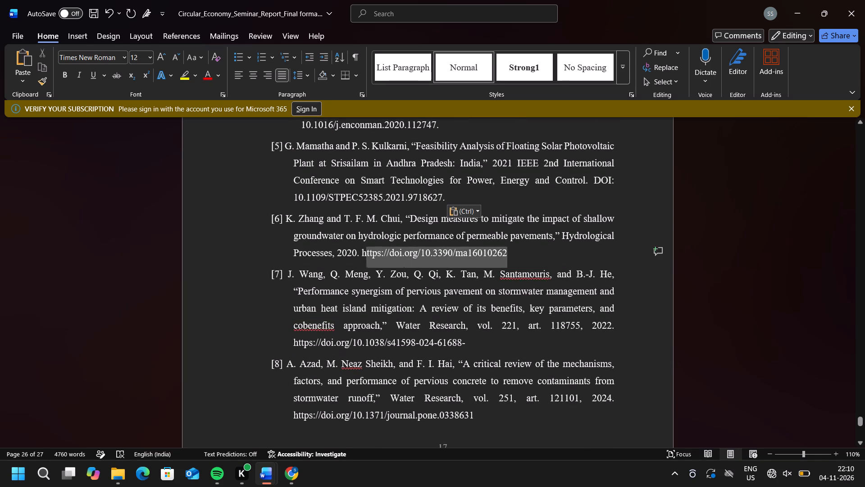
drag(362, 247, 284, 222)
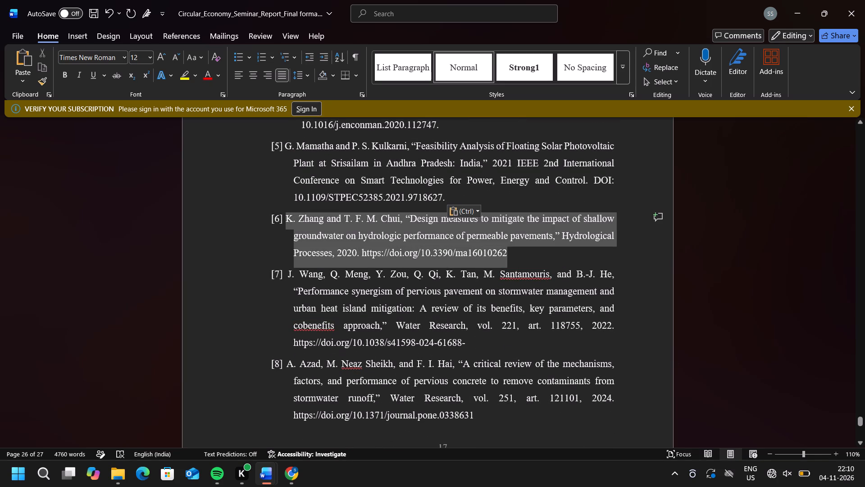
drag(284, 222, 284, 221)
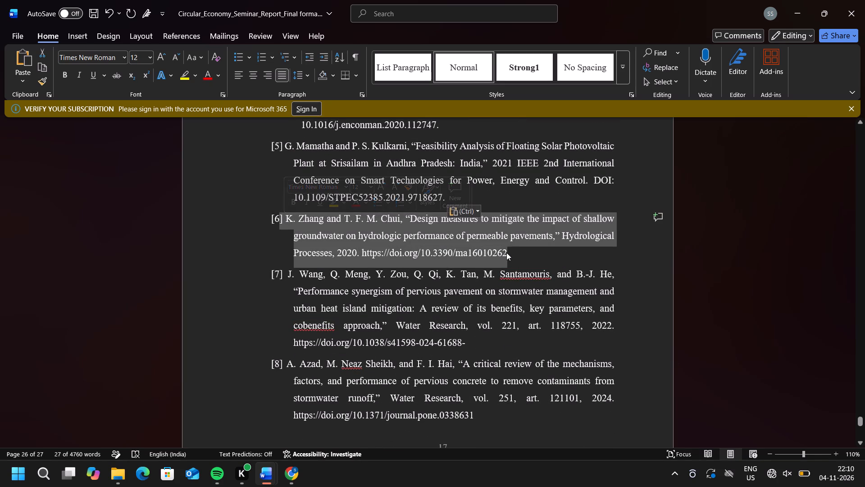
click(507, 253)
drag(507, 253, 354, 253)
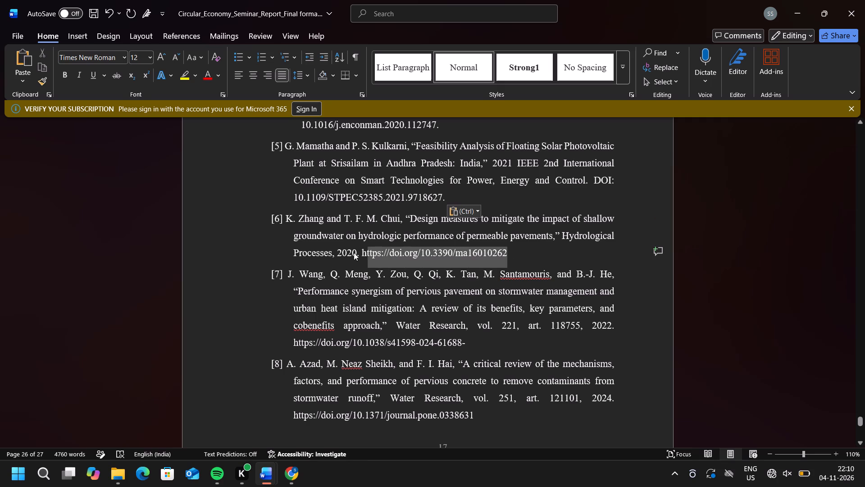
drag(354, 253, 287, 220)
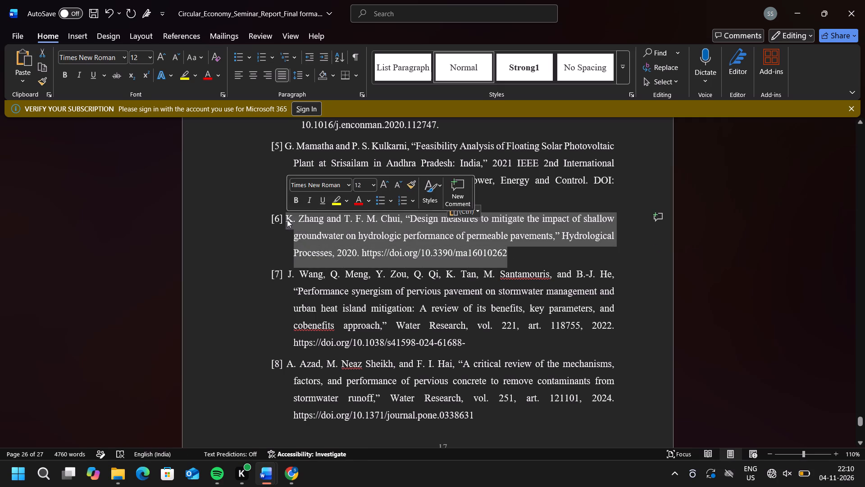
key(BackSpace)
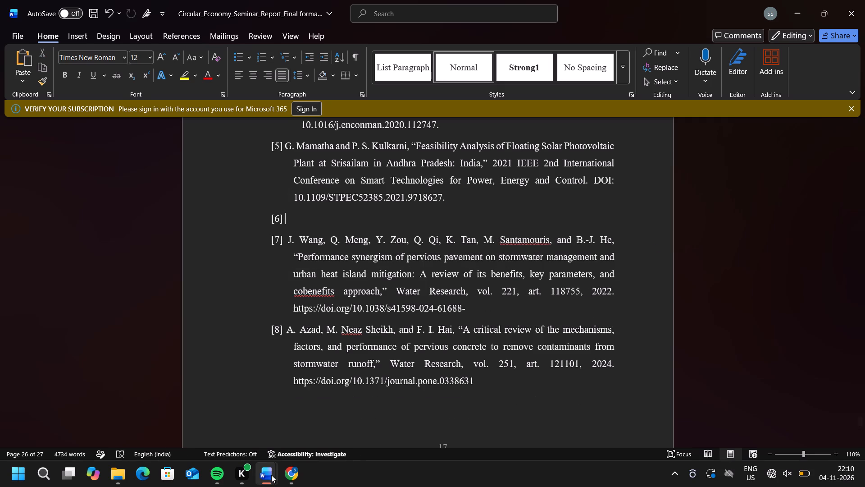
click(519, 407)
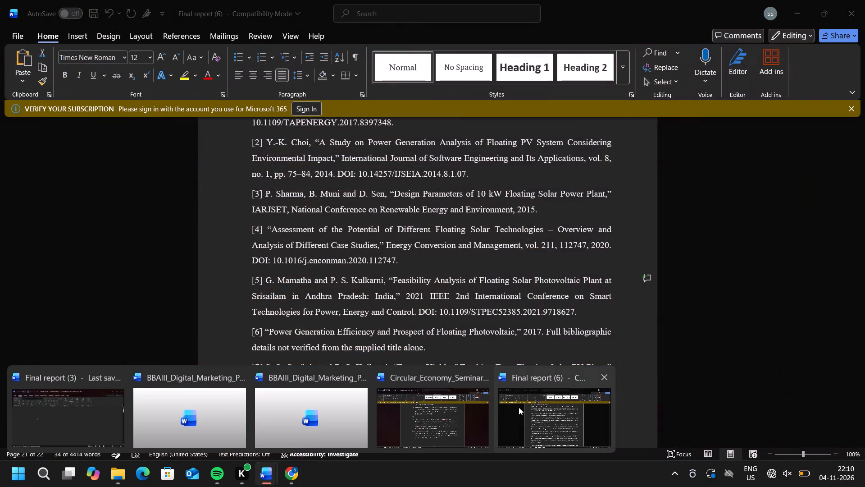
drag(426, 349, 265, 334)
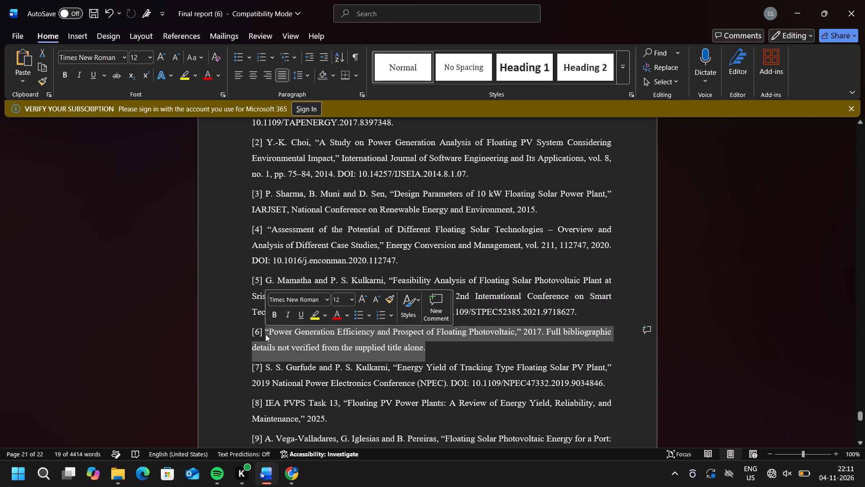
key(ctrl+c)
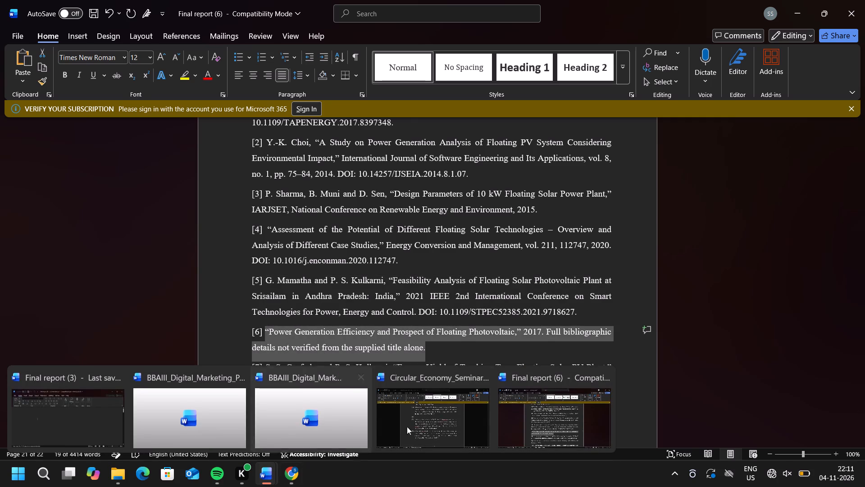
click(418, 423)
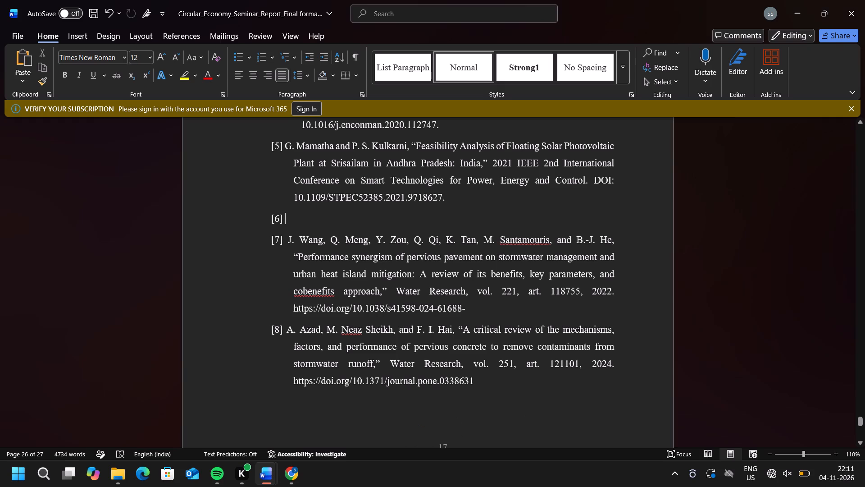
key(ctrl+v)
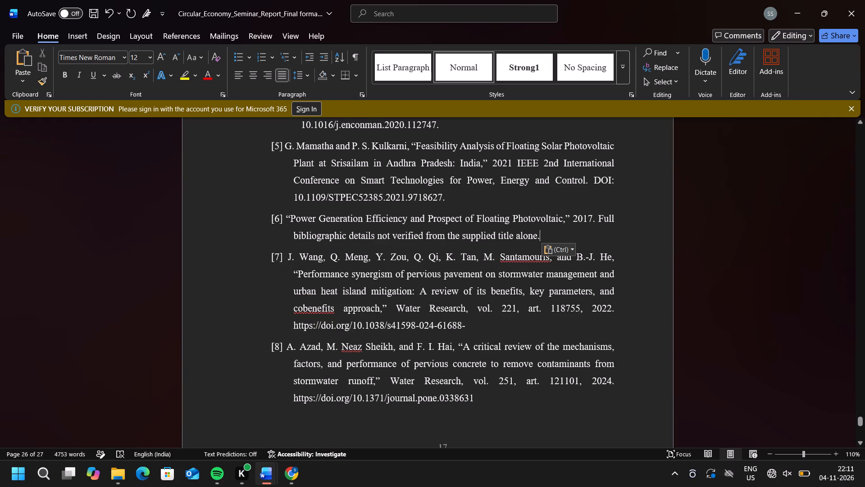
Insert the authors "Liu, Plessis" directly after the number of reference [6], before its title.
click(284, 215)
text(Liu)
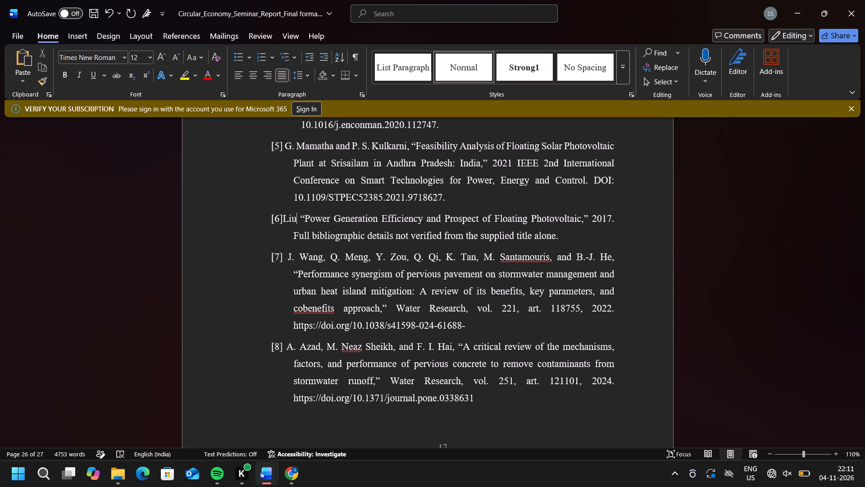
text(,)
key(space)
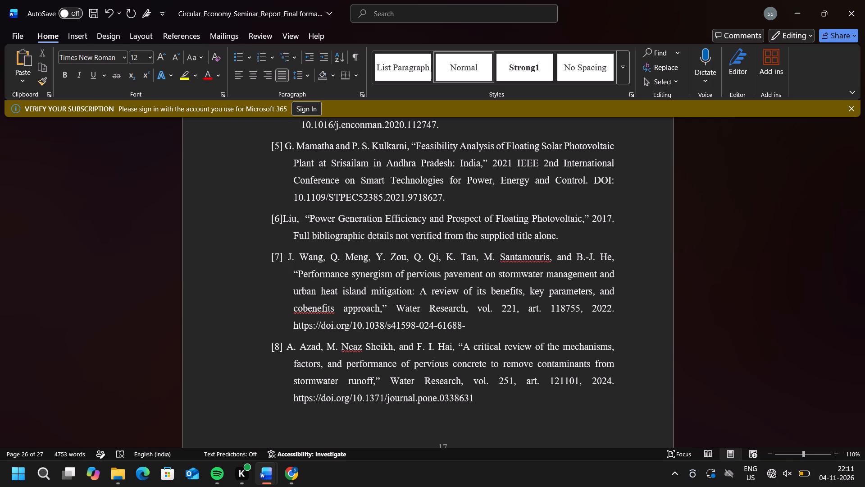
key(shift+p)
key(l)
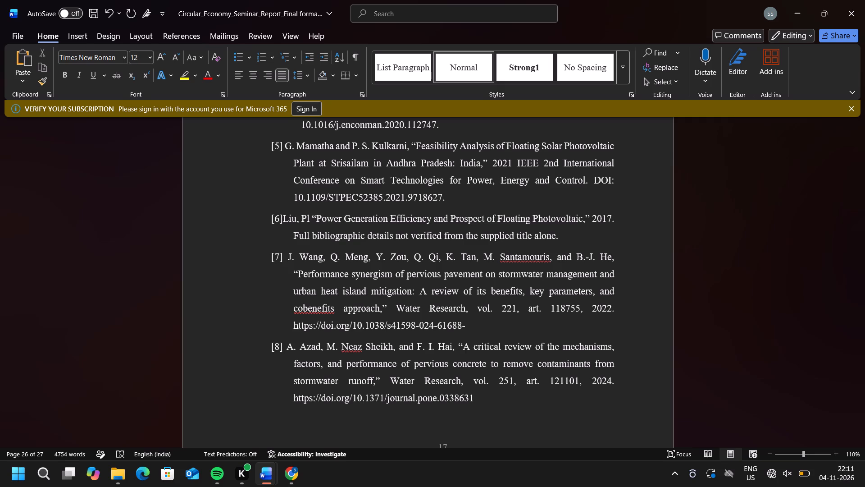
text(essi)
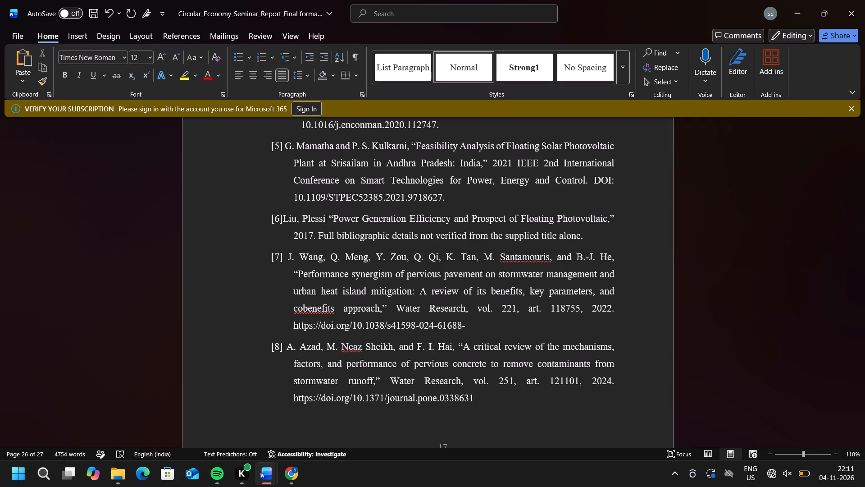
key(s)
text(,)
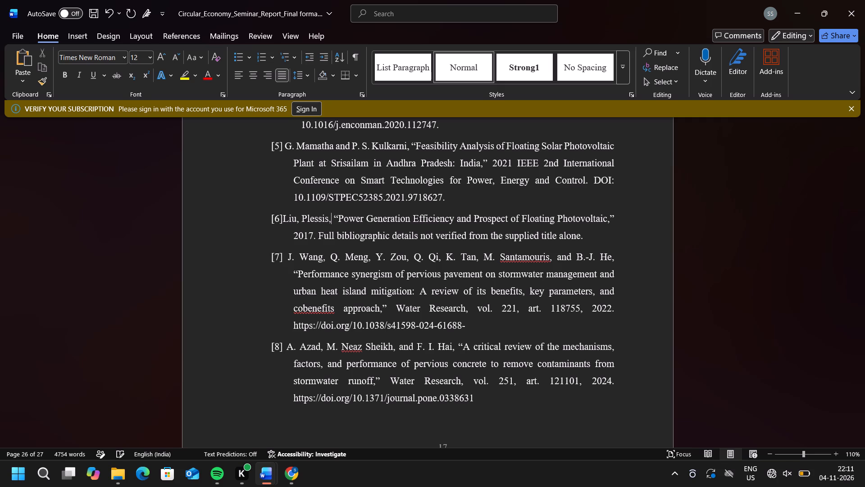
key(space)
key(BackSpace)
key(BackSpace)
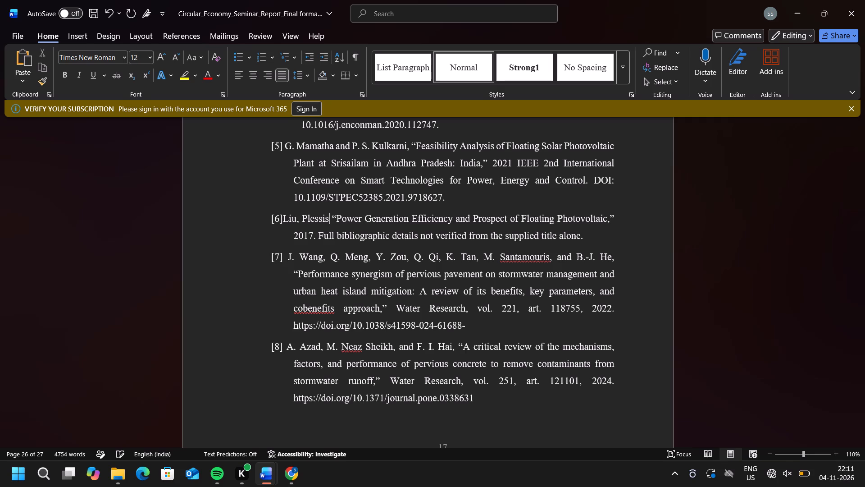
Complete reference [6]'s author list with "and A. Ahmad" after "Plessis".
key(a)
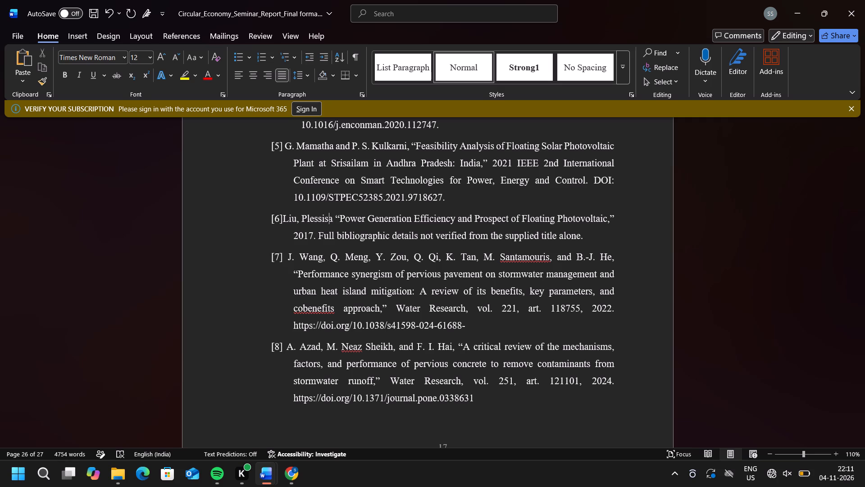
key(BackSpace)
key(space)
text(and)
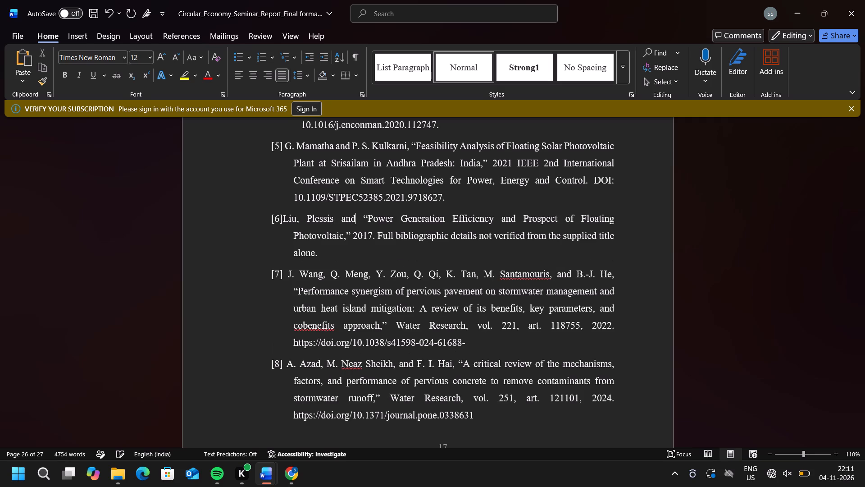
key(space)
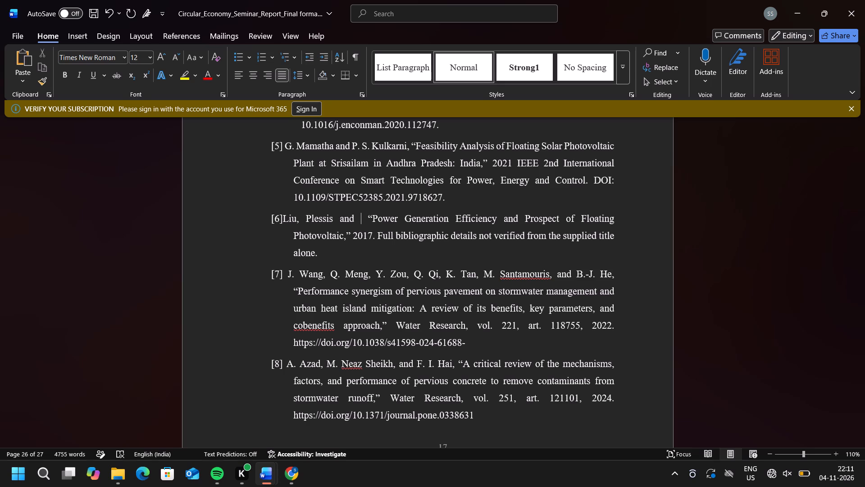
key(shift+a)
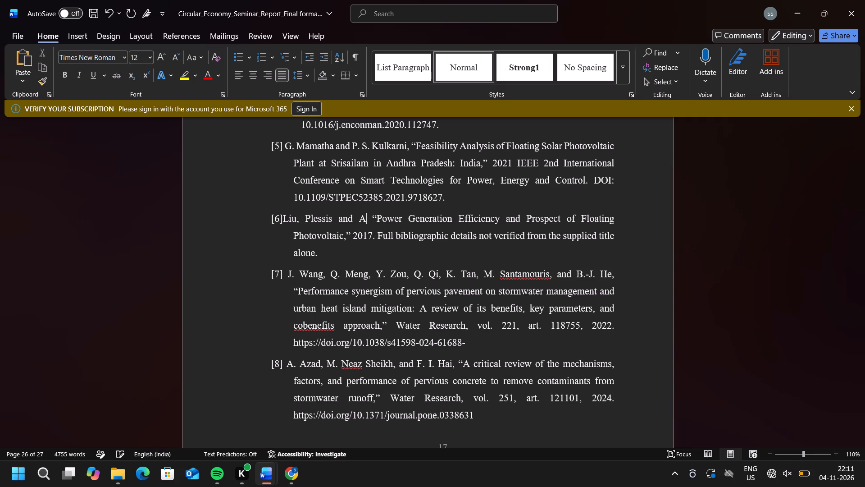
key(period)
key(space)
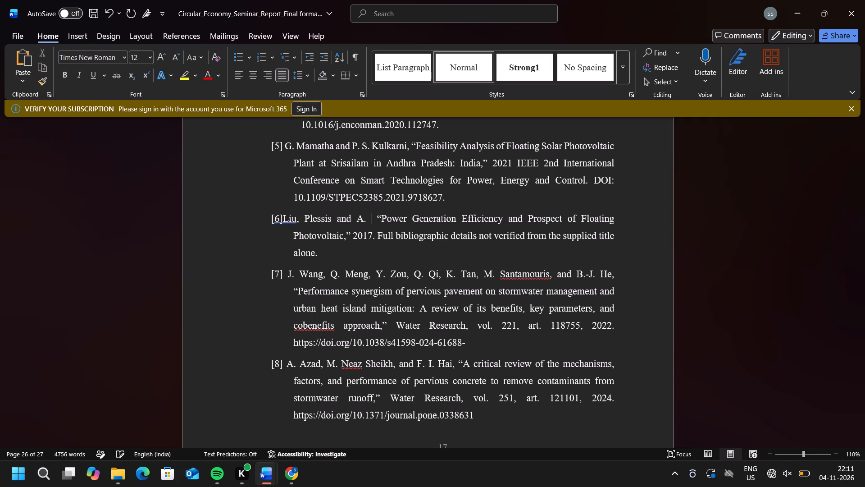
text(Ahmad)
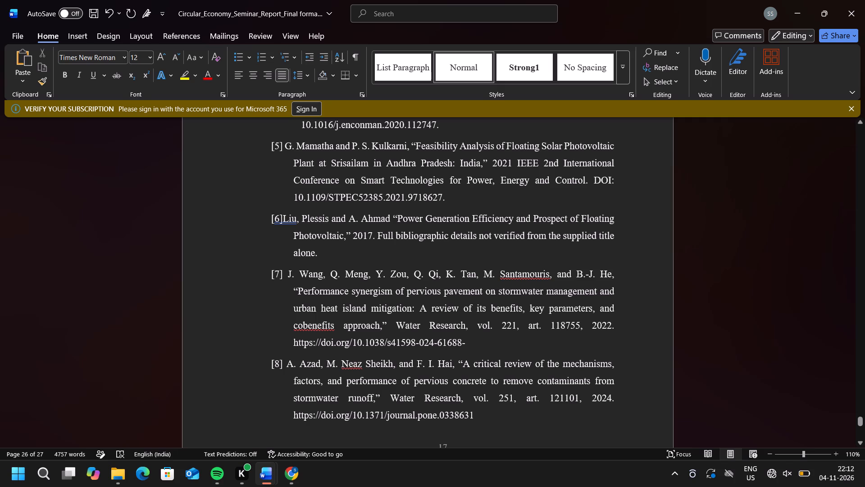
Replace reference [7]'s text, keeping its number, with Final report (6)'s "Energy Yield of Tracking Type Floating Solar PV Plant" entry, leaving no blank line after it.
drag(466, 343, 289, 276)
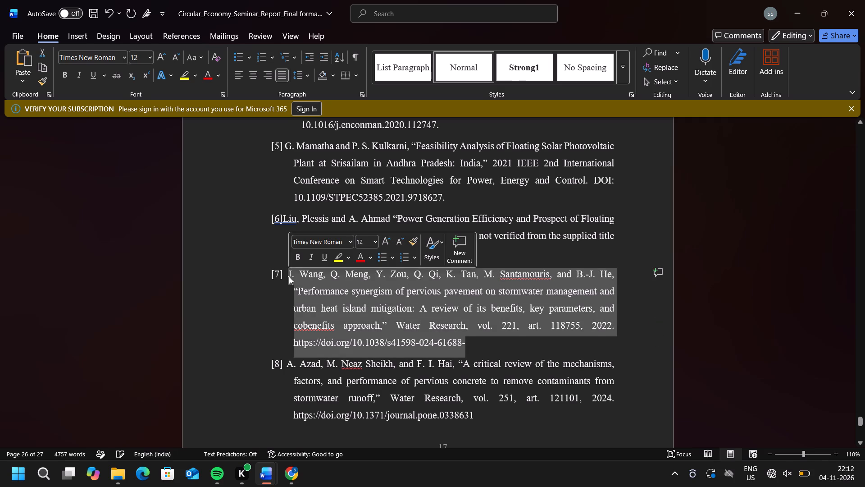
key(BackSpace)
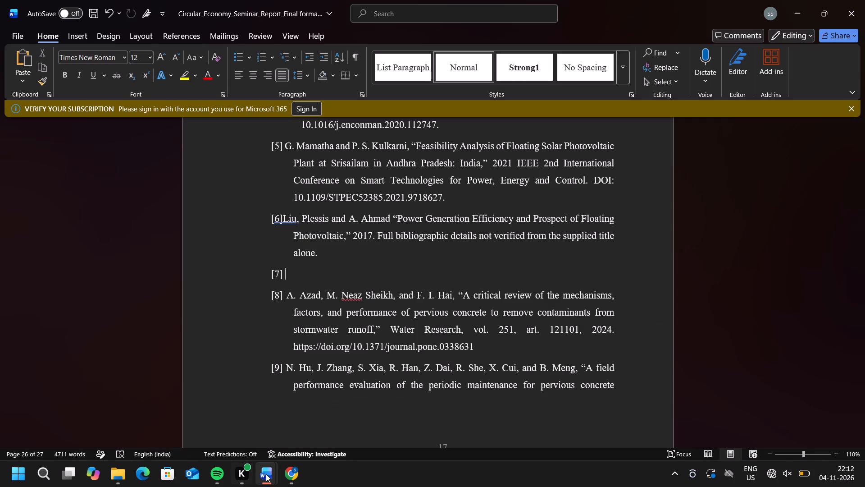
click(530, 418)
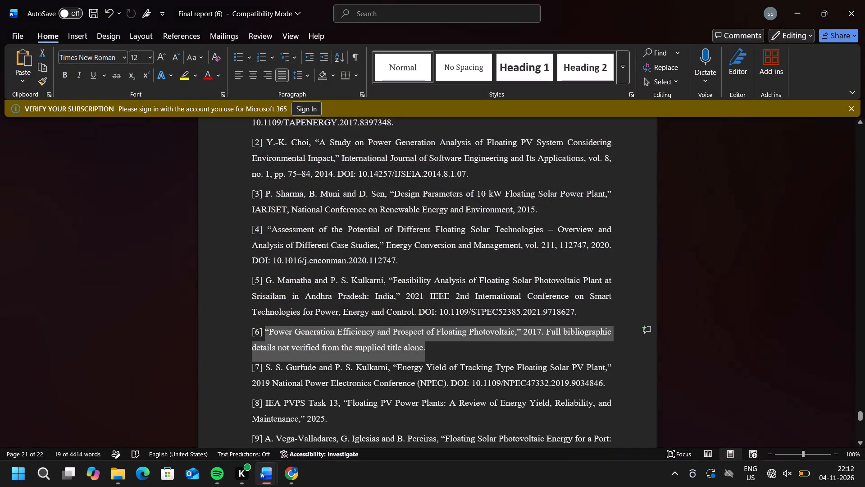
scroll(406, 386, down, 2)
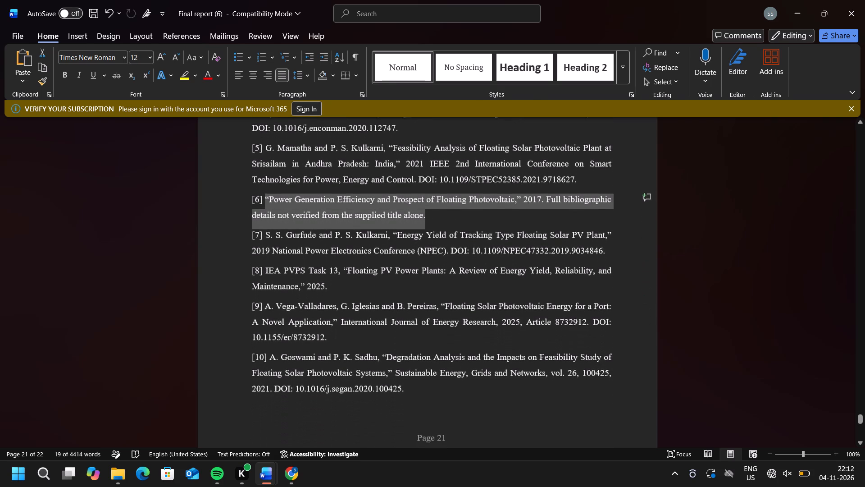
drag(605, 253, 268, 236)
key(ctrl+c)
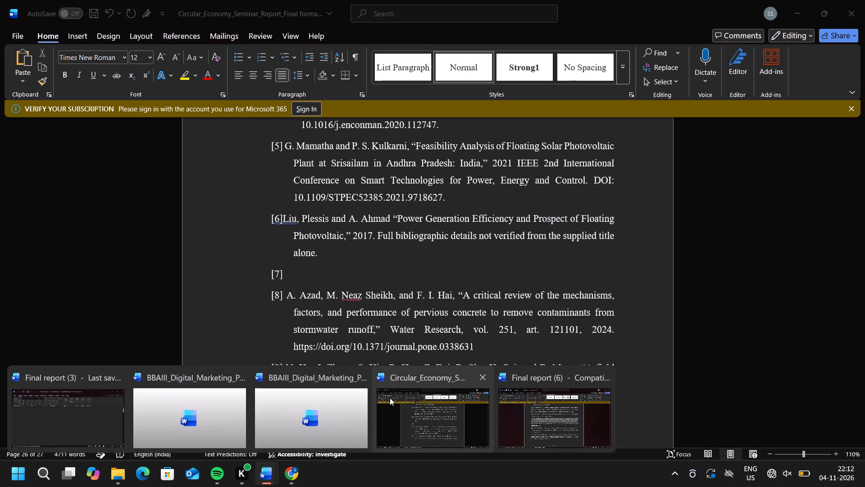
click(390, 398)
key(ctrl+v)
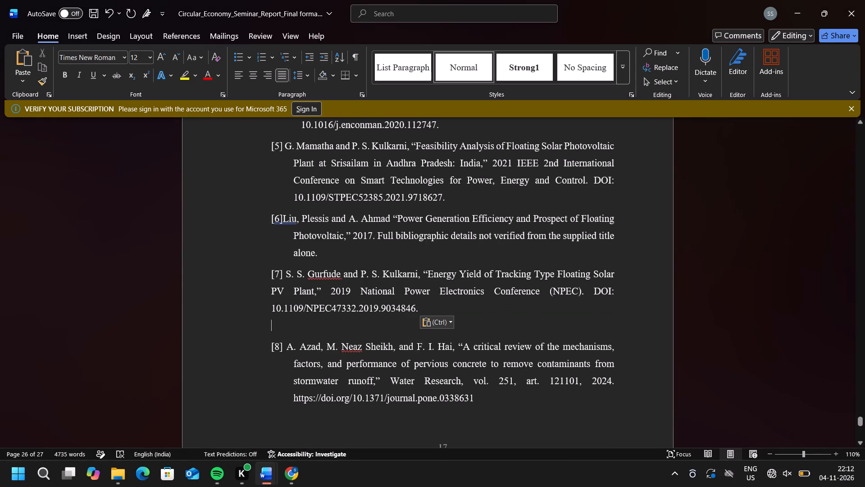
key(BackSpace)
key(BackSpace)
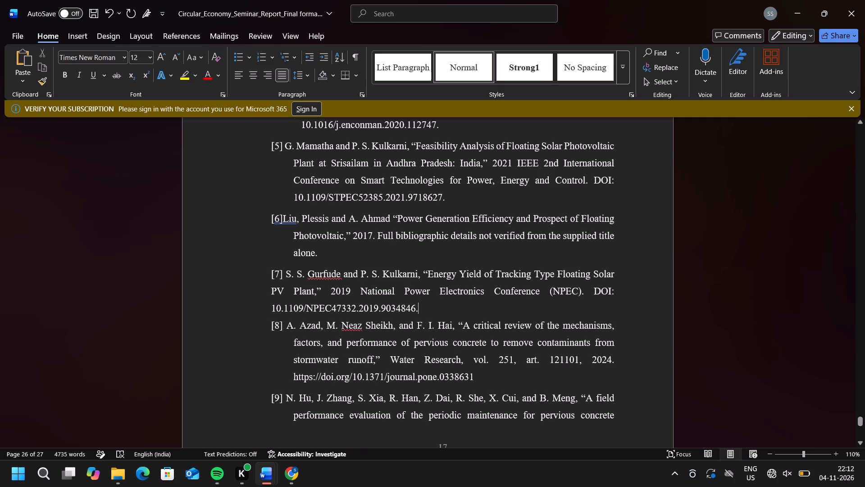
Replace reference [8]'s text, keeping its number, with the IEA PVPS Task 13 "Floating PV Power Plants" entry copied from Final report (6).
drag(475, 381, 291, 356)
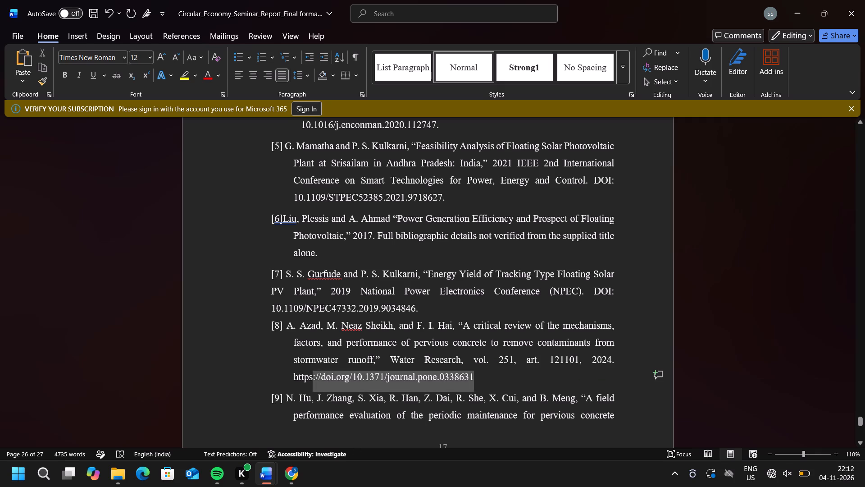
drag(291, 356, 288, 331)
key(BackSpace)
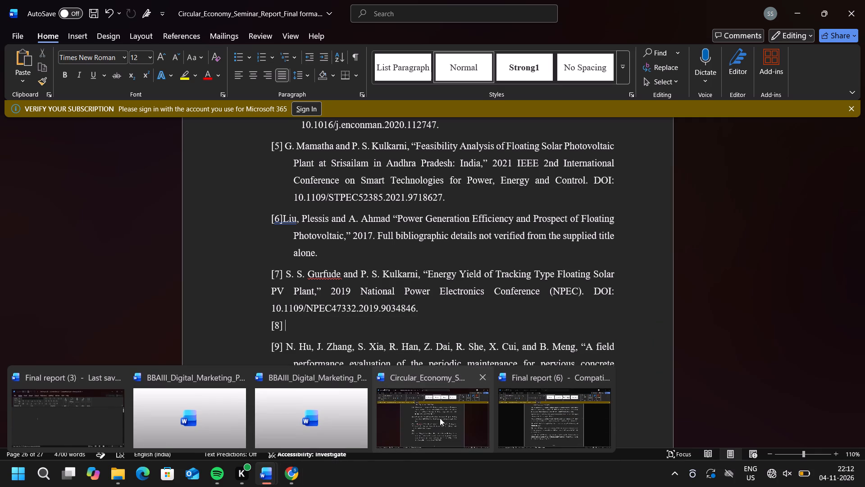
click(514, 408)
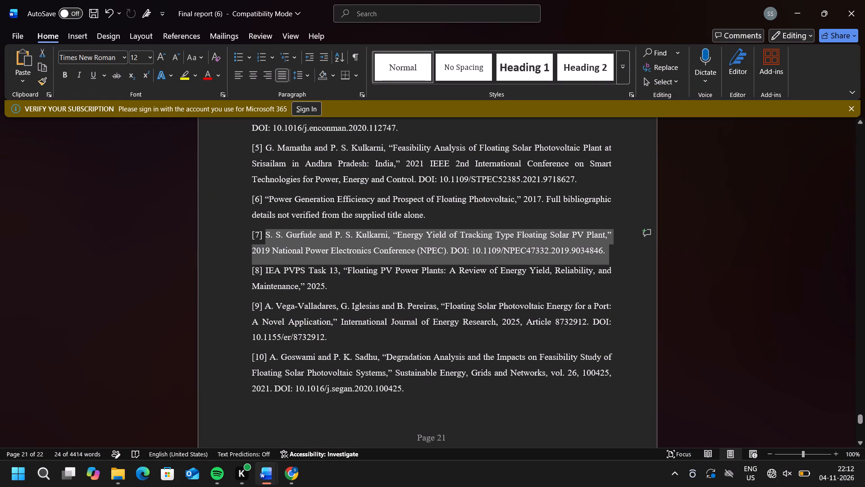
drag(329, 285, 256, 283)
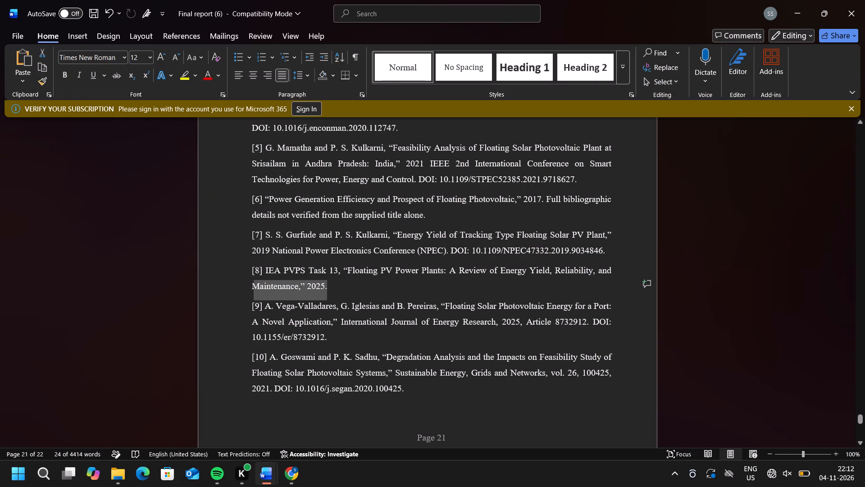
drag(256, 283, 266, 266)
key(ctrl+c)
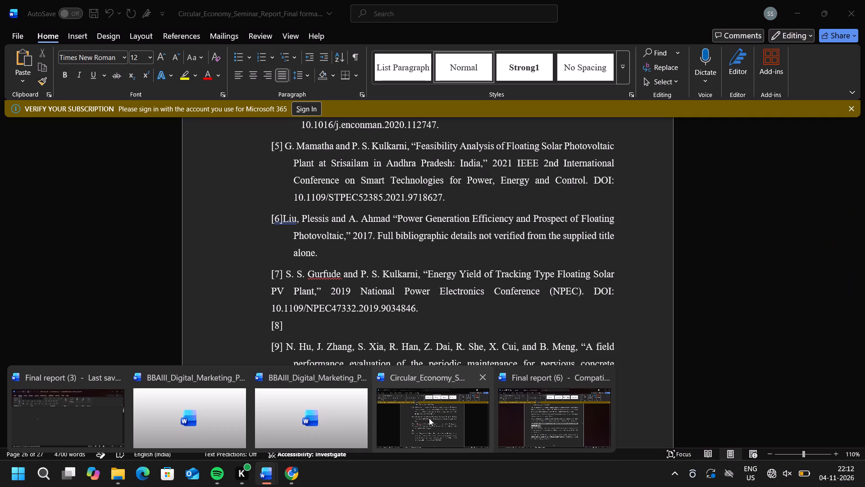
click(429, 418)
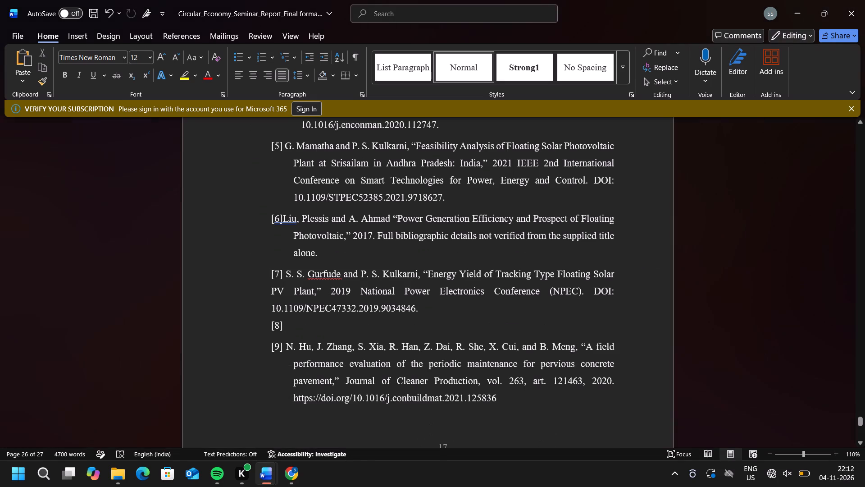
key(ctrl+v)
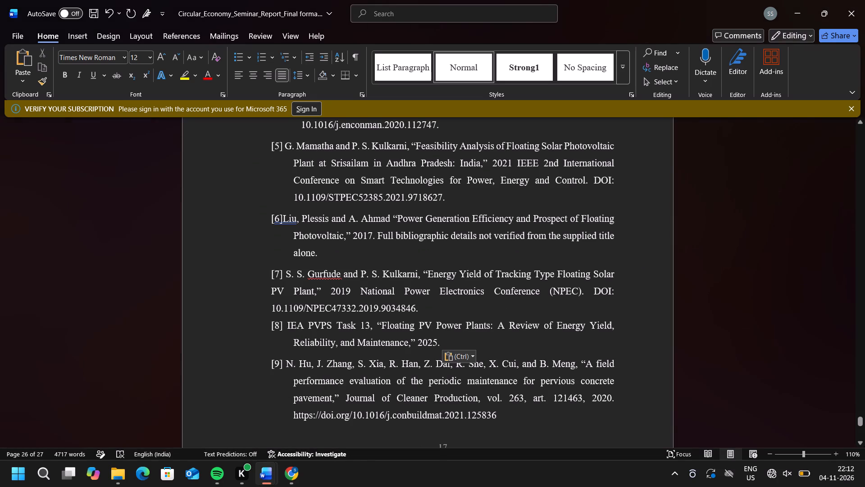
Replace reference [9]'s text, keeping its number, with the "Floating Solar Photovoltaic Energy for a Port: A Novel Application" entry copied from Final report (6).
drag(498, 416, 292, 388)
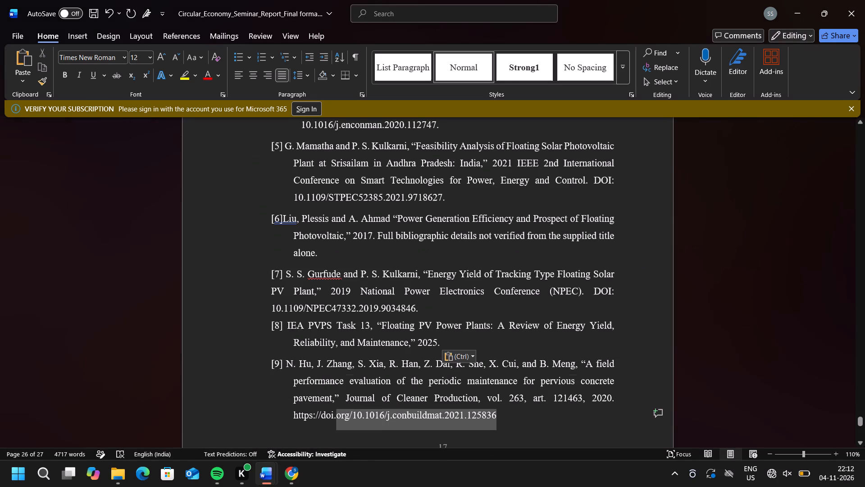
drag(292, 388, 286, 367)
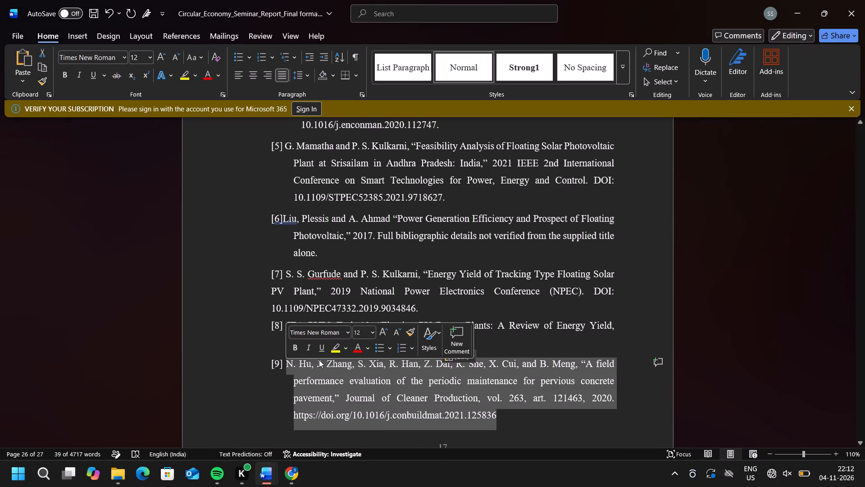
key(BackSpace)
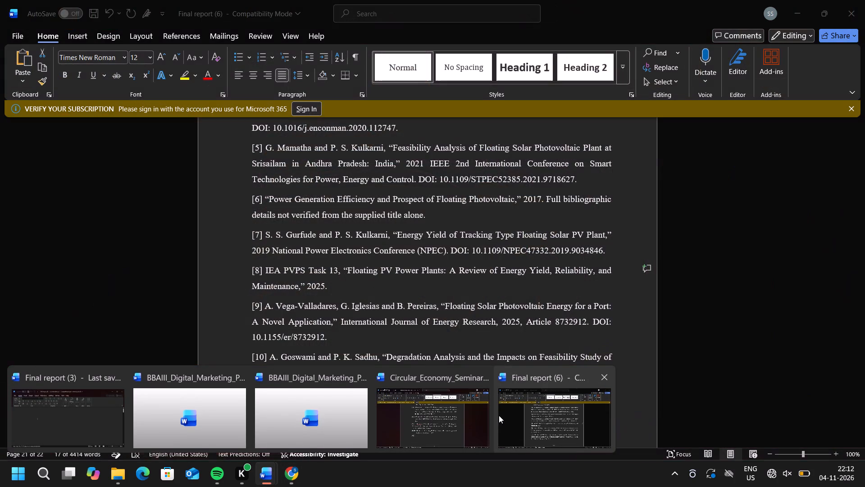
click(516, 413)
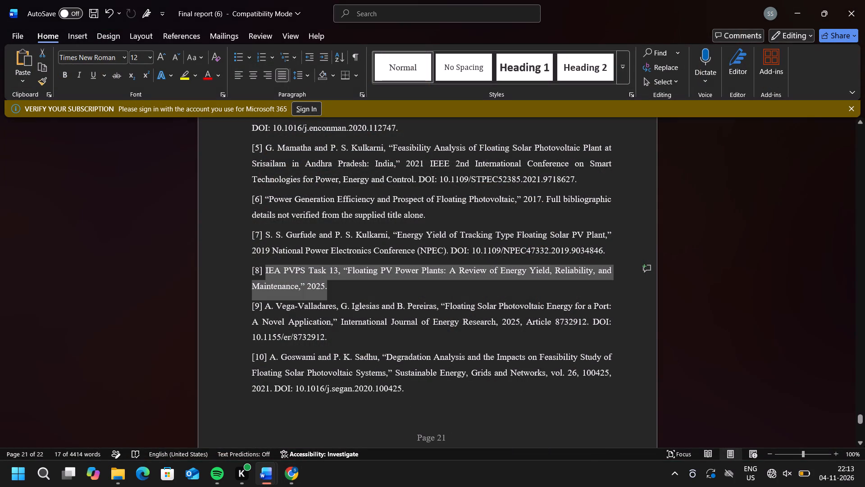
drag(326, 339, 264, 310)
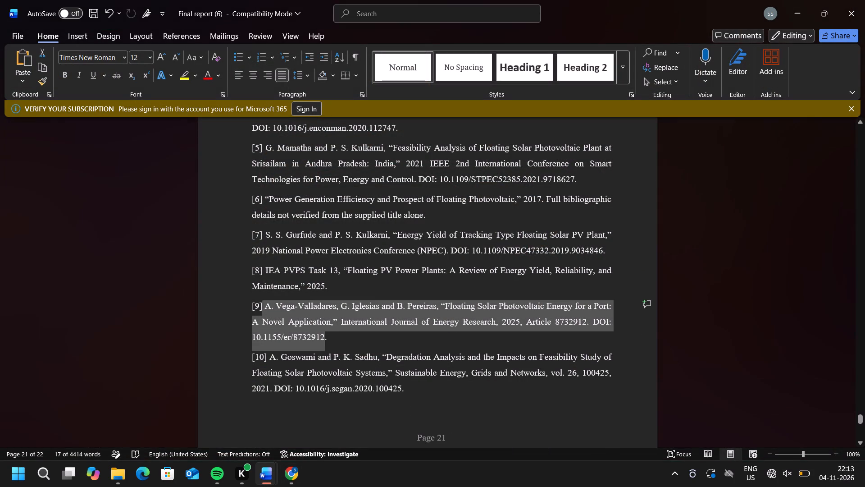
drag(264, 310, 266, 311)
key(ctrl+c)
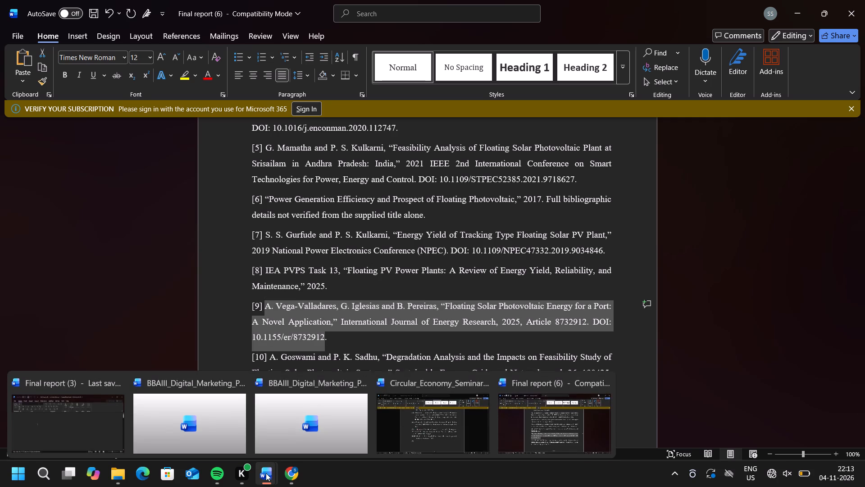
click(421, 418)
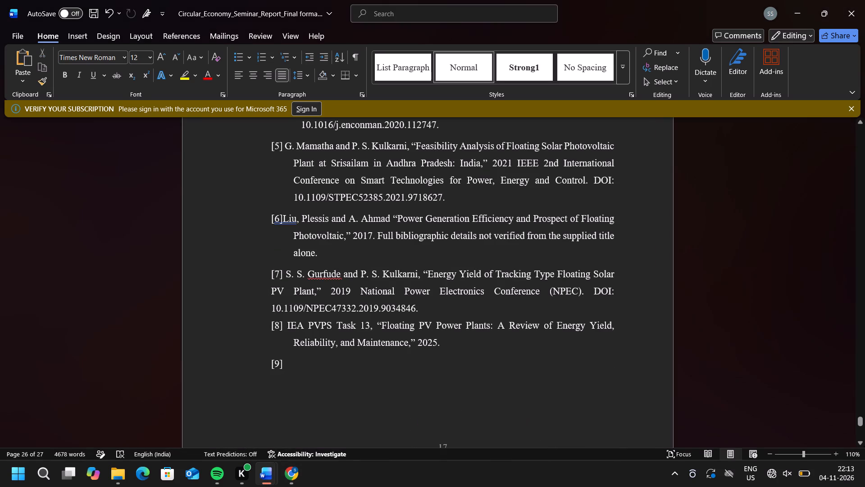
key(ctrl+v)
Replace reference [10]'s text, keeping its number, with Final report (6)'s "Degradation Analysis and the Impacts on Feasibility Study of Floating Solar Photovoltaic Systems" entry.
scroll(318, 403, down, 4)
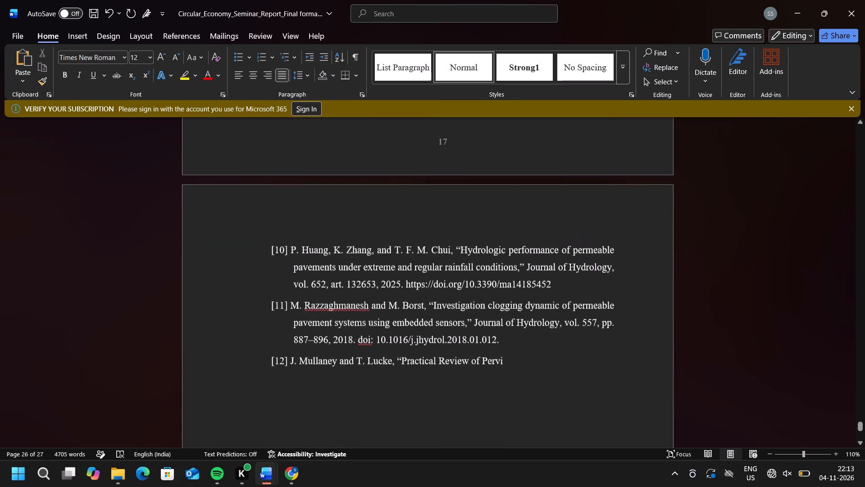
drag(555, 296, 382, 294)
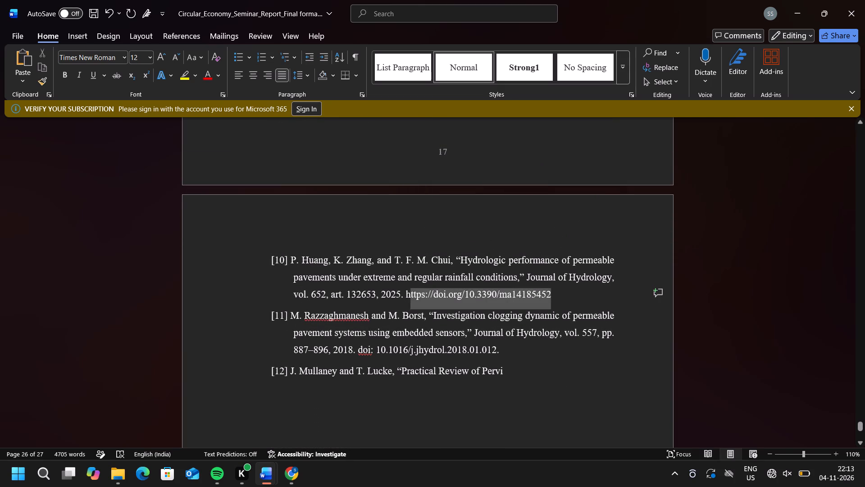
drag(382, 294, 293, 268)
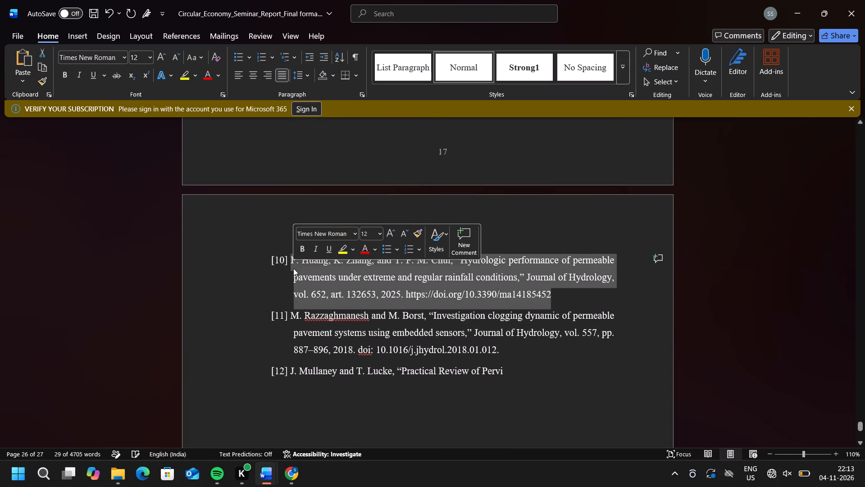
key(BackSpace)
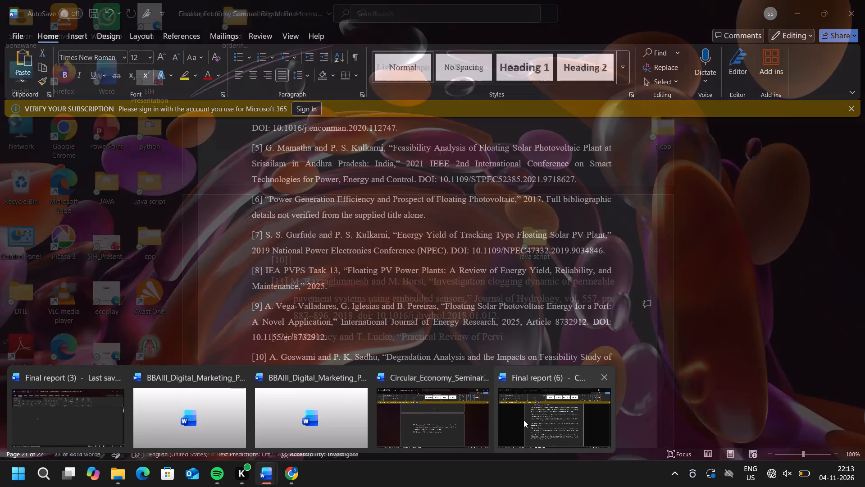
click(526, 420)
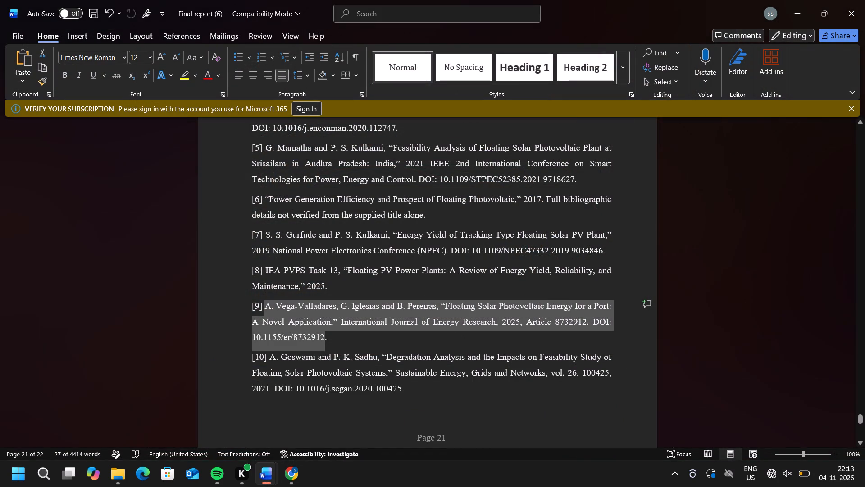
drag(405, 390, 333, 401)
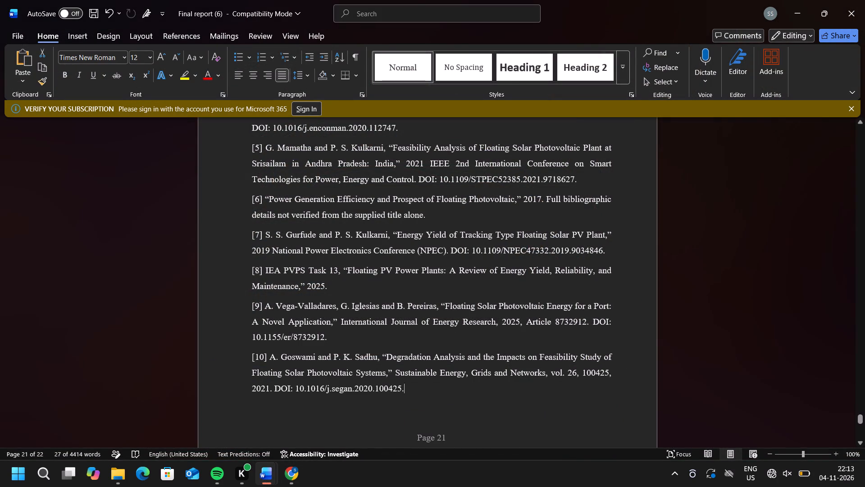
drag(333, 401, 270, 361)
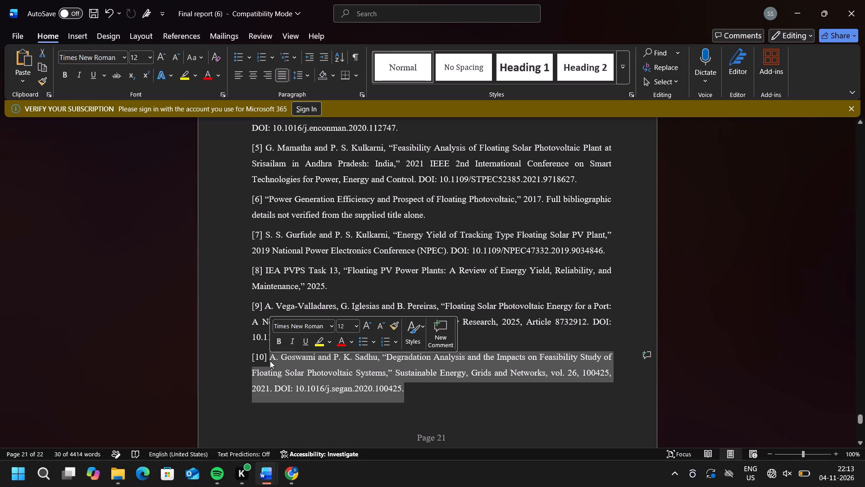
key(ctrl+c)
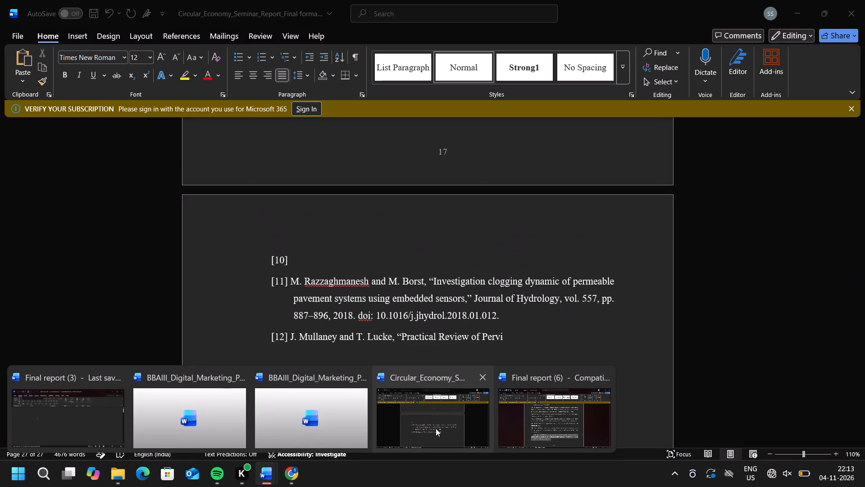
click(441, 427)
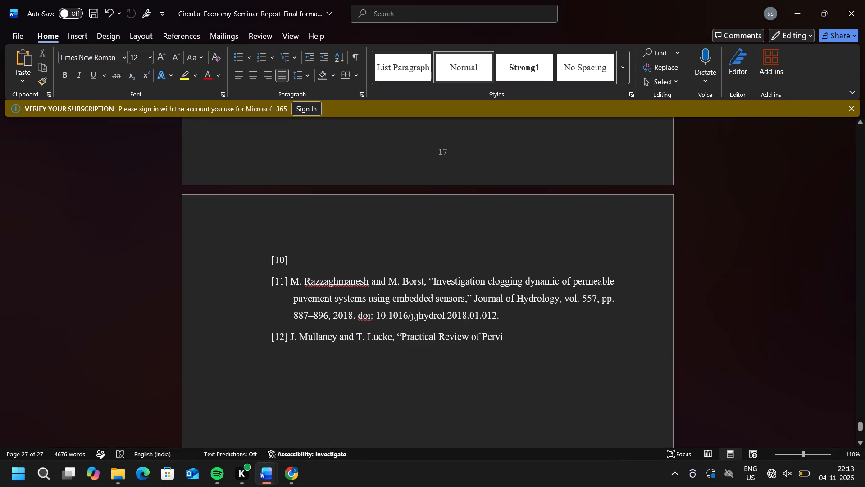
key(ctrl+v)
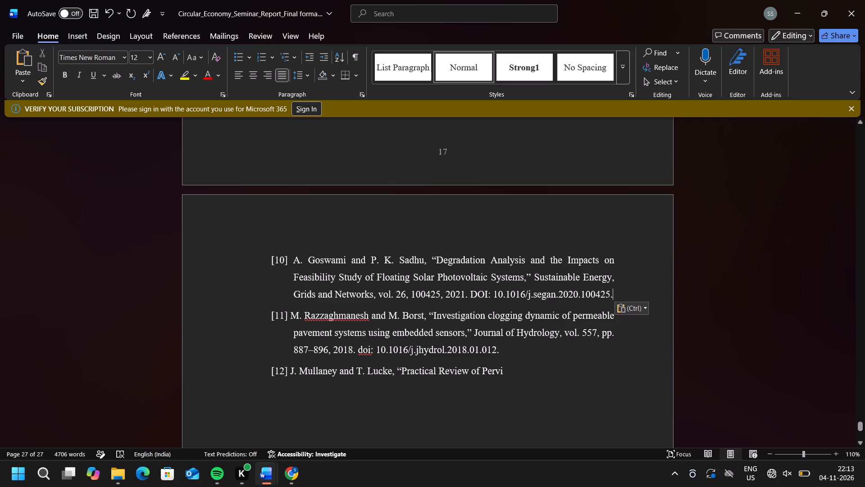
Delete the leftover permeable pavement references [11] and [12] at the end of the list.
drag(505, 372, 255, 327)
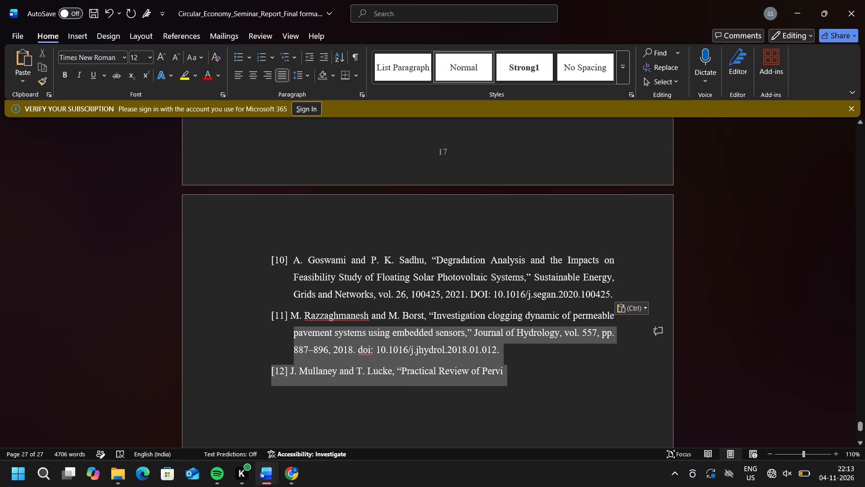
drag(255, 327, 262, 319)
key(BackSpace)
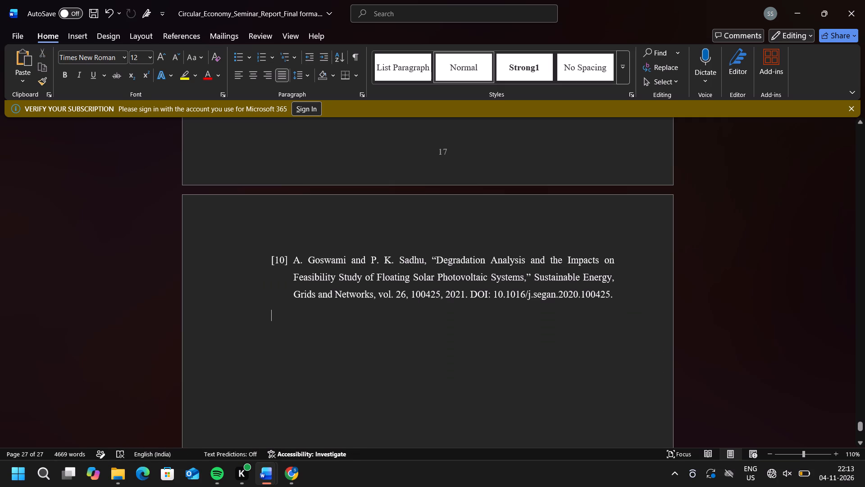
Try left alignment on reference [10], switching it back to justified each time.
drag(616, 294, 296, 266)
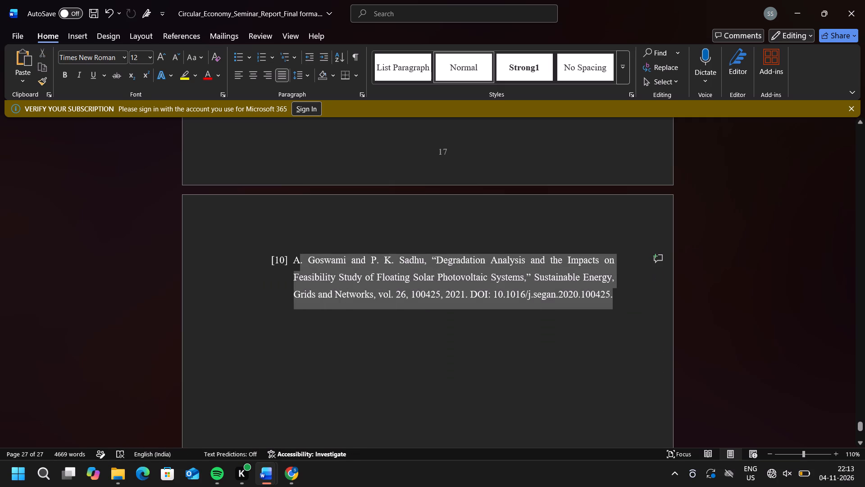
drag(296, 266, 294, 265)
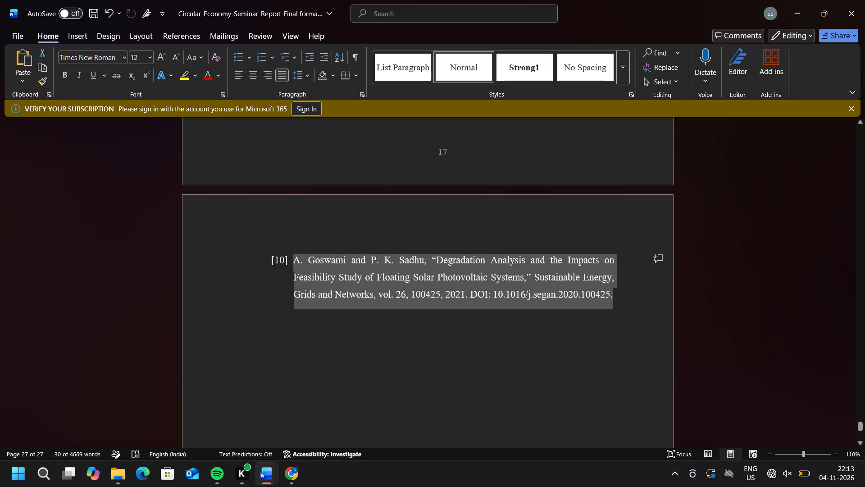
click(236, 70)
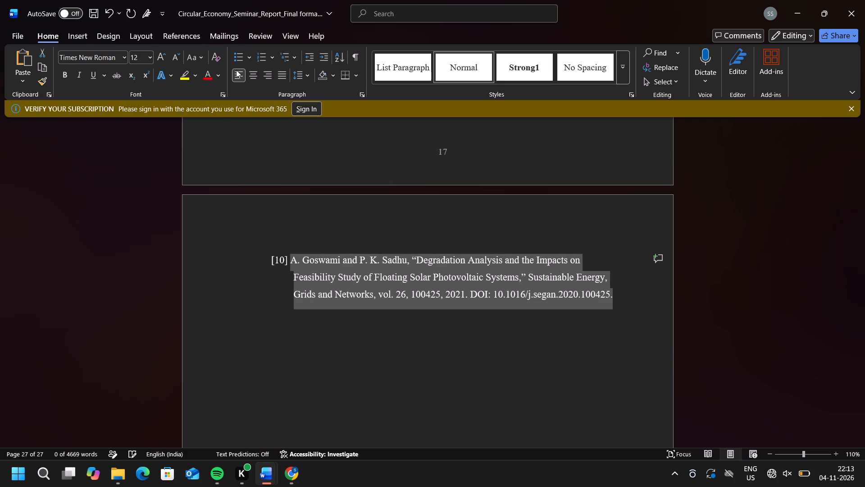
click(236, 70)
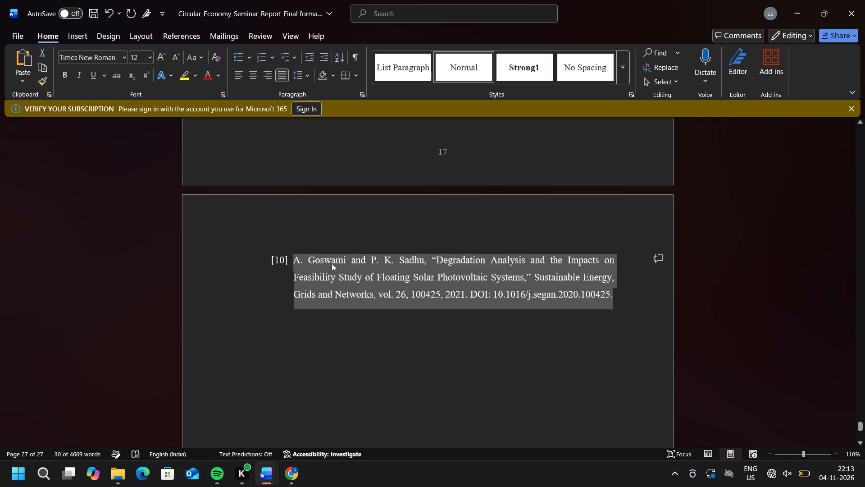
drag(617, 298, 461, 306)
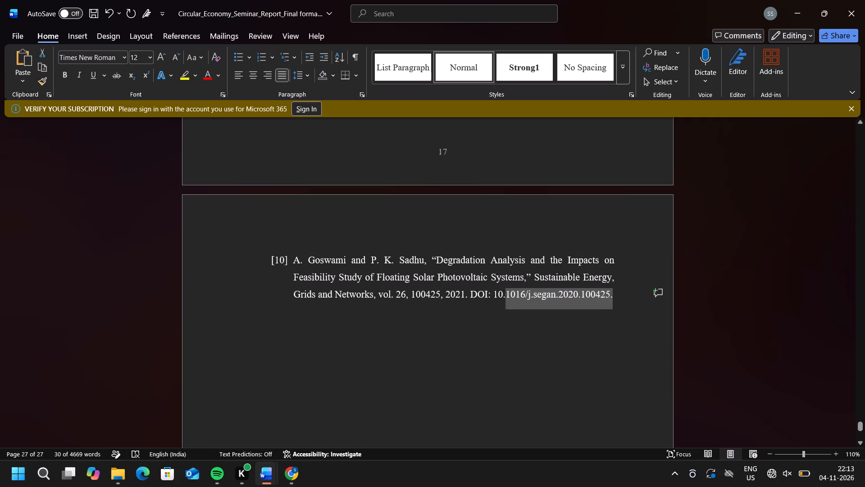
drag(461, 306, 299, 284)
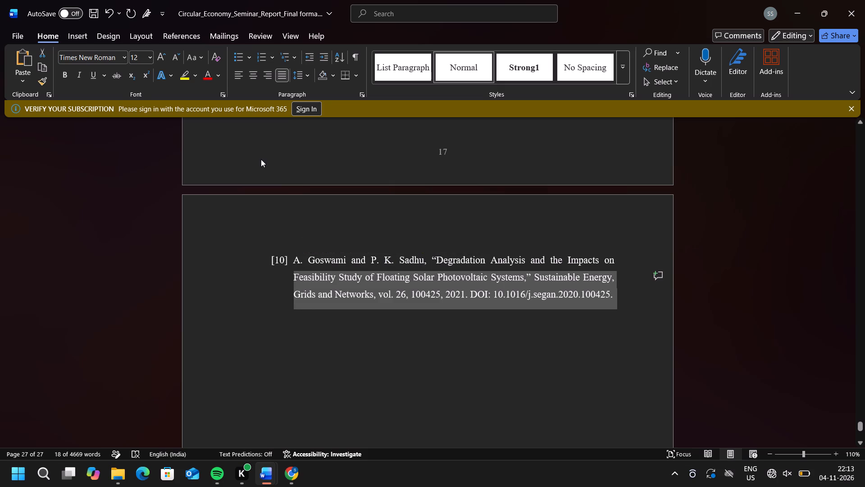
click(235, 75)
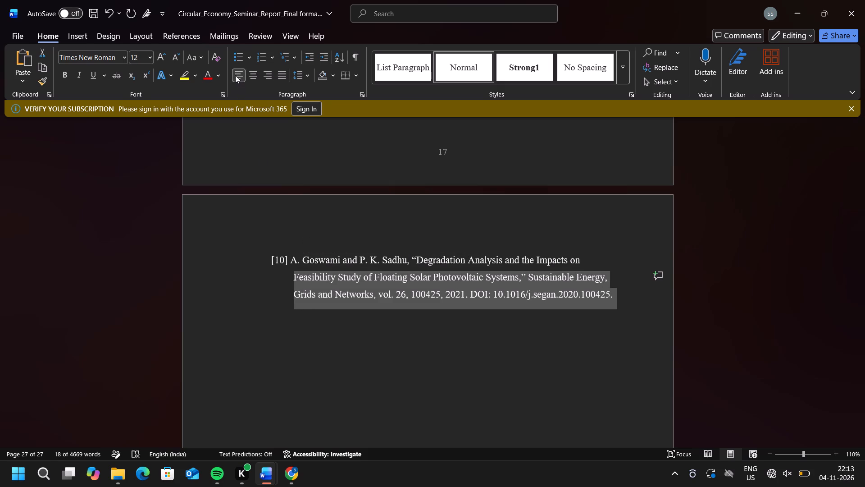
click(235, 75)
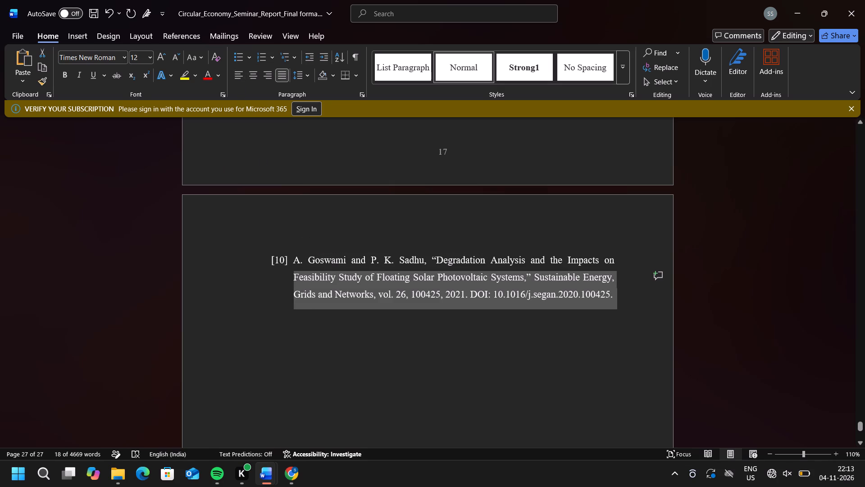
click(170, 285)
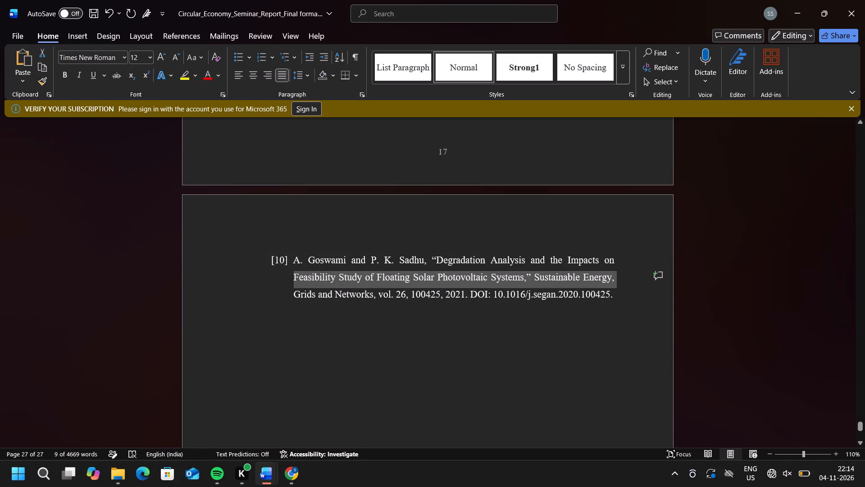
Replace the whole of reference [10], including its number, with the complete [10] entry copied from Final report (6).
drag(616, 299, 264, 255)
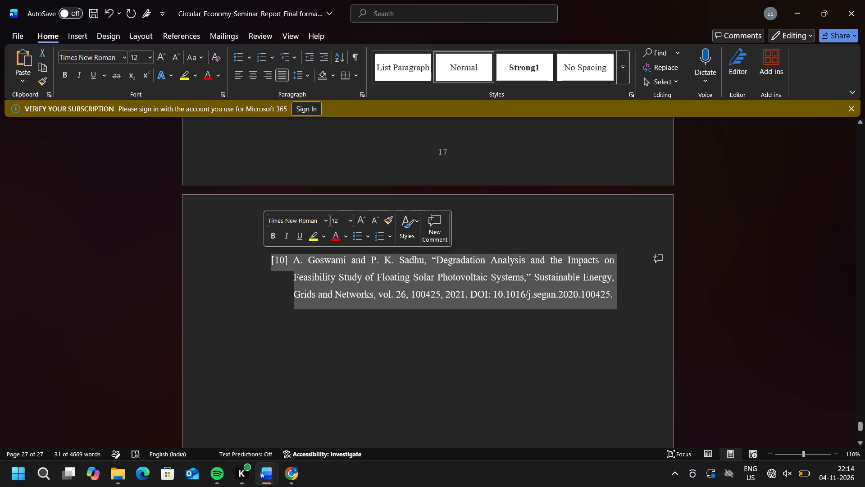
key(BackSpace)
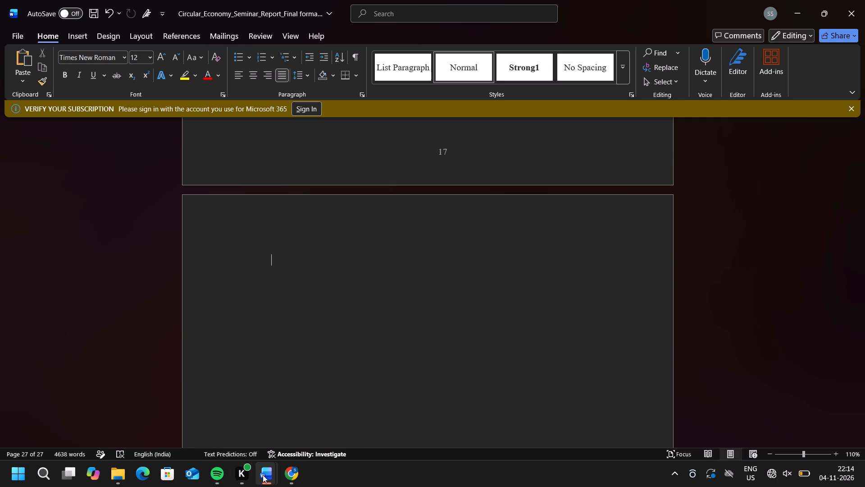
click(557, 415)
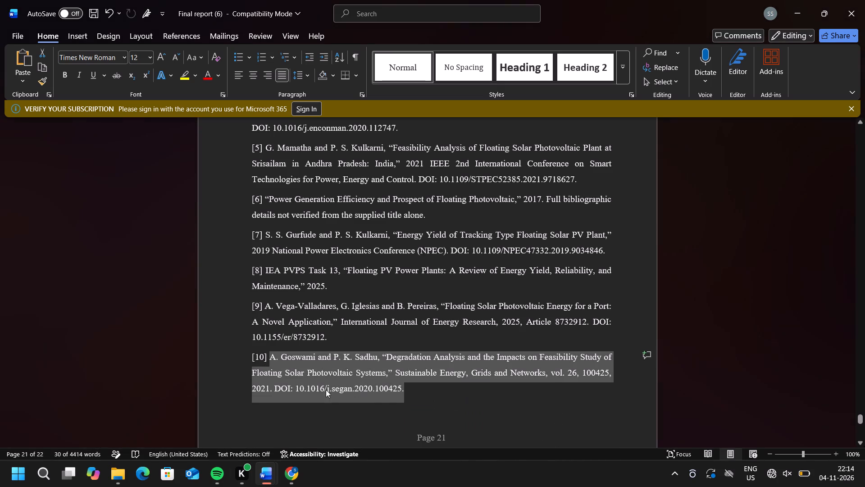
drag(407, 389, 245, 360)
drag(245, 360, 246, 359)
key(ctrl+c)
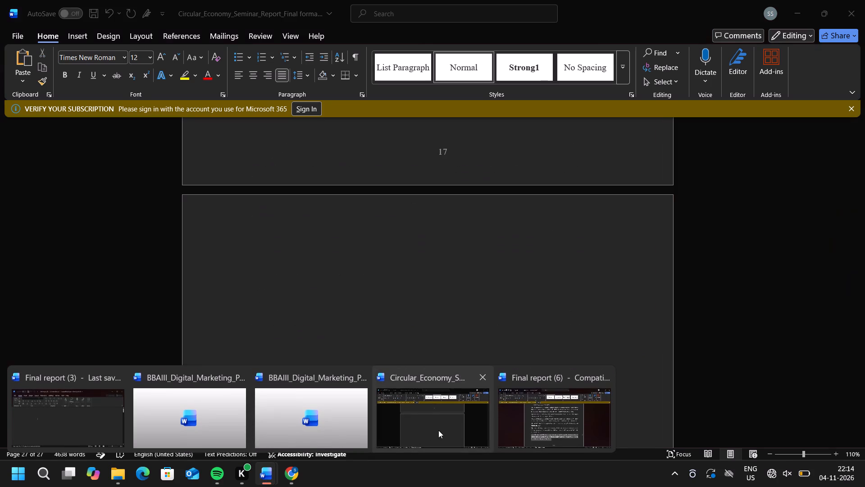
click(438, 430)
key(ctrl+v)
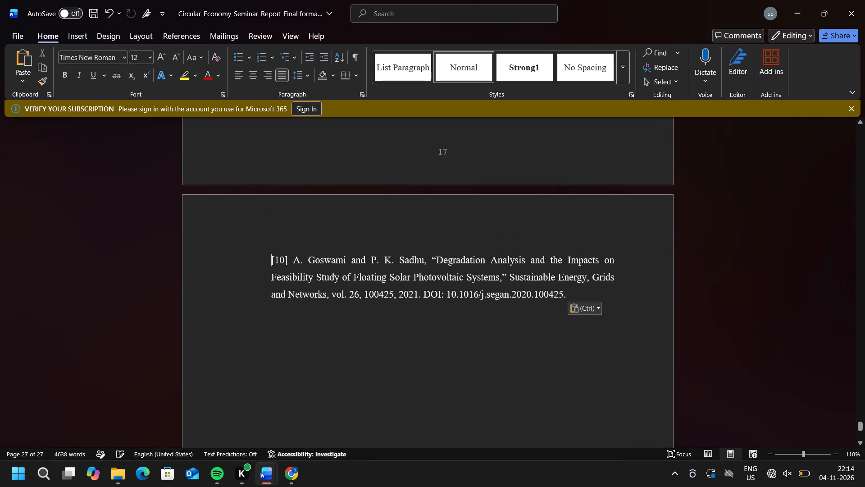
Delete references [1] to [9] from the seminar report's list, keeping the References heading and entry [10].
scroll(295, 284, up, 3)
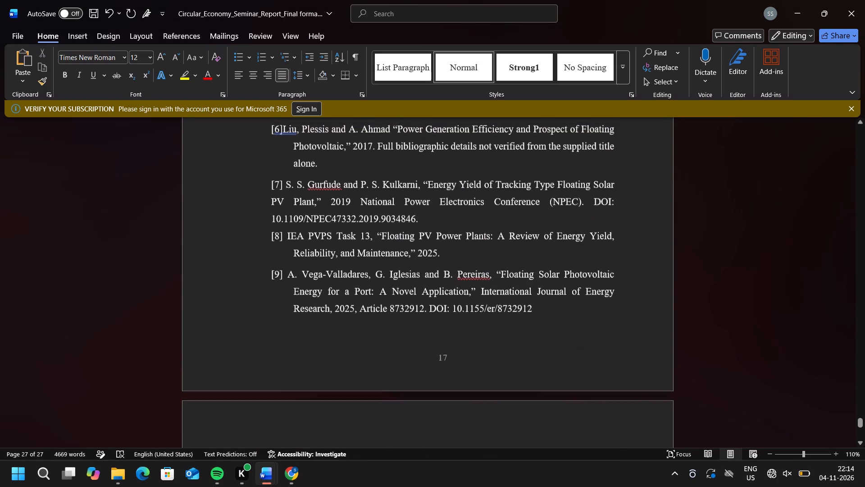
scroll(295, 284, up, 3)
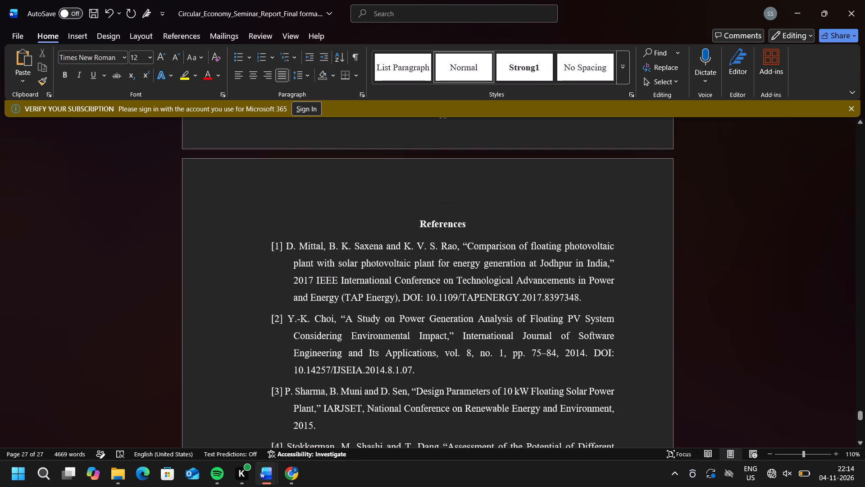
scroll(295, 284, down, 1)
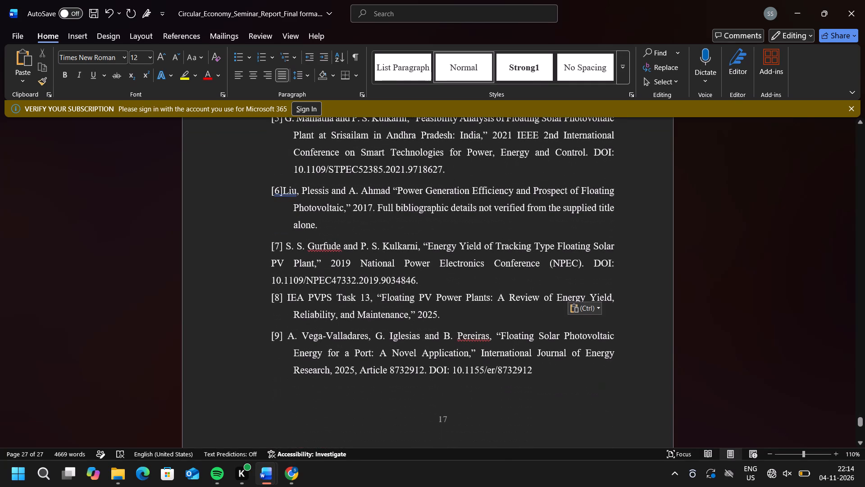
drag(537, 372, 238, 319)
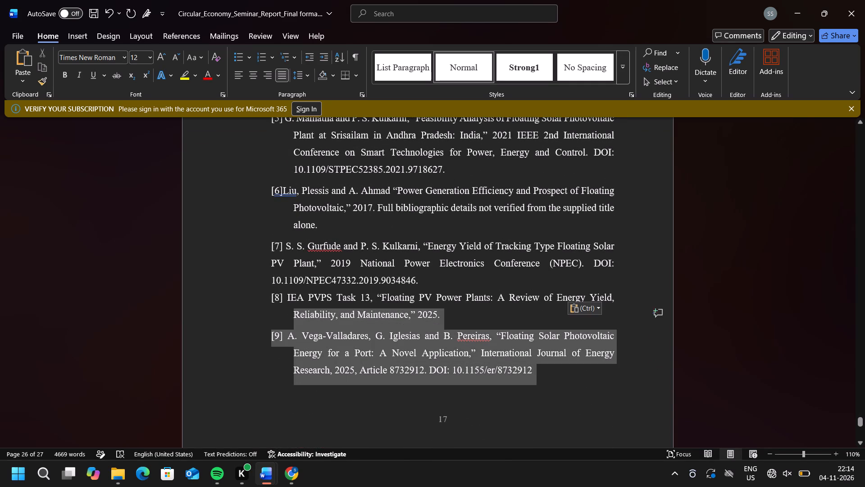
drag(238, 319, 287, 244)
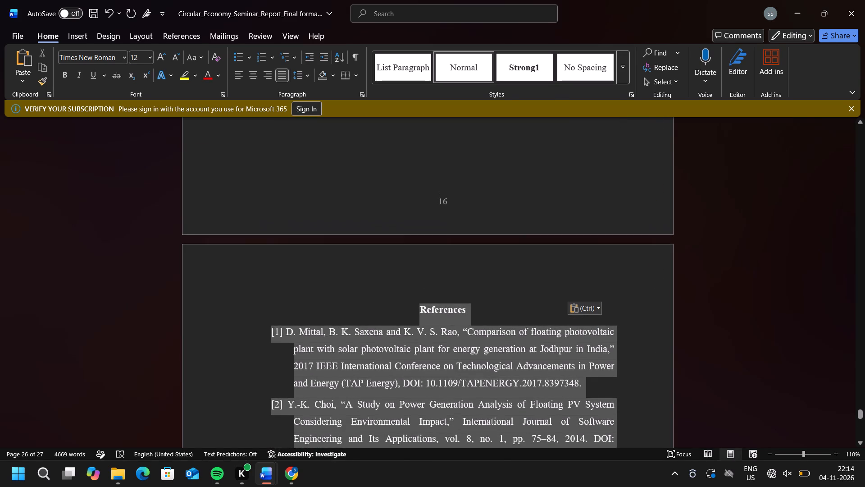
drag(287, 244, 274, 336)
key(BackSpace)
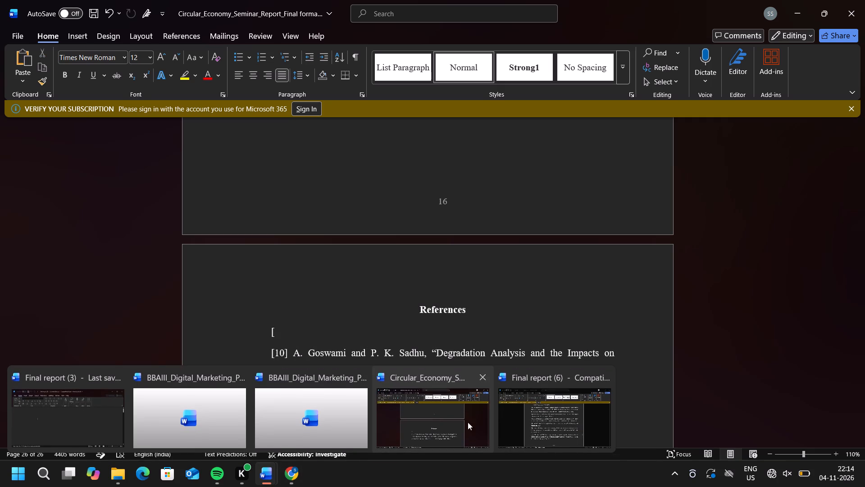
Copy references [1] to [9] together from Final report (6) and paste them above [10] in the Circular Economy seminar report.
click(524, 418)
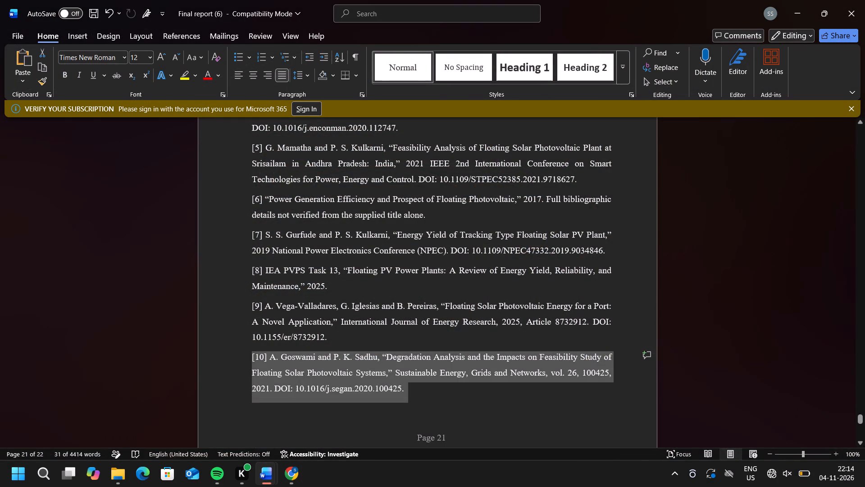
drag(327, 337, 244, 107)
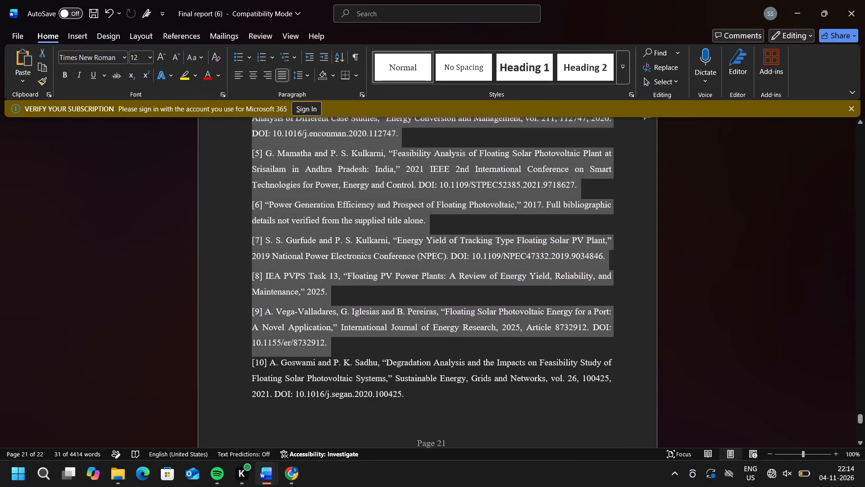
drag(244, 107, 248, 360)
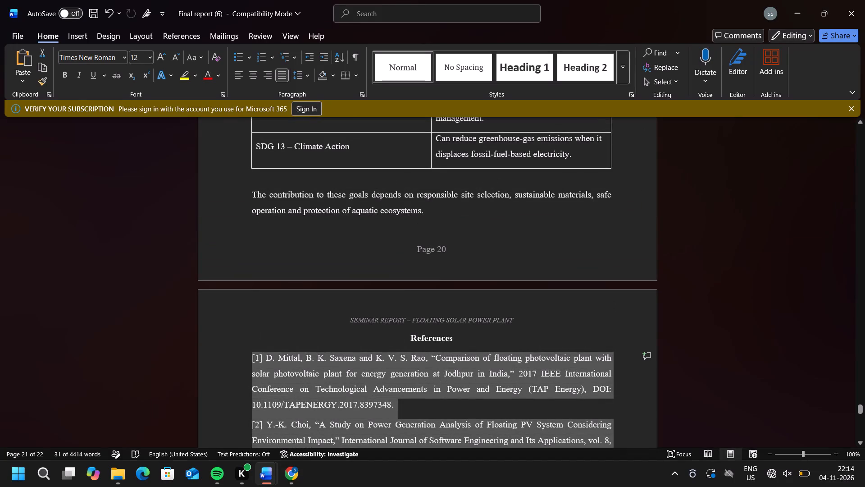
drag(248, 360, 247, 360)
key(ctrl+c)
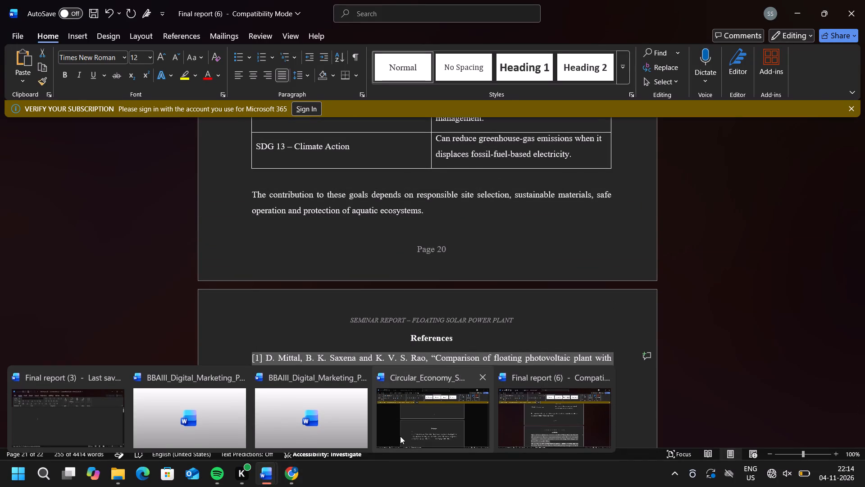
click(400, 436)
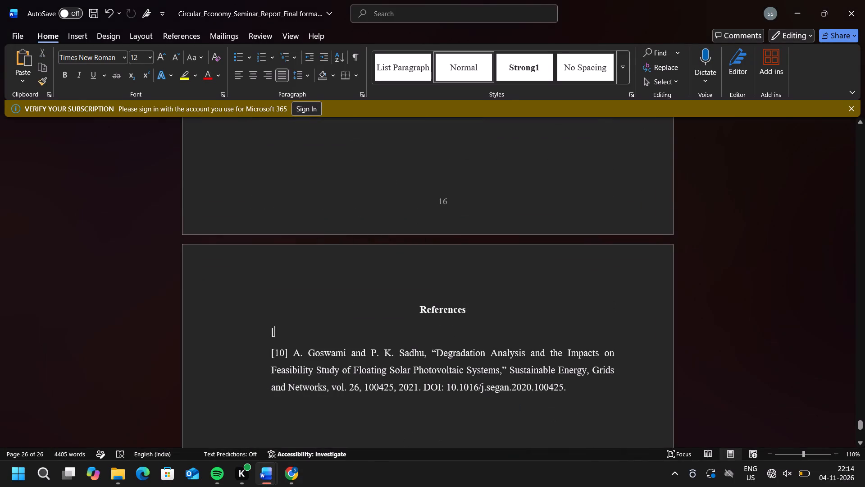
key(ctrl+v)
Remove the extra opening bracket in front of reference [1].
scroll(296, 313, up, 2)
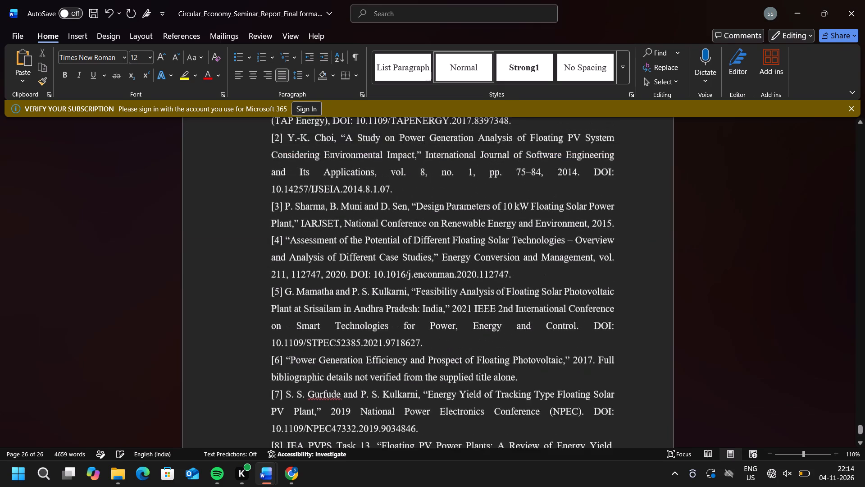
scroll(296, 313, up, 2)
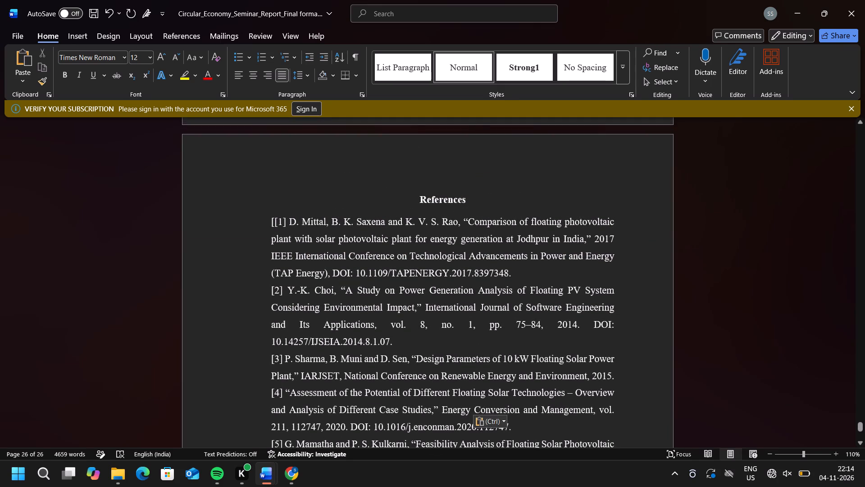
click(273, 223)
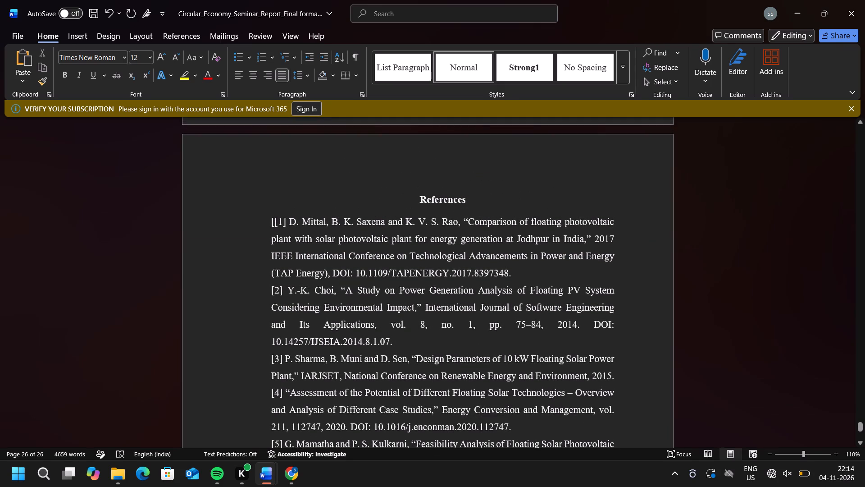
click(274, 223)
key(BackSpace)
Delete the blank line between references [9] and [10].
scroll(274, 223, down, 1)
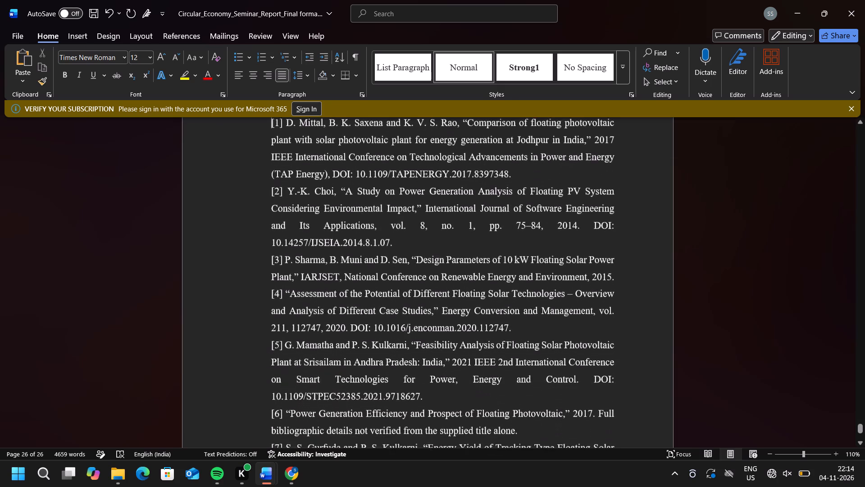
scroll(274, 223, down, 4)
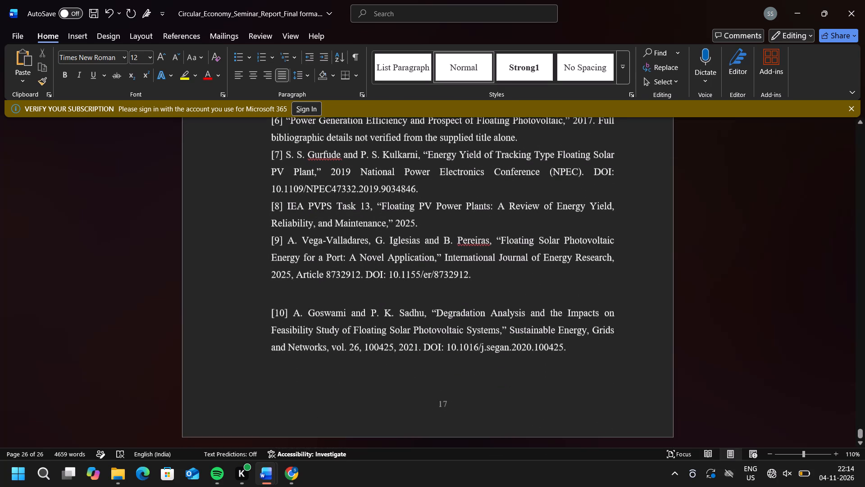
click(275, 299)
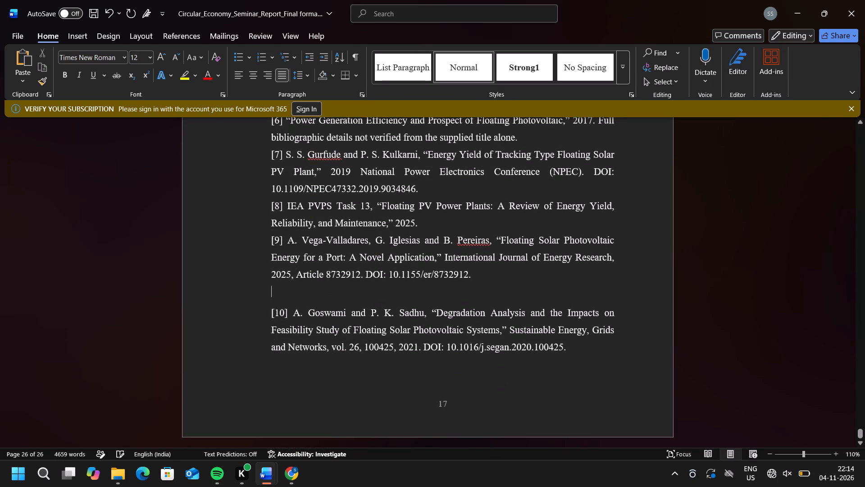
key(BackSpace)
key(BackSpace)
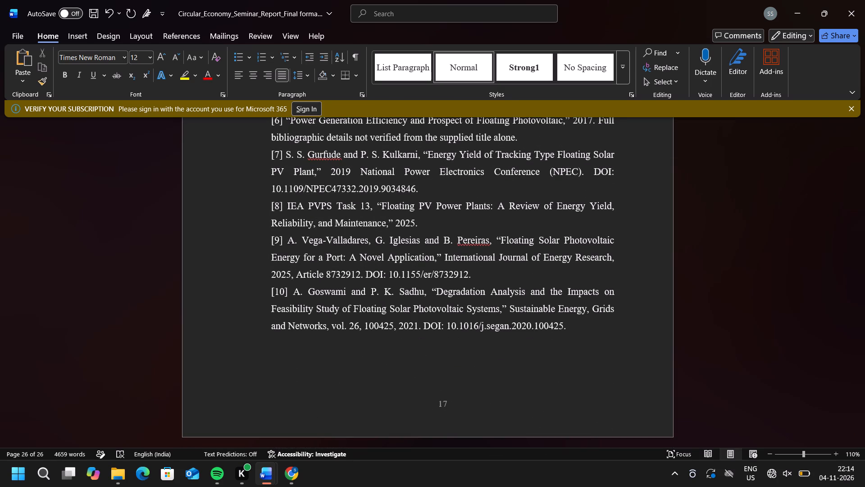
Apply 1.5 line spacing to all the references from [1] to [10].
drag(569, 327, 545, 325)
drag(545, 325, 263, 155)
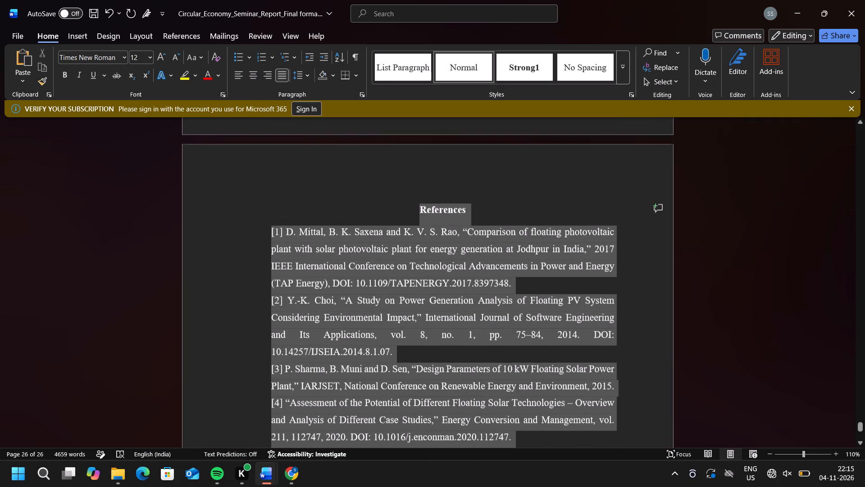
drag(263, 155, 266, 235)
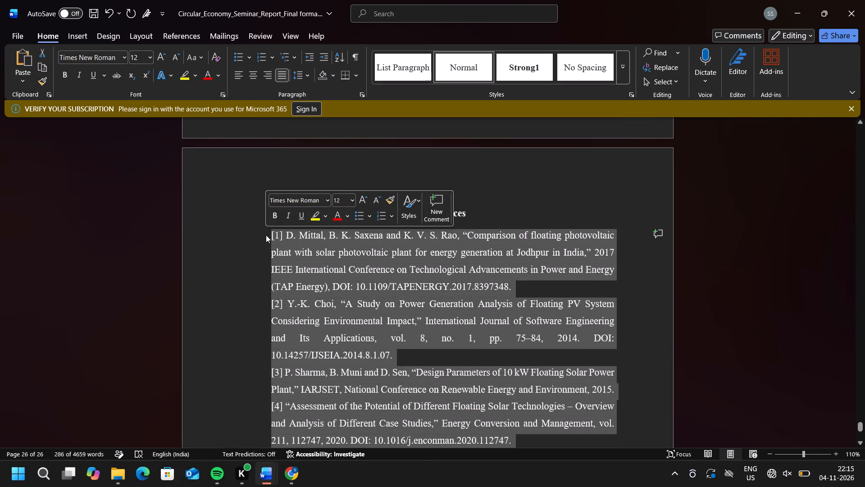
click(309, 76)
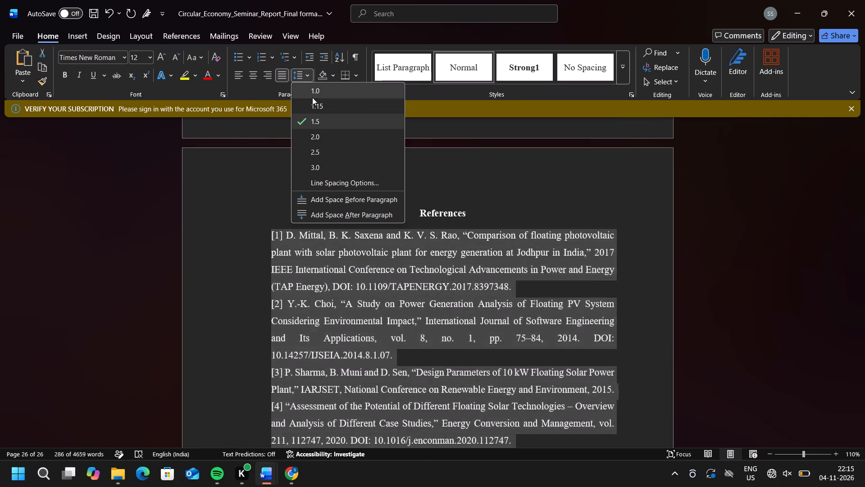
click(313, 120)
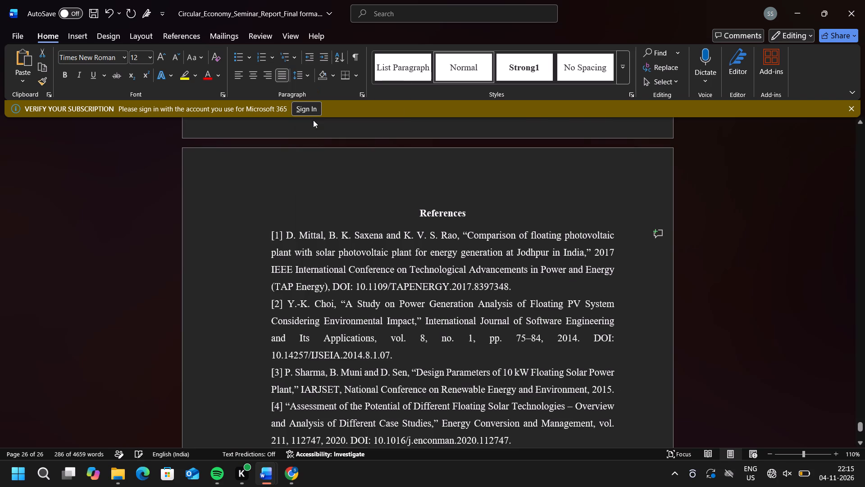
click(223, 225)
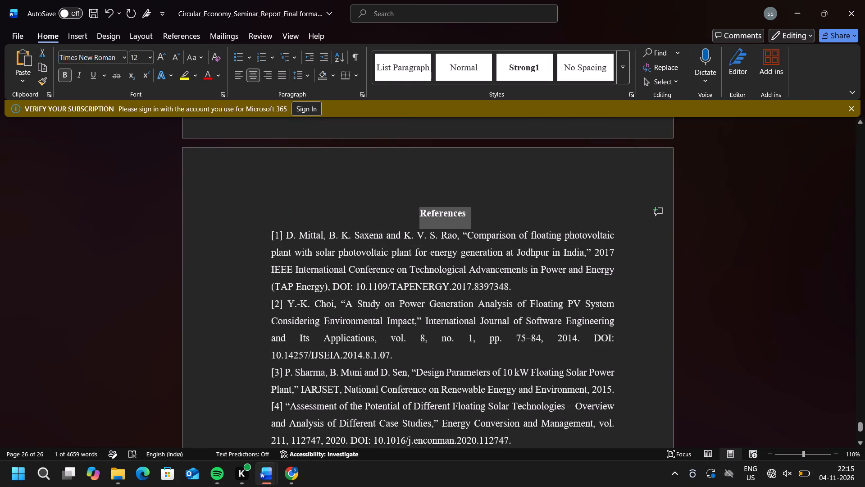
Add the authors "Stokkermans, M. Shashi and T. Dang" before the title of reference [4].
scroll(282, 327, down, 2)
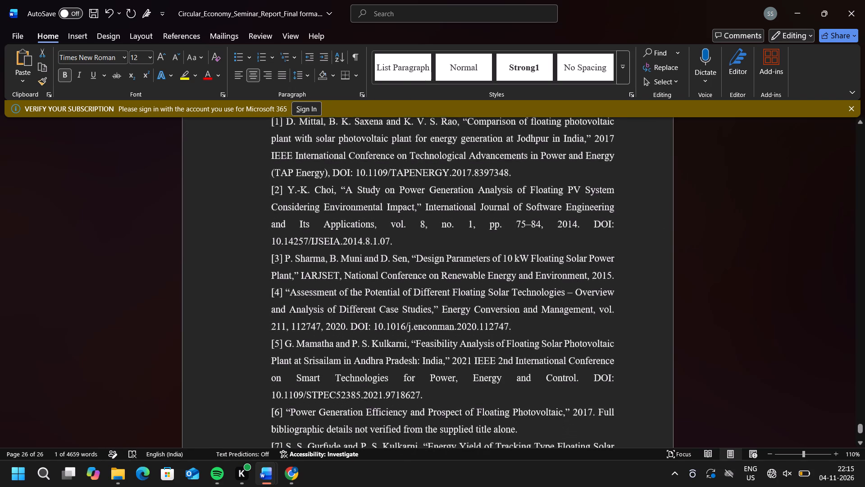
click(282, 294)
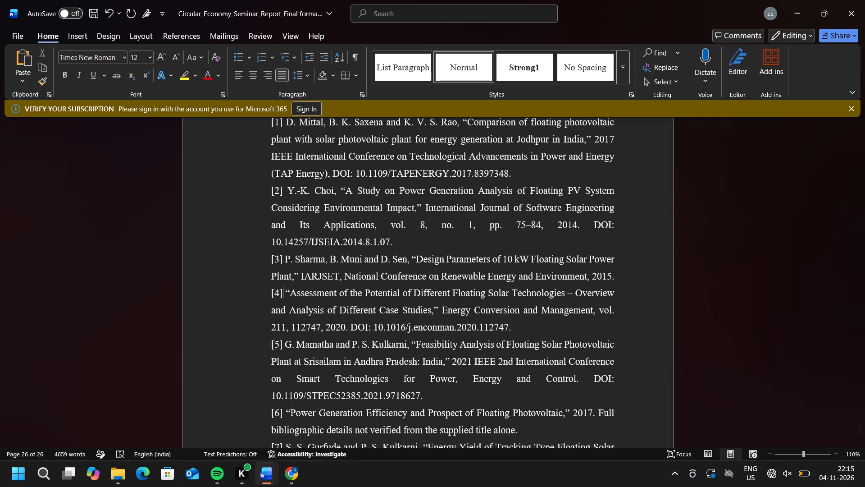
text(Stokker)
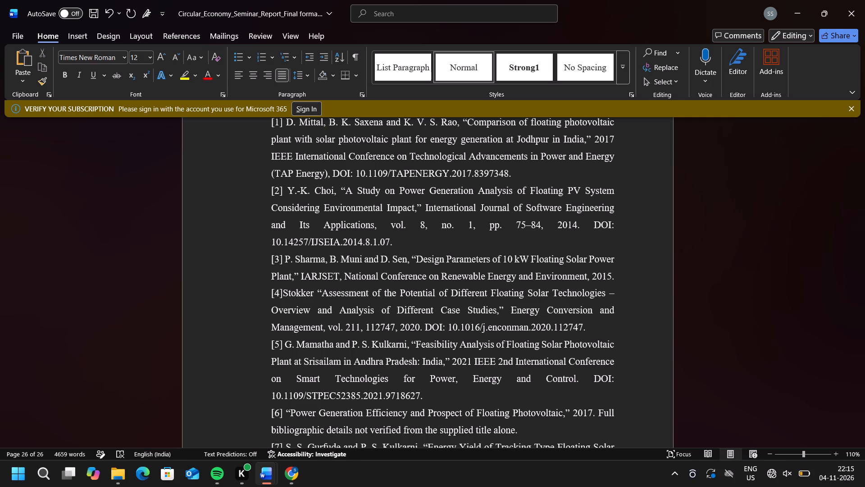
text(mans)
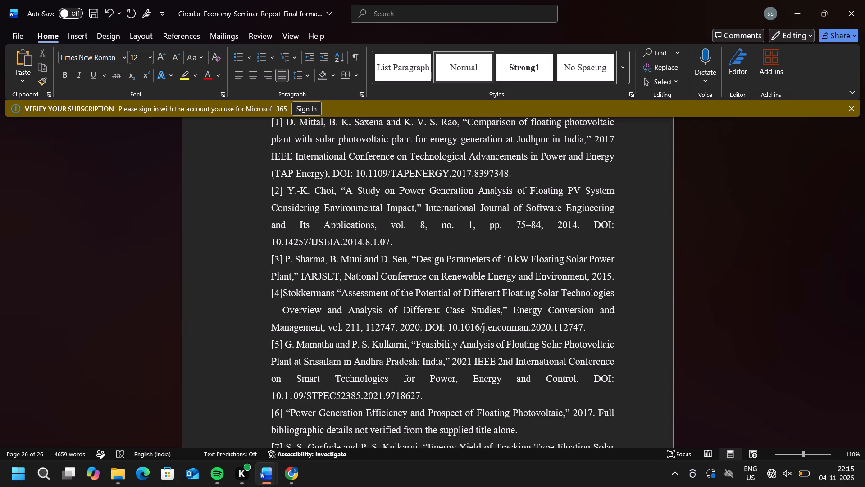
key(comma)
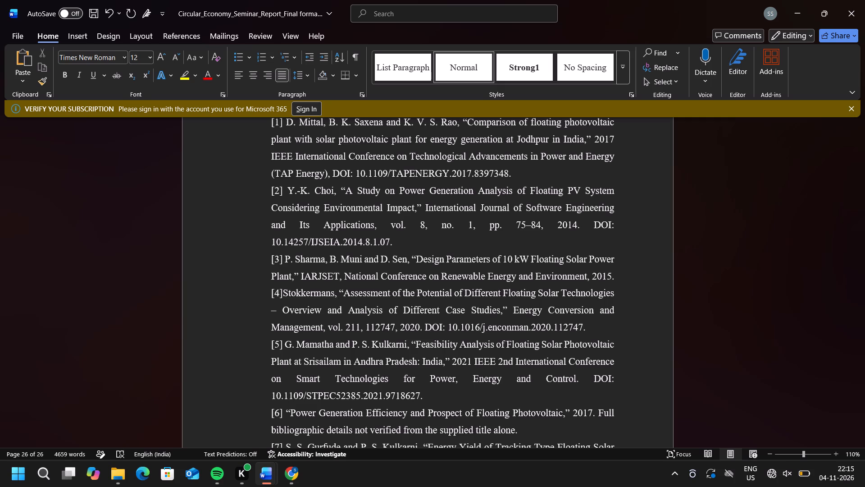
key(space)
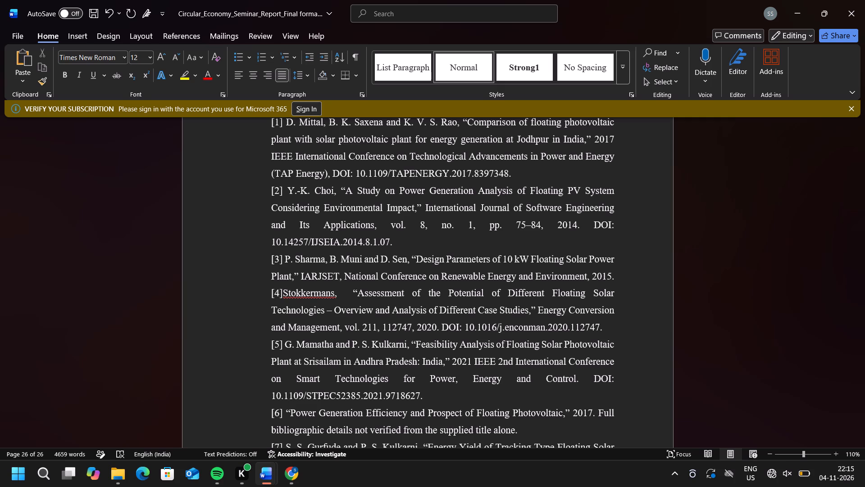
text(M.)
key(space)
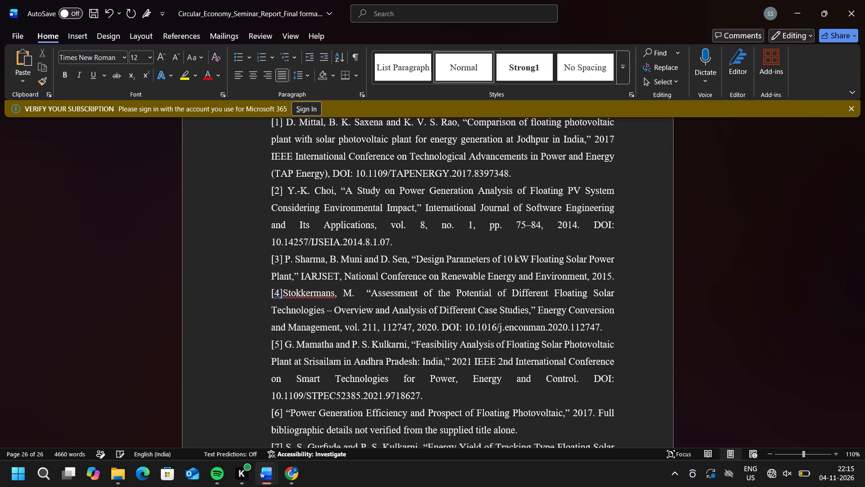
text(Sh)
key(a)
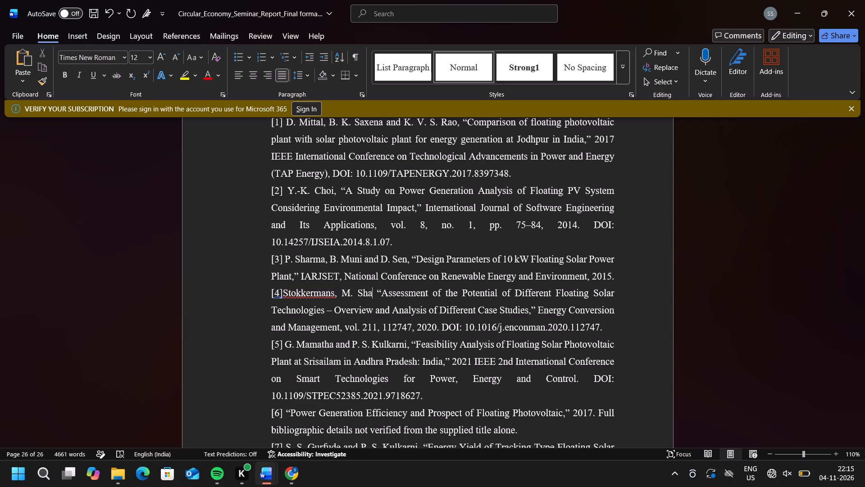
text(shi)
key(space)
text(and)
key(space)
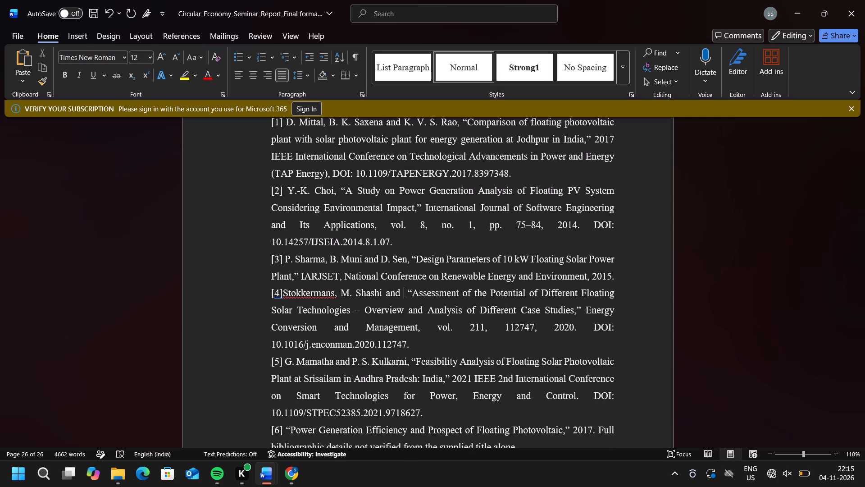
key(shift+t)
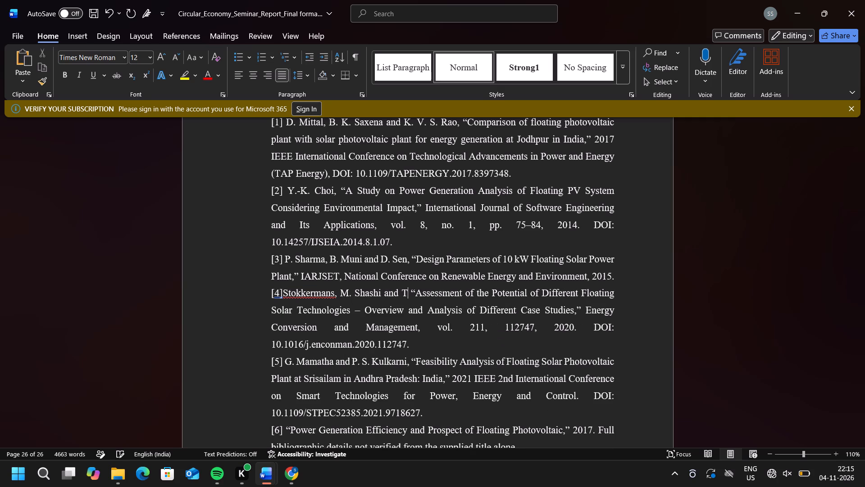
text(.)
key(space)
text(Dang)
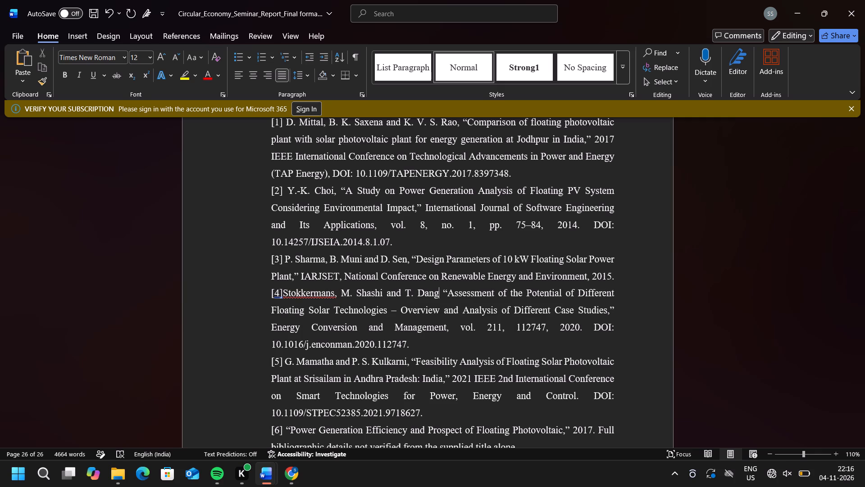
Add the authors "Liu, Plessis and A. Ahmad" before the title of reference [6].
scroll(322, 372, down, 1)
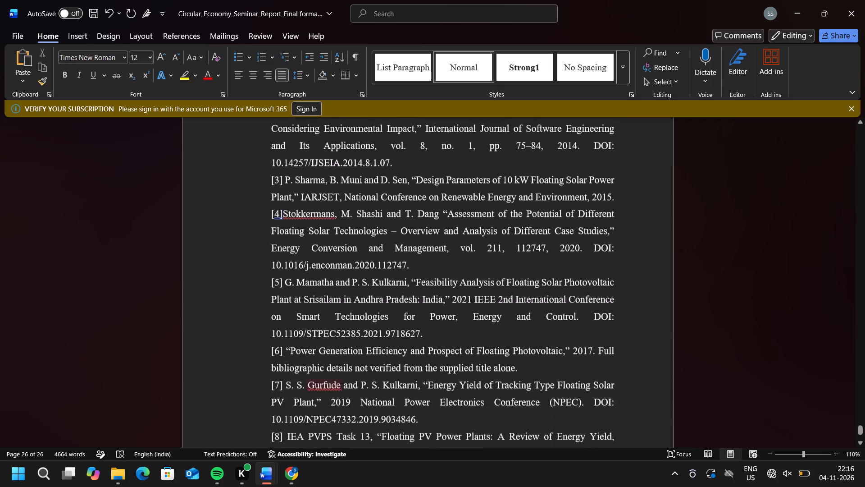
scroll(322, 372, down, 1)
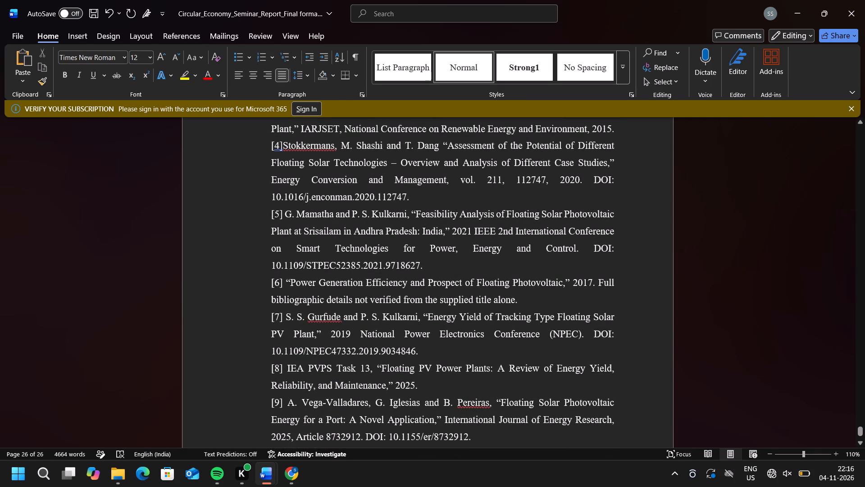
click(284, 282)
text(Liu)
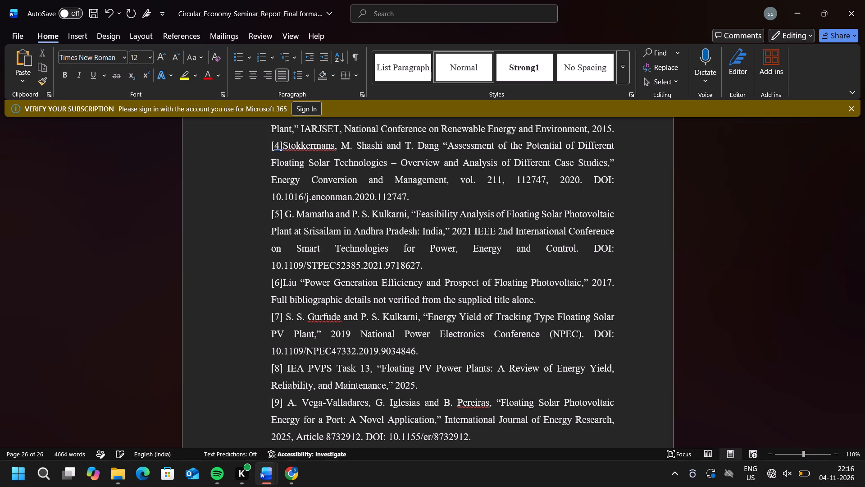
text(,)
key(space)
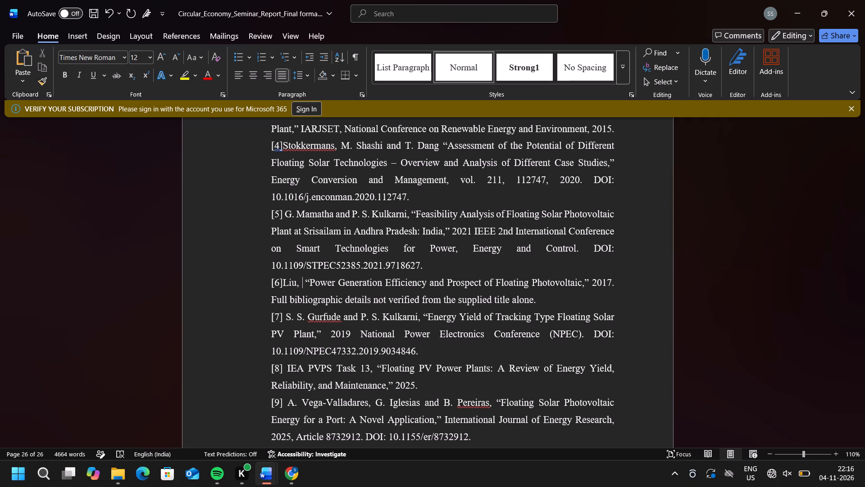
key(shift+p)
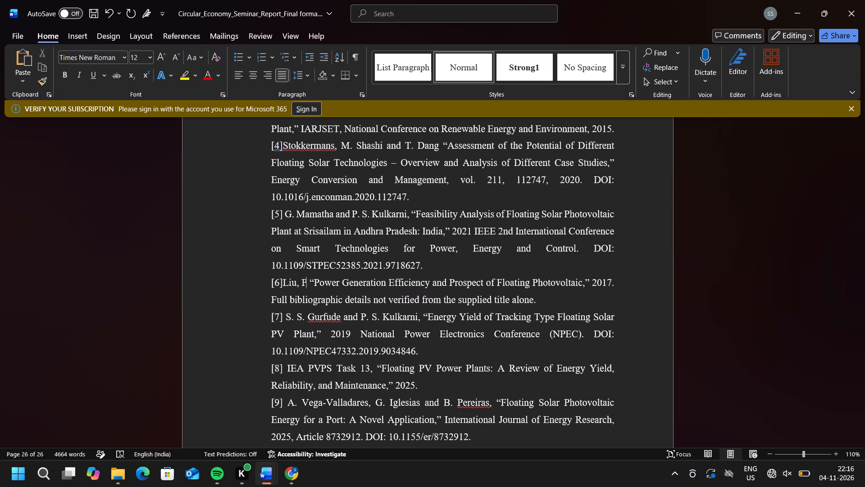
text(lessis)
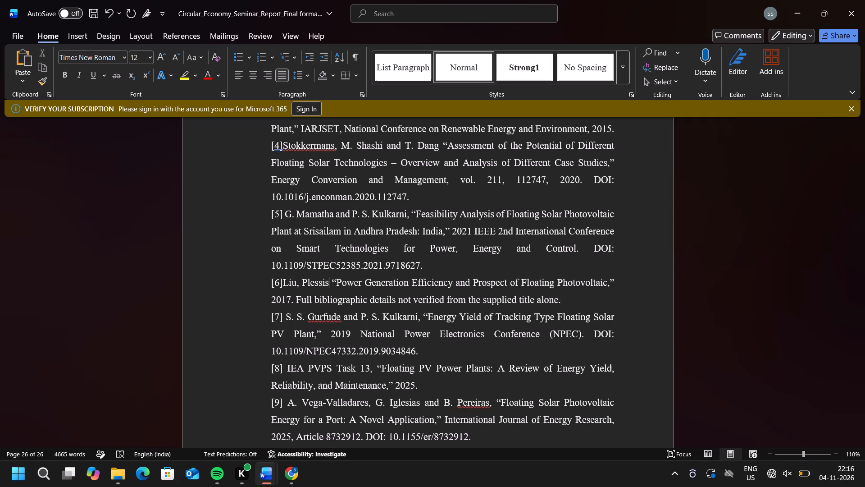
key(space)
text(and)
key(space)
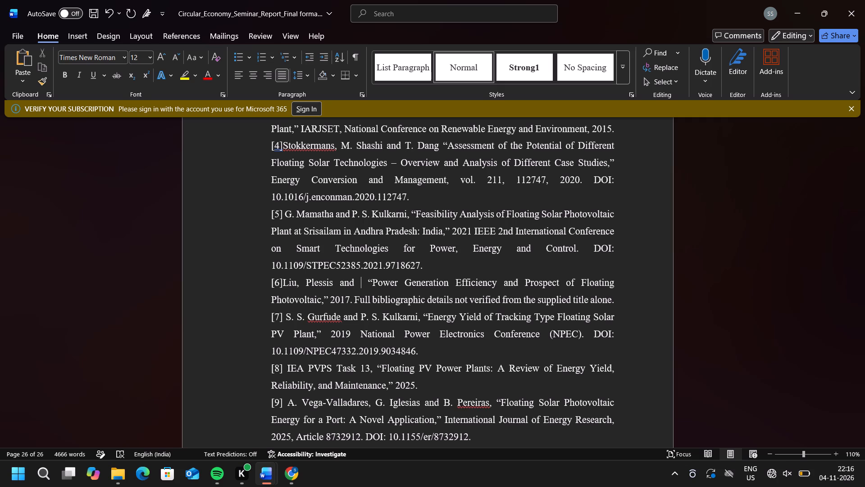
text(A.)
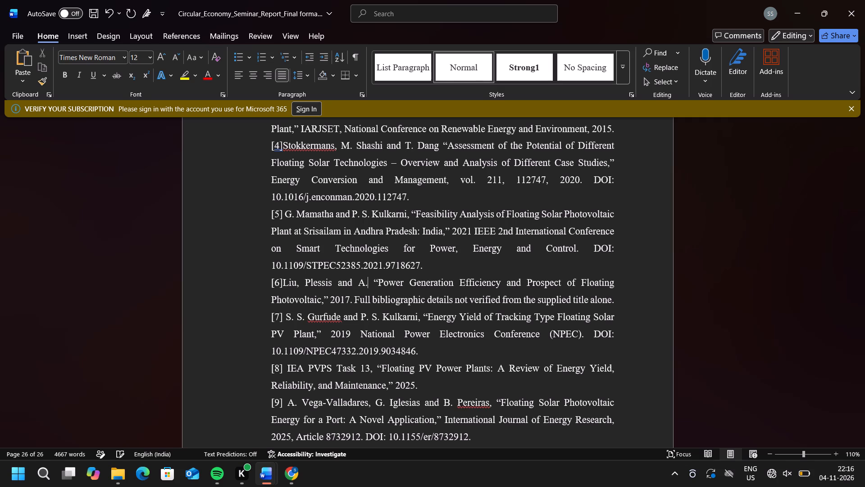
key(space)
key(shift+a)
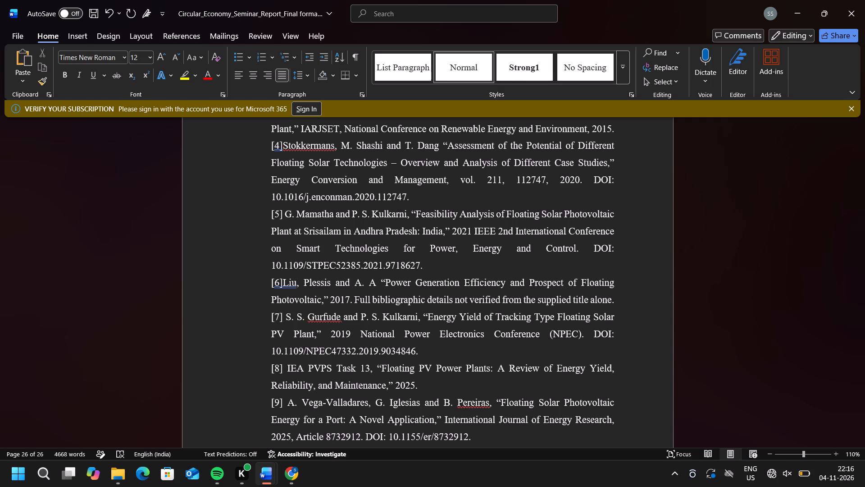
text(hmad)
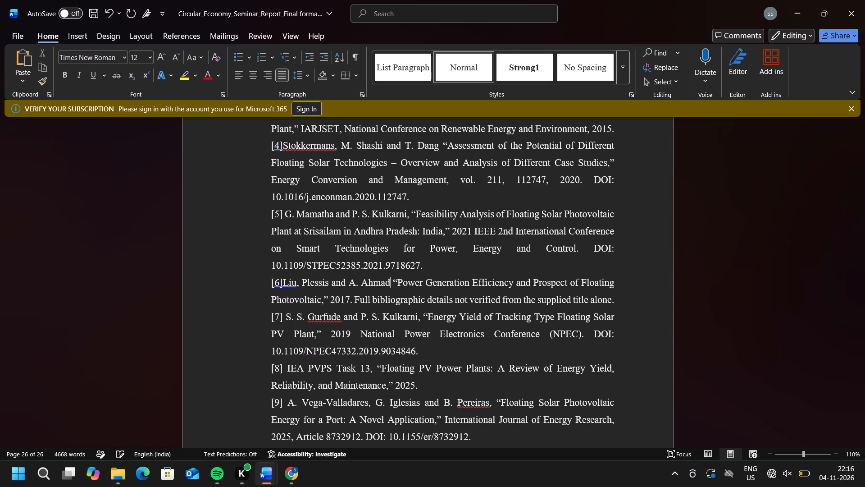
Review the report from the end of the references back through Chapters 4 and 3 to the literature review entry for [9].
scroll(284, 282, down, 2)
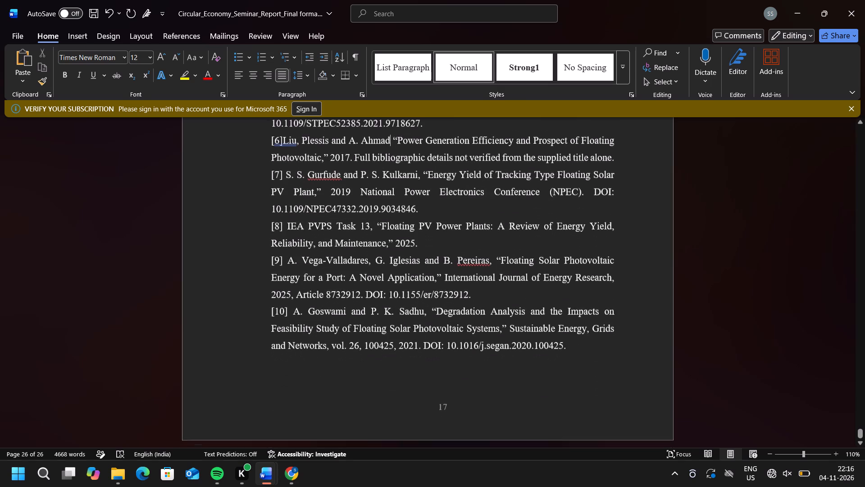
scroll(284, 282, down, 9)
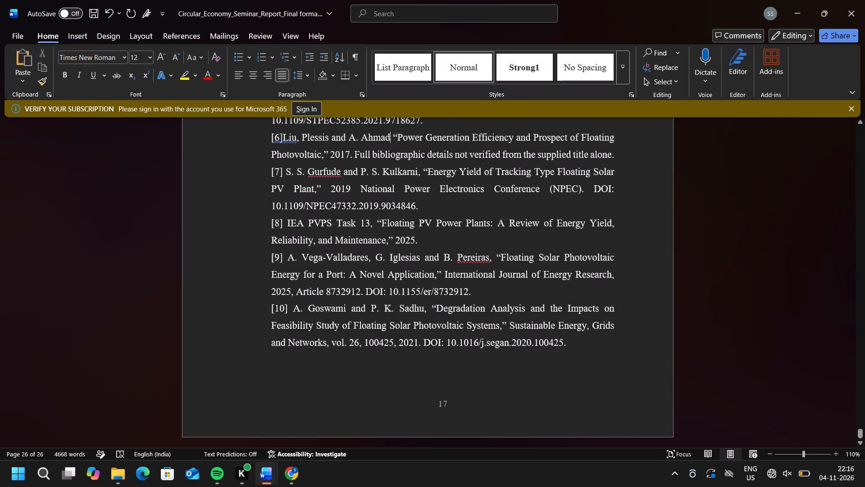
scroll(284, 282, down, 1)
scroll(284, 282, up, 7)
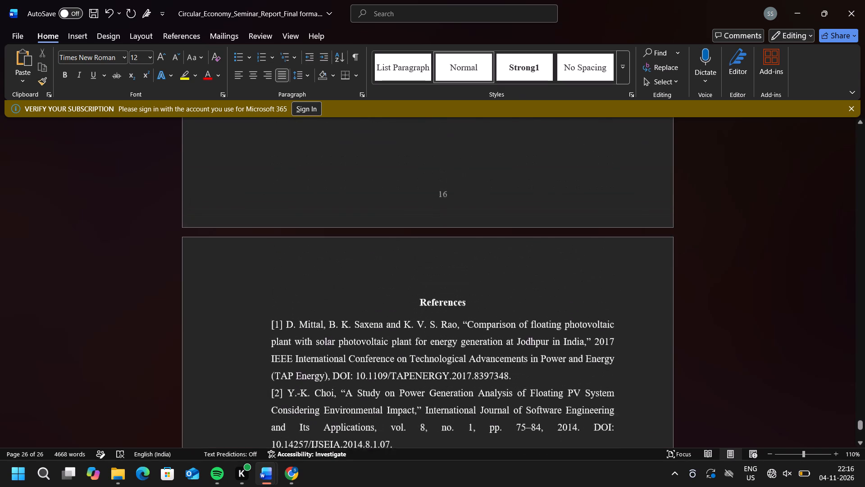
scroll(284, 282, up, 8)
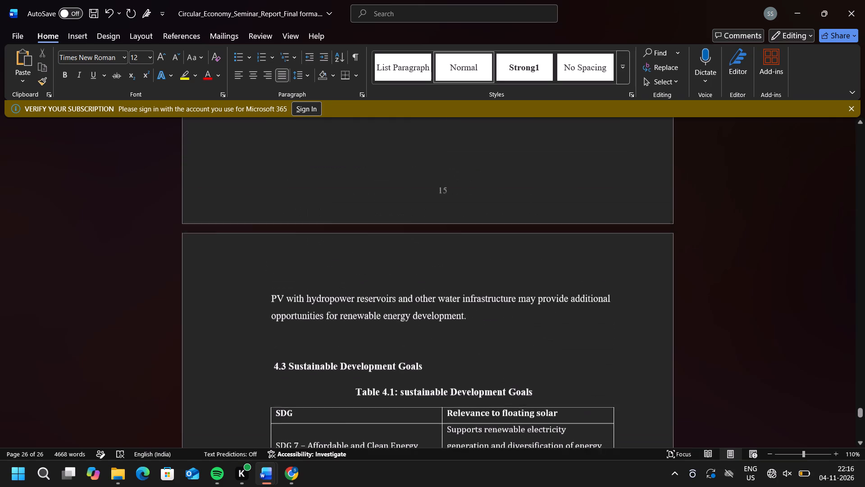
scroll(284, 282, up, 6)
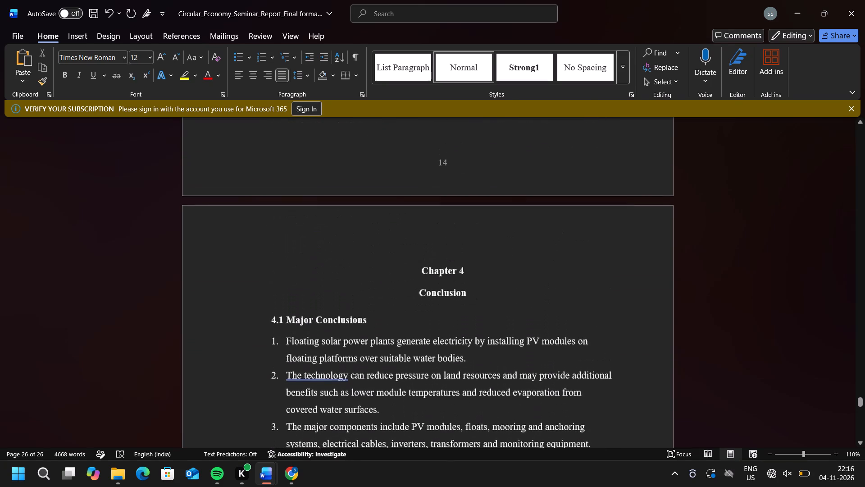
scroll(284, 282, up, 6)
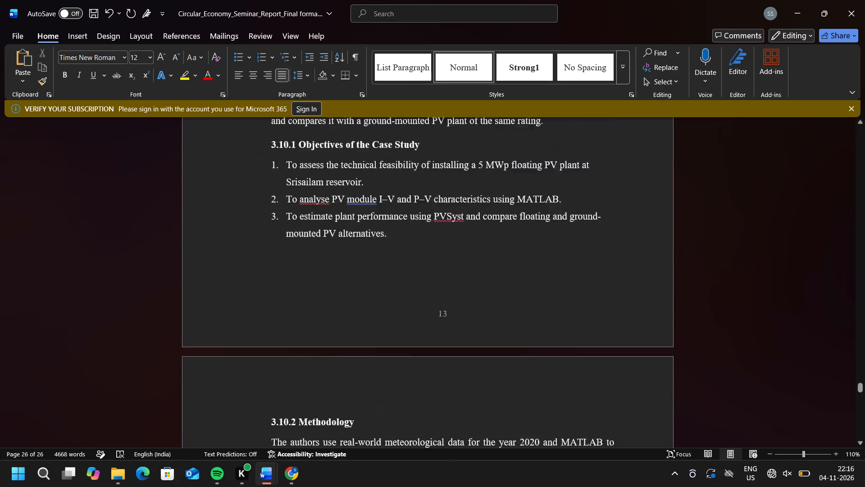
scroll(284, 282, up, 5)
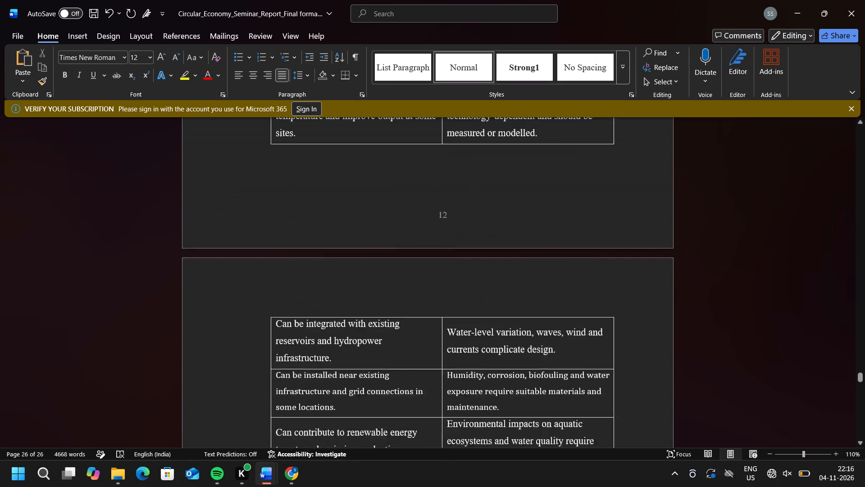
scroll(284, 282, up, 11)
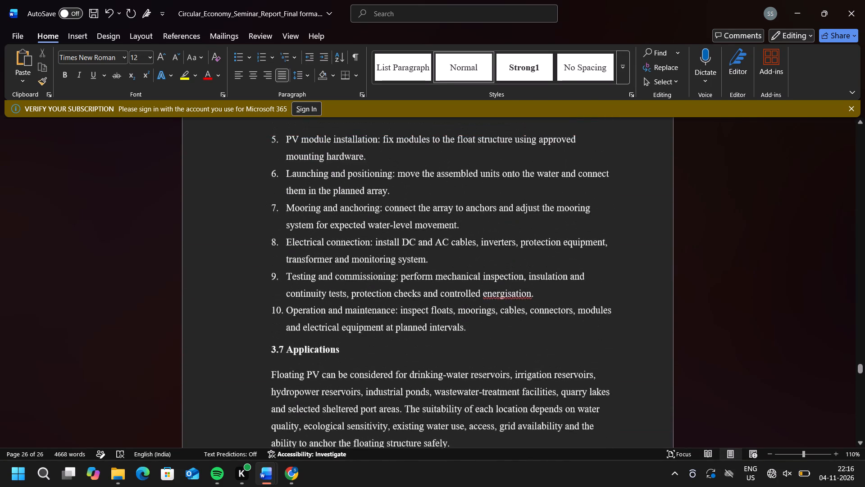
scroll(284, 282, up, 5)
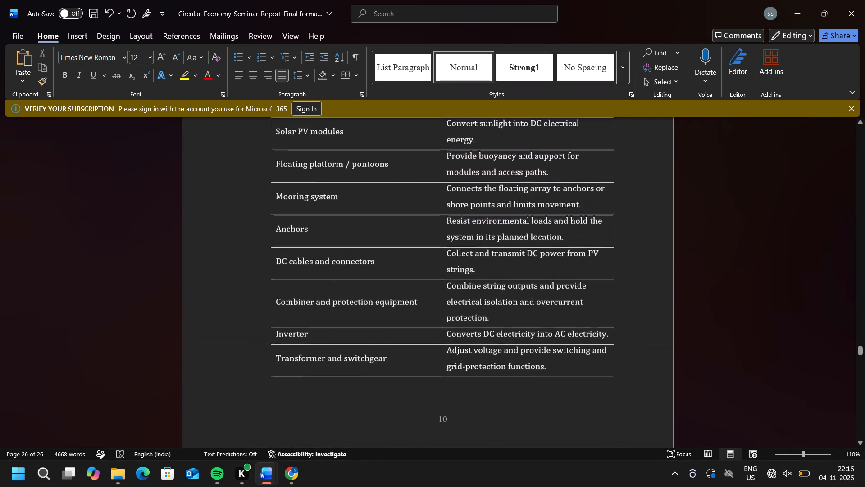
scroll(284, 282, up, 6)
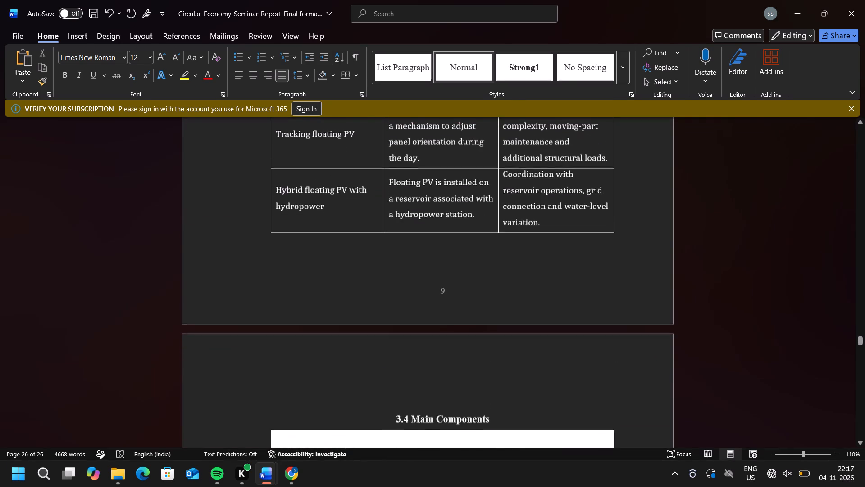
scroll(284, 282, up, 8)
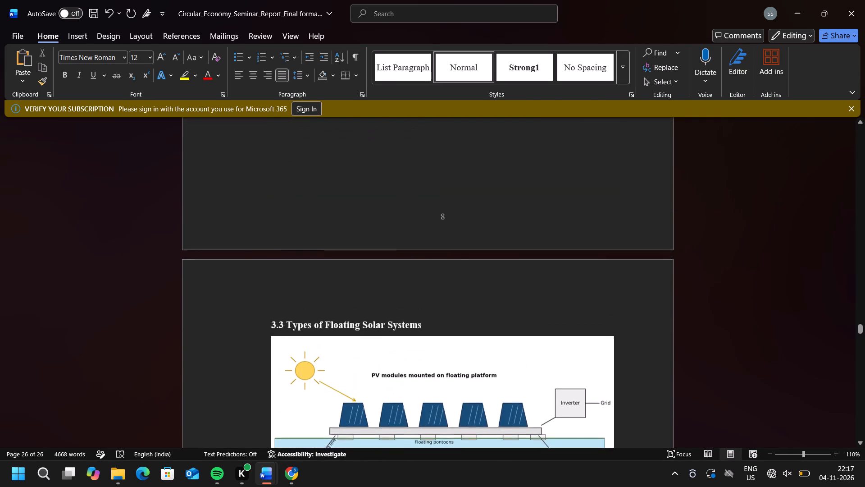
scroll(284, 282, up, 7)
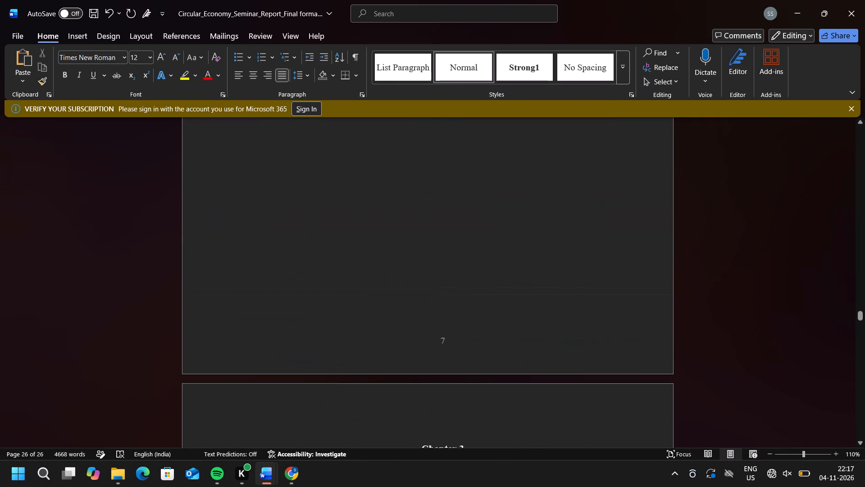
scroll(284, 282, up, 7)
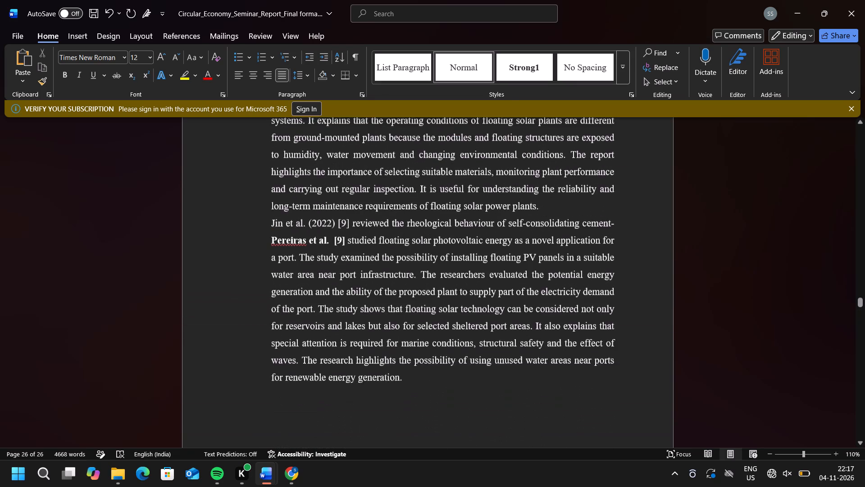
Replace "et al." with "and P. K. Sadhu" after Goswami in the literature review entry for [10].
scroll(284, 282, up, 1)
scroll(284, 282, down, 4)
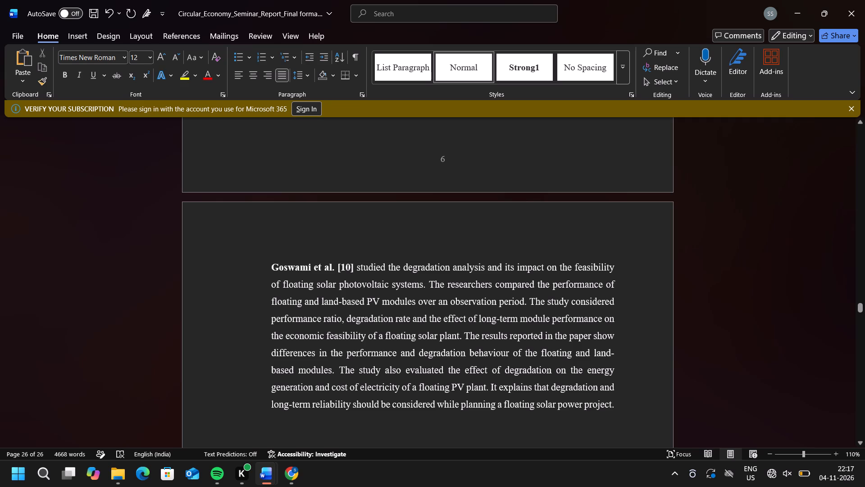
click(333, 266)
key(BackSpace)
key(BackSpace)
key(BackSpace)
key(BackSpace)
key(BackSpace)
key(BackSpace)
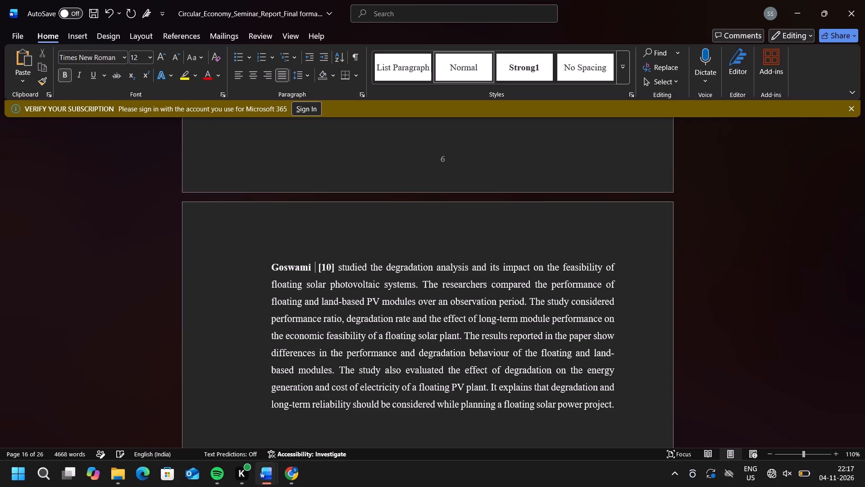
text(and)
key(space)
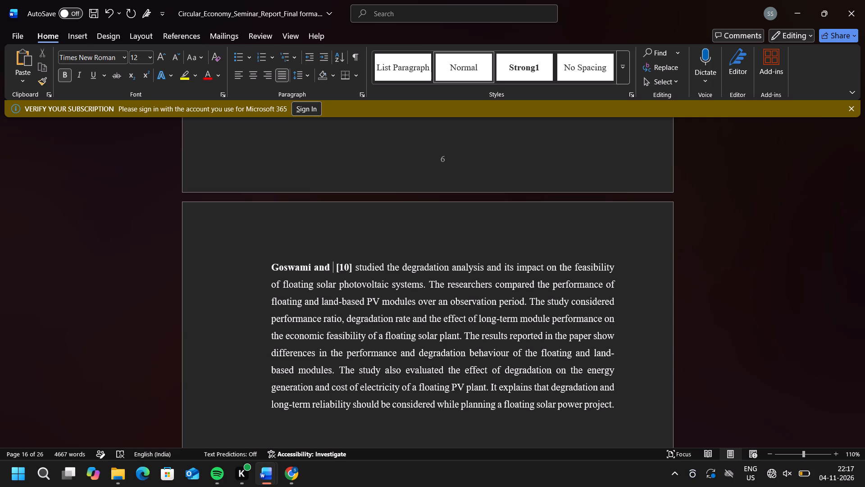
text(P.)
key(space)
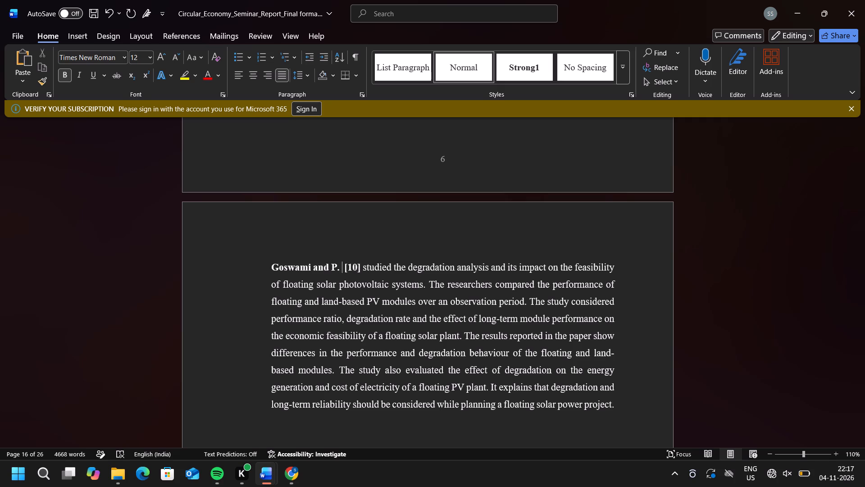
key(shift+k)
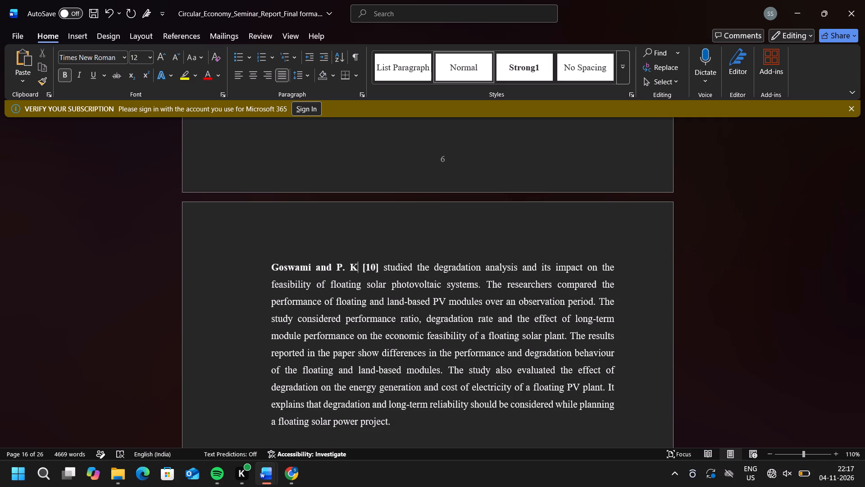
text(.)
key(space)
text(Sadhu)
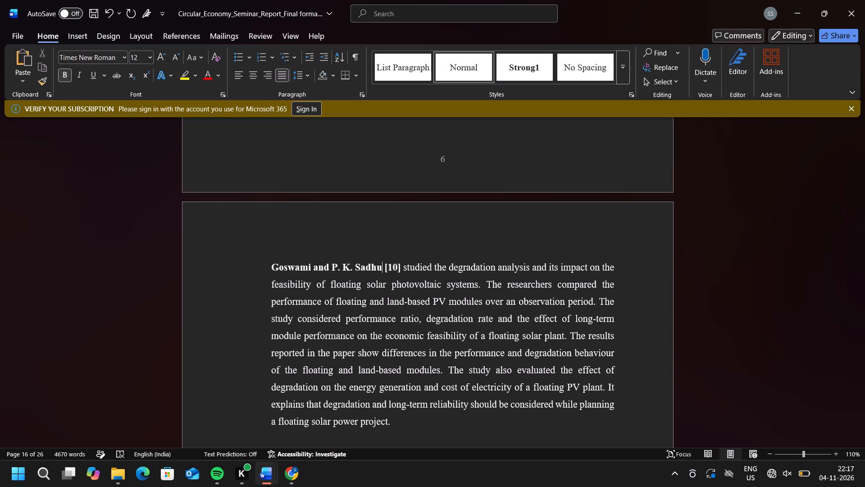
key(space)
Review the literature review entries for [8] and [9], checking their author citations and wording.
scroll(333, 266, up, 2)
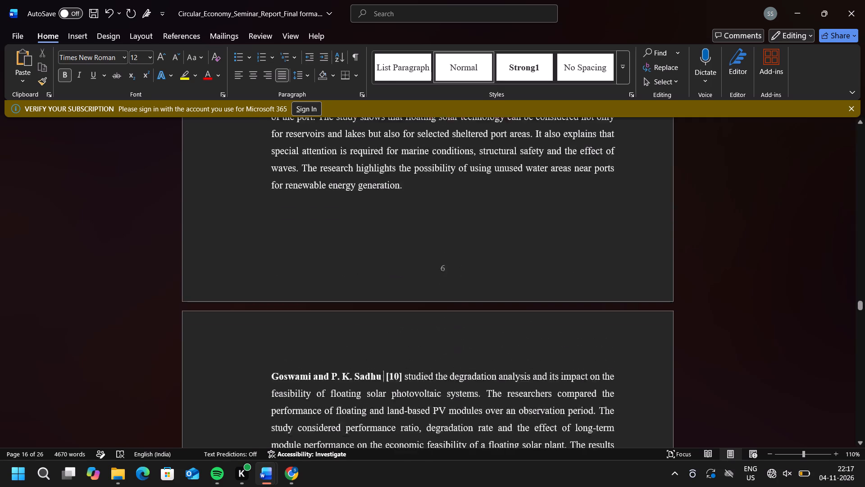
scroll(333, 266, up, 4)
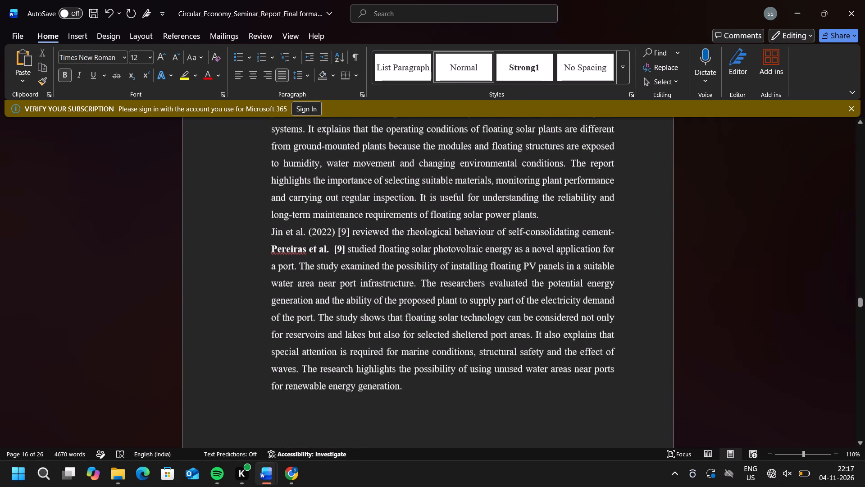
scroll(333, 266, up, 1)
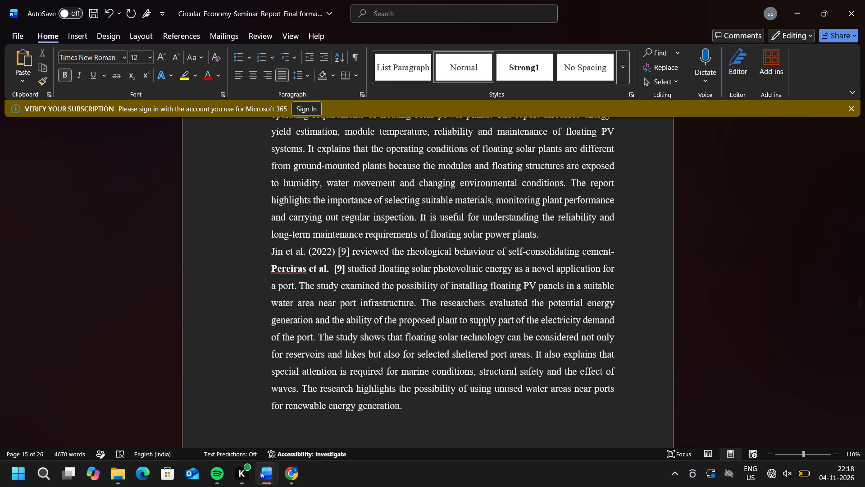
scroll(333, 266, up, 3)
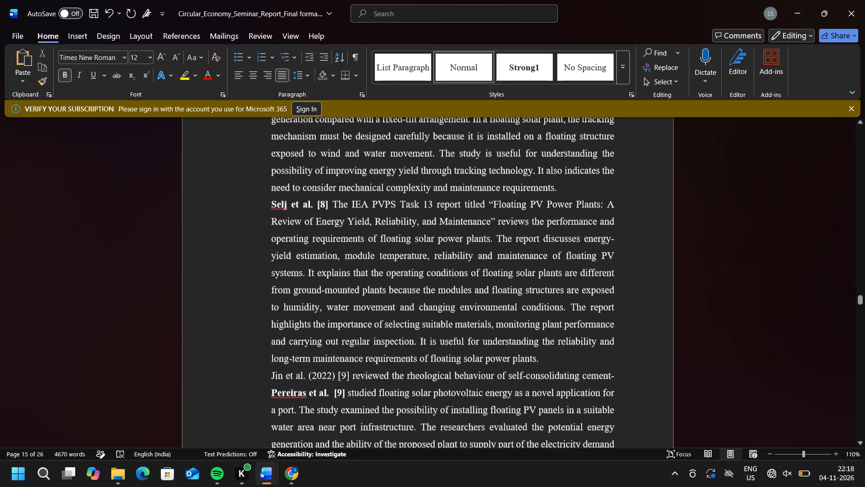
scroll(333, 266, up, 1)
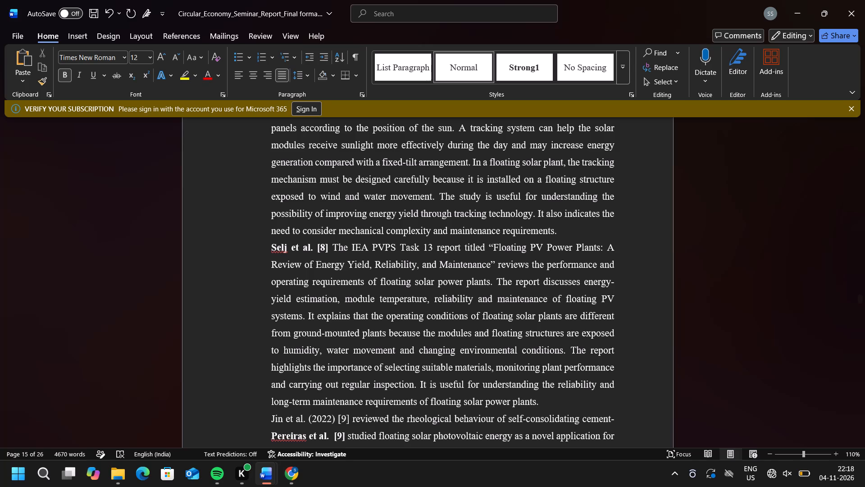
scroll(333, 266, down, 1)
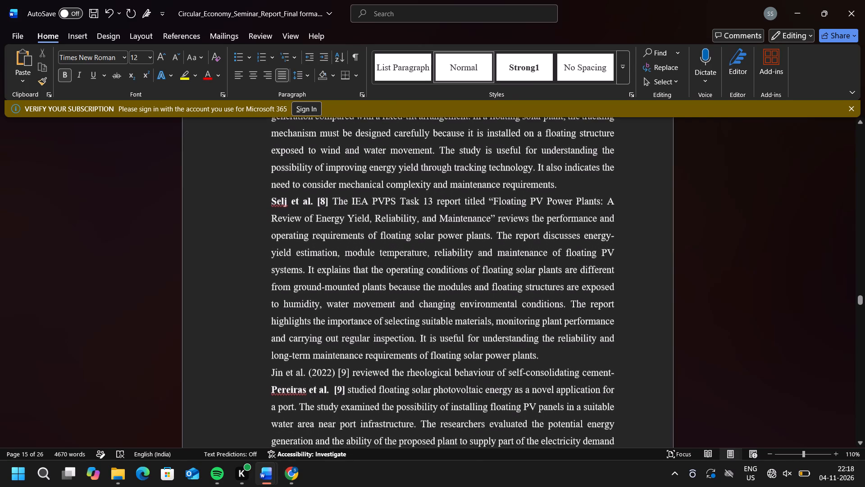
scroll(333, 266, down, 2)
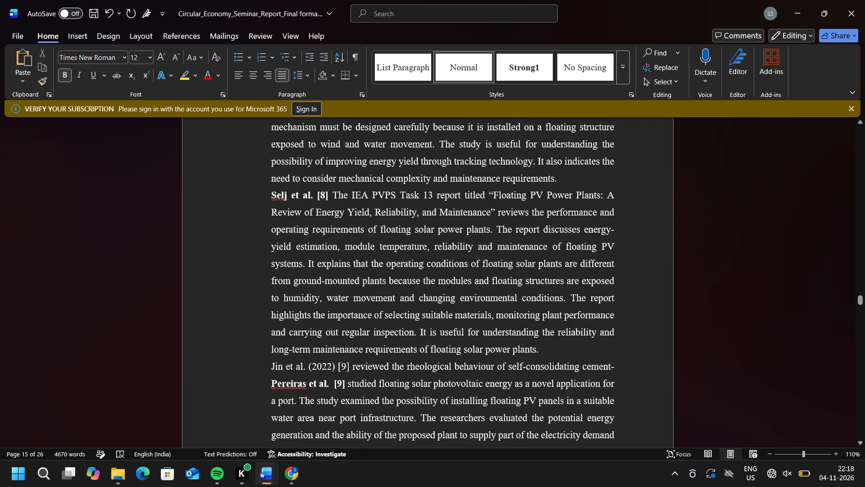
scroll(333, 266, down, 1)
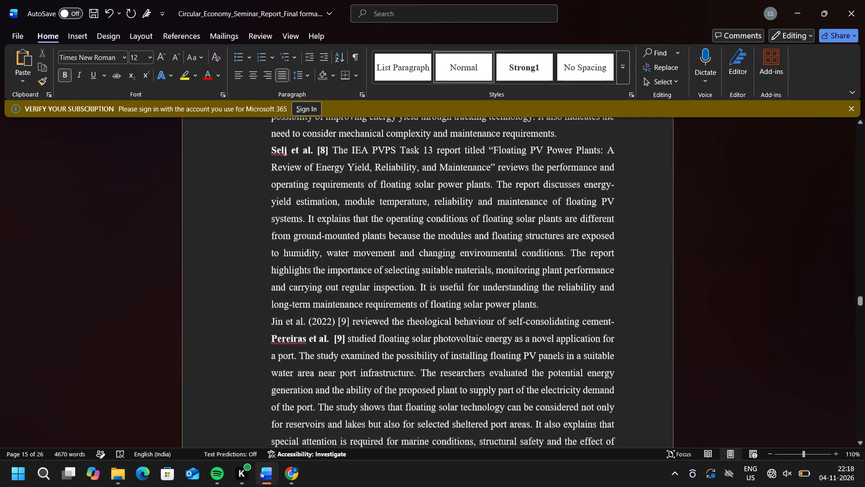
scroll(333, 266, down, 2)
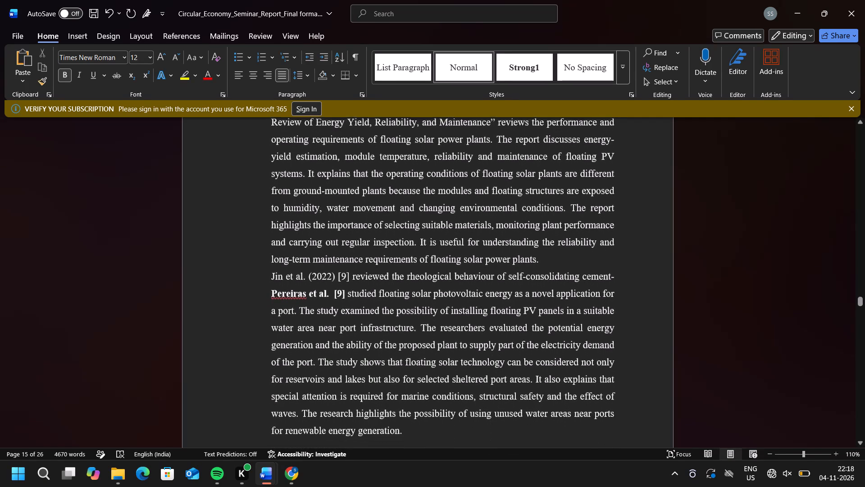
scroll(333, 266, down, 1)
scroll(333, 266, up, 6)
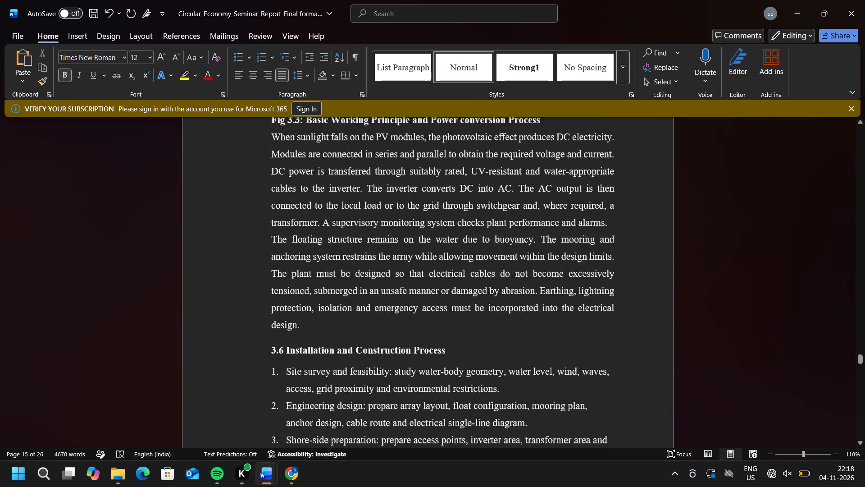
scroll(333, 266, up, 10)
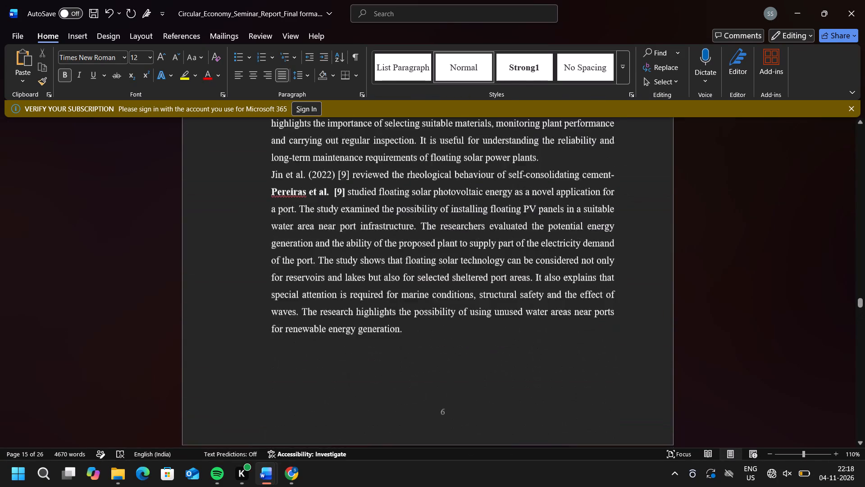
scroll(333, 266, up, 1)
scroll(333, 266, down, 1)
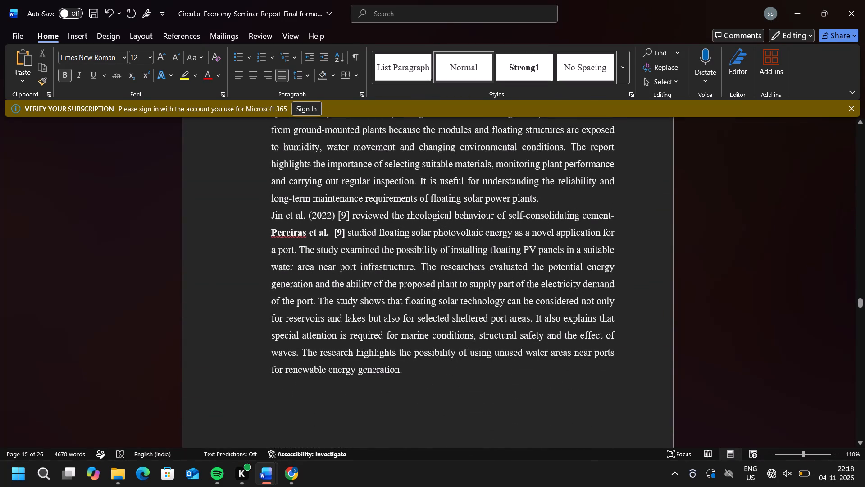
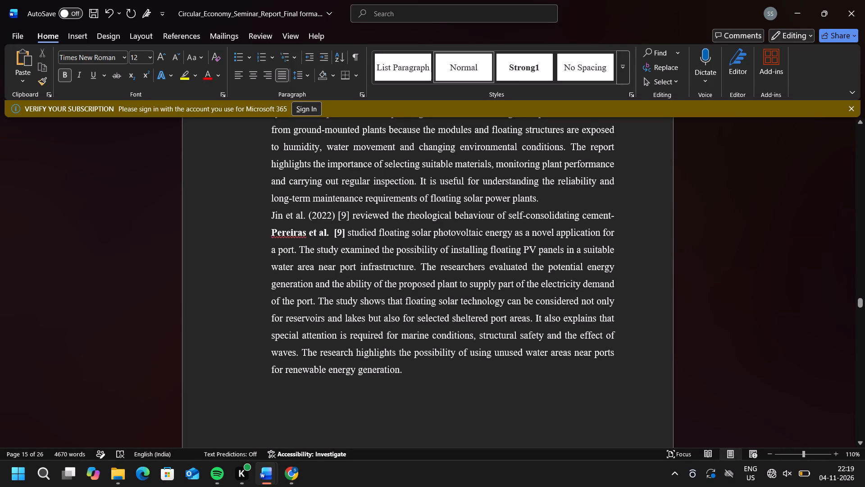
Delete the leftover line beginning "Jin et al. (2022) [9]" above the Pereiras et al. entry in the literature review.
drag(614, 213, 296, 215)
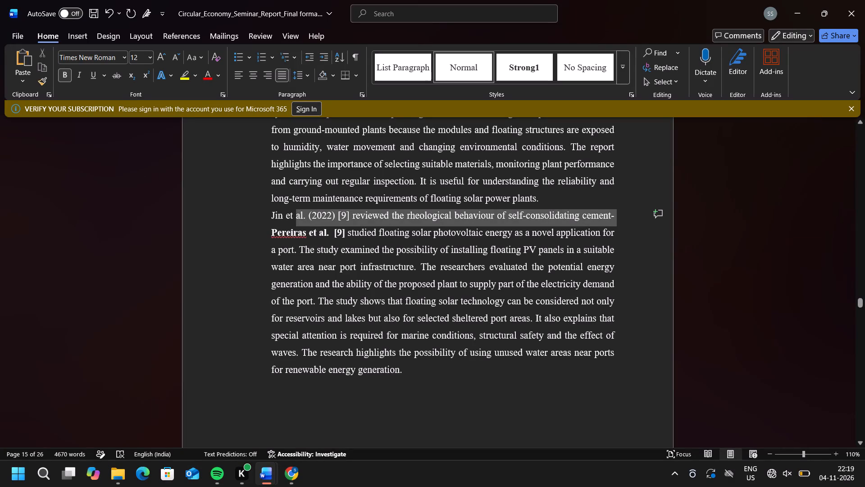
drag(296, 215, 271, 216)
key(BackSpace)
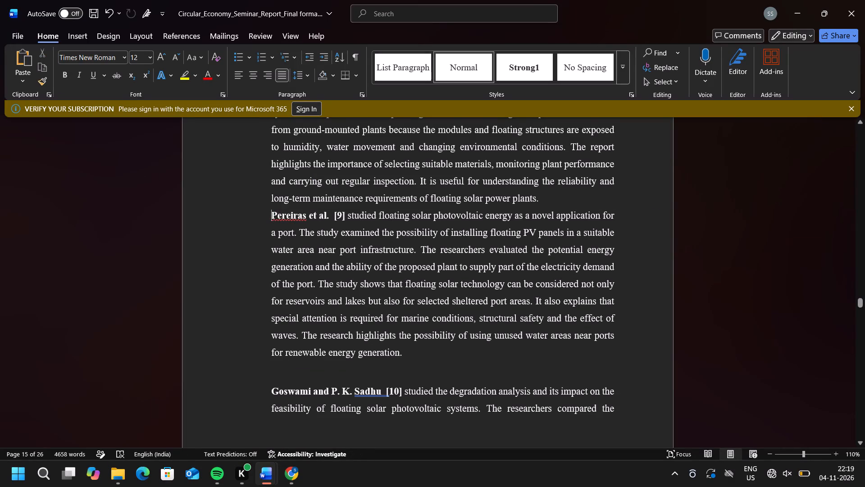
Add the author "Selj" before "IEA PVPS Task 13" in reference [8].
scroll(239, 256, up, 2)
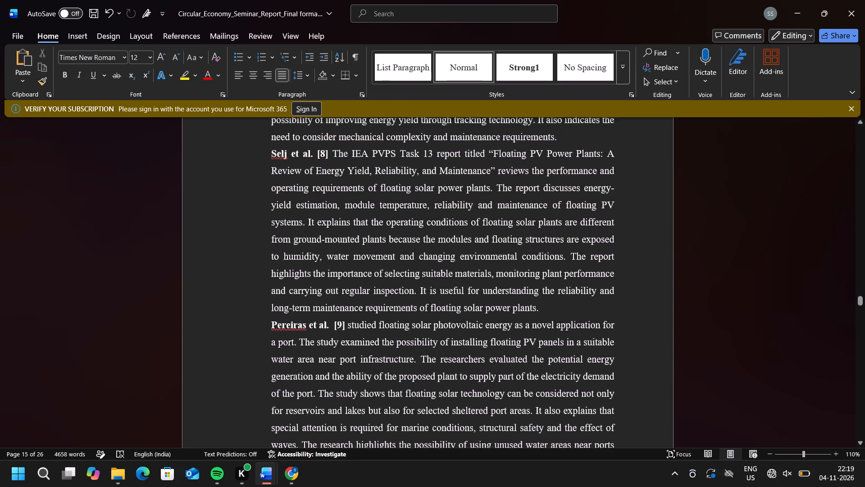
scroll(239, 256, up, 2)
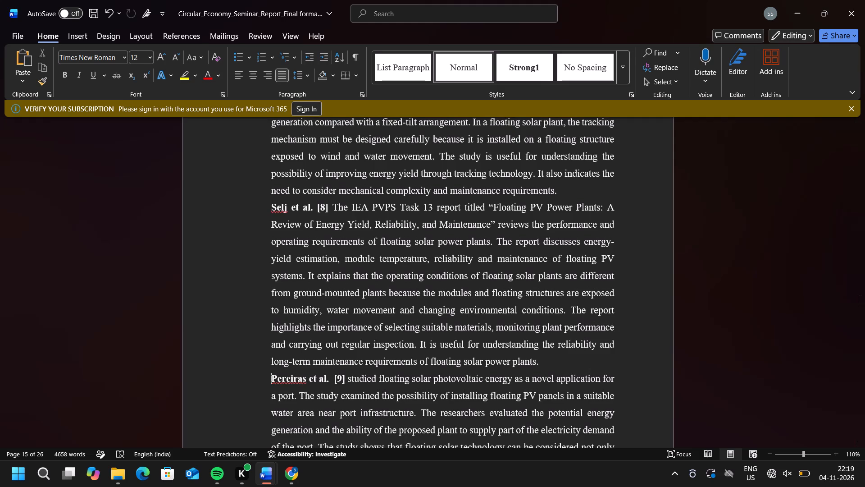
scroll(278, 353, down, 3)
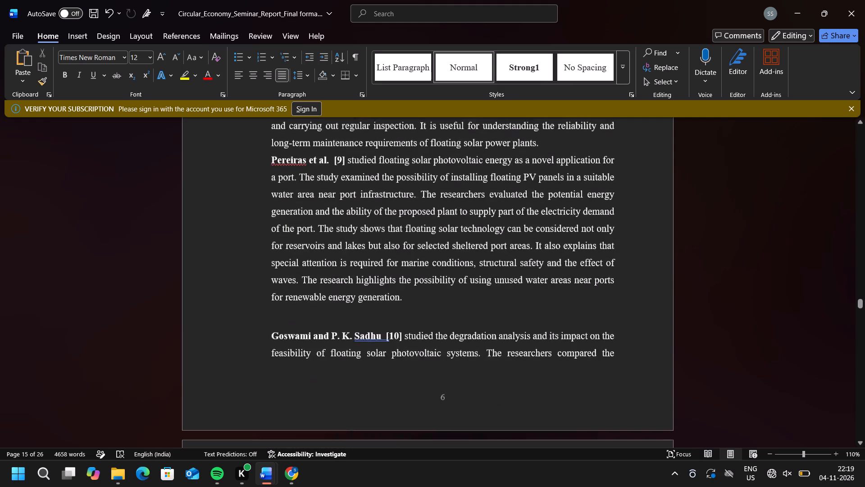
scroll(278, 353, down, 9)
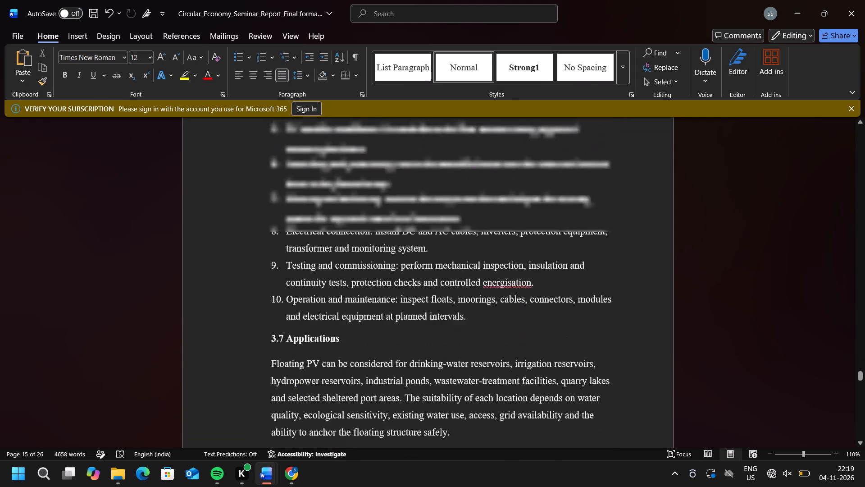
scroll(278, 353, down, 6)
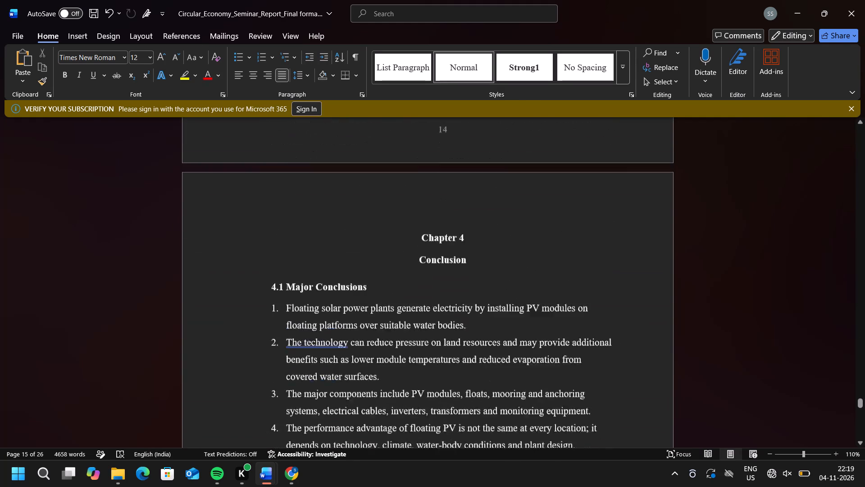
scroll(278, 353, down, 8)
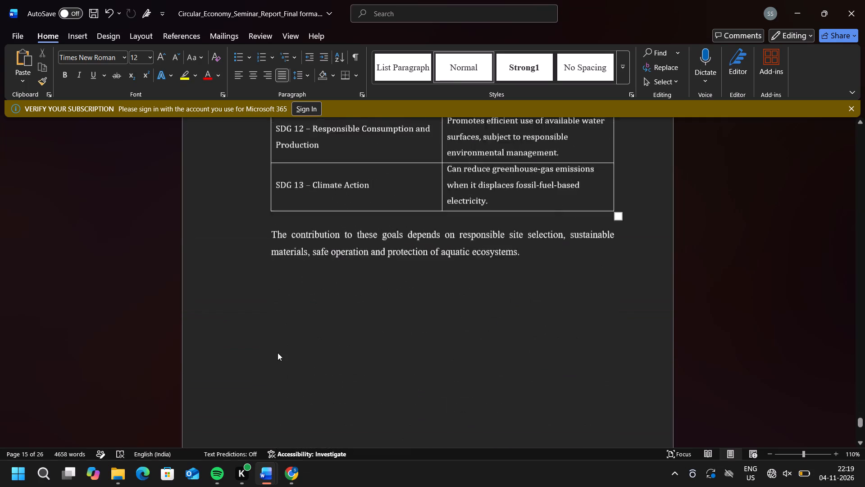
scroll(278, 353, down, 9)
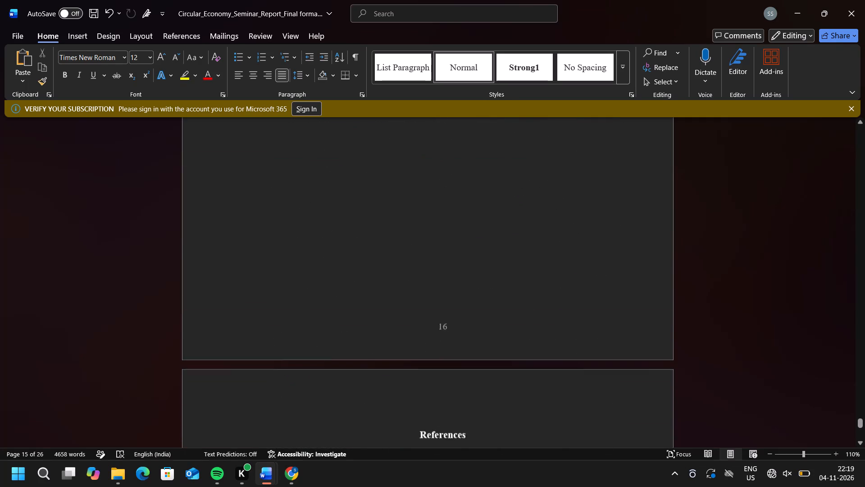
scroll(278, 353, down, 3)
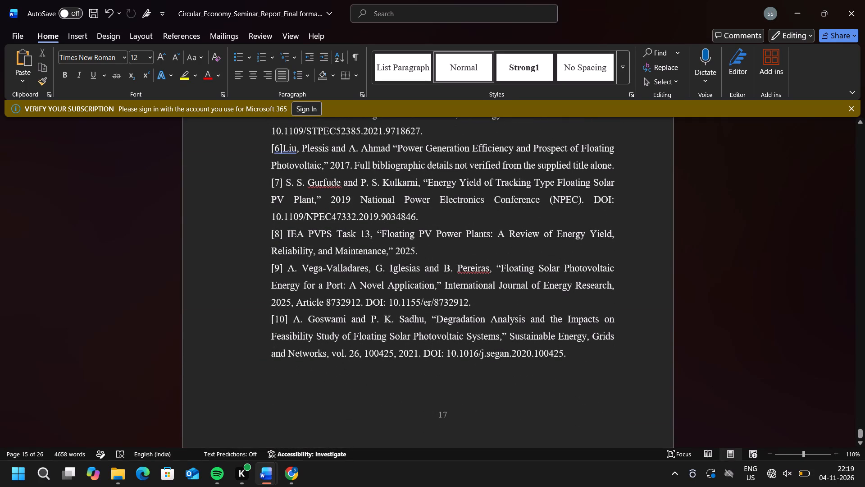
click(284, 233)
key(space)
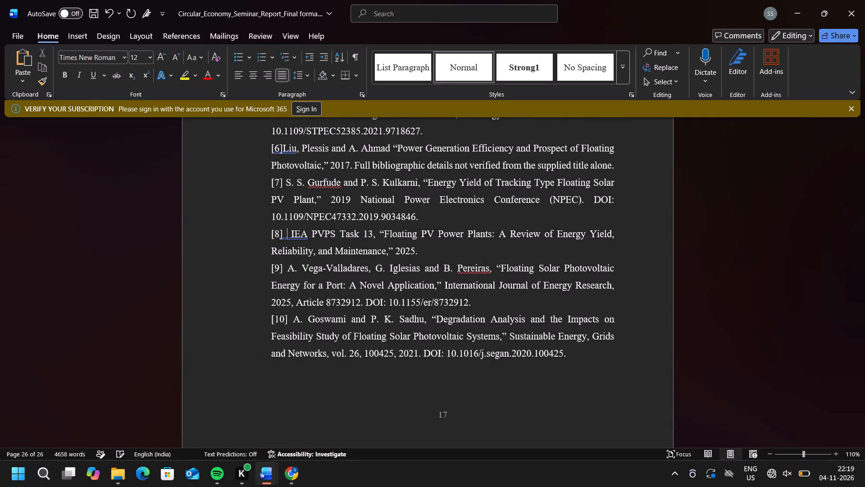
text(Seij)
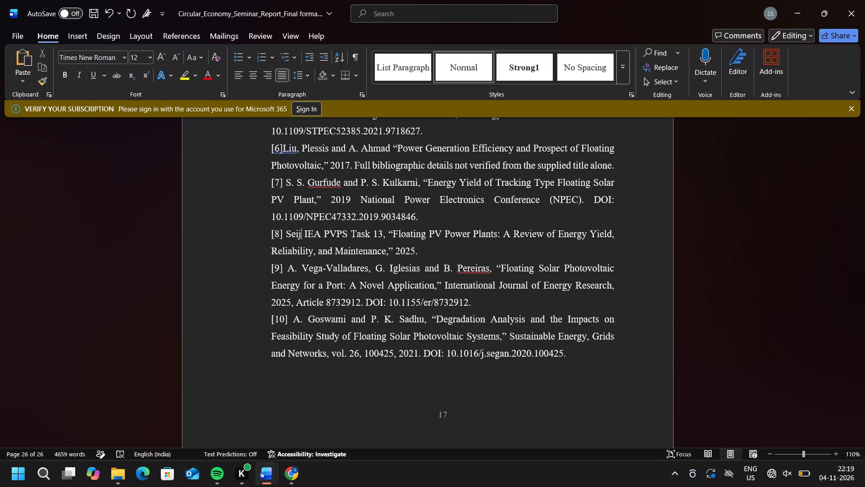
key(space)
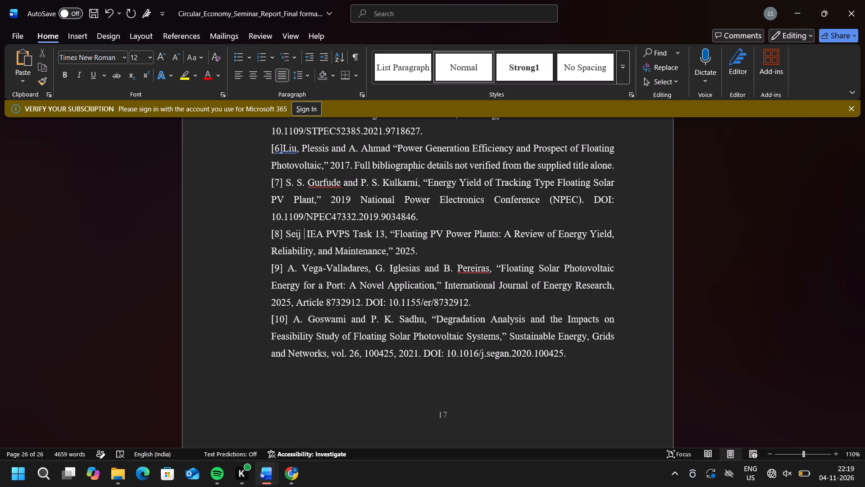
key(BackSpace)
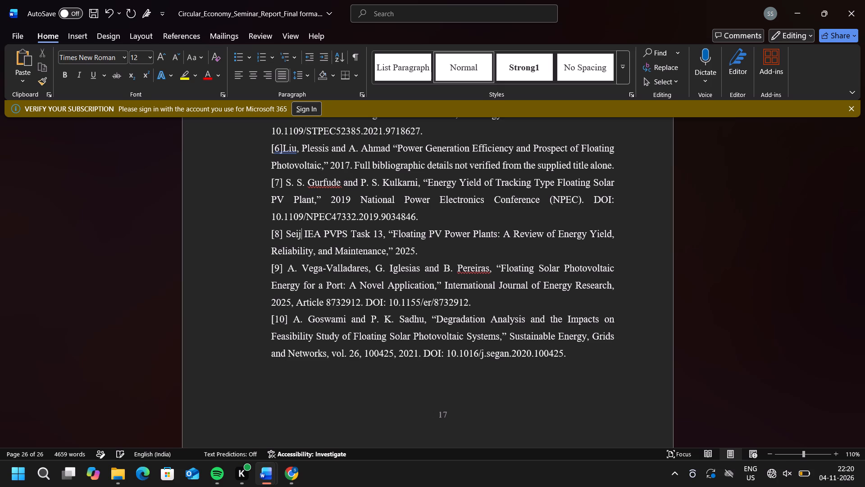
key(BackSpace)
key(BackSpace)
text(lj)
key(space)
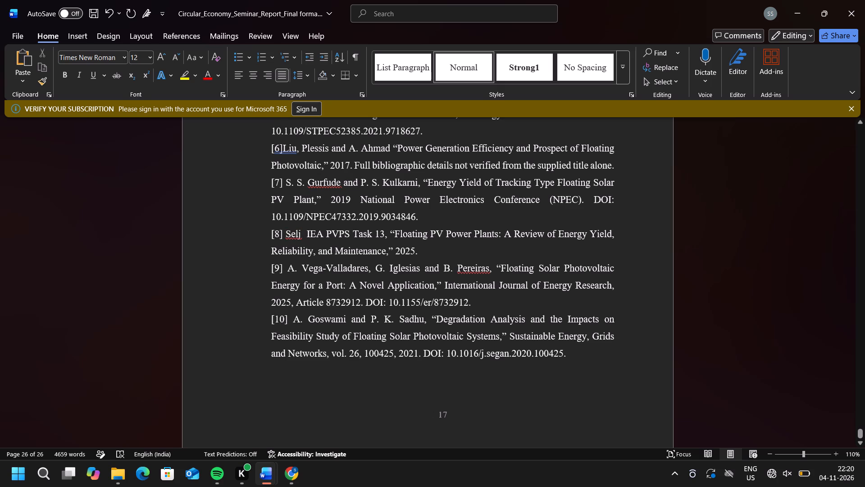
Add "and" after Gurfude in the literature review entry for [7].
scroll(315, 231, up, 1)
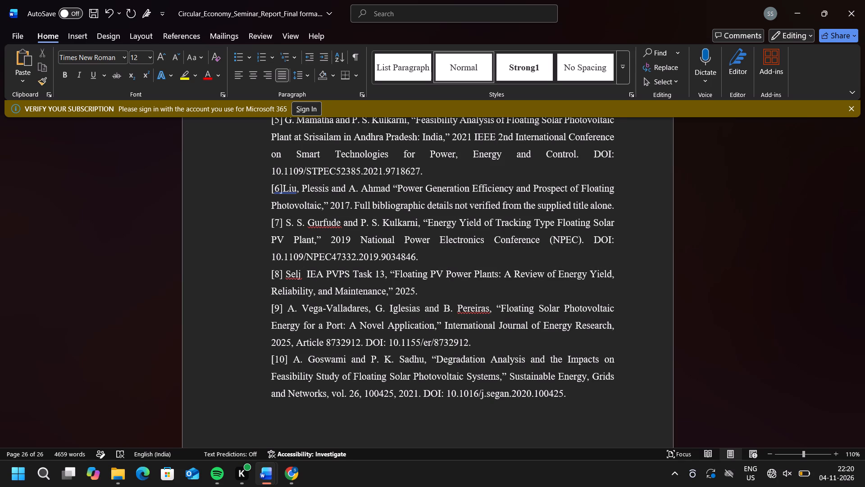
scroll(315, 231, up, 9)
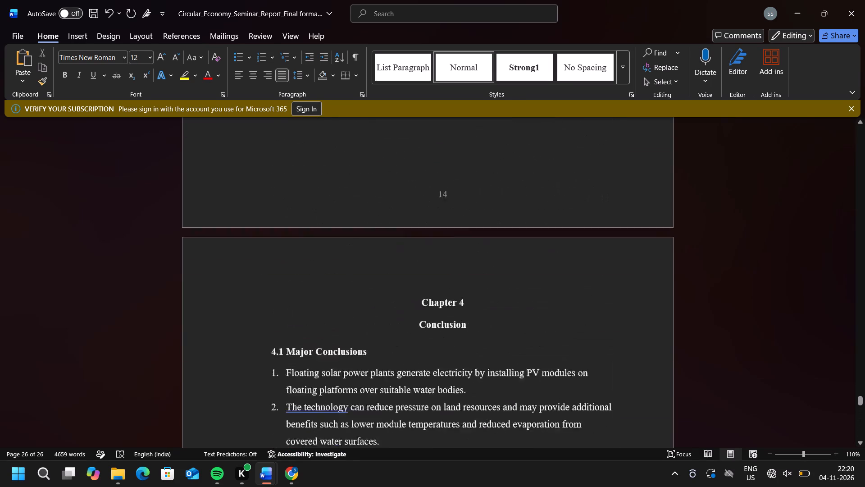
scroll(315, 231, up, 5)
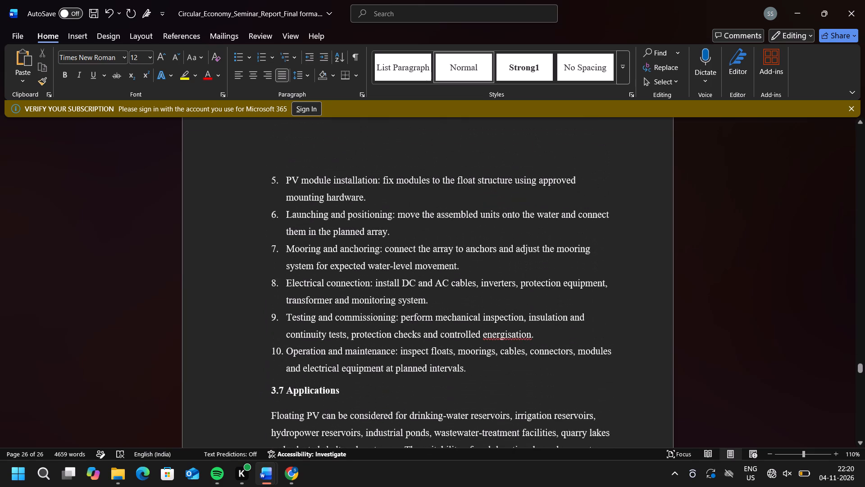
scroll(315, 231, up, 12)
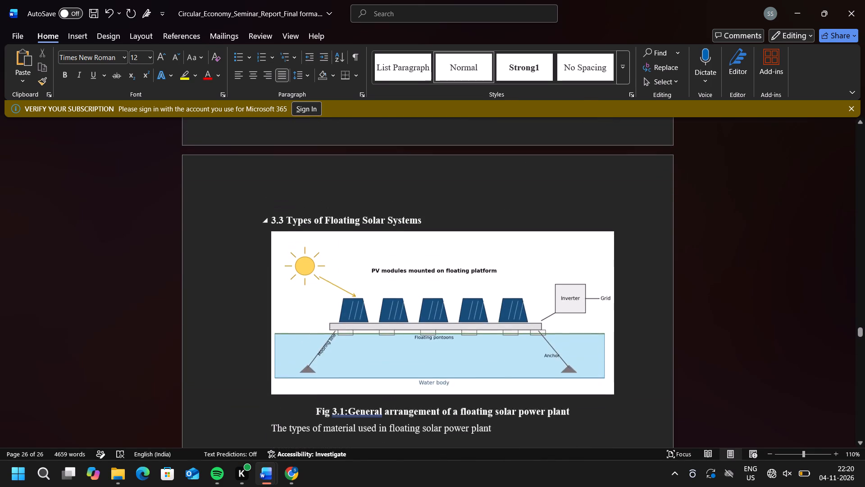
scroll(315, 231, up, 9)
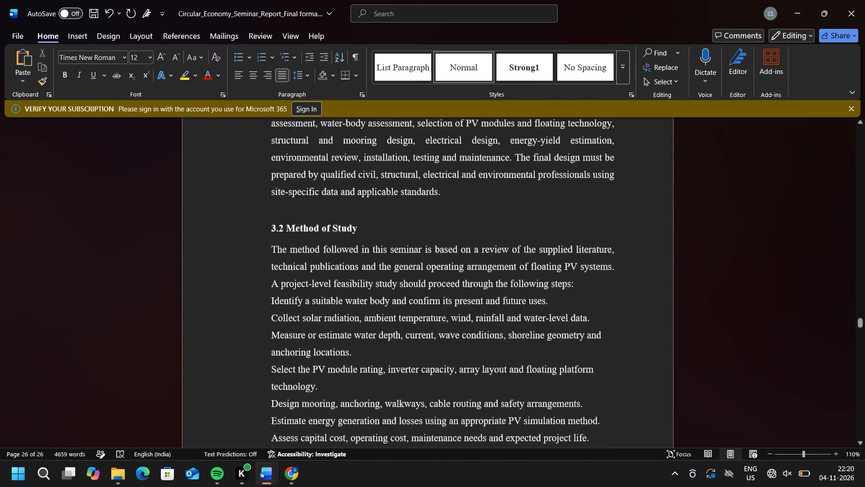
scroll(315, 231, up, 7)
scroll(315, 231, down, 1)
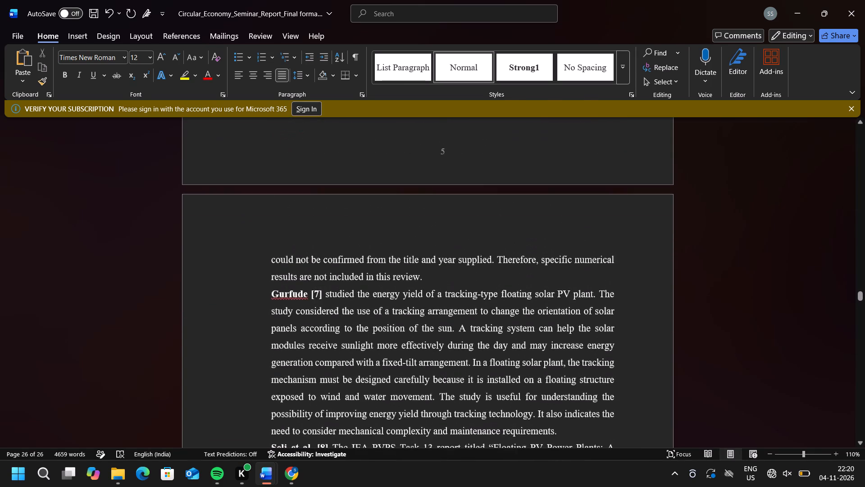
scroll(315, 231, down, 2)
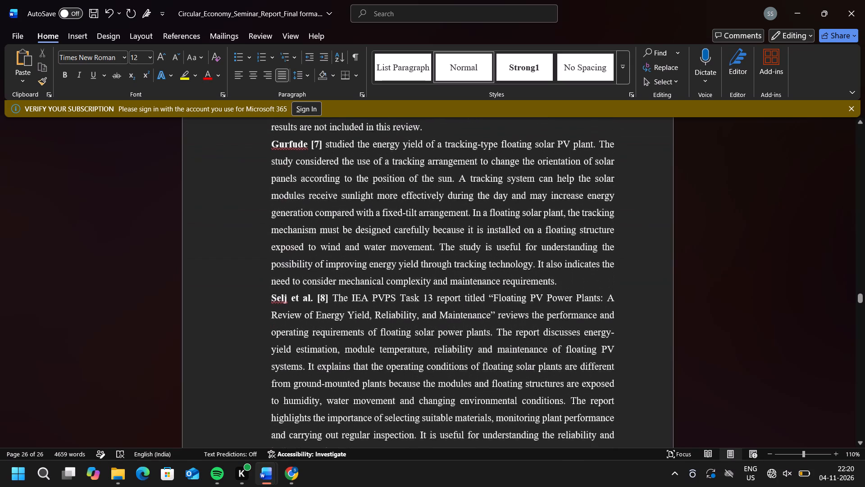
scroll(315, 231, down, 1)
scroll(315, 231, up, 1)
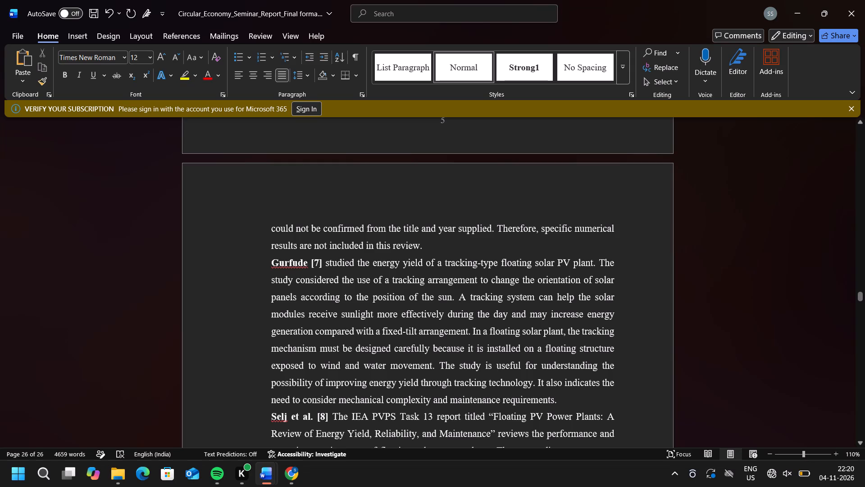
click(307, 263)
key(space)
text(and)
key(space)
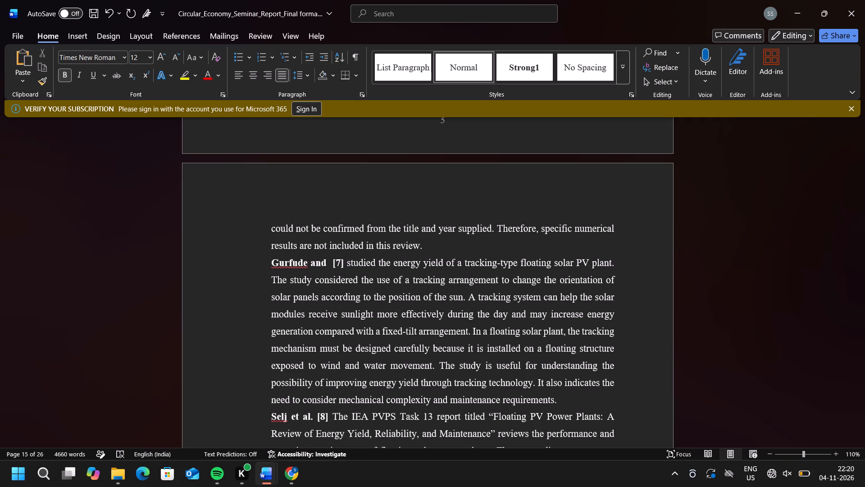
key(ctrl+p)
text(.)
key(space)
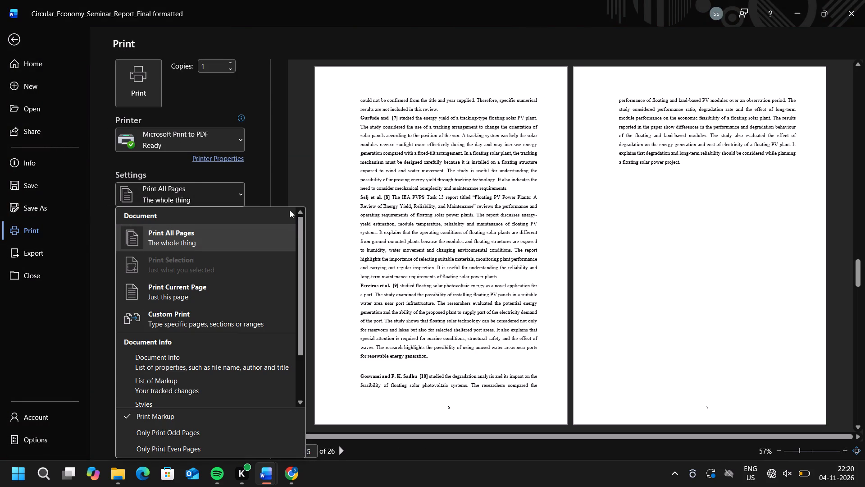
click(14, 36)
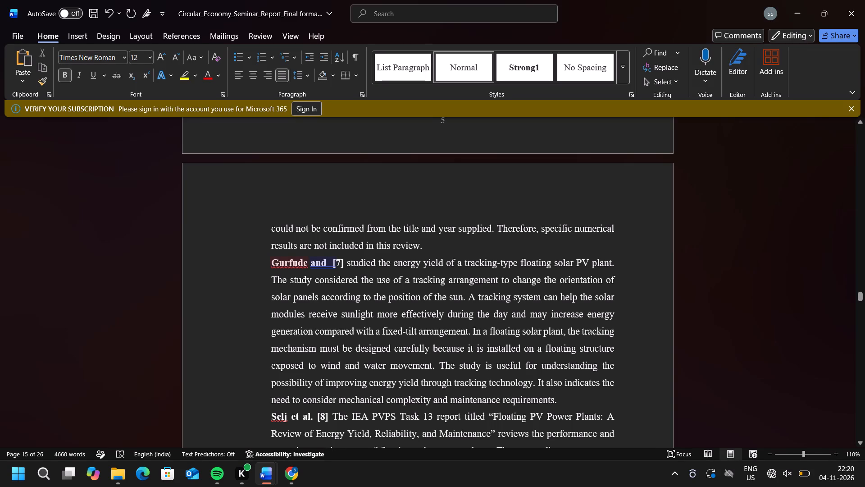
Add the second author "P. Kulkarni" after "Gurfude and" in the literature review entry for [7].
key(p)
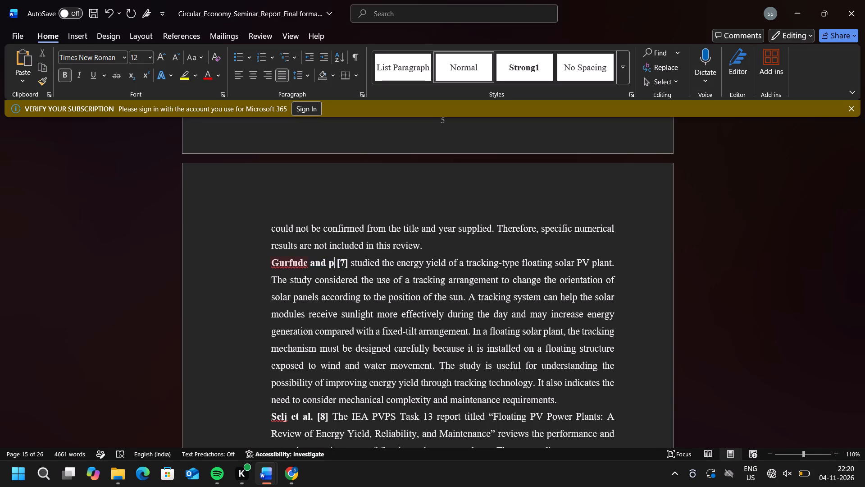
key(BackSpace)
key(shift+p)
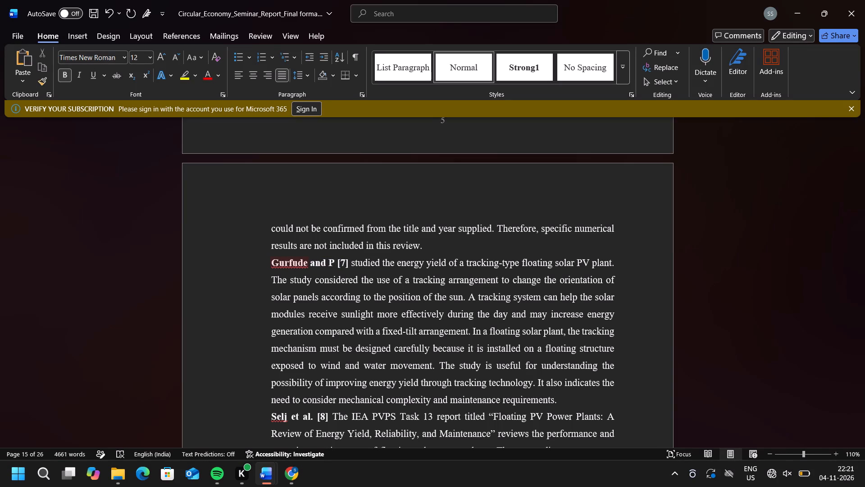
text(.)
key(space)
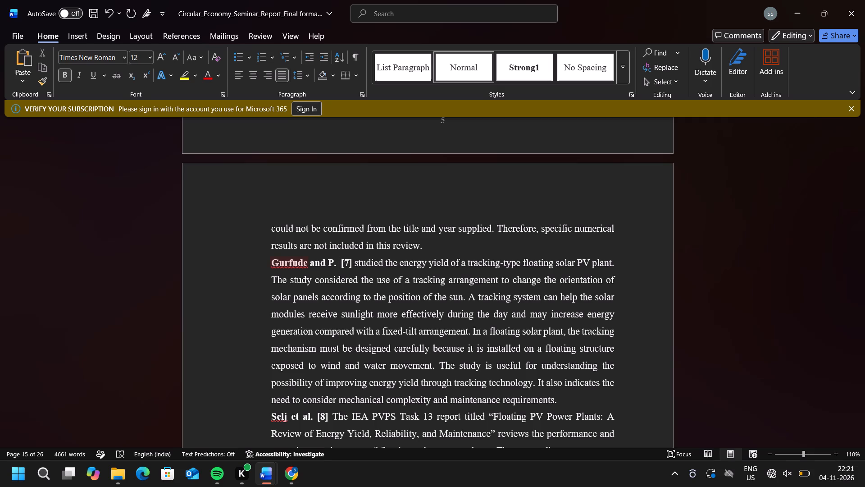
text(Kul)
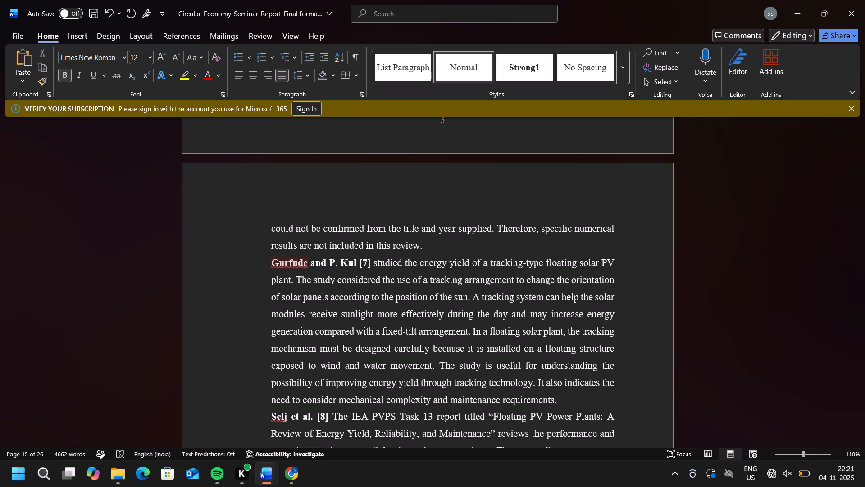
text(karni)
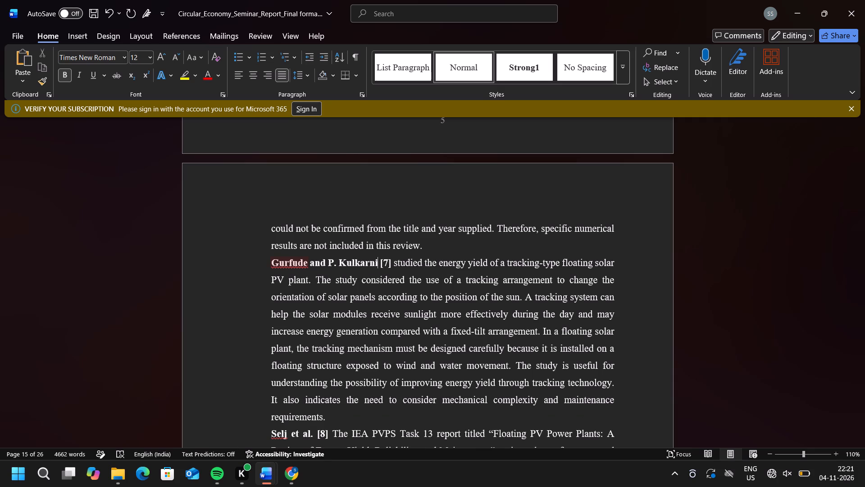
Add the first author "G. Mamatha and" before Kulkarni in the literature review entry for [5].
scroll(327, 266, up, 3)
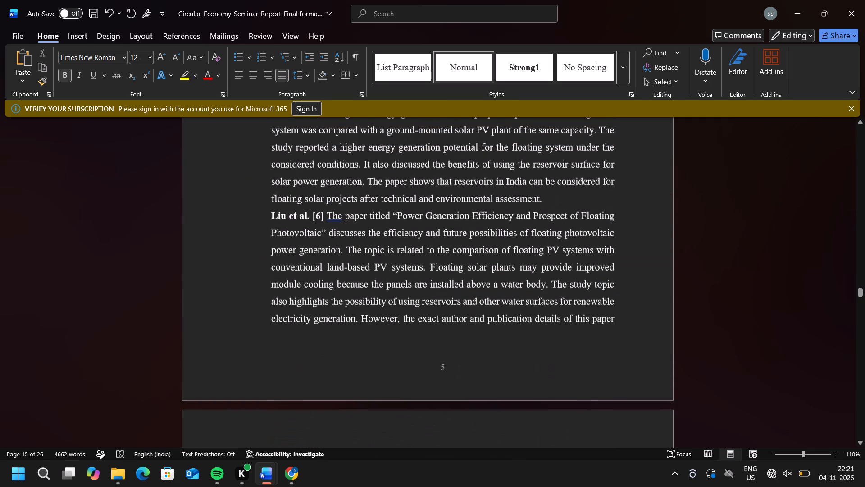
scroll(327, 266, up, 1)
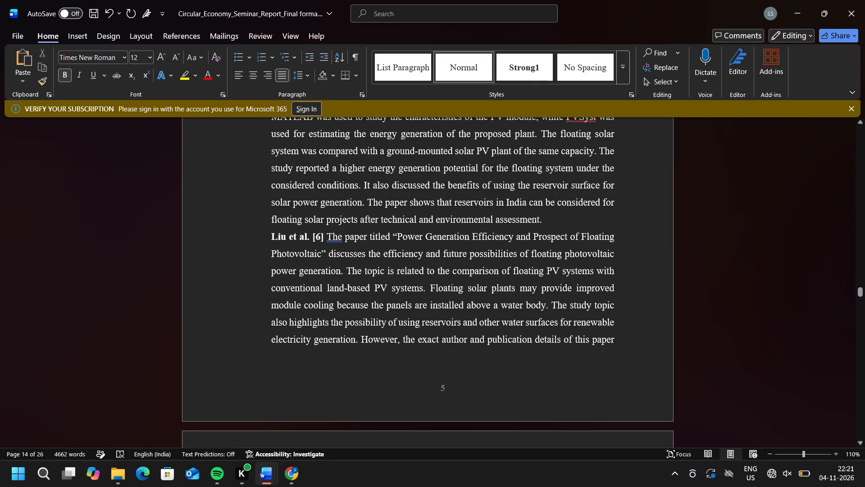
scroll(327, 266, up, 1)
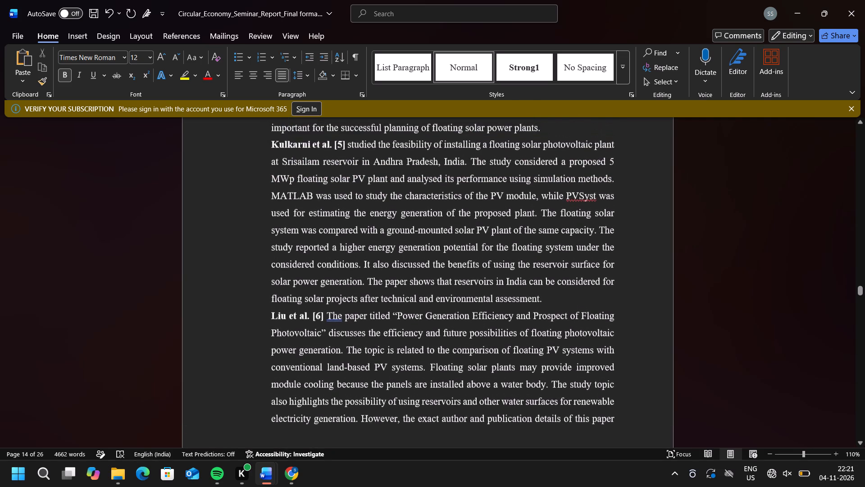
scroll(327, 266, up, 2)
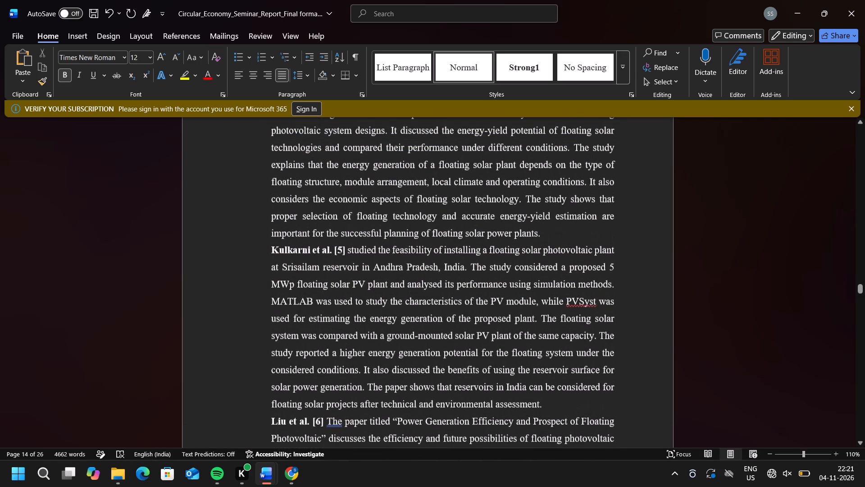
scroll(327, 266, up, 2)
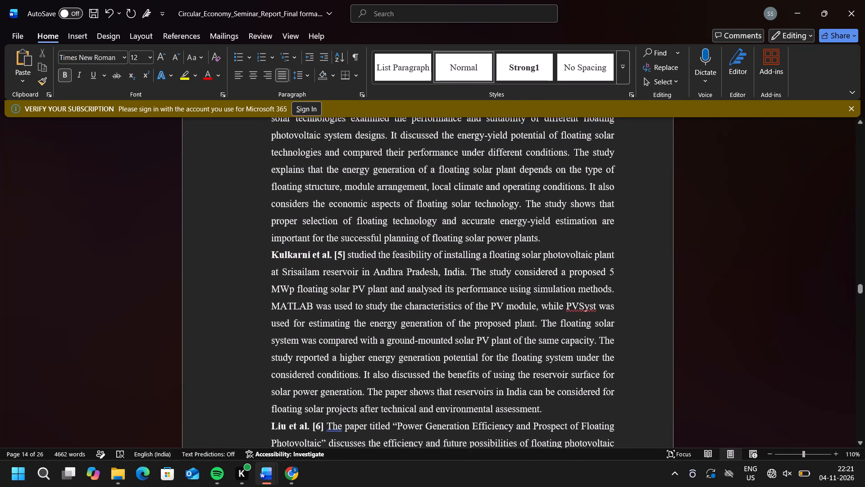
scroll(327, 266, up, 1)
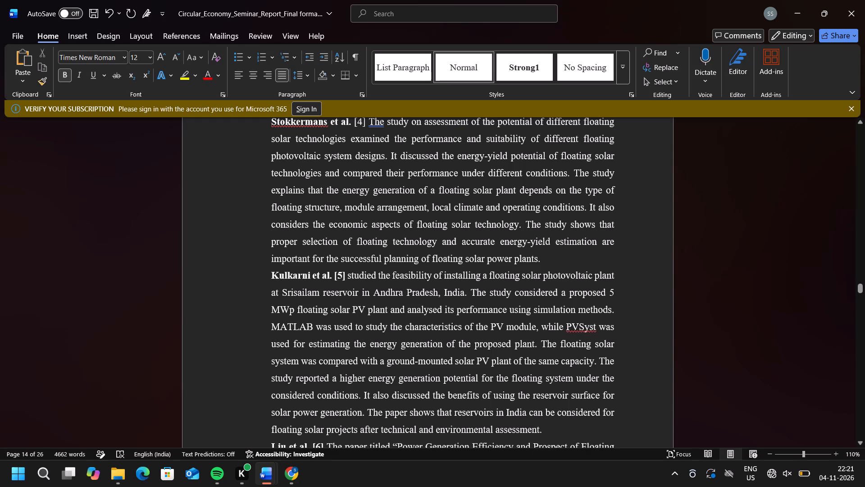
click(269, 273)
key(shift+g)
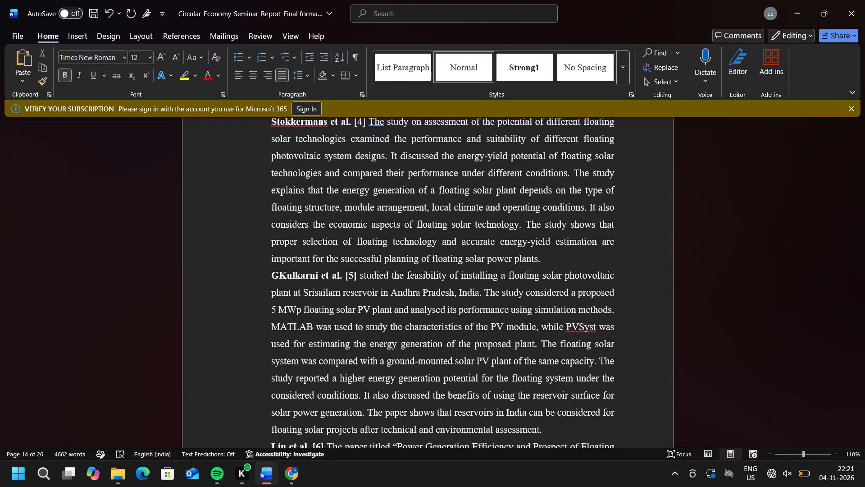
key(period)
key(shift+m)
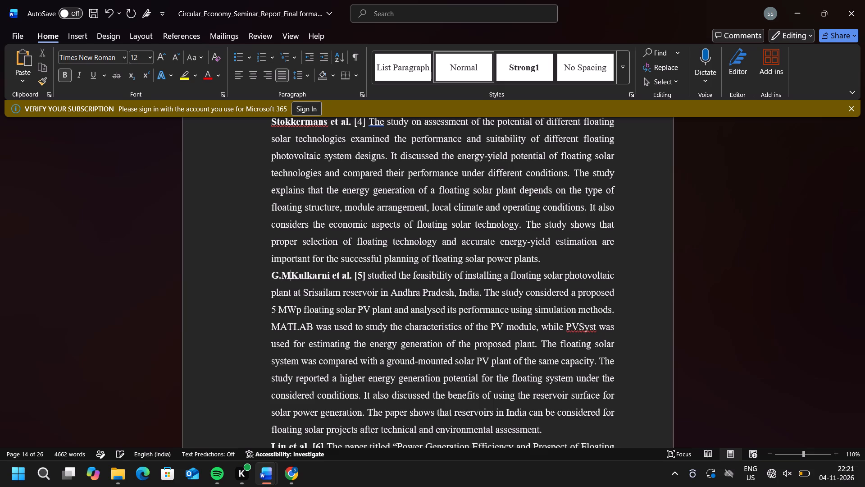
key(BackSpace)
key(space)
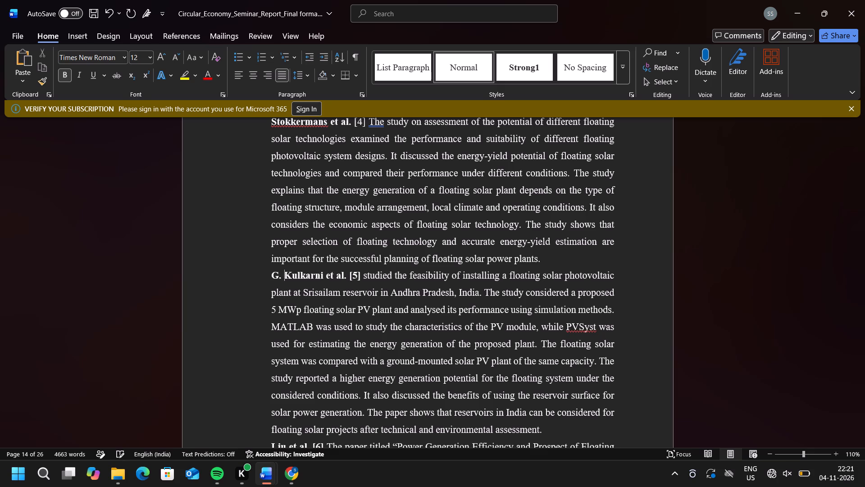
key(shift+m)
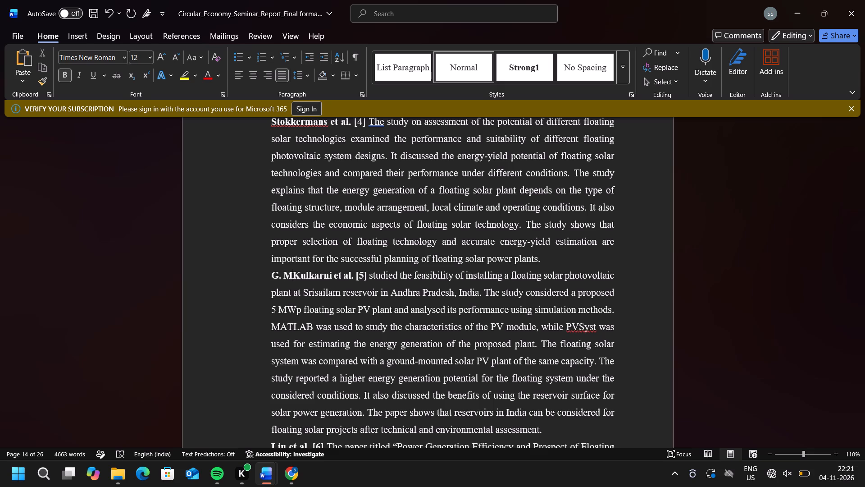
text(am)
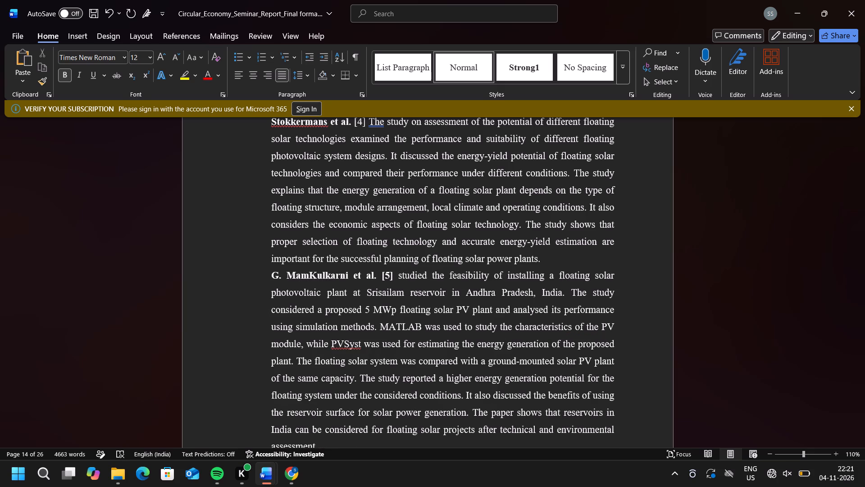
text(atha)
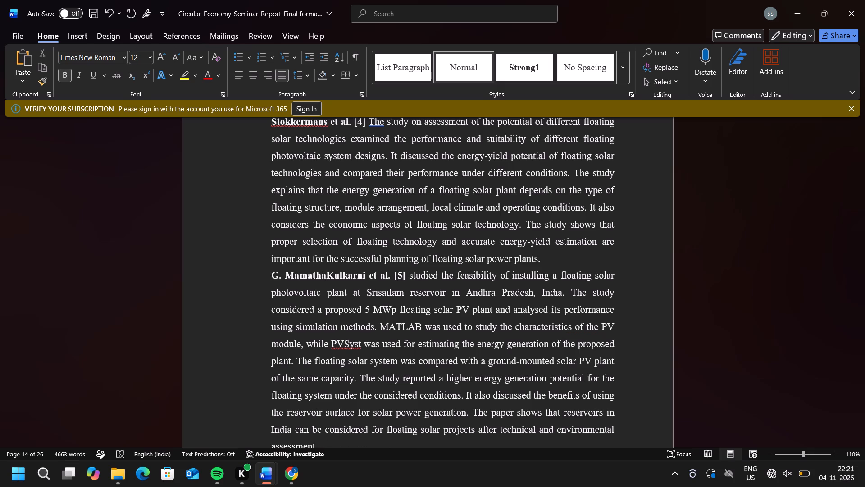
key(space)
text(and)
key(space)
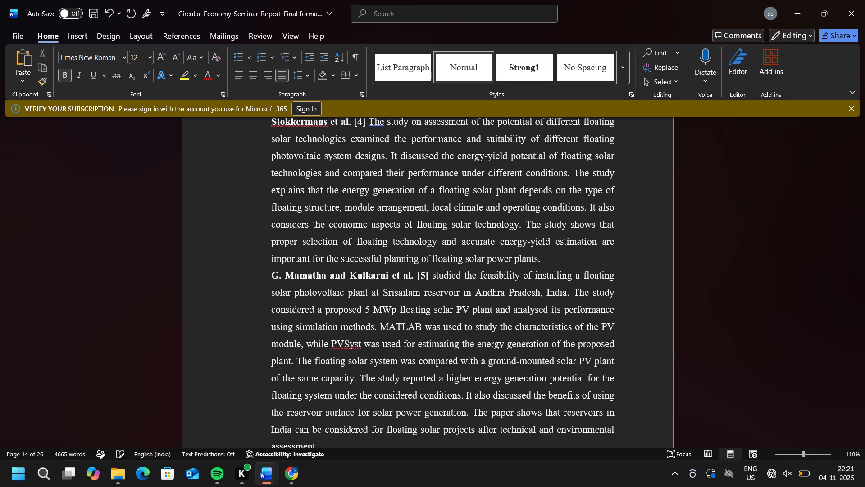
Check the author citations of literature review entries [4] back to [1], up to the start of Chapter 2.
scroll(287, 277, up, 1)
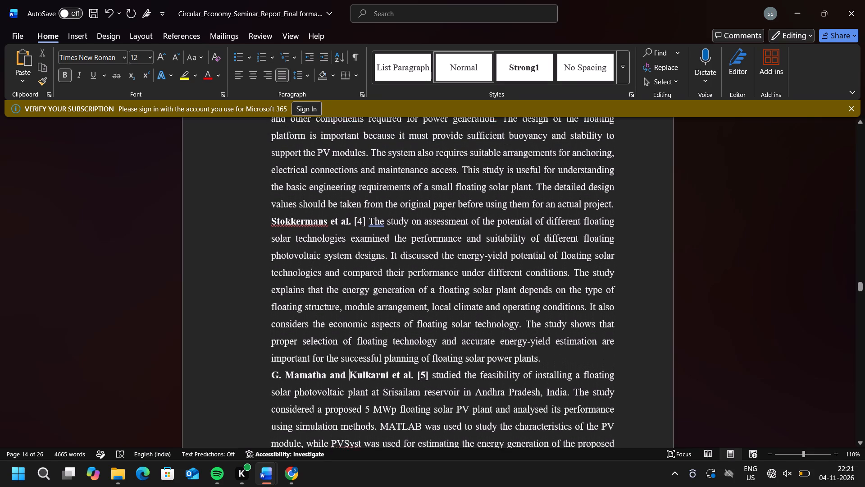
scroll(287, 277, up, 3)
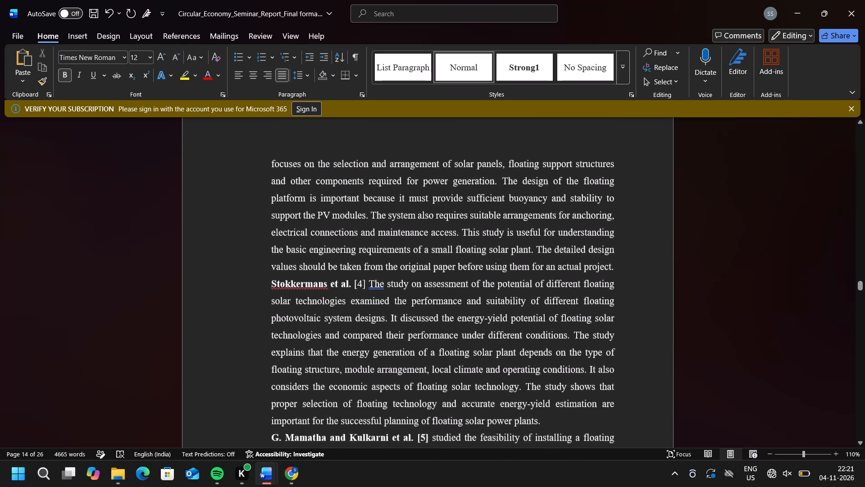
scroll(287, 277, up, 1)
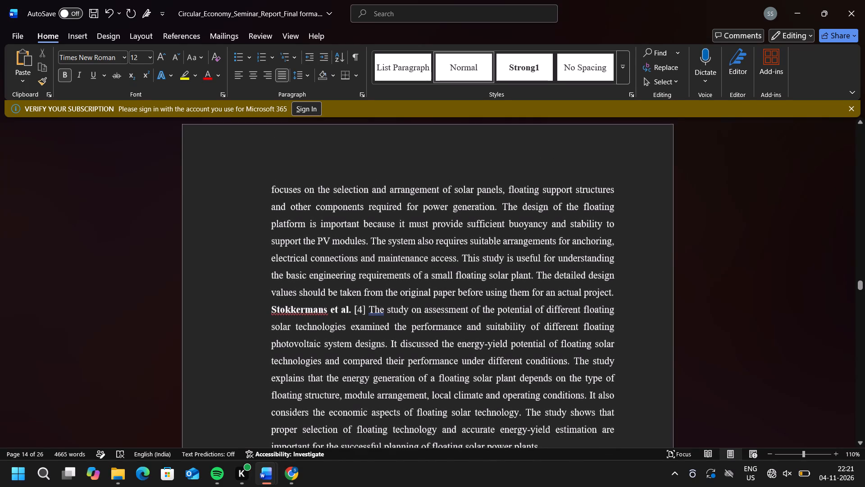
scroll(287, 277, up, 2)
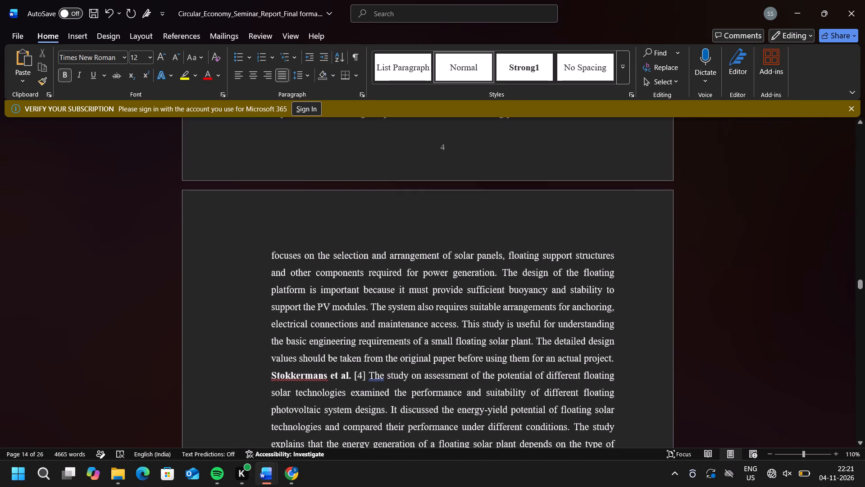
scroll(287, 279, up, 3)
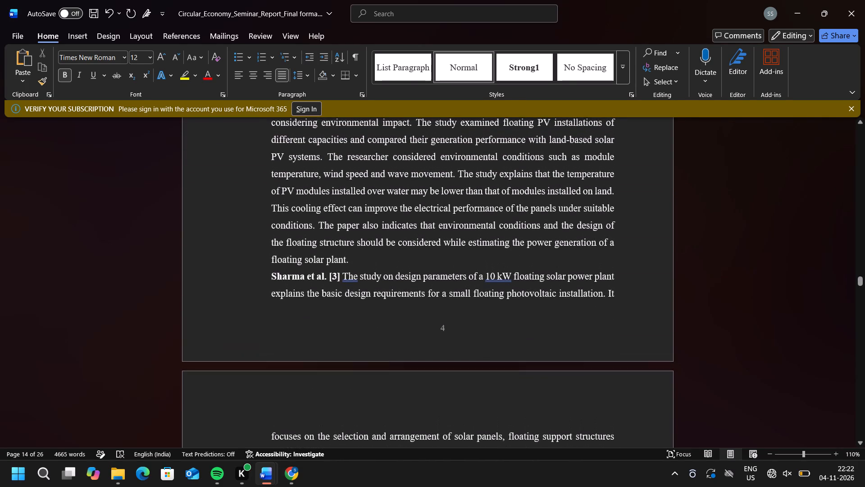
scroll(287, 279, up, 1)
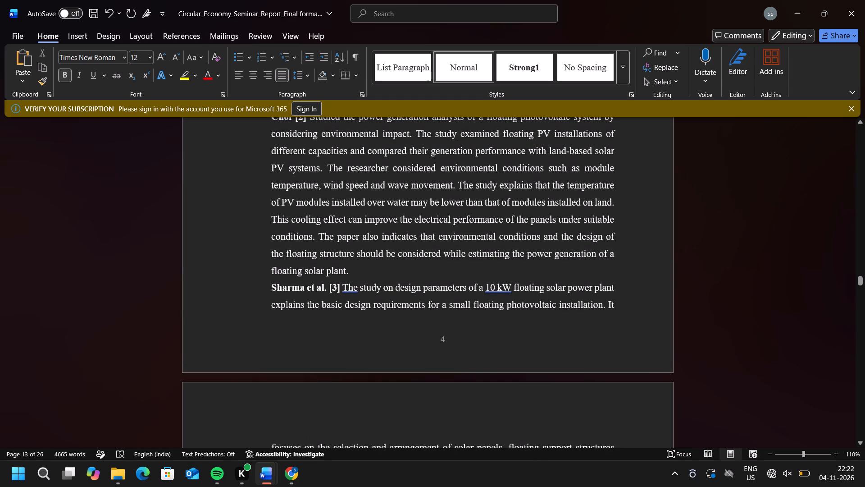
scroll(287, 279, up, 2)
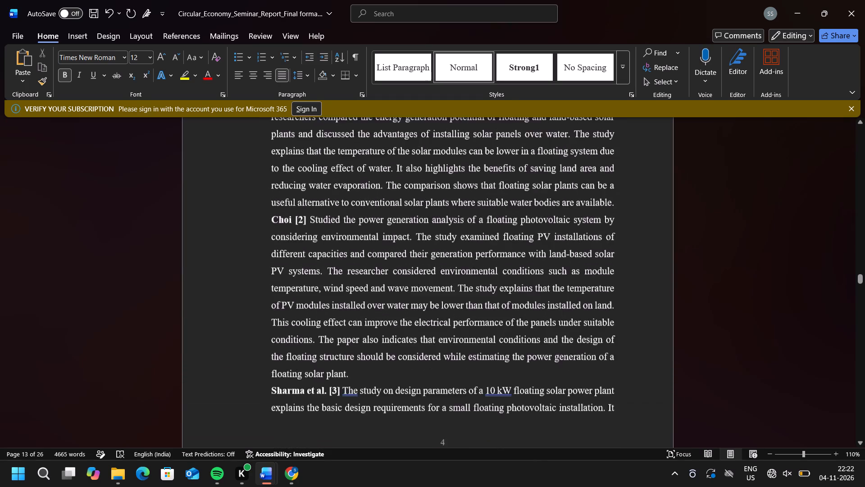
scroll(287, 279, up, 3)
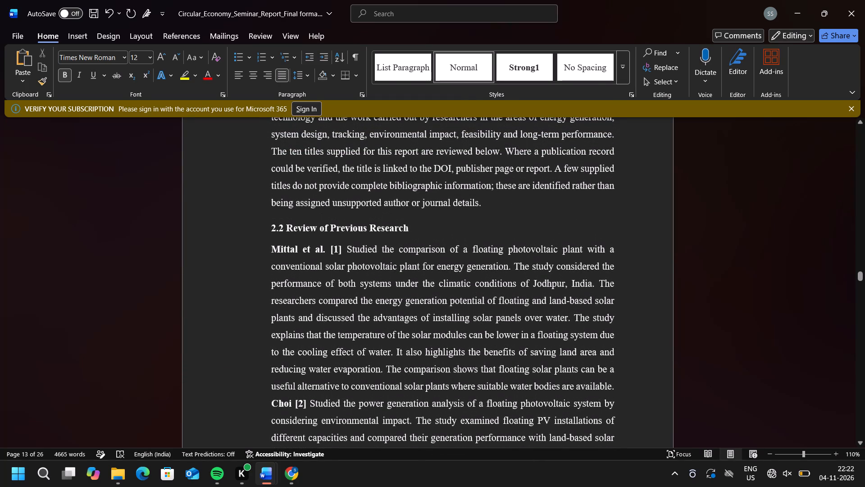
scroll(287, 279, up, 3)
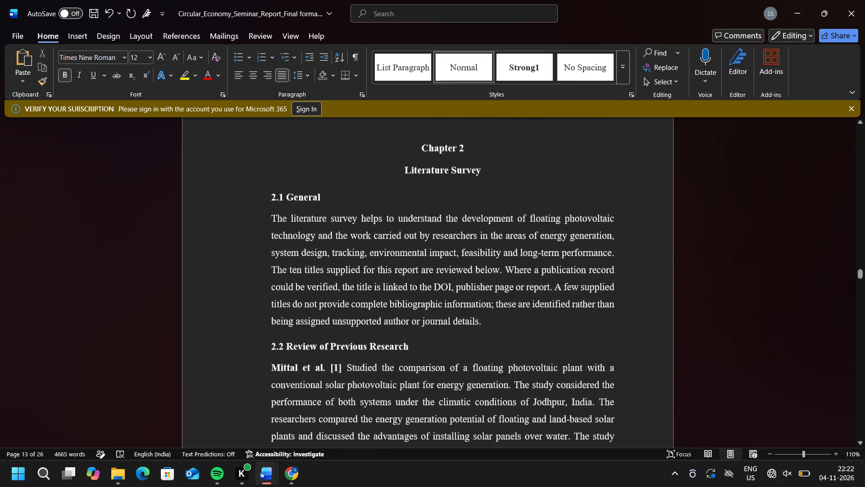
Replace the student's name after "Miss." under "Submitted by," on the Acknowledgement page with the new student's full name.
scroll(287, 279, up, 14)
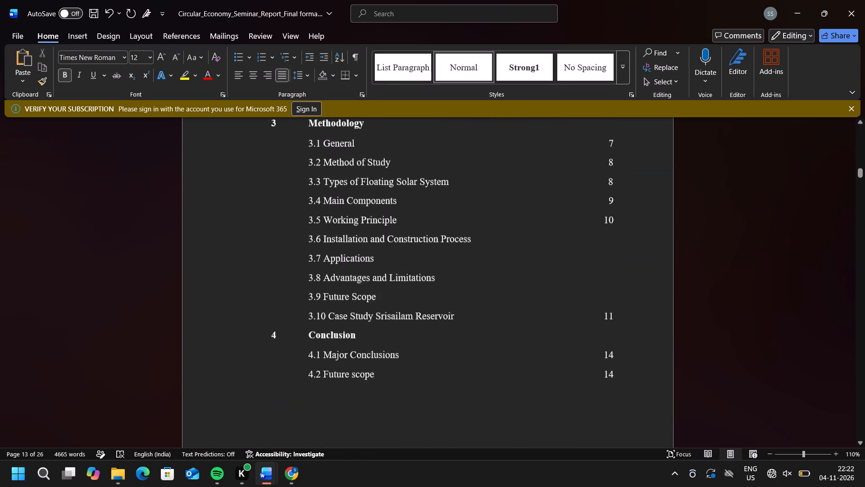
scroll(287, 279, up, 8)
scroll(287, 279, down, 7)
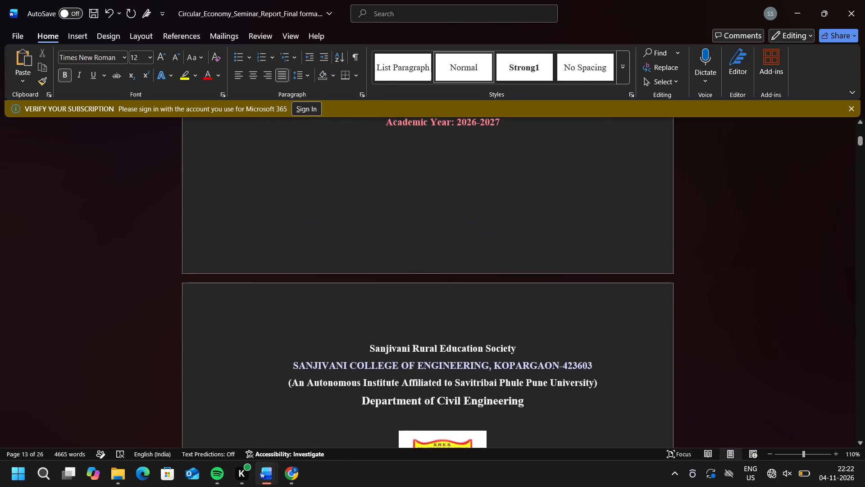
scroll(287, 279, down, 5)
scroll(287, 279, up, 3)
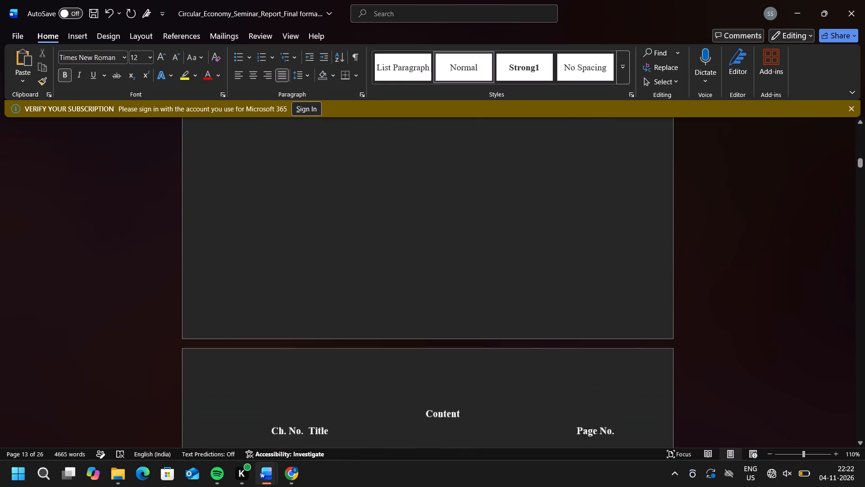
scroll(287, 279, up, 3)
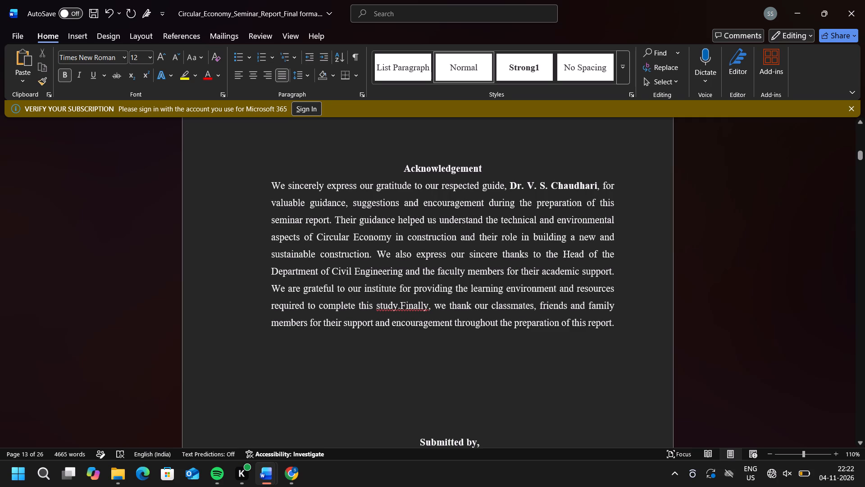
scroll(287, 279, down, 1)
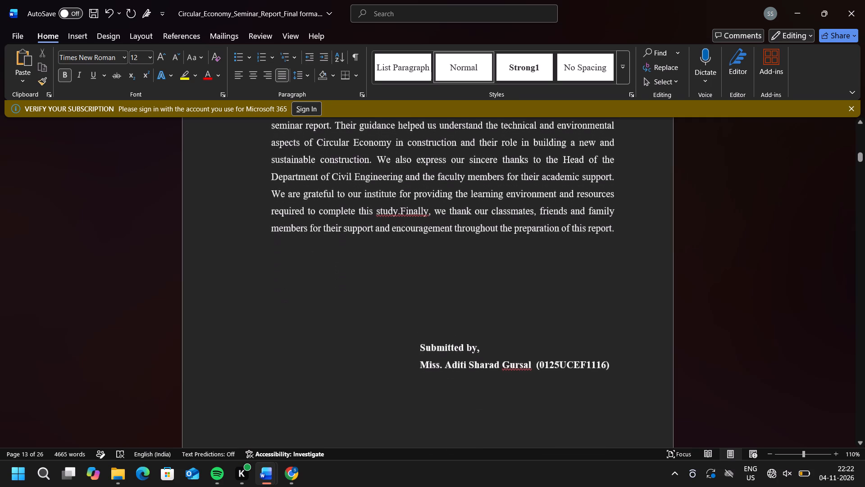
scroll(287, 279, down, 1)
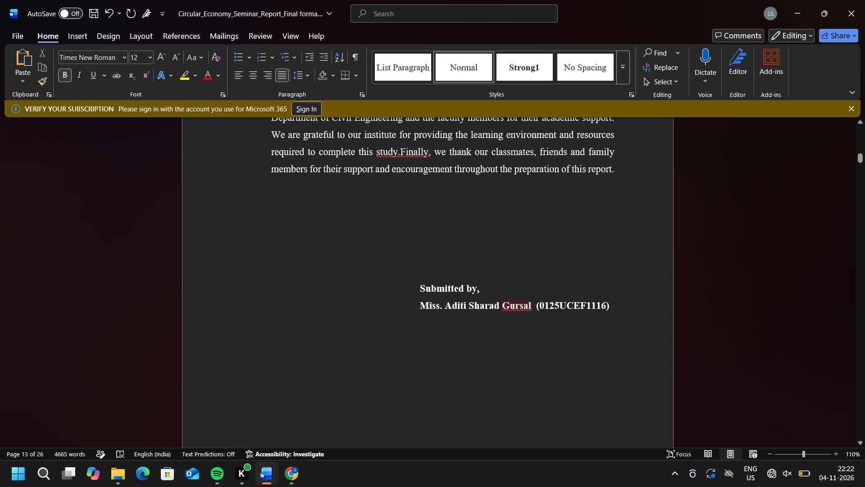
click(532, 306)
drag(532, 306, 456, 304)
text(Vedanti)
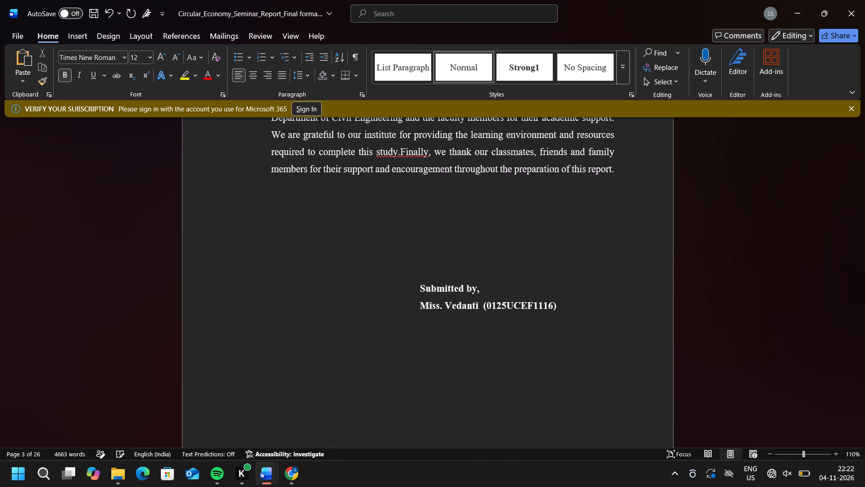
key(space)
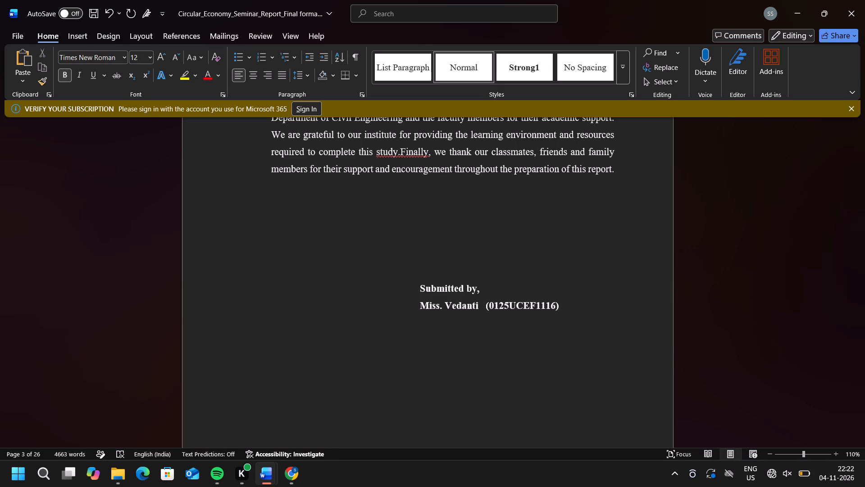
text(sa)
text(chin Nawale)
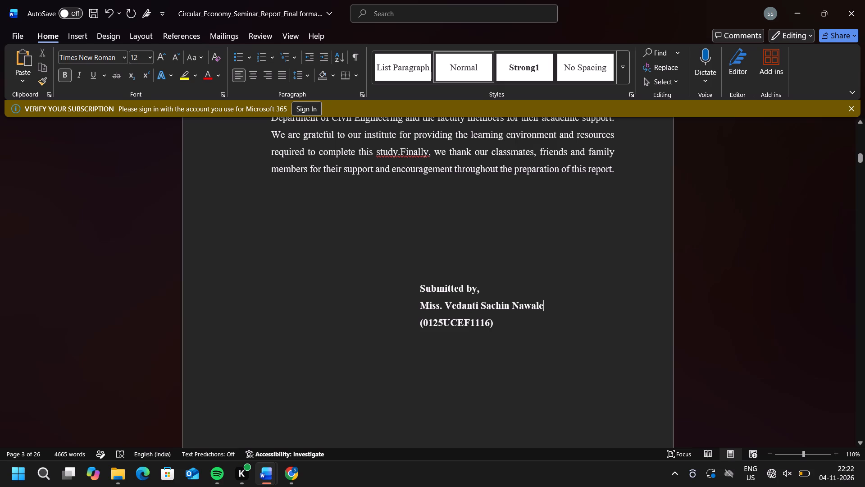
Remove the indent before the "Miss." line on the Acknowledgement page and realign it with spaces beneath "Submitted by,", keeping name and ID together.
click(419, 305)
key(BackSpace)
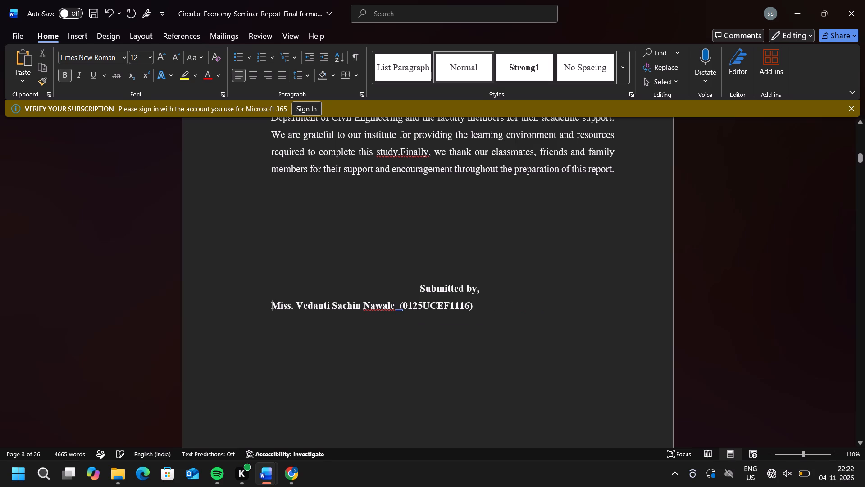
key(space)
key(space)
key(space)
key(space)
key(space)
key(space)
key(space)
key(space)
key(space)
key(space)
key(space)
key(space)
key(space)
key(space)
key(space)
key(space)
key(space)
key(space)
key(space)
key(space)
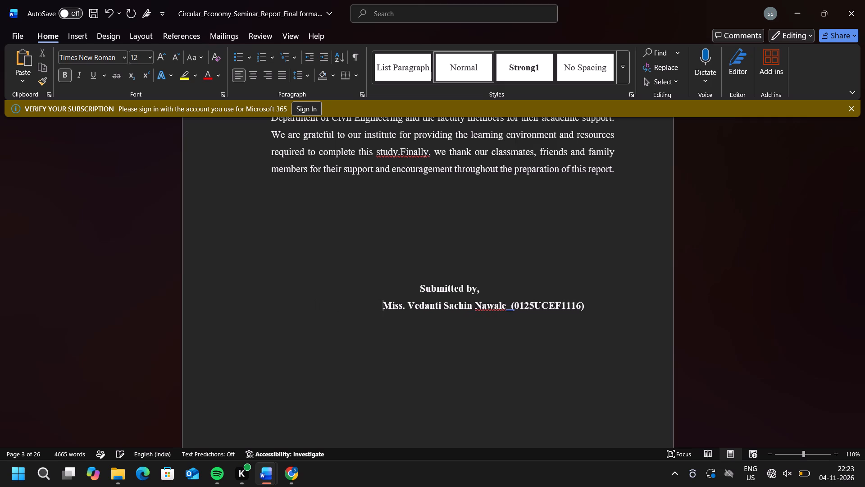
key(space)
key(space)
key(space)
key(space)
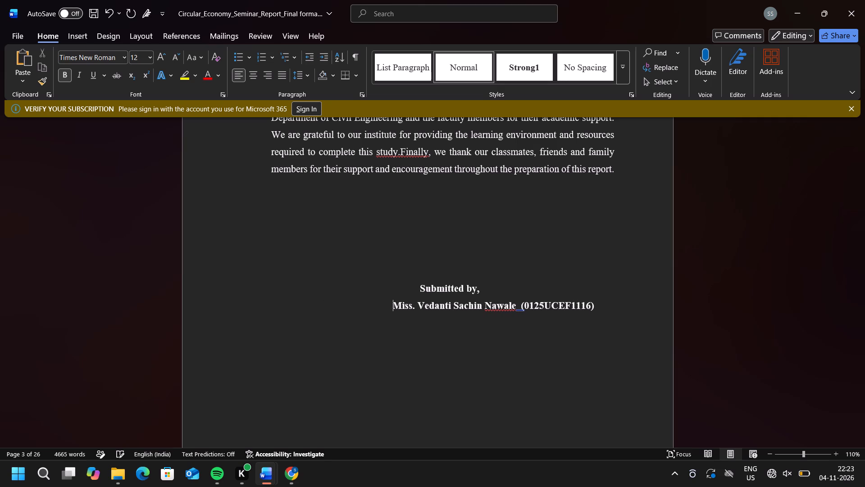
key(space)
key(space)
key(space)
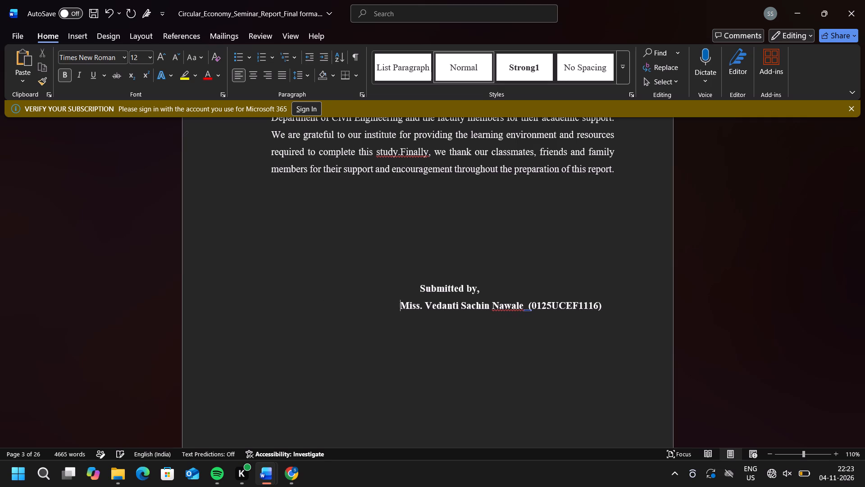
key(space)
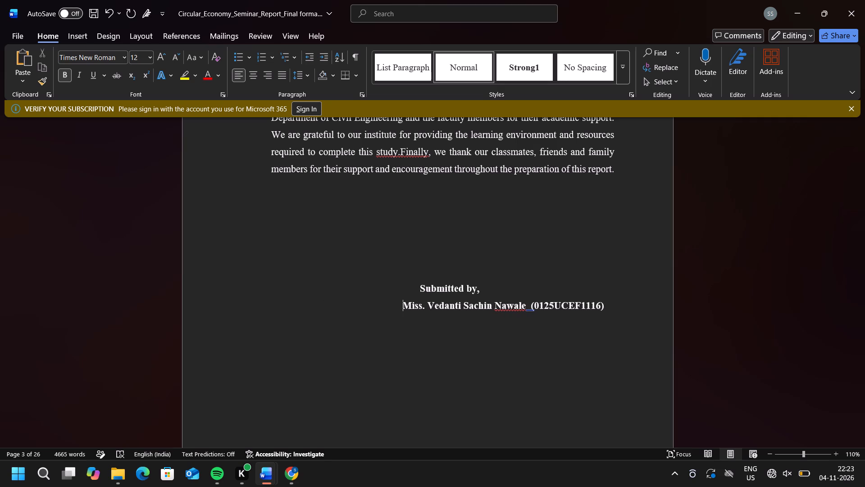
Replace the last two digits of the student ID beside the "Miss." name on the Acknowledgement page with the new student's digits.
click(600, 306)
key(BackSpace)
key(BackSpace)
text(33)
Remove the indent before "Submitted by," on the Acknowledgement page and pad it with spaces so it starts level with the "Miss." line.
click(419, 287)
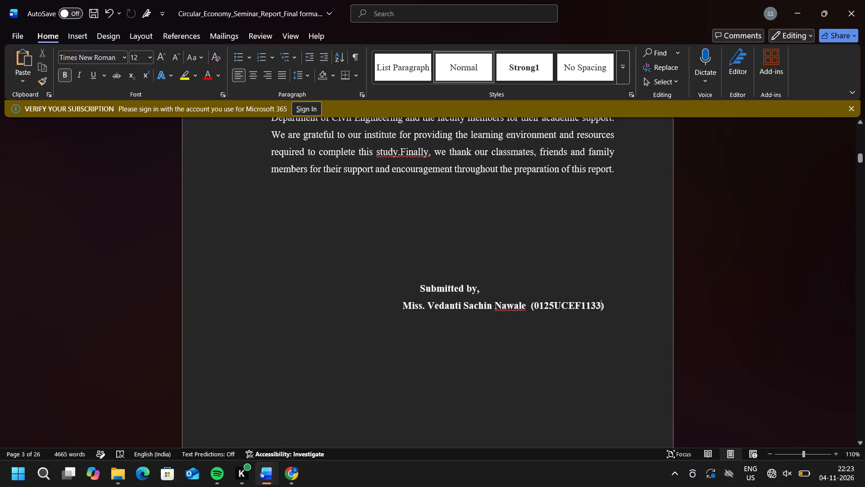
key(BackSpace)
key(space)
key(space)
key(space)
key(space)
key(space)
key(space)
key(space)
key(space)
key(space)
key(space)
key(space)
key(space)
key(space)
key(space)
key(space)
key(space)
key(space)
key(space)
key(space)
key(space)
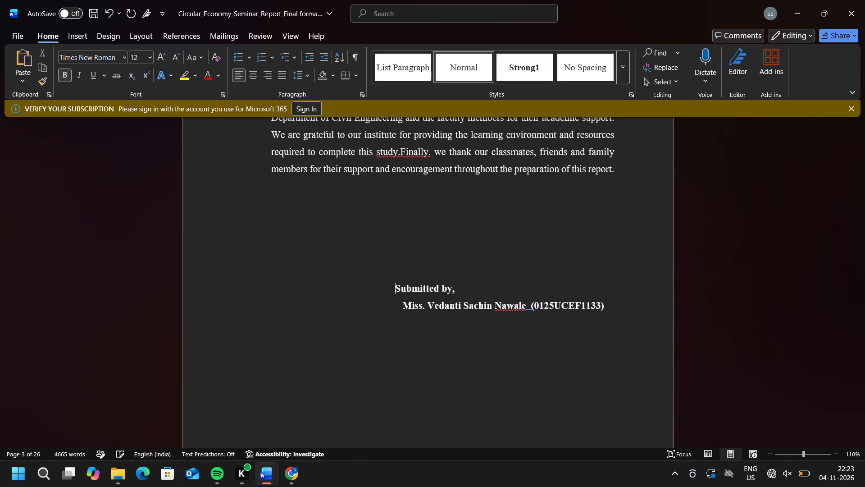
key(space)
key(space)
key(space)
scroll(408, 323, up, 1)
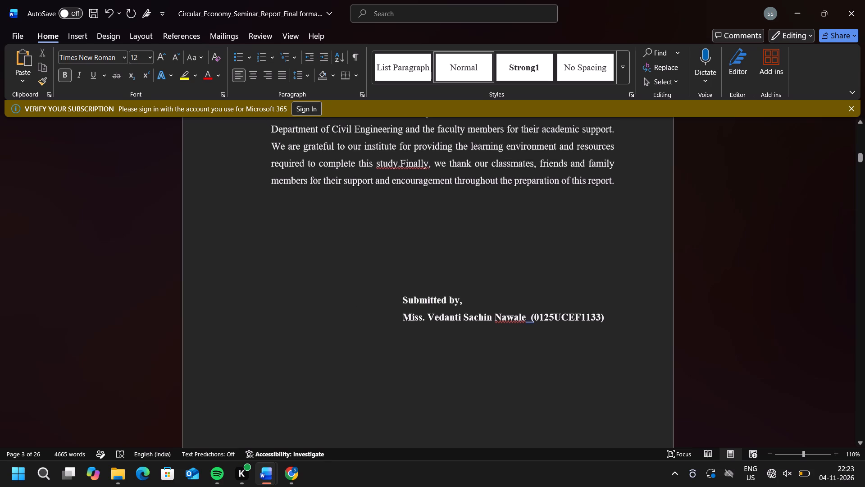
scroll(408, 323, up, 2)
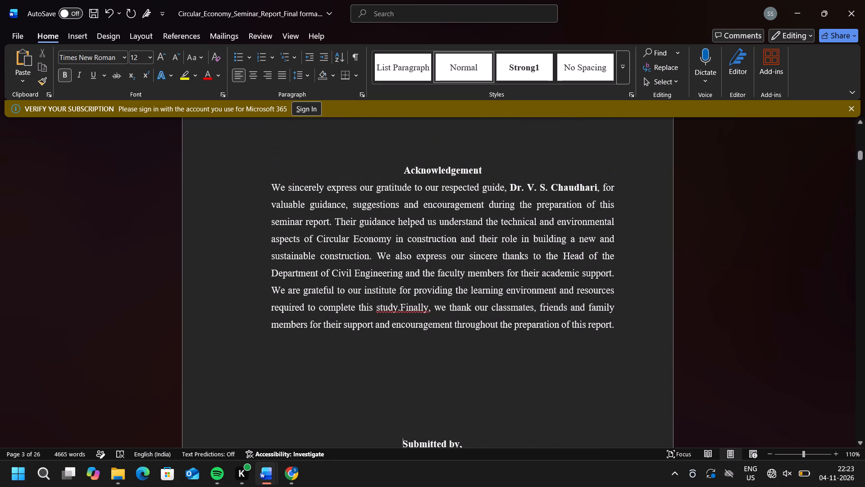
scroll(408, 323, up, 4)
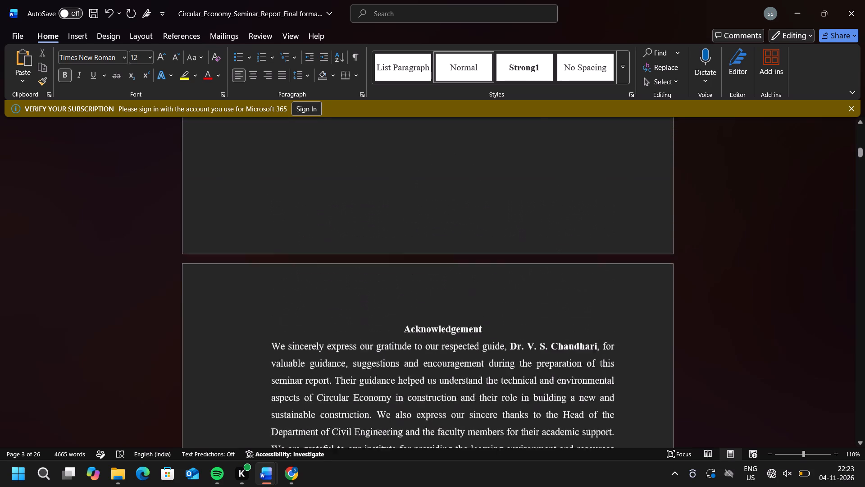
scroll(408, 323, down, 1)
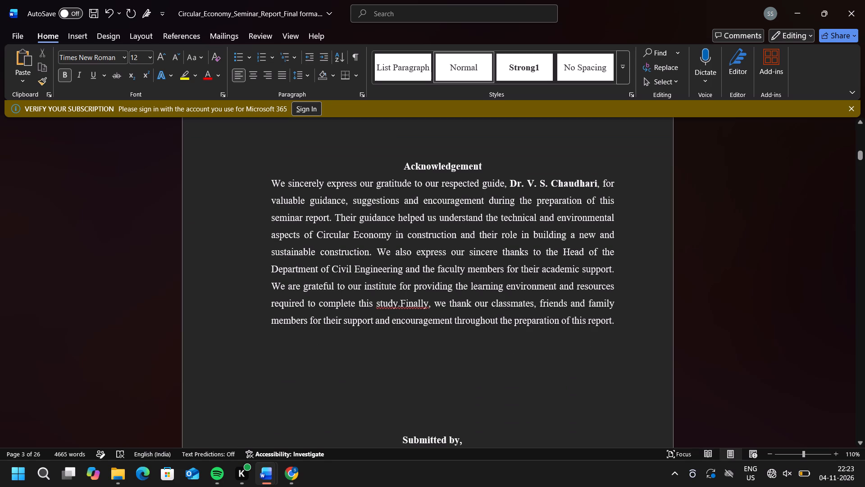
Insert the missing space between "study." and "Finally" in the Acknowledgement paragraph.
click(401, 304)
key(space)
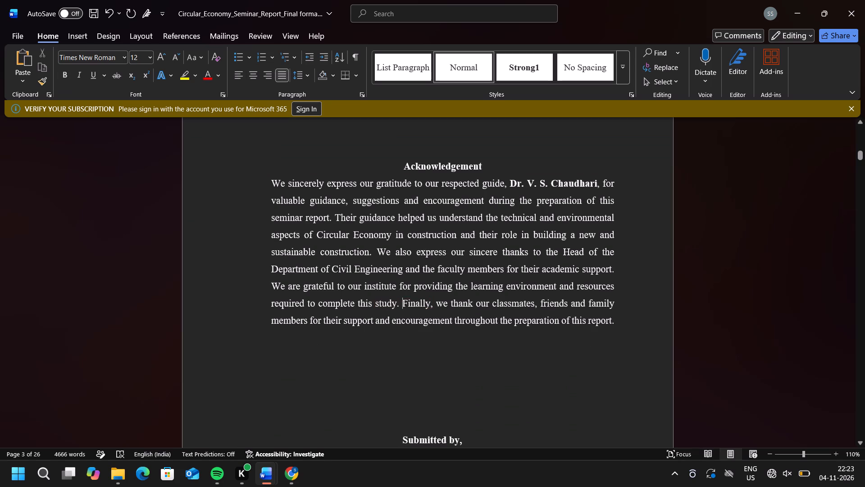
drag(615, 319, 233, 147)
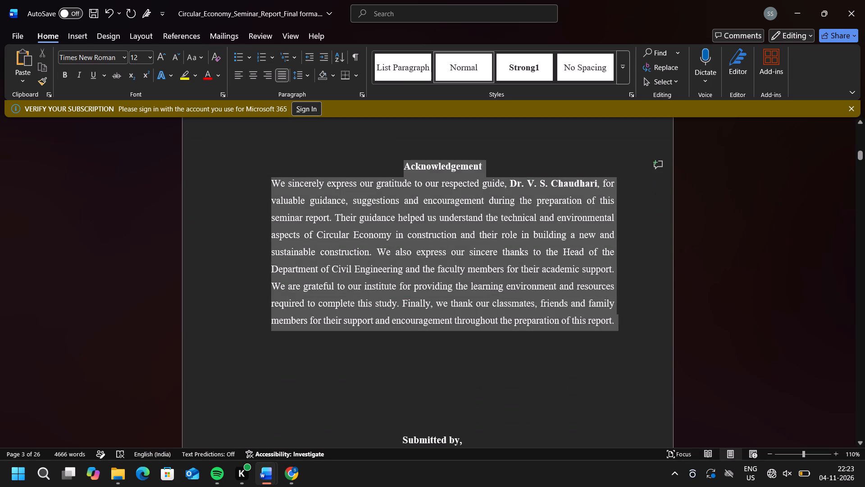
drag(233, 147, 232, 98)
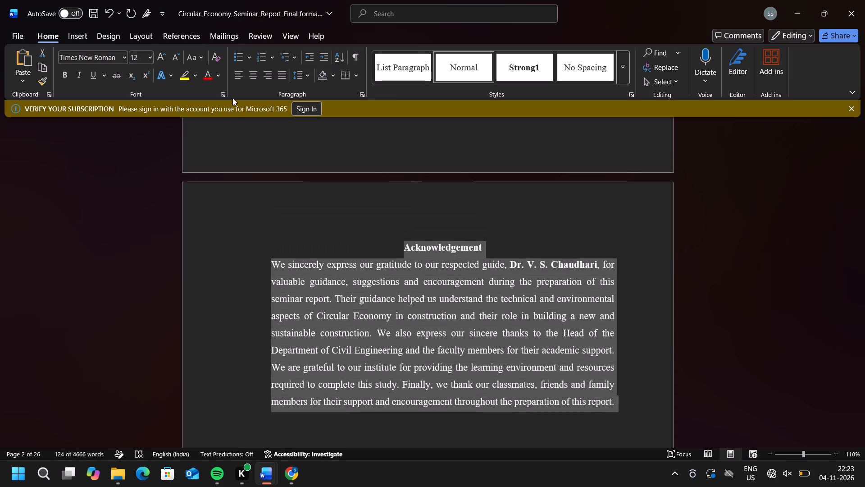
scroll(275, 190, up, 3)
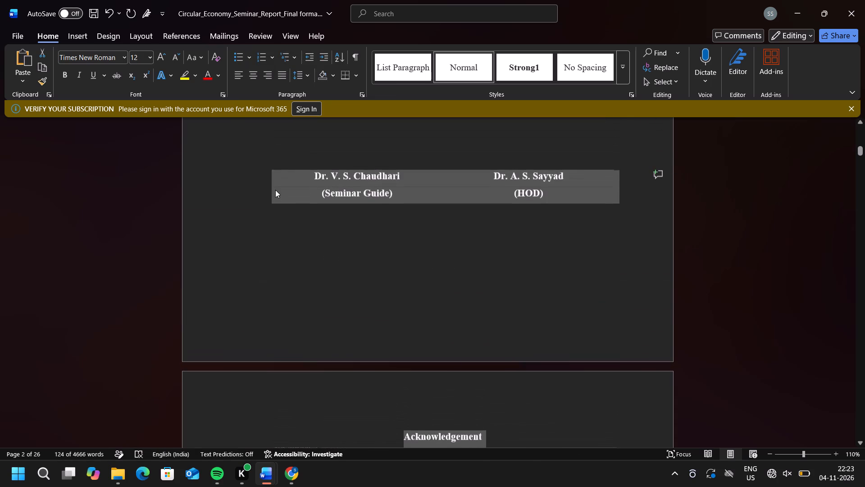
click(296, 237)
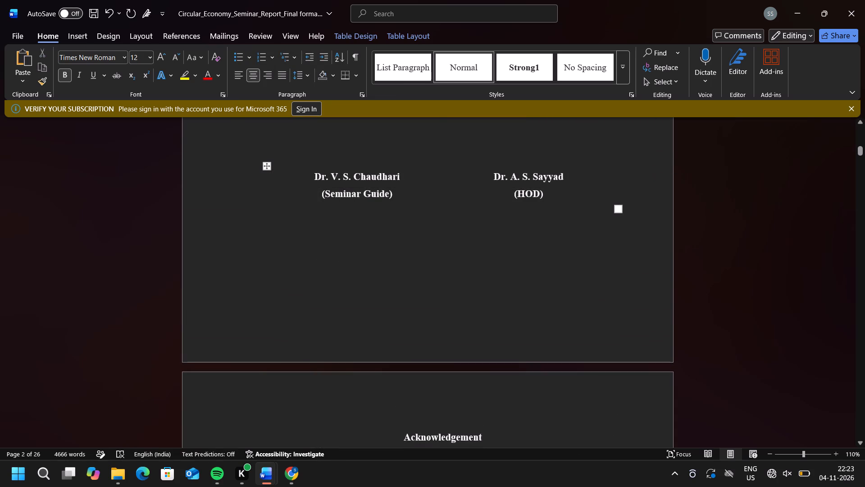
Delete the old Circular Economy certificate page, from "Sanjivani Rural Education Society" through the guide and HOD signature block.
scroll(454, 236, up, 3)
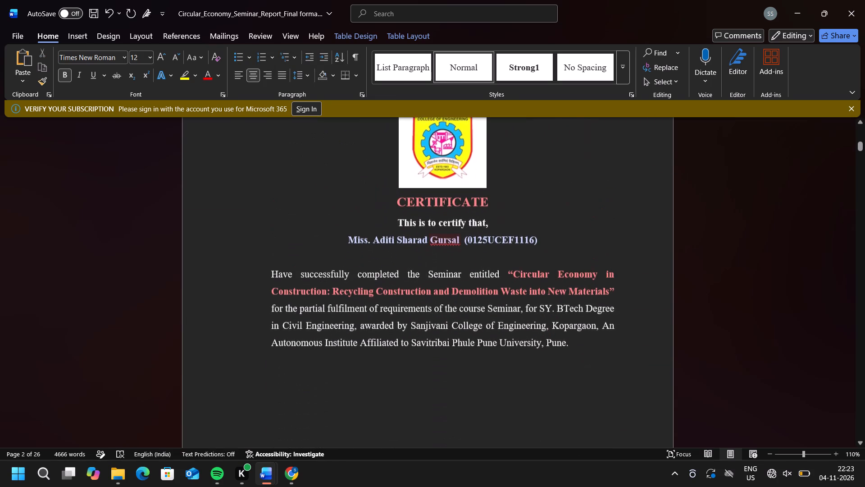
scroll(454, 236, up, 2)
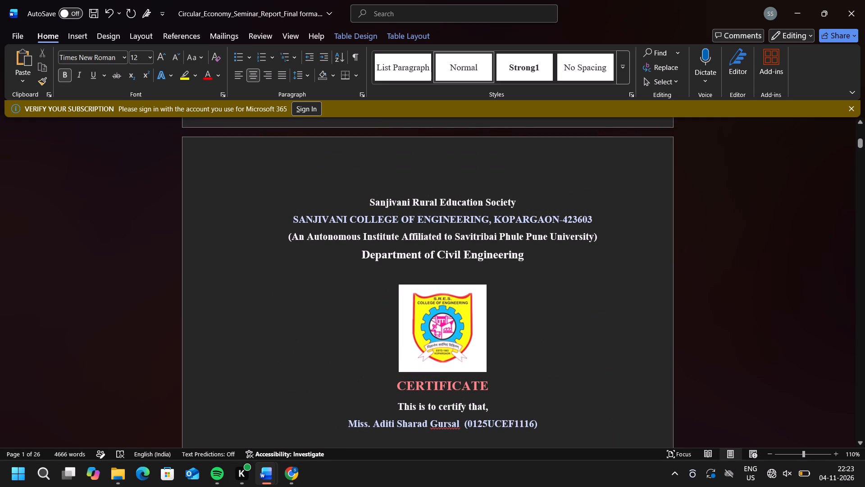
click(368, 199)
drag(368, 199, 482, 430)
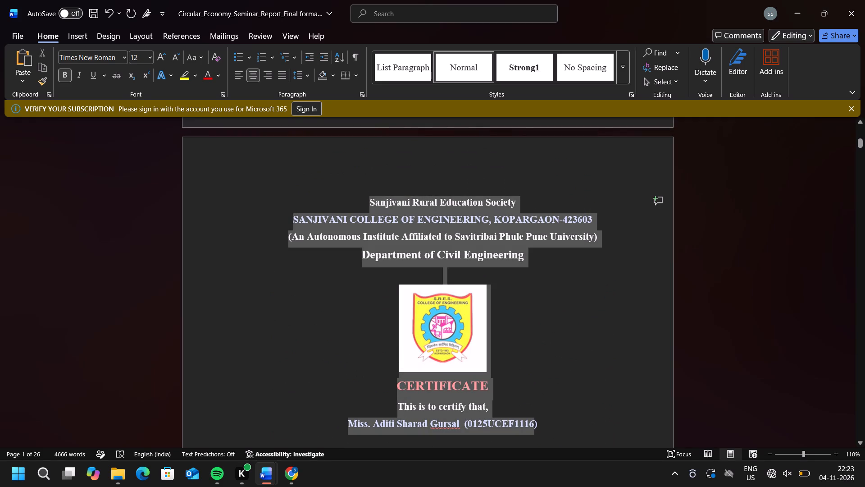
drag(482, 430, 531, 404)
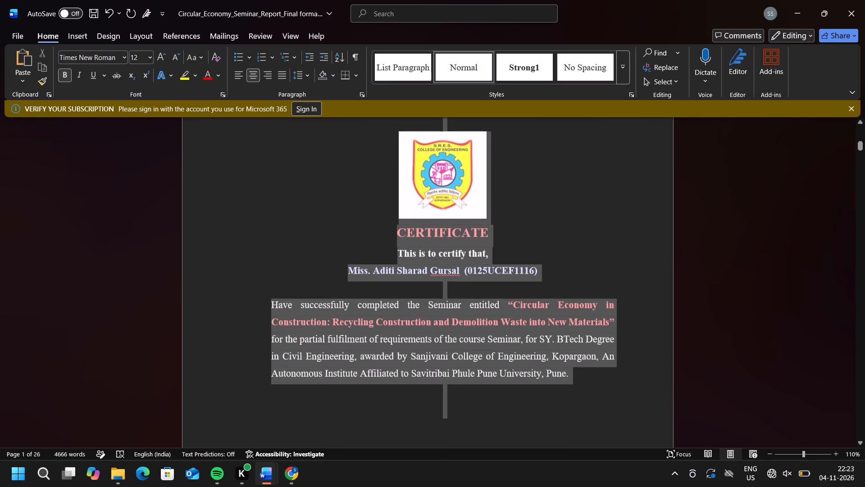
drag(531, 404, 540, 430)
key(BackSpace)
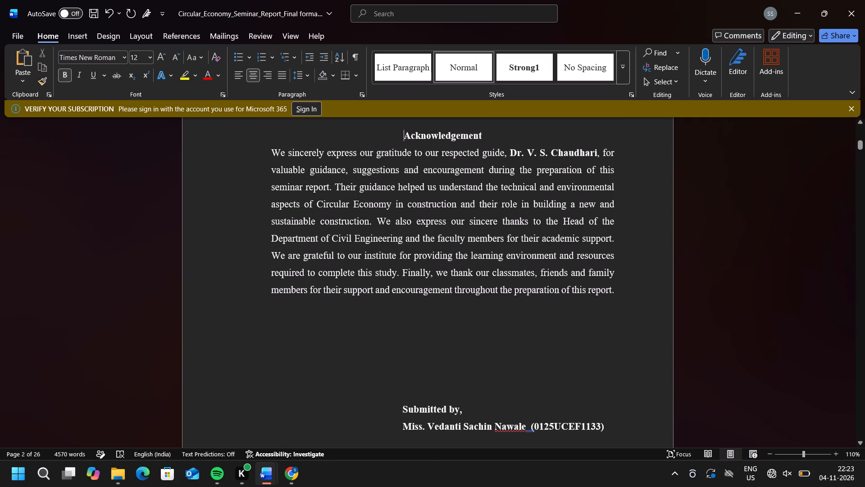
Copy the full "Floating Solar Power Plant" certificate page from Final report (6) and paste it before the Acknowledgement in the Circular Economy report.
scroll(420, 364, up, 6)
scroll(420, 364, down, 2)
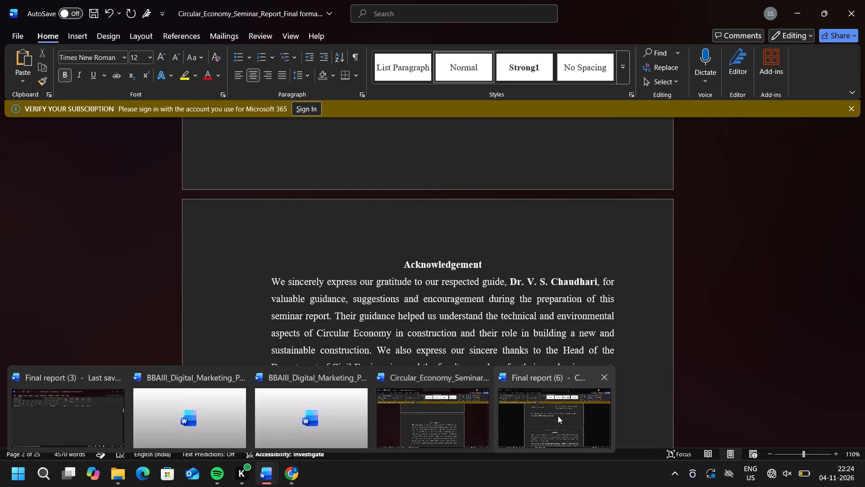
click(565, 413)
scroll(431, 265, up, 20)
scroll(431, 265, up, 4)
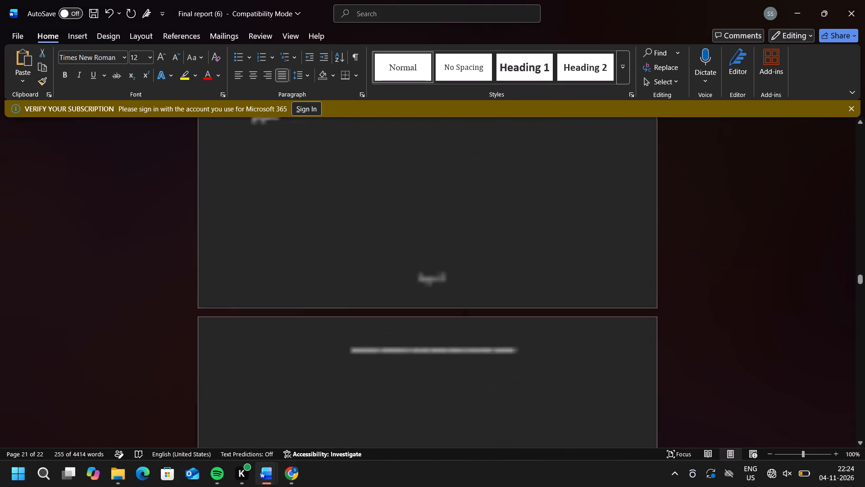
scroll(431, 265, up, 17)
scroll(431, 265, down, 6)
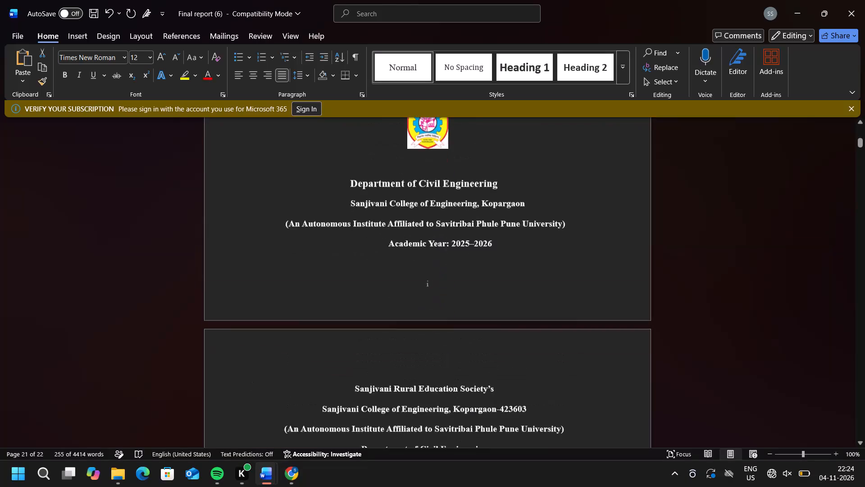
scroll(431, 265, down, 1)
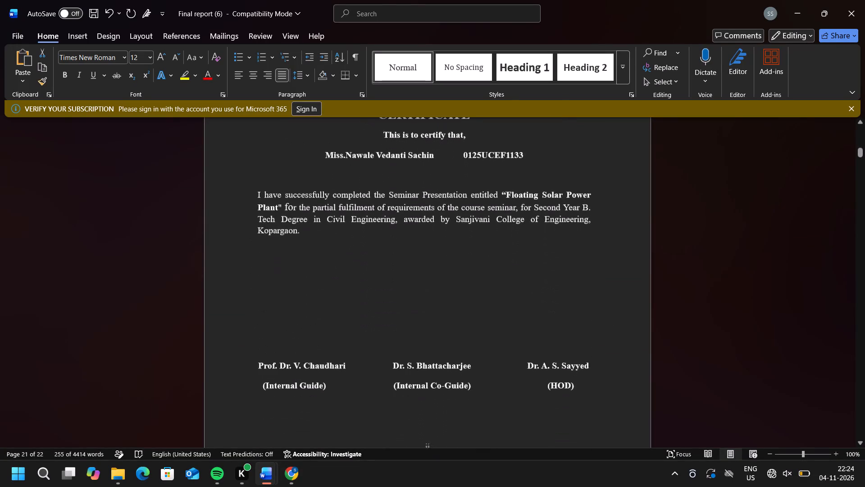
scroll(432, 269, up, 1)
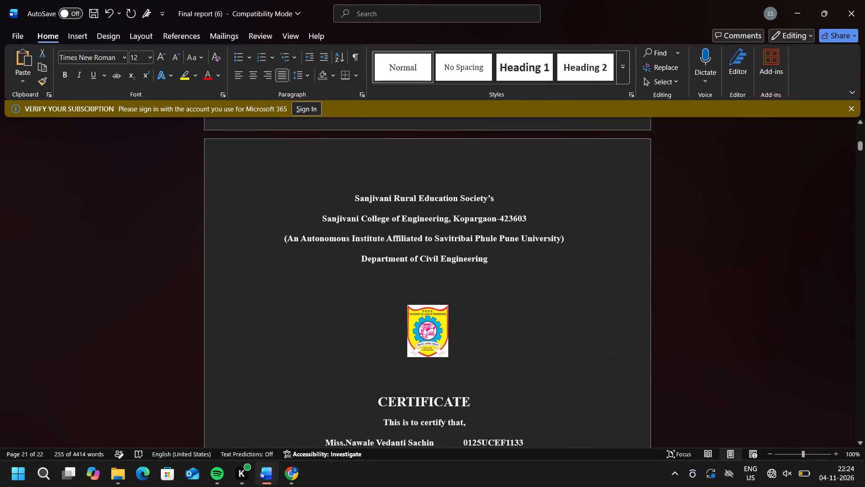
drag(353, 198, 491, 458)
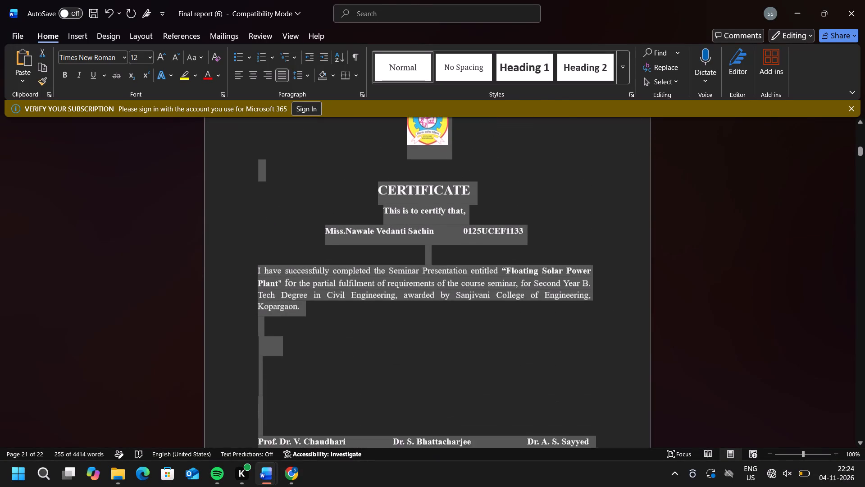
drag(491, 458, 536, 433)
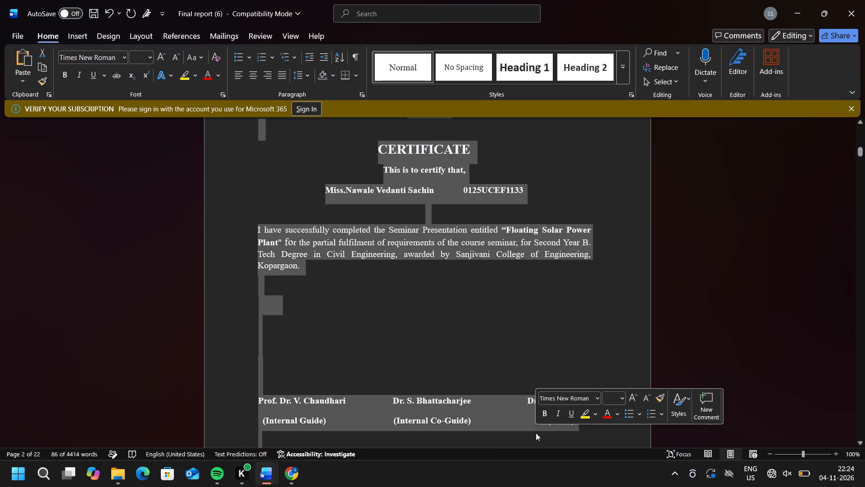
key(ctrl+c)
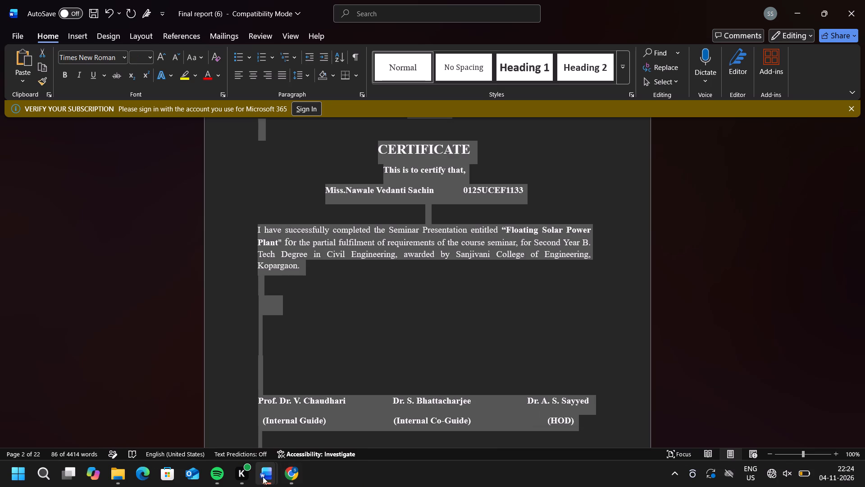
click(432, 416)
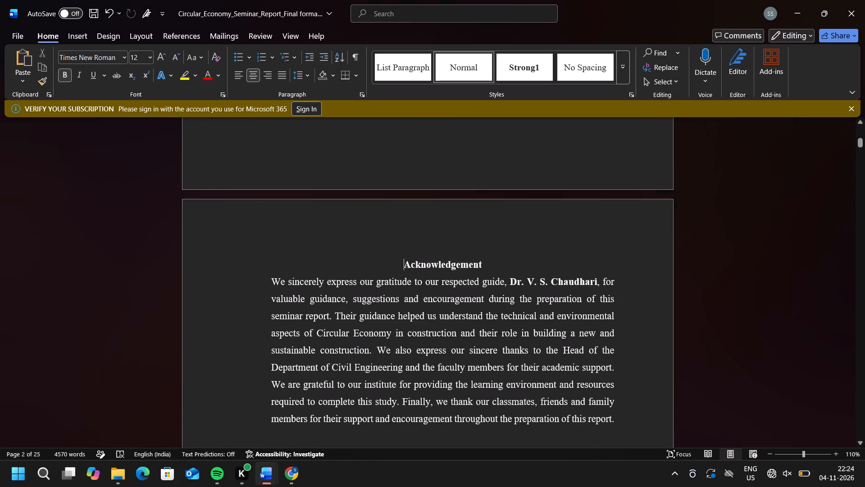
key(ctrl+v)
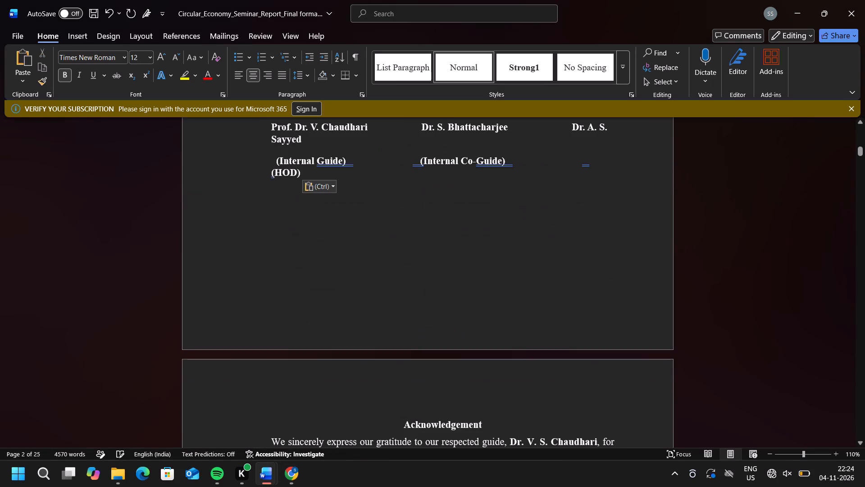
Tidy the pasted certificate's signature block by removing the paragraph break before "(Internal Guide)" and the extra spaces before the co-guide's name.
scroll(399, 297, up, 2)
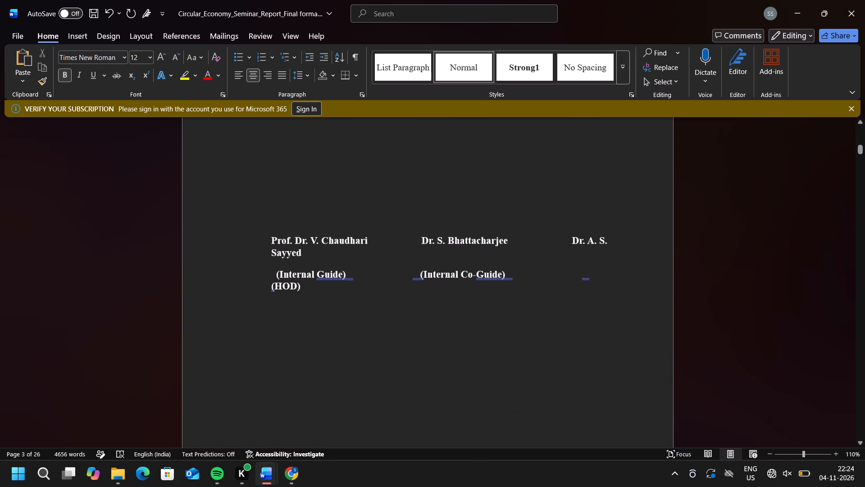
scroll(399, 297, up, 1)
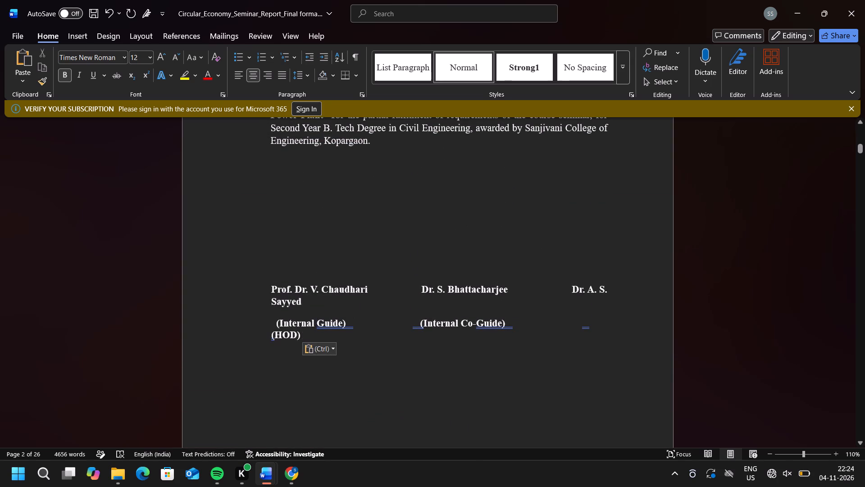
click(272, 322)
key(BackSpace)
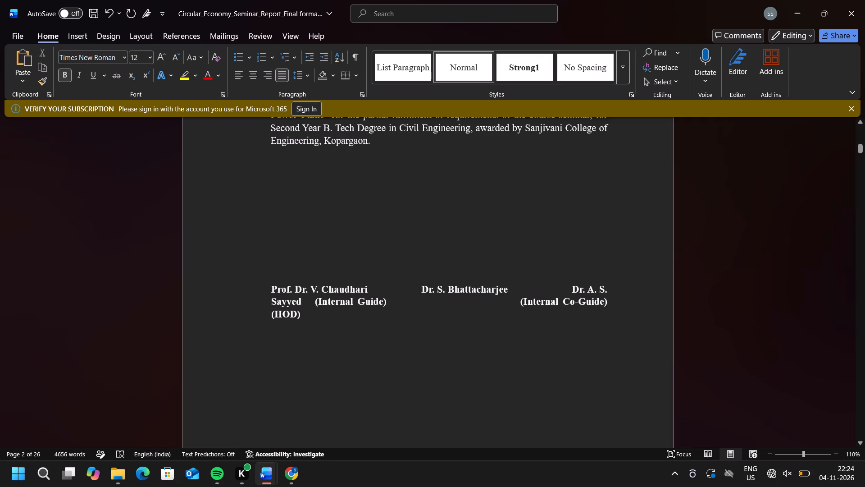
click(269, 289)
key(BackSpace)
key(Return)
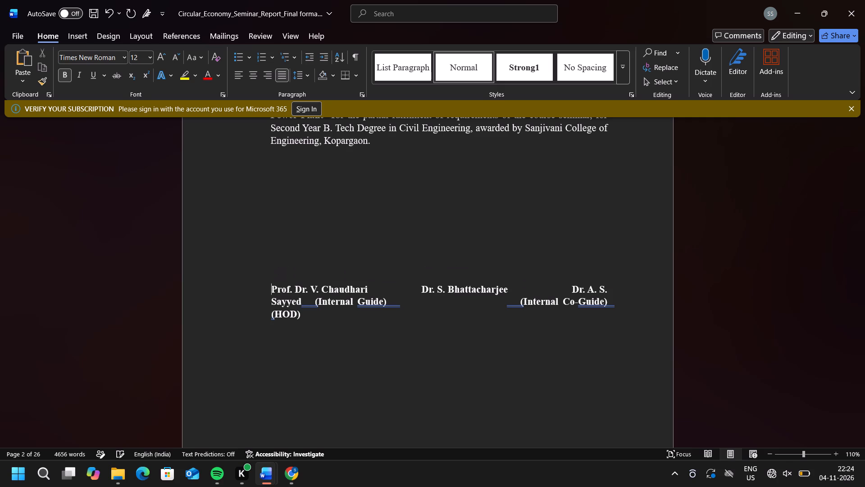
click(418, 290)
key(BackSpace)
key(BackSpace)
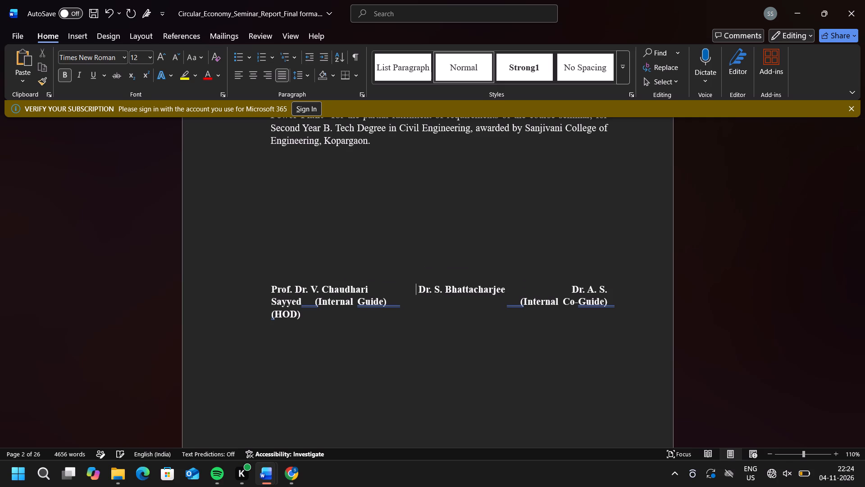
key(BackSpace)
key(BackSpace)
key(BackSpace)
key(BackSpace)
key(BackSpace)
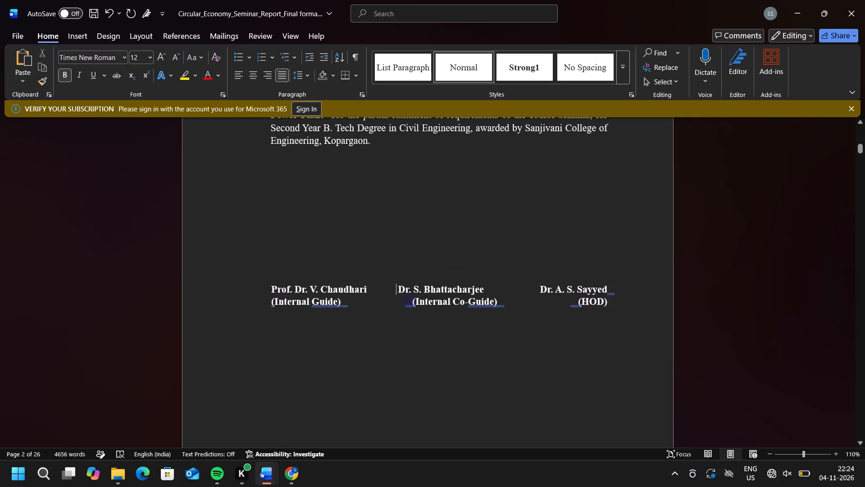
Remove the extra spaces before "(Internal Co-Guide)" so it lines up beneath the co-guide's name in the certificate's signature block.
click(408, 300)
key(BackSpace)
key(BackSpace)
key(BackSpace)
key(BackSpace)
key(BackSpace)
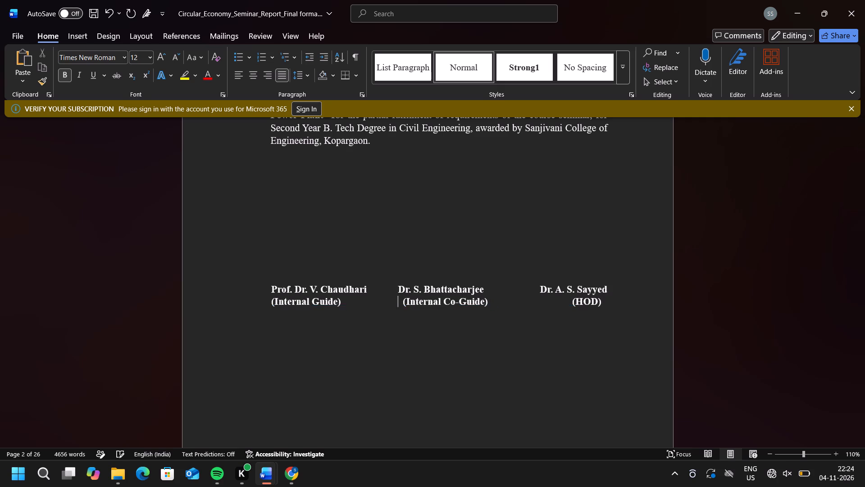
Remove the remaining two extra spaces before "(Internal Co-Guide)" in the certificate's signature block.
key(BackSpace)
key(BackSpace)
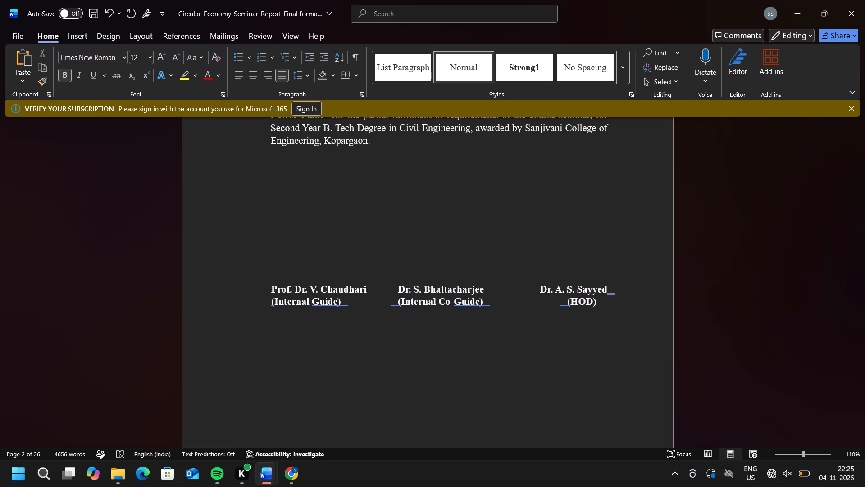
Review the report's cover page and the pasted certificate page for old Circular Economy title, student details and heading placement.
scroll(408, 300, up, 6)
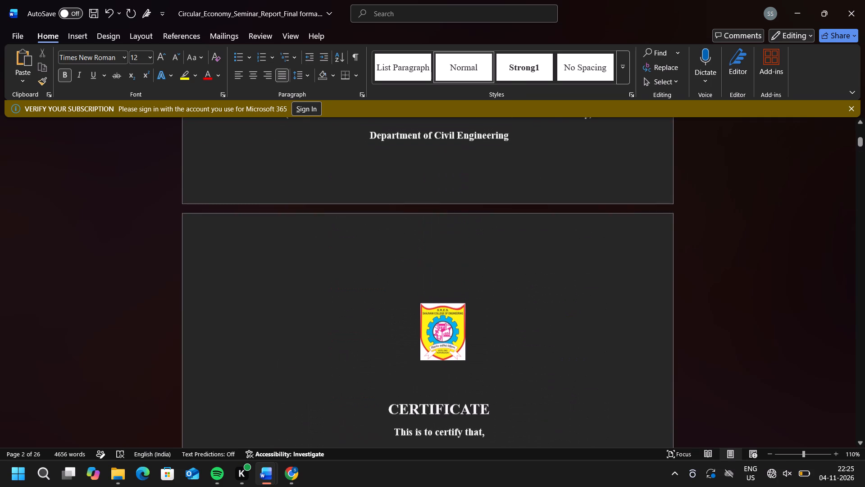
scroll(408, 300, up, 1)
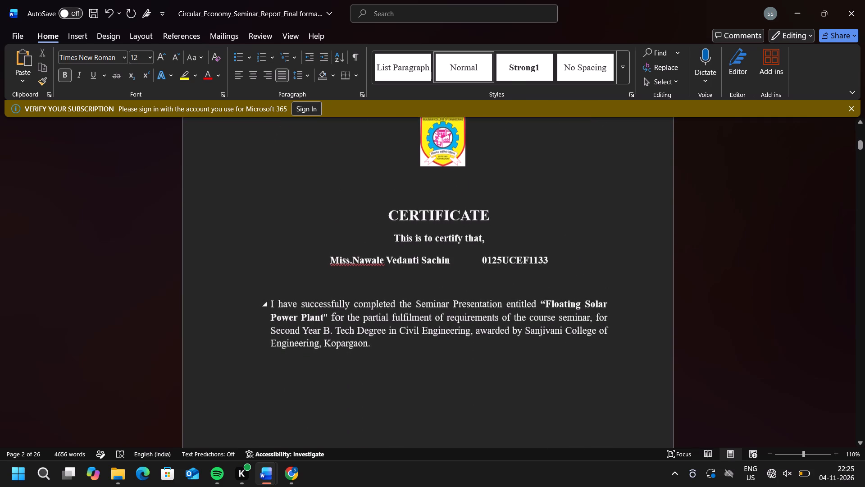
scroll(408, 300, up, 2)
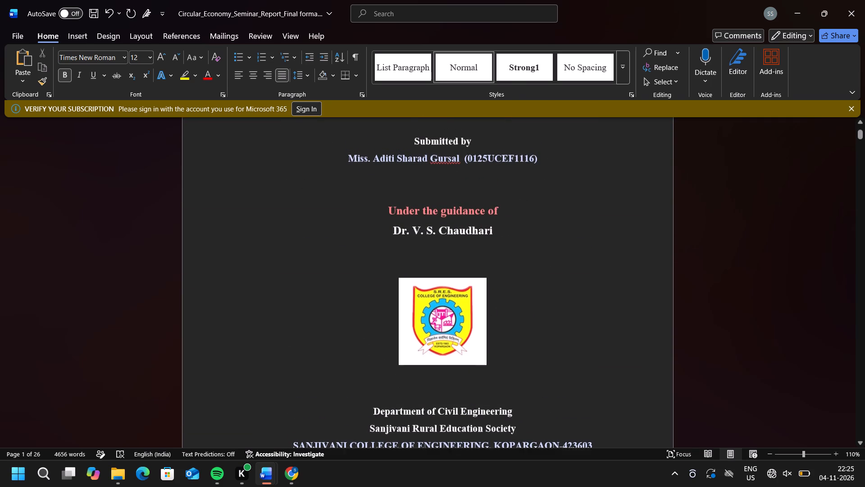
scroll(408, 300, up, 2)
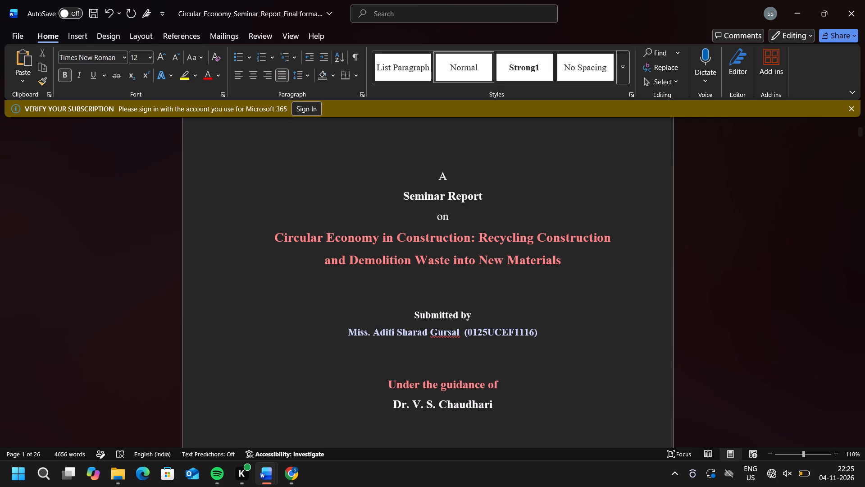
scroll(409, 294, down, 2)
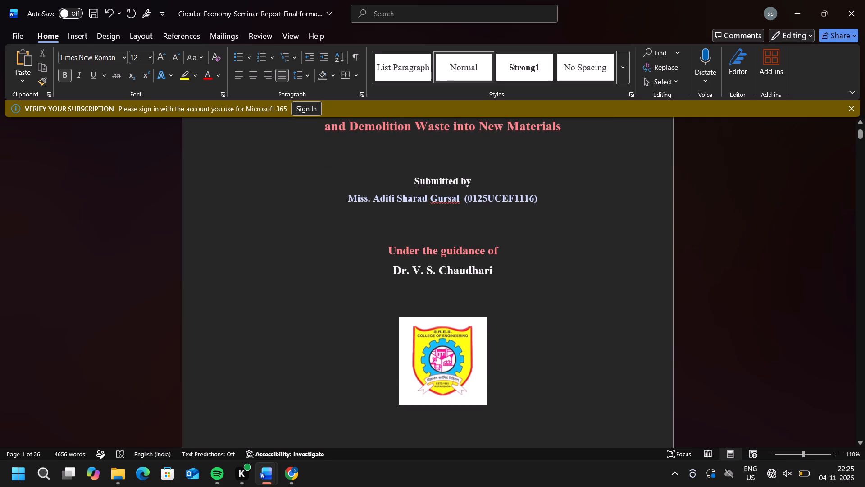
scroll(409, 294, down, 3)
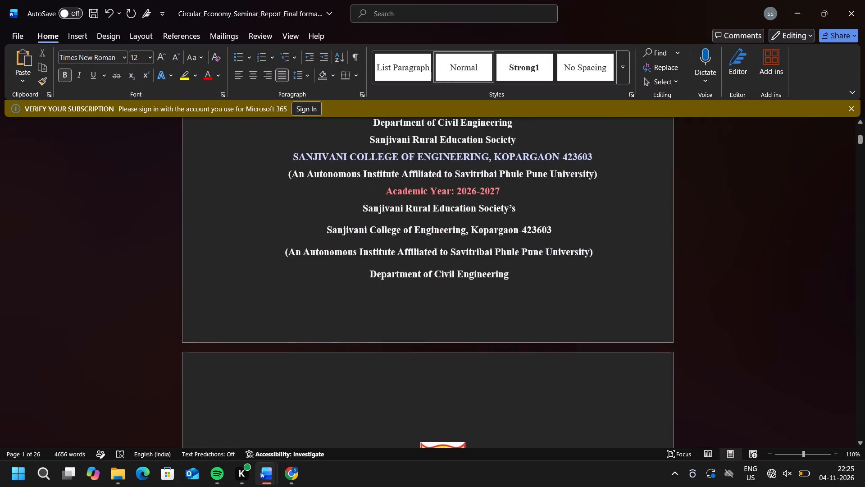
scroll(376, 297, down, 3)
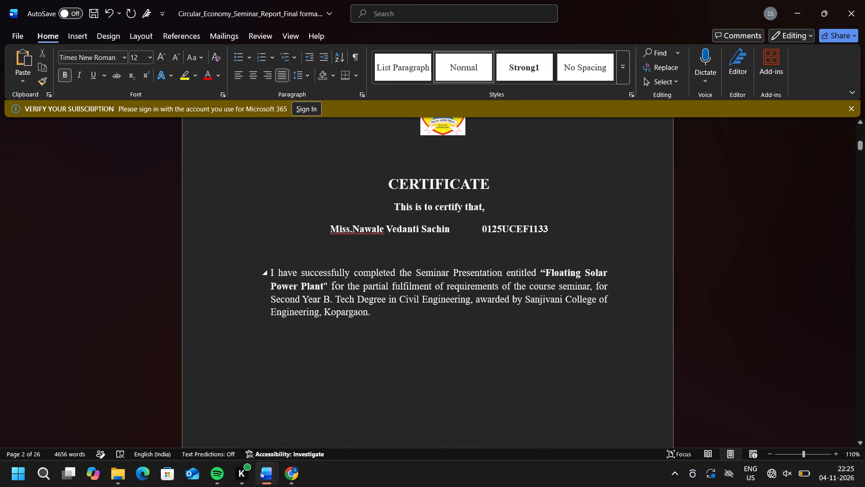
scroll(376, 297, down, 2)
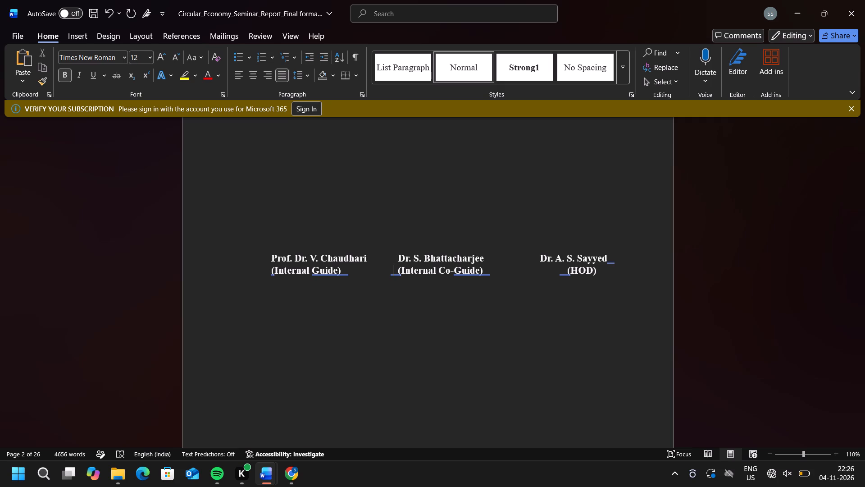
scroll(376, 297, up, 1)
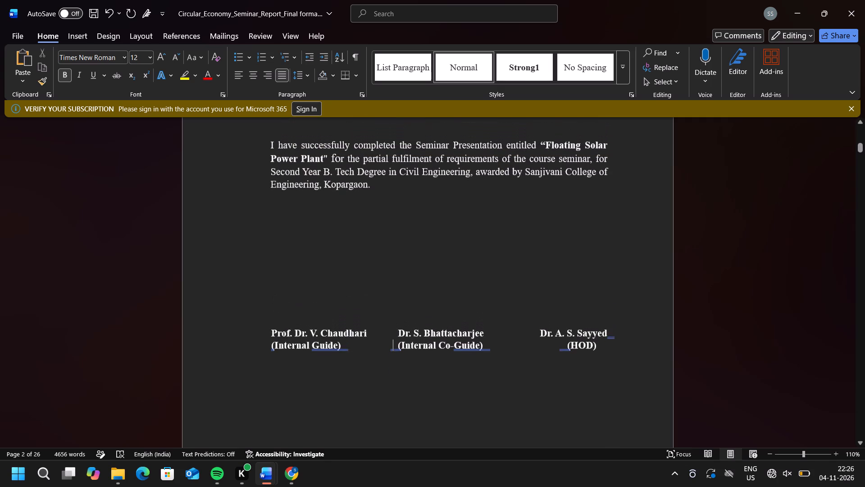
scroll(376, 297, up, 5)
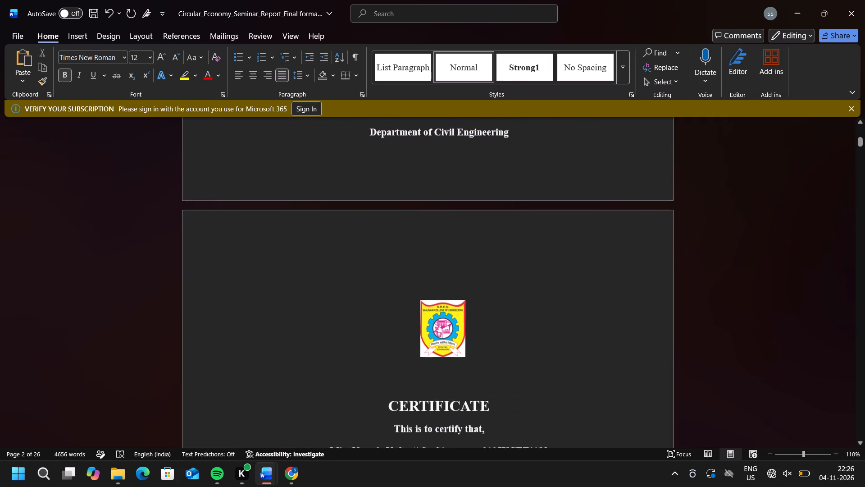
scroll(376, 297, up, 3)
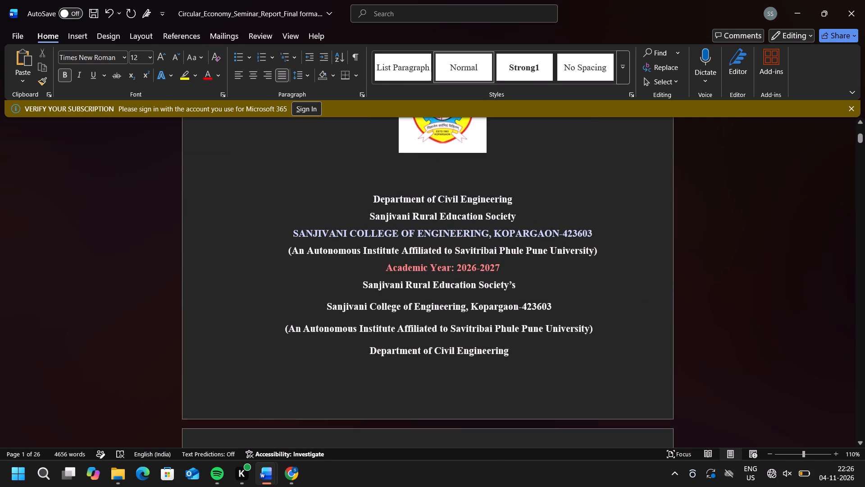
scroll(376, 297, up, 1)
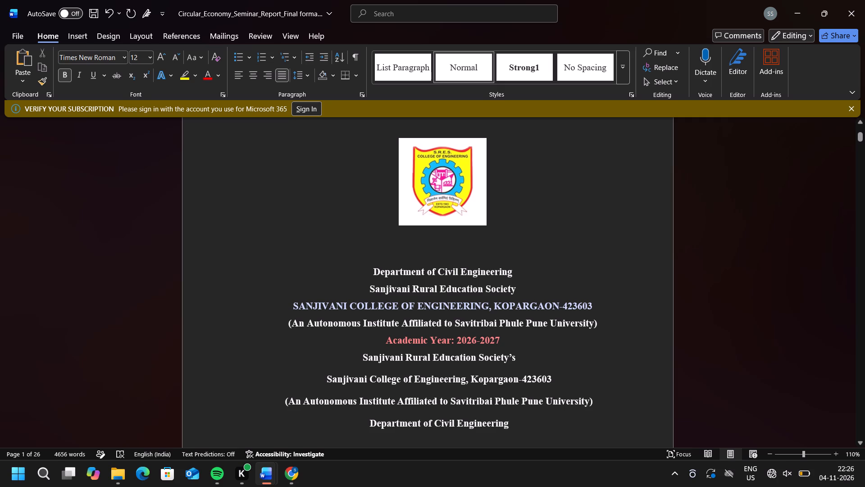
scroll(373, 301, up, 1)
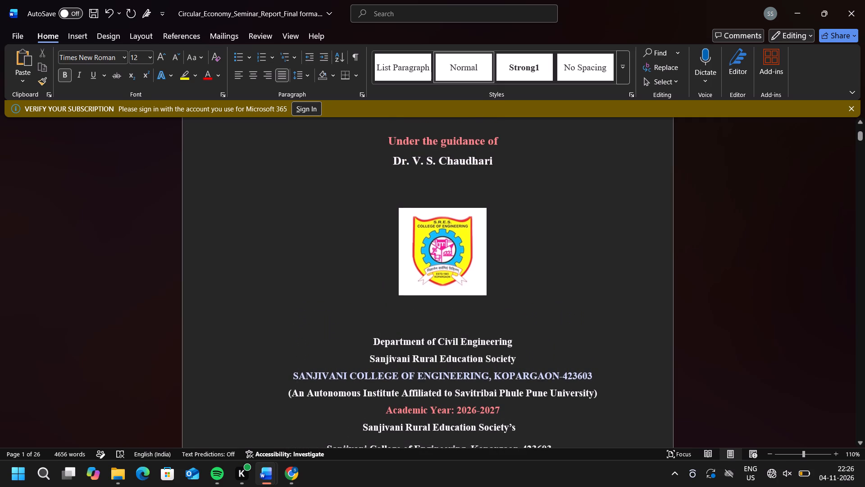
scroll(373, 301, up, 2)
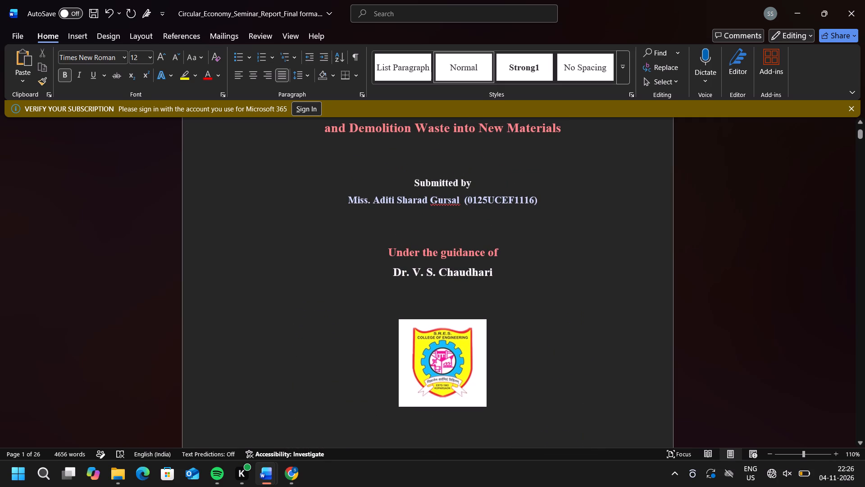
Delete the old Circular Economy cover page content, from "A Seminar Report" through the last "Department of Civil Engineering" line above the certificate logo.
scroll(373, 295, down, 1)
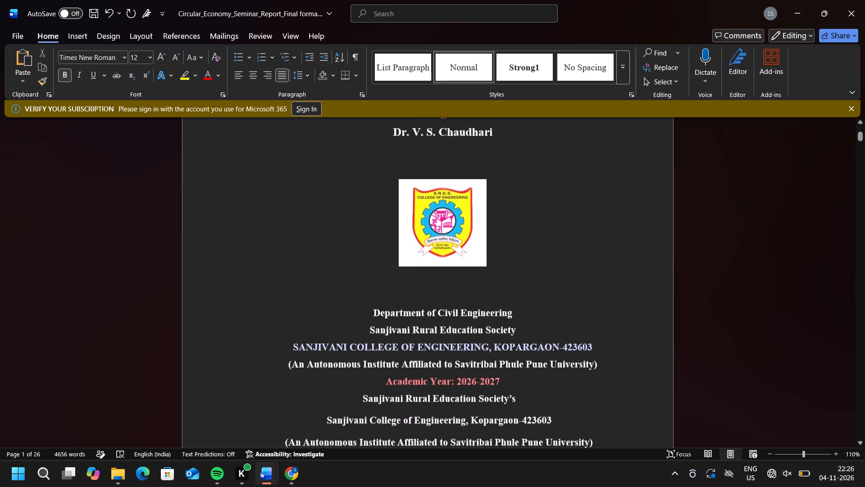
scroll(373, 295, down, 2)
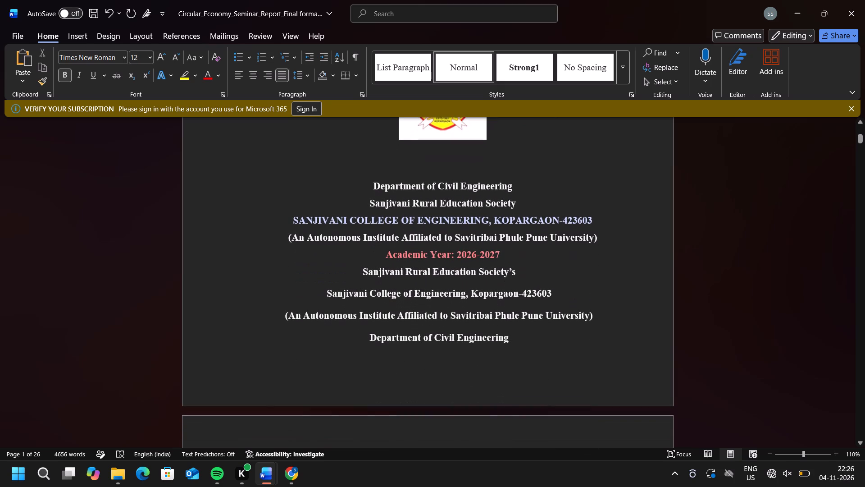
drag(514, 336, 284, 91)
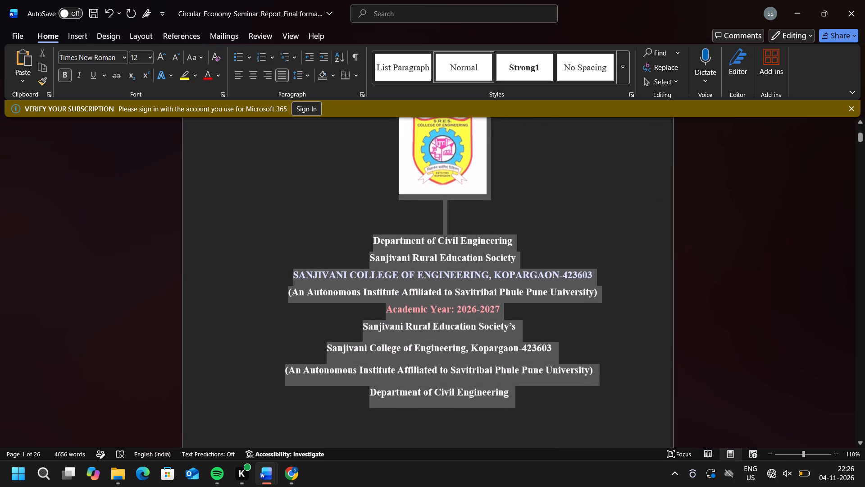
drag(284, 91, 296, 190)
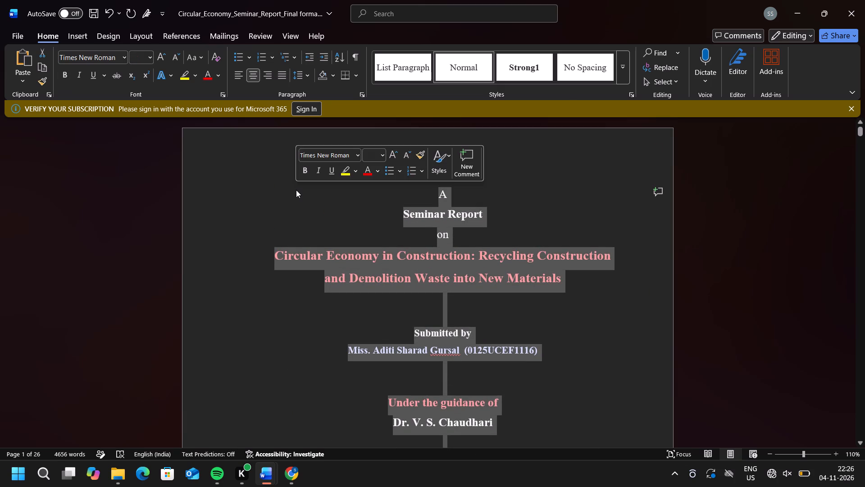
key(BackSpace)
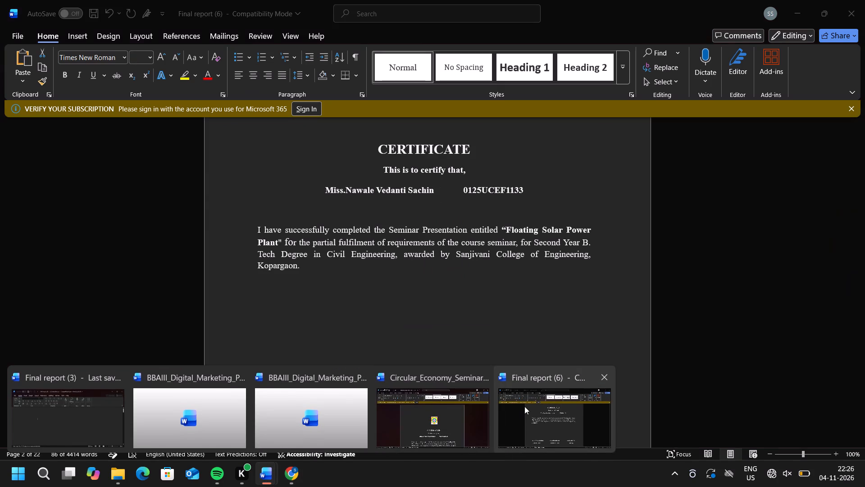
Copy the full "Floating Solar Power Plant" cover page from Final report (6) and paste it at the start of the Circular Economy report.
click(524, 406)
scroll(470, 291, up, 5)
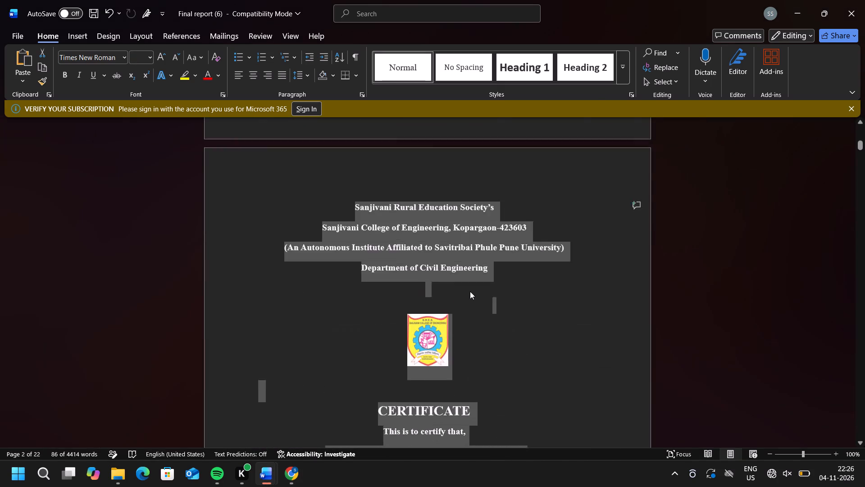
scroll(470, 291, up, 5)
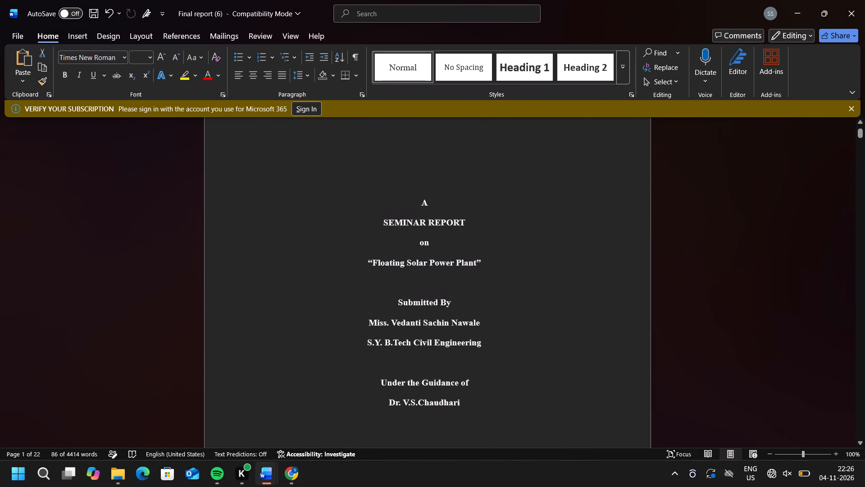
drag(387, 201, 471, 388)
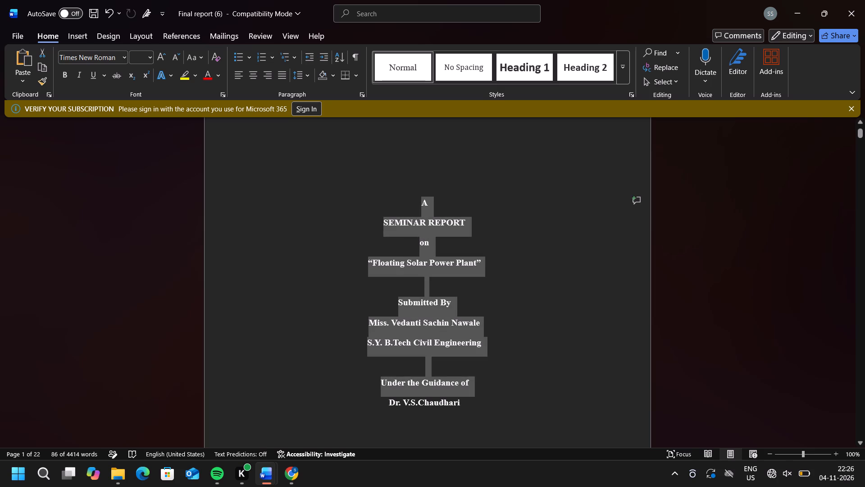
drag(471, 388, 475, 433)
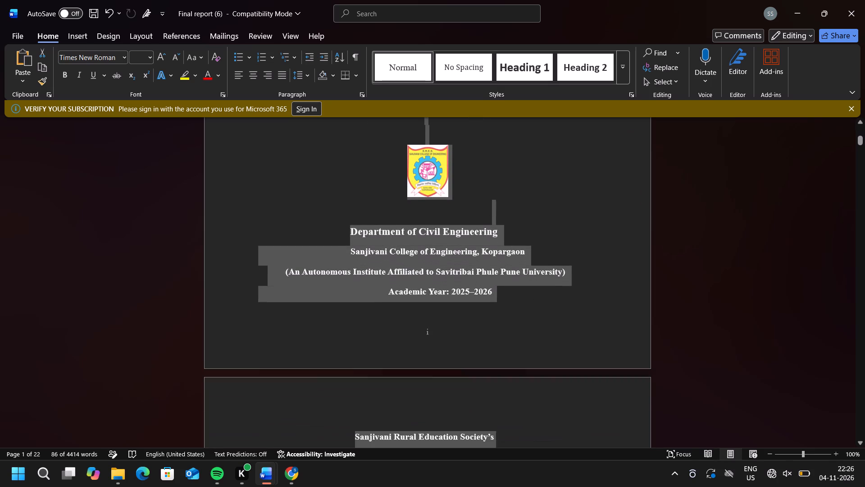
drag(475, 433, 496, 291)
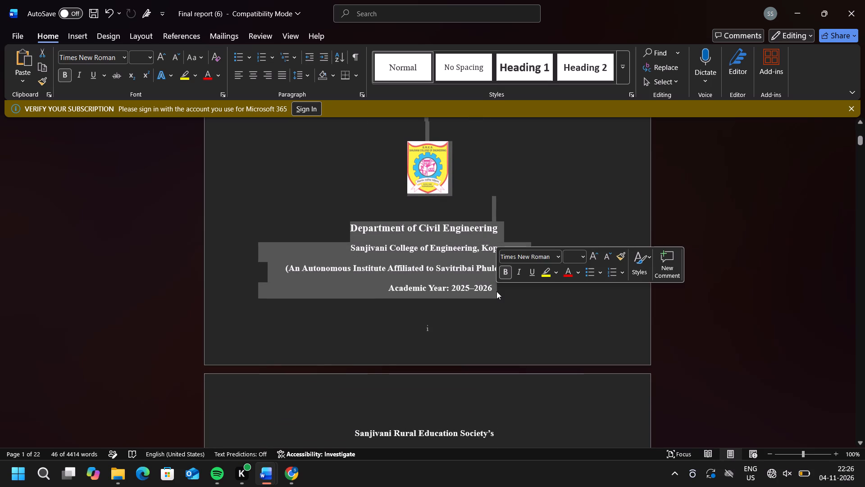
key(ctrl+c)
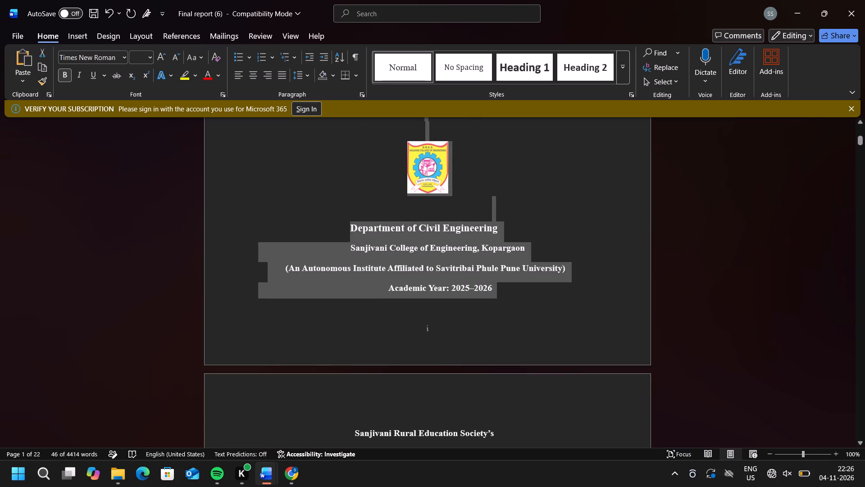
click(427, 412)
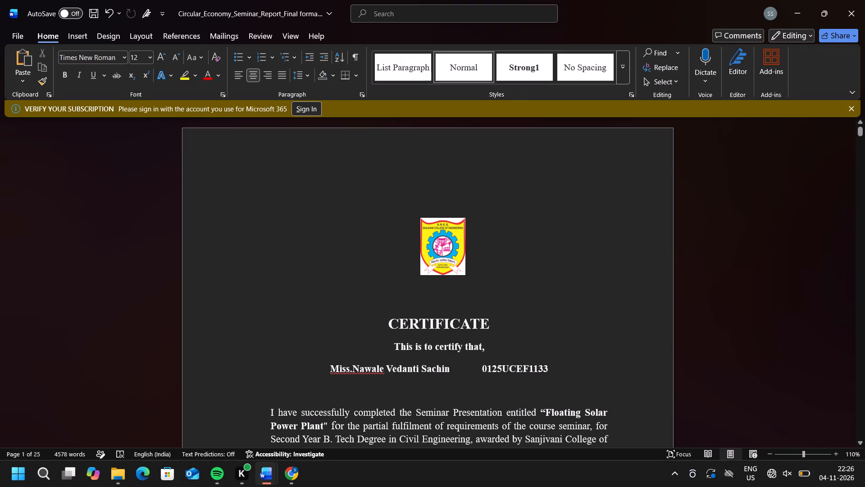
key(ctrl+v)
Insert two blank paragraphs after "Academic Year: 2025–2026" on the cover page to push the certificate's logo onto the next page.
scroll(404, 228, up, 1)
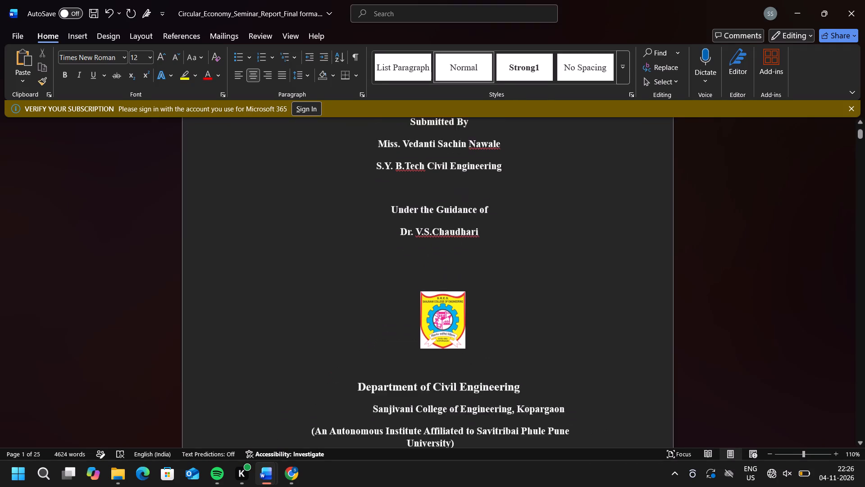
scroll(404, 228, up, 3)
scroll(404, 228, down, 1)
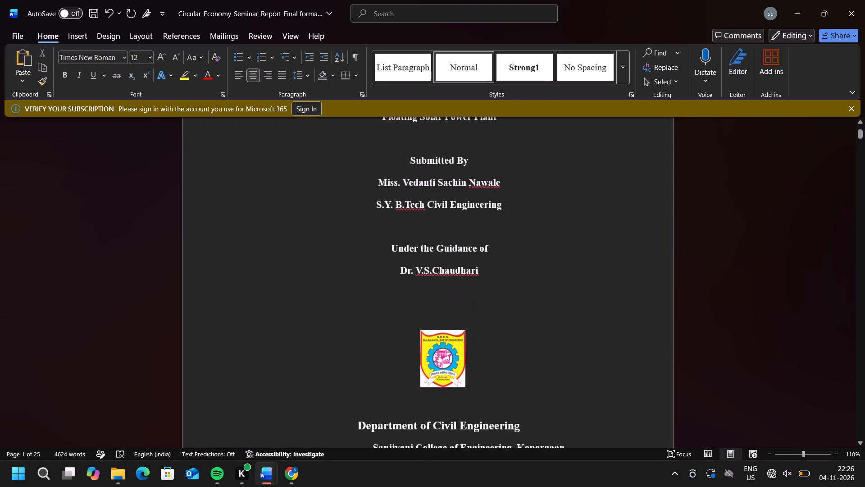
scroll(404, 228, down, 4)
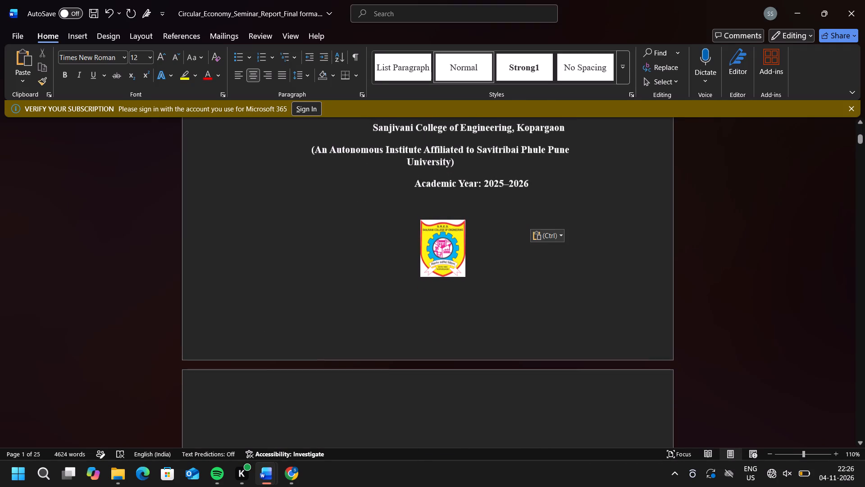
scroll(404, 228, down, 1)
scroll(404, 228, up, 1)
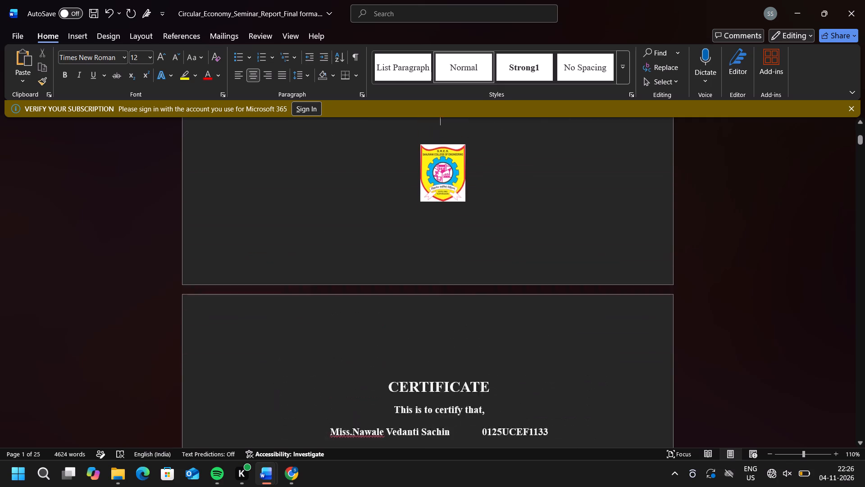
scroll(404, 228, up, 1)
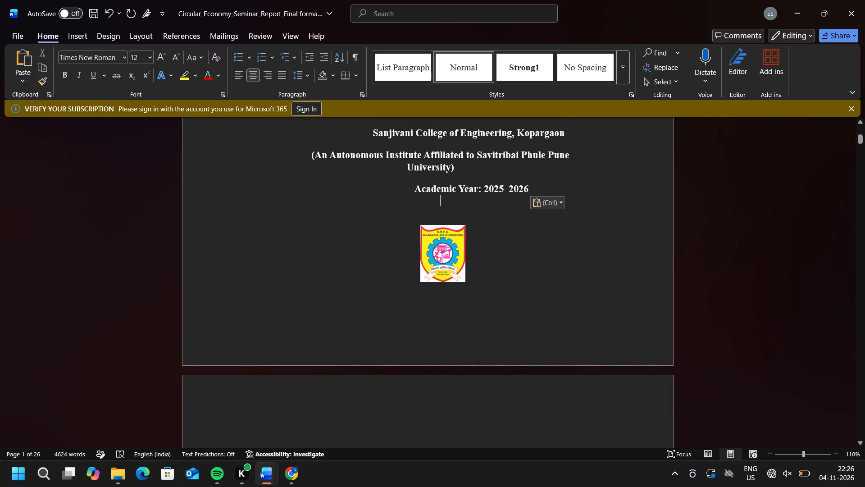
key(Return)
key(Return)
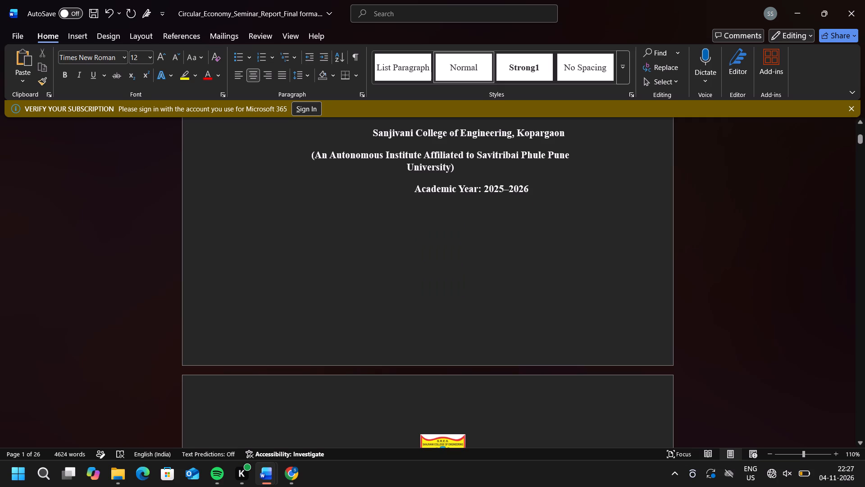
scroll(341, 165, up, 1)
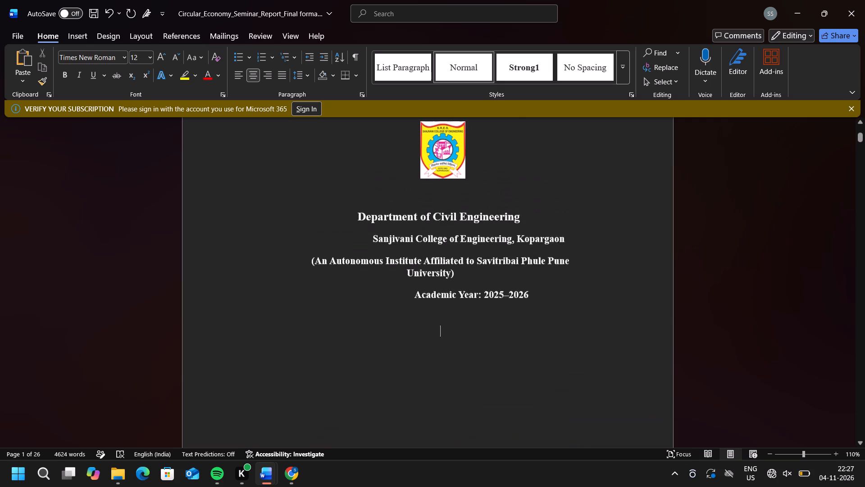
scroll(341, 165, up, 4)
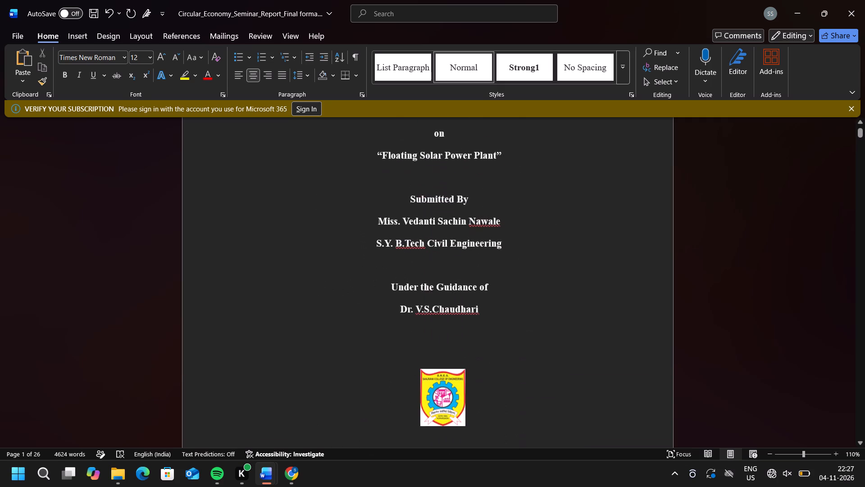
Centre all the cover page text from "A SEMINAR REPORT" through "Academic Year: 2025–2026".
scroll(341, 165, up, 1)
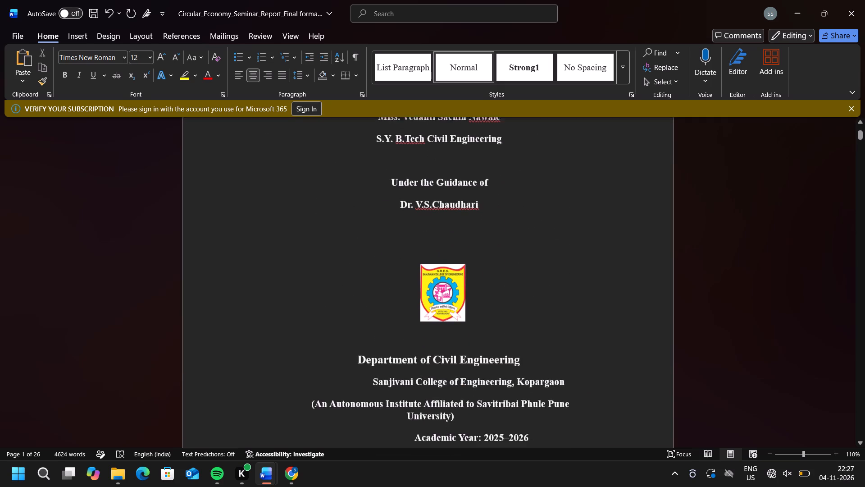
scroll(341, 165, up, 2)
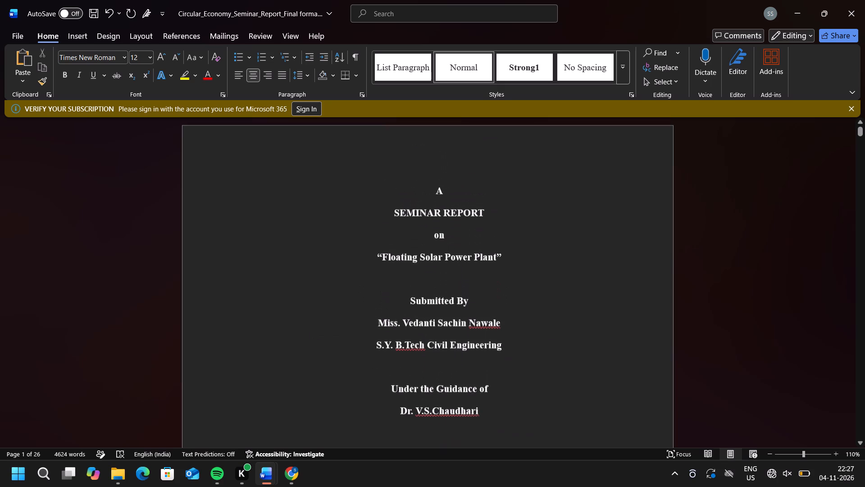
drag(378, 187, 424, 398)
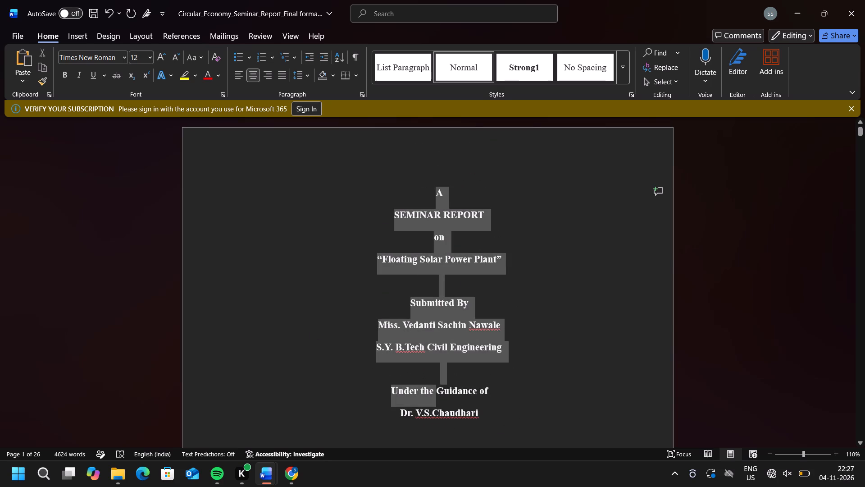
drag(424, 398, 432, 453)
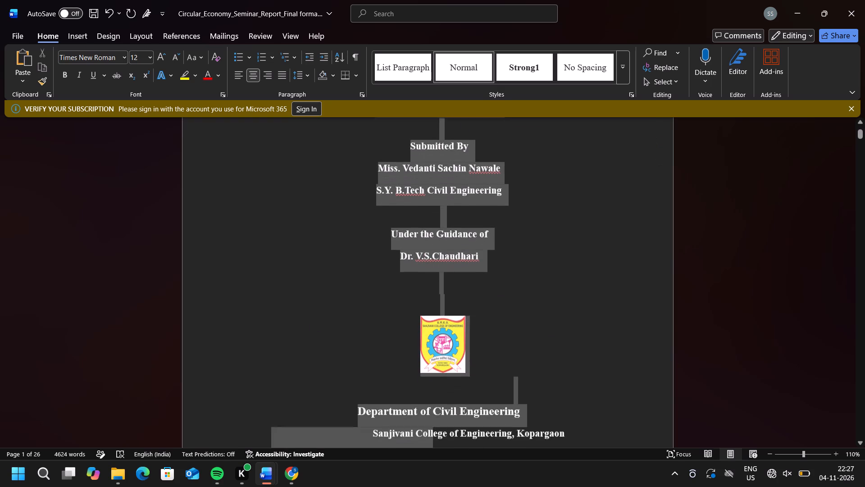
drag(432, 453, 584, 375)
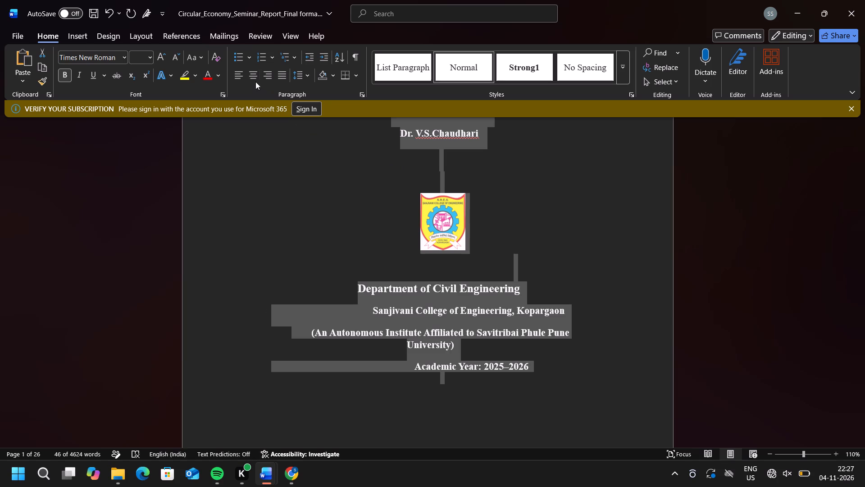
click(252, 76)
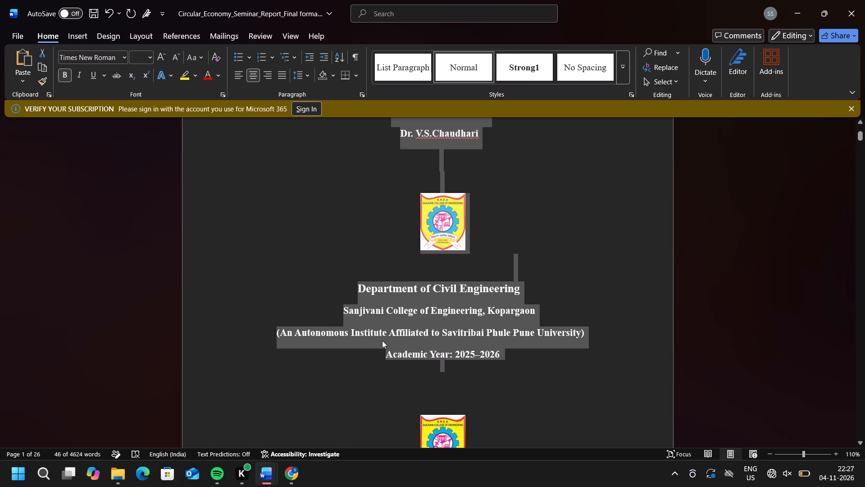
Insert one blank paragraph above the certificate's college logo to push it onto the next page.
click(424, 403)
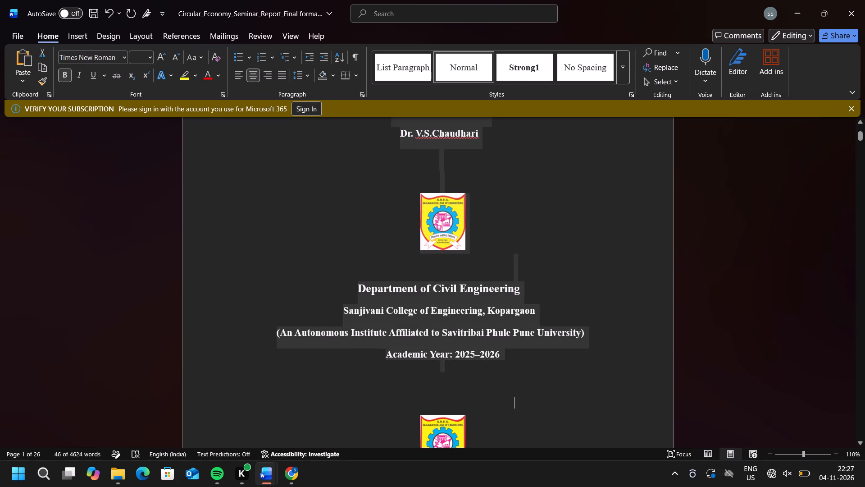
key(Return)
scroll(424, 403, down, 1)
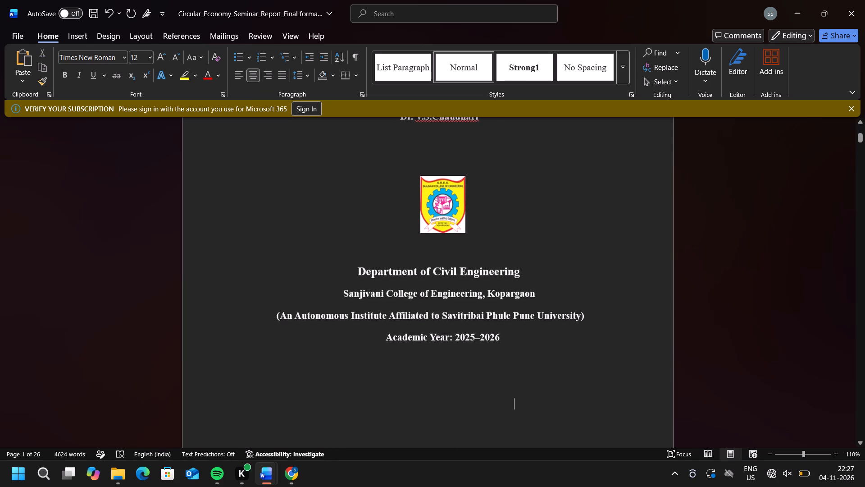
scroll(424, 403, down, 2)
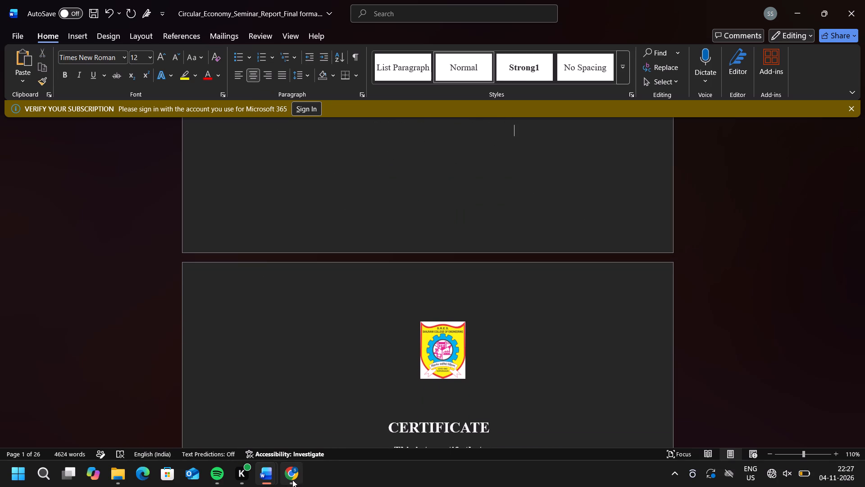
Copy the four-line institute heading above the certificate logo in Final report (6) and paste it below "Academic Year: 2025–2026" in the Circular Economy report.
click(431, 308)
scroll(417, 223, up, 1)
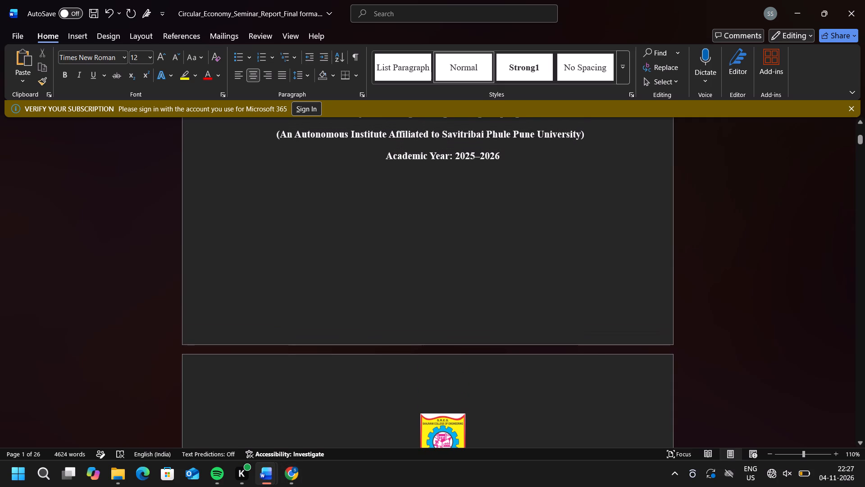
click(426, 192)
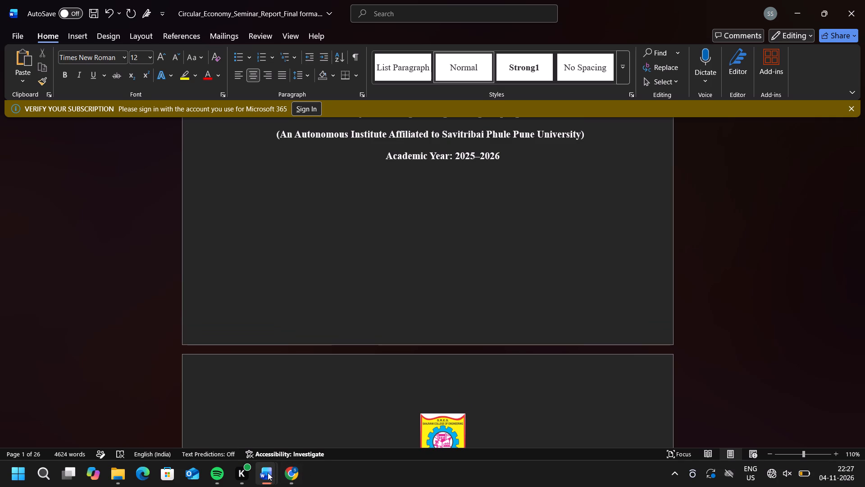
click(535, 421)
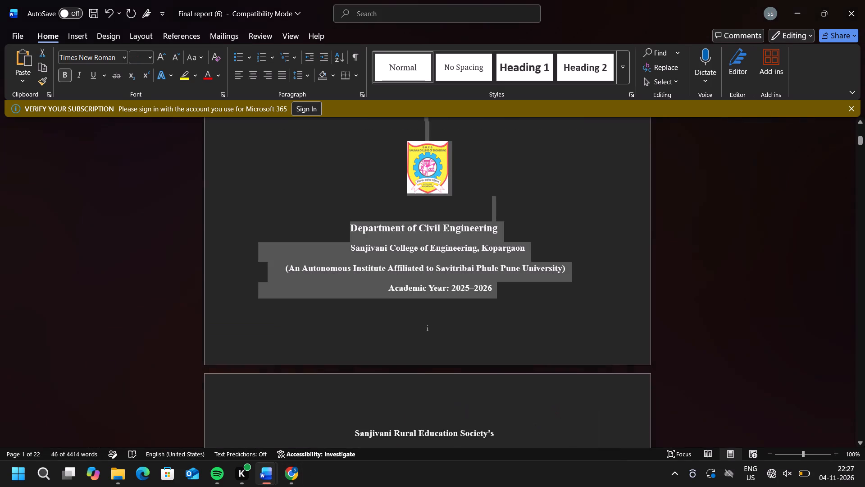
scroll(451, 381, down, 2)
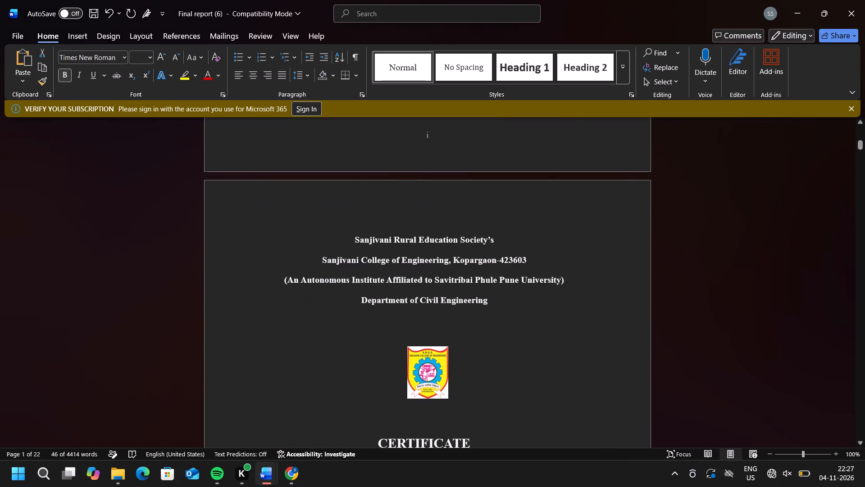
drag(352, 239, 479, 304)
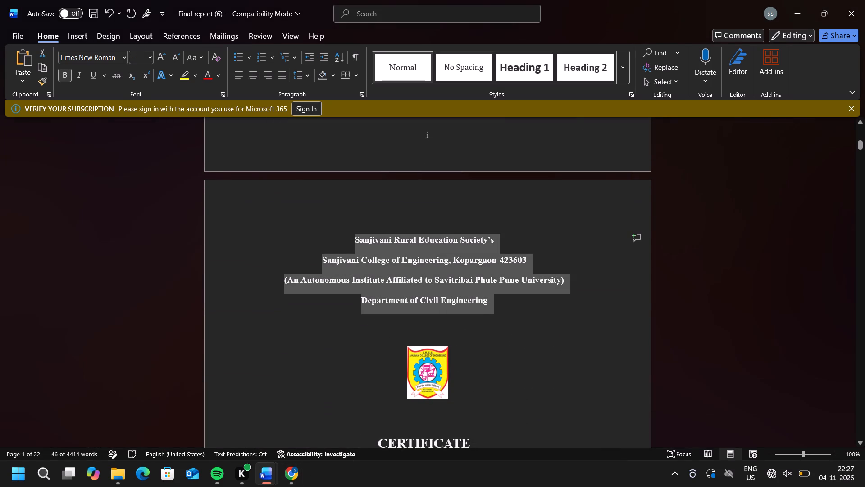
drag(479, 304, 479, 303)
key(ctrl+c)
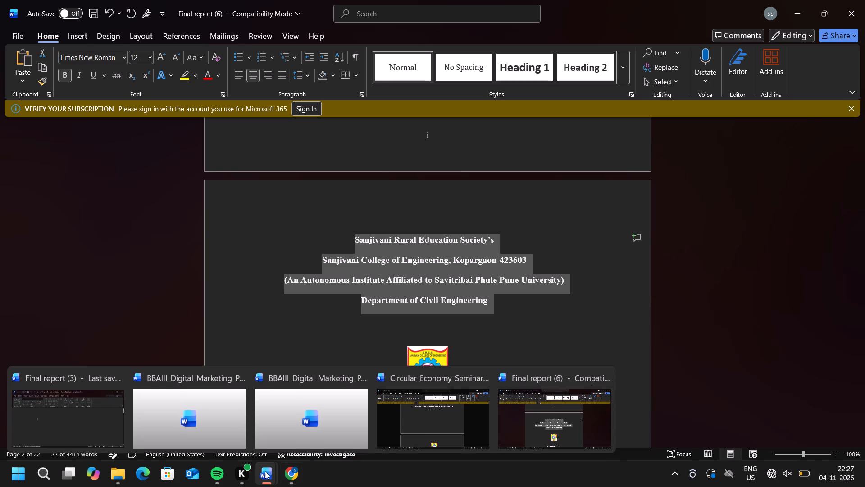
click(417, 425)
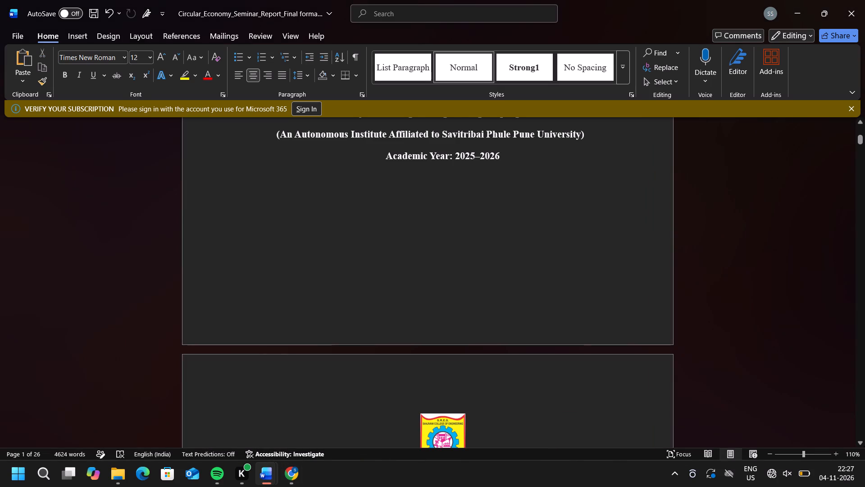
key(ctrl+v)
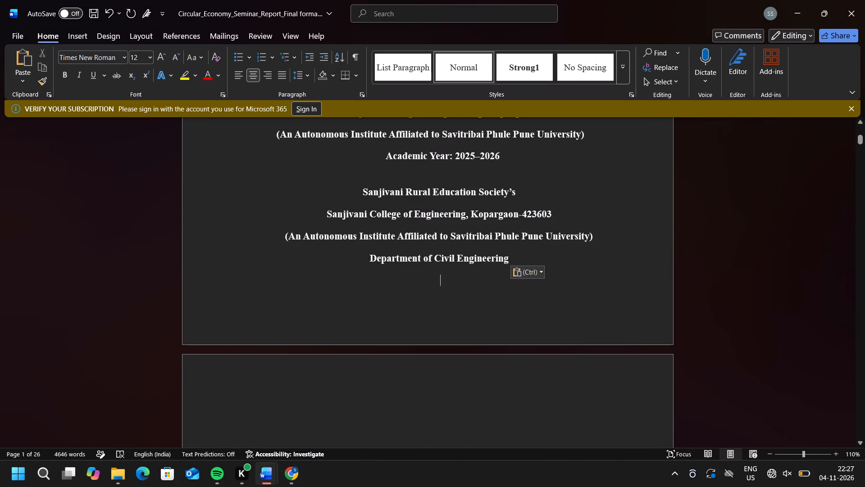
Insert eight blank paragraphs before "Sanjivani Rural Education Society’s" to move the institute heading onto the certificate page above the logo.
click(359, 184)
key(Return)
key(Return)
key(Return)
key(Return)
key(Return)
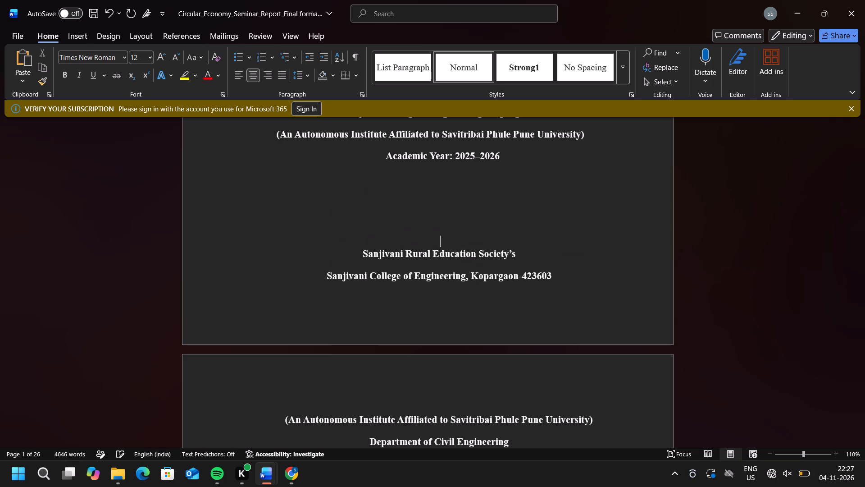
key(Return)
key(Return)
key(Return)
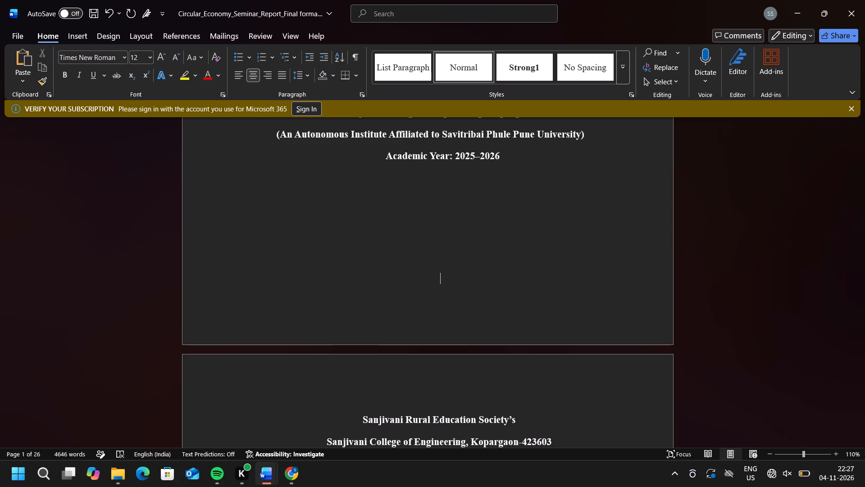
scroll(359, 184, down, 4)
scroll(359, 184, up, 1)
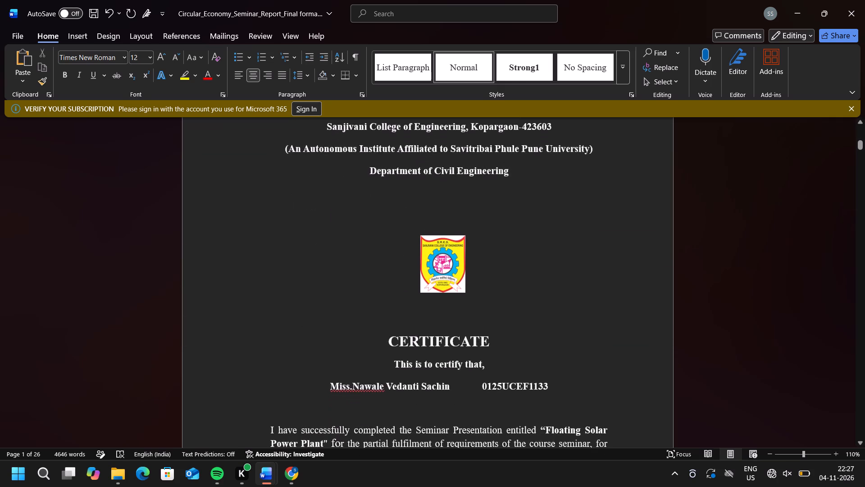
Check the font size of the certificate page's institute heading and set the "CERTIFICATE" title to size 16.
scroll(359, 184, up, 1)
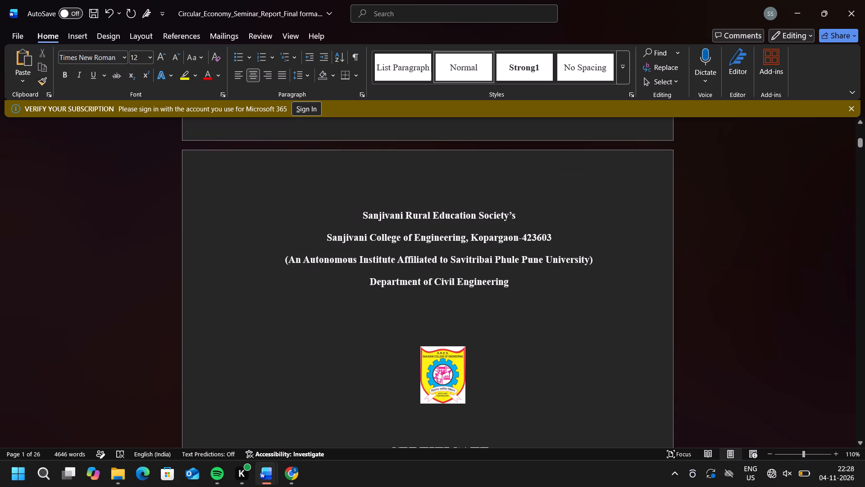
drag(509, 282, 312, 279)
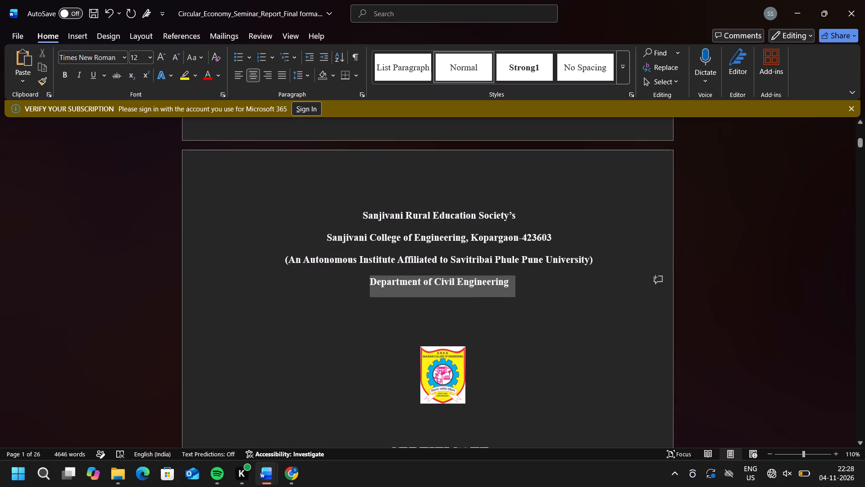
drag(312, 279, 285, 230)
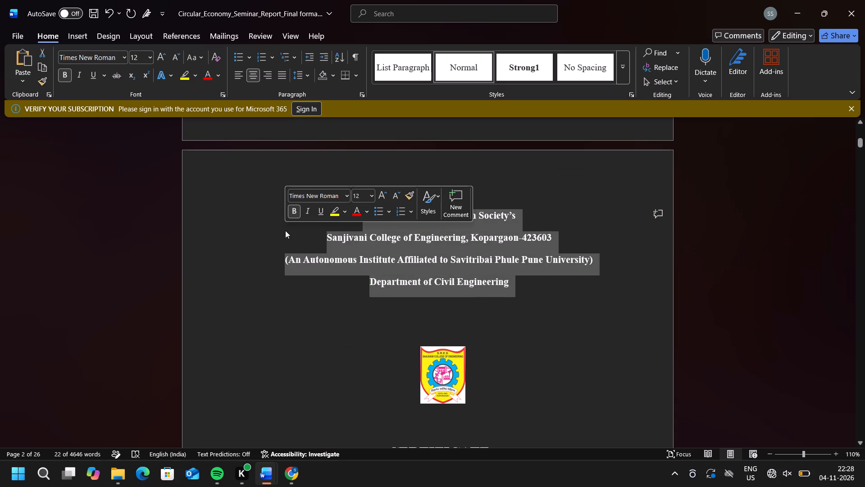
scroll(382, 313, down, 2)
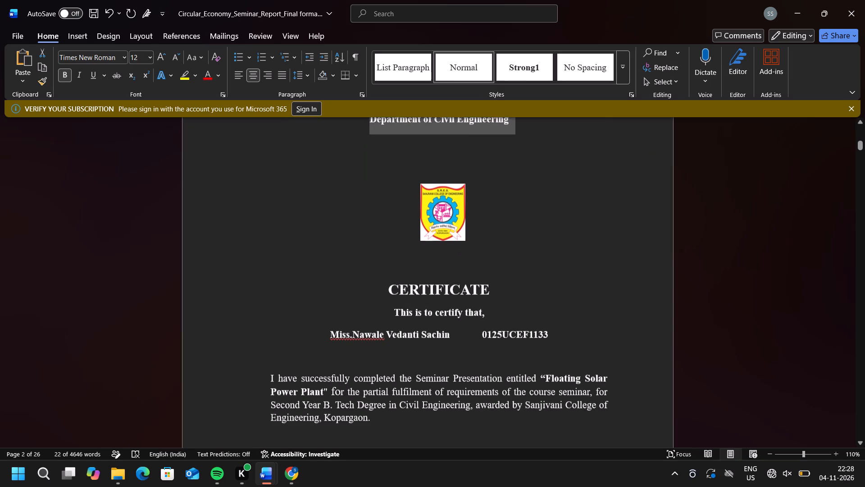
drag(492, 287, 396, 291)
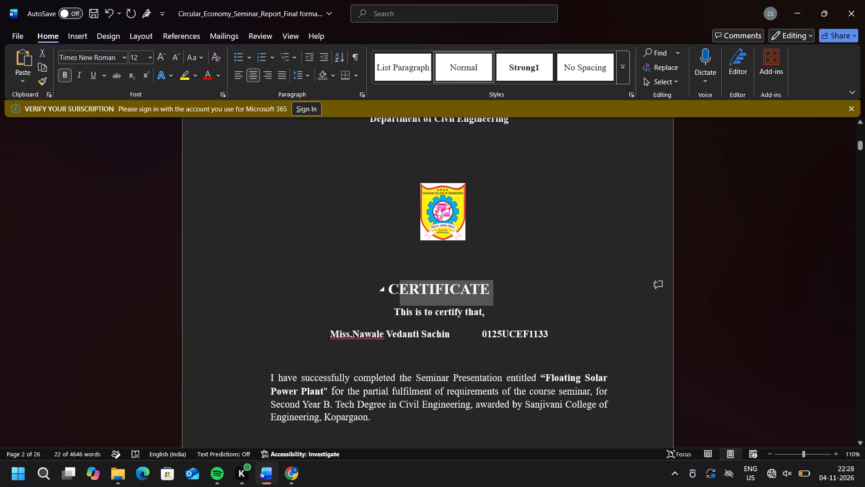
drag(396, 291, 389, 290)
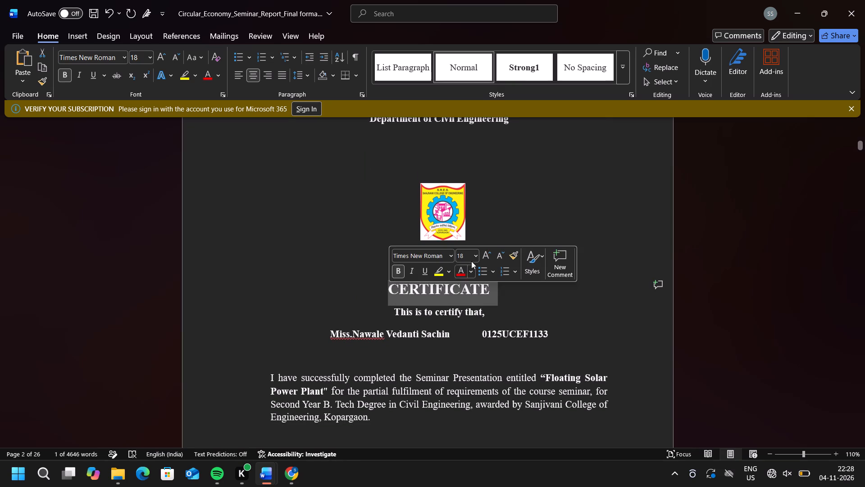
click(475, 256)
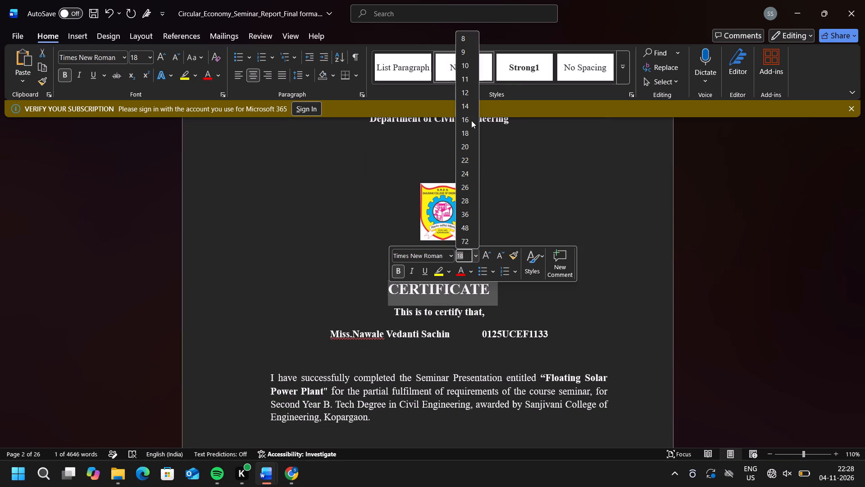
click(469, 120)
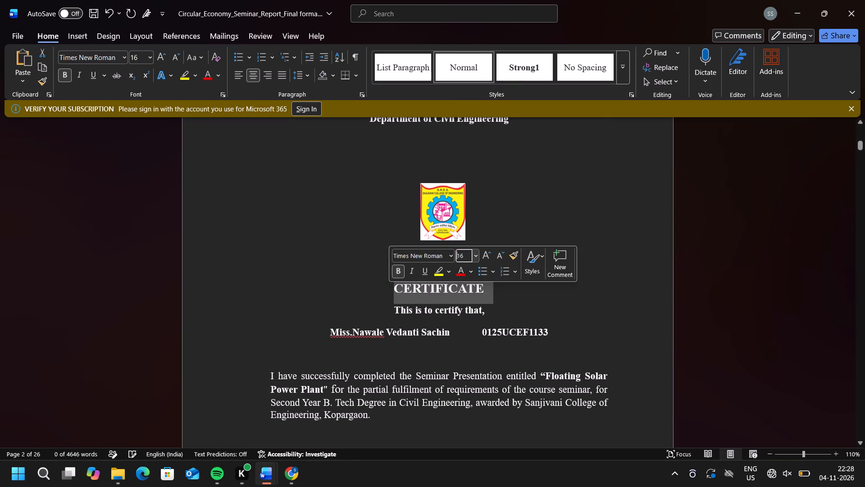
Check the font size of the certificate's introductory and student lines, and set the "I have successfully completed the Seminar Presentation" paragraph to size 12.
drag(487, 309, 415, 313)
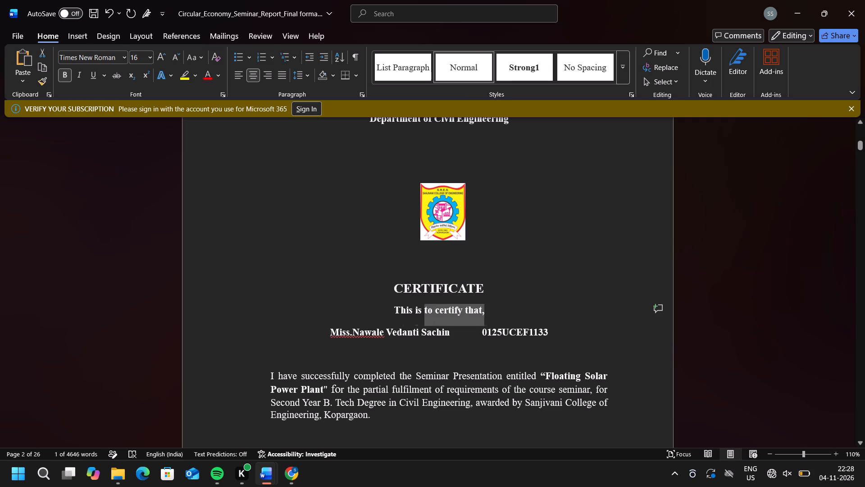
drag(415, 313, 395, 313)
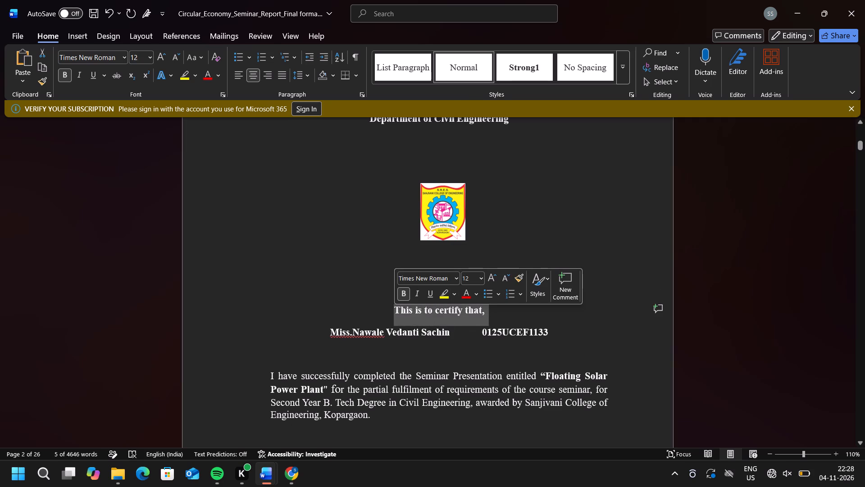
drag(551, 333, 317, 344)
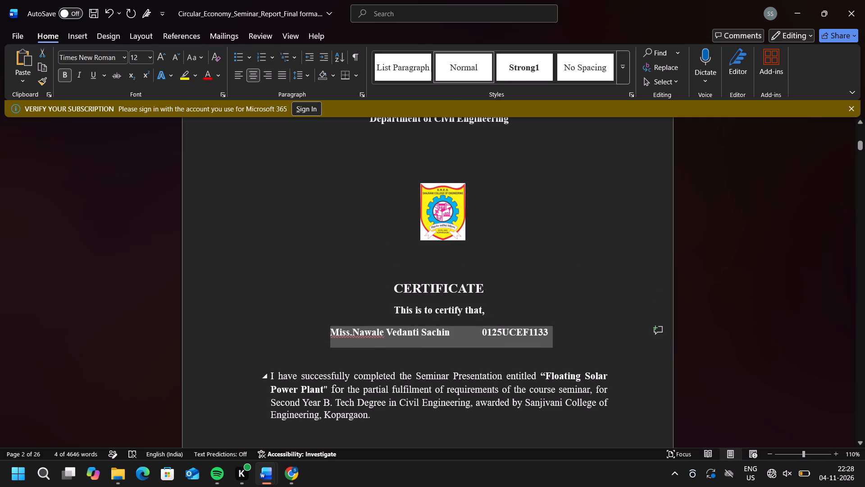
drag(369, 413, 278, 375)
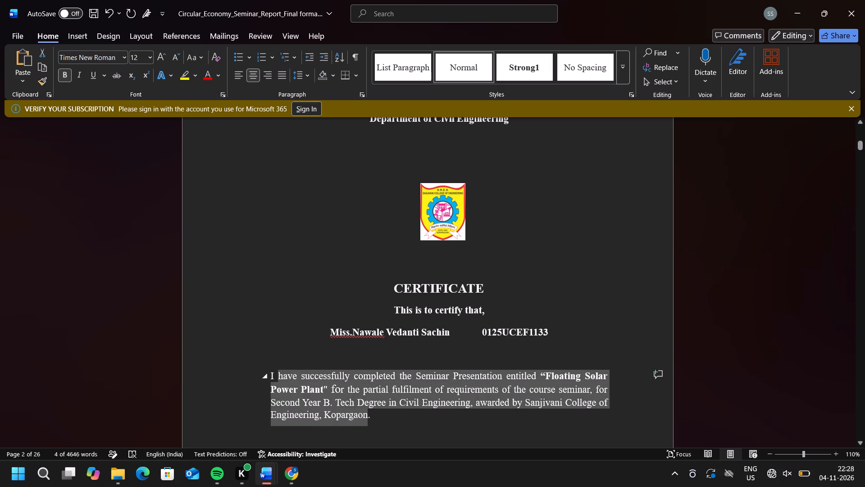
drag(278, 375, 271, 375)
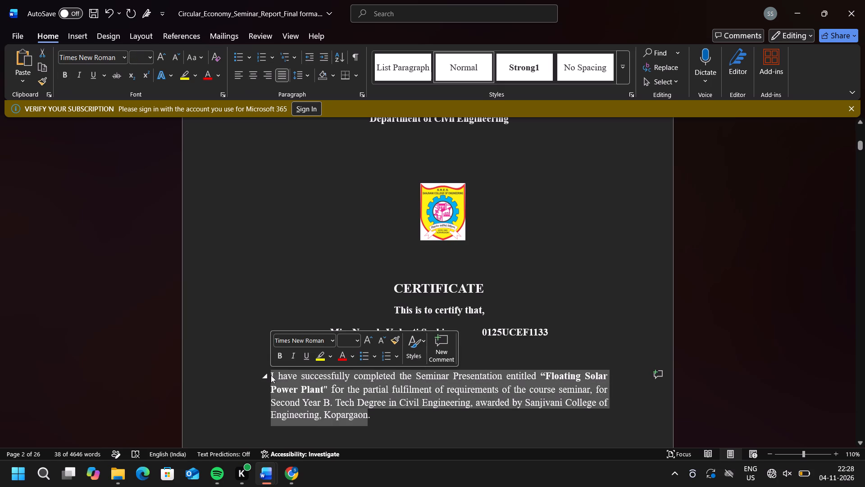
click(356, 343)
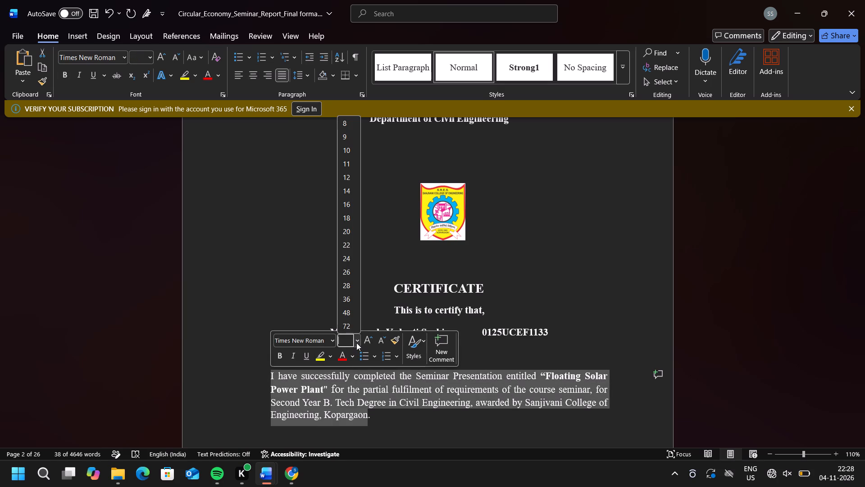
click(343, 180)
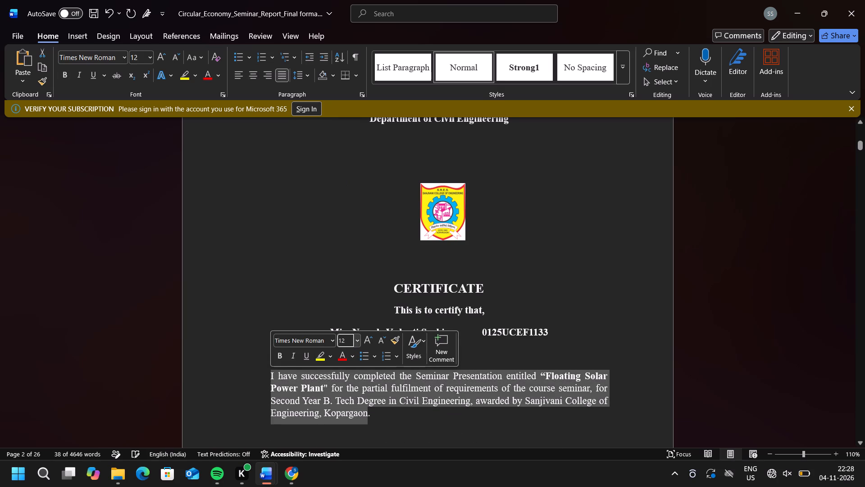
click(274, 225)
Check the certificate heading's font size and set the cover page lines from "Department of Civil Engineering" through "Academic Year: 2025–2026" to size 12.
scroll(289, 302, up, 6)
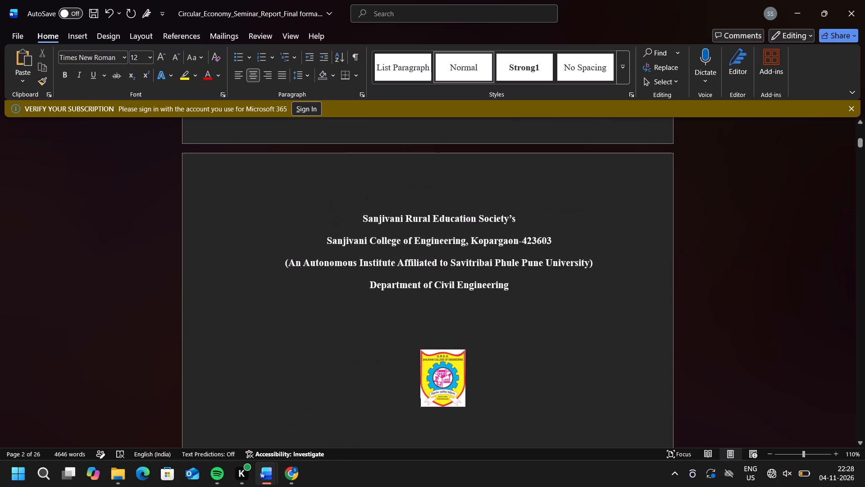
scroll(289, 302, up, 1)
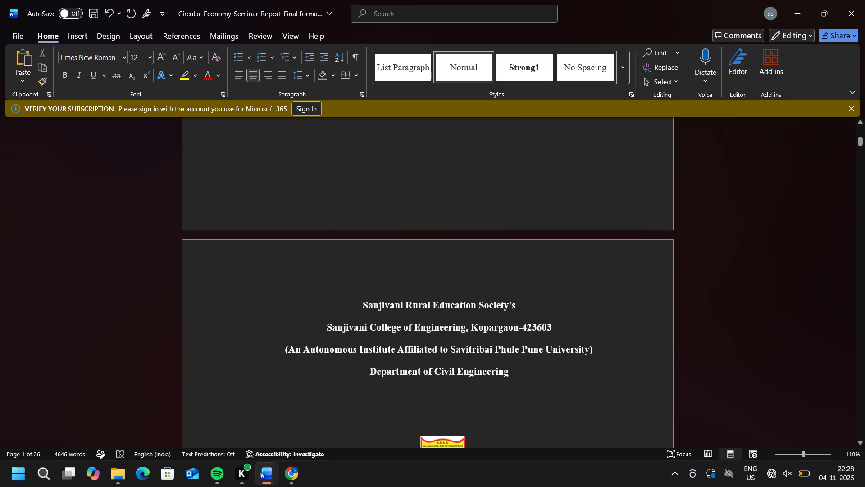
drag(514, 375, 310, 340)
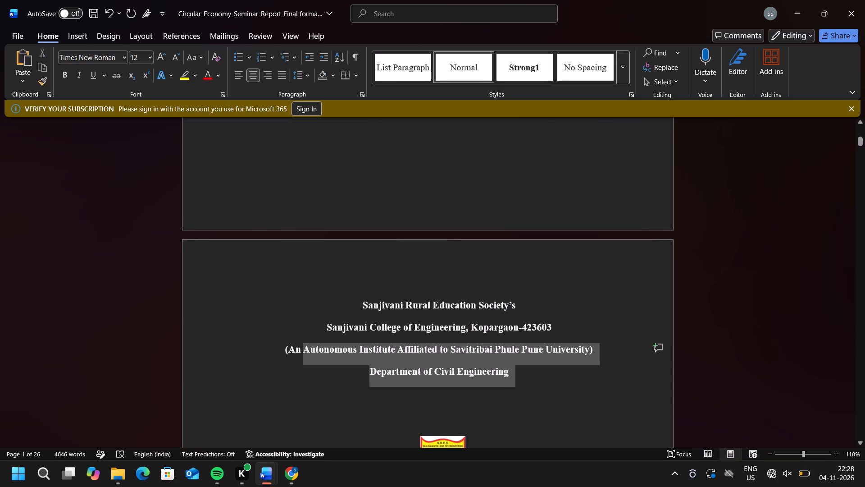
drag(310, 340, 302, 313)
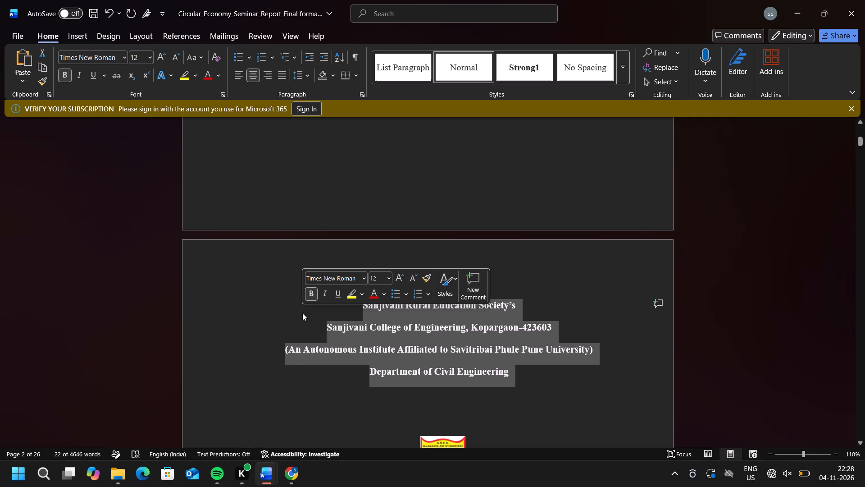
click(302, 313)
scroll(302, 313, up, 4)
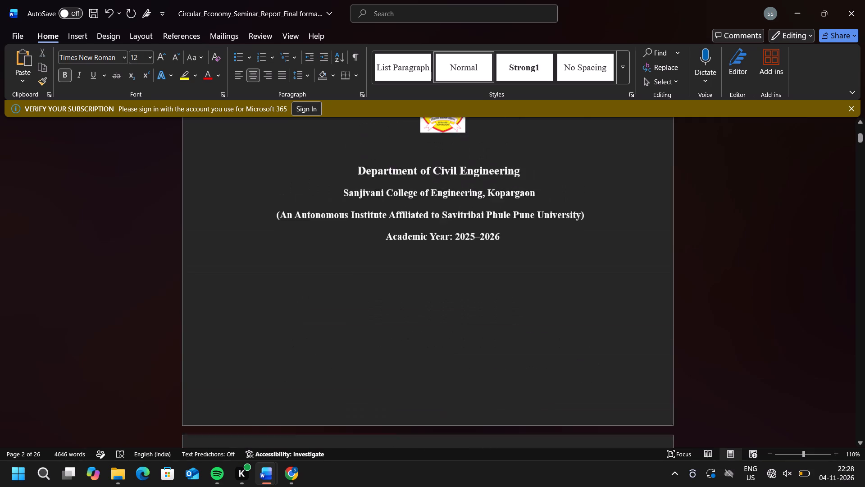
scroll(302, 313, up, 1)
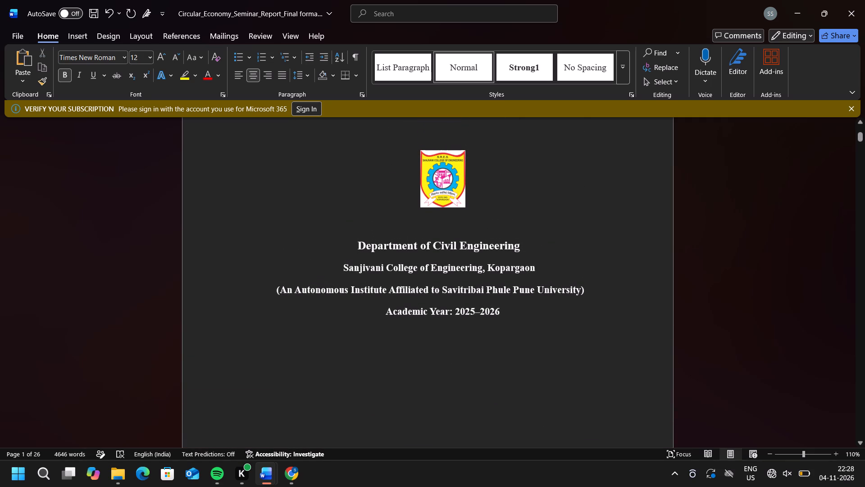
drag(504, 314, 284, 253)
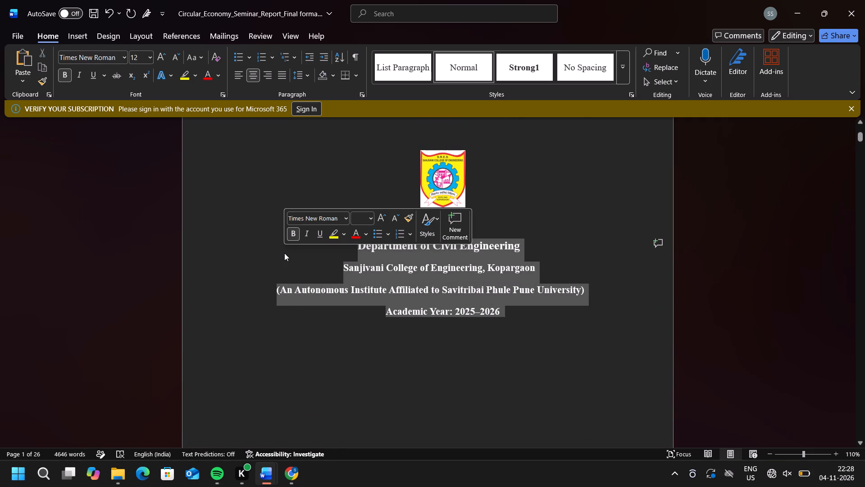
click(370, 215)
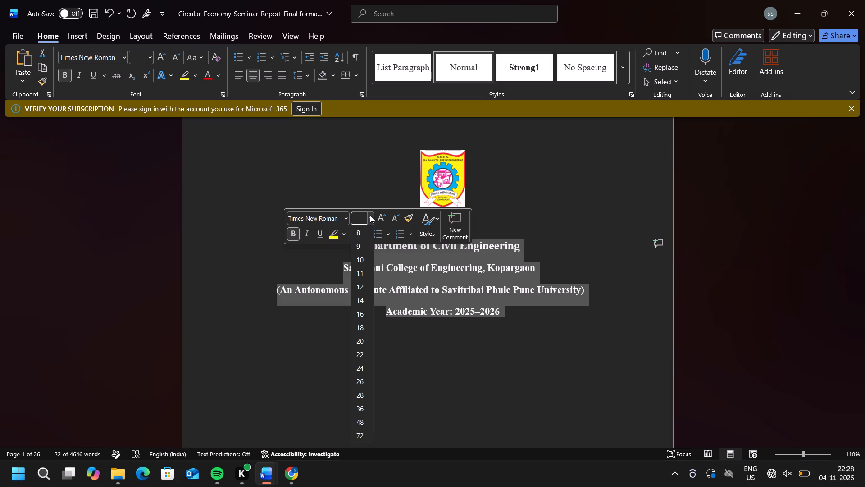
click(361, 286)
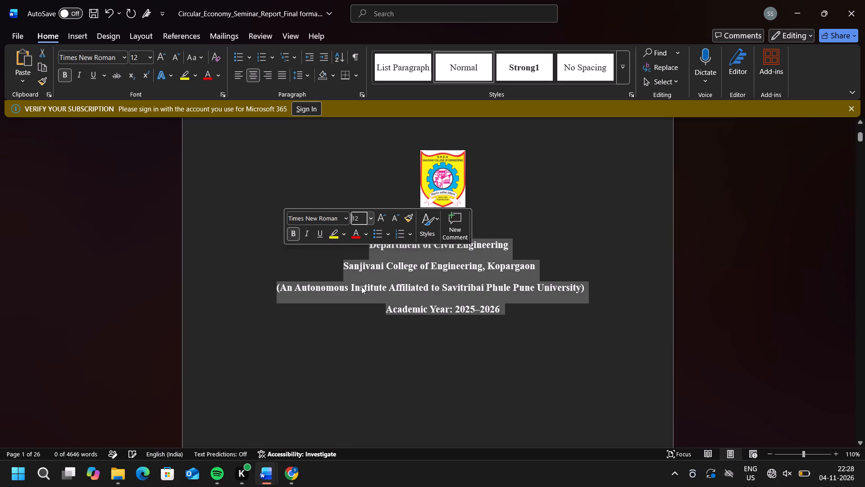
click(356, 341)
Review the cover page's title, submission and guidance lines above the college logo.
scroll(356, 341, up, 4)
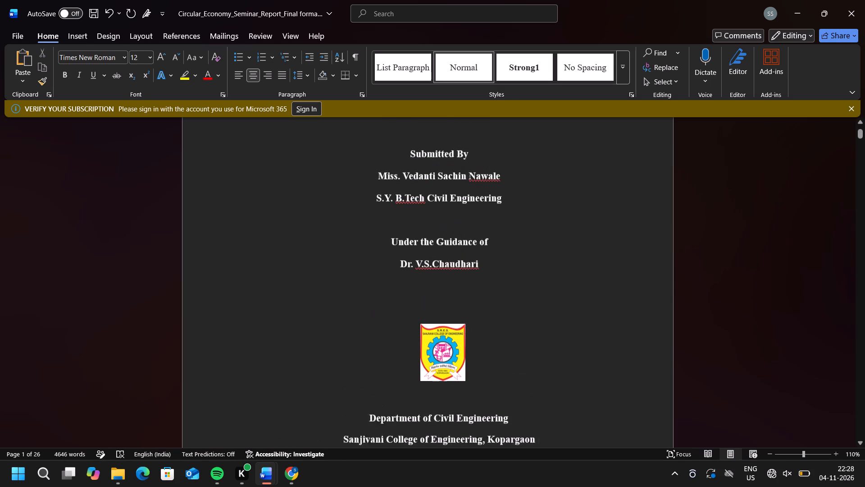
scroll(356, 341, up, 1)
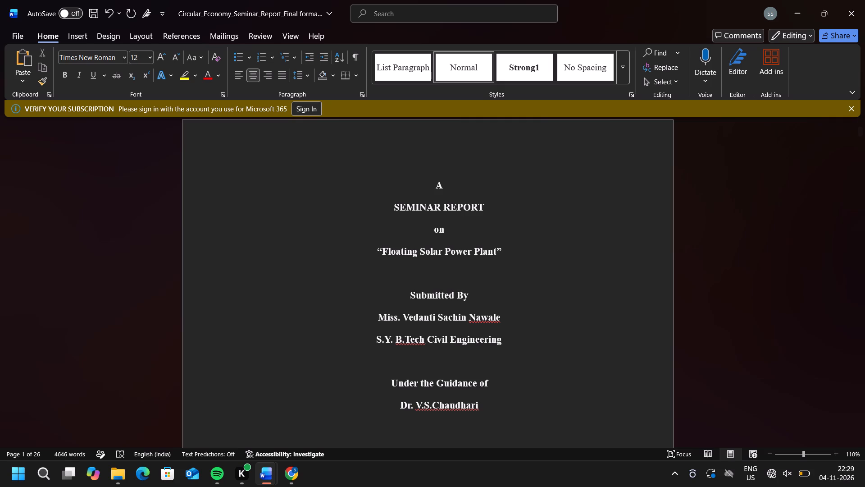
scroll(356, 341, up, 1)
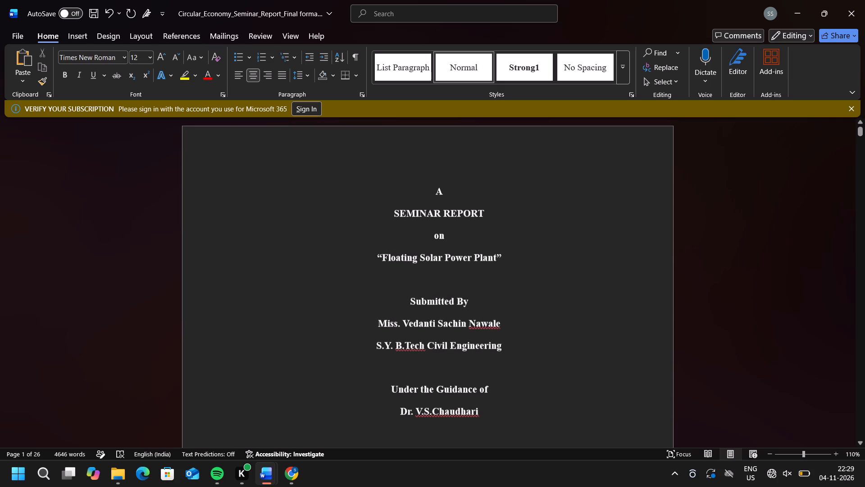
scroll(356, 341, up, 1)
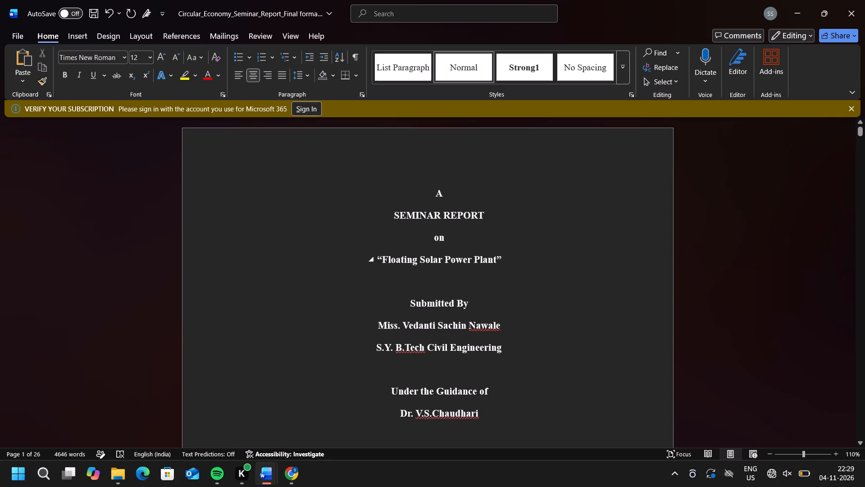
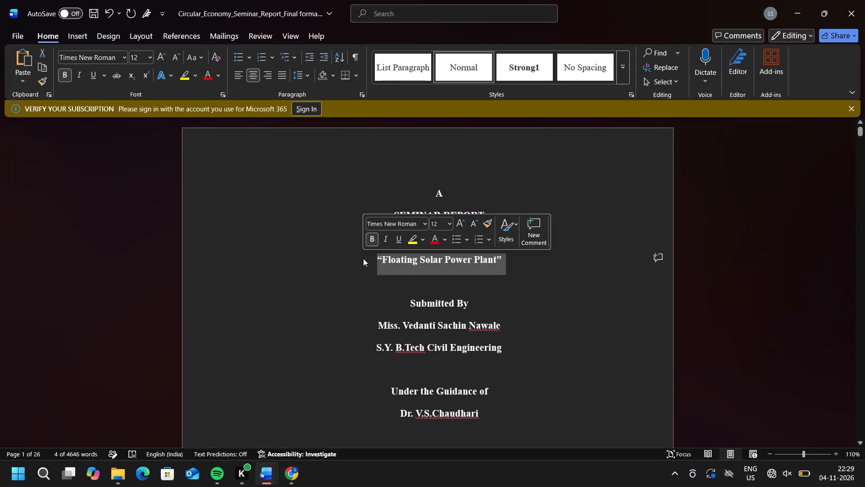
Set the cover page title “Floating Solar Power Plant” to size 16 and check the font size of the lines above and below it.
click(447, 222)
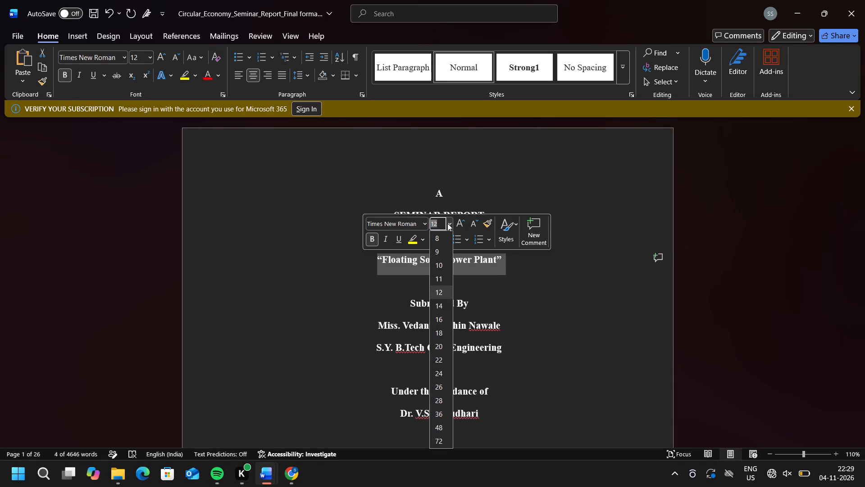
click(441, 318)
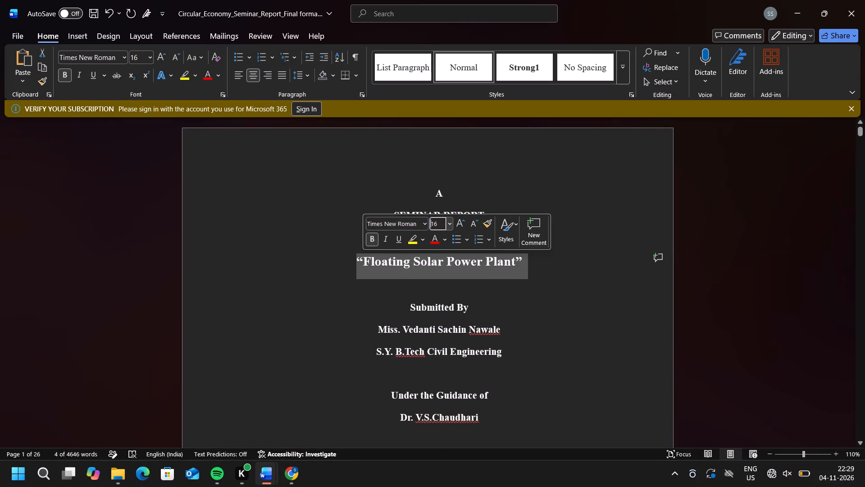
drag(481, 420, 385, 318)
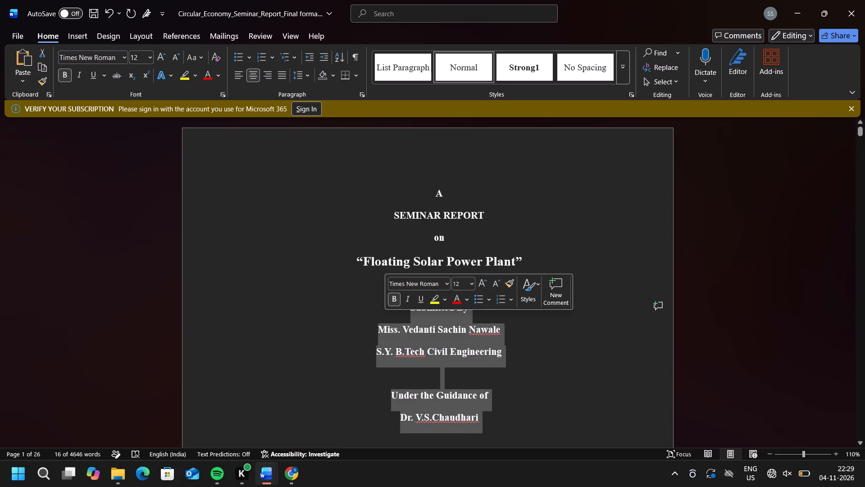
drag(447, 234, 393, 198)
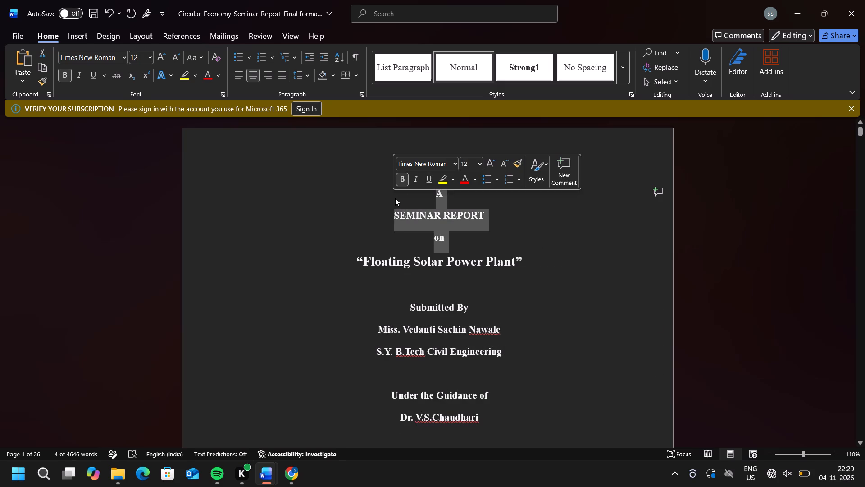
click(569, 237)
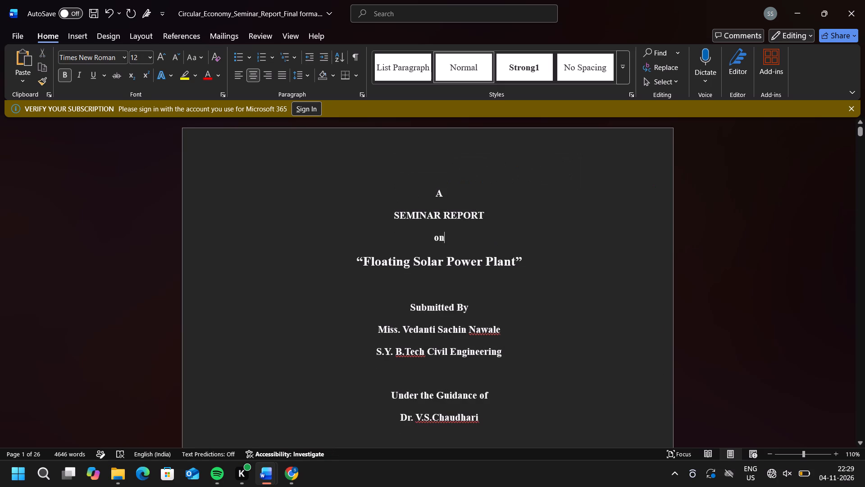
Review the front matter from the cover page through the certificate, acknowledgement and contents to the List of Tables.
scroll(475, 282, down, 5)
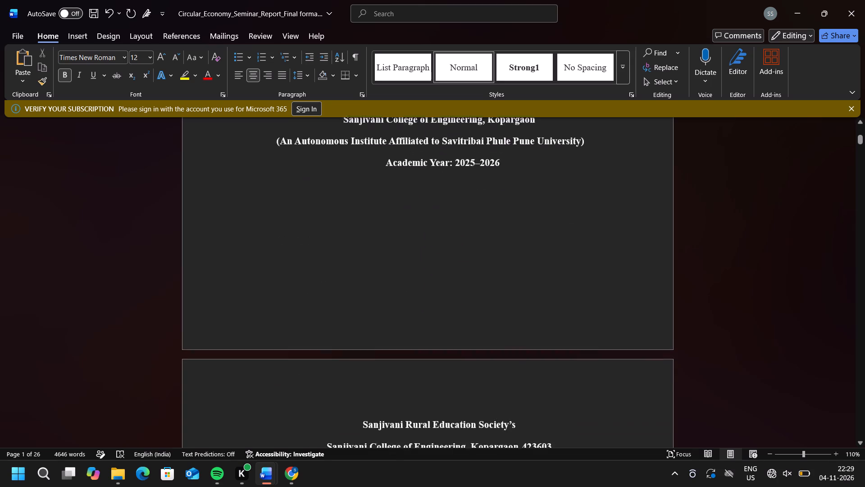
scroll(475, 282, down, 5)
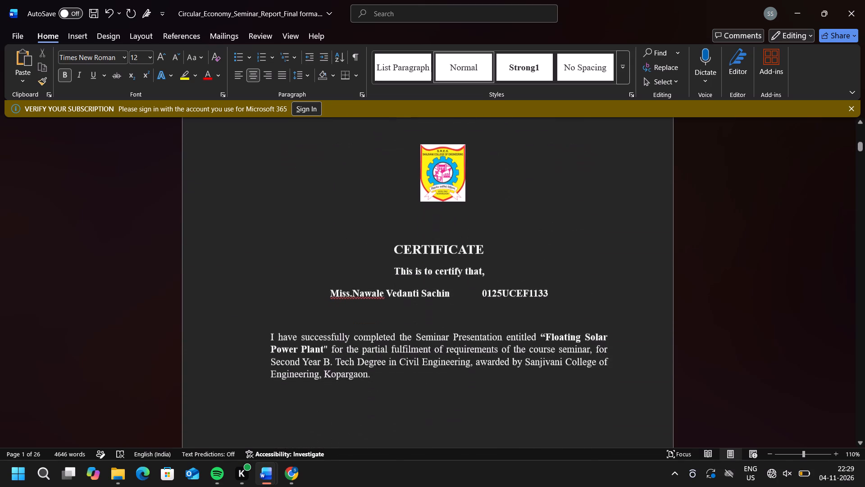
scroll(475, 282, down, 4)
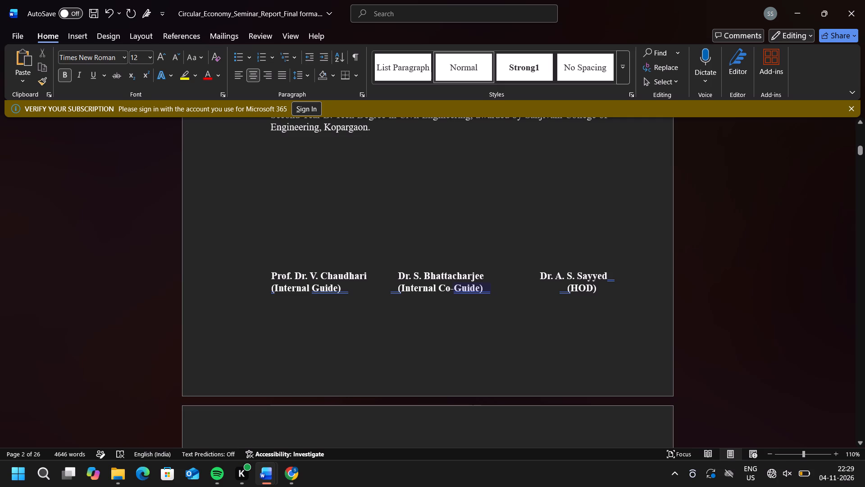
scroll(475, 282, down, 3)
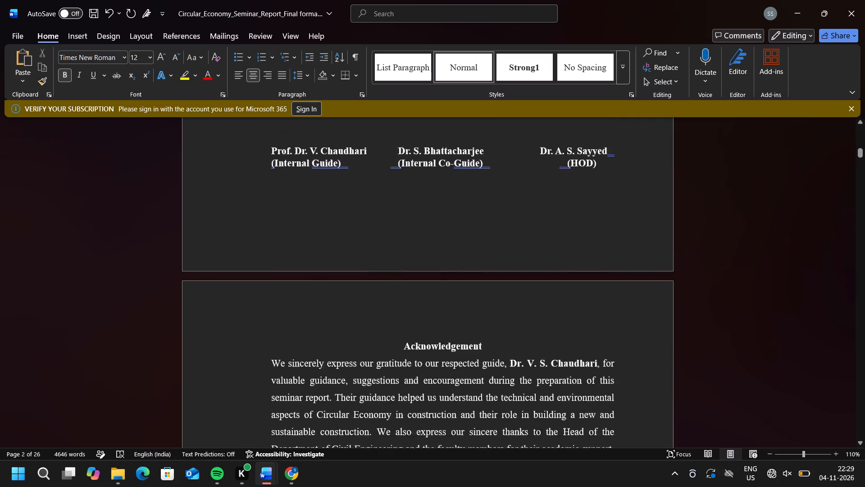
scroll(475, 282, down, 7)
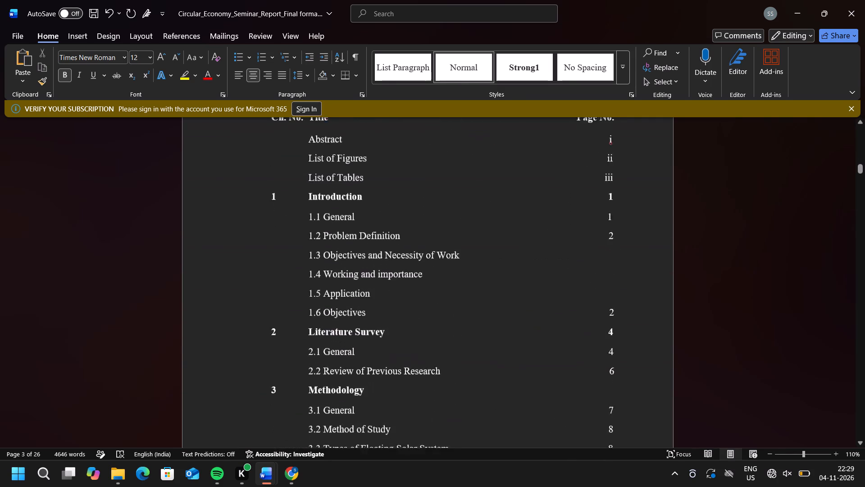
scroll(475, 282, down, 9)
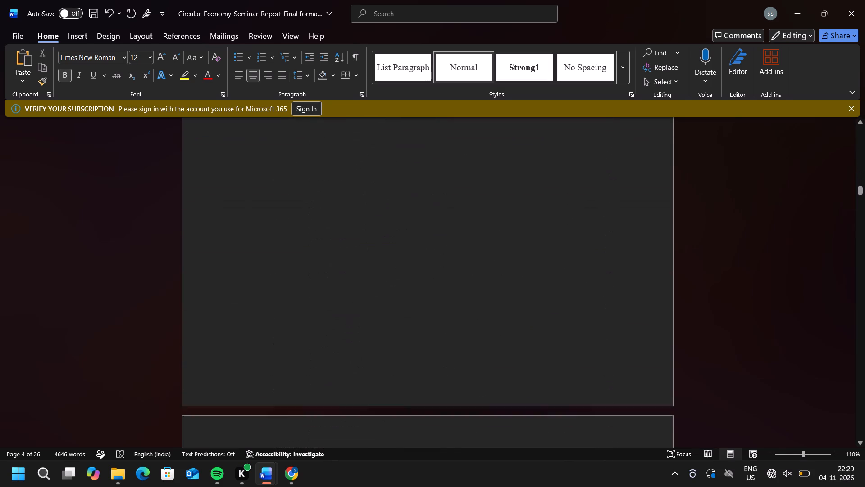
scroll(475, 282, down, 7)
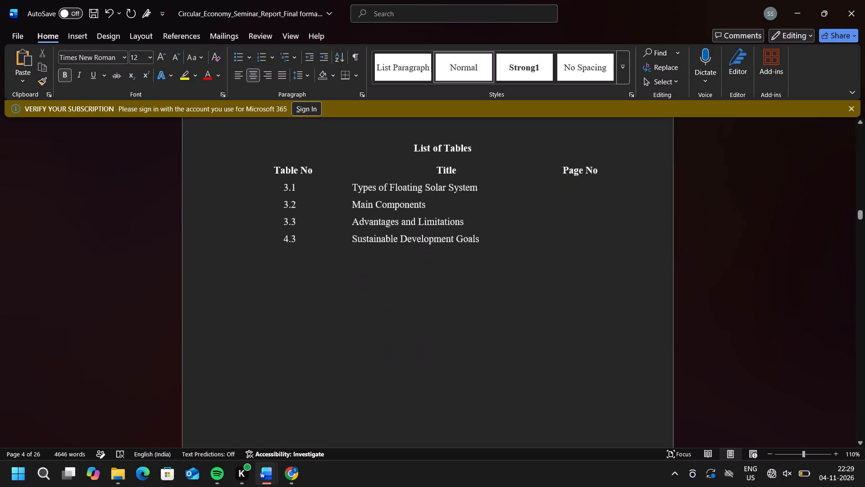
scroll(475, 282, down, 1)
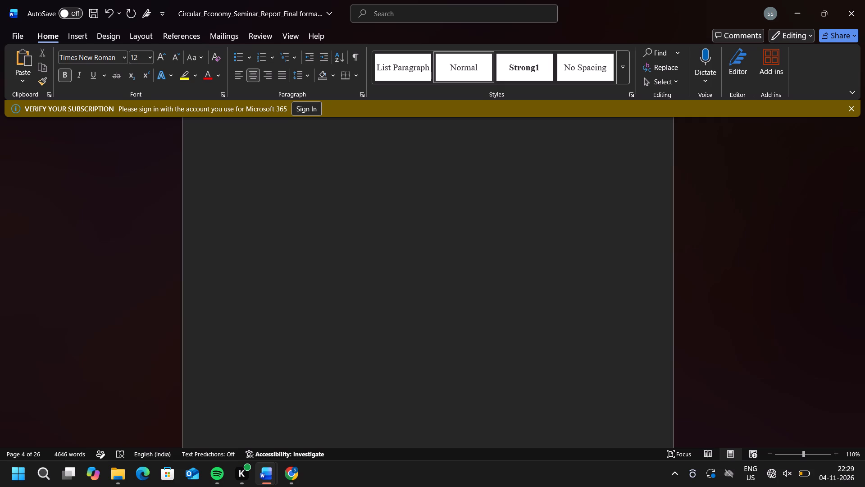
scroll(475, 282, up, 3)
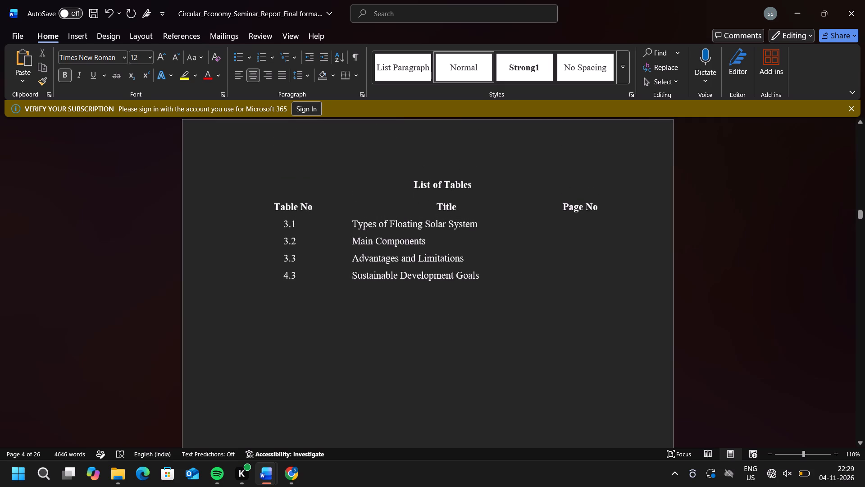
scroll(475, 282, down, 8)
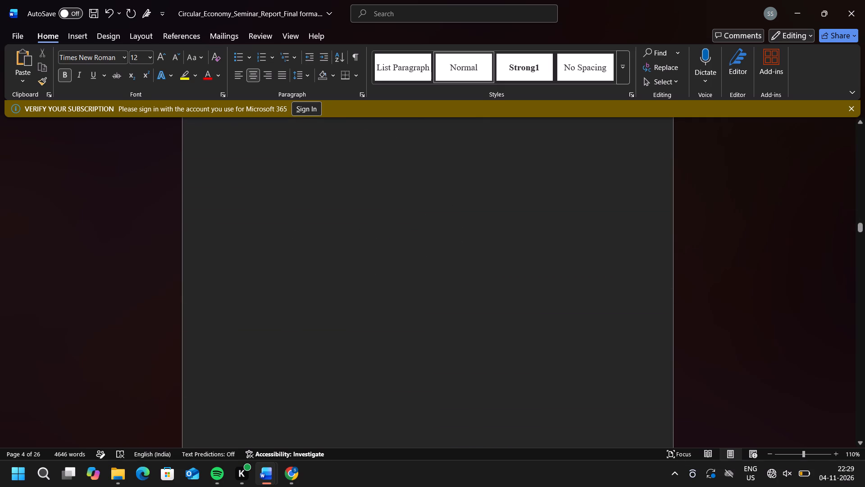
Review Chapter 1 Introduction and continue into the literature survey chapter.
scroll(475, 282, down, 5)
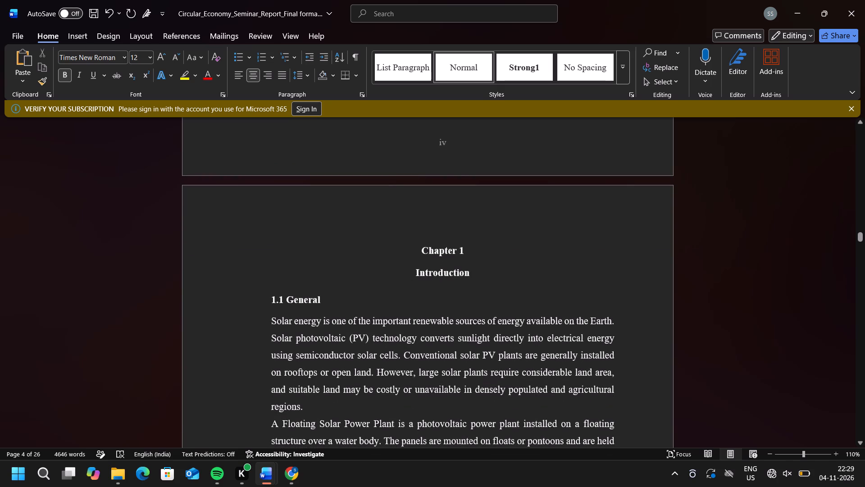
scroll(479, 219, down, 4)
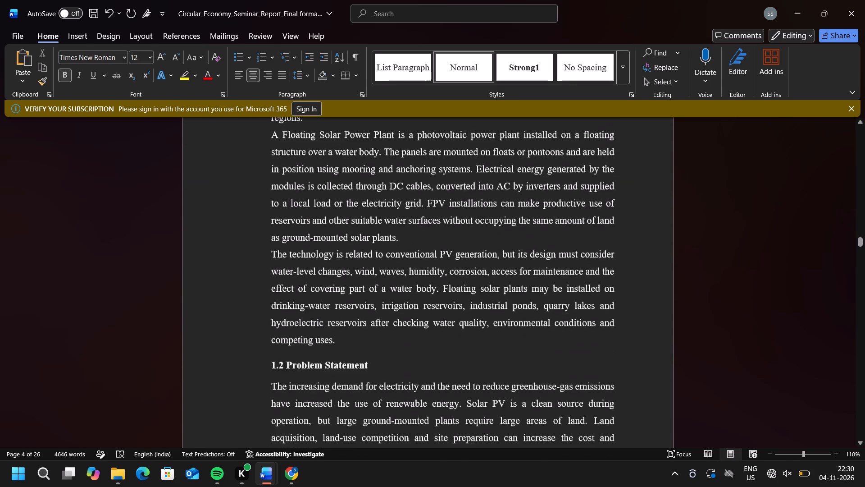
scroll(479, 212, down, 6)
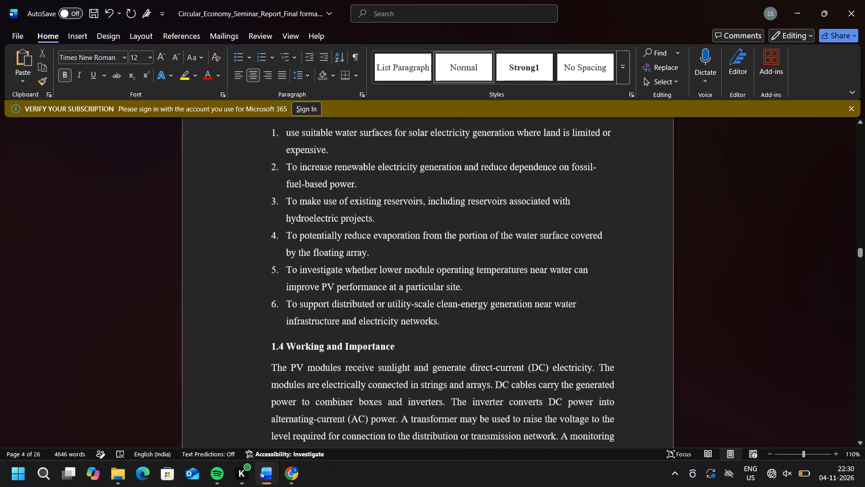
scroll(480, 205, down, 9)
Examine how the paper summaries under 2.2 Review of Previous Research begin, comparing the wording after each citation.
scroll(483, 189, up, 2)
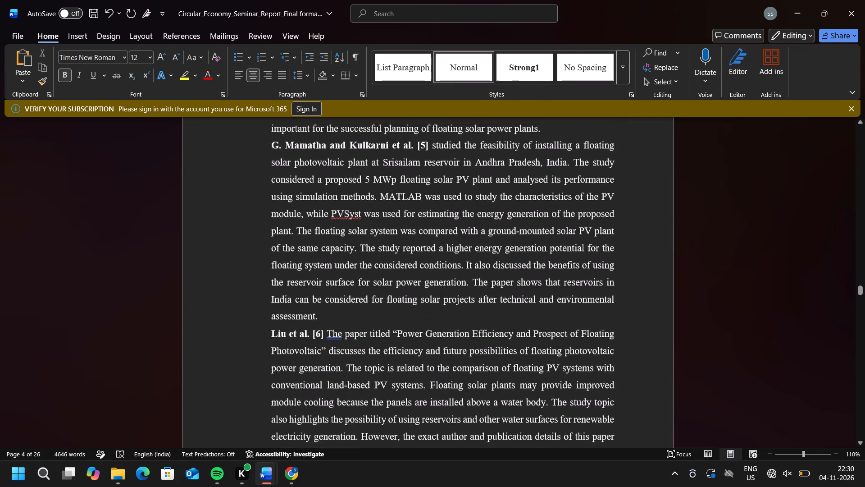
scroll(483, 189, up, 6)
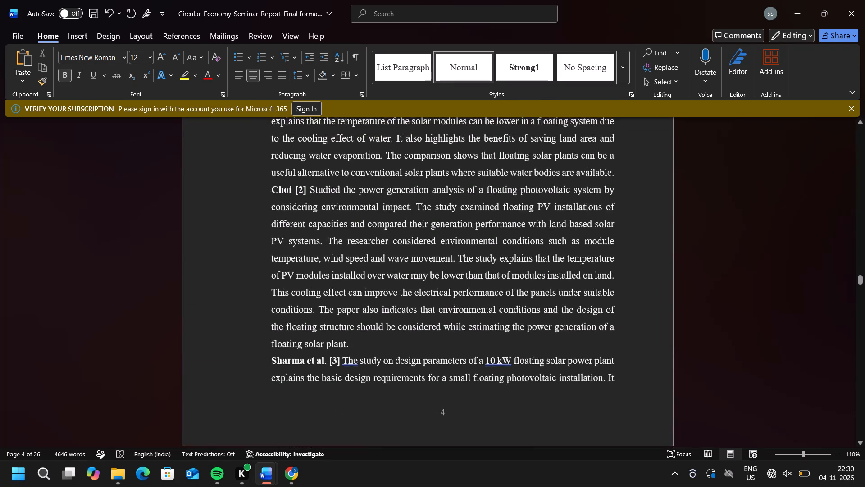
scroll(483, 189, up, 3)
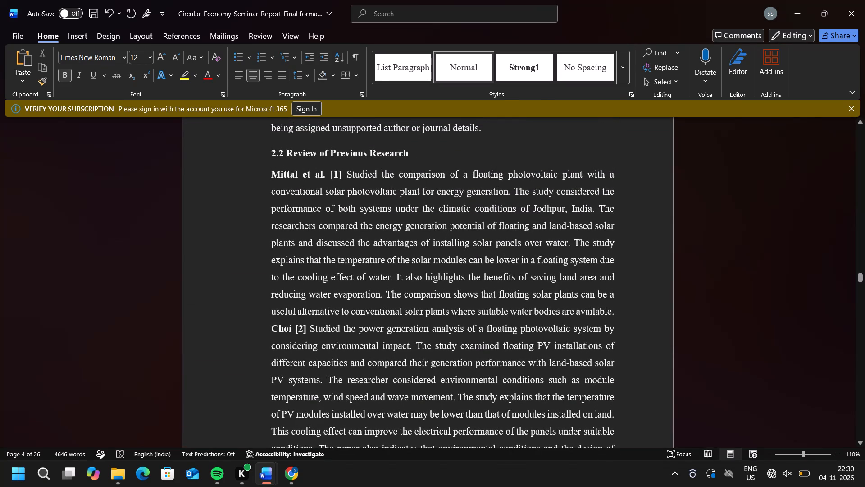
scroll(483, 189, down, 2)
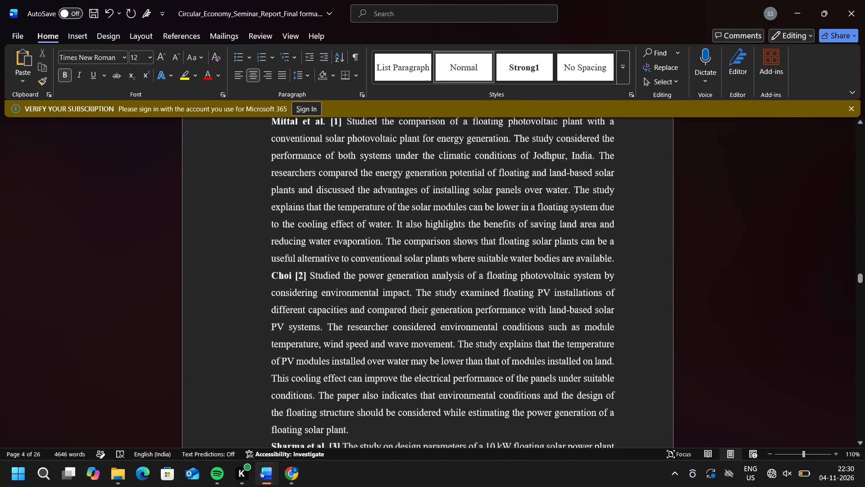
scroll(483, 187, down, 3)
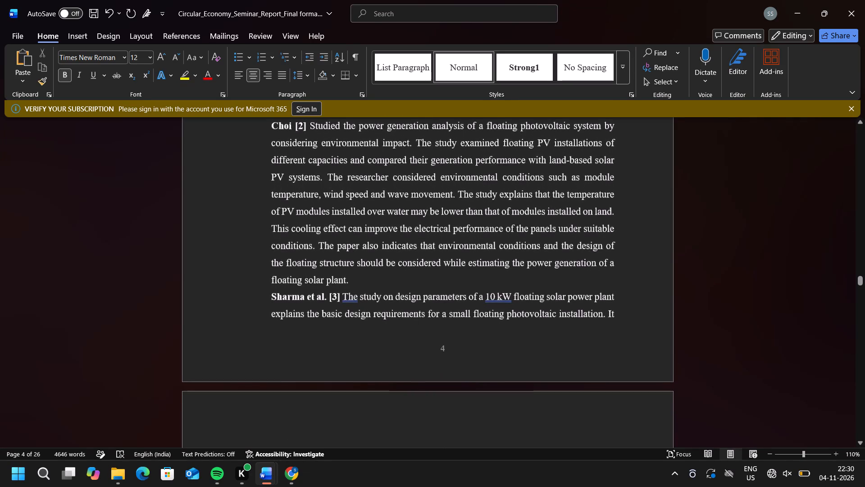
scroll(483, 187, down, 1)
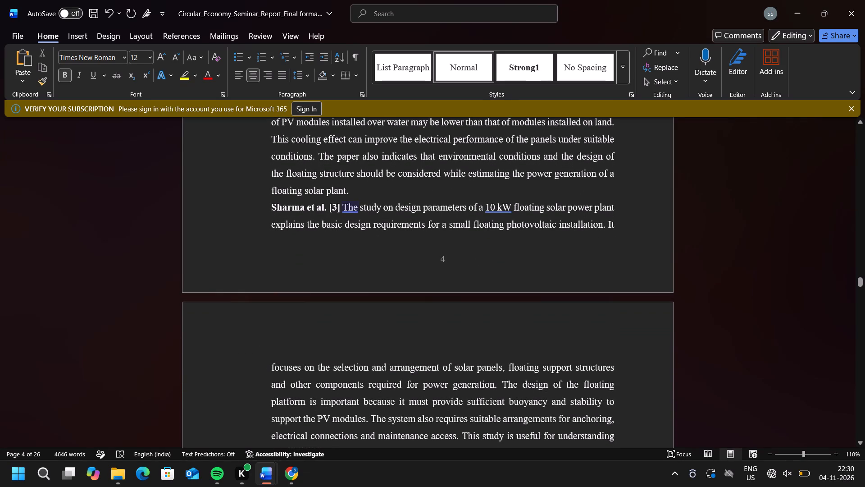
scroll(357, 211, up, 4)
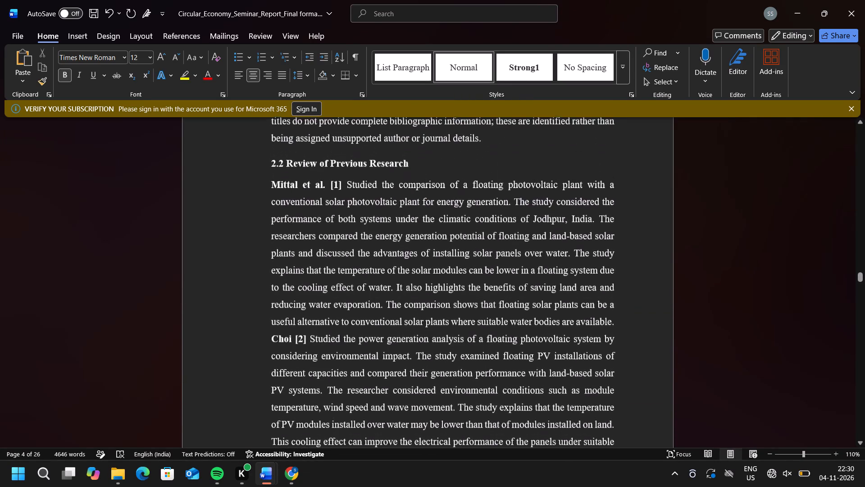
scroll(357, 211, up, 1)
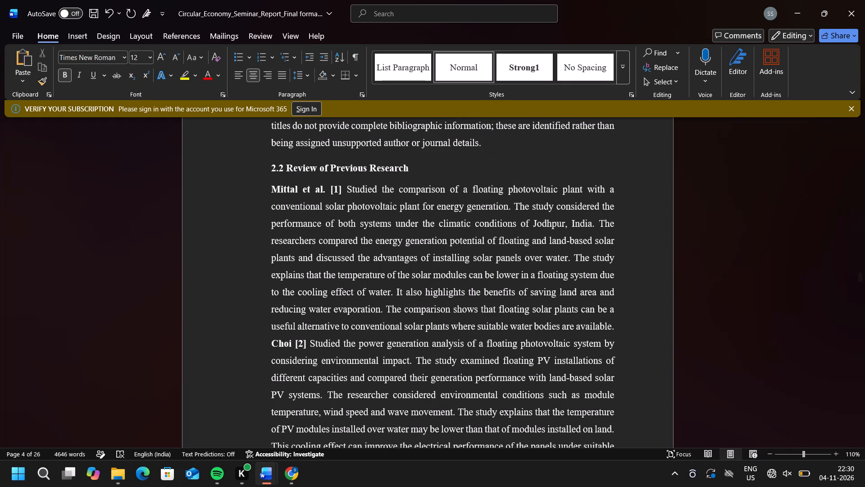
Change "Studied" to lowercase "studied" at the start of the Mittal et al. [1] and Choi [2] summaries in section 2.2.
click(351, 188)
key(BackSpace)
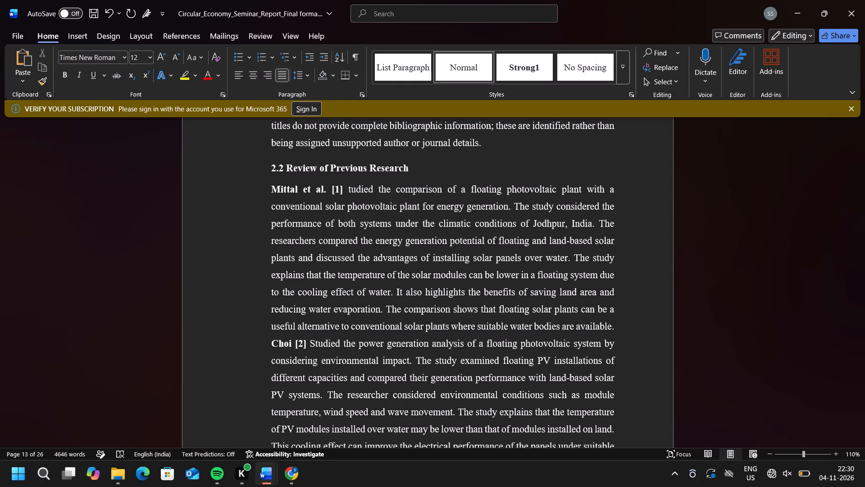
key(s)
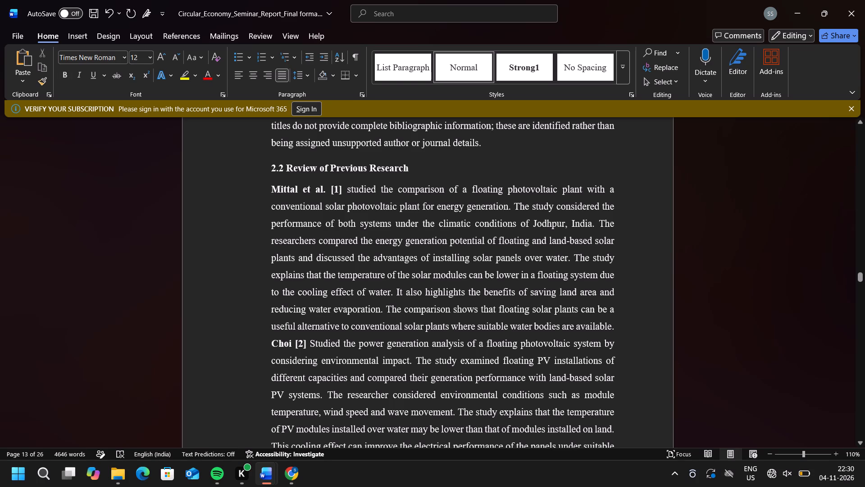
click(314, 343)
key(BackSpace)
key(s)
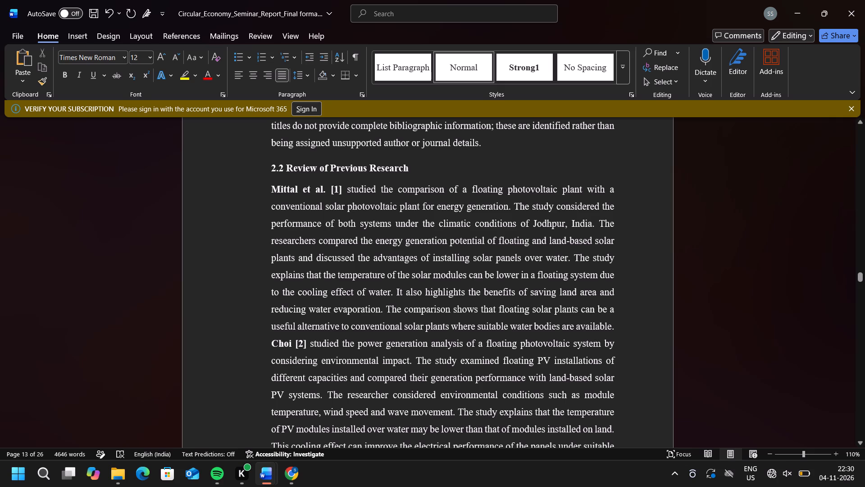
Reword the opening of the Sharma et al. [3] summary from "The study on design parameters" to "they introduce study on design parameters".
scroll(324, 376, down, 2)
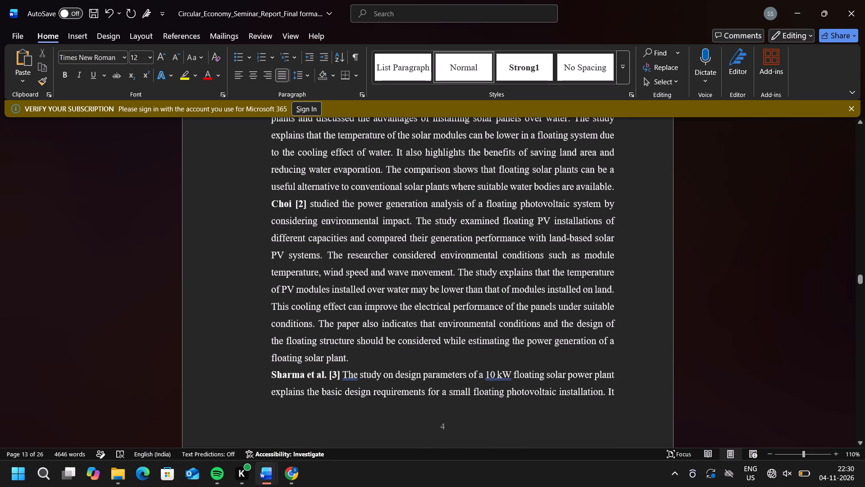
click(347, 373)
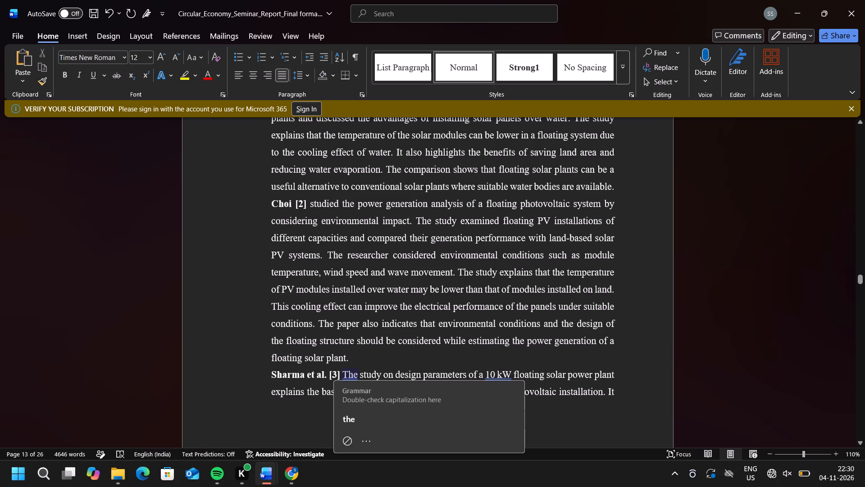
key(BackSpace)
key(t)
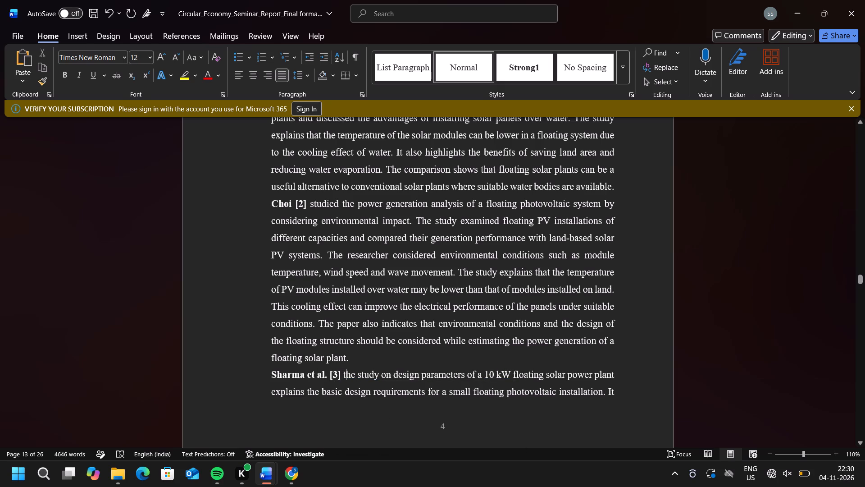
click(355, 374)
text(y)
key(space)
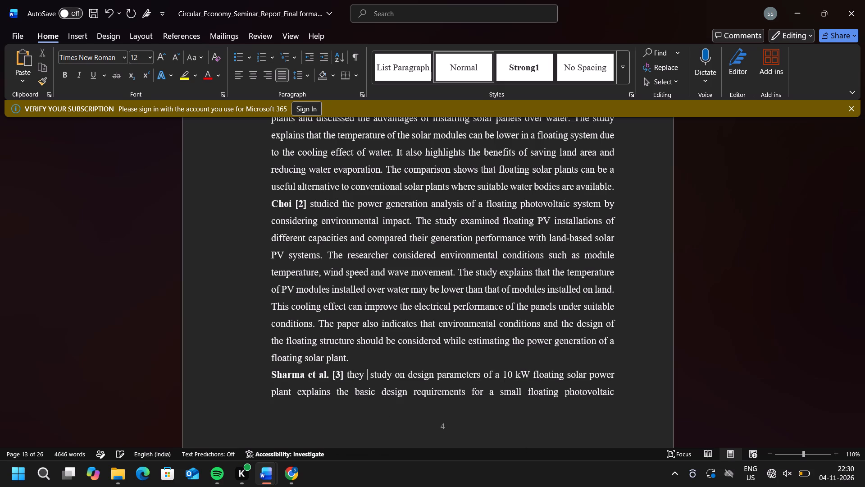
text(introduce)
scroll(355, 374, down, 1)
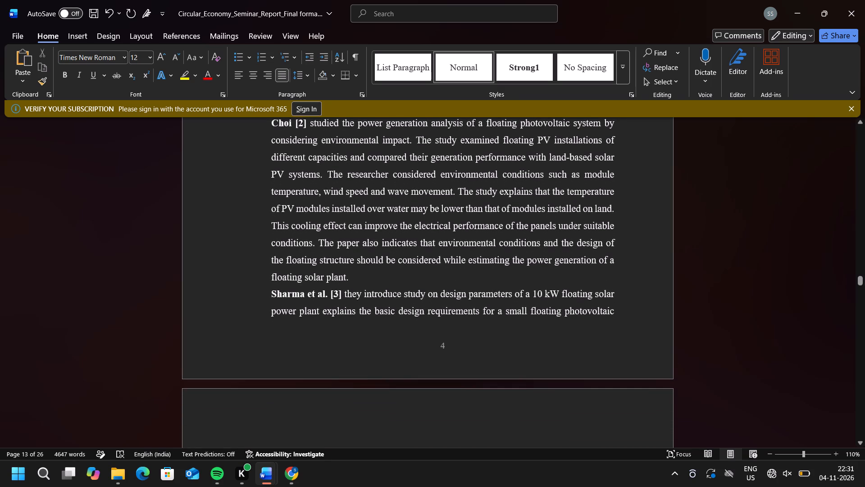
Delete the word "introduce" from the opening of the Sharma et al. [3] summary so it reads "they study on design parameters".
scroll(355, 374, up, 1)
key(BackSpace)
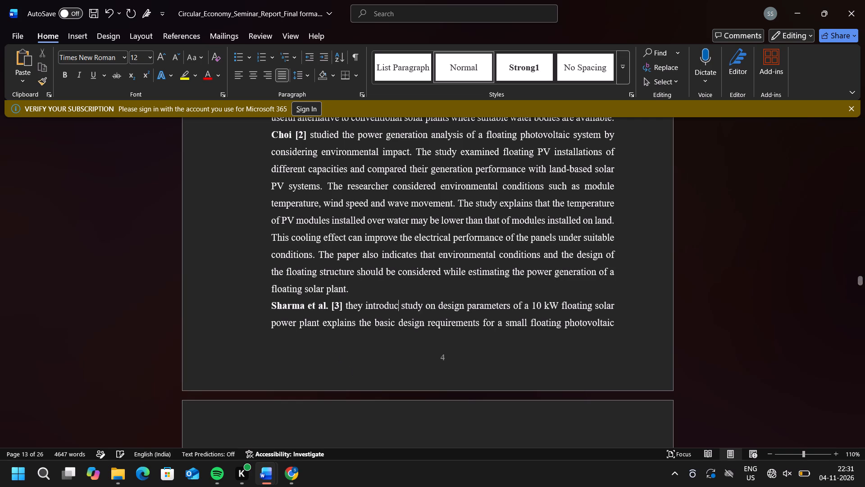
key(BackSpace)
key(BackSpace)
key(BackSpace)
key(BackSpace)
key(BackSpace)
key(BackSpace)
key(BackSpace)
key(BackSpace)
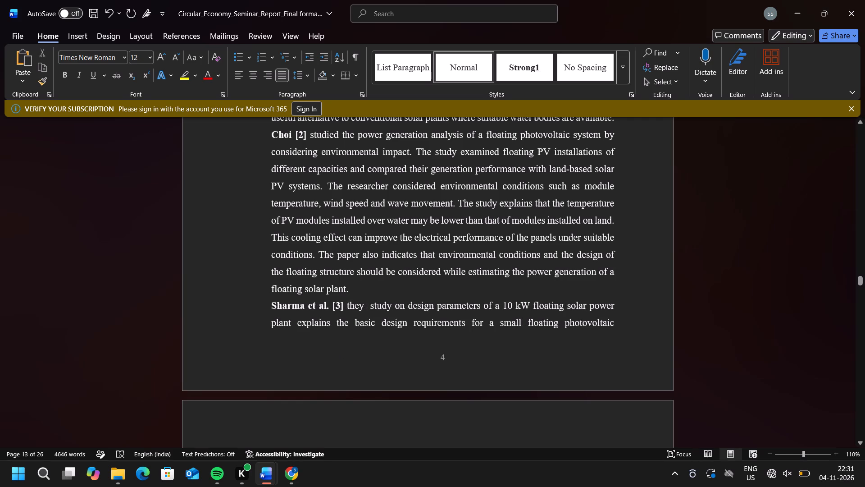
key(BackSpace)
Reword the opening of the Stokkermans et al. [4] summary to "they studied on assessment of the potential".
scroll(373, 317, down, 1)
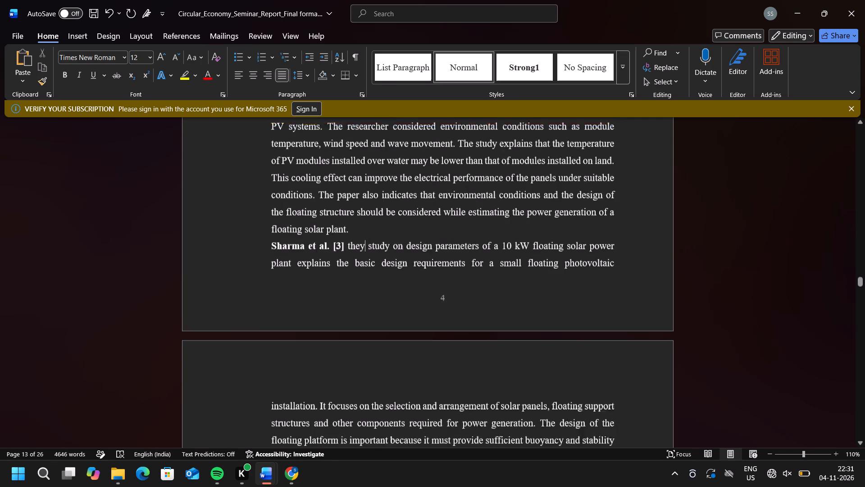
scroll(373, 317, down, 4)
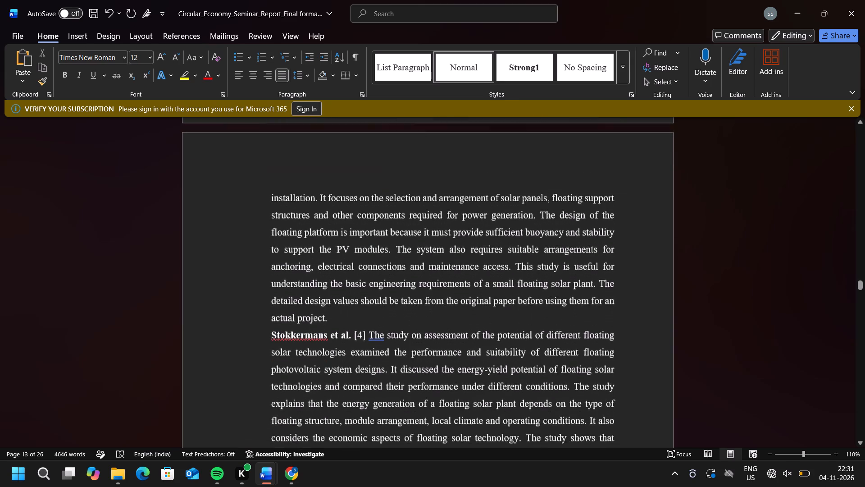
scroll(373, 317, down, 2)
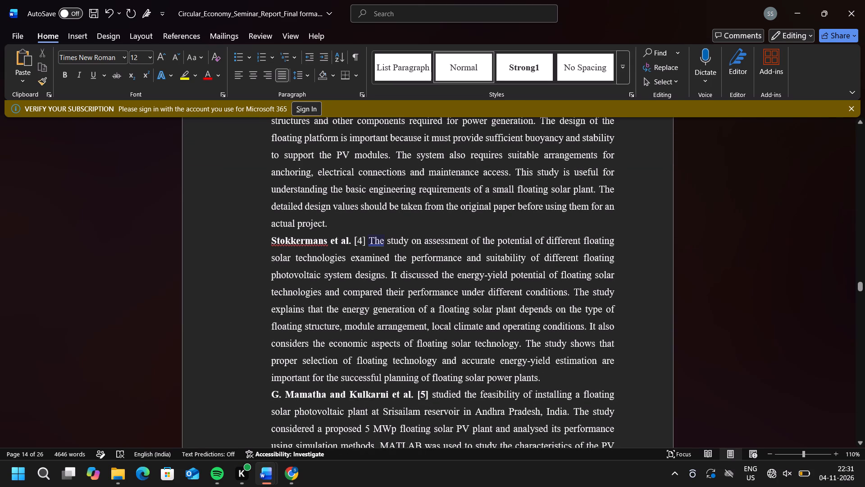
click(373, 239)
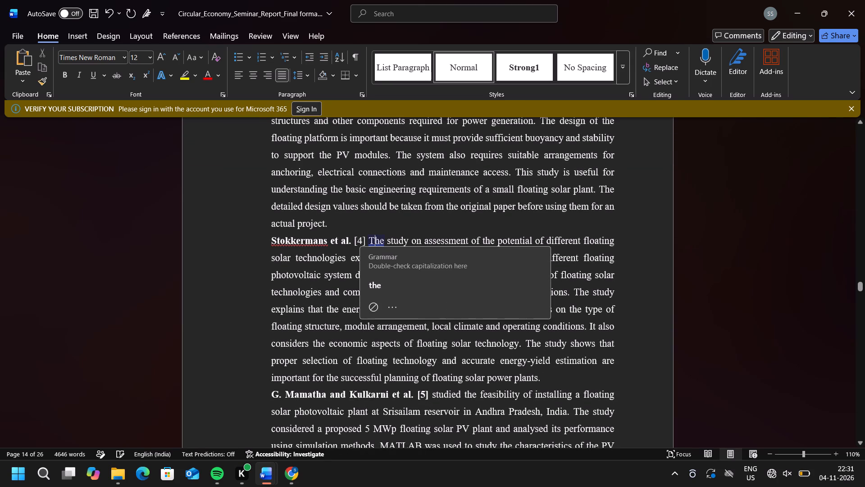
key(BackSpace)
key(t)
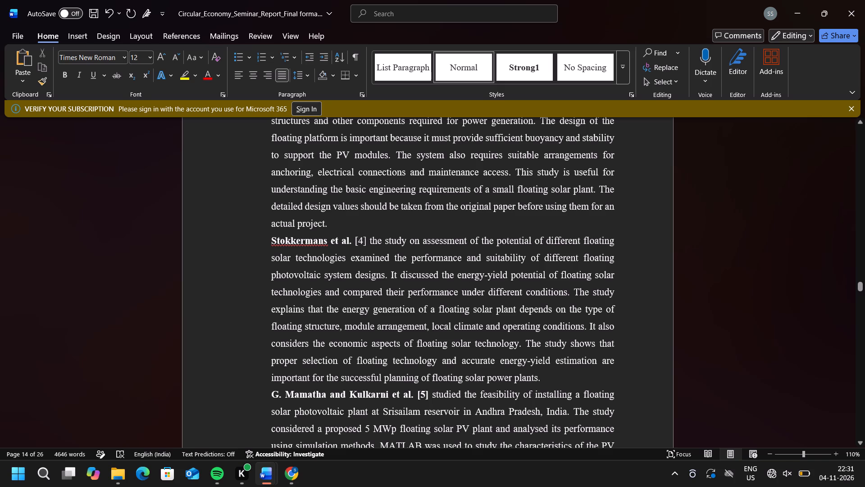
click(382, 241)
key(y)
click(408, 241)
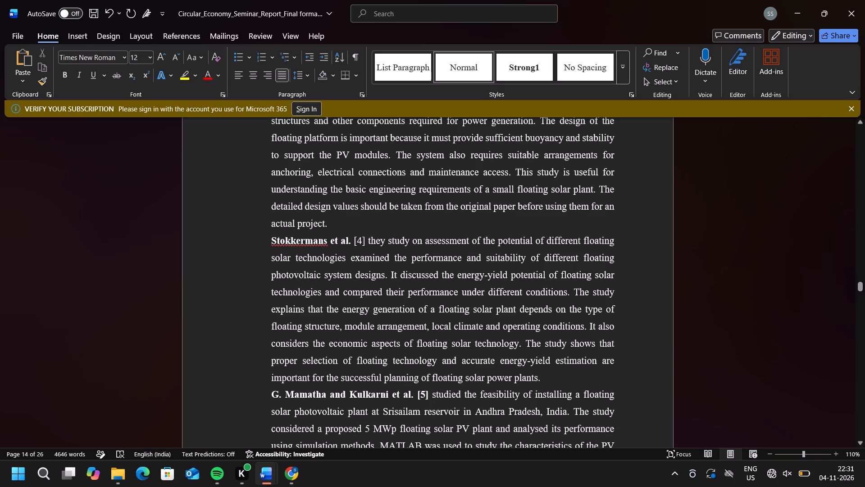
key(BackSpace)
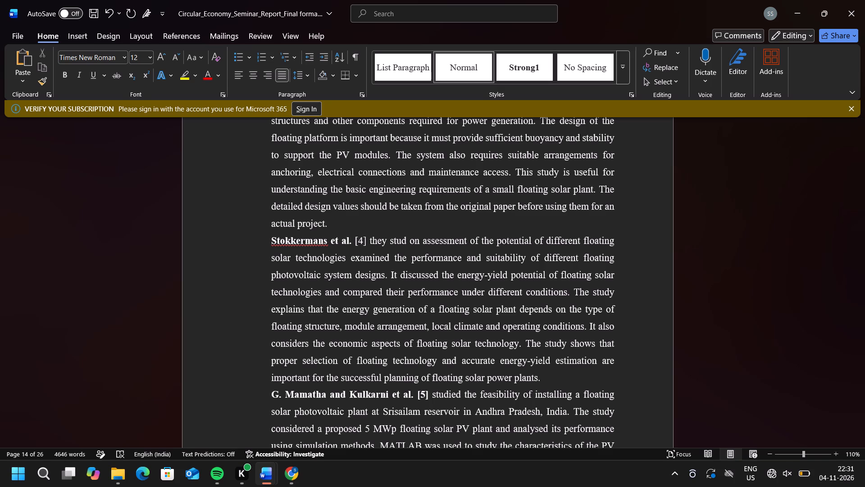
text(ied)
Change "study" to "studied" after "they" at the start of the Sharma et al. [3] summary.
scroll(408, 241, up, 1)
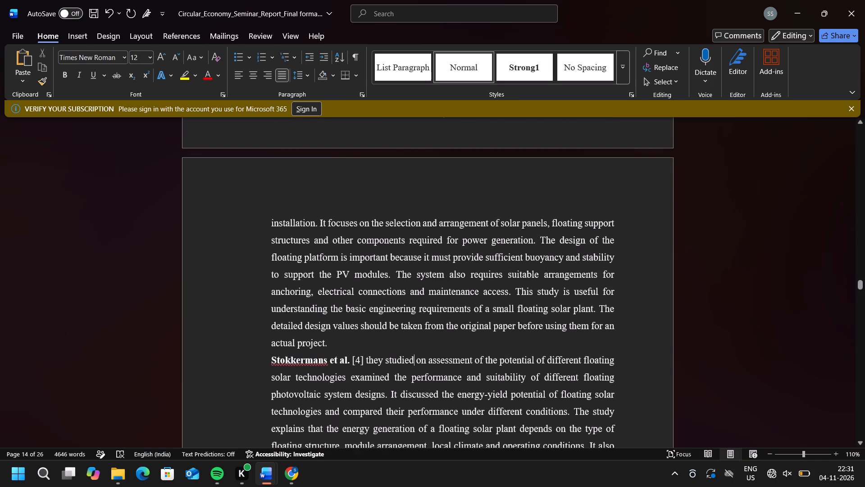
scroll(408, 241, up, 3)
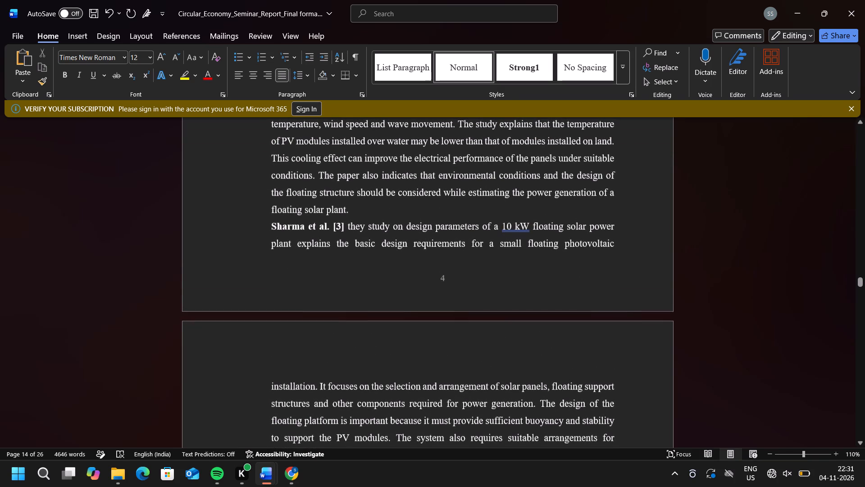
click(390, 227)
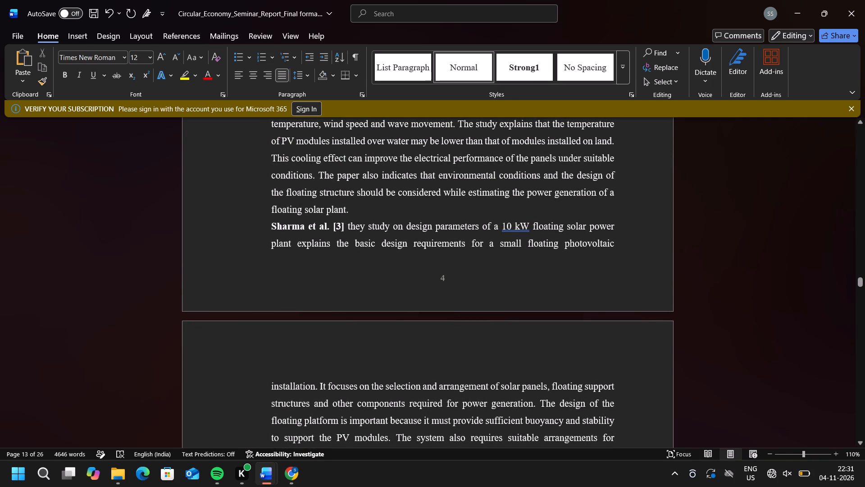
key(BackSpace)
text(ied)
Examine the openings of the remaining paper summaries, [5] to [10], and continue into the methodology chapter.
scroll(390, 227, down, 3)
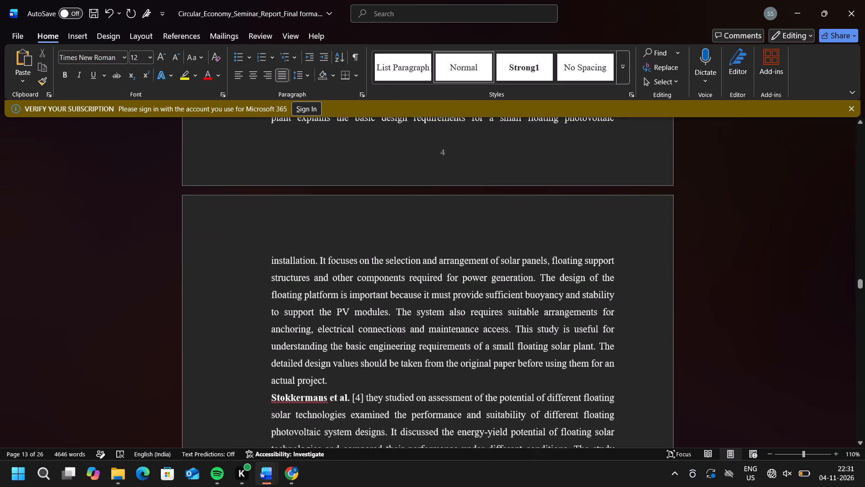
scroll(390, 227, down, 2)
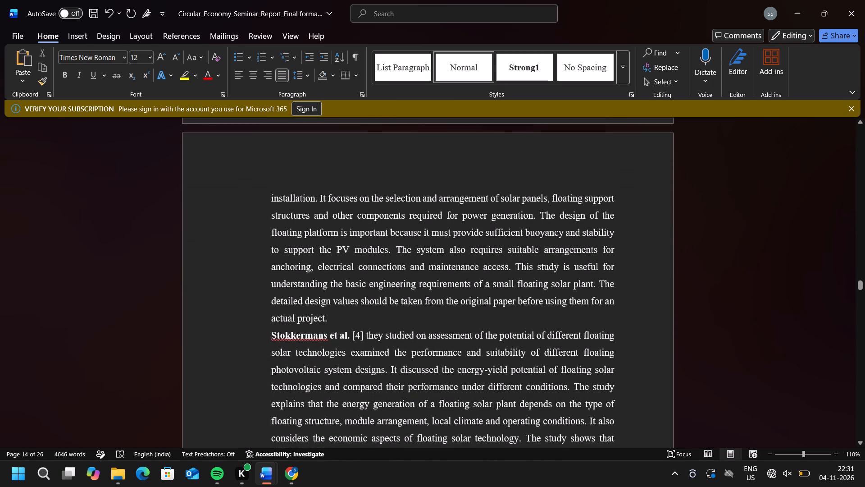
scroll(390, 203, down, 2)
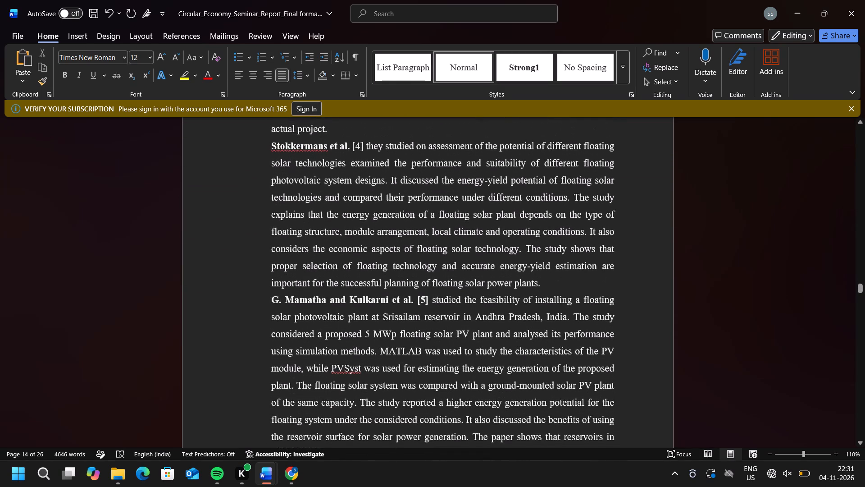
scroll(390, 203, down, 2)
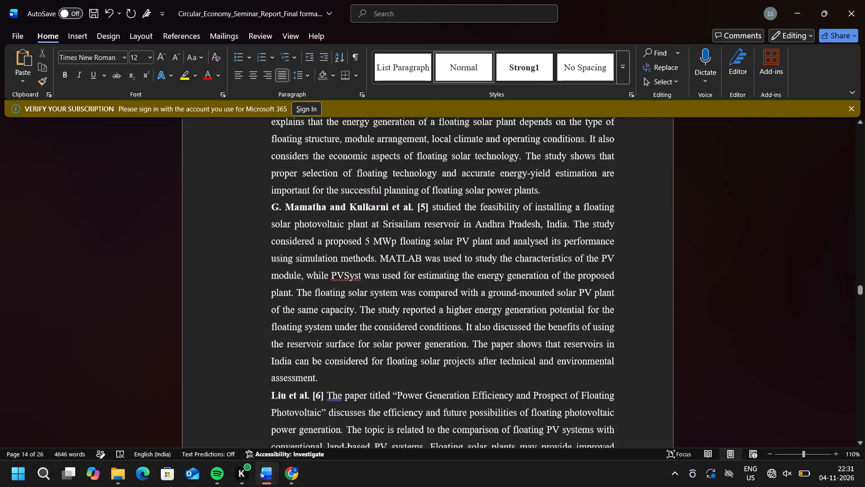
scroll(391, 192, down, 3)
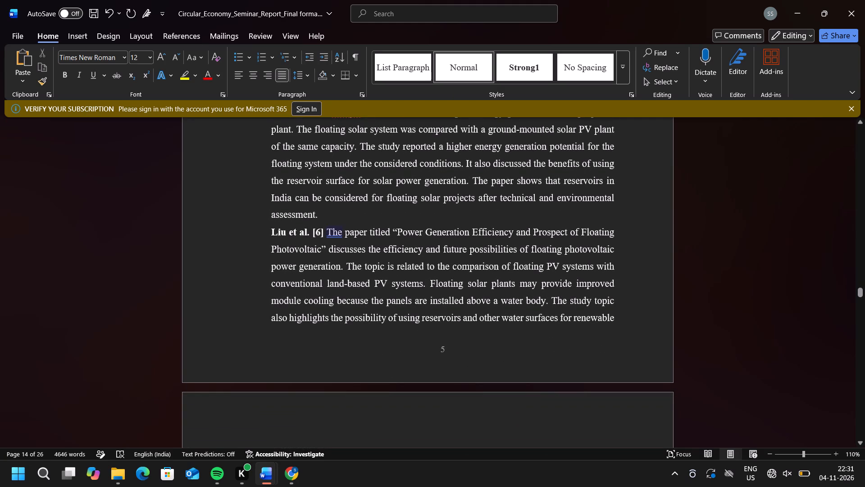
scroll(342, 233, down, 2)
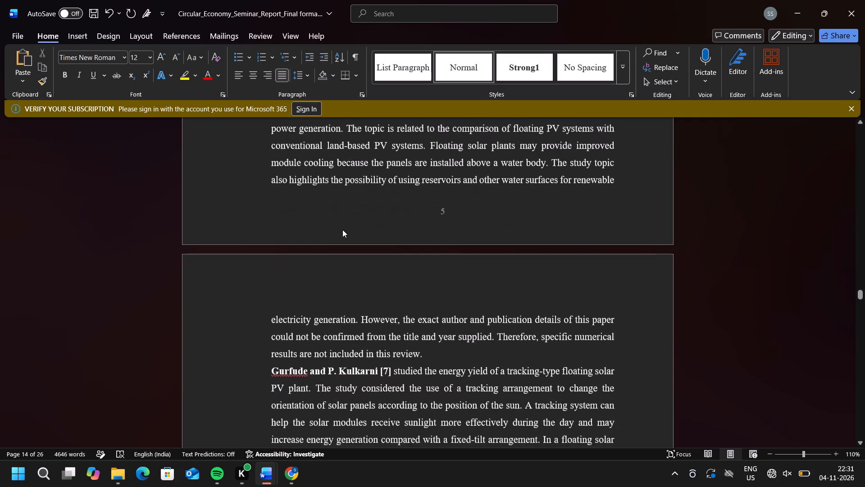
scroll(342, 230, down, 2)
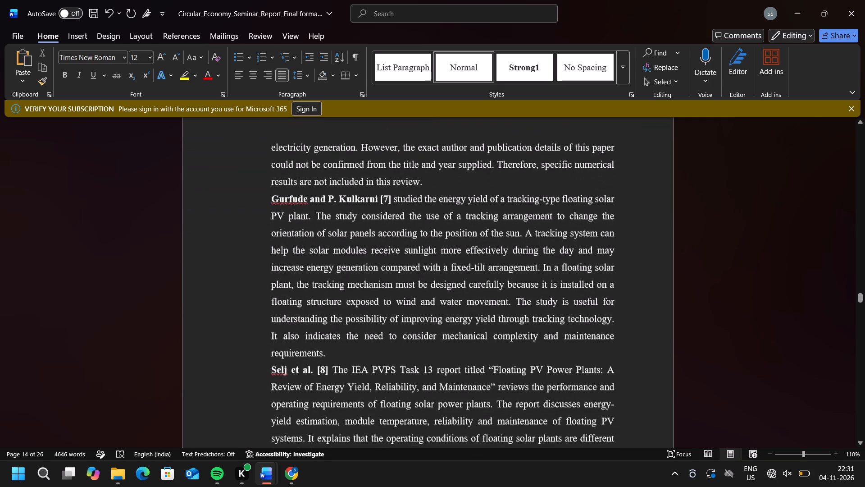
scroll(342, 230, down, 2)
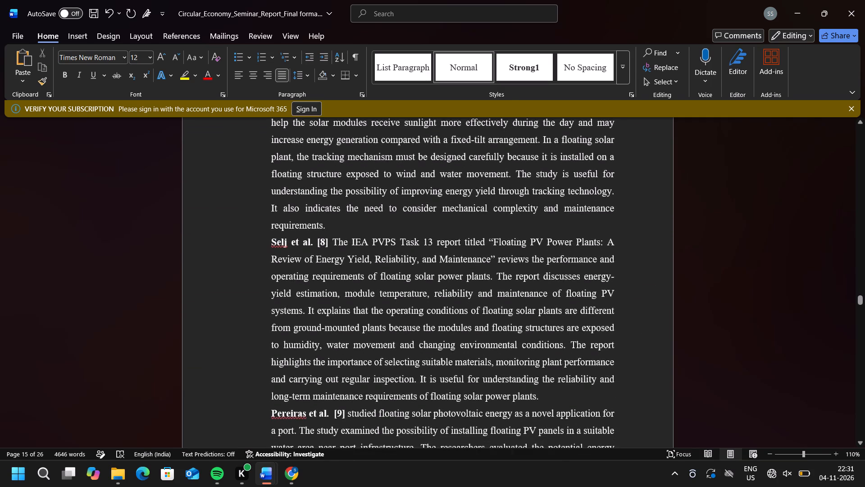
scroll(342, 230, down, 3)
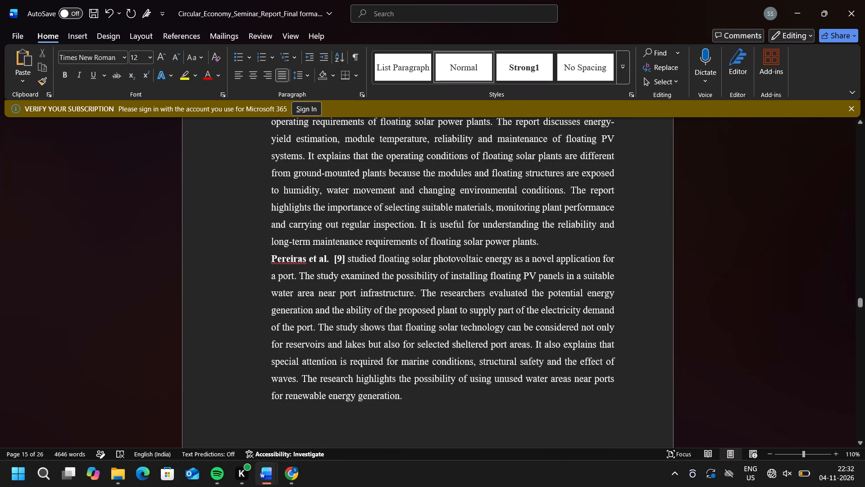
scroll(342, 230, down, 3)
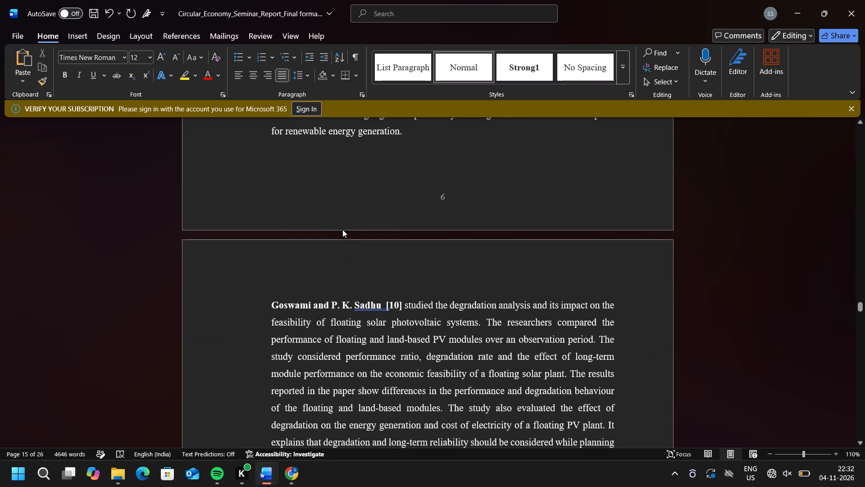
scroll(342, 230, down, 3)
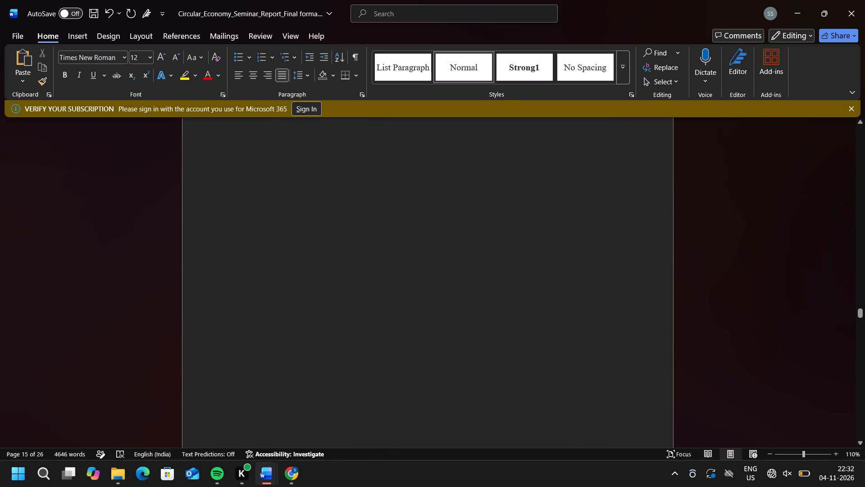
scroll(342, 230, down, 4)
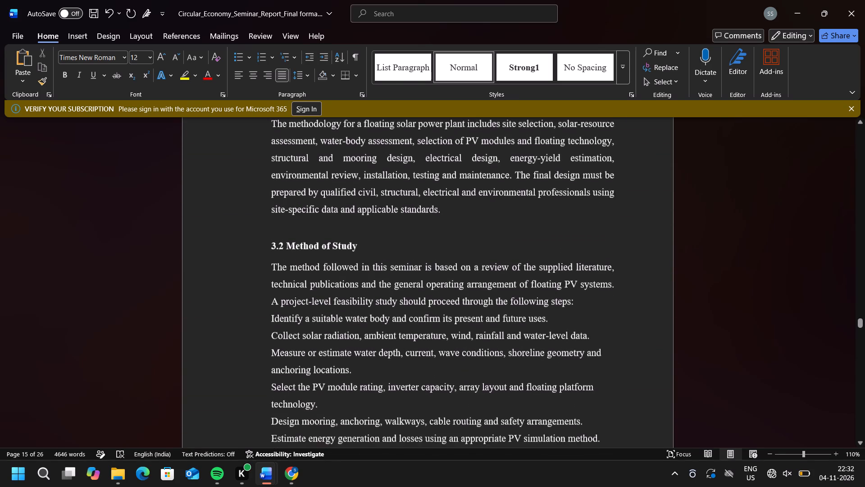
Go back through the report's front matter, checking the certificate, acknowledgement and Content pages.
scroll(342, 230, up, 17)
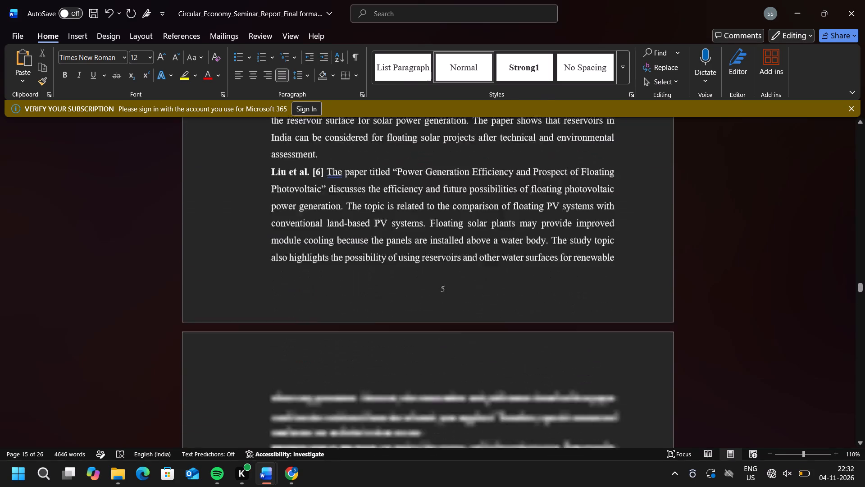
scroll(342, 230, up, 13)
scroll(342, 230, up, 20)
scroll(342, 230, up, 20)
scroll(342, 230, up, 20)
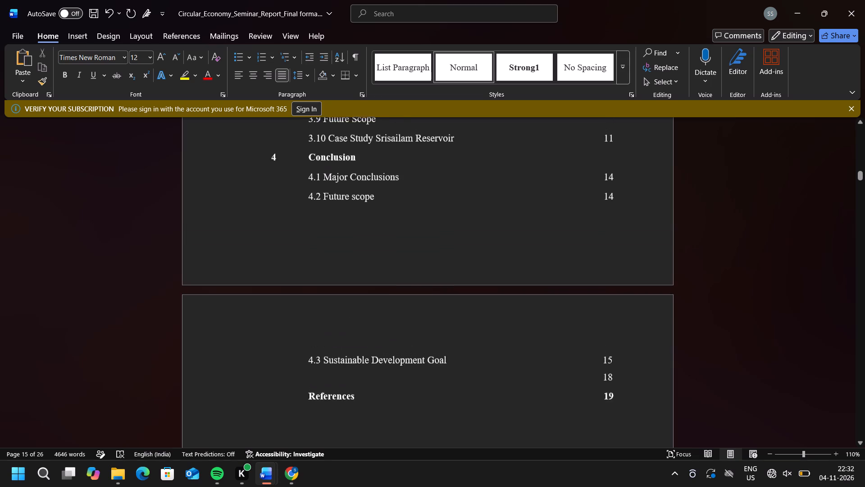
scroll(342, 230, up, 9)
scroll(342, 230, up, 20)
scroll(342, 230, up, 1)
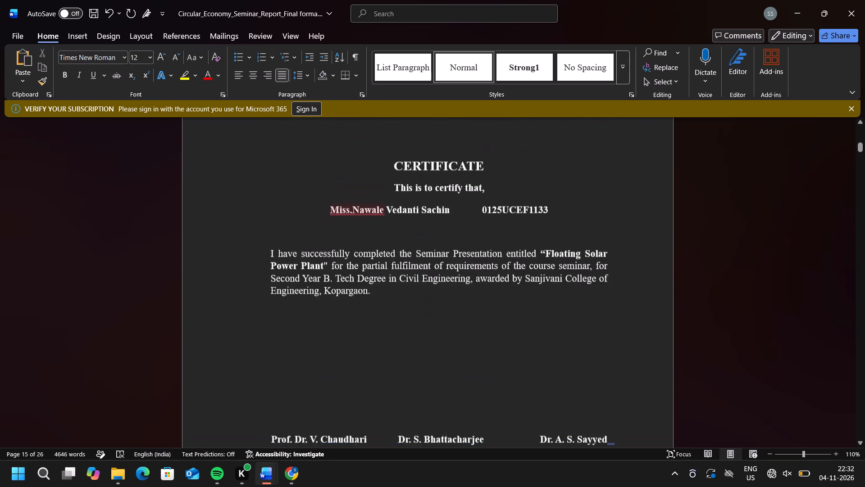
scroll(342, 230, down, 5)
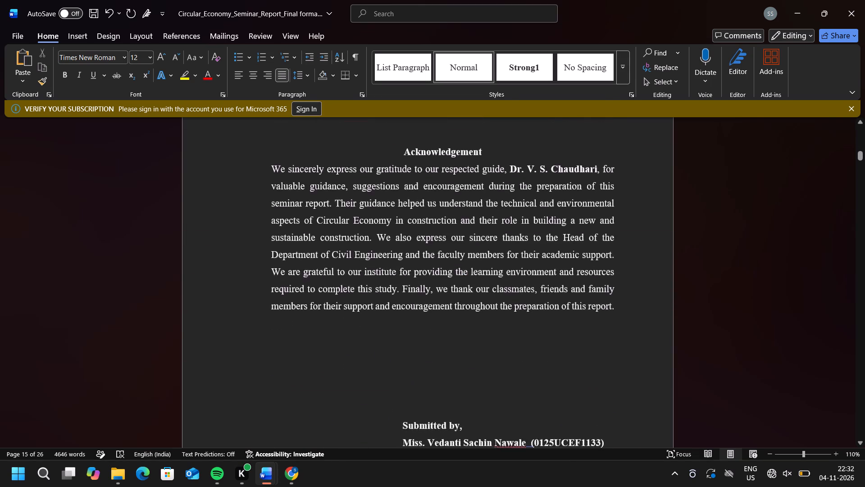
scroll(342, 230, down, 7)
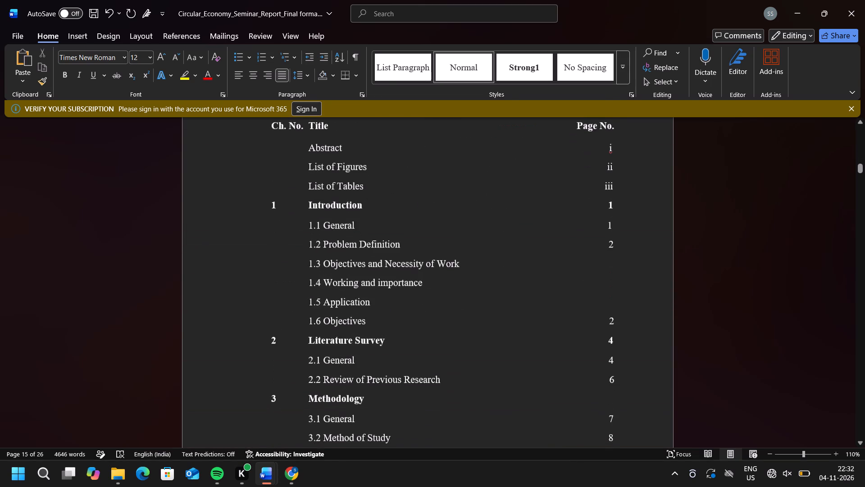
Shift the "Title" heading on the Content page away from "Ch. No." with added spaces, keeping "Page No." on the same line.
scroll(342, 230, up, 1)
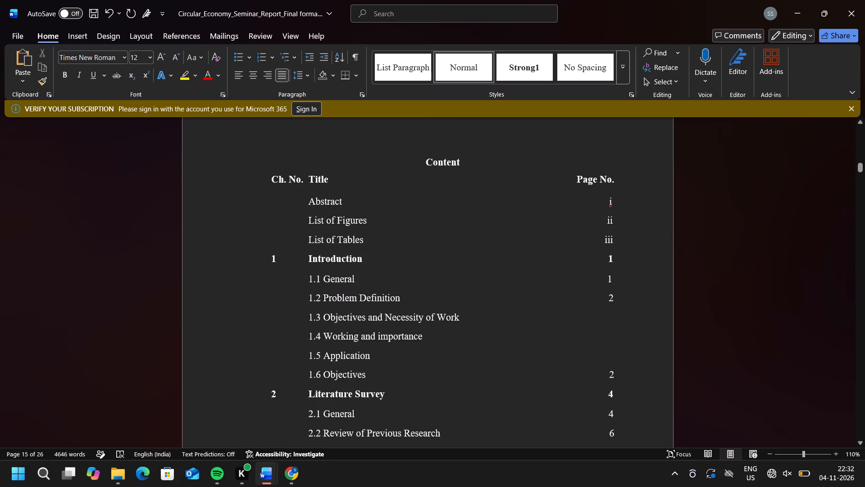
click(305, 179)
key(space)
key(space)
key(space)
key(space)
key(space)
key(space)
key(space)
key(space)
key(space)
key(space)
key(space)
key(space)
key(space)
key(space)
key(space)
key(space)
key(space)
key(space)
key(space)
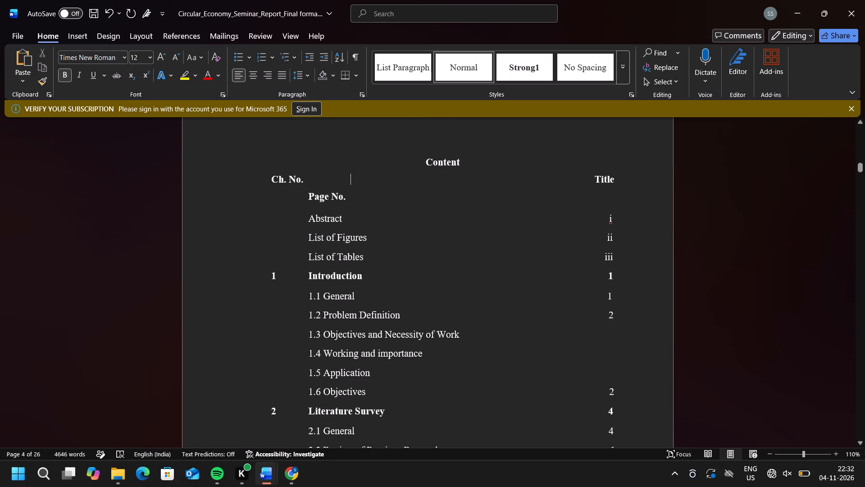
click(593, 178)
key(BackSpace)
key(BackSpace)
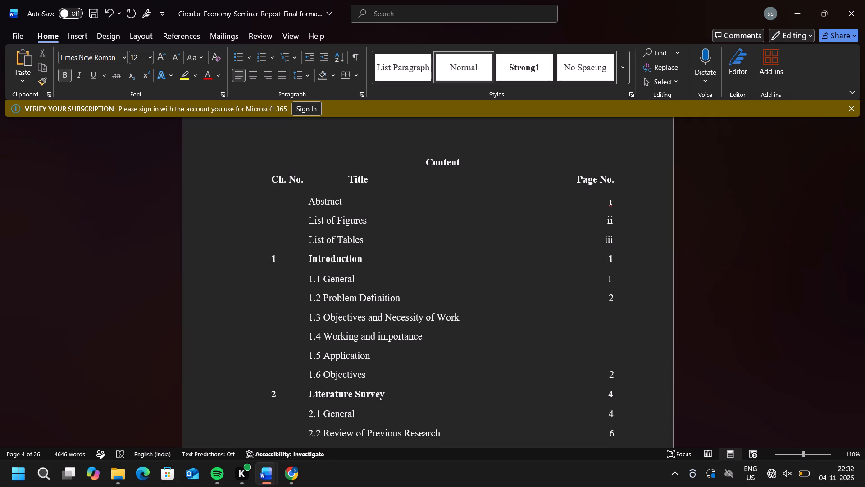
Shift the "Title" heading further with added spaces until it sits beneath "Content", and centre-align its line.
key(space)
key(space)
key(space)
key(space)
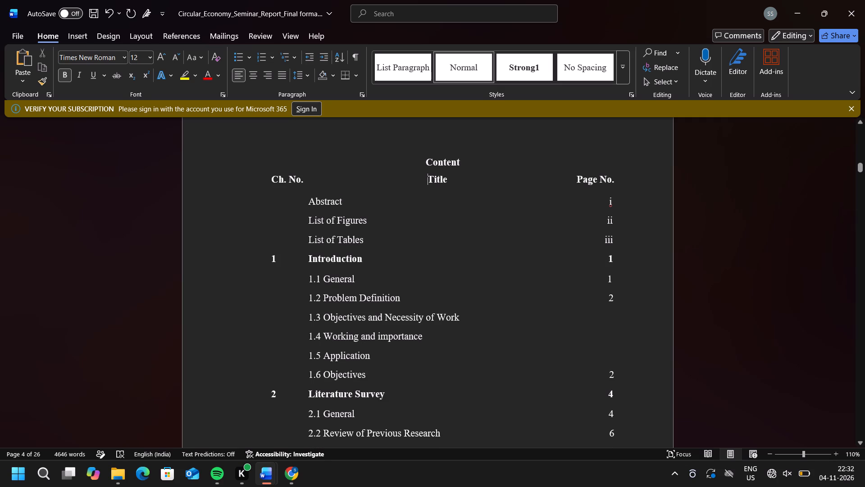
drag(448, 182, 432, 180)
drag(432, 180, 427, 181)
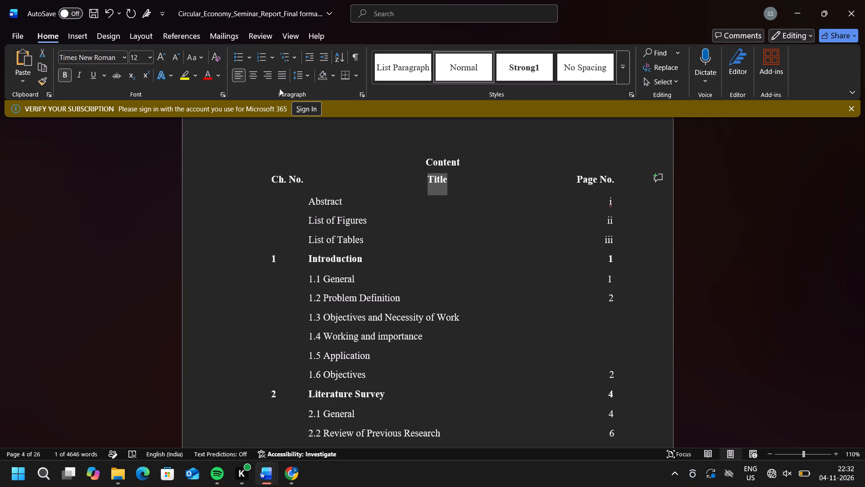
click(252, 74)
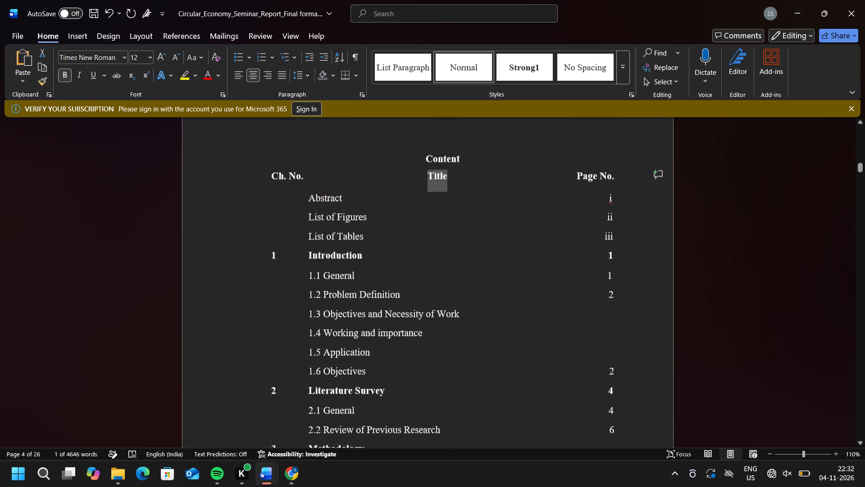
Centre-align the "Abstract" entry on the Content page.
drag(303, 199, 356, 256)
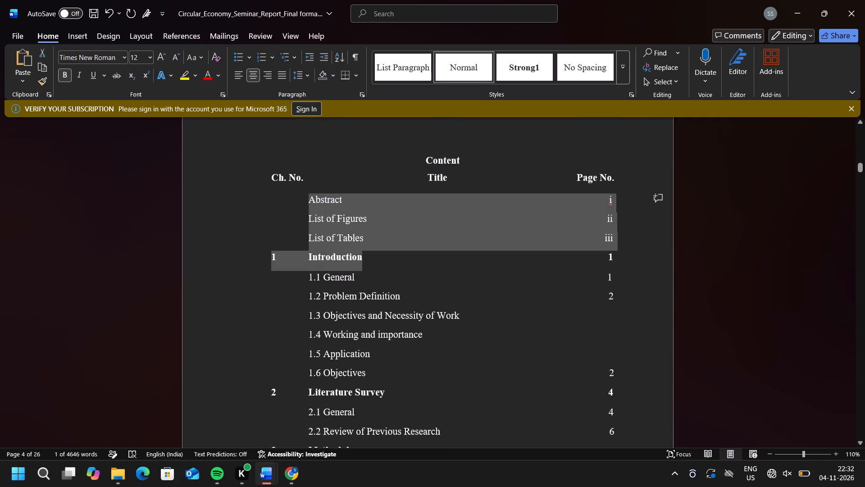
drag(356, 256, 338, 211)
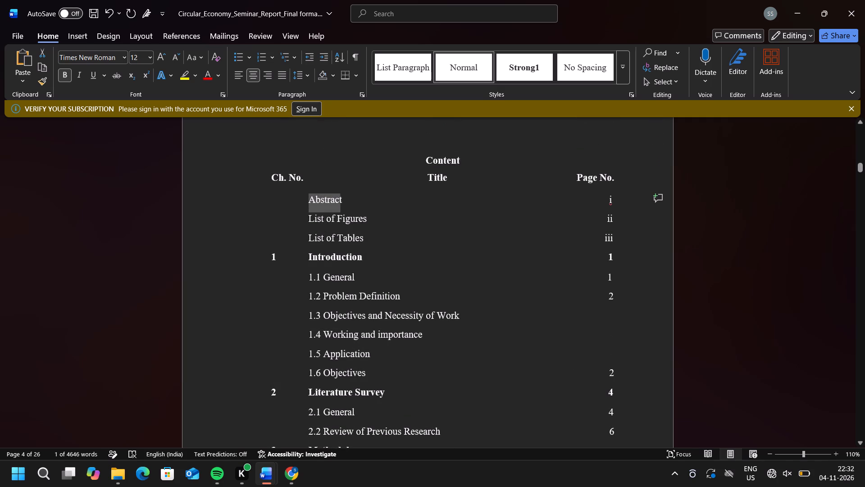
drag(338, 211, 342, 209)
click(251, 77)
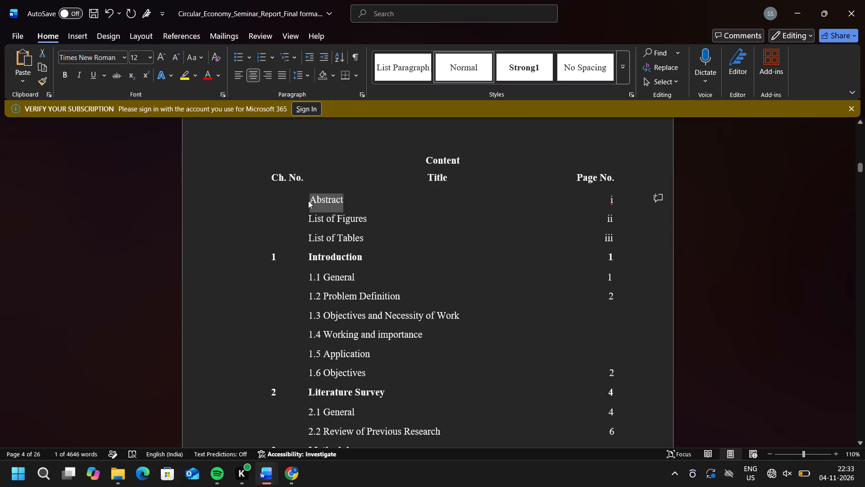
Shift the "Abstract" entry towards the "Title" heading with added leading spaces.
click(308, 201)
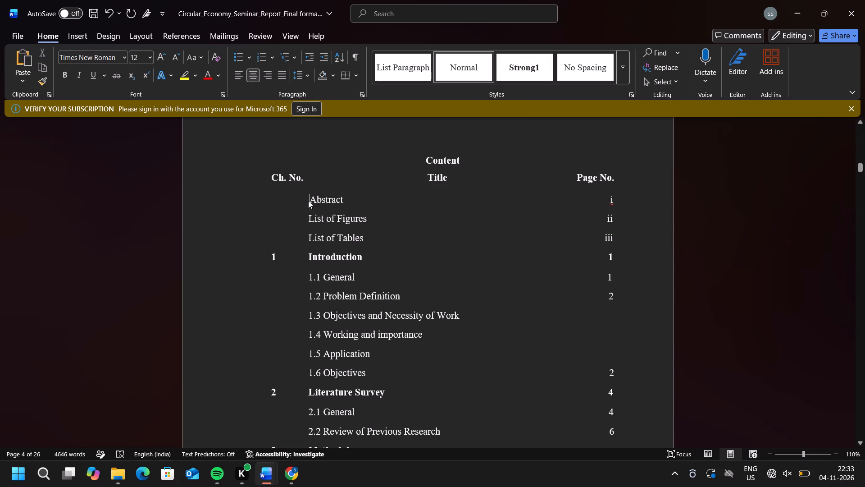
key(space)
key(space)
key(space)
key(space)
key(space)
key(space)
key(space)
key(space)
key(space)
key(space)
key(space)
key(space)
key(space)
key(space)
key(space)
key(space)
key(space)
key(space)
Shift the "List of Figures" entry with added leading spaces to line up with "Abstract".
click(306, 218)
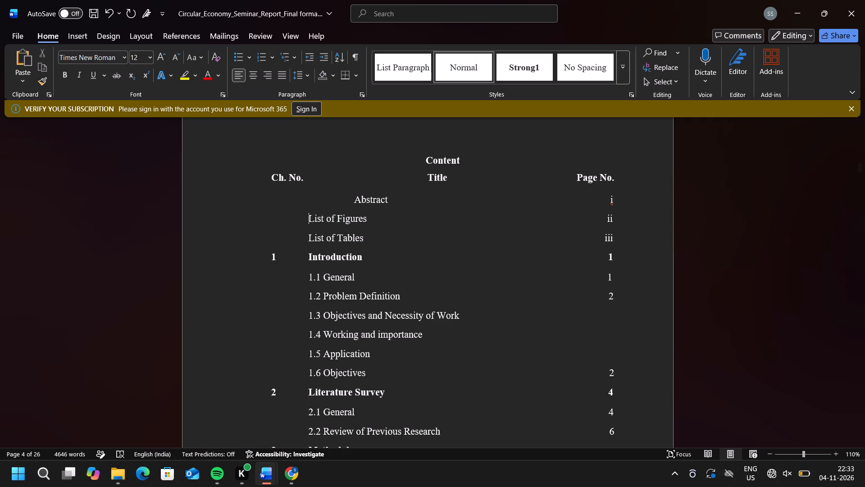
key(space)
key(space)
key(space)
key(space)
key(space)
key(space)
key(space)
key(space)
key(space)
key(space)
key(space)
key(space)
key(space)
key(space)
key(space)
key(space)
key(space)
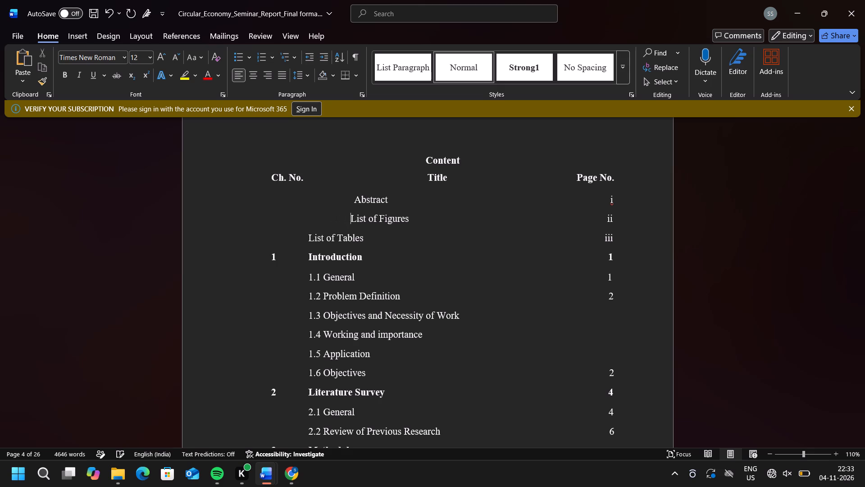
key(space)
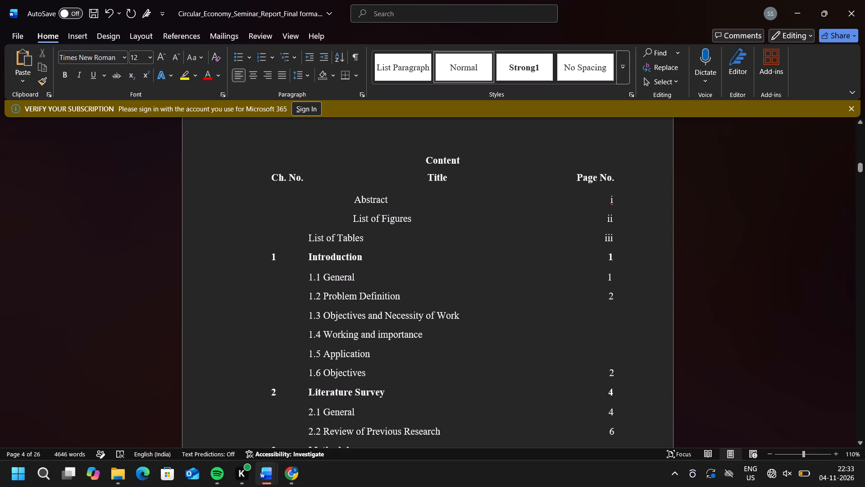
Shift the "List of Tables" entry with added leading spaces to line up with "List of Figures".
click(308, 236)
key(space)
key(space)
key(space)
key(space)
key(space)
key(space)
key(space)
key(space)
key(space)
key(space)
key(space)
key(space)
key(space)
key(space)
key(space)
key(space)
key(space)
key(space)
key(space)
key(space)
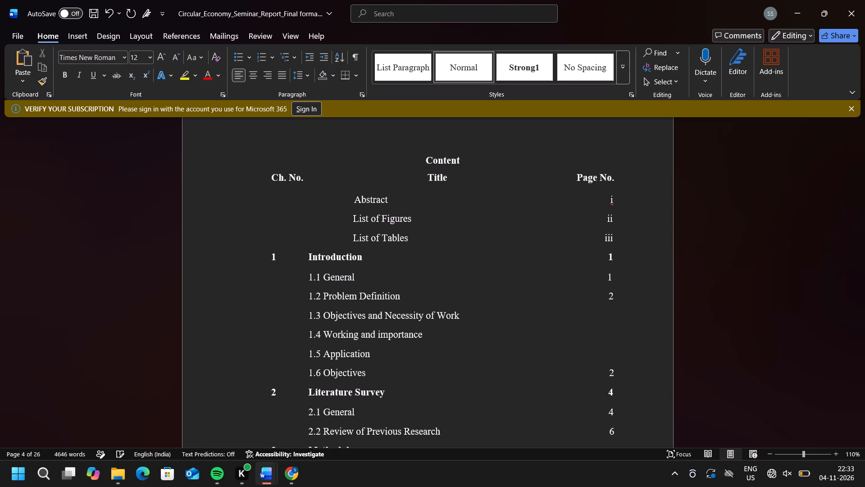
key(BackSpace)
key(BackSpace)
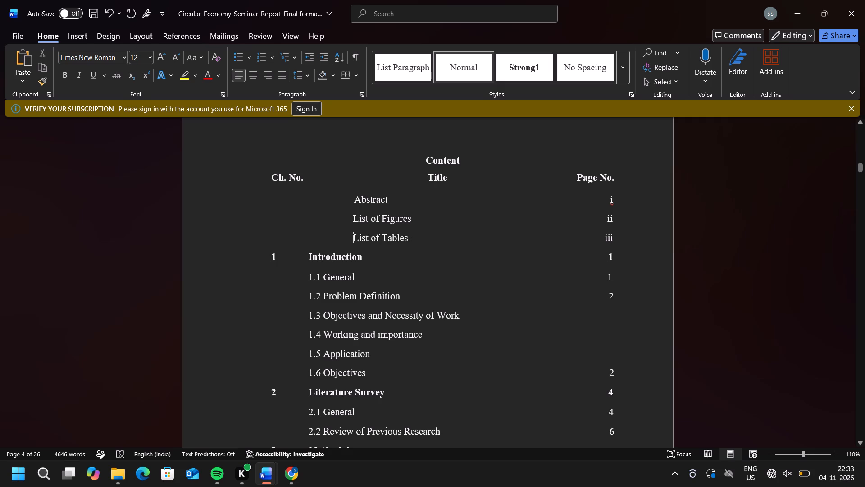
Shift the chapter 1 "Introduction" entry towards the "Title" heading with added leading spaces, keeping its chapter and page numbers in place.
click(304, 256)
key(space)
key(space)
key(space)
key(space)
key(space)
key(space)
key(space)
key(space)
key(space)
key(space)
key(space)
key(space)
key(space)
key(space)
key(space)
key(space)
key(space)
key(space)
key(space)
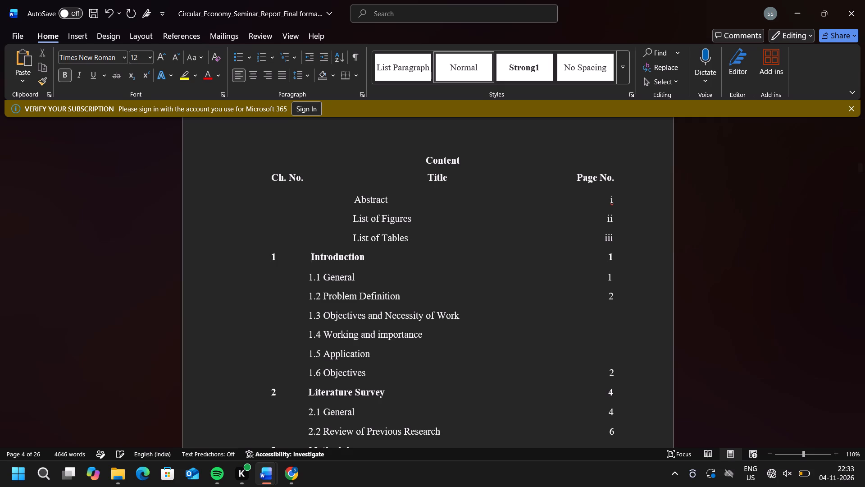
key(BackSpace)
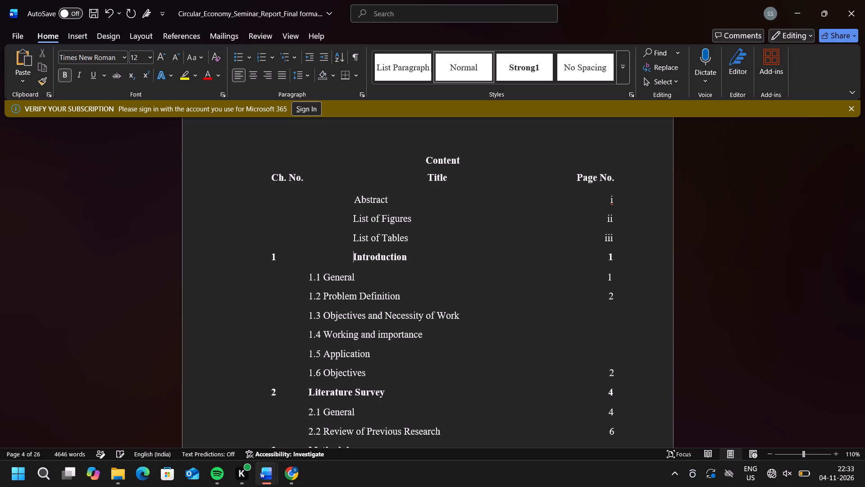
key(BackSpace)
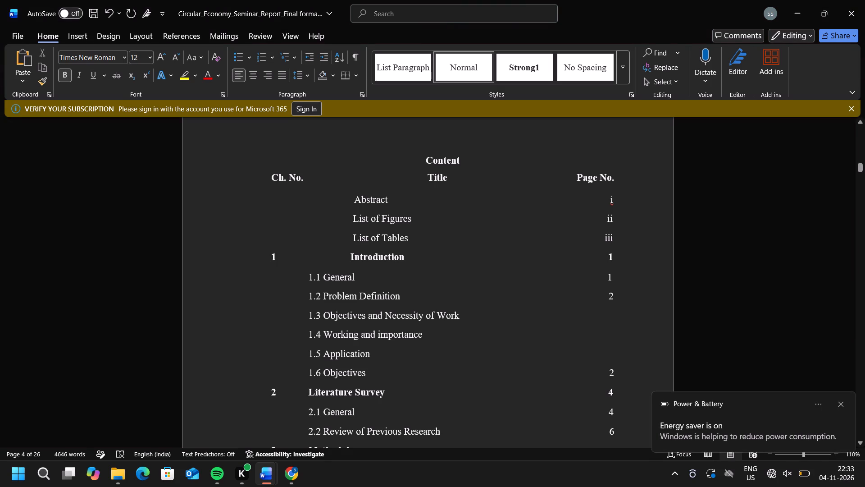
Apply centre alignment to the "List of Figures", "Abstract" and "List of Tables" entries on the Content page.
drag(348, 197, 399, 243)
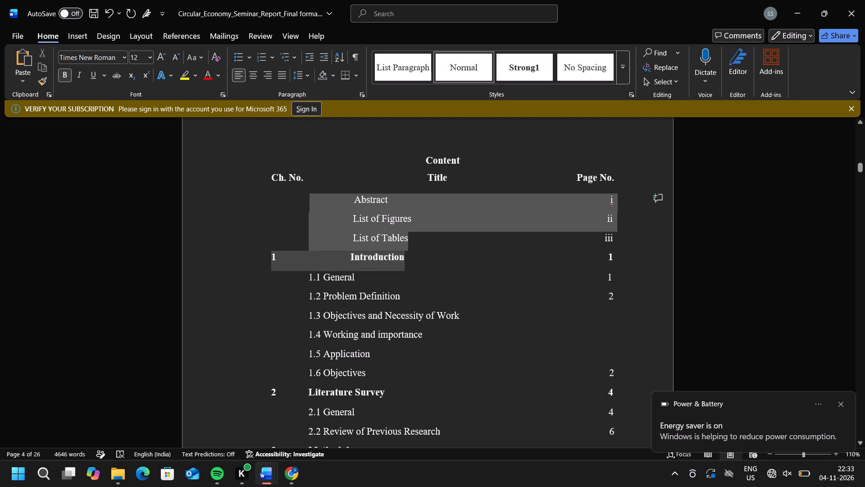
drag(399, 243, 397, 241)
click(351, 216)
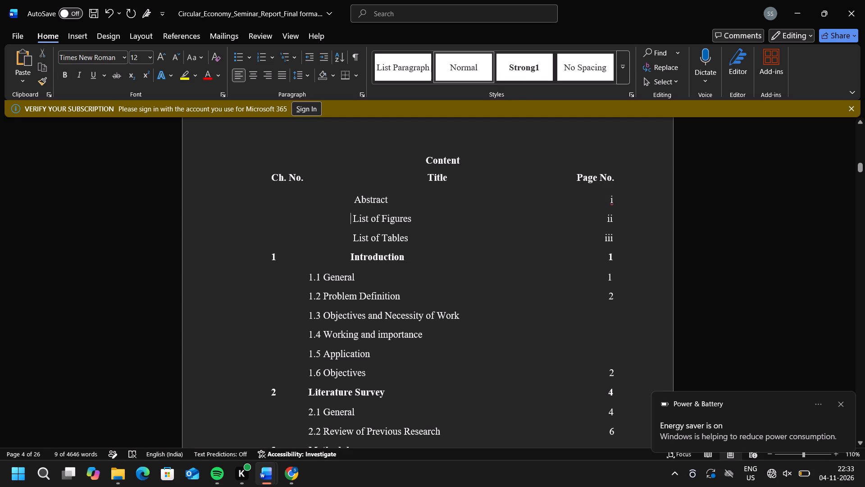
drag(352, 216, 405, 215)
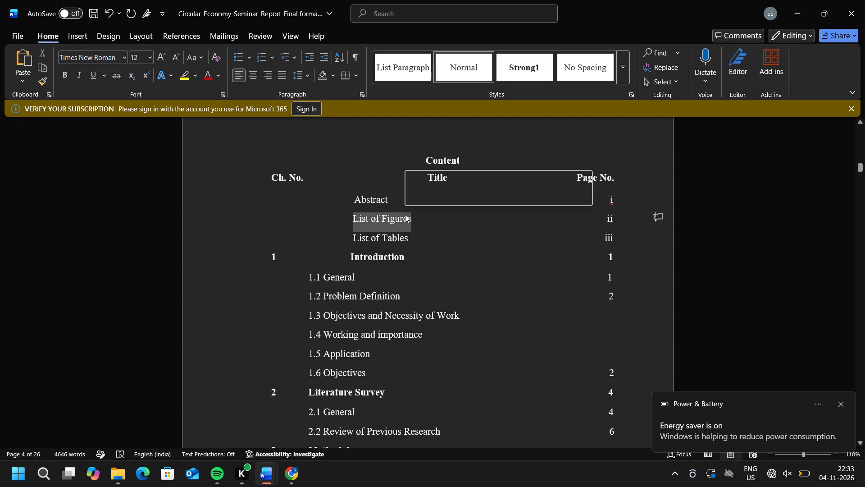
click(250, 73)
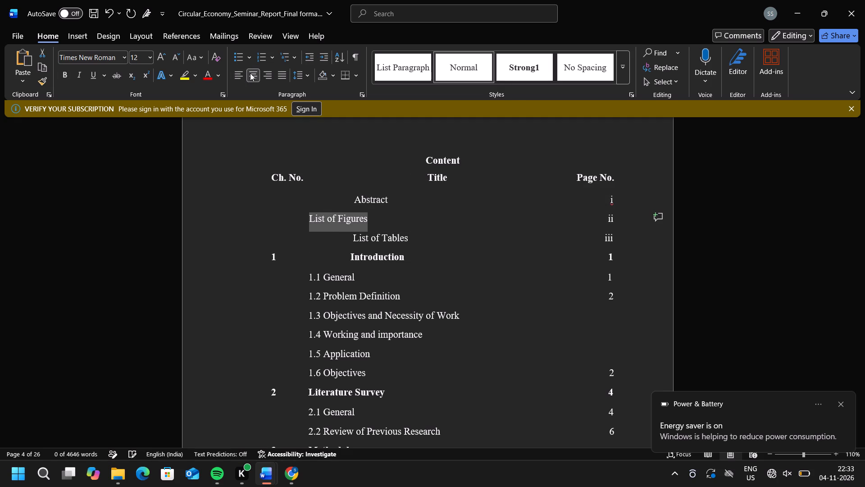
drag(355, 200, 389, 202)
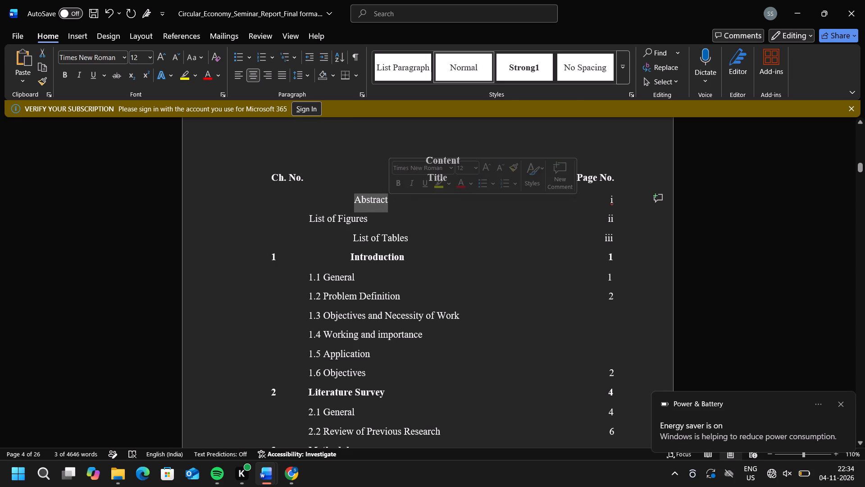
click(250, 78)
click(250, 78)
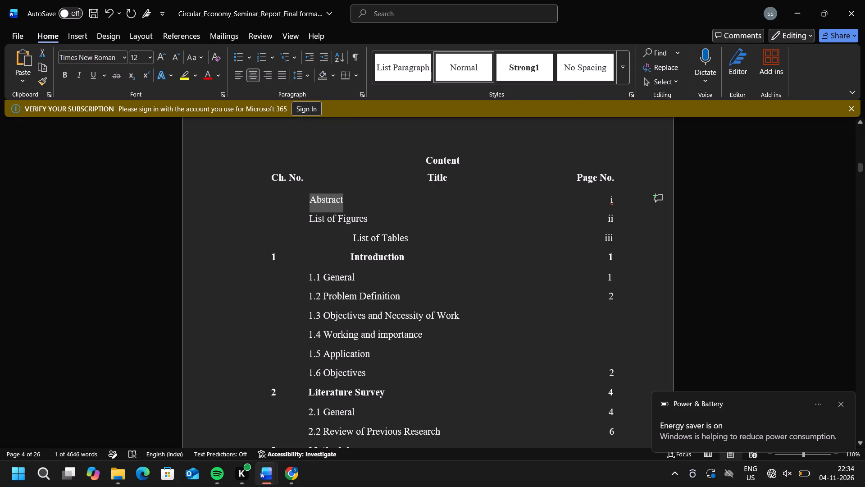
drag(349, 239, 404, 245)
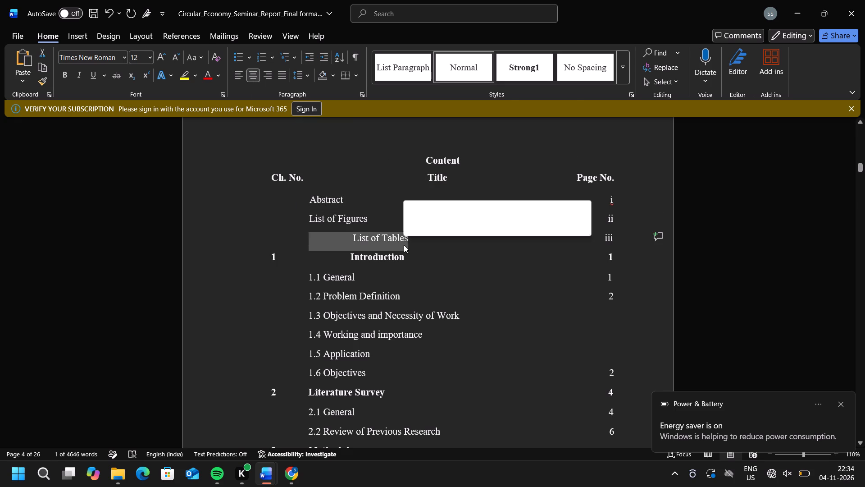
click(250, 78)
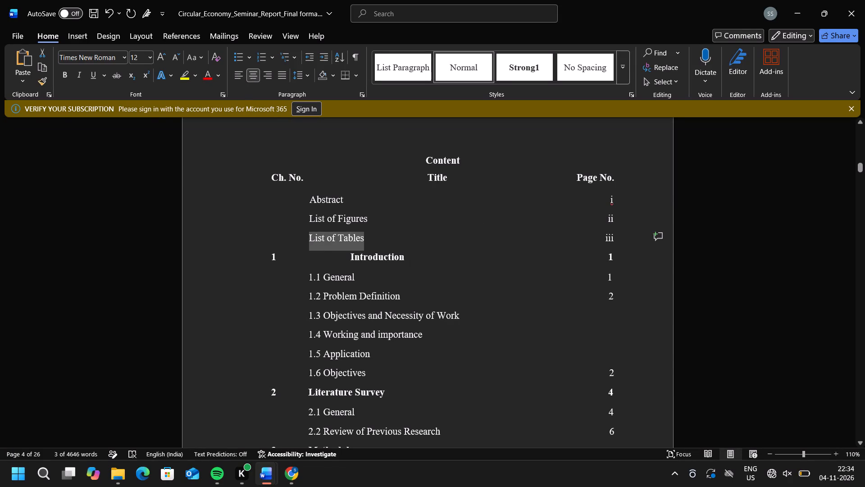
Apply centre alignment to the chapter 1 "Introduction" entry on the Content page.
drag(349, 255, 401, 257)
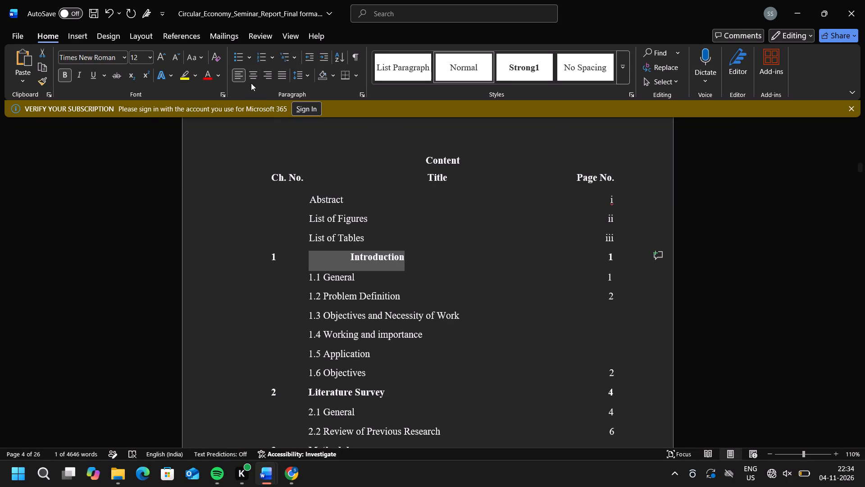
click(250, 81)
click(250, 81)
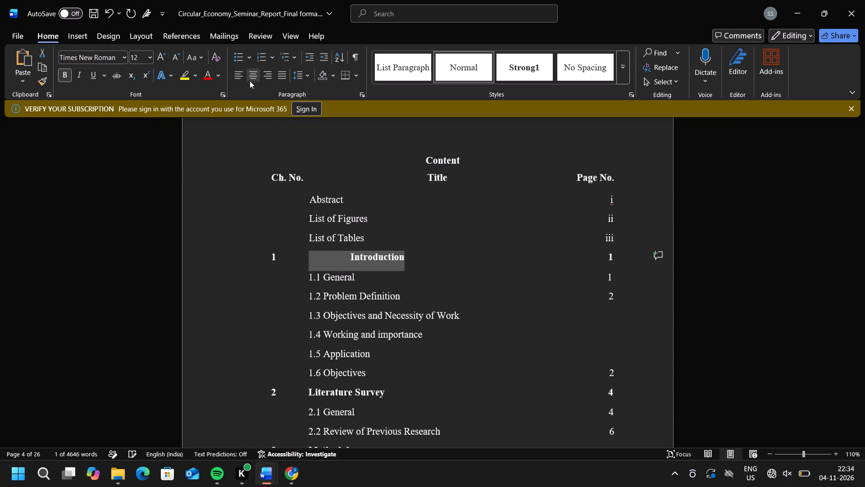
click(250, 81)
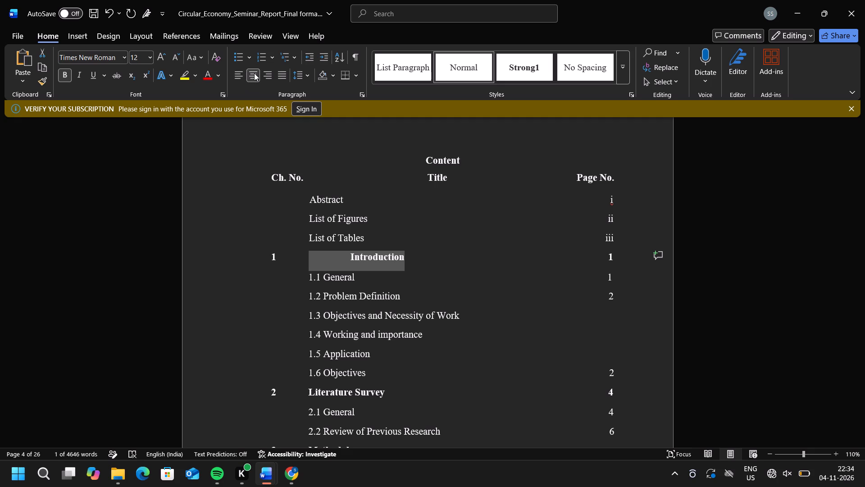
click(254, 73)
click(254, 73)
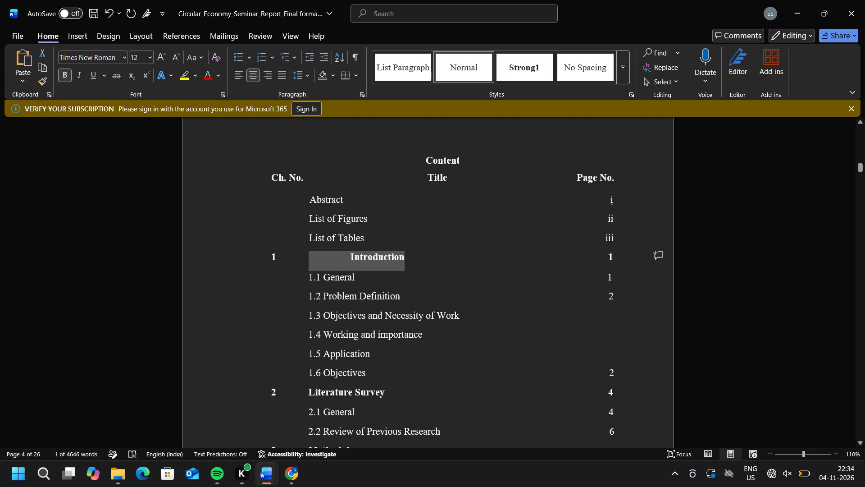
click(347, 255)
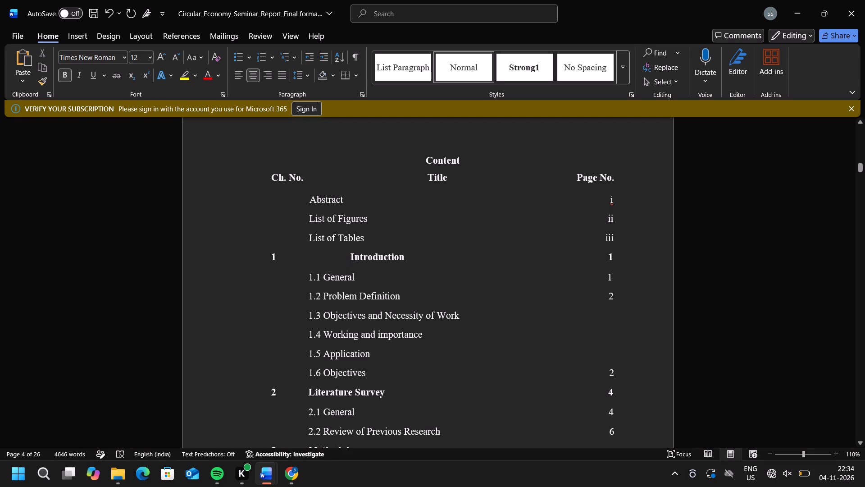
drag(350, 255, 405, 257)
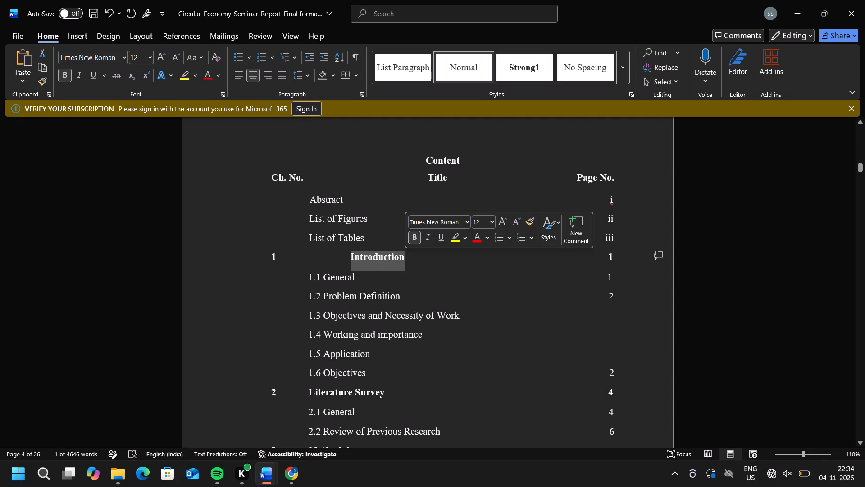
click(254, 78)
click(254, 78)
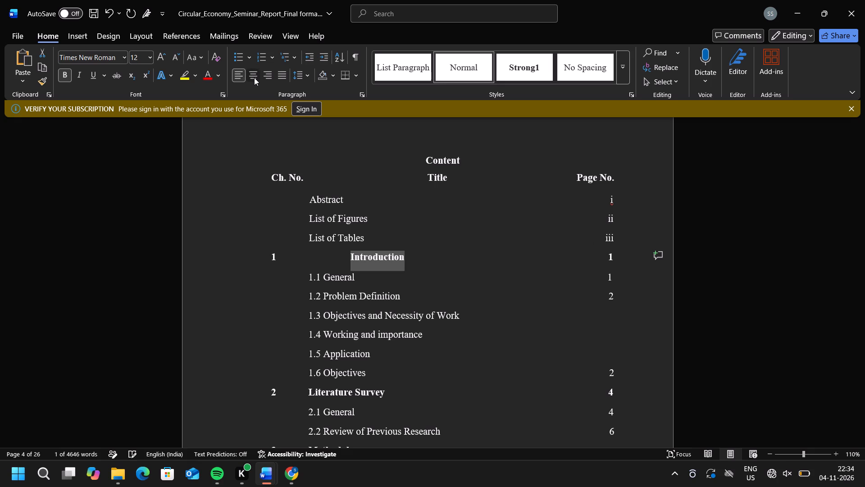
click(347, 258)
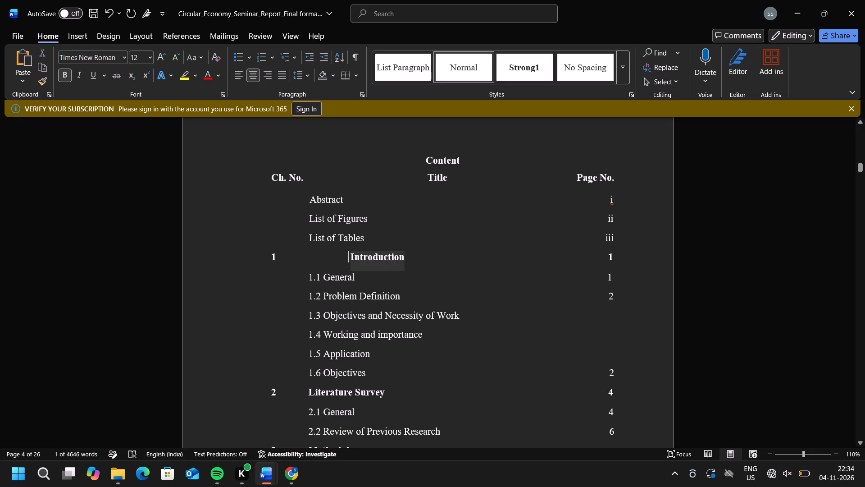
Reduce the spacing before the chapter 1 "Introduction" entry on the Content page to line it up with "List of Tables" and "1.1 General".
key(BackSpace)
key(BackSpace)
key(BackSpace)
key(BackSpace)
key(BackSpace)
key(BackSpace)
key(BackSpace)
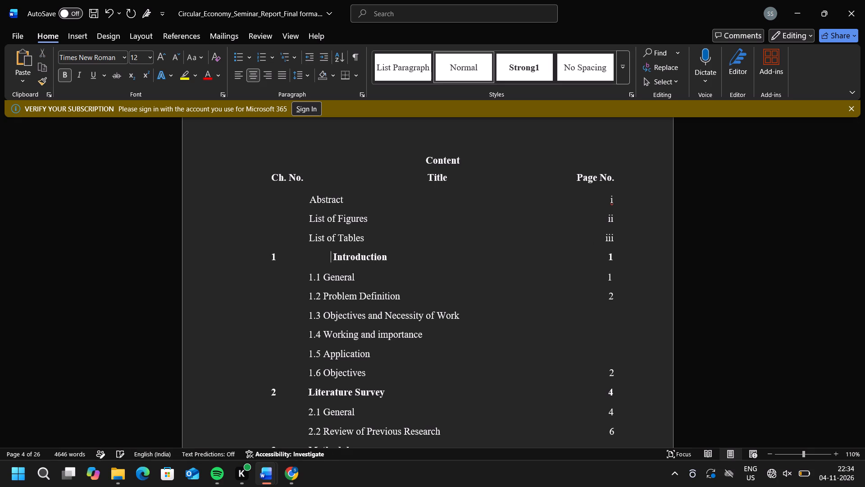
key(BackSpace)
key(BackSpace)
key(BackSpace)
key(BackSpace)
key(BackSpace)
key(BackSpace)
key(BackSpace)
key(BackSpace)
key(BackSpace)
key(BackSpace)
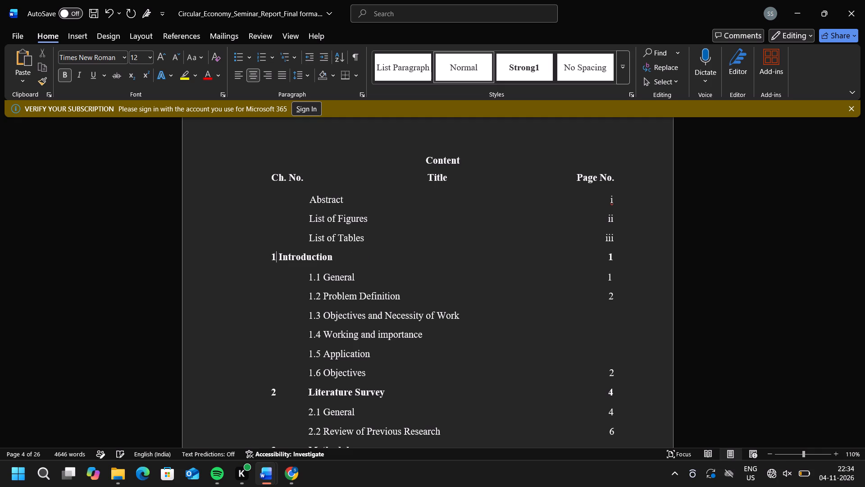
key(space)
key(space)
key(space)
key(space)
key(space)
key(space)
key(space)
key(space)
key(space)
key(space)
key(space)
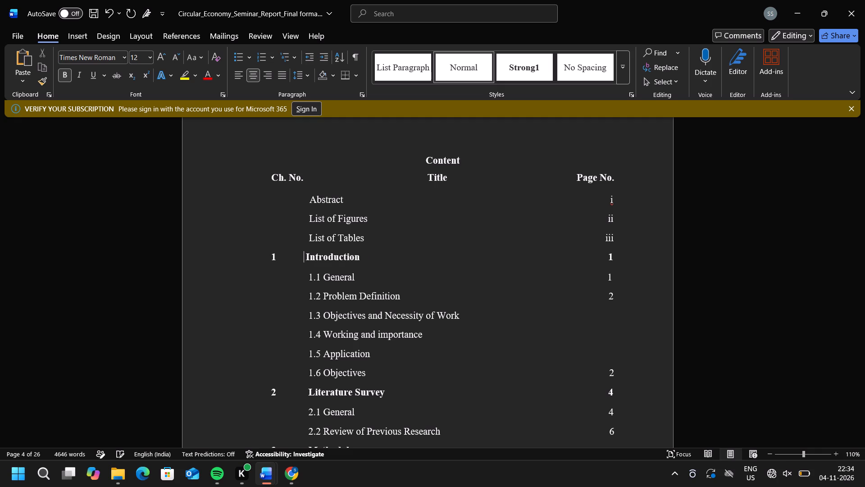
key(space)
Join the "Ch. No." heading row to "Content" and split it back onto its own left-aligned line directly above "Abstract".
click(270, 176)
key(BackSpace)
key(BackSpace)
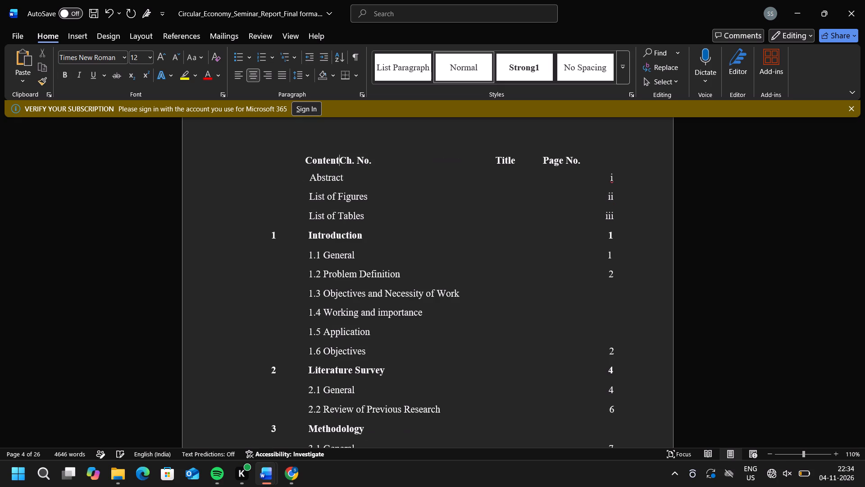
key(Return)
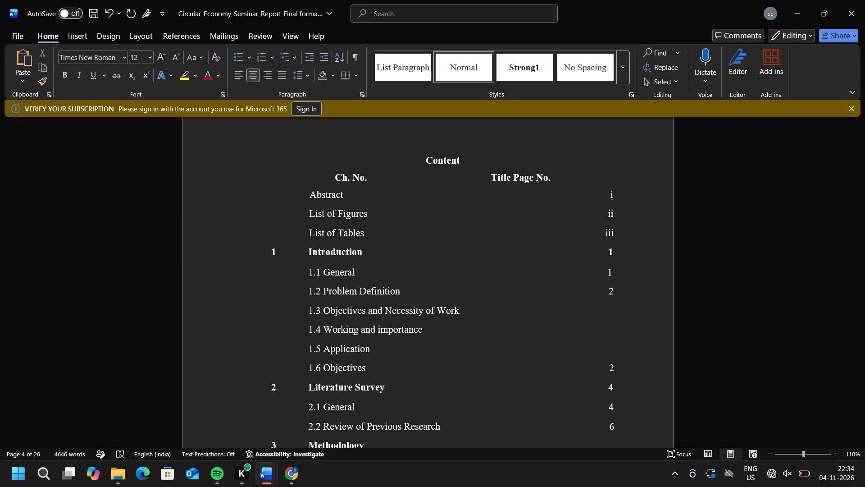
key(BackSpace)
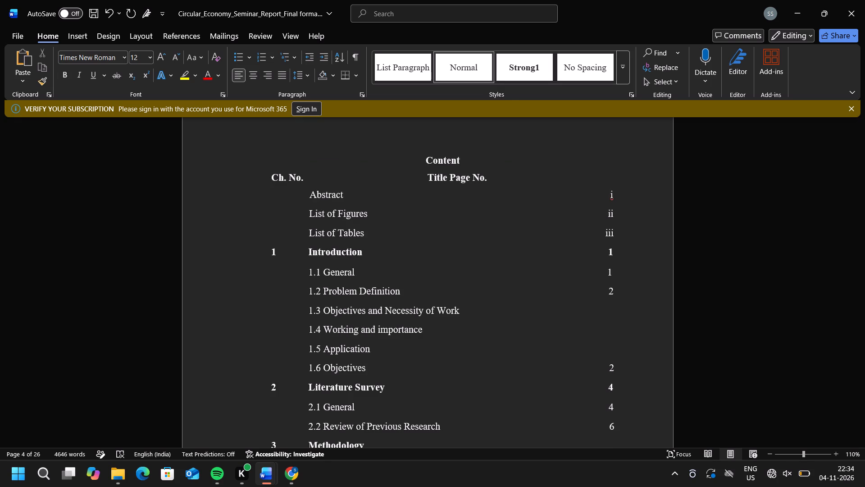
key(BackSpace)
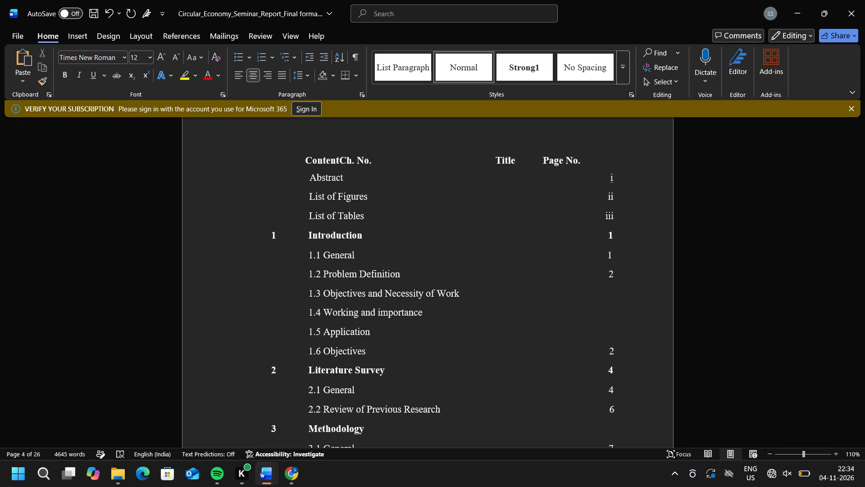
key(Return)
key(BackSpace)
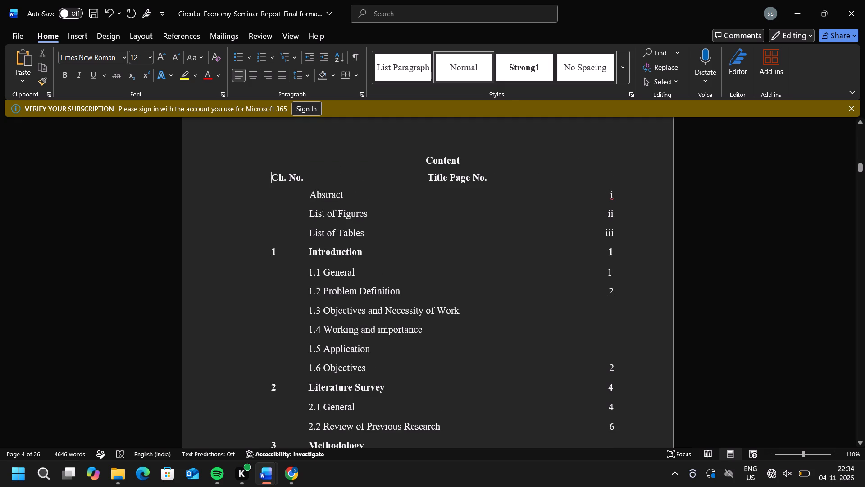
Add spaces between the "Title" and "Page No." headings to place "Page No." above the page number column.
click(449, 177)
key(space)
key(space)
key(space)
key(space)
key(space)
key(space)
key(space)
key(space)
key(space)
key(space)
key(space)
key(space)
key(space)
key(space)
key(space)
key(space)
key(space)
key(space)
key(space)
key(space)
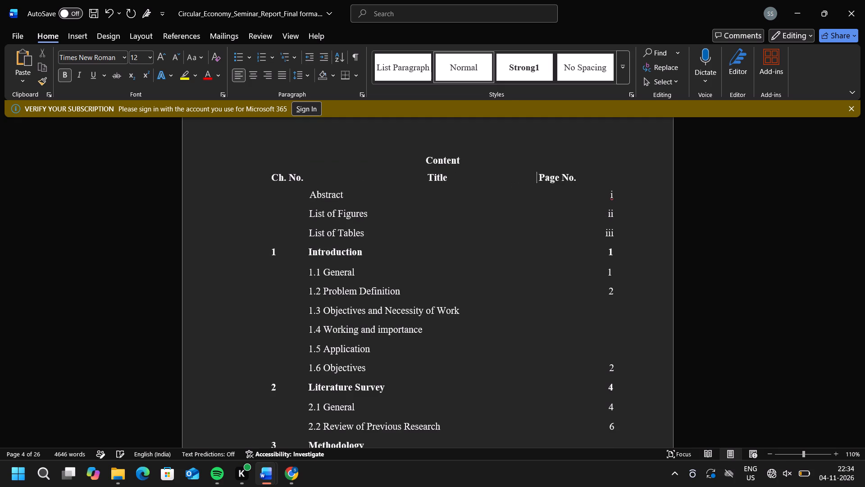
key(BackSpace)
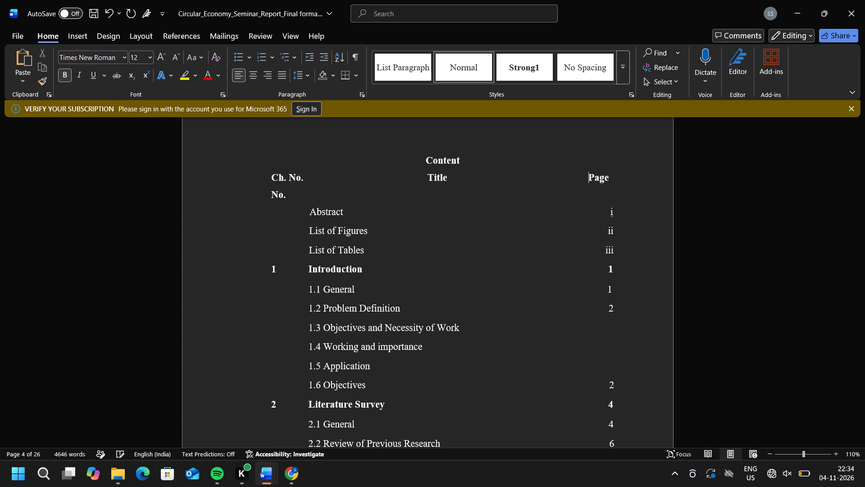
key(BackSpace)
key(BackSpace)
key(BackSpace)
key(BackSpace)
key(BackSpace)
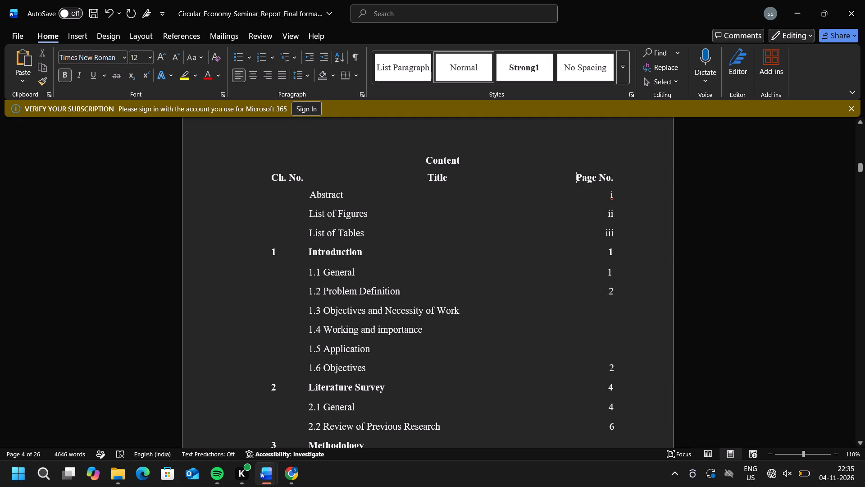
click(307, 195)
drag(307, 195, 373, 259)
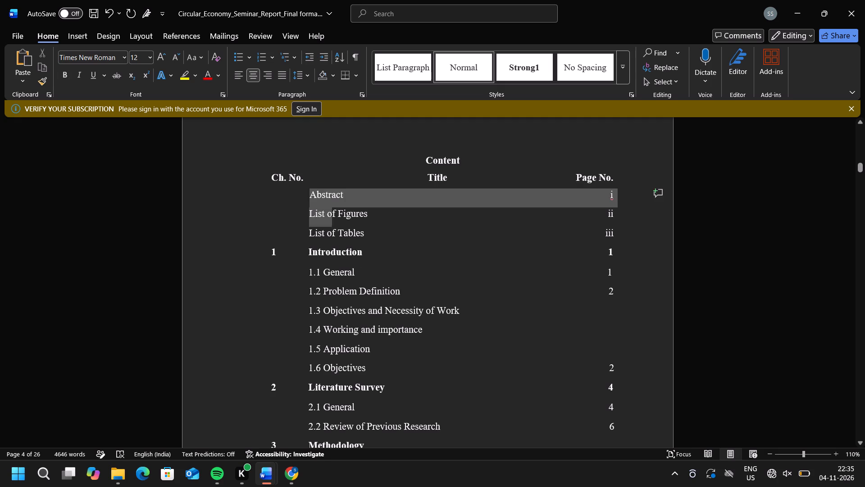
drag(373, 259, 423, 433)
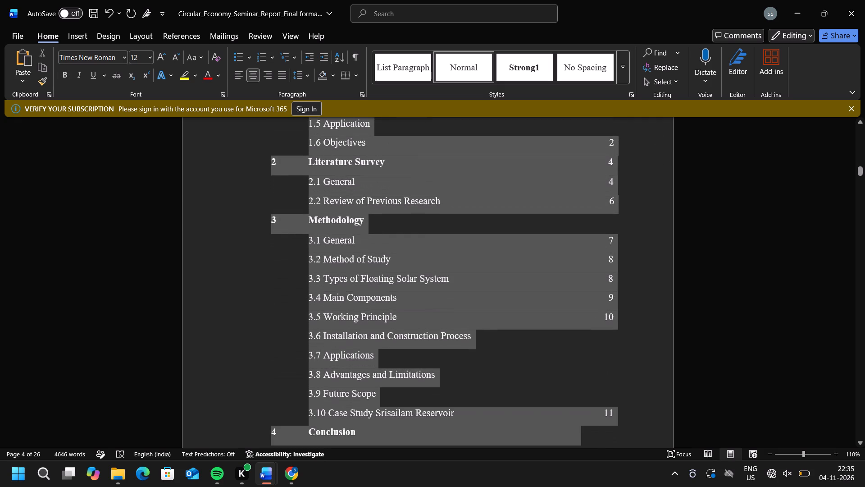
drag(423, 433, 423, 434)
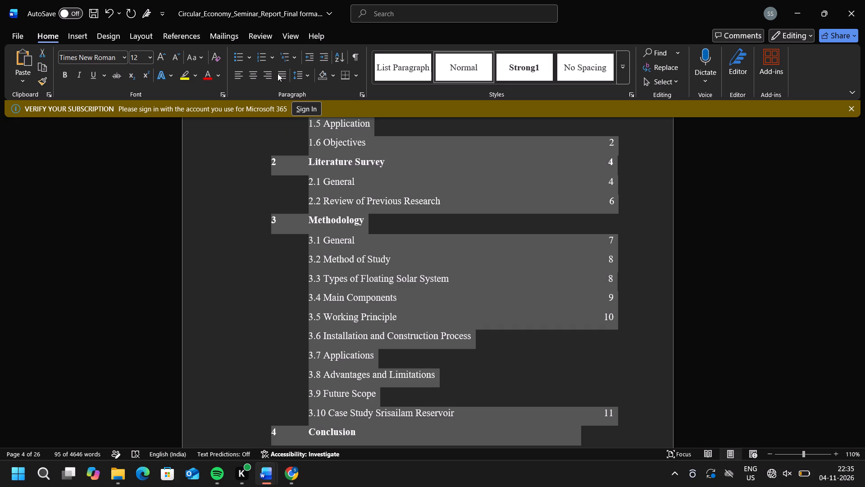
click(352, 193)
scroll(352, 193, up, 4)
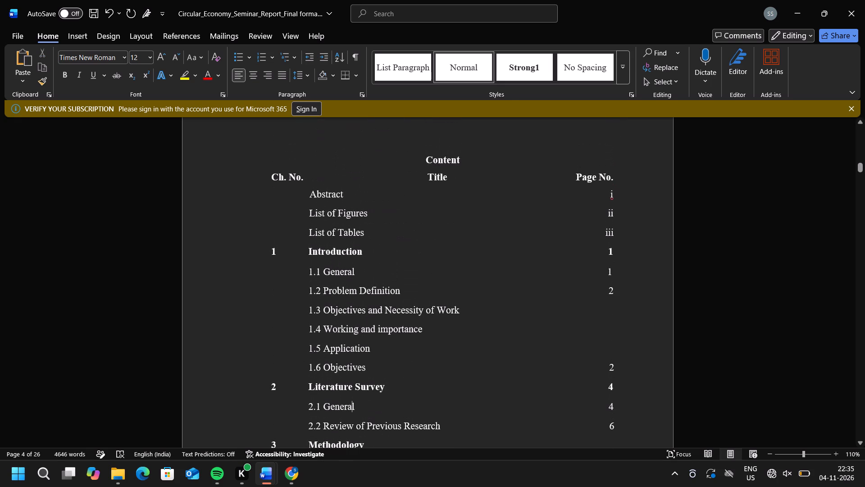
Shift the "Abstract" entry towards the "Title" heading with eleven added leading spaces.
click(310, 196)
key(space)
key(space)
key(space)
key(space)
key(space)
key(space)
key(space)
key(space)
key(space)
key(space)
key(space)
Apply justified alignment to the "Abstract" and "List of Figures" entries on the Content page.
drag(333, 195, 351, 215)
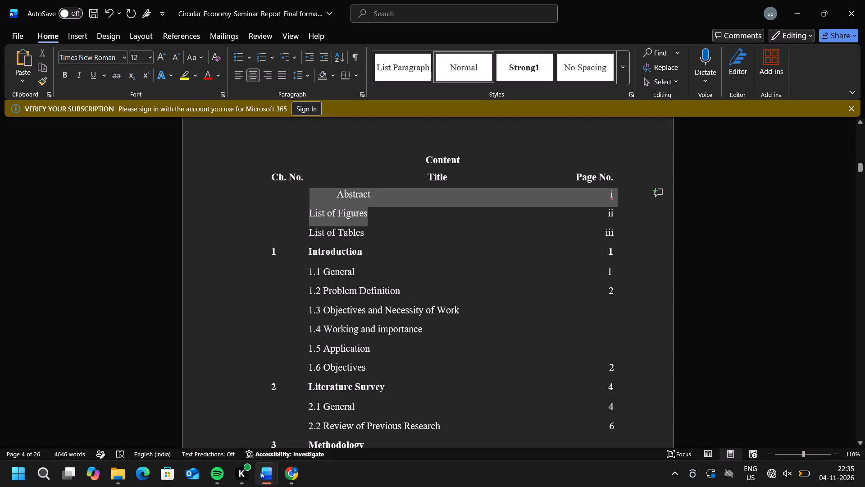
drag(351, 215, 356, 216)
click(282, 71)
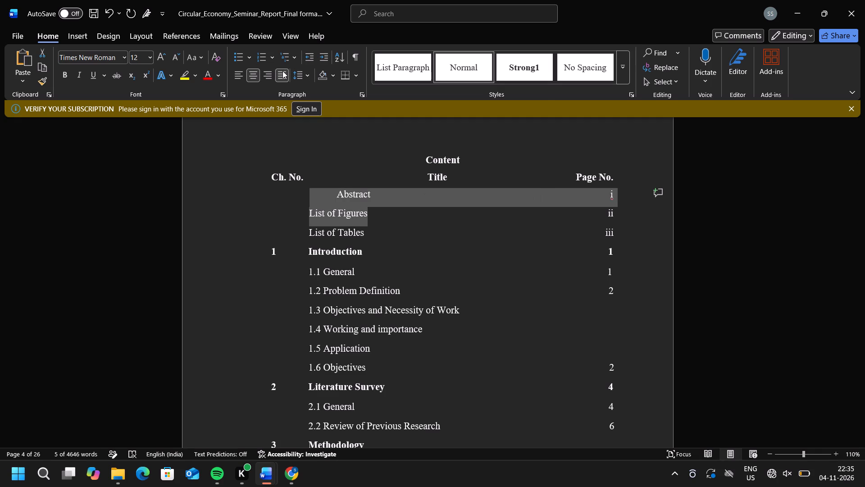
click(282, 71)
click(282, 71)
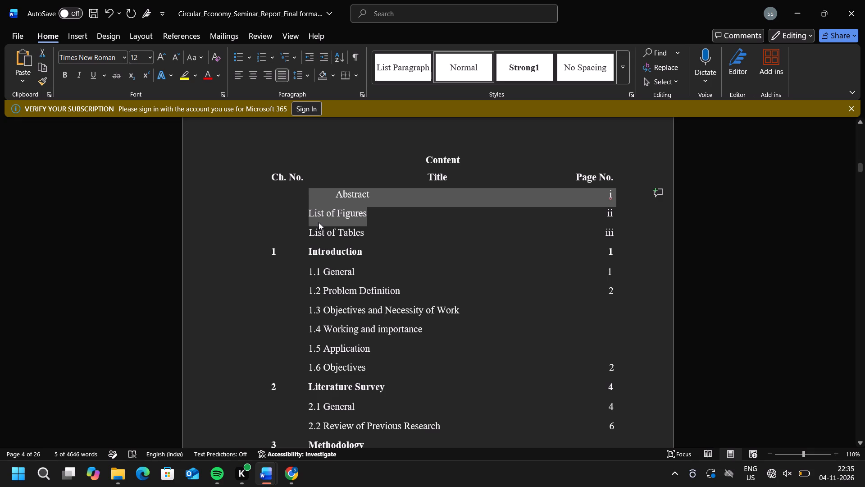
Shift the "List of Figures" entry with eleven added leading spaces to line up with "Abstract".
click(309, 215)
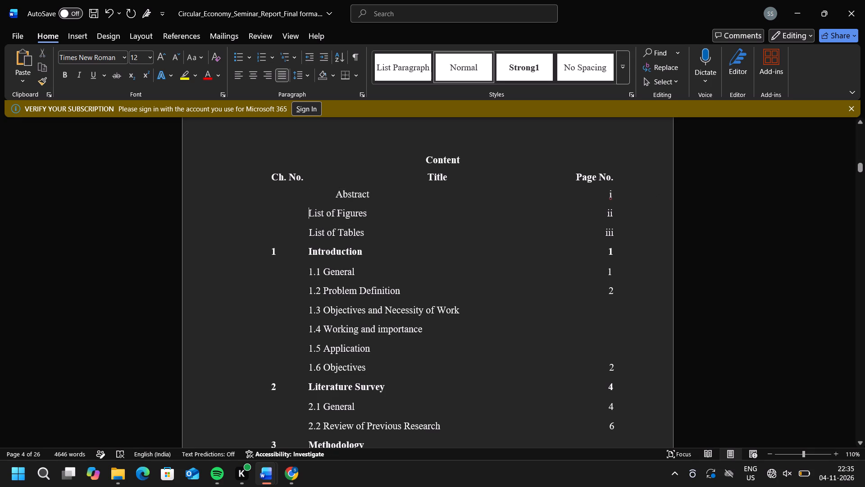
key(space)
key(space)
key(space)
key(space)
key(space)
key(space)
key(space)
key(space)
key(space)
key(space)
key(space)
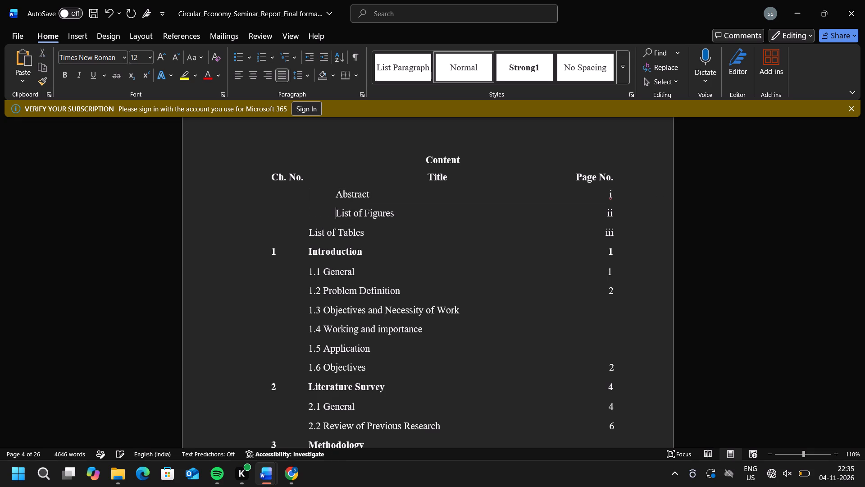
Shift the "List of Tables" entry with eleven added leading spaces to line up with "List of Figures".
click(306, 234)
key(space)
key(space)
key(space)
key(space)
key(space)
key(space)
key(space)
key(space)
key(space)
key(space)
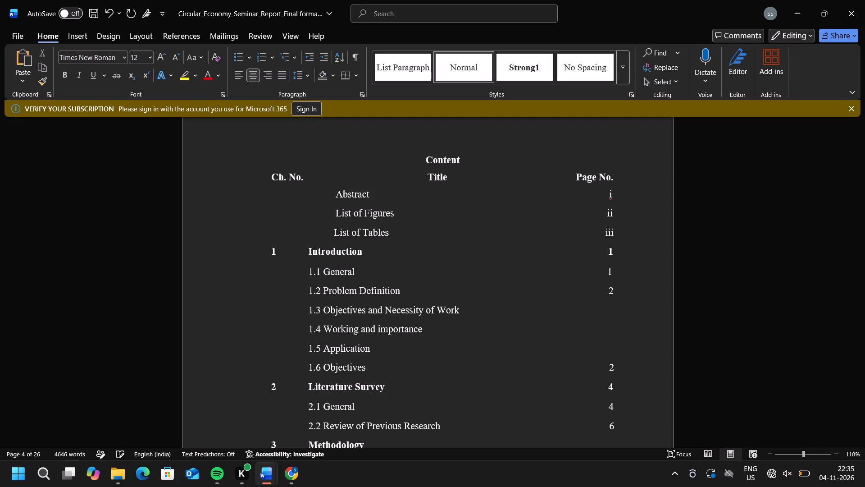
key(space)
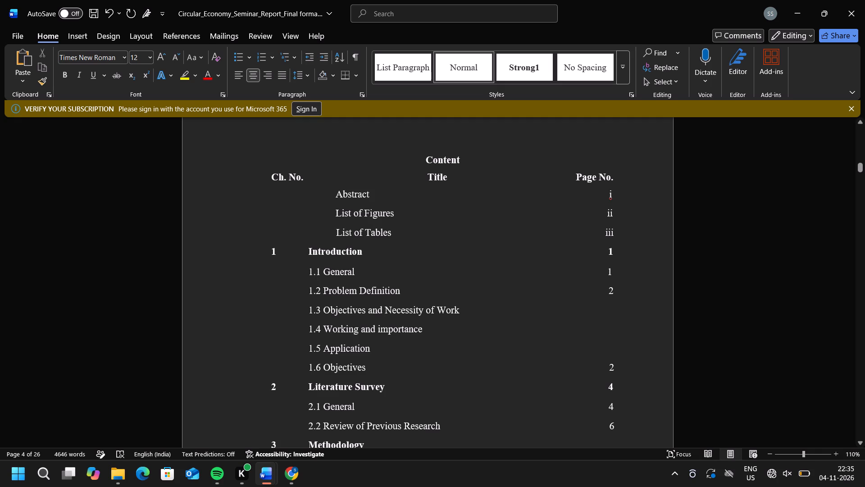
Shift the chapter 1 "Introduction" entry with eleven added spaces to line up with "List of Tables".
click(307, 249)
key(space)
key(space)
key(space)
key(space)
key(space)
key(space)
key(space)
key(space)
key(space)
key(space)
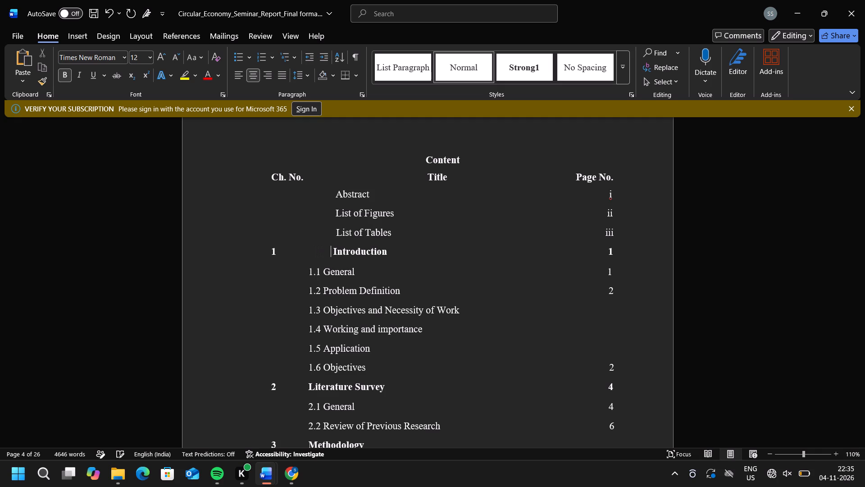
key(space)
Shift the "1.1 General" entry with ten added leading spaces to sit beneath "Introduction".
click(307, 270)
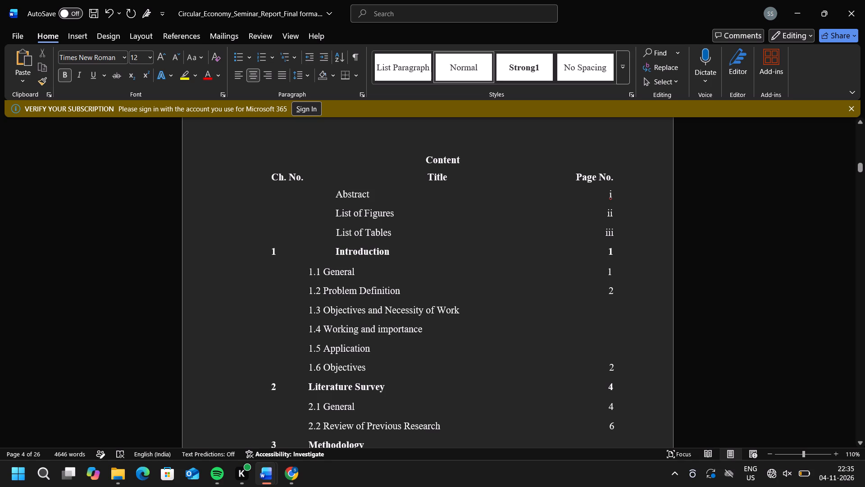
key(space)
key(space)
key(space)
key(space)
key(space)
key(space)
key(space)
key(space)
key(space)
key(space)
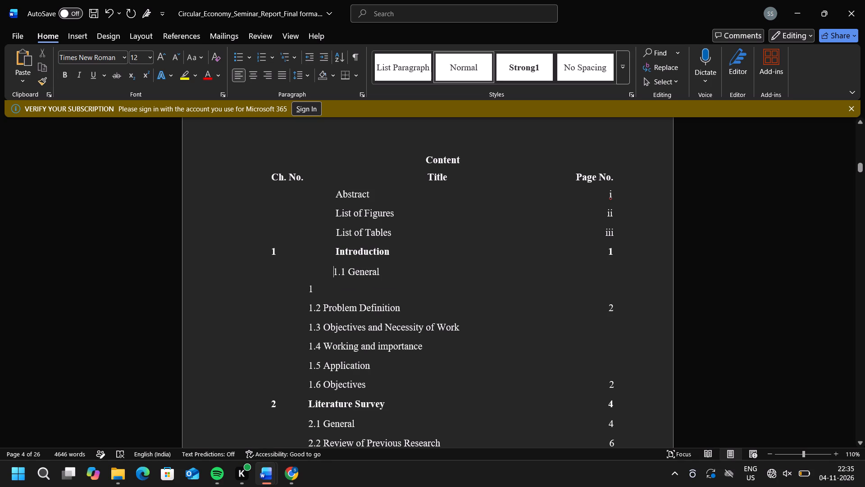
Bring the wrapped page number 1 back onto the "1.1 General" line, removing three of the entry's leading spaces.
click(308, 289)
key(BackSpace)
key(BackSpace)
key(BackSpace)
key(BackSpace)
key(BackSpace)
key(BackSpace)
key(BackSpace)
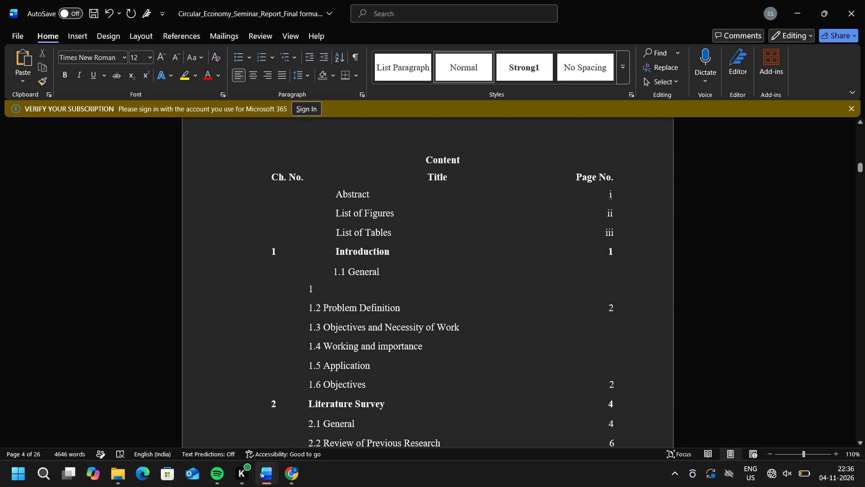
click(332, 273)
key(BackSpace)
key(BackSpace)
key(BackSpace)
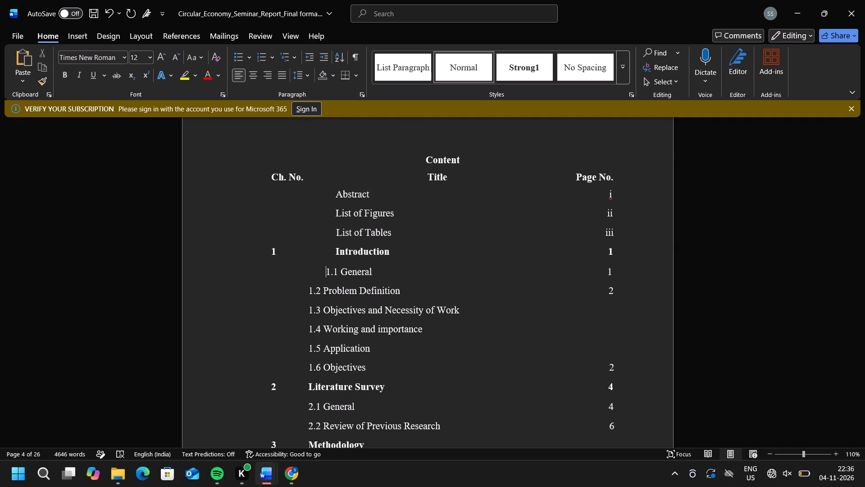
Remove four spaces before the chapter 1 "Introduction" title to line it up with "1.1 General".
click(332, 253)
key(BackSpace)
key(BackSpace)
key(BackSpace)
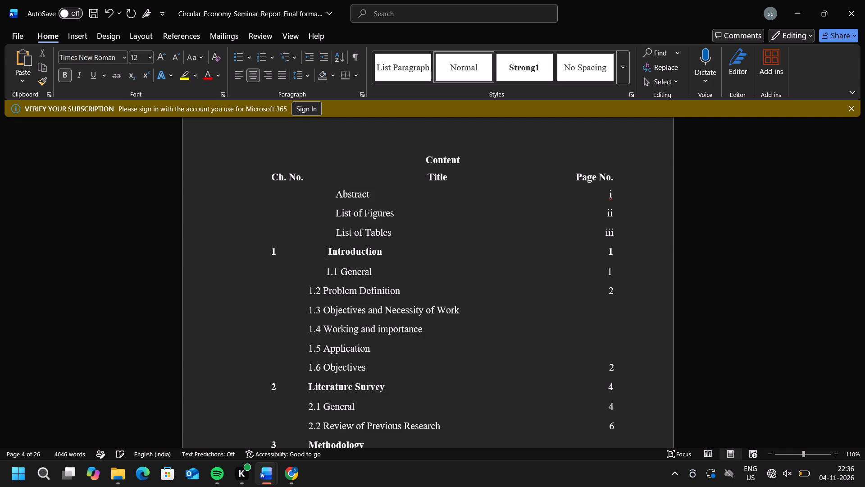
key(BackSpace)
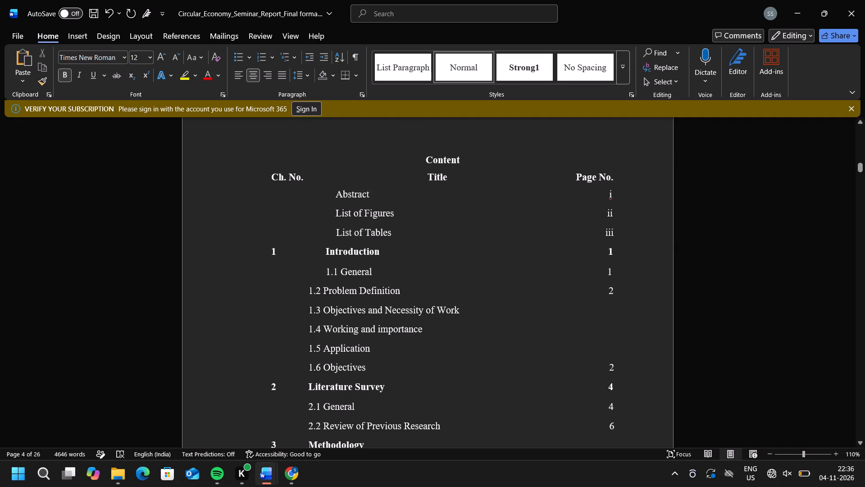
Remove four leading spaces from the "List of Tables" entry to line it up with "Introduction".
click(333, 232)
key(BackSpace)
key(BackSpace)
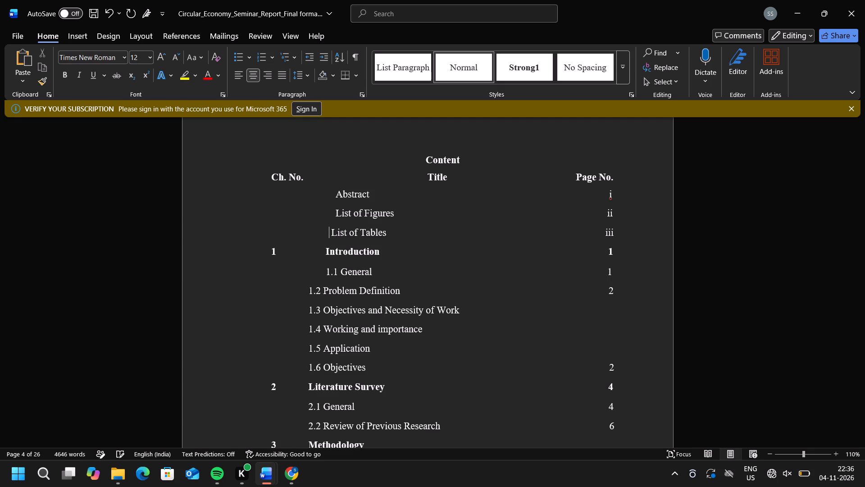
key(BackSpace)
key(BackSpace)
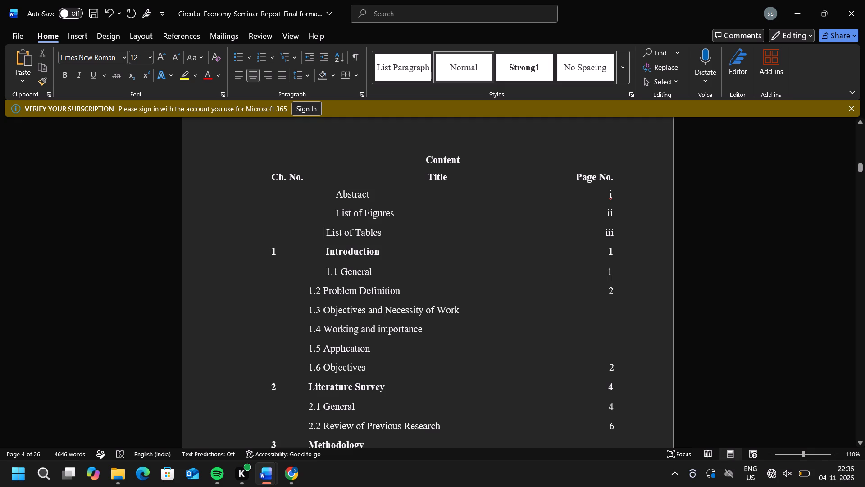
Shift the "1.2 Problem Definition" entry with seven added leading spaces to line up with "1.1 General".
click(304, 292)
key(space)
key(space)
key(space)
key(space)
key(space)
key(space)
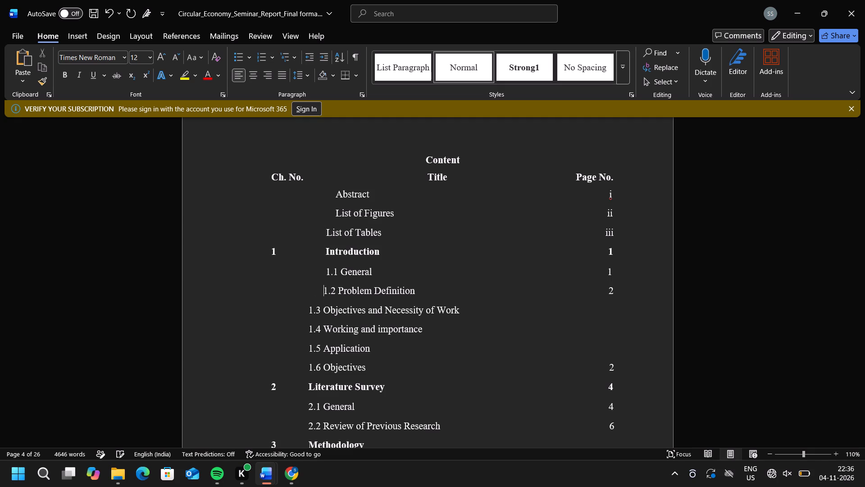
key(space)
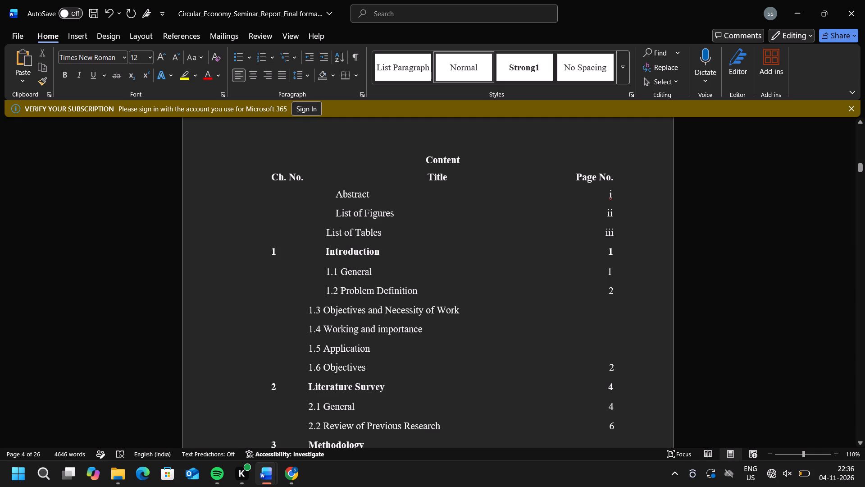
Shift the "1.3 Objectives and Necessity of Work" entry with seven added leading spaces to line up with "1.2 Problem Definition".
click(307, 309)
key(space)
key(space)
key(space)
key(space)
key(space)
key(space)
key(space)
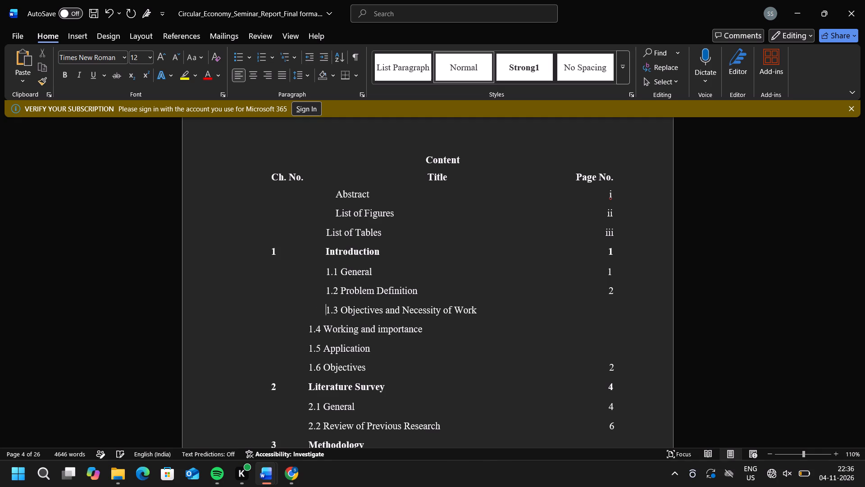
Remove four leading spaces from the "List of Figures" entry to line it up with "List of Tables".
scroll(303, 319, up, 1)
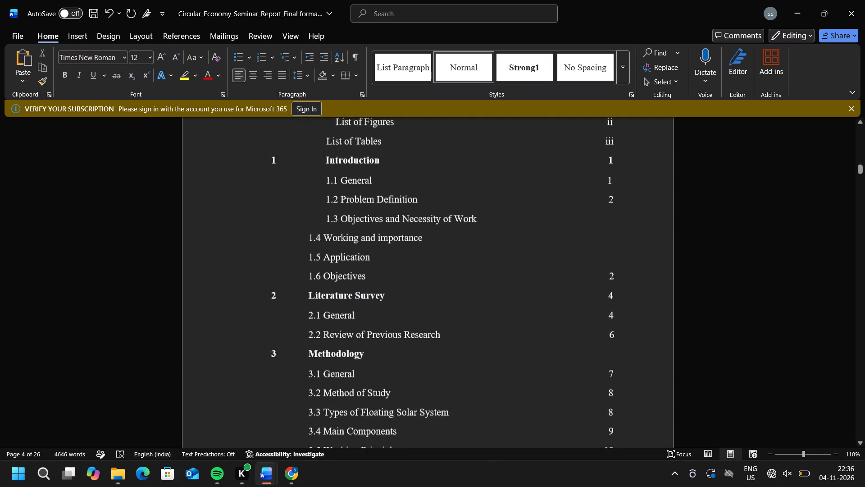
scroll(303, 319, up, 1)
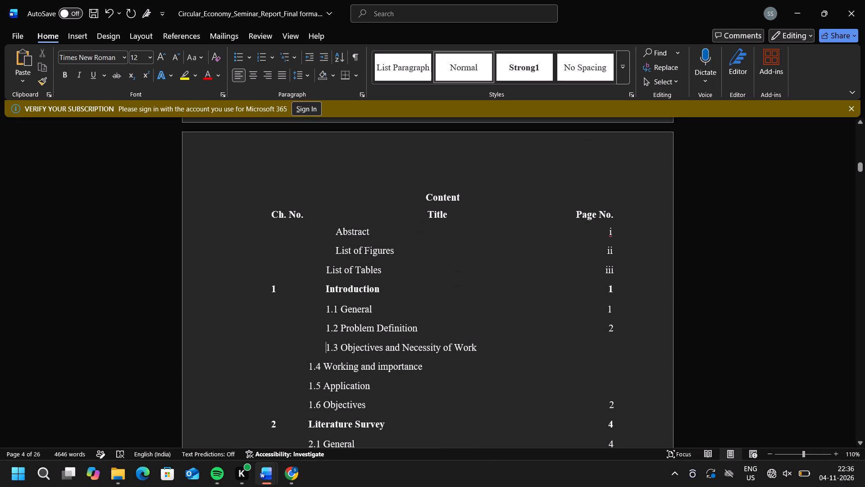
click(332, 252)
key(BackSpace)
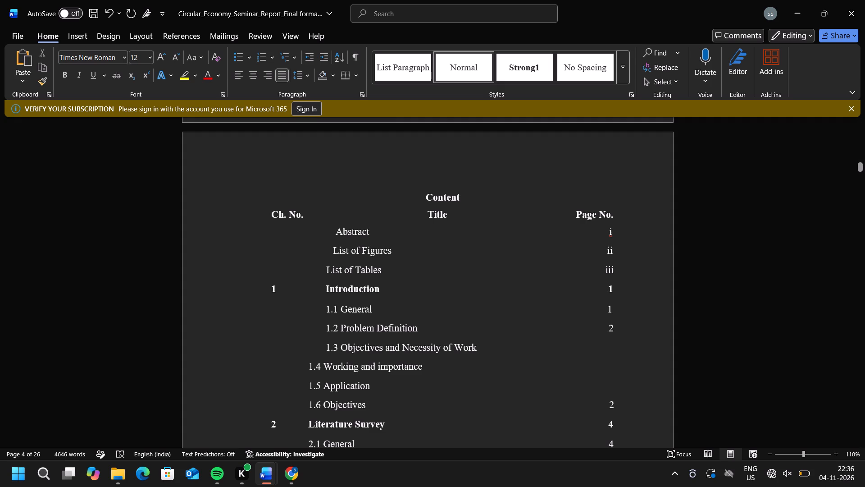
key(BackSpace)
key(BackSpace)
key(BackSpace)
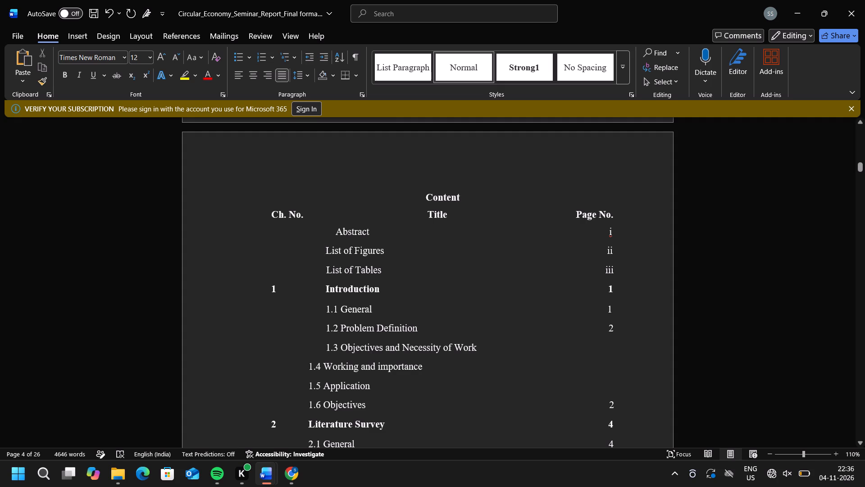
Remove four leading spaces from the "Abstract" entry to line it up with "List of Figures".
click(335, 231)
key(BackSpace)
key(BackSpace)
key(BackSpace)
key(BackSpace)
Shift the "1.4 Working and importance" entry with seven added leading spaces to line up with the 1.3 entry.
scroll(341, 305, down, 1)
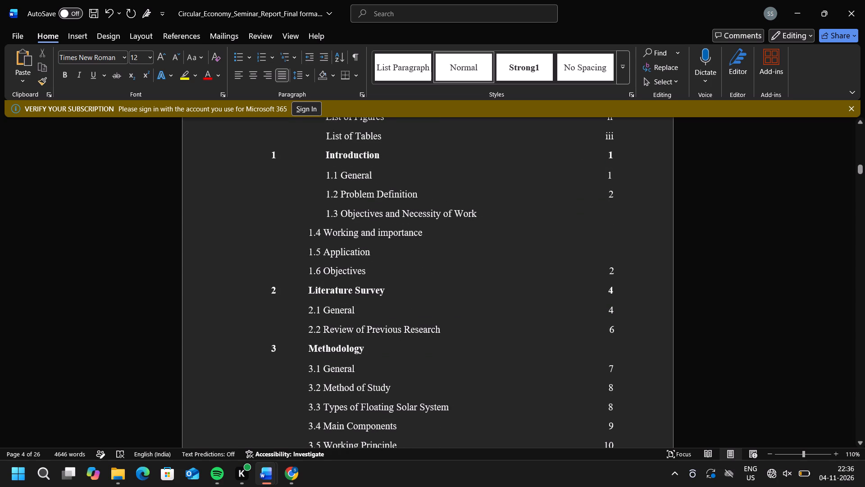
click(306, 236)
key(space)
key(space)
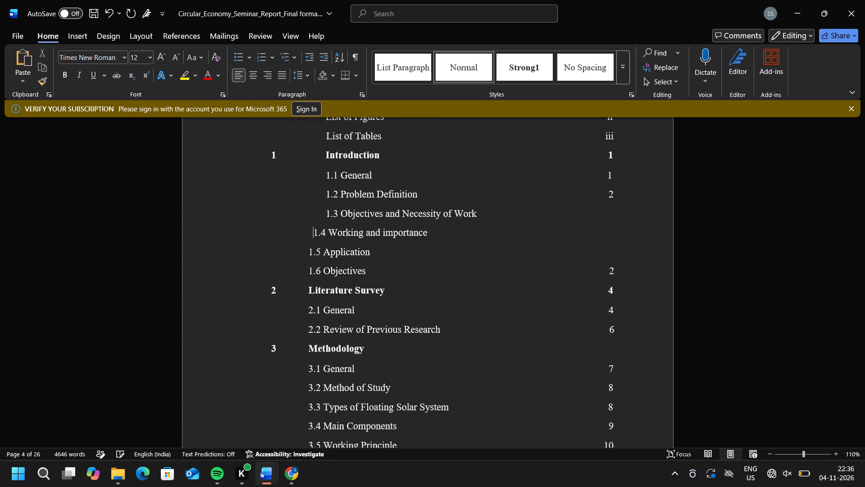
key(space)
key(space)
key(space)
key(space)
key(space)
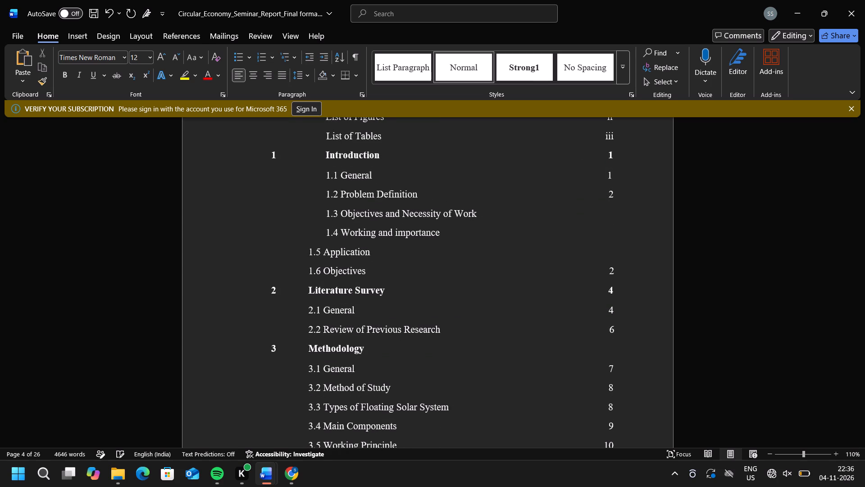
Shift the "1.5 Application" entry with seven added leading spaces to line up with "1.4 Working and importance".
click(306, 252)
key(space)
key(space)
key(space)
key(space)
key(space)
key(space)
key(space)
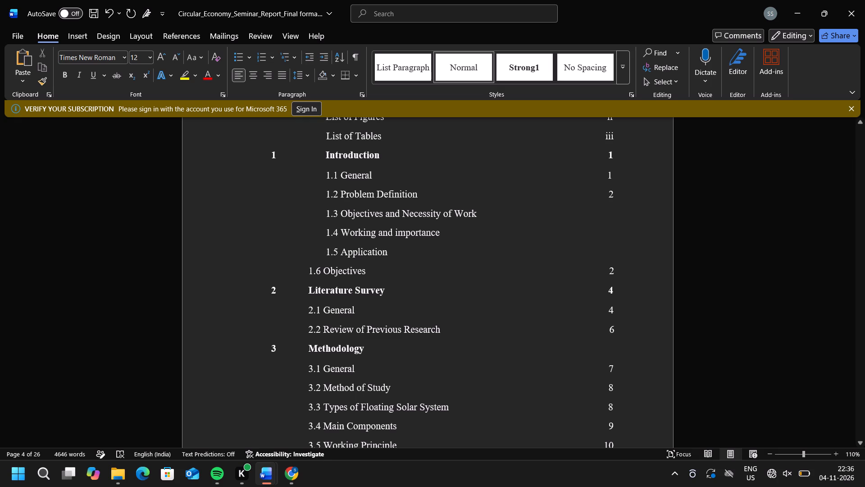
Shift the "1.6 Objectives" entry with seven added leading spaces to line up with "1.5 Application".
click(304, 272)
key(space)
key(space)
key(space)
key(space)
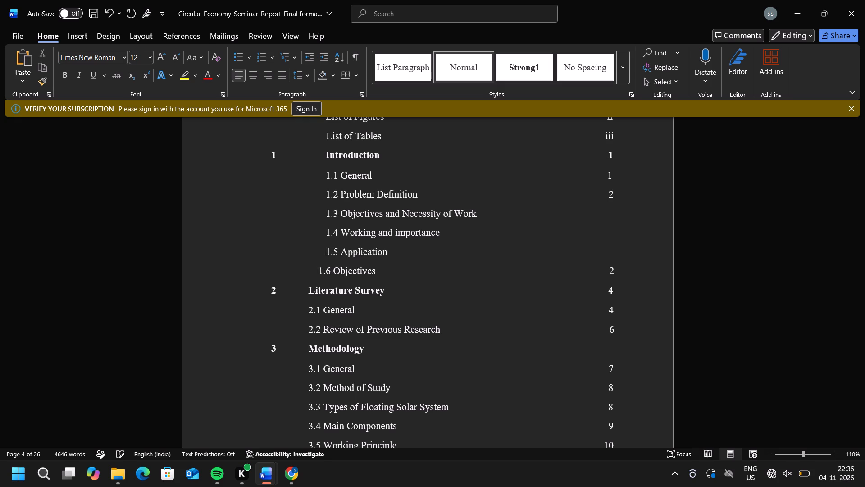
key(space)
key(space)
key(space)
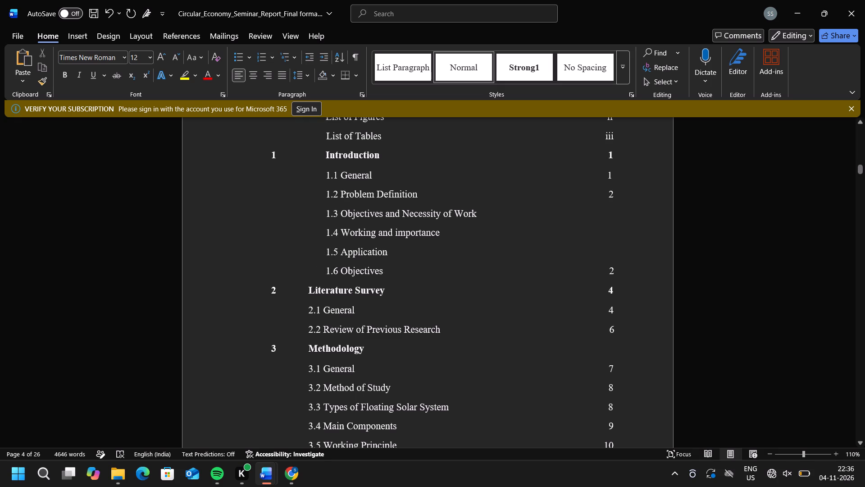
Shift the chapter 2 "Literature Survey" title with seven added leading spaces to line up with "1.6 Objectives".
click(304, 290)
key(space)
key(space)
key(space)
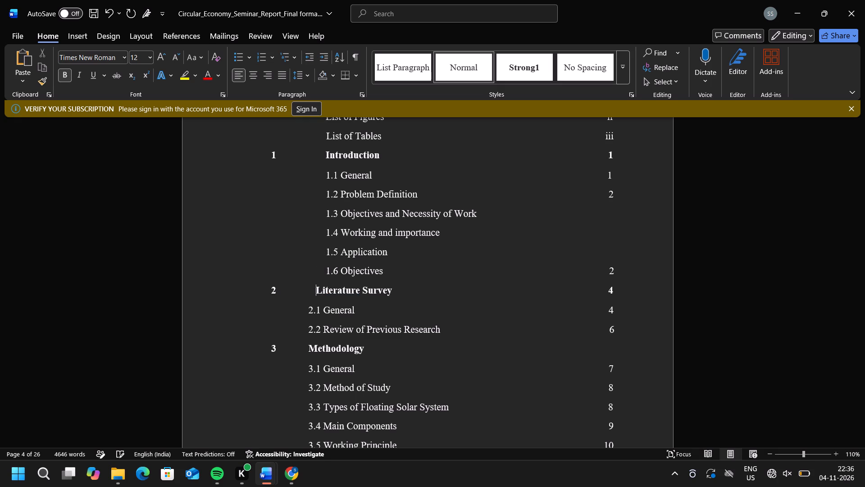
key(space)
key(space)
key(space)
key(space)
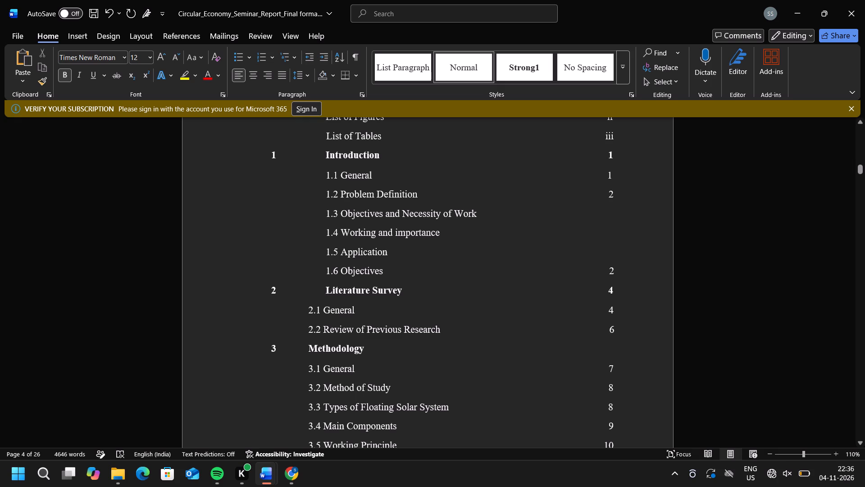
Shift the "2.1 General" entry with seven added leading spaces to line up with "Literature Survey".
click(308, 308)
key(space)
key(space)
key(space)
key(space)
key(space)
key(space)
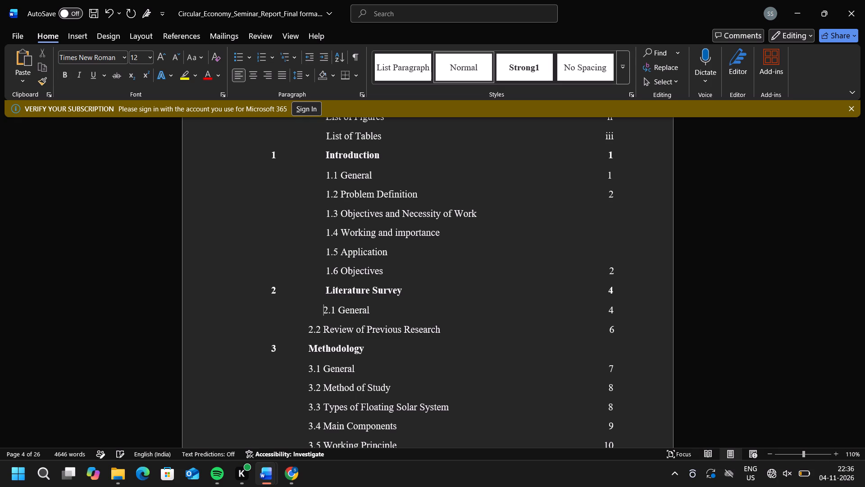
key(space)
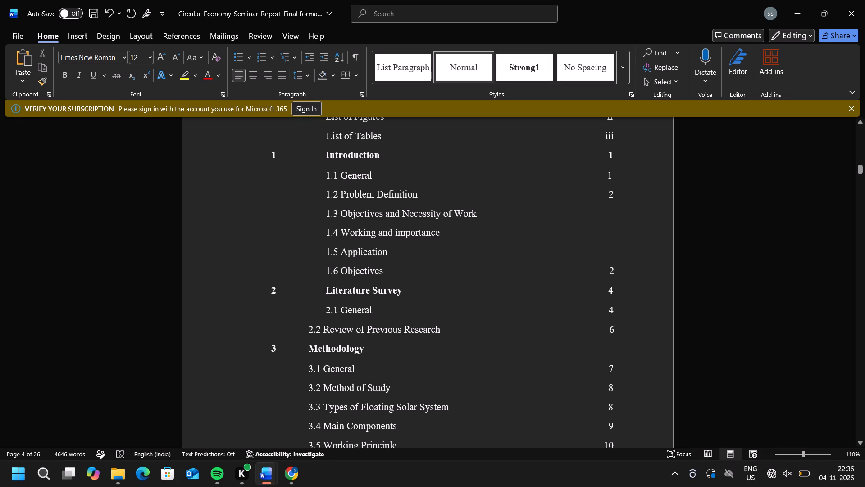
Shift the "2.2 Review of Previous Research" entry with seven added leading spaces to line up with "2.1 General".
click(305, 328)
key(space)
key(space)
key(space)
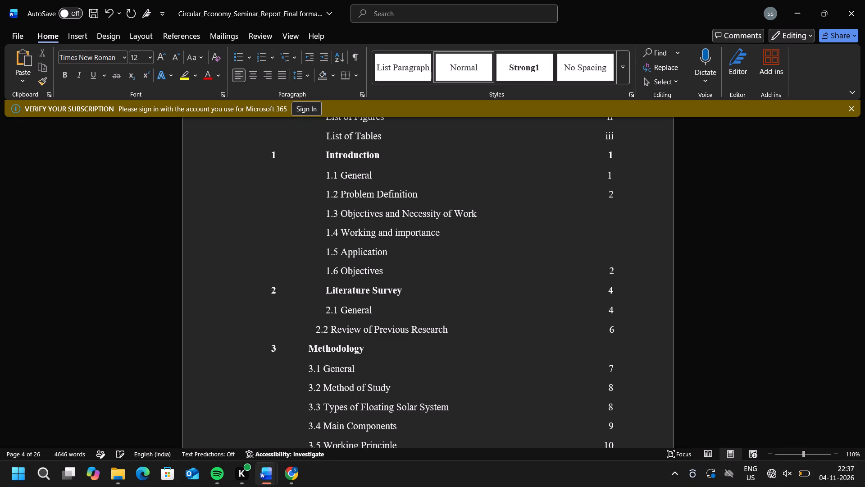
key(space)
key(space)
key(space)
key(space)
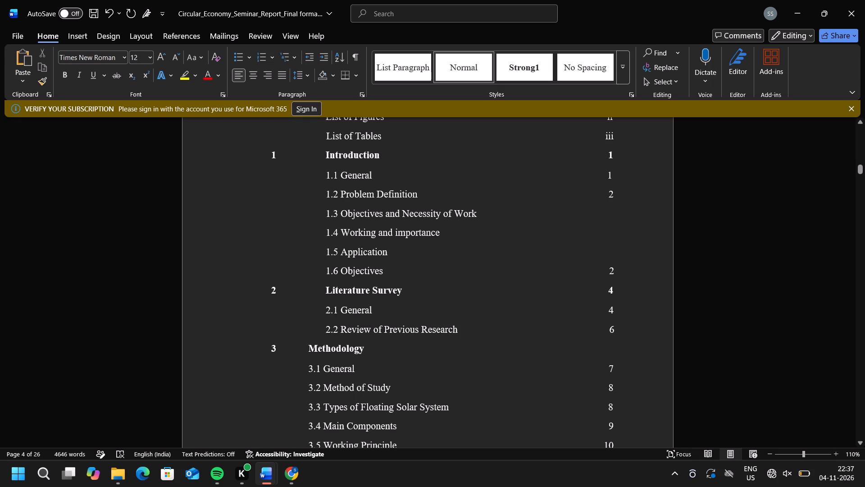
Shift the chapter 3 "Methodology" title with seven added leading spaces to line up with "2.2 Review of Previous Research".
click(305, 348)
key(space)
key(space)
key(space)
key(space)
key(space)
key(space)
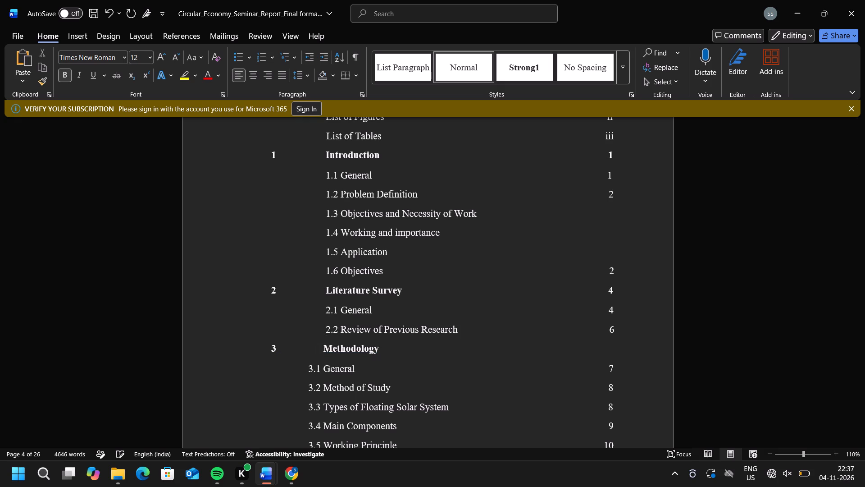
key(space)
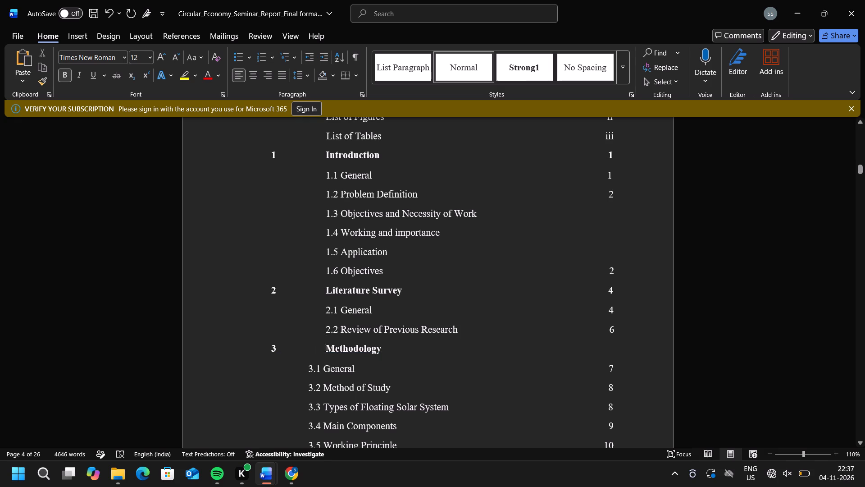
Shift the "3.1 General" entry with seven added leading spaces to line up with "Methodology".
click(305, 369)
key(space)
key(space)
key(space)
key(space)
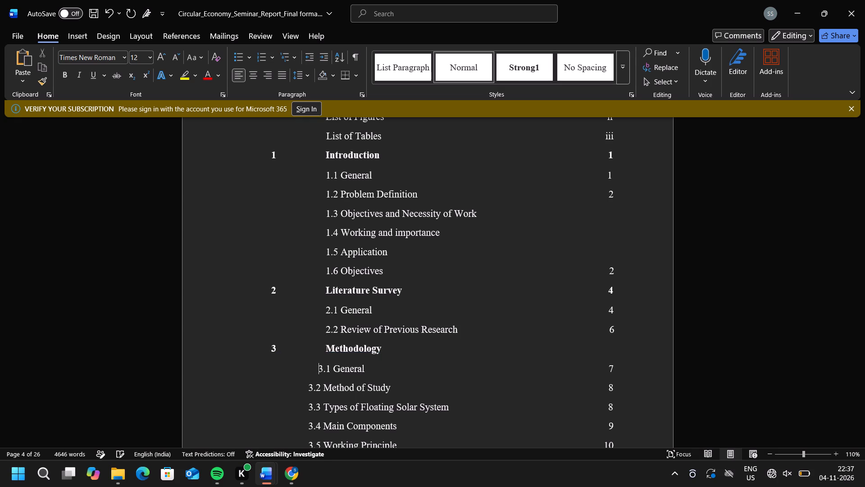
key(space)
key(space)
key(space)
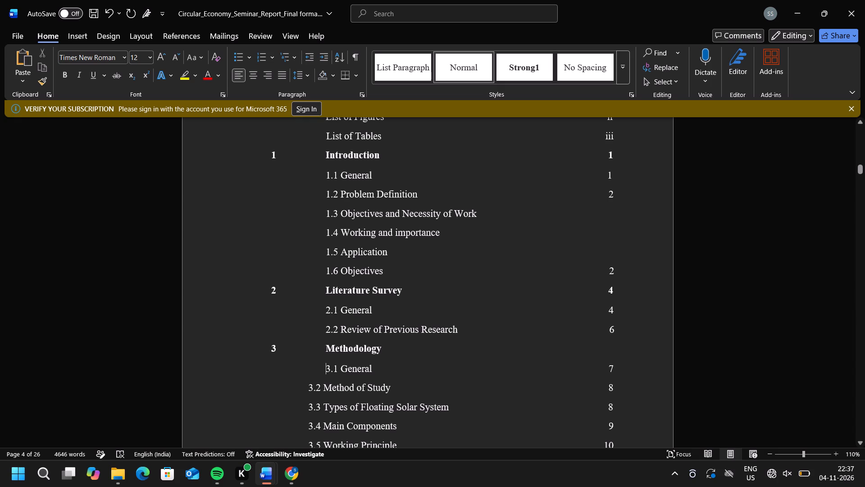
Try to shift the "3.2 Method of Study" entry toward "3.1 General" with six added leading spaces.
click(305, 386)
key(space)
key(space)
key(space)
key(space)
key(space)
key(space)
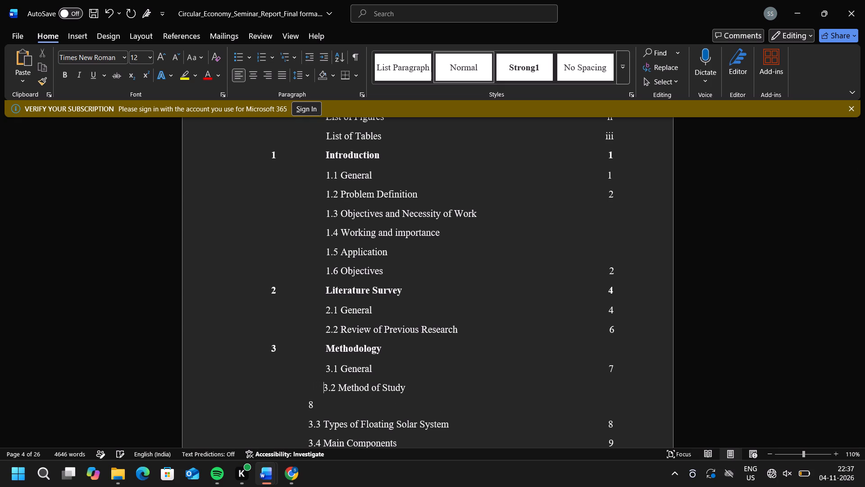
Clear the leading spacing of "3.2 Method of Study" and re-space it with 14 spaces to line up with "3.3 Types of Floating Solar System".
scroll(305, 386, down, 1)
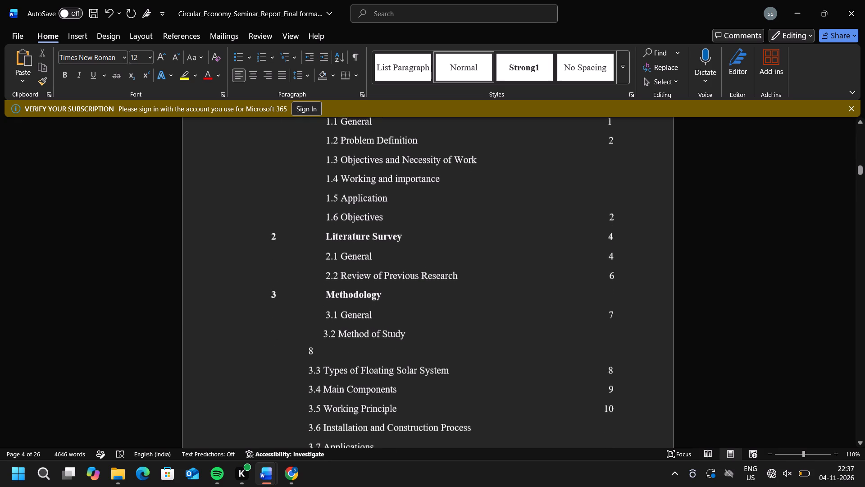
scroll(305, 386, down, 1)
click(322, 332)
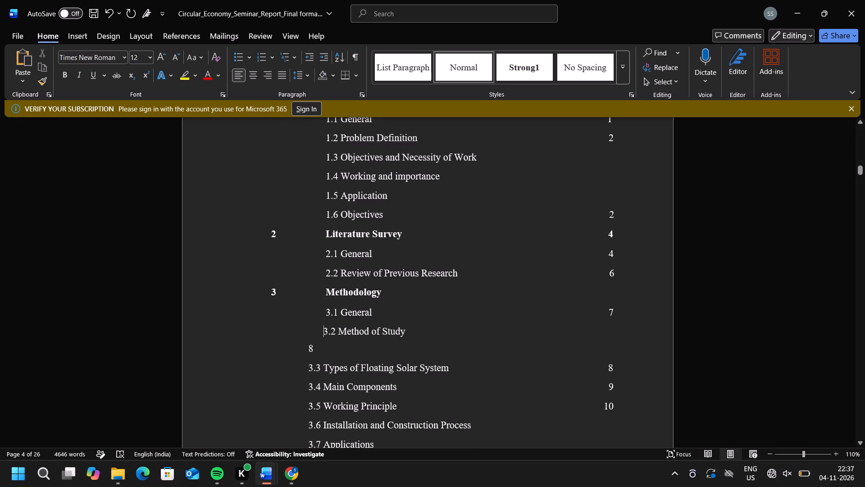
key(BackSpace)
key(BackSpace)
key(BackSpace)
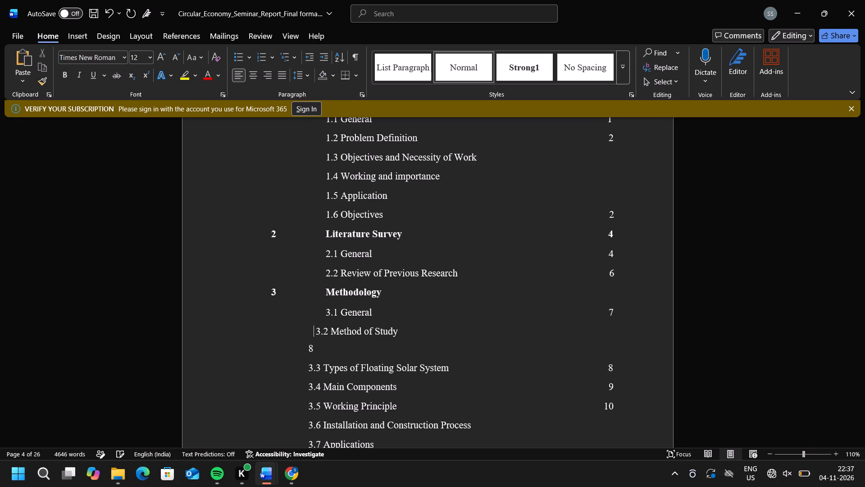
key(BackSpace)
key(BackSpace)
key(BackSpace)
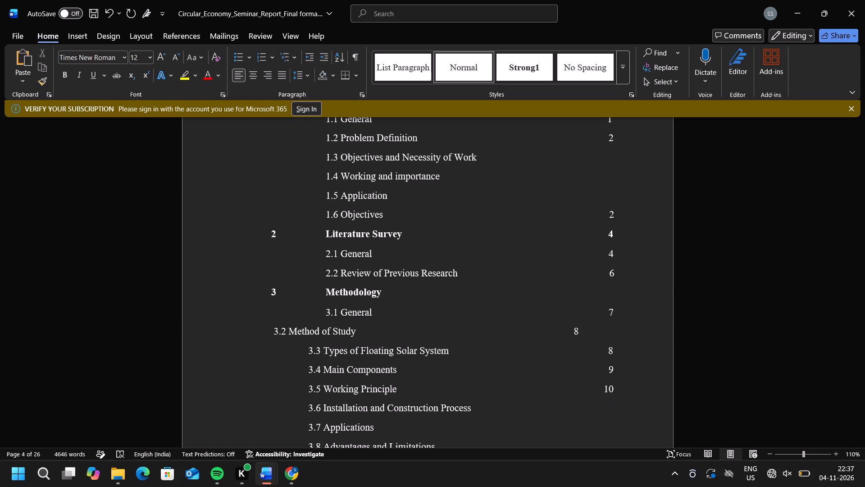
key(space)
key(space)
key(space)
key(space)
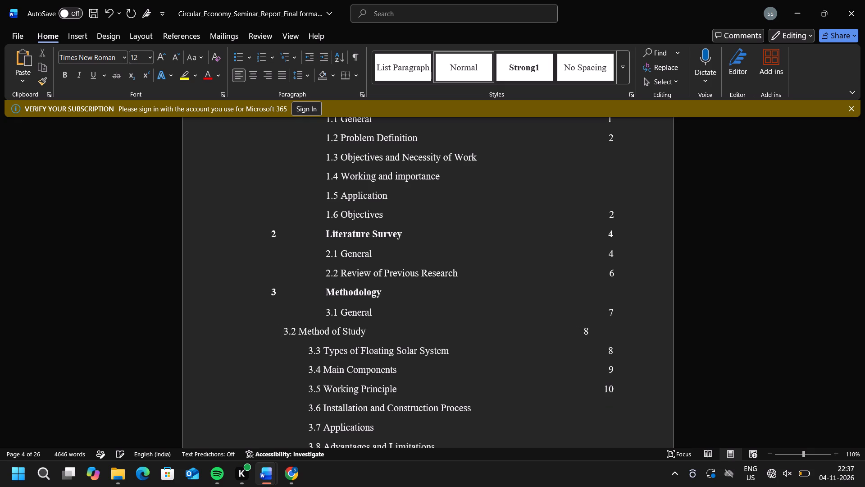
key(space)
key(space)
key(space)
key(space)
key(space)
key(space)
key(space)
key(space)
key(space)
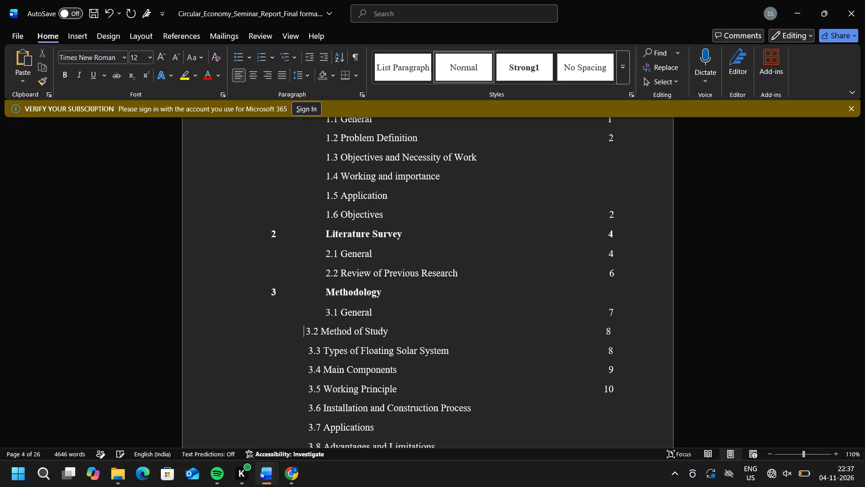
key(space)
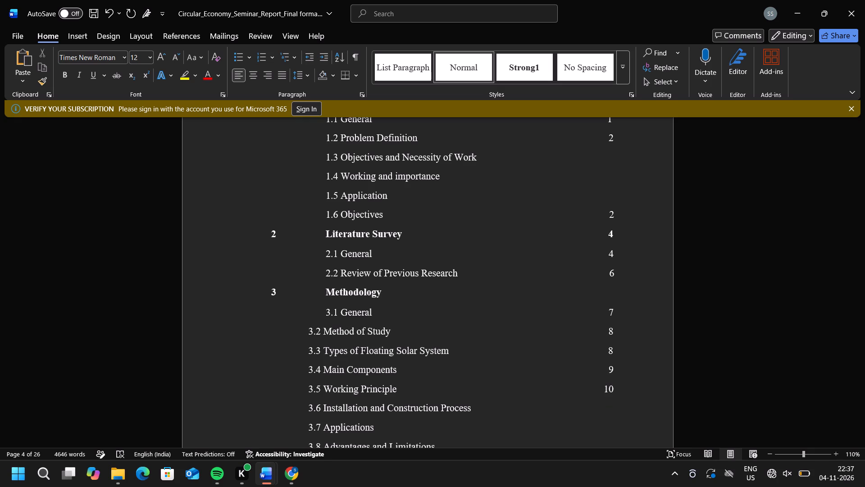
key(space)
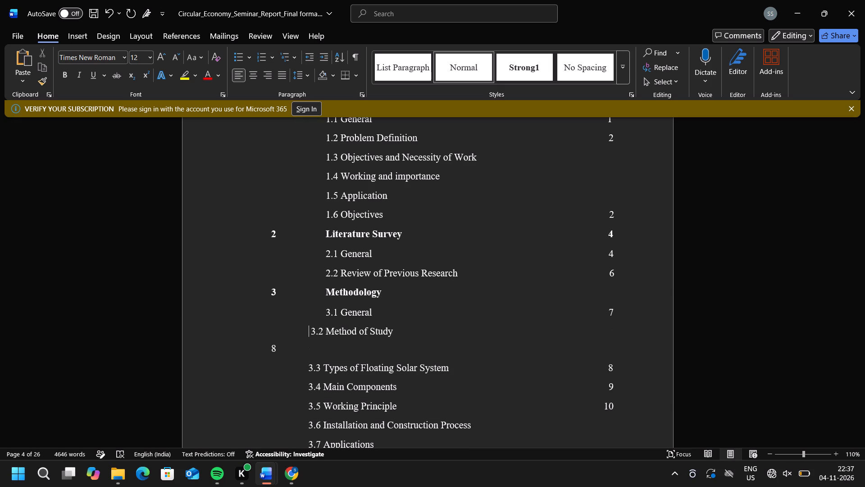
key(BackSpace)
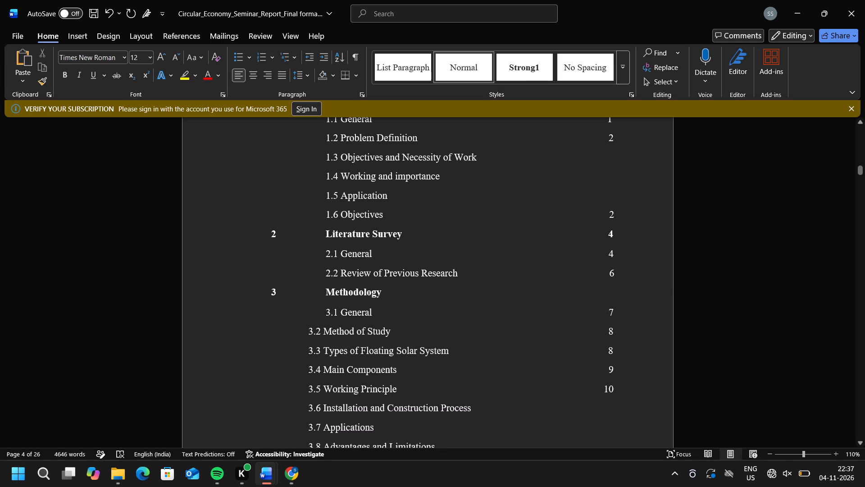
Remove six leading spaces from the "3.1 General" entry to bring it back near "3.2 Method of Study".
click(324, 313)
key(BackSpace)
key(BackSpace)
key(BackSpace)
key(BackSpace)
key(BackSpace)
key(BackSpace)
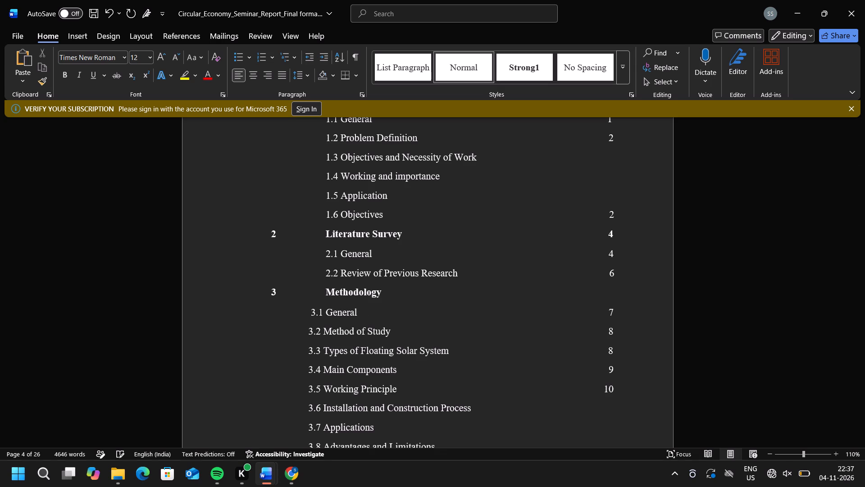
Clear the gap between chapter number 3 and "Methodology" and re-space it with twelve spaces to line up with "3.1 General".
click(322, 293)
key(BackSpace)
key(BackSpace)
key(BackSpace)
key(BackSpace)
key(BackSpace)
key(BackSpace)
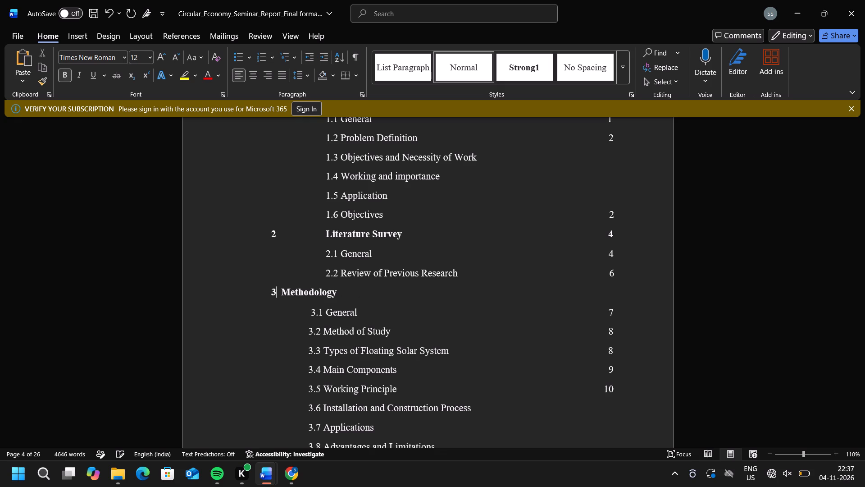
key(space)
key(space)
key(space)
key(space)
key(space)
key(space)
key(space)
key(space)
key(space)
key(space)
key(space)
key(space)
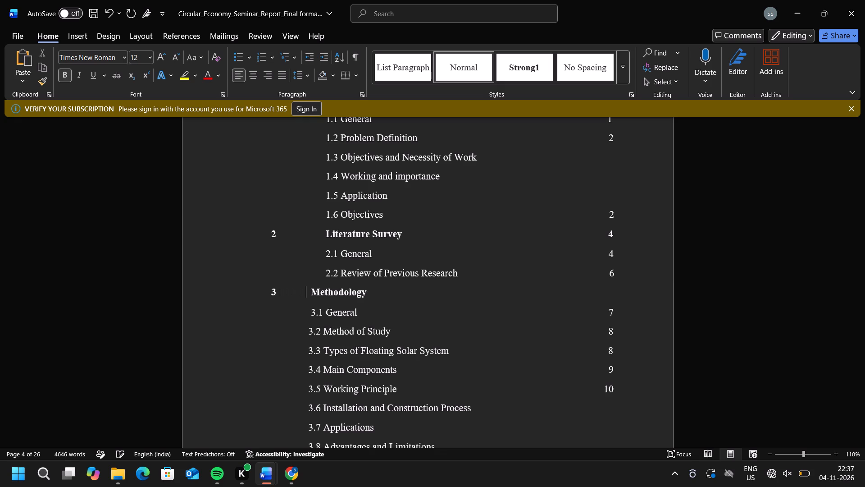
Remove five leading spaces from the "2.2 Review of Previous Research" entry to move it back toward "Methodology".
click(322, 276)
key(BackSpace)
key(BackSpace)
key(BackSpace)
key(BackSpace)
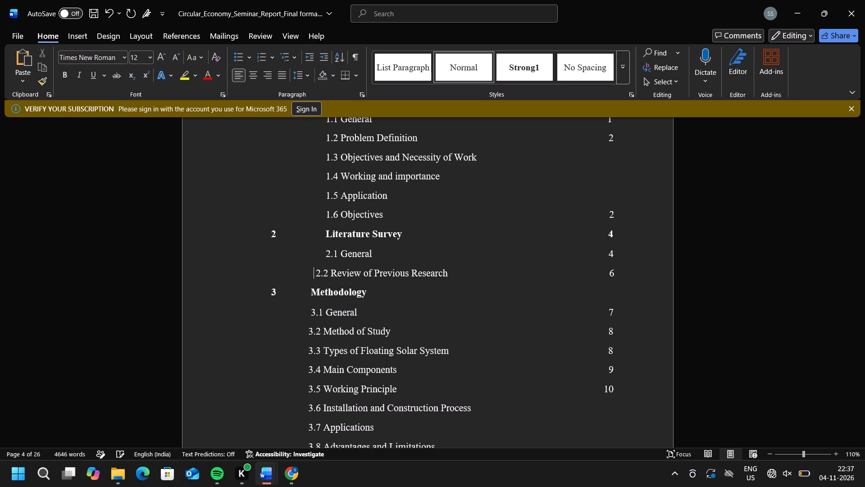
key(BackSpace)
Remove four leading spaces from the "2.1 General" entry to move it back toward "2.2 Review of Previous Research".
click(325, 254)
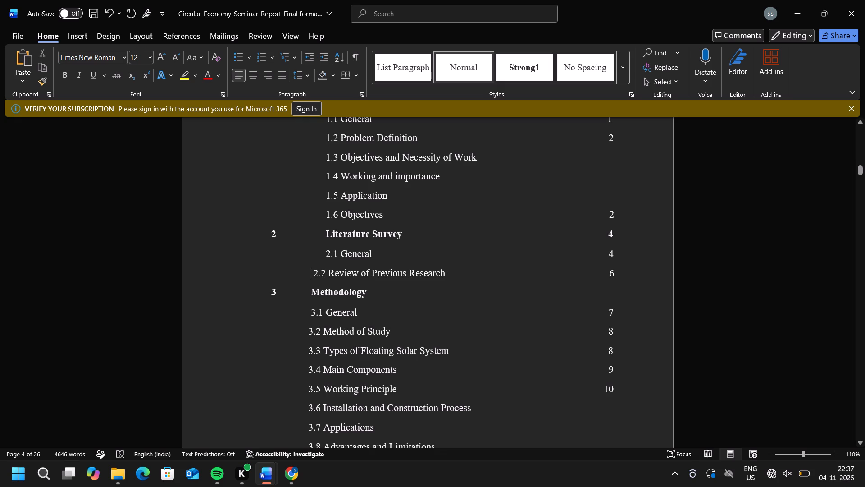
key(BackSpace)
key(BackSpace)
key(BackSpace)
key(BackSpace)
Remove three leading spaces from the chapter 2 "Literature Survey" title to move it back toward "2.1 General".
click(323, 232)
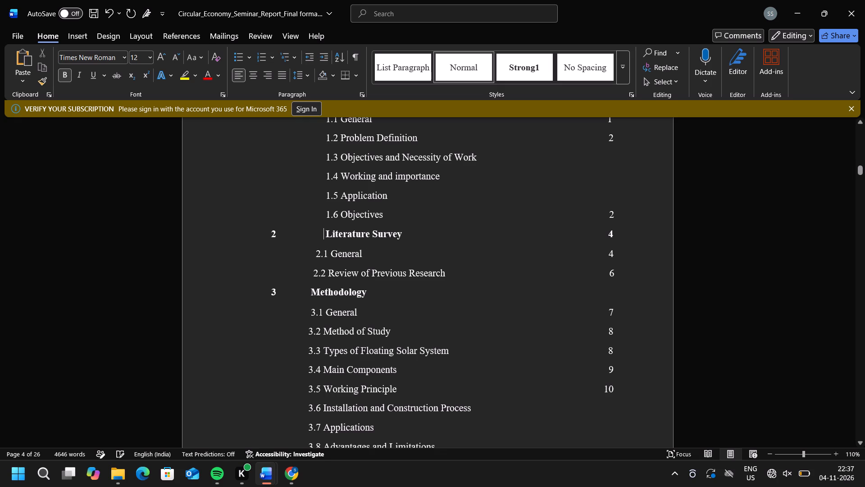
key(BackSpace)
key(BackSpace)
key(BackSpace)
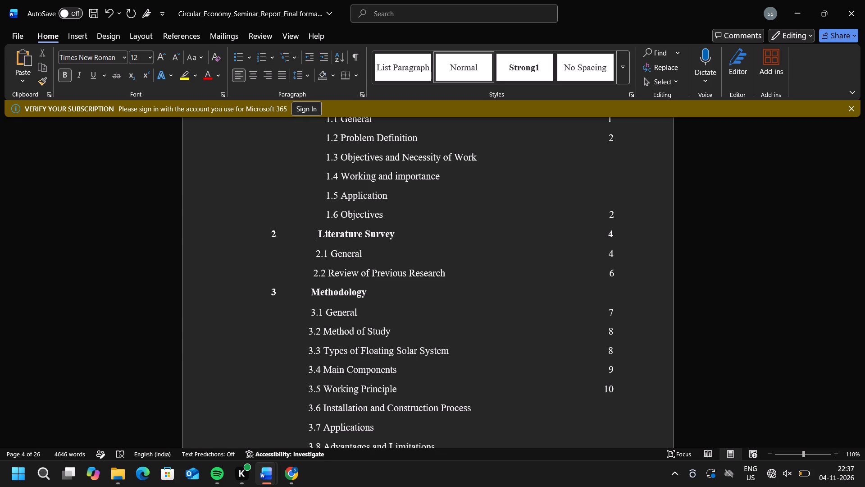
Remove one more leading space from each chapter 2 line: "2.2 Review of Previous Research", "2.1 General" and "Literature Survey".
click(312, 273)
key(BackSpace)
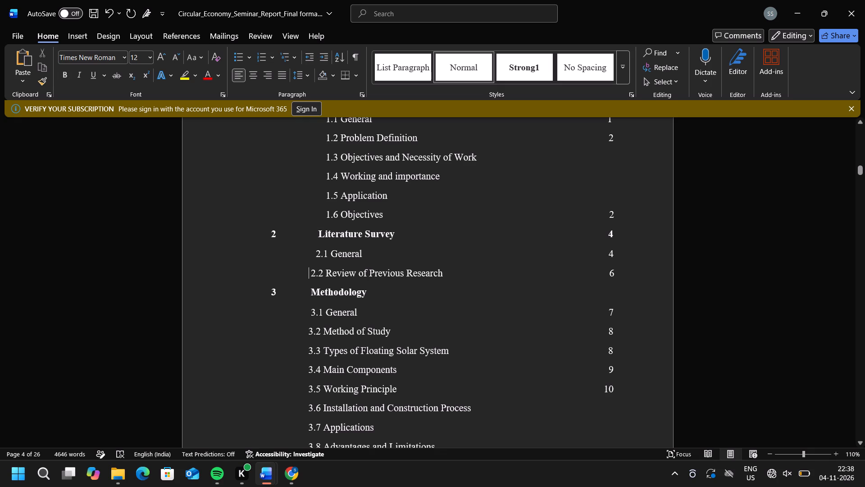
click(316, 252)
key(BackSpace)
click(317, 230)
key(BackSpace)
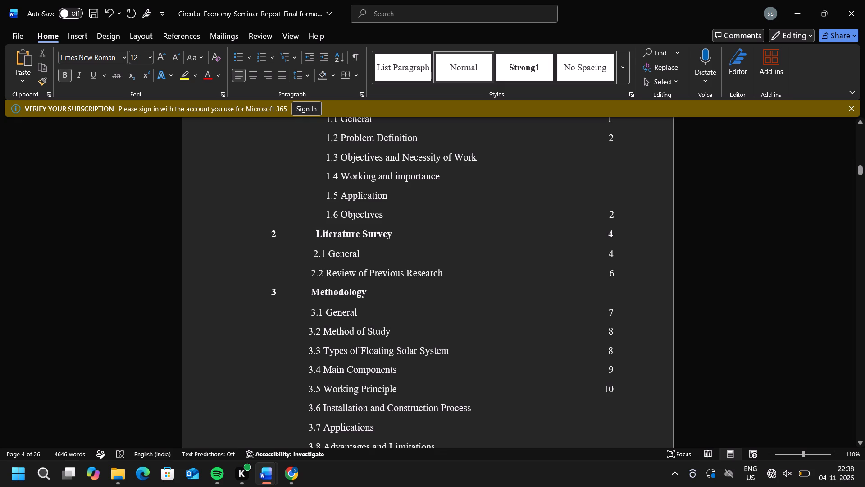
Remove four leading spaces from the "1.6 Objectives" entry to line it up with "Literature Survey".
click(328, 211)
key(BackSpace)
key(BackSpace)
key(BackSpace)
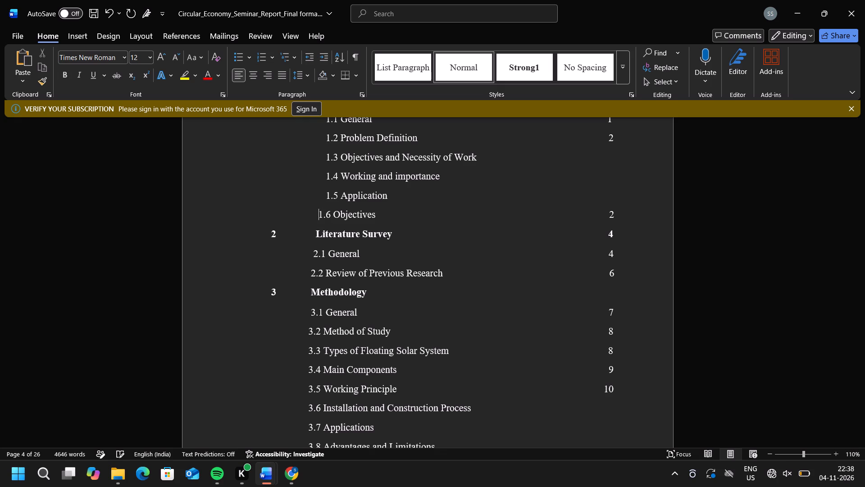
key(BackSpace)
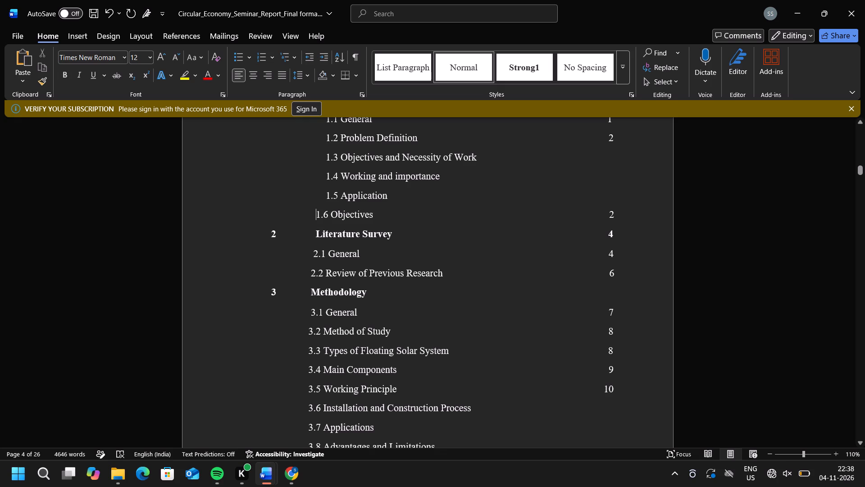
Remove four leading spaces from the "1.5 Application" entry to line it up with "1.6 Objectives".
click(325, 195)
key(BackSpace)
key(BackSpace)
key(BackSpace)
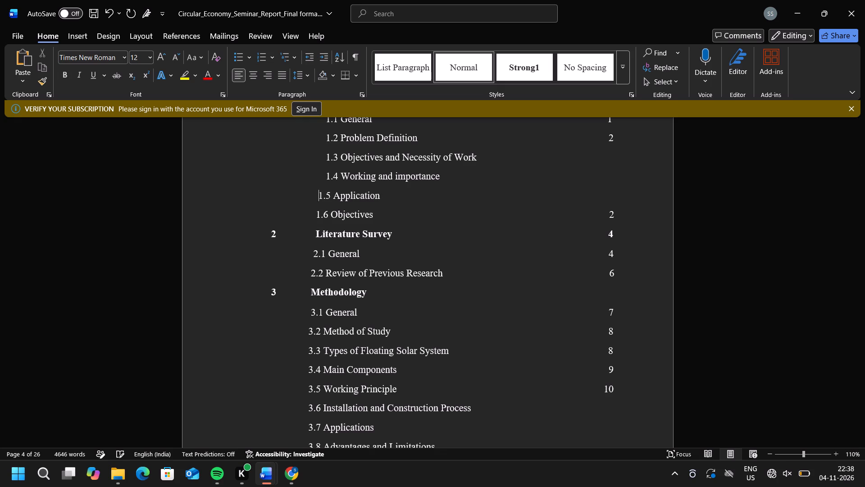
key(BackSpace)
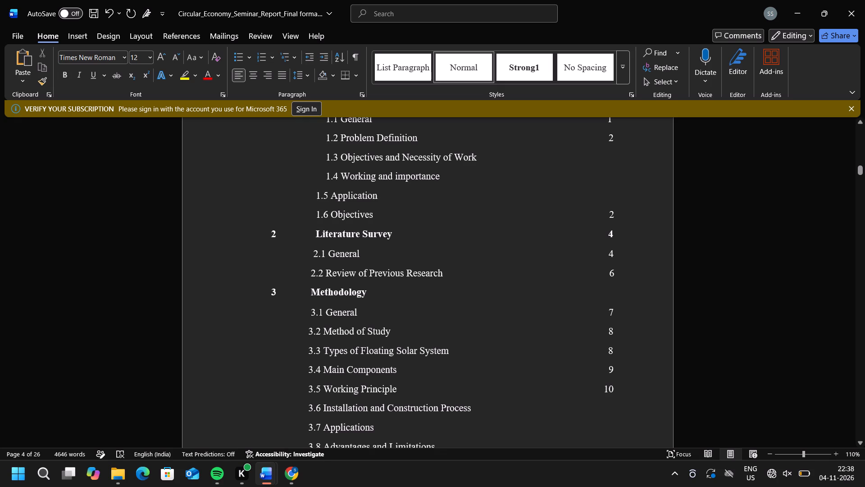
scroll(326, 270, up, 1)
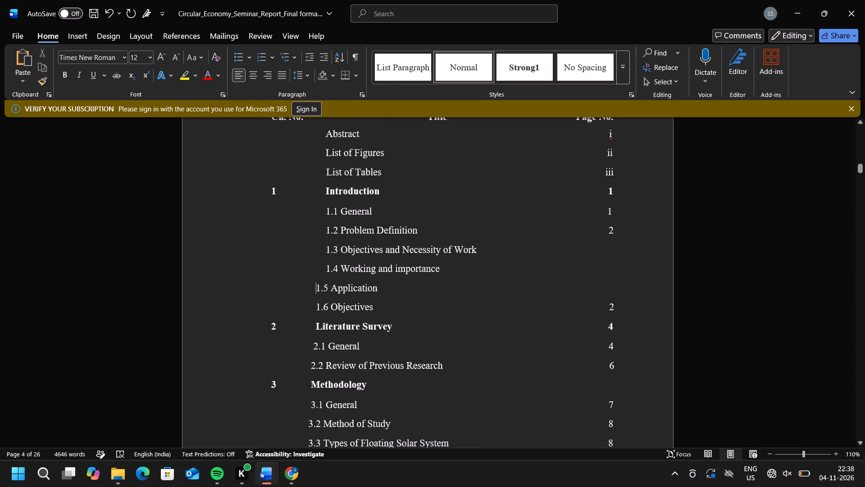
Remove one more leading space each from "Literature Survey", "1.6 Objectives" and "1.5 Application" to line them up with "2.1 General".
click(313, 323)
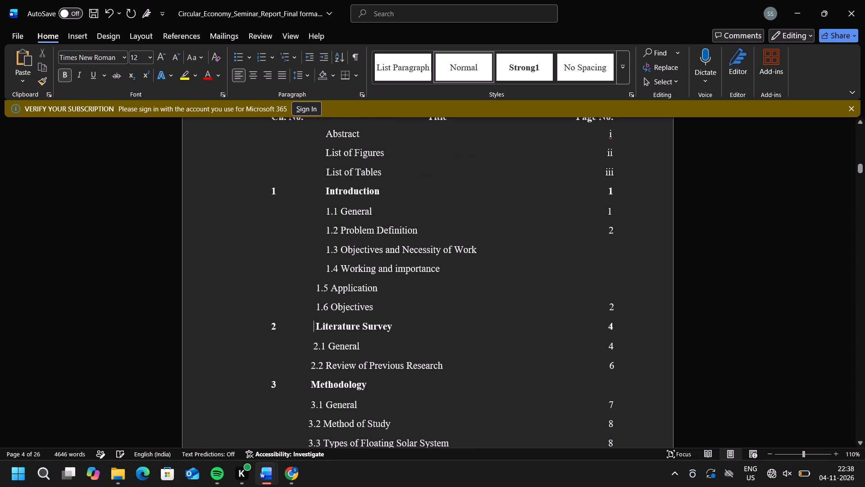
click(316, 326)
key(BackSpace)
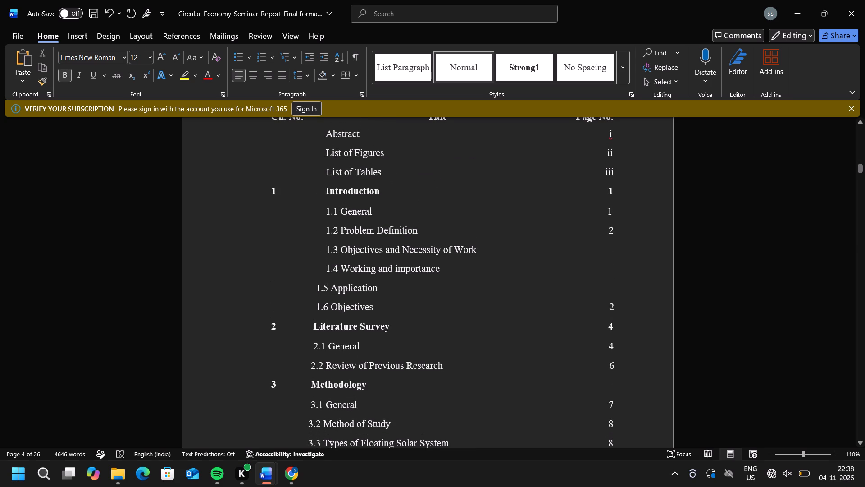
click(317, 308)
key(BackSpace)
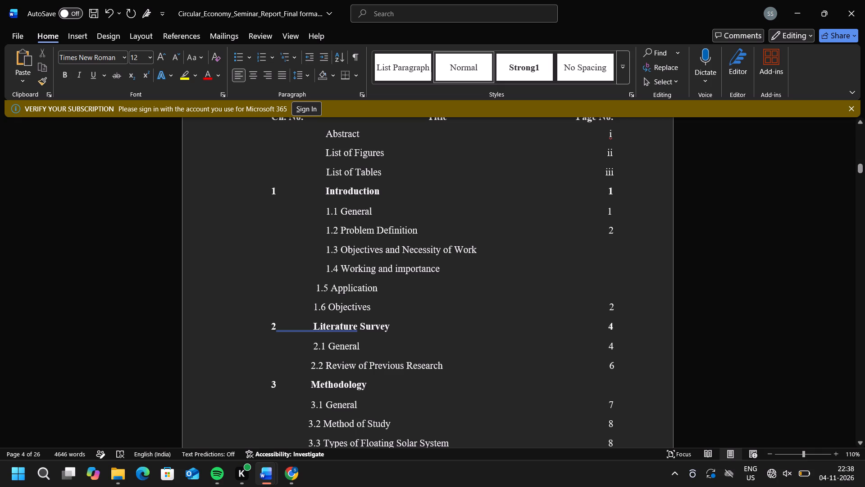
click(315, 286)
key(BackSpace)
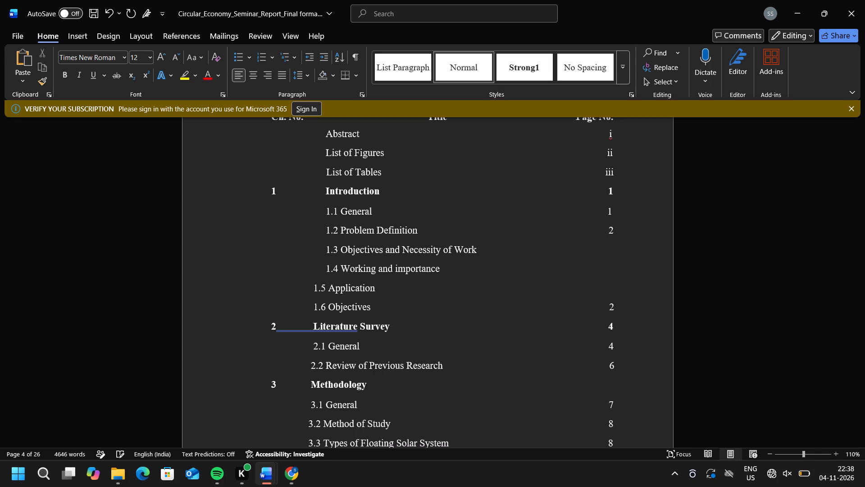
Remove five leading spaces each from "1.4 Working and importance" and "1.3 Objectives and Necessity of Work" to line them up with "1.5 Application".
click(326, 271)
key(BackSpace)
key(BackSpace)
key(BackSpace)
key(BackSpace)
key(BackSpace)
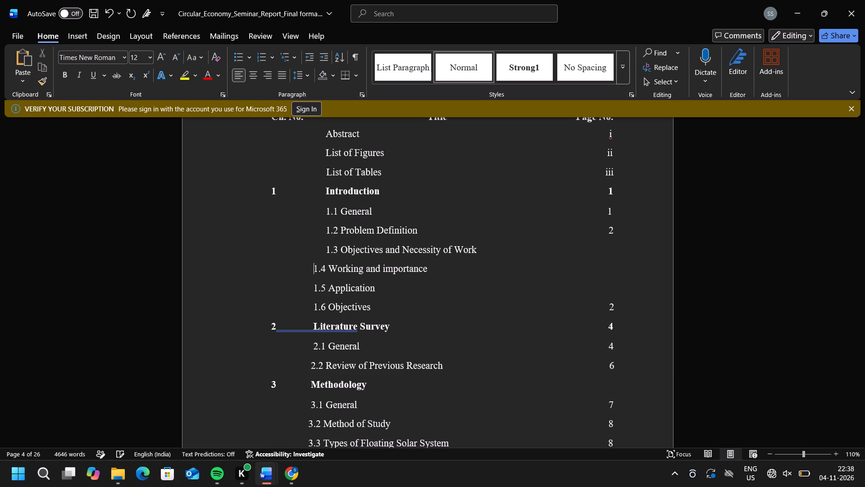
click(327, 251)
key(BackSpace)
key(BackSpace)
key(BackSpace)
key(BackSpace)
key(BackSpace)
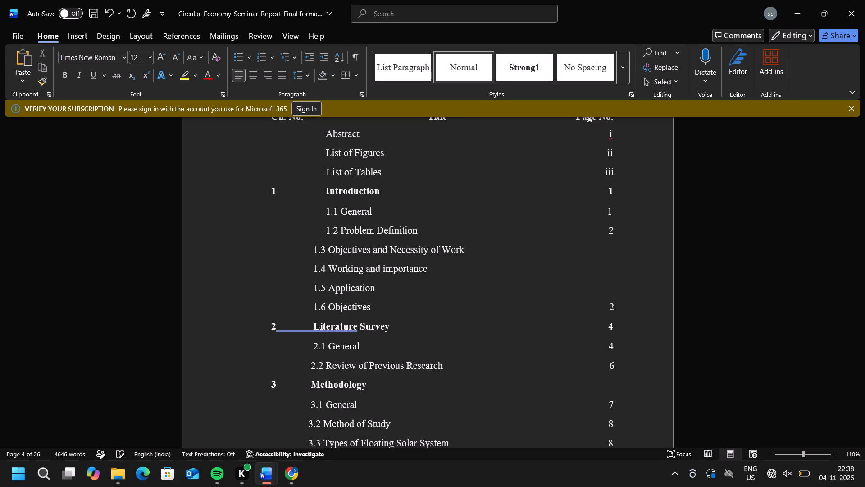
Remove five leading spaces each from "1.2 Problem Definition" and "1.1 General" to line them up with the other chapter 1 entries.
click(326, 230)
key(BackSpace)
key(BackSpace)
key(BackSpace)
key(BackSpace)
key(BackSpace)
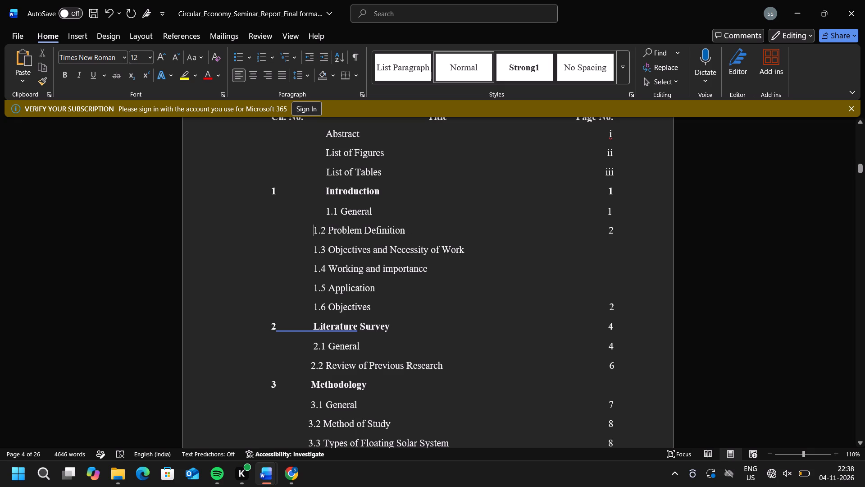
click(325, 210)
key(BackSpace)
key(BackSpace)
key(BackSpace)
key(BackSpace)
key(BackSpace)
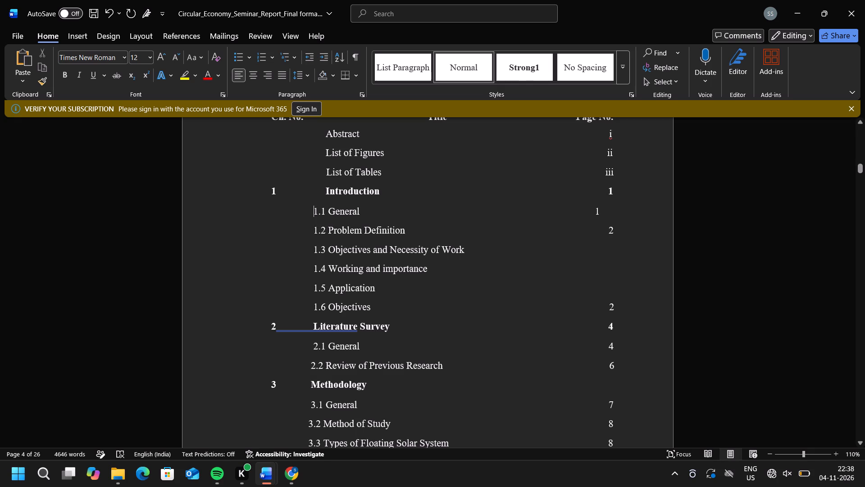
Remove five spaces before the chapter 1 "Introduction" title to line it up with "1.1 General".
click(323, 191)
key(BackSpace)
key(BackSpace)
key(BackSpace)
key(BackSpace)
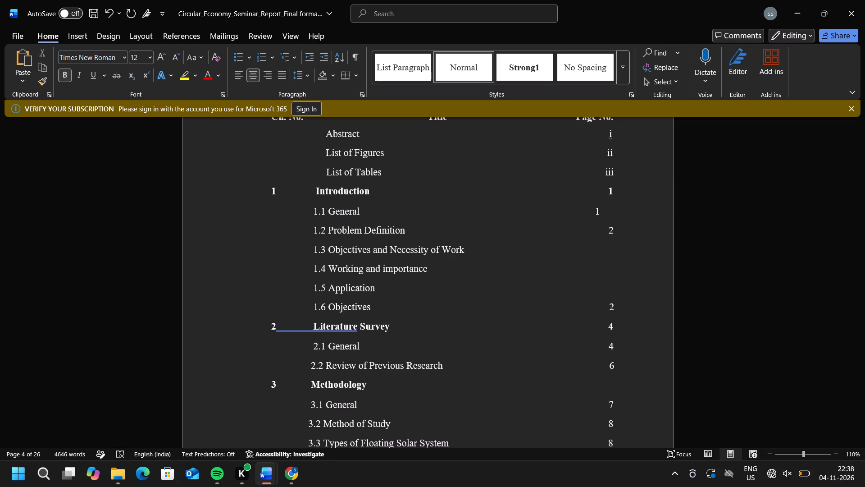
key(BackSpace)
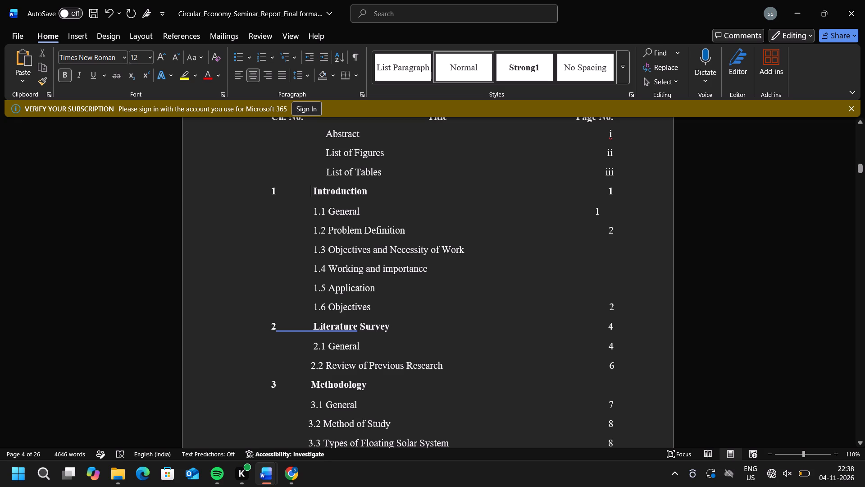
Remove five leading spaces each from the "List of Tables" and "List of Figures" entries to line them up with "Introduction".
click(325, 170)
key(BackSpace)
key(BackSpace)
key(BackSpace)
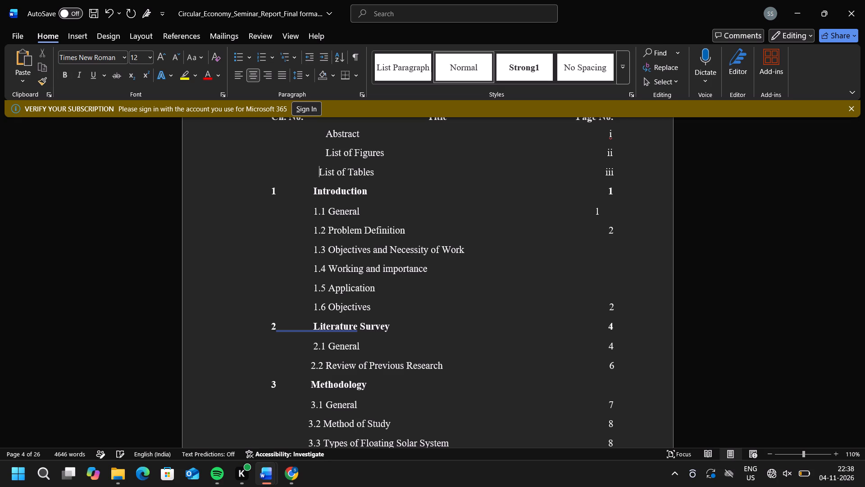
key(BackSpace)
key(BackSpace)
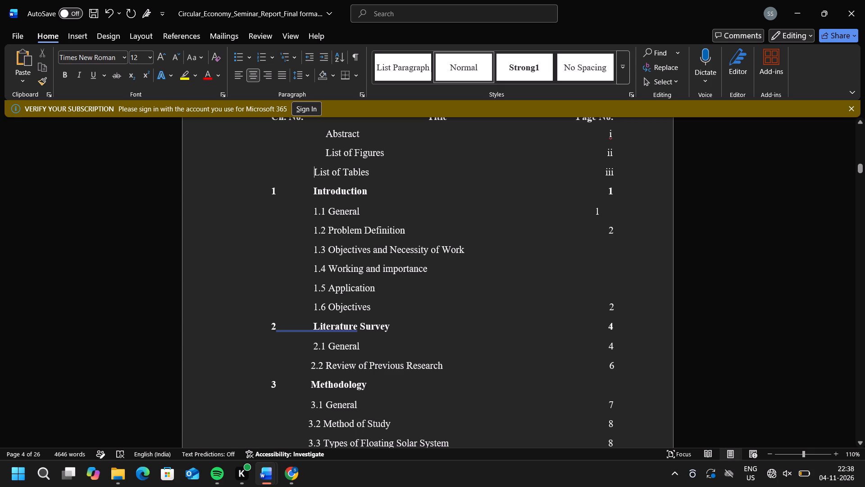
click(324, 152)
key(BackSpace)
key(BackSpace)
key(BackSpace)
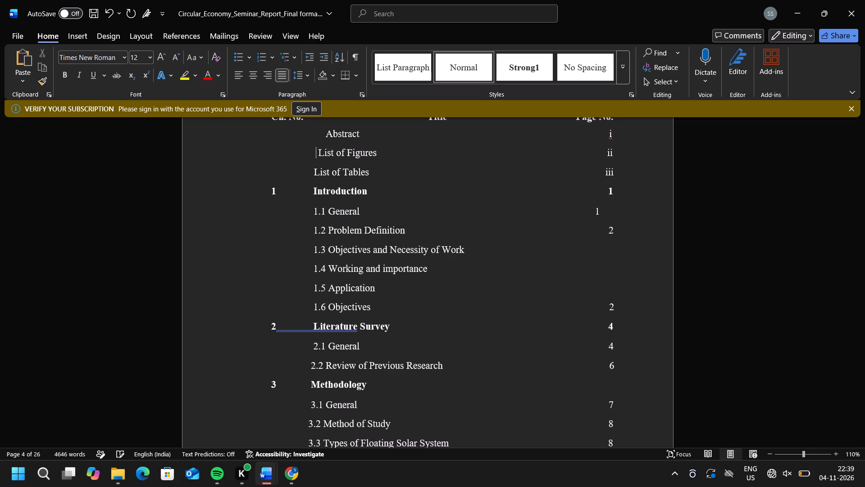
key(BackSpace)
key(BackSpace)
Remove five leading spaces from the "Abstract" entry to line it up with "List of Figures".
click(324, 133)
key(BackSpace)
key(BackSpace)
key(BackSpace)
key(BackSpace)
key(BackSpace)
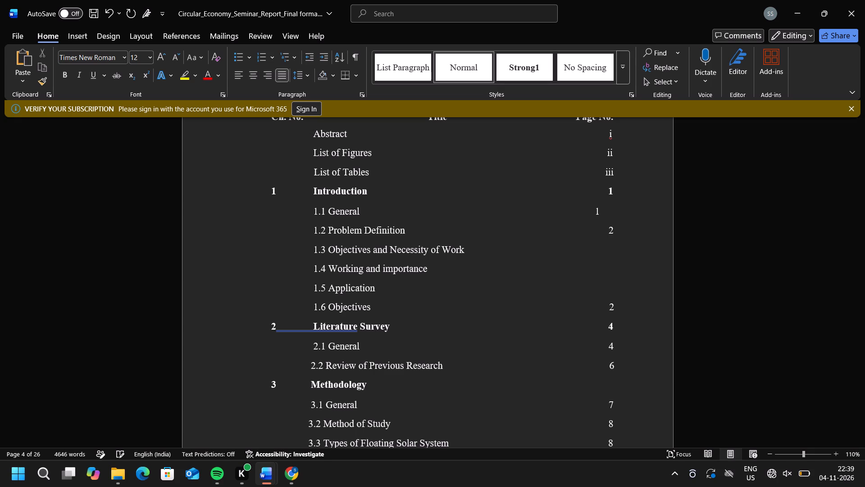
Look over the front pages from the certificate and Acknowledgement to the Content page and the Abstract page's footer number.
scroll(324, 133, up, 2)
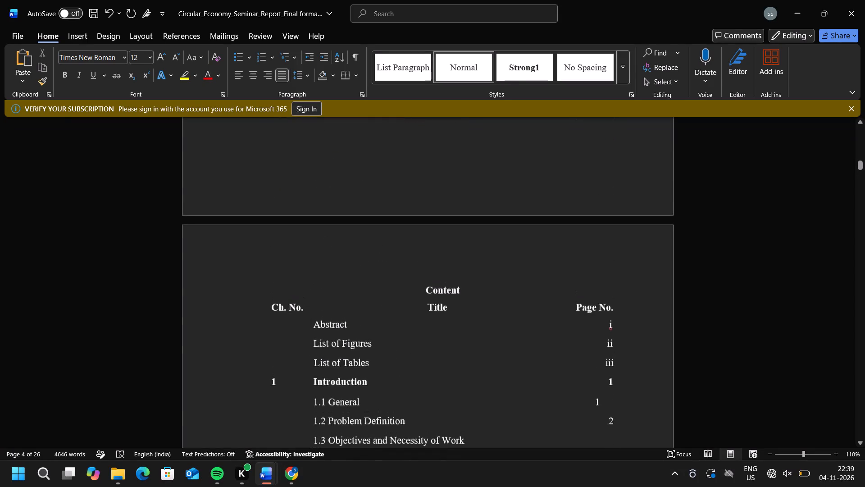
scroll(324, 133, up, 7)
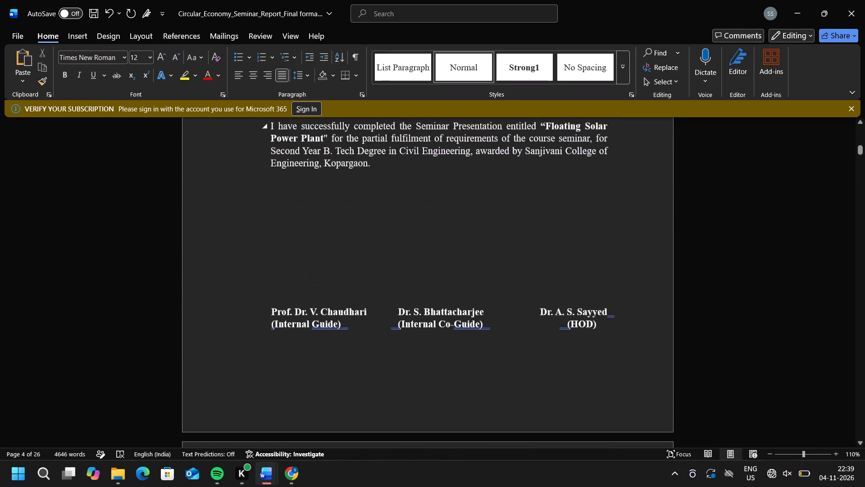
scroll(324, 133, up, 3)
scroll(324, 133, down, 5)
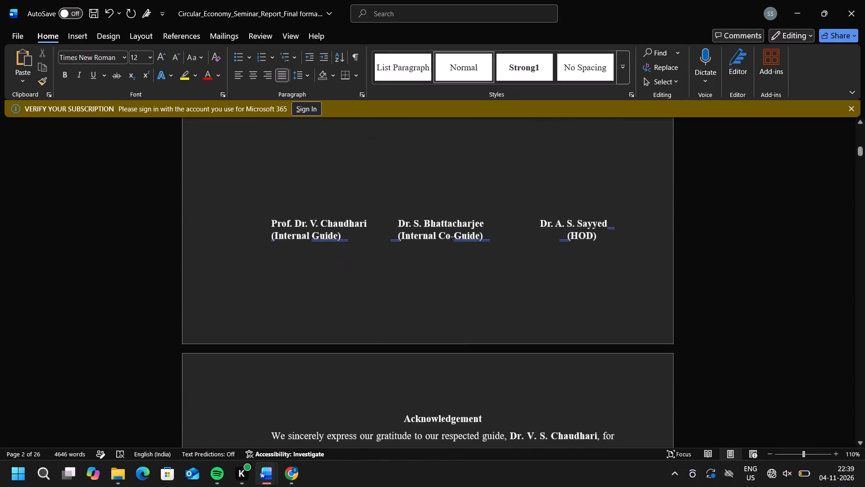
scroll(324, 133, down, 7)
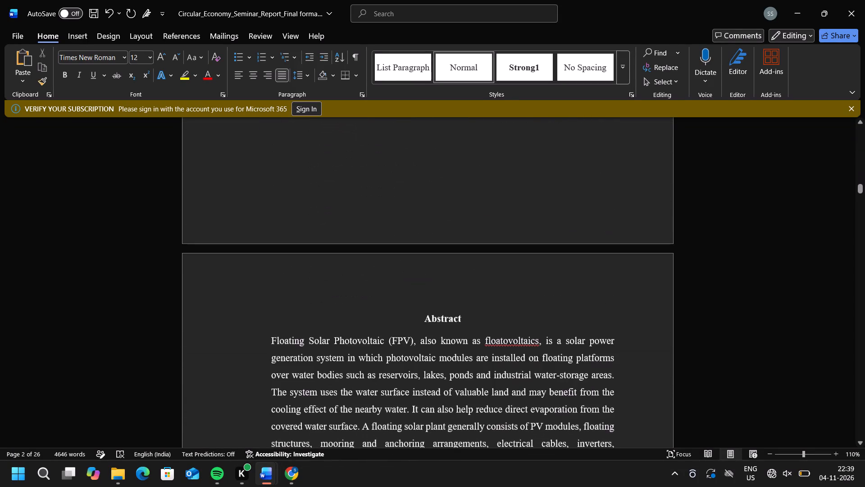
scroll(324, 133, down, 6)
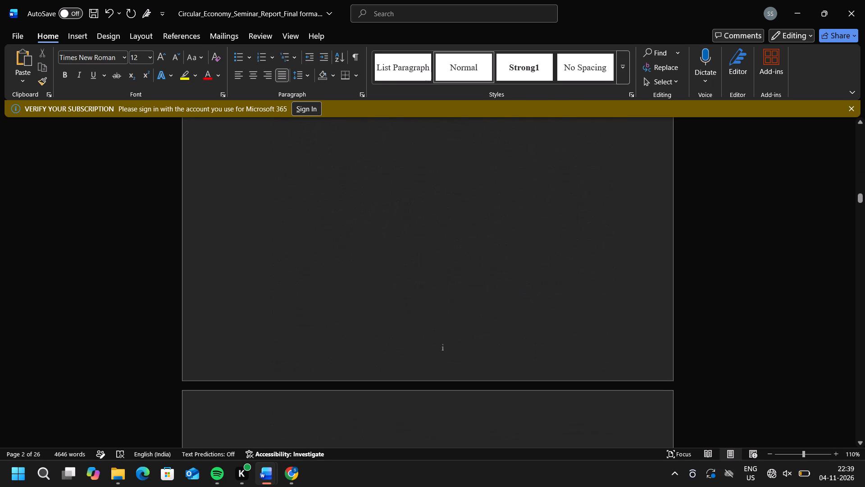
Delete the page number from the chapter 1 "Introduction" line on the Content page.
scroll(324, 133, up, 12)
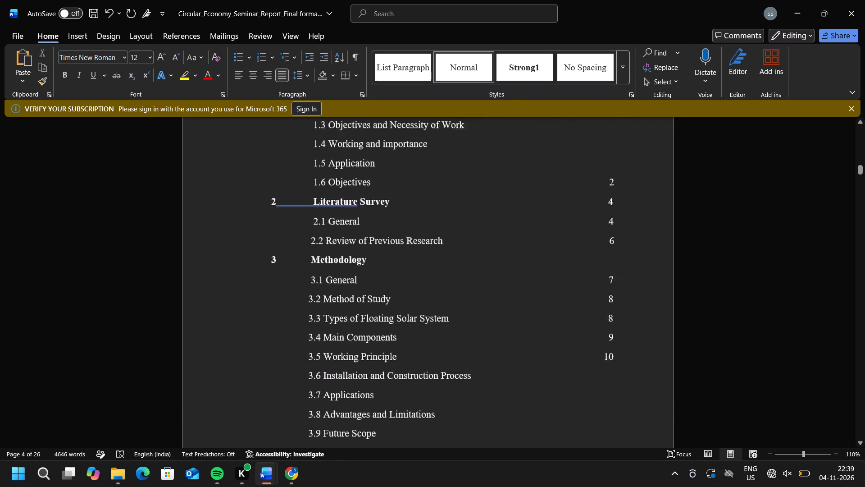
scroll(324, 133, up, 1)
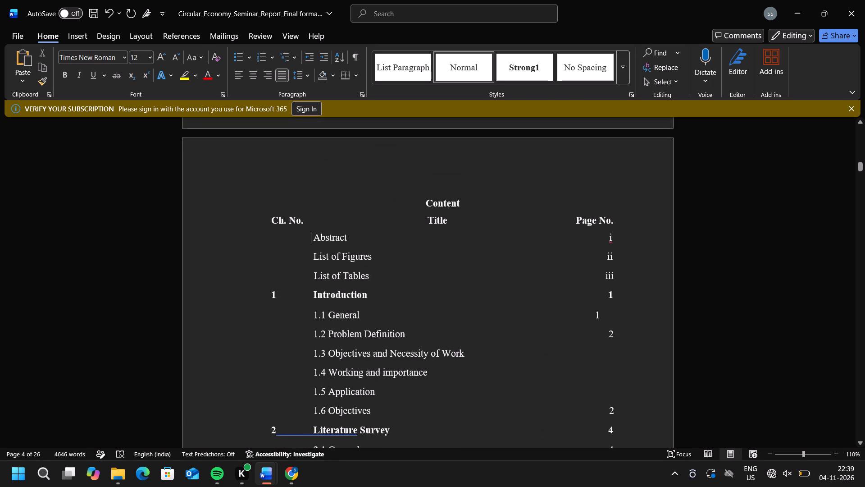
scroll(324, 133, down, 1)
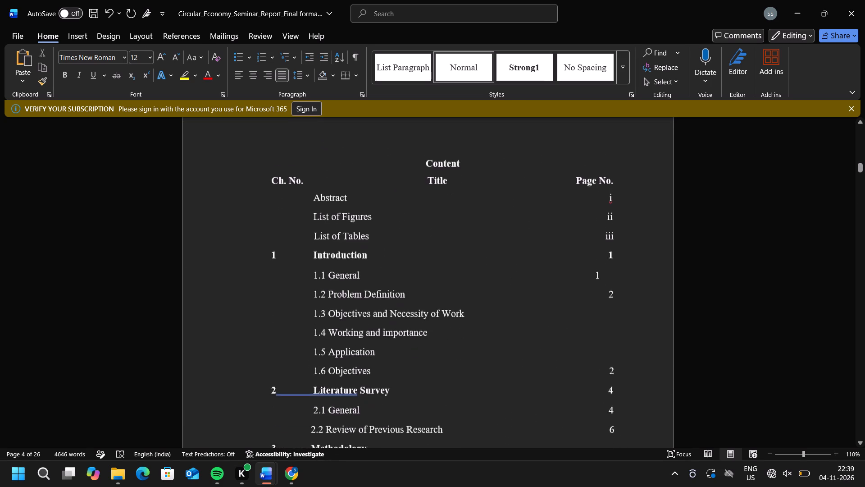
scroll(324, 133, down, 1)
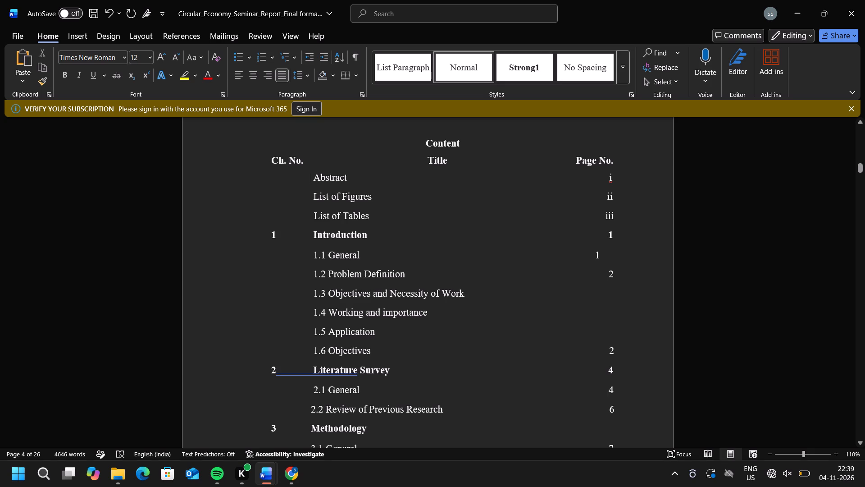
click(615, 235)
key(BackSpace)
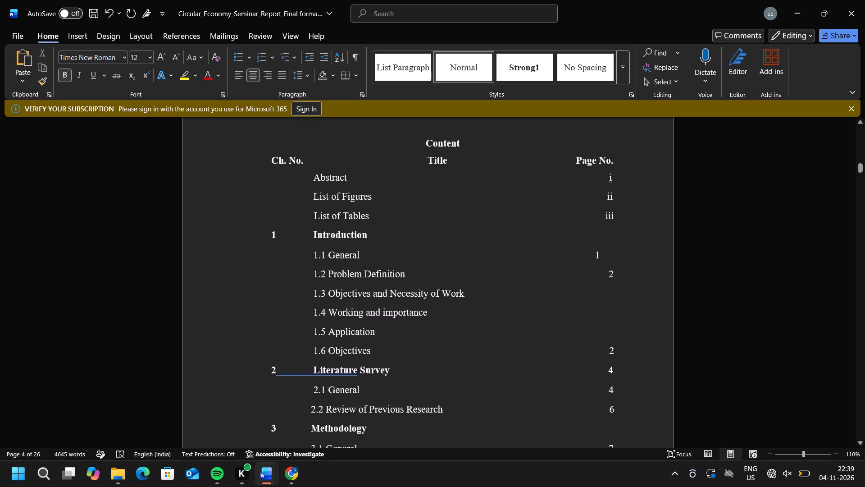
Replace the gap before the Abstract entry's page number "i" with spaces so it sits centred under the Page No. heading.
click(601, 178)
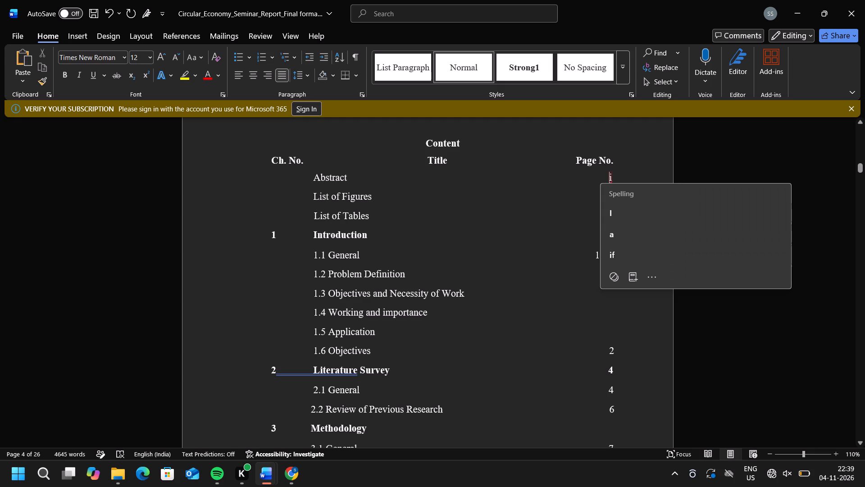
click(601, 178)
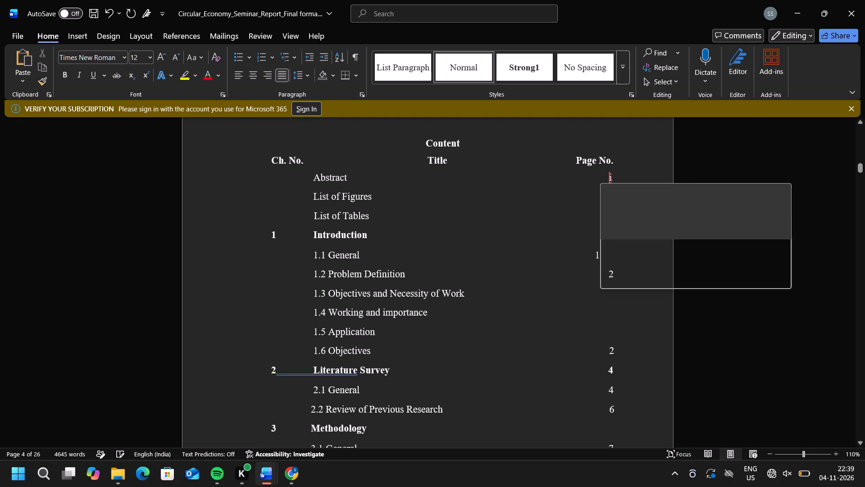
key(BackSpace)
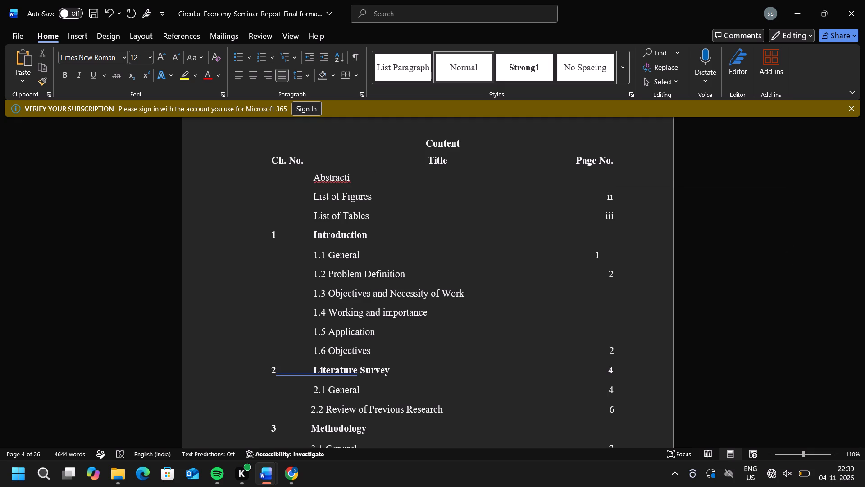
key(space)
key(space)
key(space)
key(space)
key(space)
key(space)
key(space)
key(space)
key(space)
key(space)
key(space)
key(space)
key(space)
key(space)
key(space)
key(space)
key(space)
key(space)
key(space)
key(space)
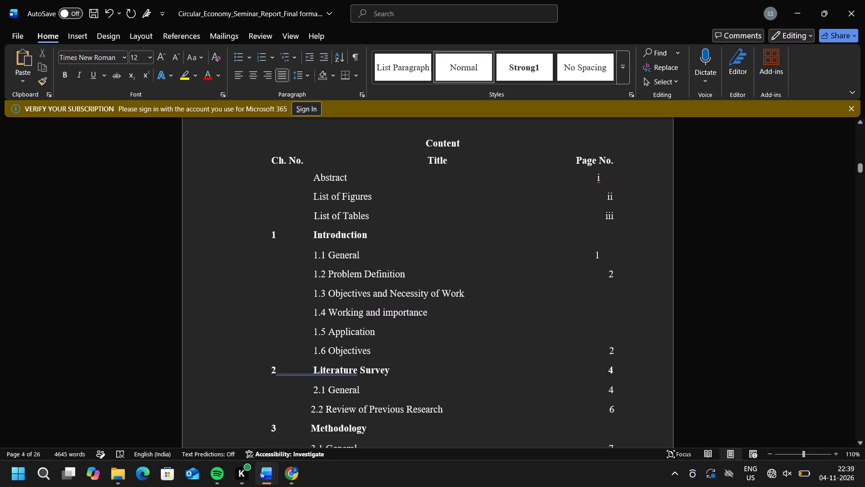
Replace the gap before the List of Figures page number "ii" with spaces to line it up under "i".
click(605, 198)
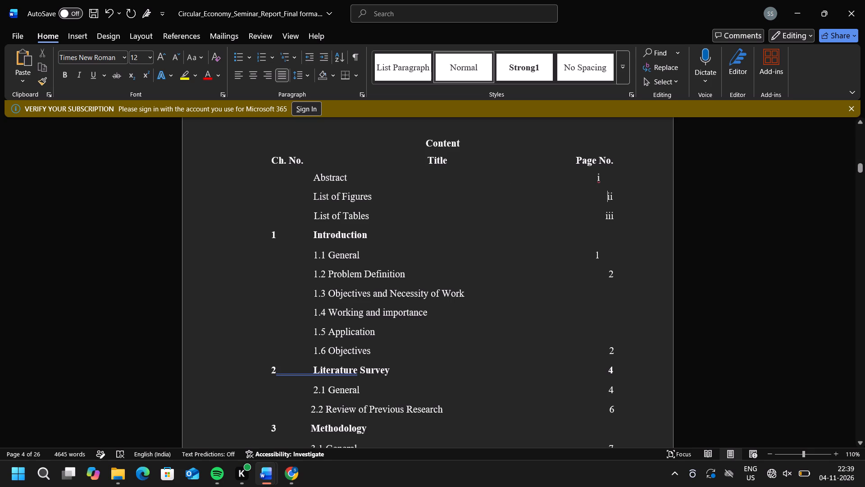
click(589, 196)
click(589, 196)
double_click(589, 196)
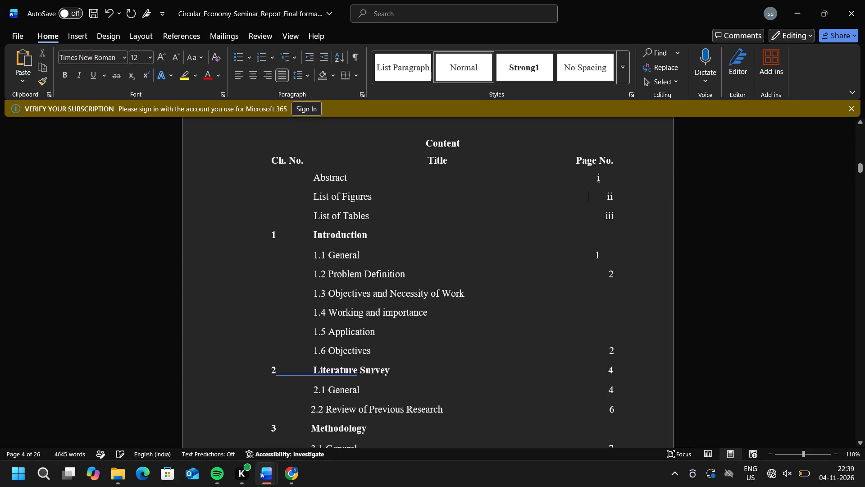
click(589, 196)
key(BackSpace)
key(space)
key(space)
key(space)
key(space)
key(space)
key(space)
key(space)
key(space)
key(space)
key(space)
key(space)
key(space)
key(space)
key(space)
key(space)
key(space)
key(space)
key(space)
key(space)
key(space)
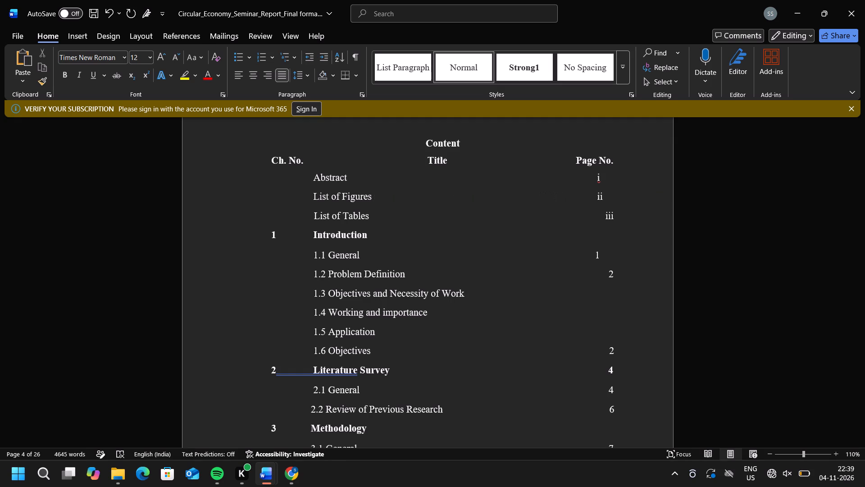
Replace the gap before the List of Tables page number "iii" with spaces to line it up under "ii".
click(602, 215)
key(BackSpace)
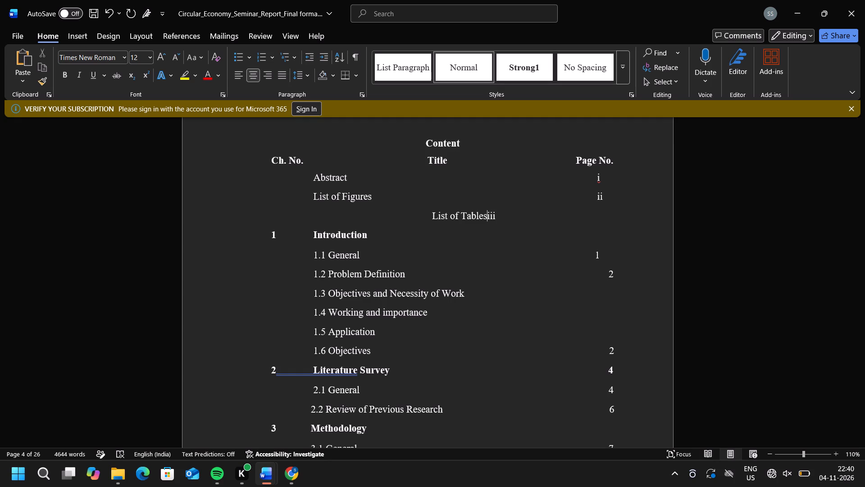
click(602, 215)
key(space)
key(space)
key(space)
key(space)
key(space)
key(space)
key(space)
click(486, 215)
key(space)
key(space)
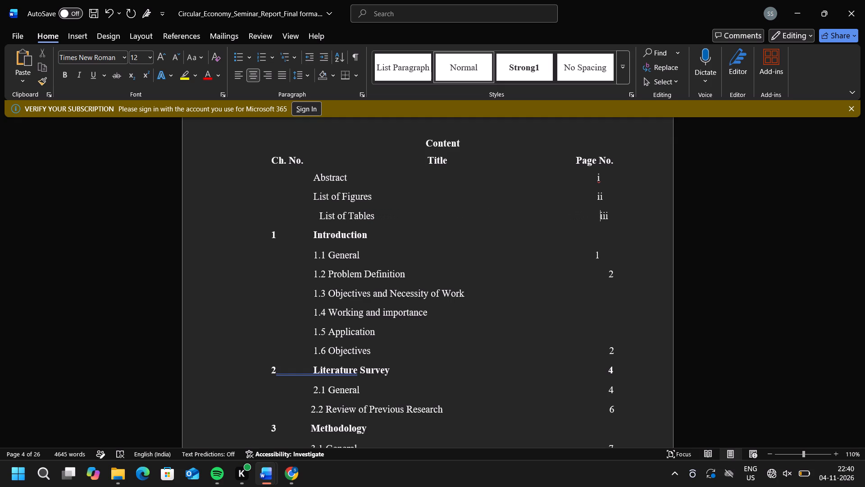
key(BackSpace)
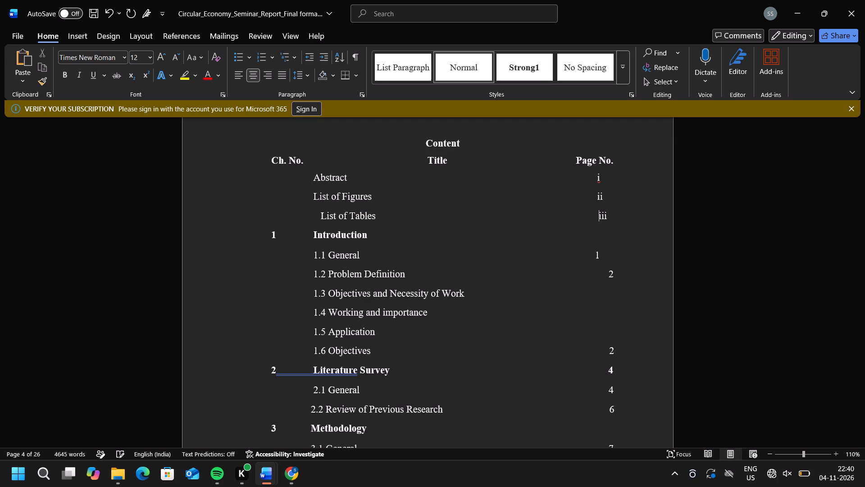
key(BackSpace)
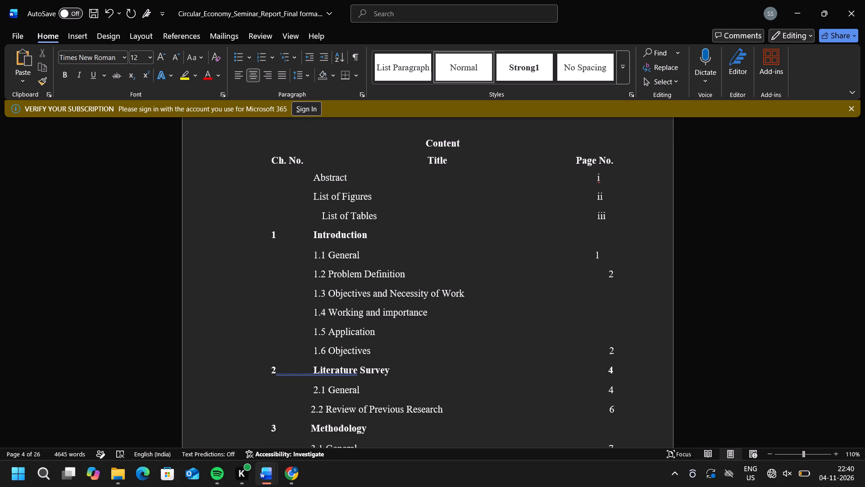
Add one space before the page number 1 of the "1.1 General" entry to line it up with the numbers above.
click(592, 257)
key(space)
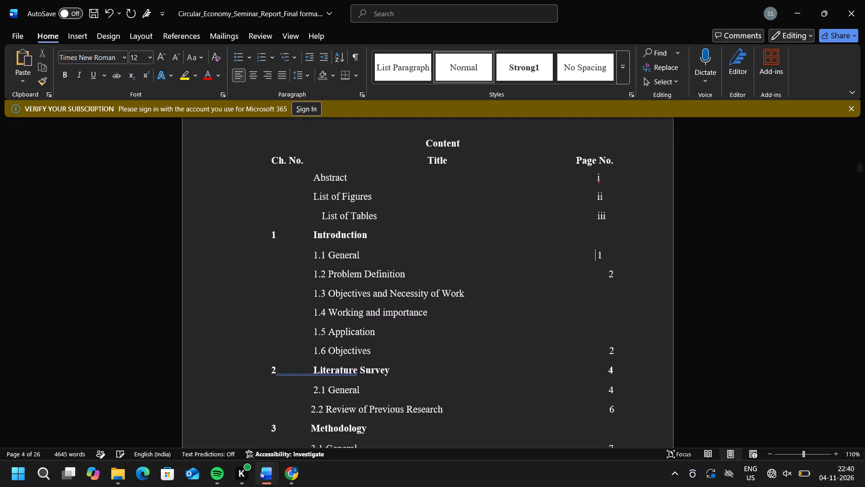
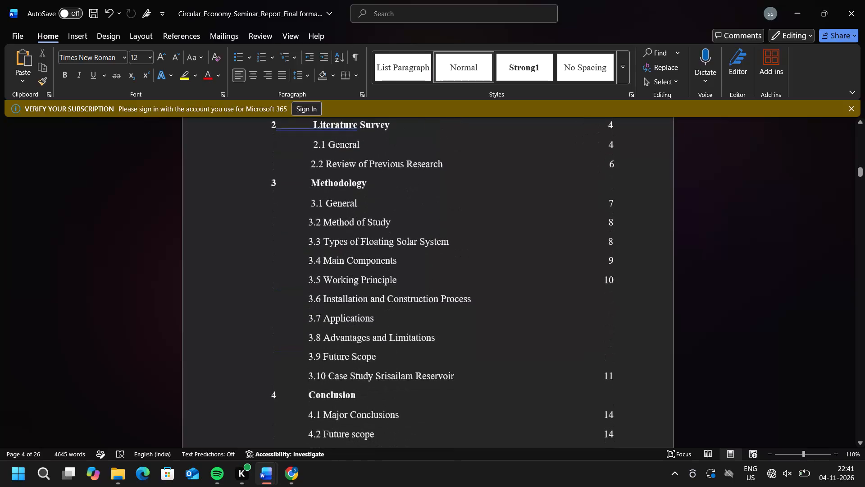
Review the rest of the Content page and the Abstract, List of Figures and List of Tables pages.
scroll(737, 405, down, 1)
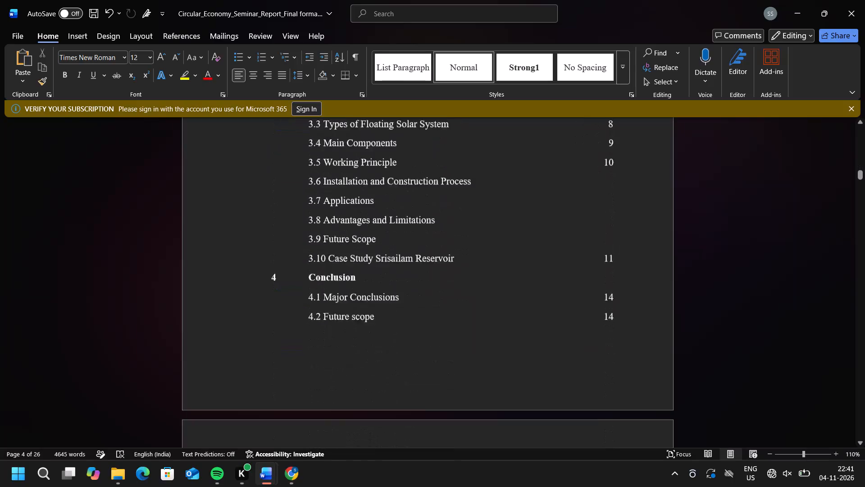
scroll(737, 405, down, 4)
click(738, 388)
scroll(738, 388, down, 2)
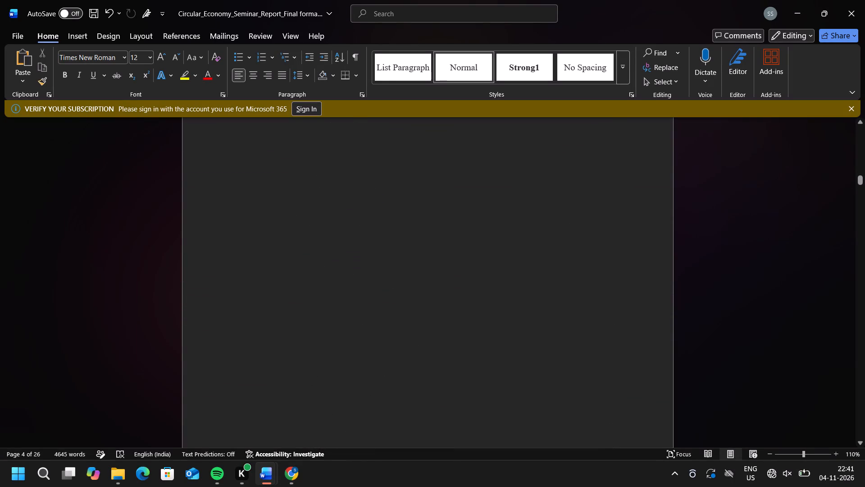
scroll(738, 388, down, 8)
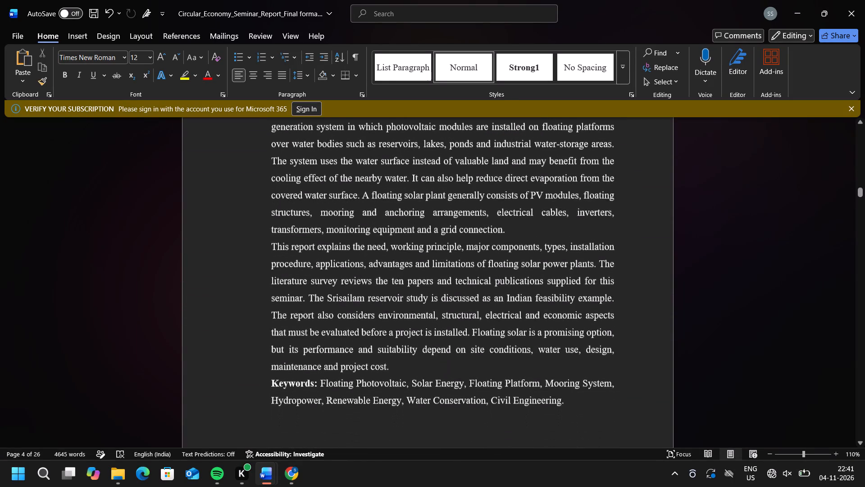
scroll(738, 388, down, 17)
scroll(738, 382, down, 4)
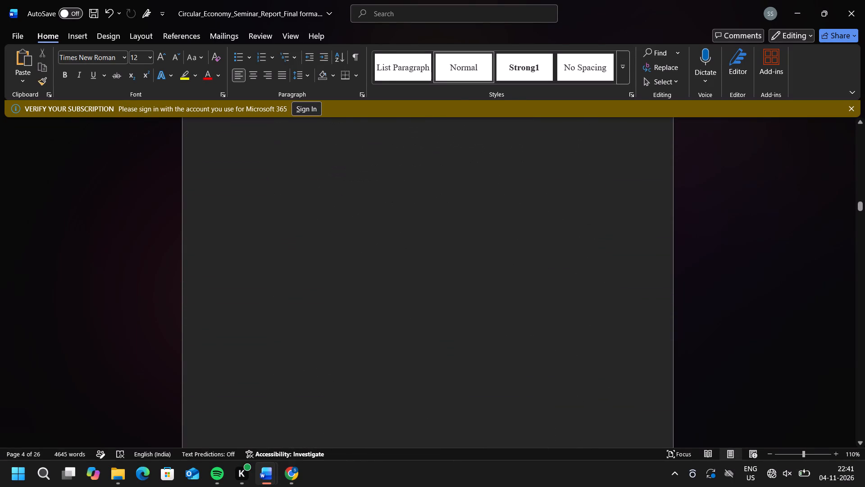
scroll(738, 382, down, 3)
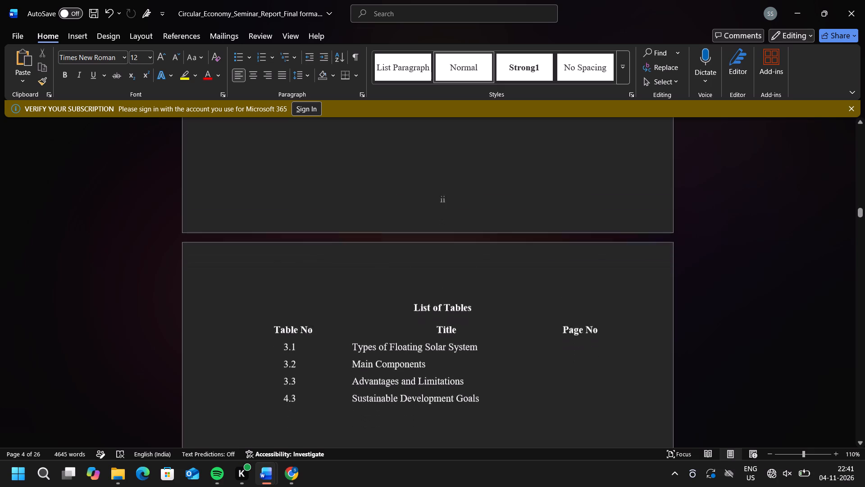
scroll(738, 382, down, 7)
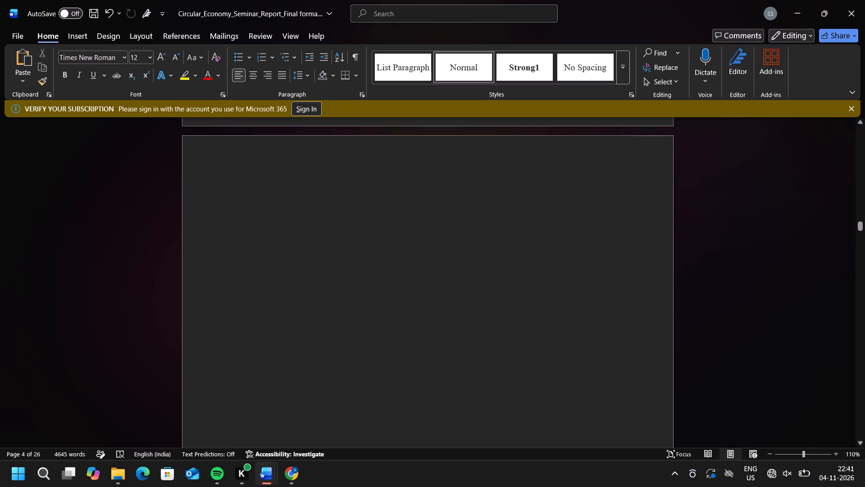
Read through Chapter 1 Introduction, checking sections 1.1 to 1.6 and their page numbers.
scroll(738, 382, down, 1)
scroll(795, 269, down, 5)
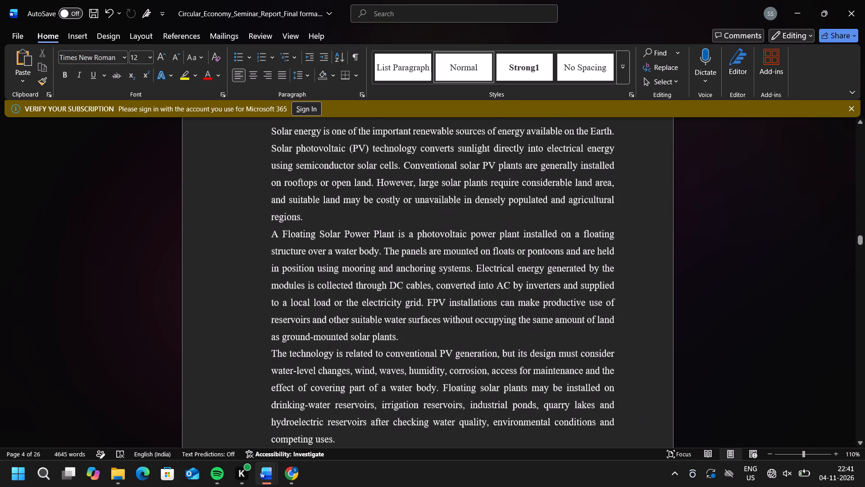
scroll(795, 269, down, 1)
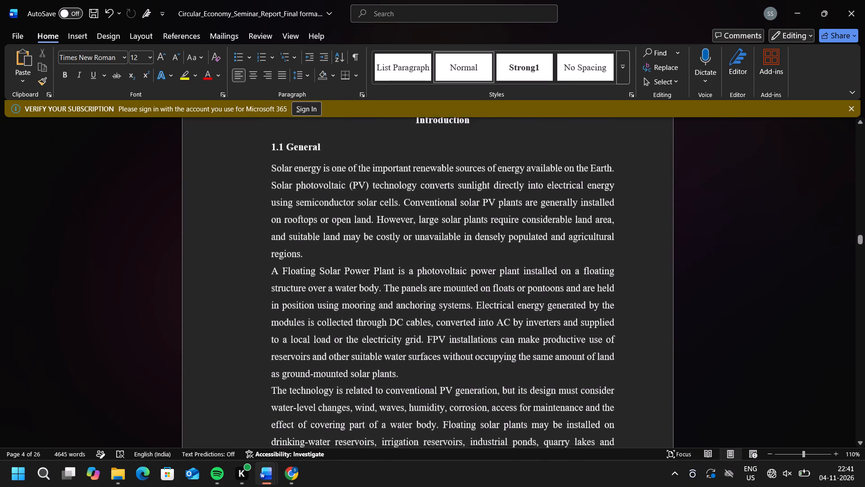
scroll(795, 269, down, 1)
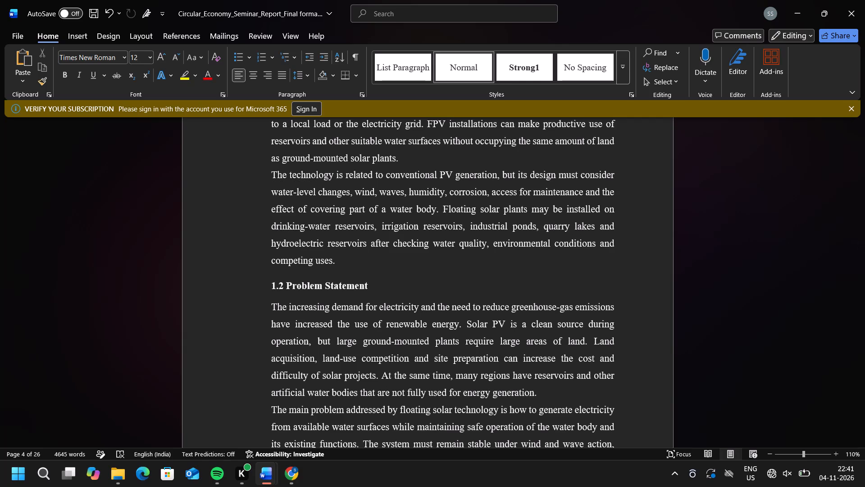
scroll(795, 269, down, 2)
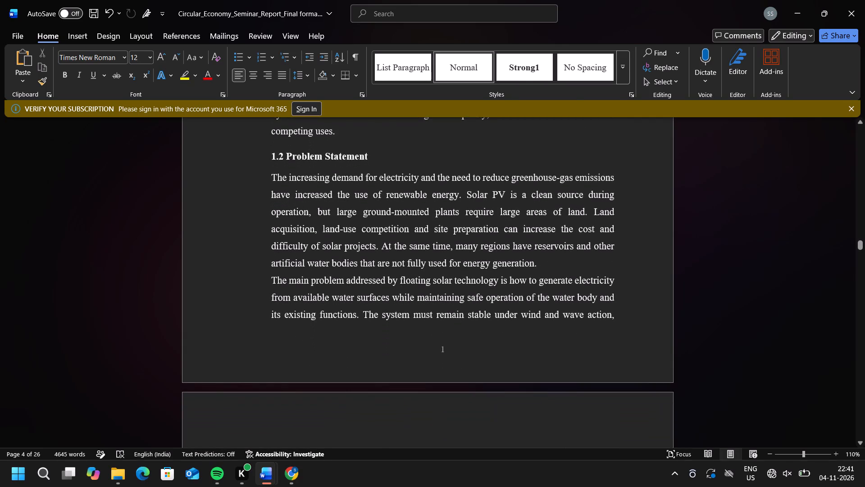
scroll(795, 269, down, 3)
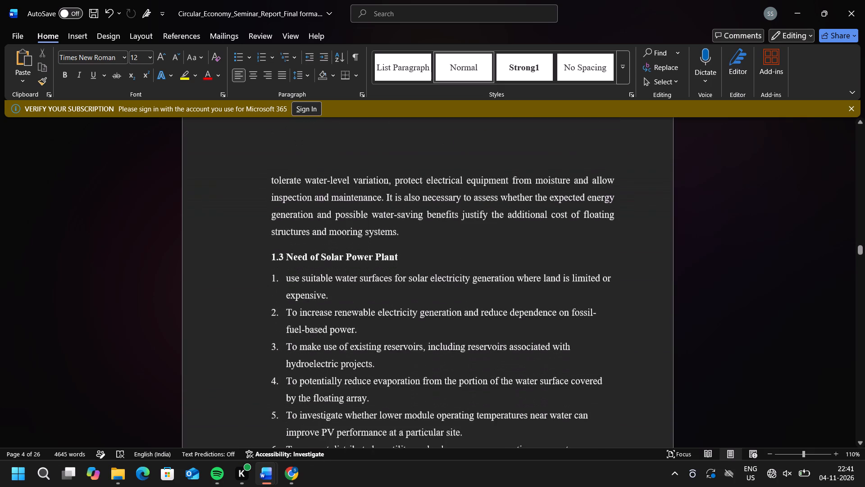
scroll(795, 269, down, 2)
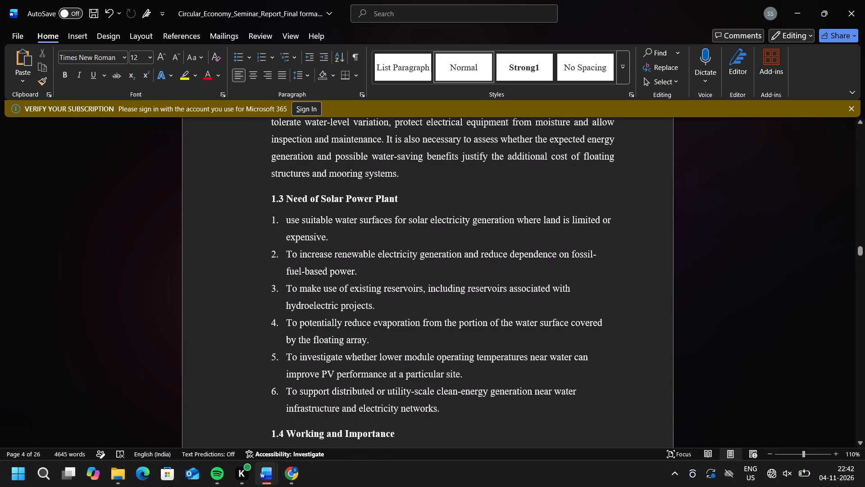
scroll(795, 269, down, 5)
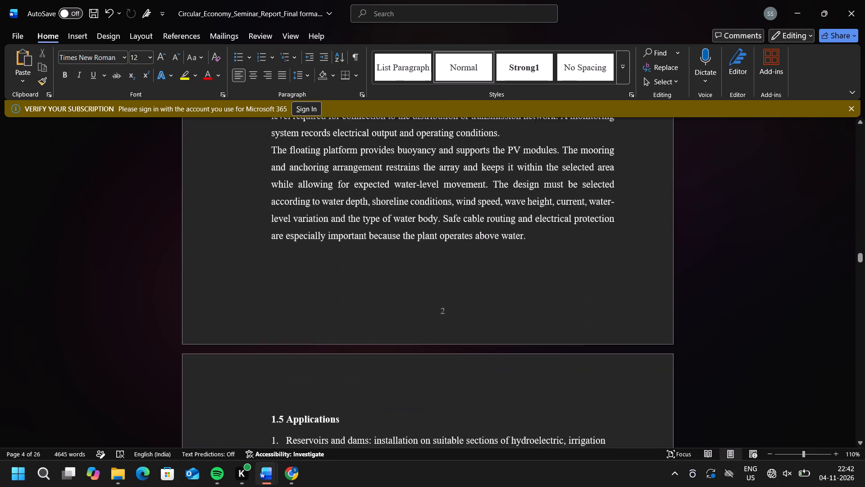
scroll(795, 269, down, 4)
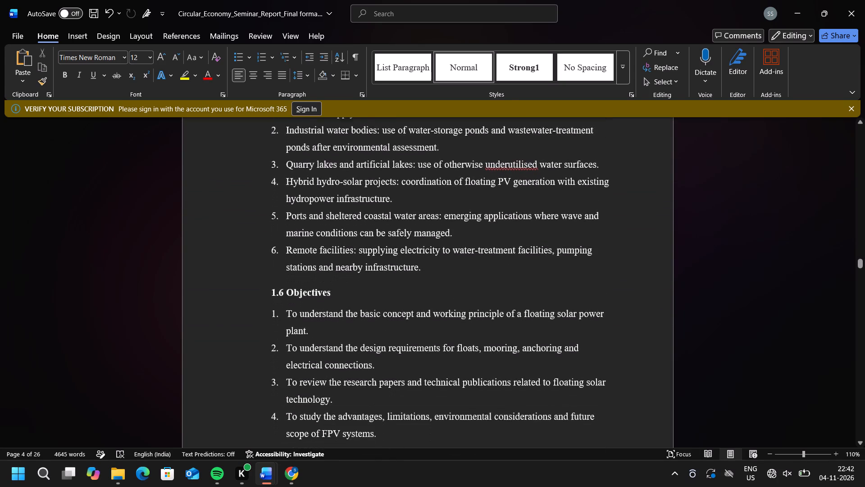
scroll(795, 269, down, 4)
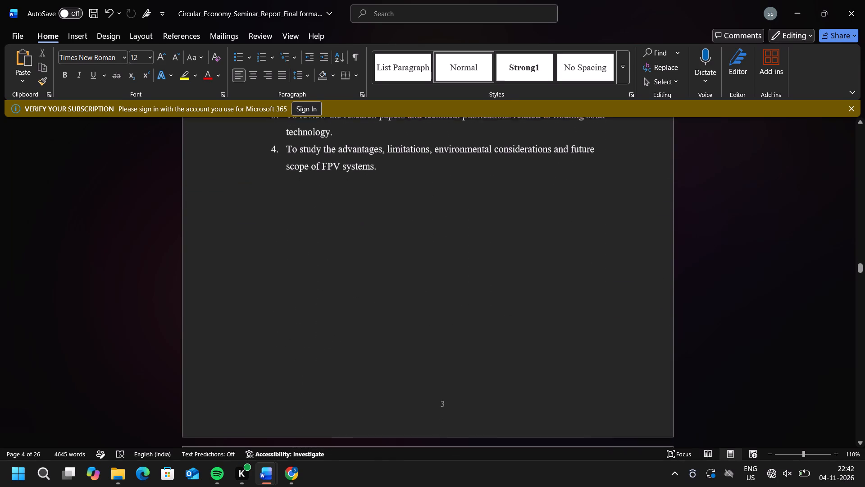
scroll(795, 269, down, 1)
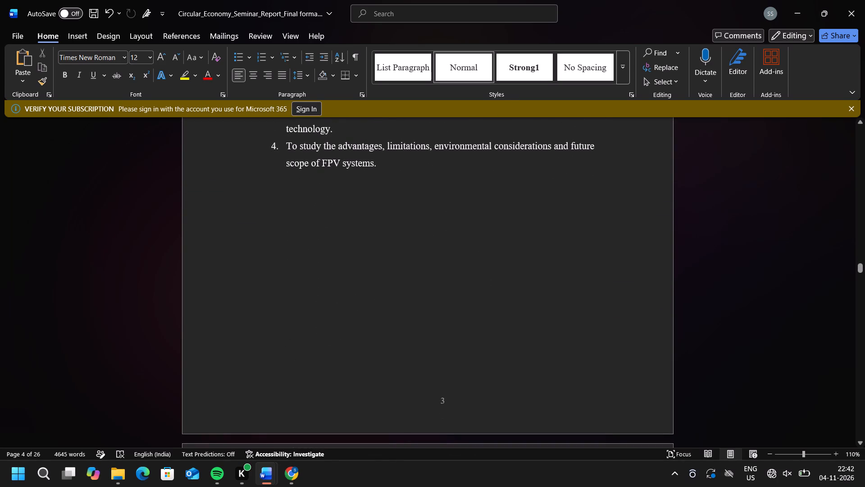
scroll(795, 269, down, 1)
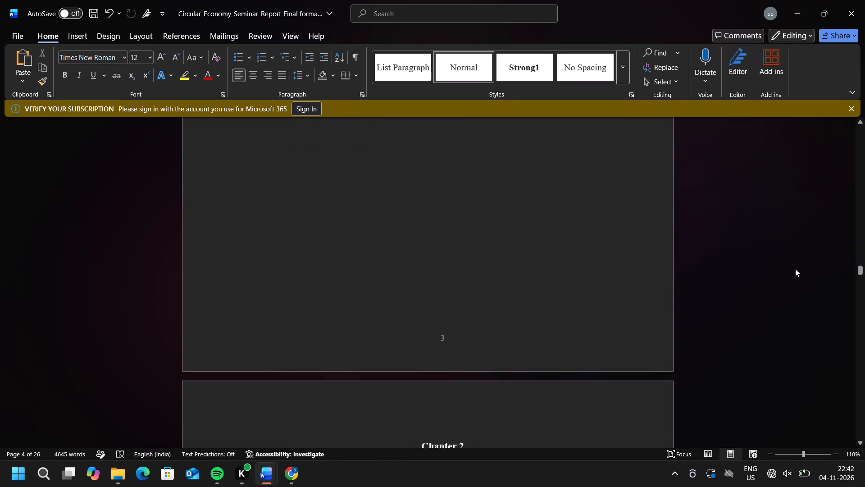
Read through Chapter 2 Literature Survey, checking the reviews of previous research and their page numbers.
scroll(795, 269, down, 2)
click(795, 269)
scroll(795, 269, down, 2)
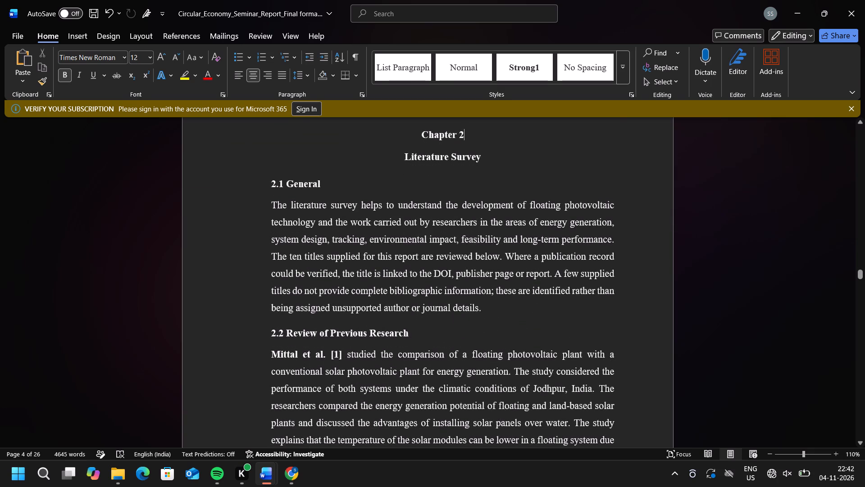
scroll(795, 262, down, 3)
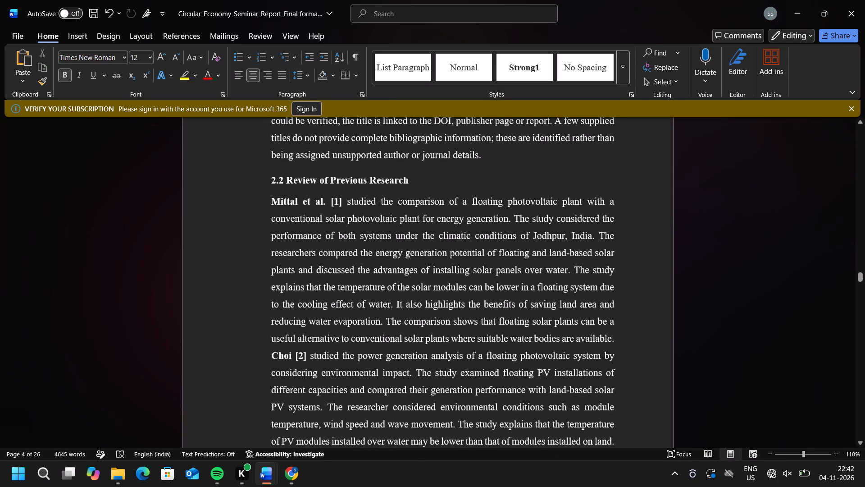
scroll(795, 262, down, 2)
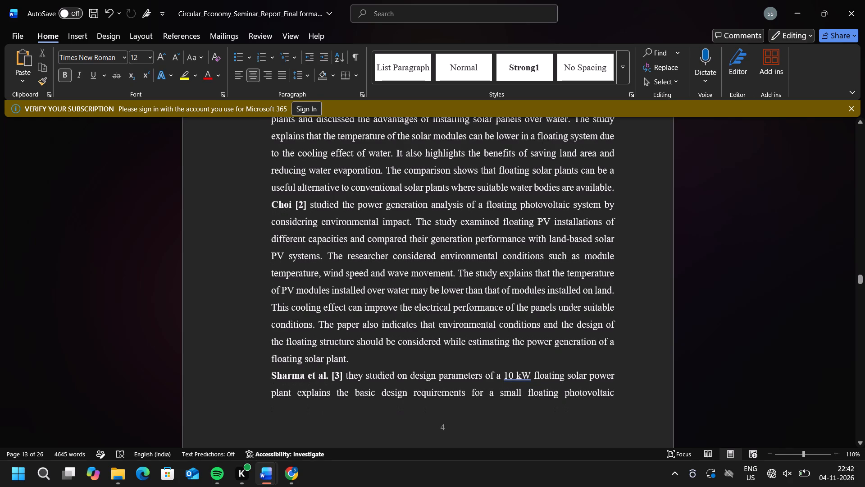
scroll(795, 262, down, 6)
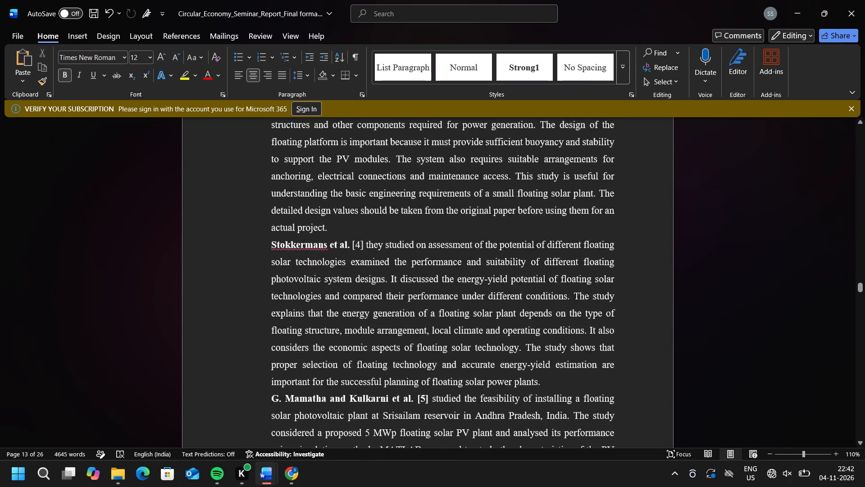
scroll(795, 262, down, 4)
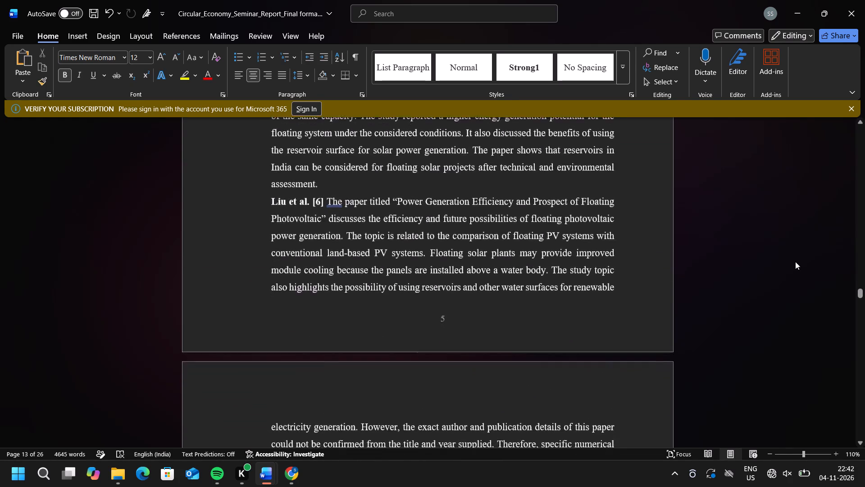
scroll(795, 262, down, 6)
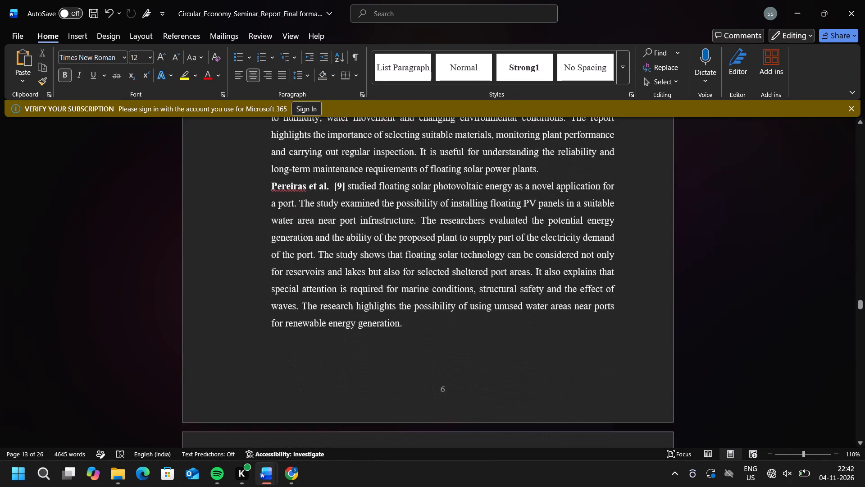
scroll(795, 262, down, 7)
Check Chapter 3 Methodology from section 3.1 to 3.4, including its headings, figures, tables and page numbers.
scroll(795, 262, down, 1)
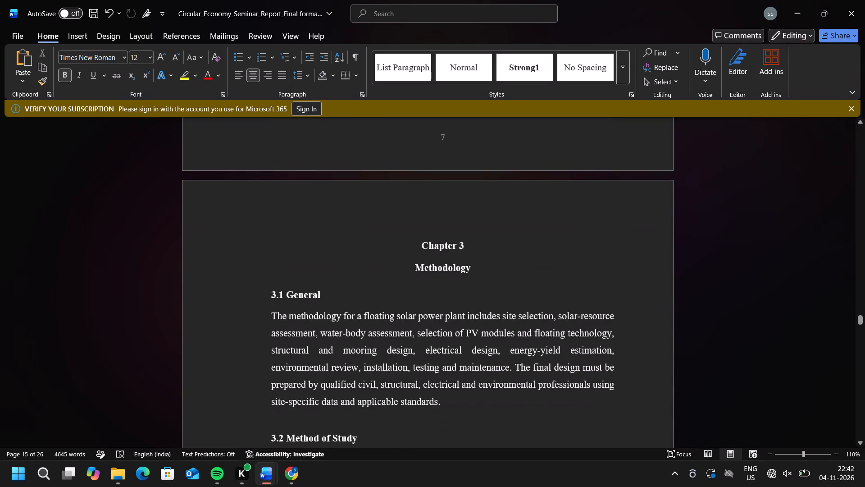
scroll(795, 262, down, 5)
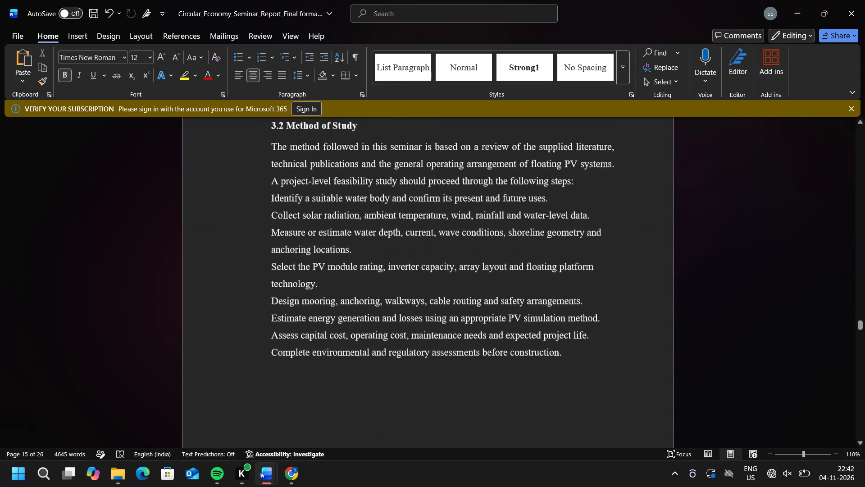
scroll(795, 262, down, 3)
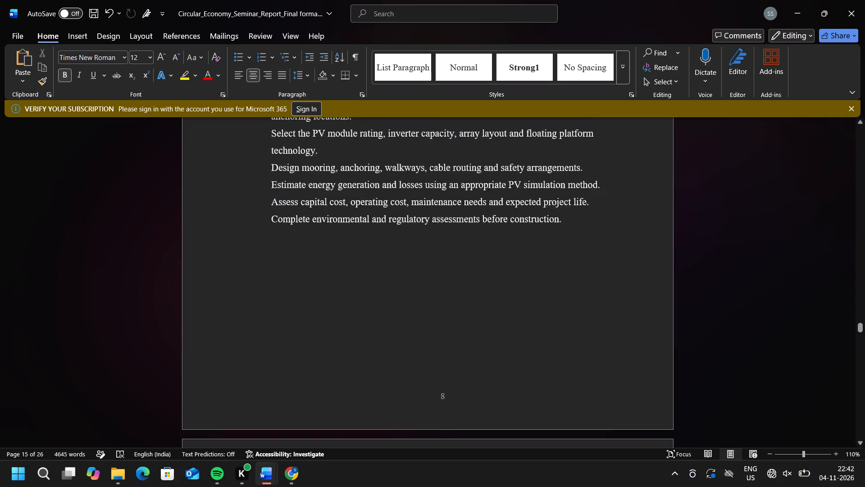
scroll(795, 262, down, 1)
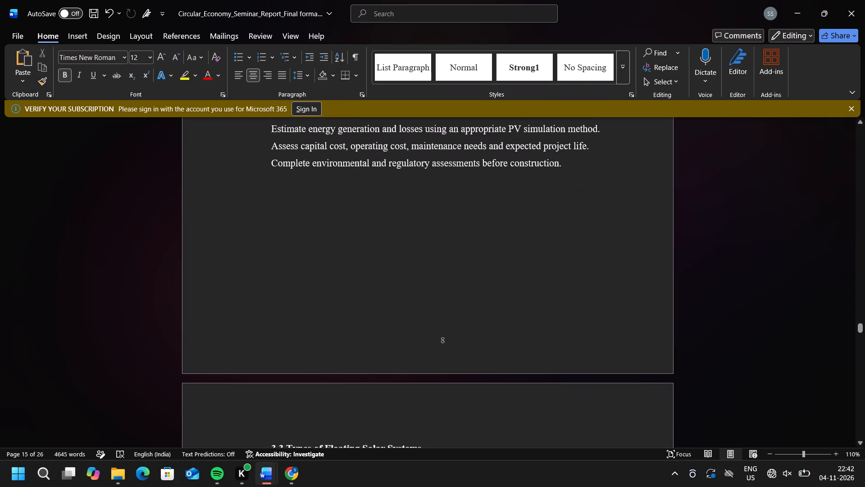
scroll(795, 262, down, 6)
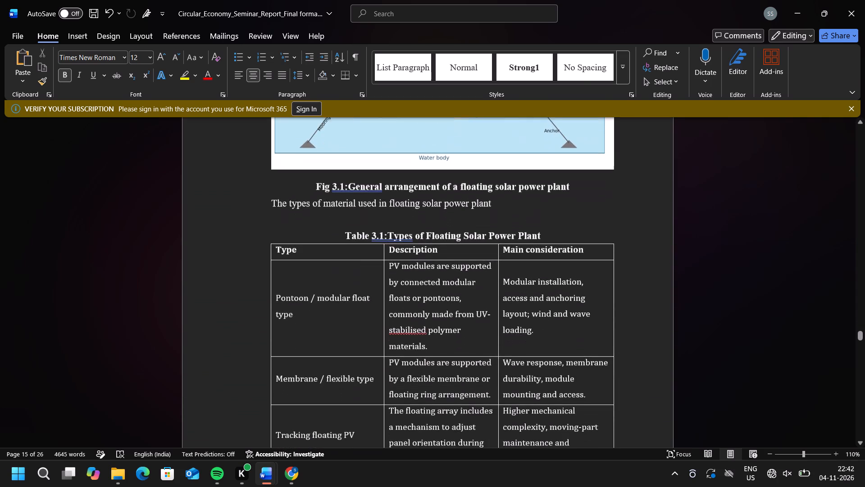
scroll(795, 262, down, 5)
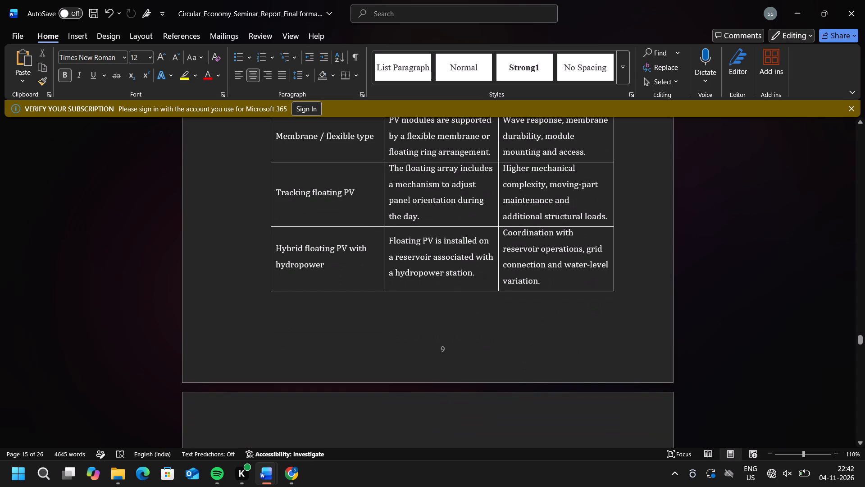
scroll(795, 262, down, 4)
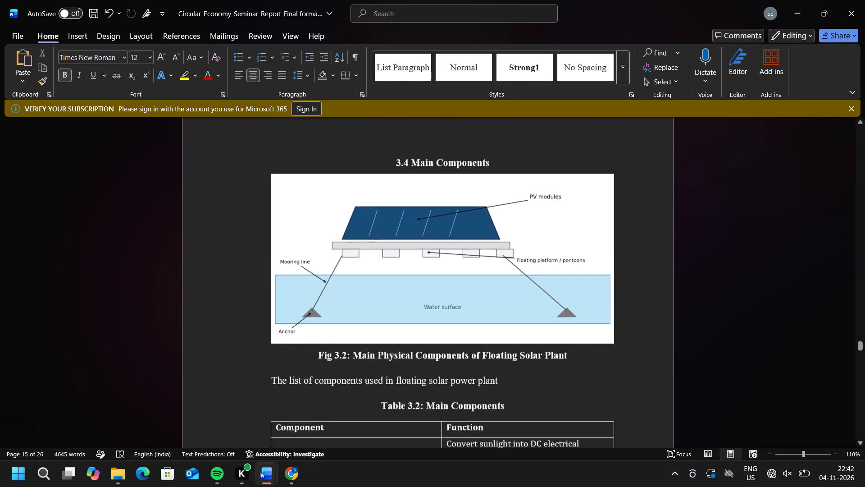
scroll(795, 262, down, 1)
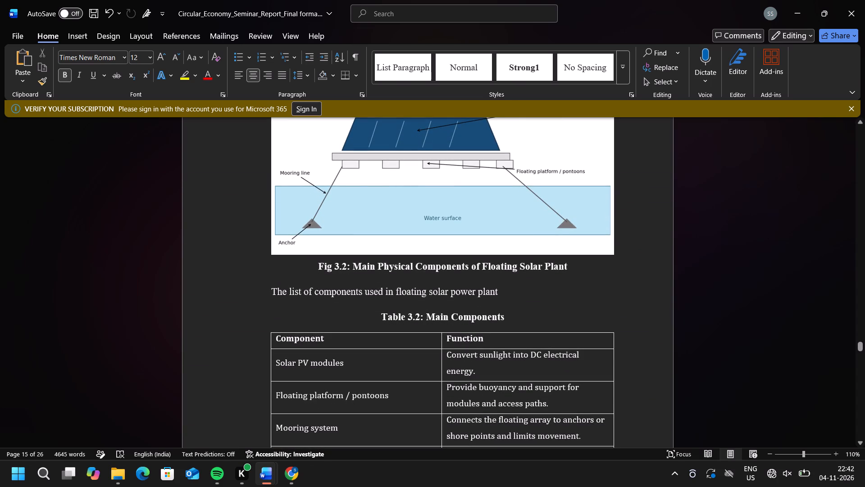
Remove the centring from the "3.4 Main Components" heading so it is left-aligned like the other section headings.
scroll(795, 262, up, 1)
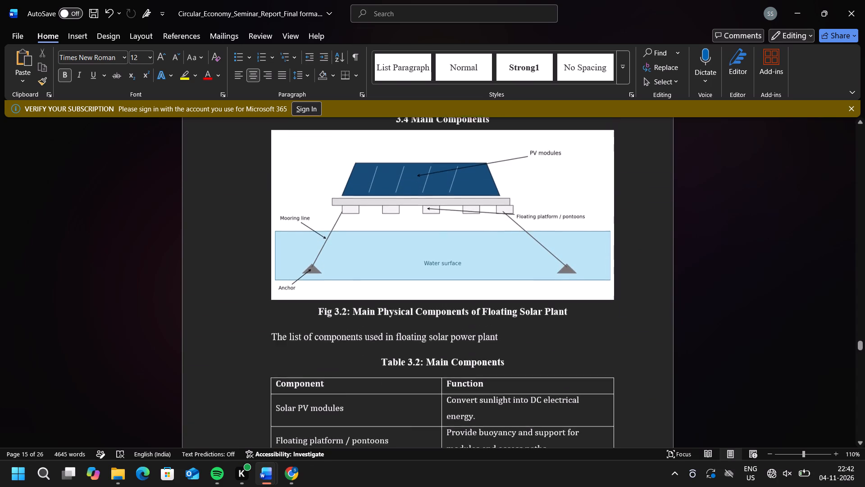
scroll(795, 262, up, 1)
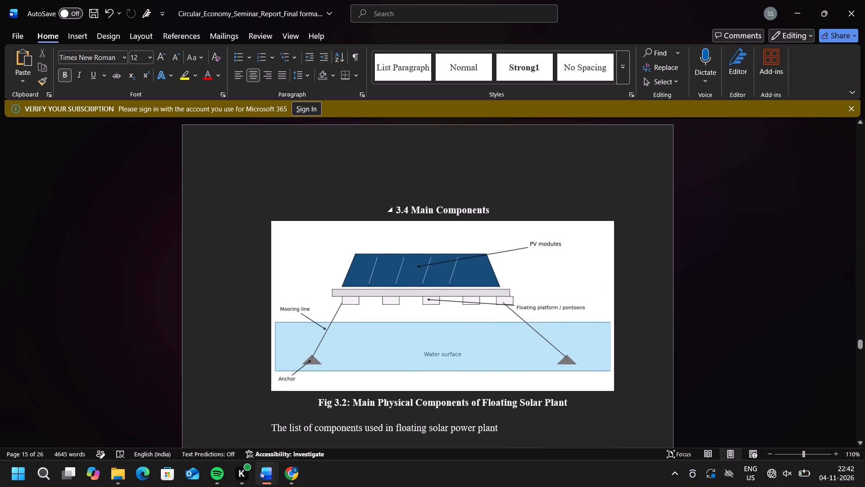
click(396, 210)
key(BackSpace)
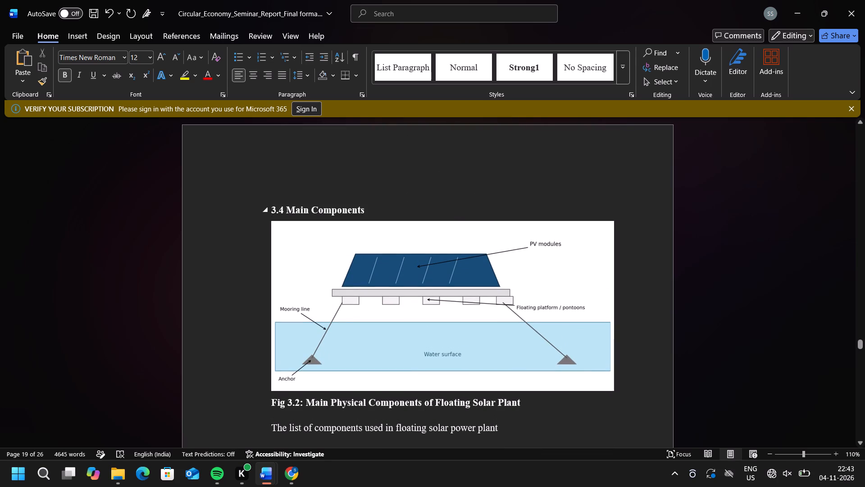
Check the rest of section 3.4 and the start of 3.5 Working Principle, including Fig 3.2, Table 3.2 and Fig 3.3.
scroll(396, 202, down, 1)
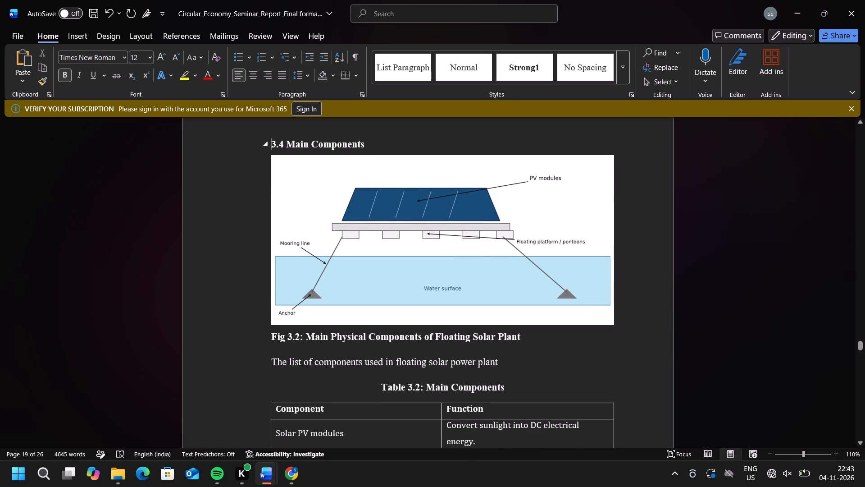
scroll(396, 198, down, 1)
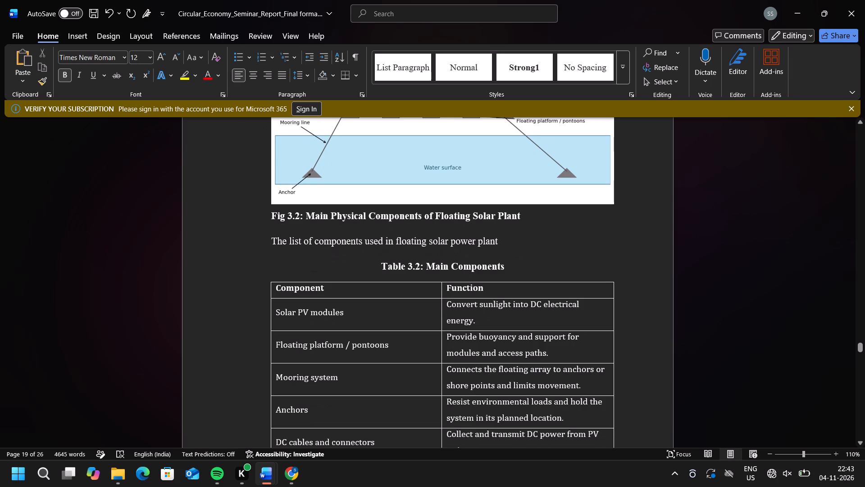
scroll(396, 198, down, 3)
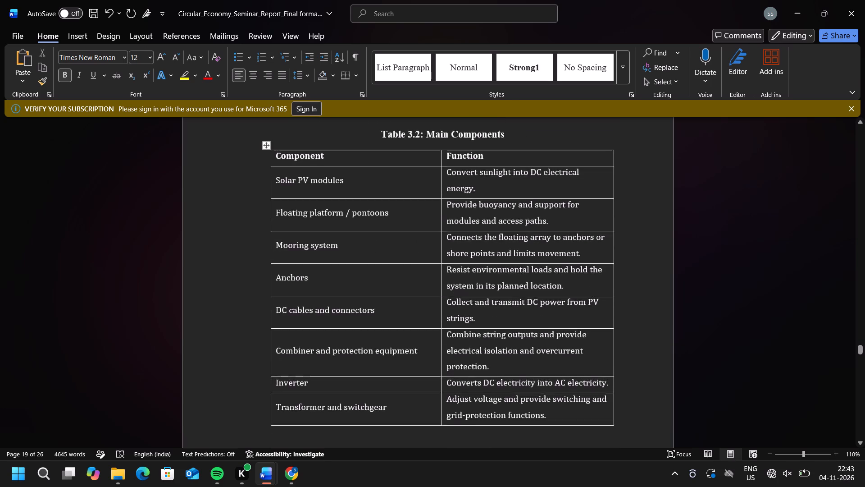
scroll(396, 198, down, 4)
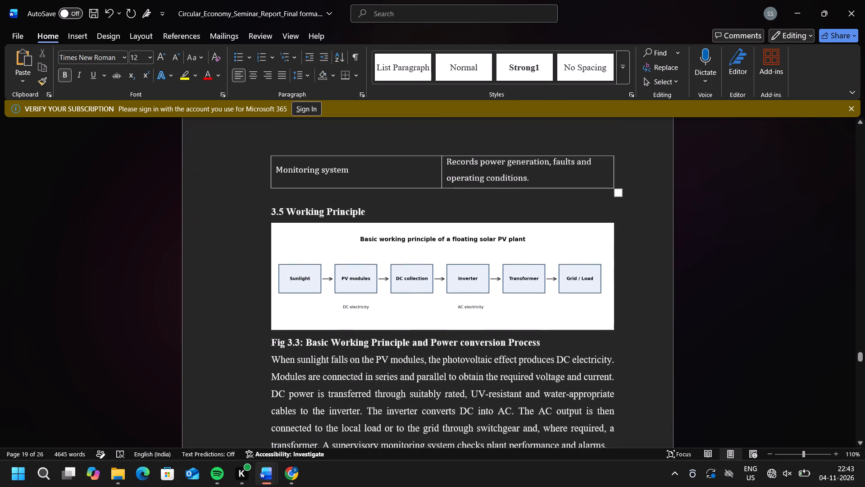
scroll(396, 198, down, 4)
scroll(396, 198, up, 1)
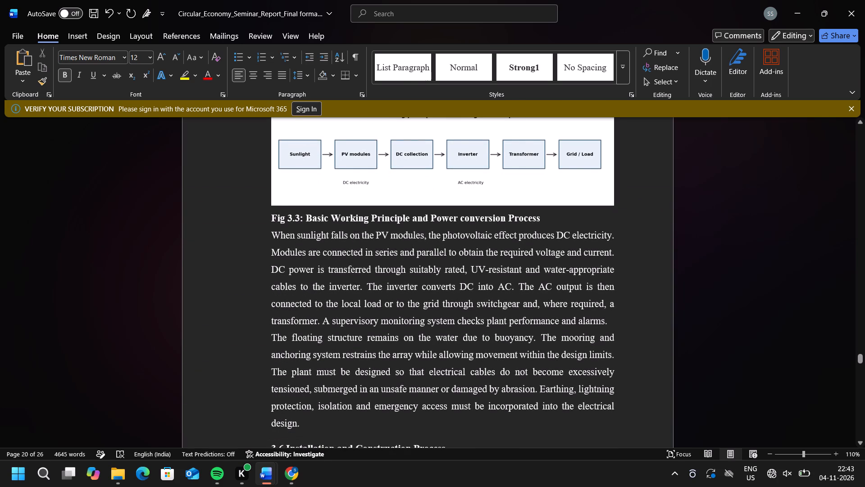
scroll(540, 221, up, 1)
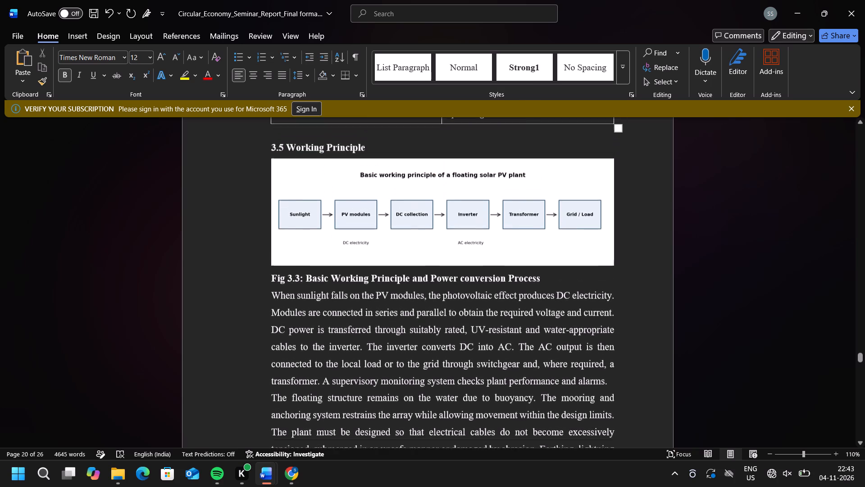
scroll(540, 221, up, 1)
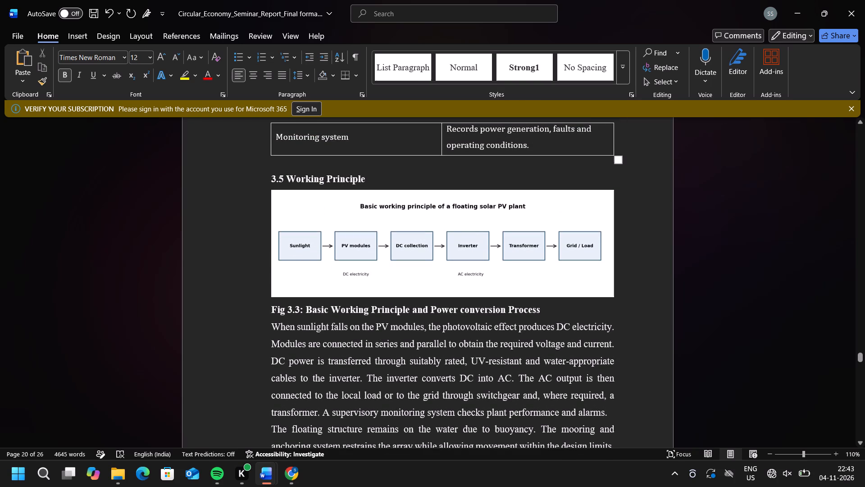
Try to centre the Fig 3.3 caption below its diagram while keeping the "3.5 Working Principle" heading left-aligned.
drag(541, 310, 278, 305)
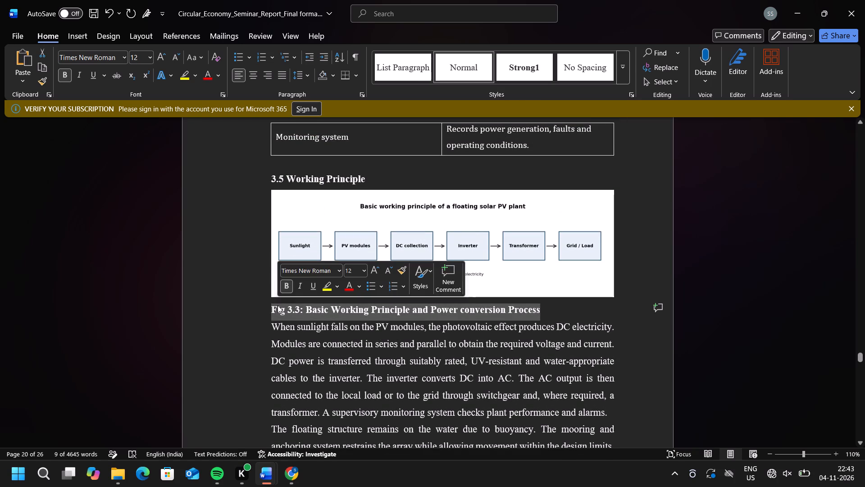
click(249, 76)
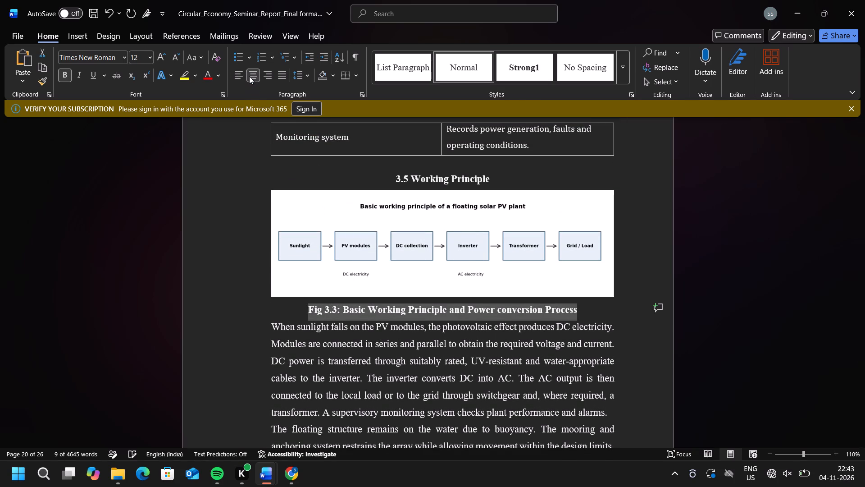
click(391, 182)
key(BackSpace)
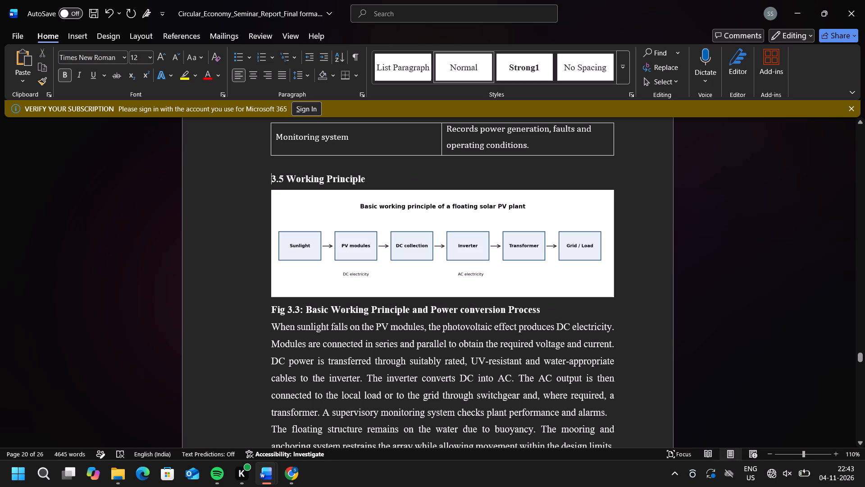
Check sections 3.5 to 3.8 of Chapter 3, including their headings, numbered list, Table 3.3 and page numbers.
scroll(361, 285, down, 1)
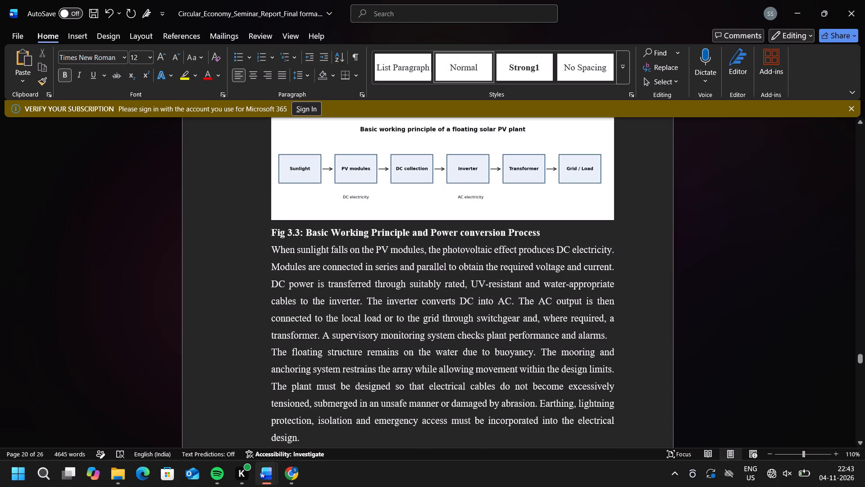
scroll(362, 282, up, 1)
scroll(403, 361, up, 2)
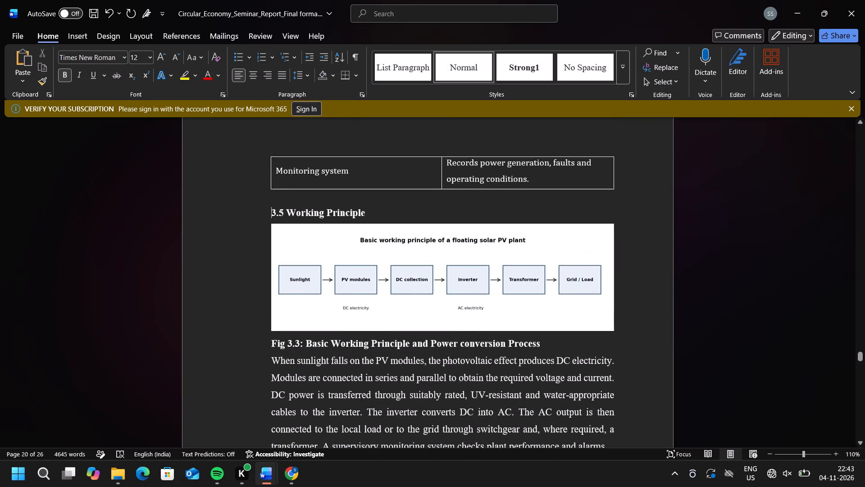
scroll(403, 361, down, 4)
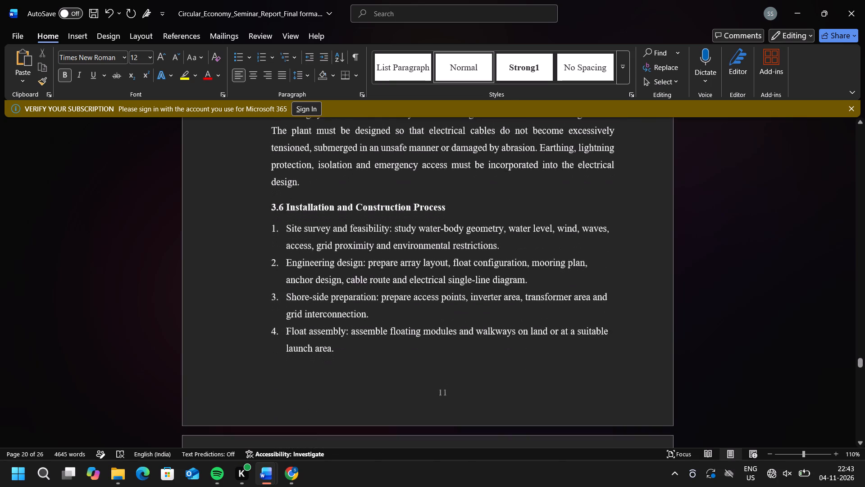
scroll(403, 361, down, 1)
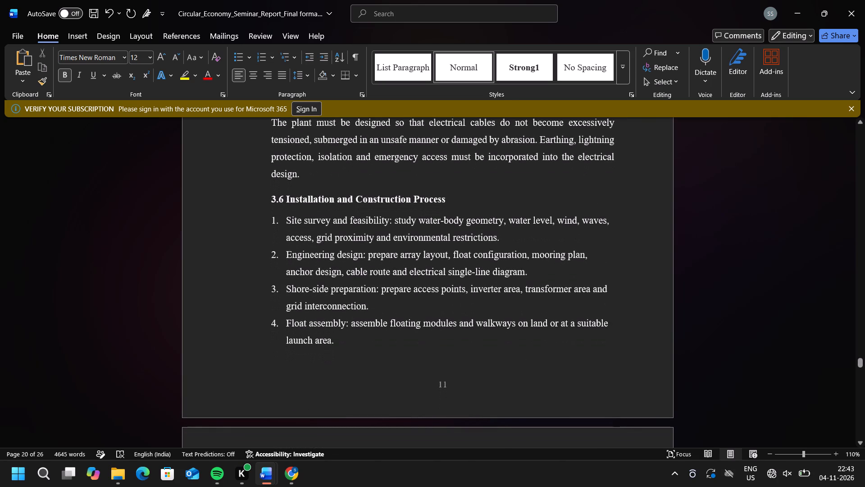
scroll(490, 296, down, 3)
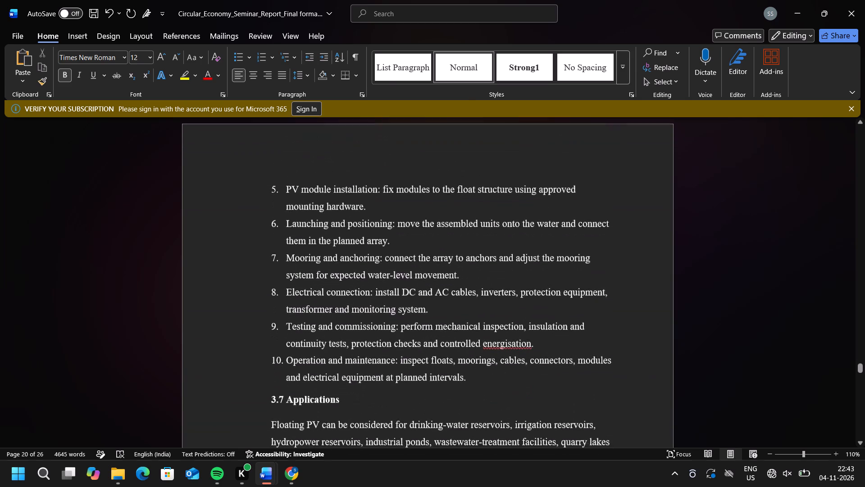
scroll(490, 296, down, 1)
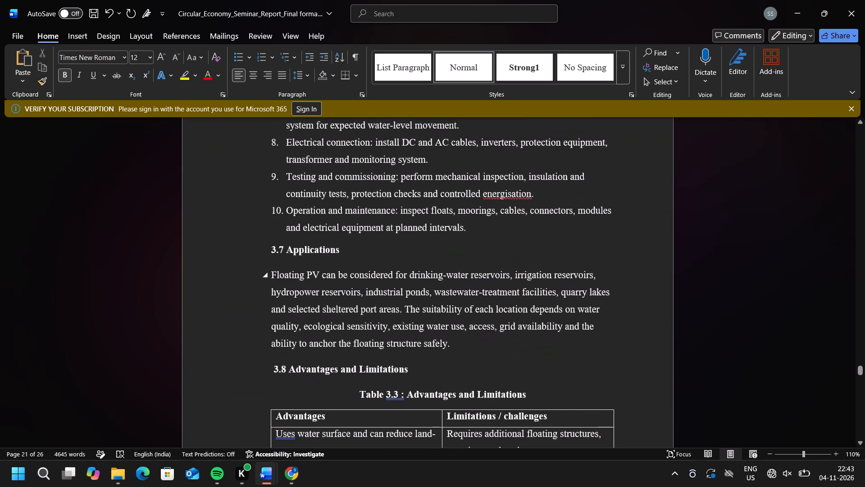
scroll(493, 281, down, 4)
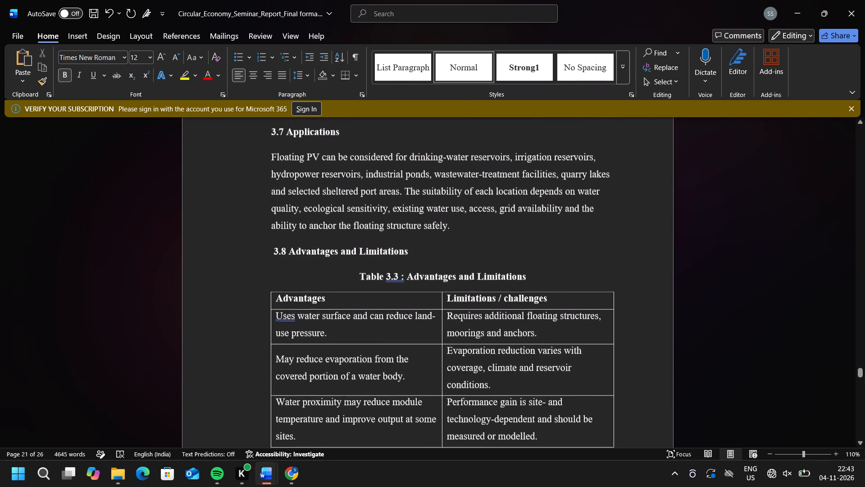
scroll(493, 281, down, 1)
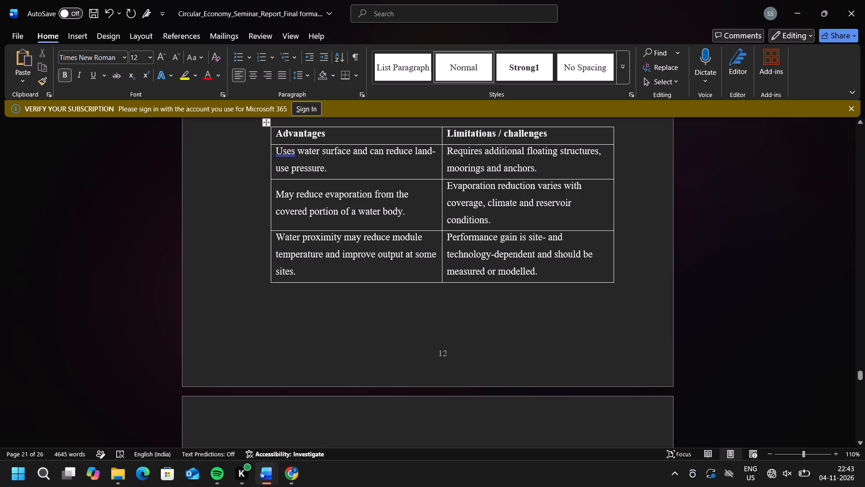
scroll(493, 281, down, 1)
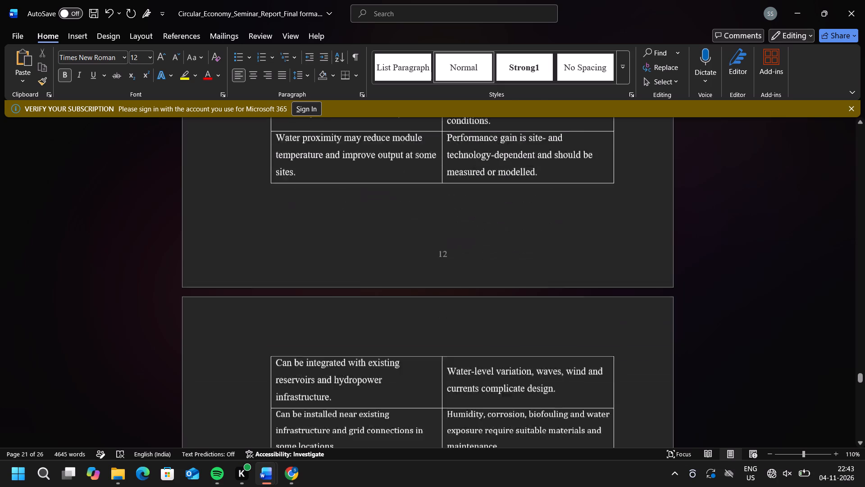
Check the remainder of Chapter 3 through the Srisailam Reservoir case study to 3.10.5 Chapter Summary, including page numbers.
scroll(493, 281, down, 5)
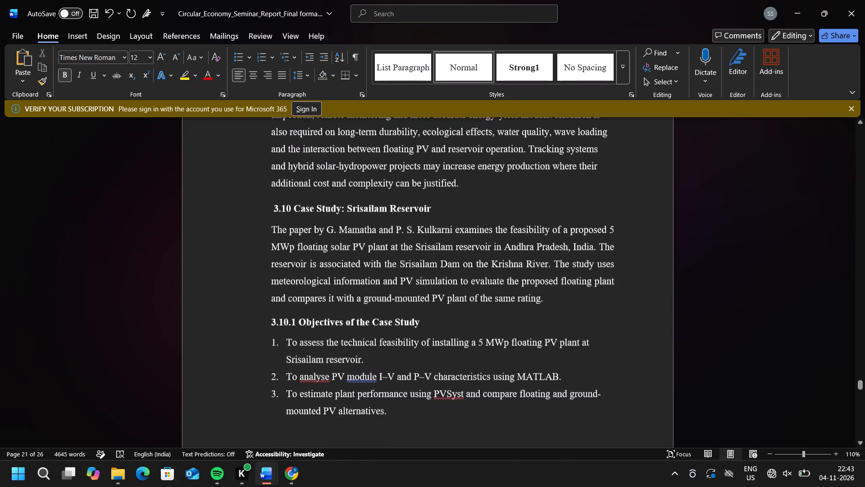
scroll(493, 281, down, 2)
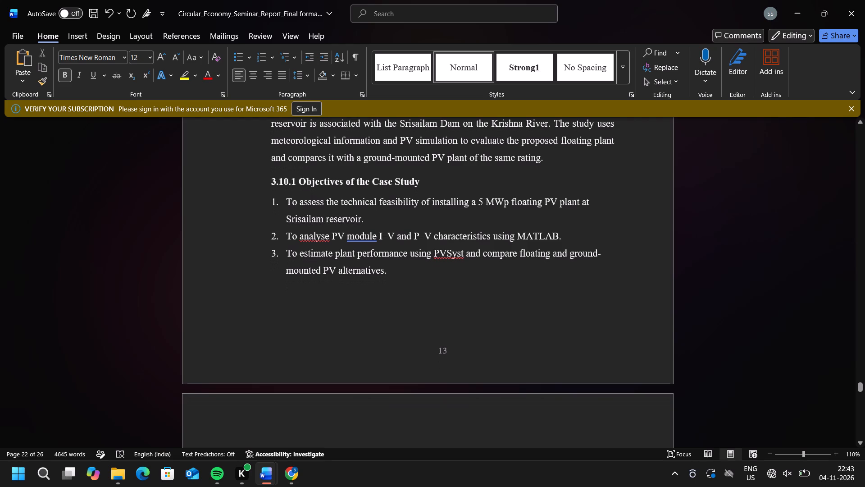
scroll(493, 281, down, 3)
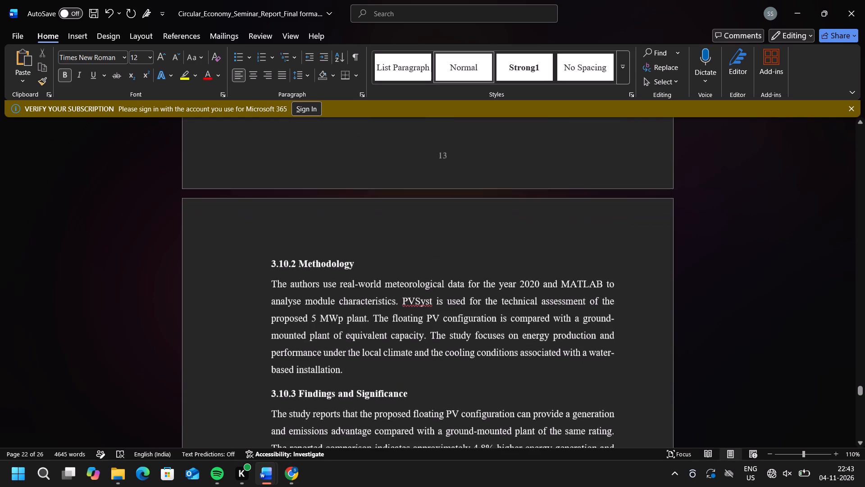
scroll(493, 281, down, 5)
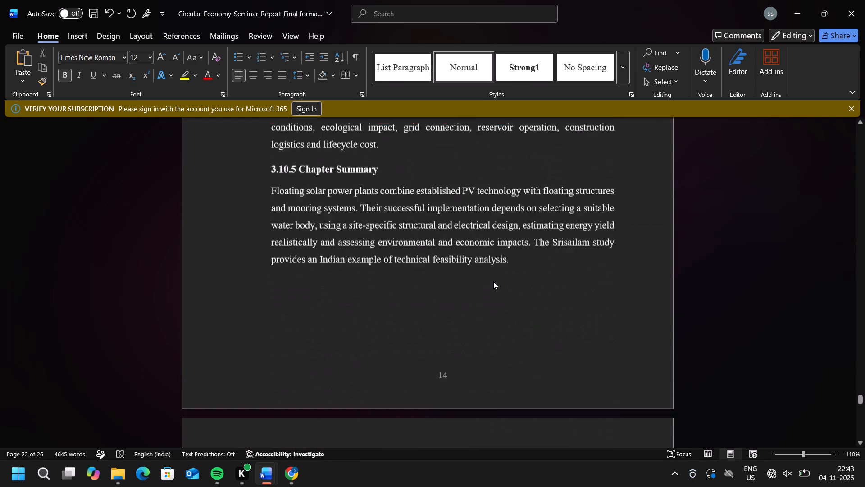
Review Chapter 4 from 4.1 Major Conclusions to 4.3 Sustainable Development Goals, including Table 4.1, page numbers and the start of References.
scroll(493, 281, down, 5)
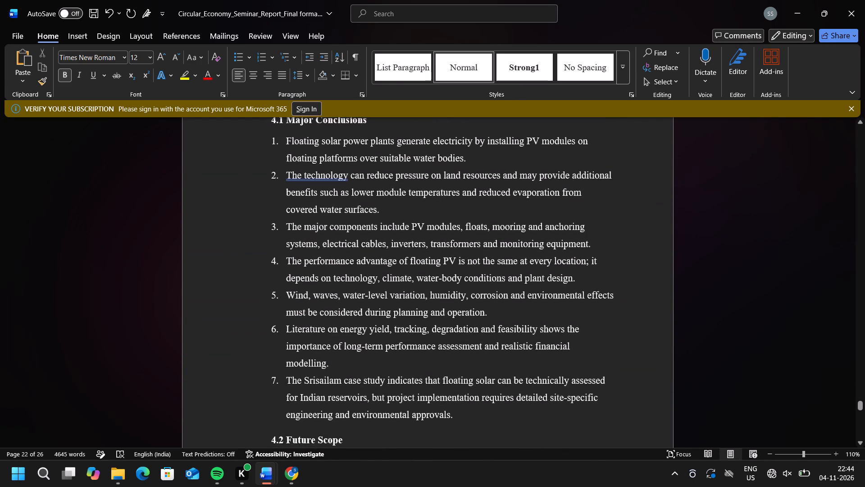
scroll(493, 281, down, 1)
scroll(502, 202, down, 1)
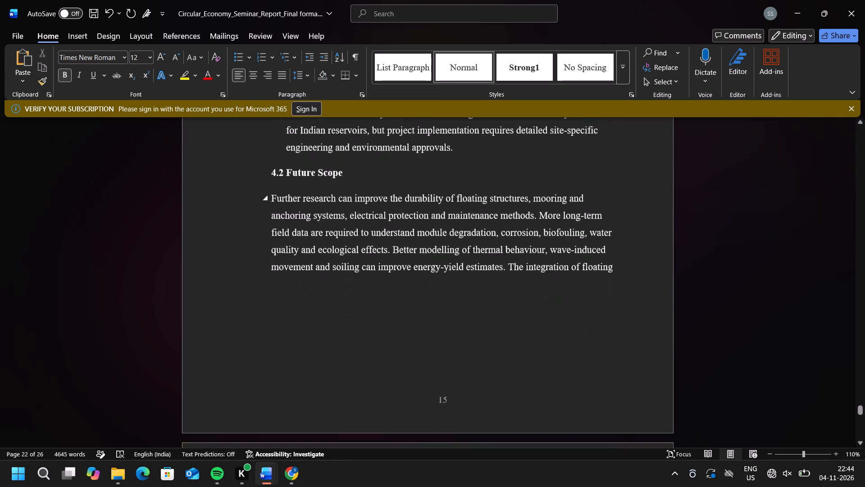
scroll(502, 202, down, 1)
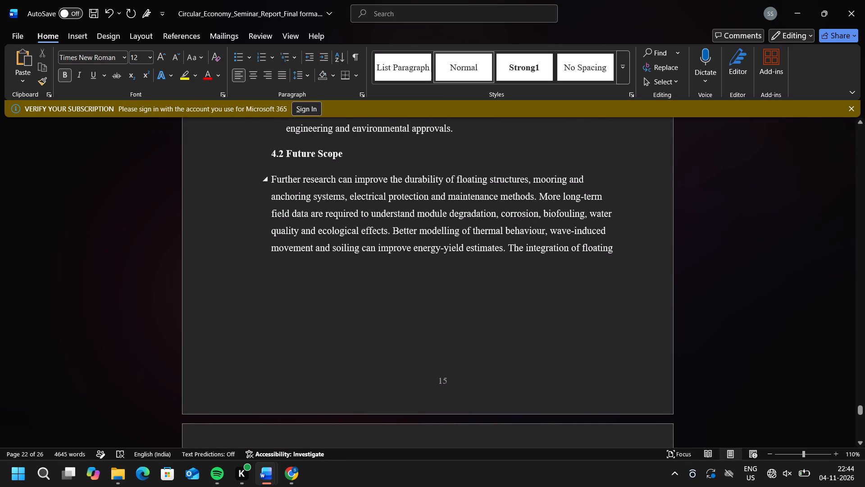
scroll(432, 154, down, 6)
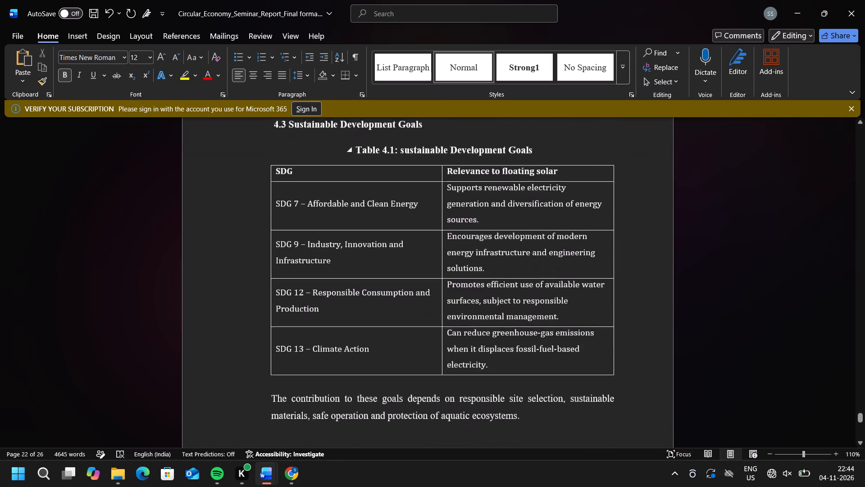
scroll(426, 90, down, 2)
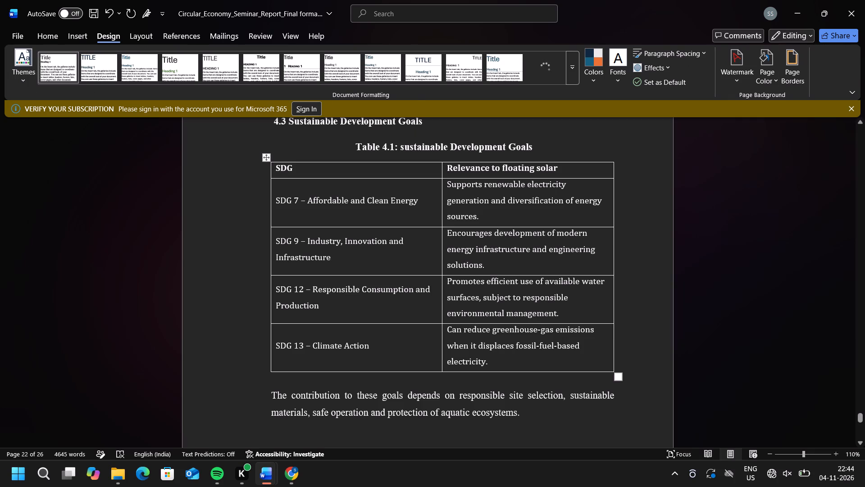
scroll(428, 222, down, 1)
scroll(428, 222, up, 1)
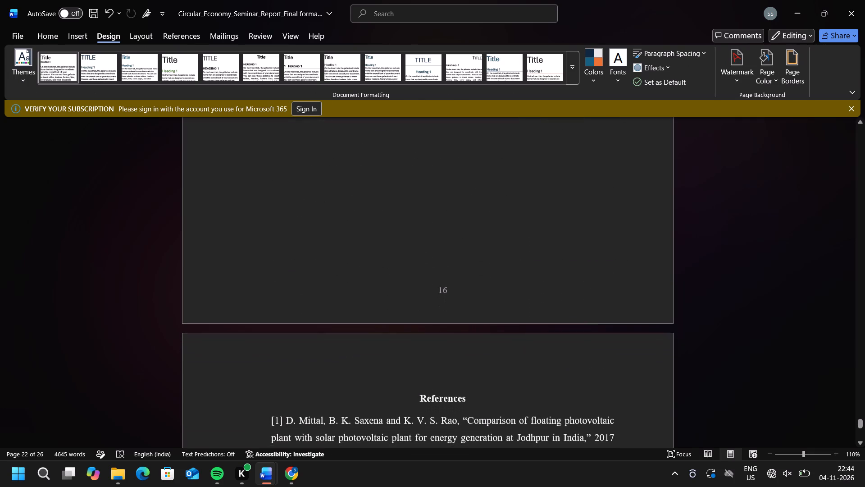
scroll(428, 222, up, 2)
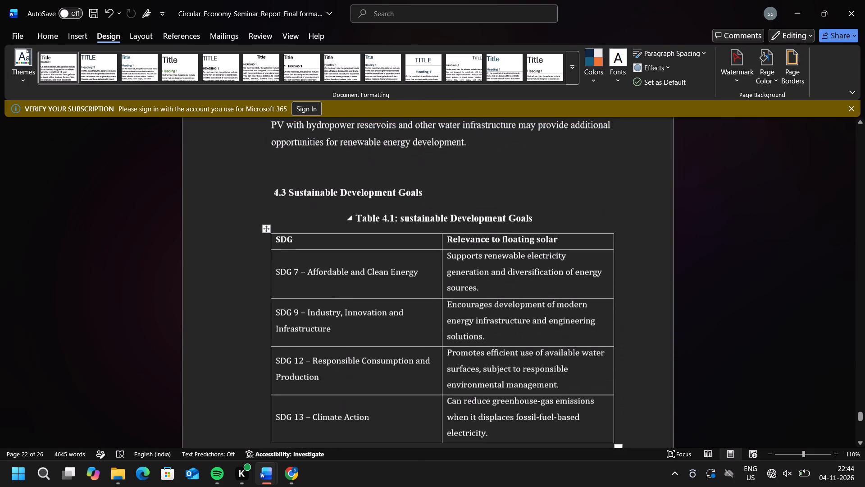
scroll(428, 222, up, 1)
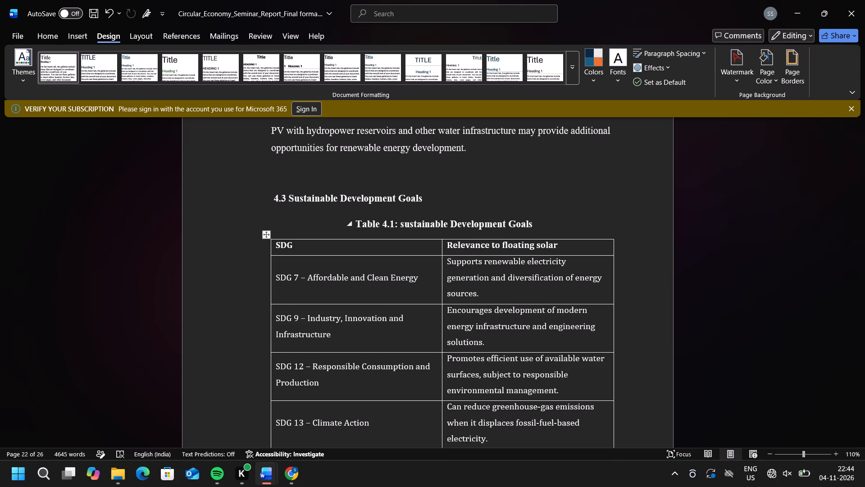
Return to the Content page and change the page number of 1.2 Problem Definition to 1, aligned below the number for 1.1 General.
scroll(428, 222, up, 13)
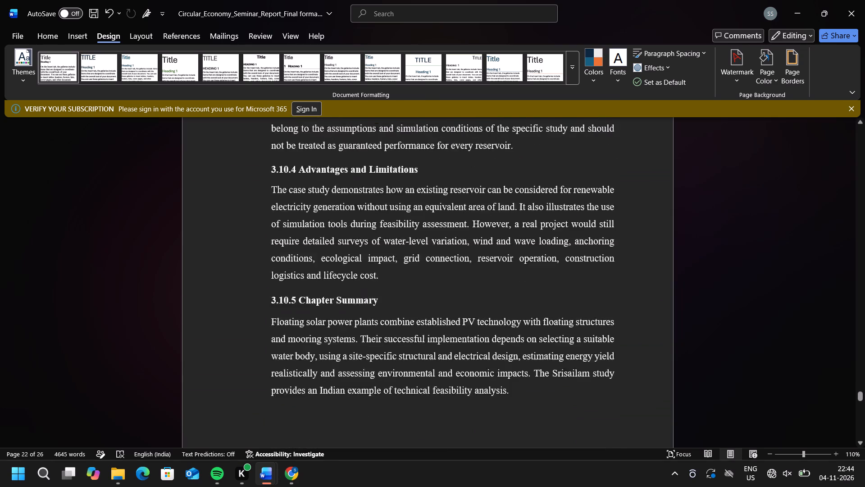
scroll(428, 222, up, 9)
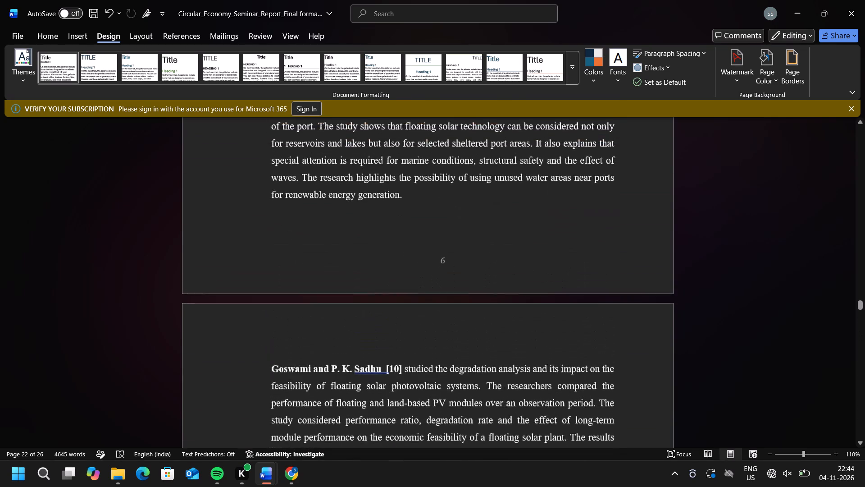
scroll(428, 222, up, 6)
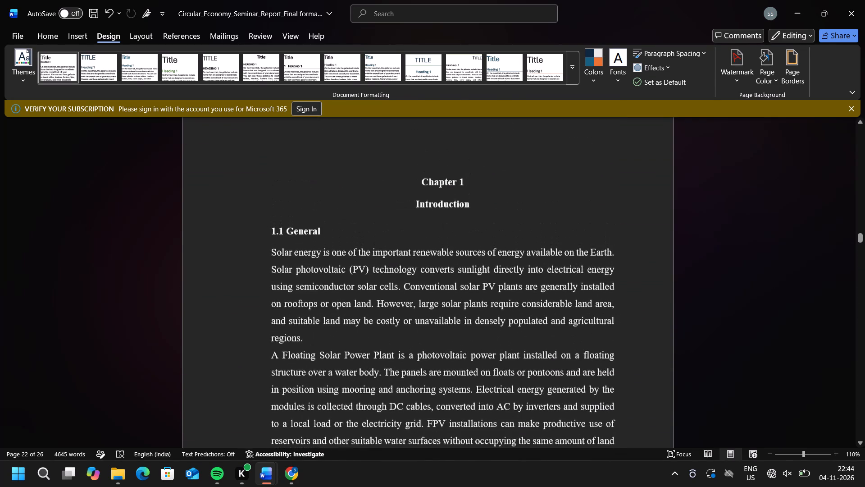
scroll(428, 222, up, 8)
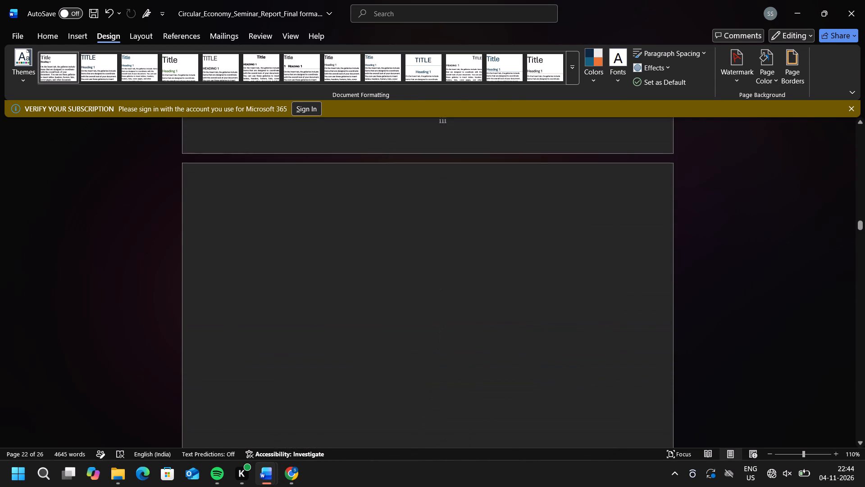
scroll(428, 222, up, 6)
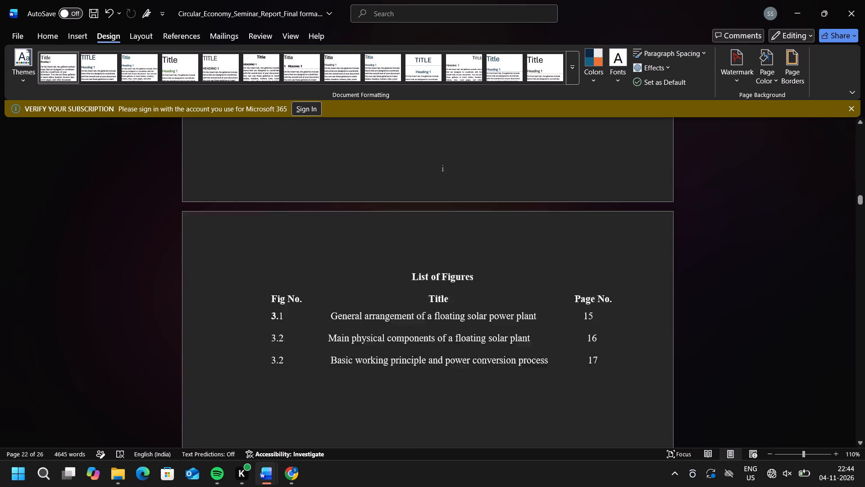
scroll(425, 225, up, 6)
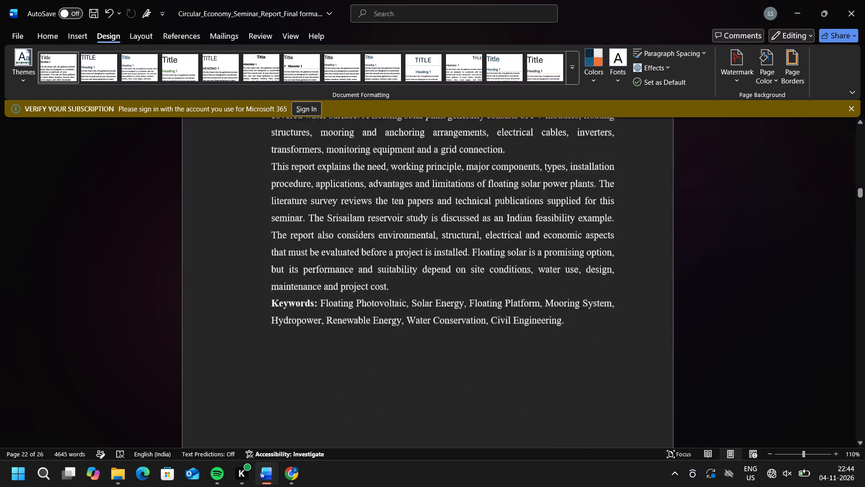
scroll(425, 225, up, 6)
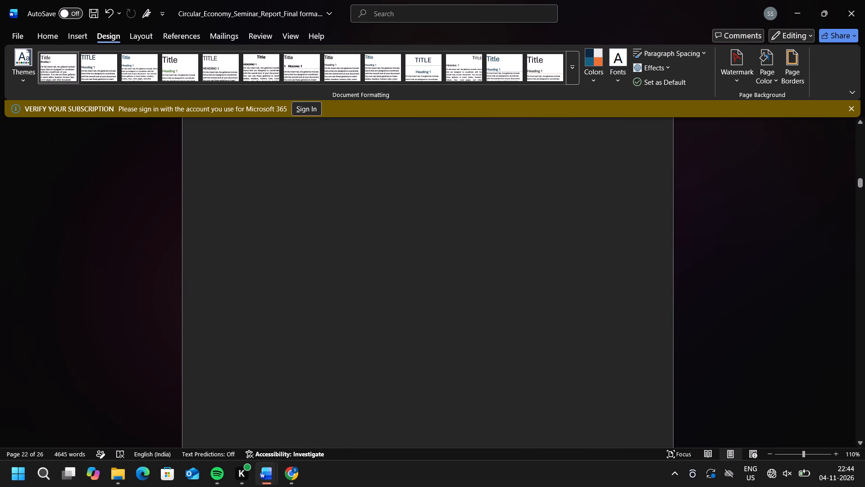
scroll(425, 225, up, 6)
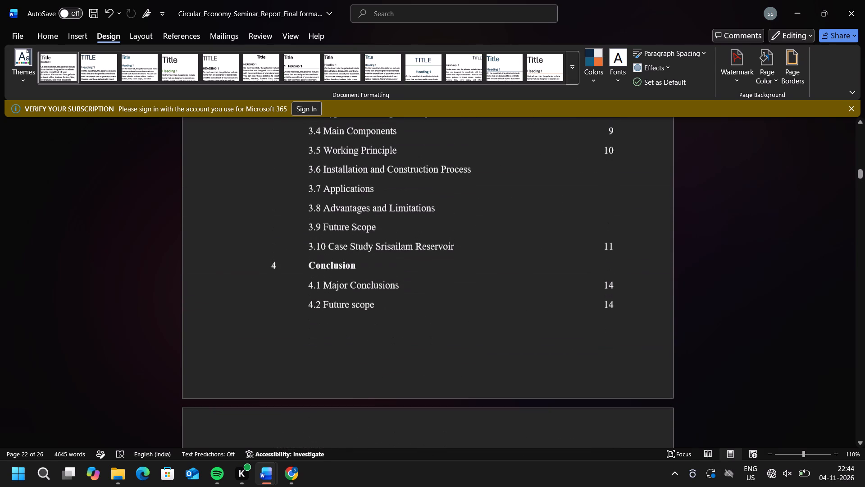
scroll(425, 225, down, 4)
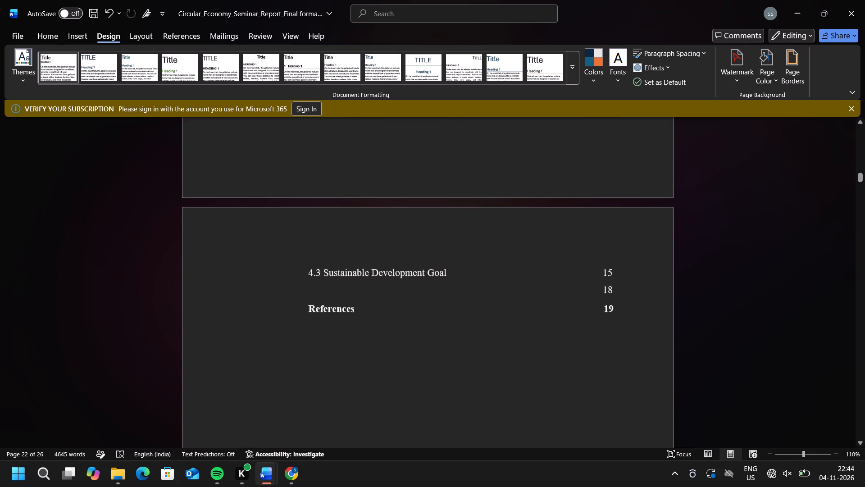
scroll(425, 225, up, 6)
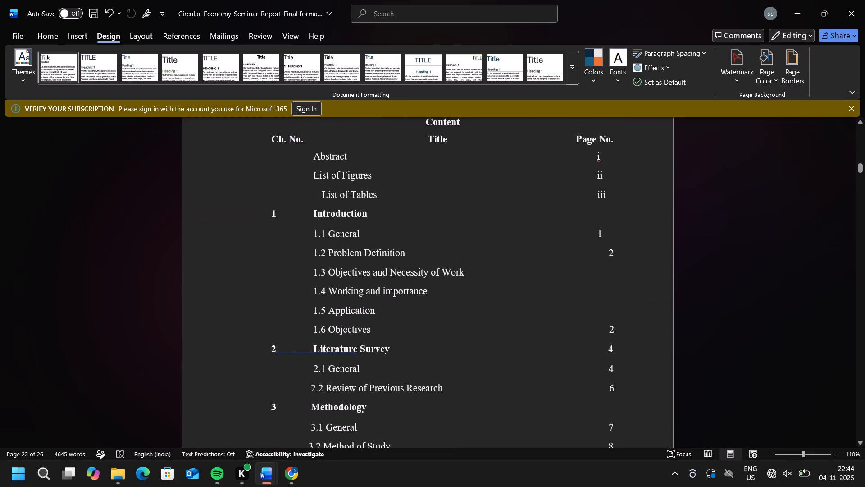
click(616, 253)
key(BackSpace)
key(BackSpace)
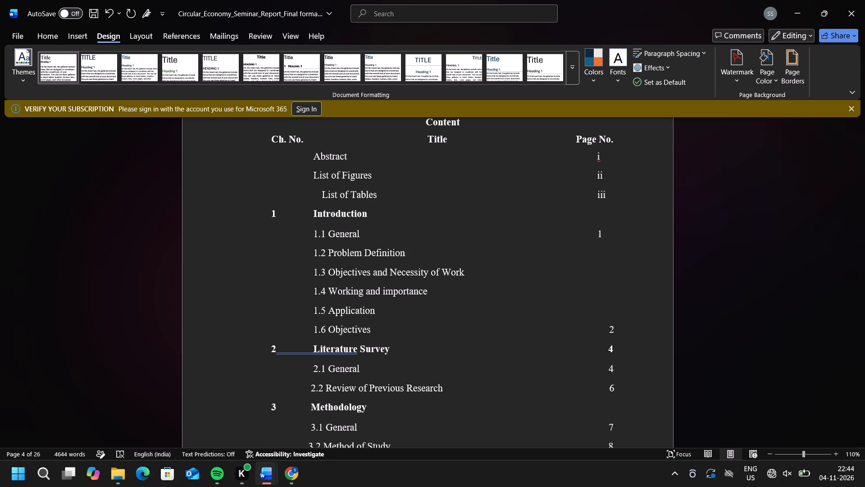
key(space)
key(space)
key(space)
key(space)
key(space)
key(space)
key(space)
key(space)
key(space)
key(space)
key(space)
key(space)
key(space)
key(space)
key(space)
key(space)
key(space)
key(space)
key(space)
key(space)
key(space)
key(space)
key(space)
key(space)
key(space)
key(1)
key(Left)
key(space)
key(space)
key(space)
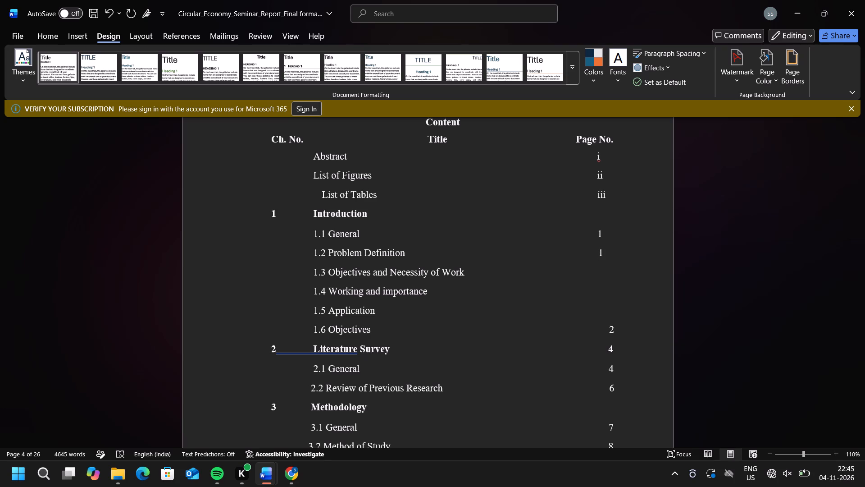
Add page number 2 to the 1.3 Objectives and Necessity of Work entry, aligned with the page numbers above it.
click(596, 268)
key(space)
key(space)
key(space)
key(space)
key(space)
key(space)
key(space)
key(space)
key(space)
key(space)
key(space)
key(space)
key(space)
key(space)
key(space)
key(space)
key(space)
key(space)
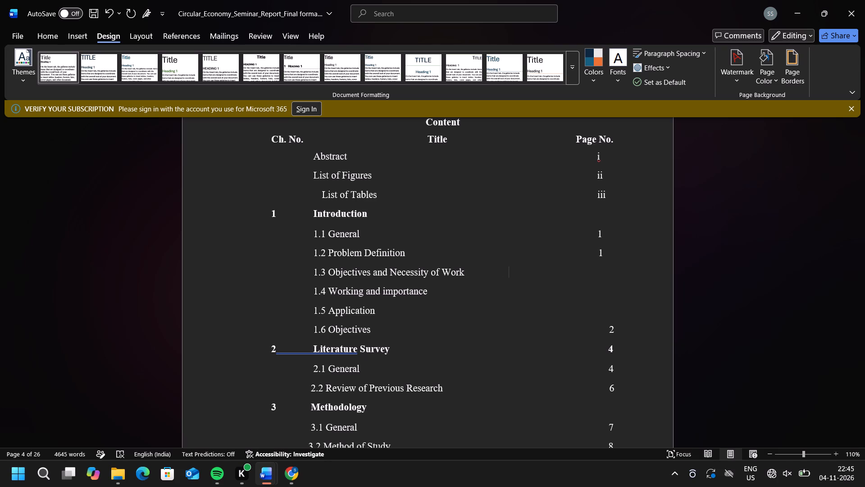
key(2)
key(Left)
key(space)
key(space)
key(space)
key(space)
key(space)
key(space)
key(space)
key(space)
key(space)
key(space)
key(space)
key(space)
key(space)
key(space)
key(space)
key(space)
key(space)
key(space)
key(space)
key(space)
key(space)
key(space)
key(space)
key(space)
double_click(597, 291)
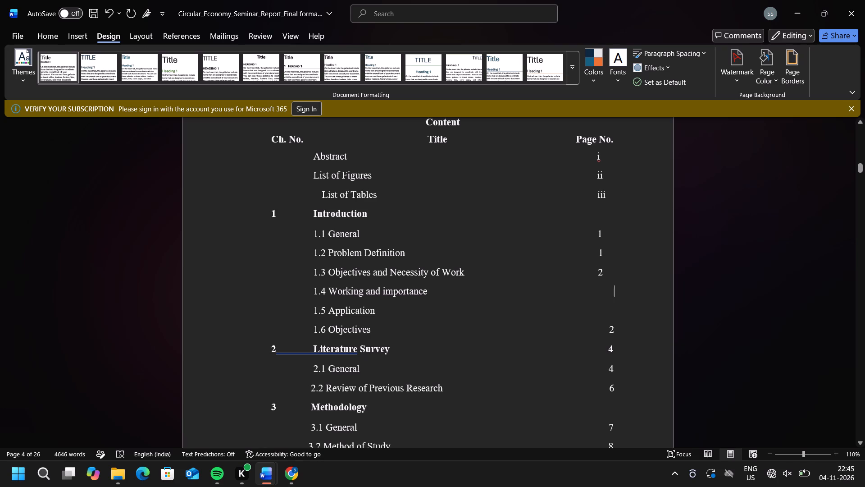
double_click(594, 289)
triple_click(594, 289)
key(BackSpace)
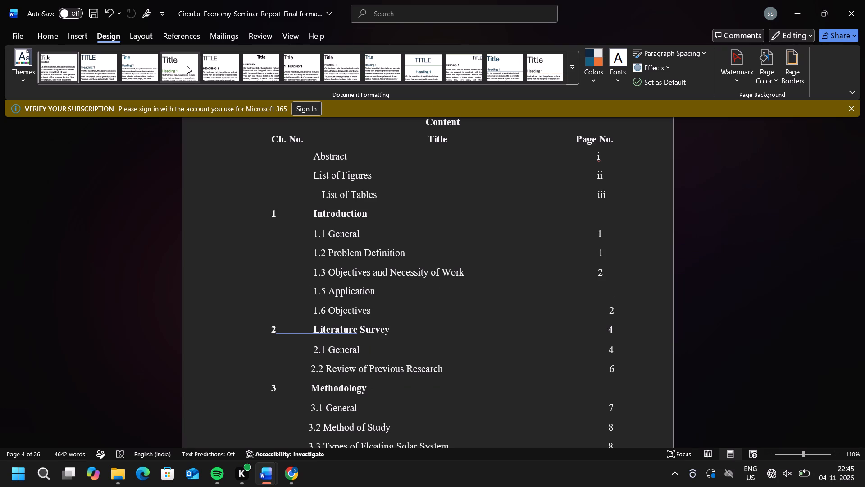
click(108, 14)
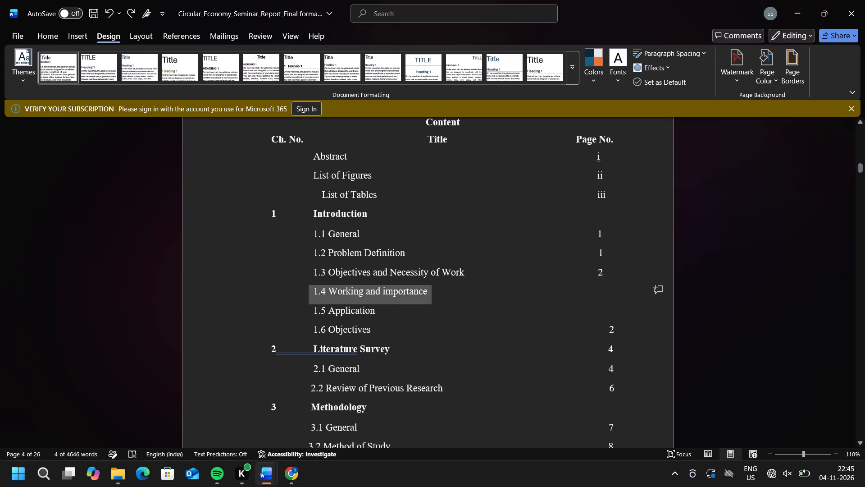
Add page number 2 to the 1.4 Working and importance entry, aligned with the page numbers above it.
click(478, 293)
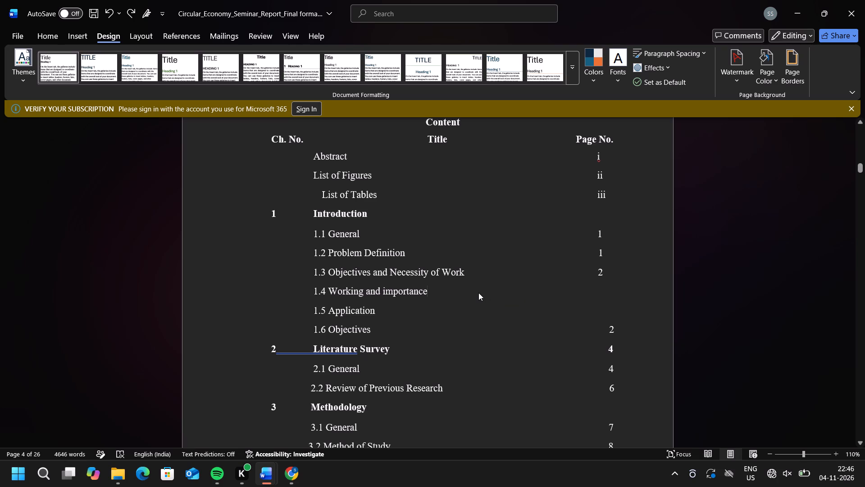
key(2)
key(Left)
key(space)
key(space)
key(space)
key(space)
key(space)
key(space)
key(space)
key(space)
key(space)
key(space)
key(space)
key(space)
key(space)
key(space)
key(space)
key(space)
key(space)
key(space)
key(space)
key(space)
key(space)
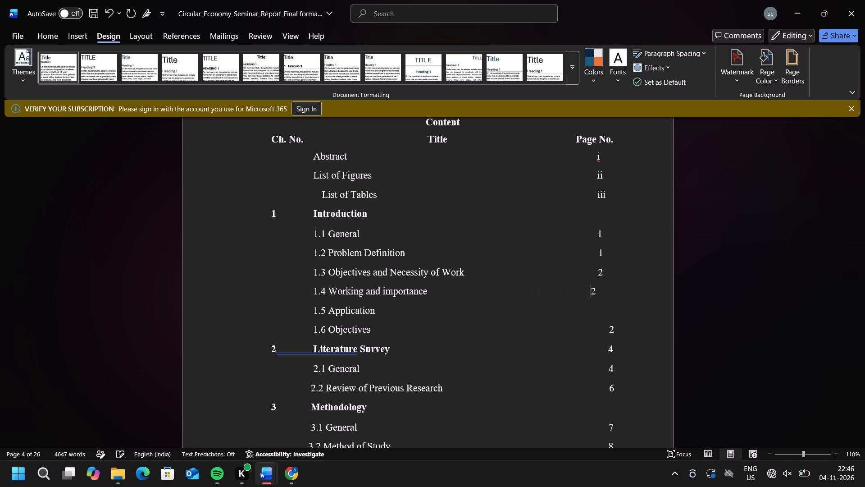
key(space)
key(space)
key(space)
Add page number 3 to the 1.5 Application entry, aligned with the page numbers above it.
click(598, 313)
key(3)
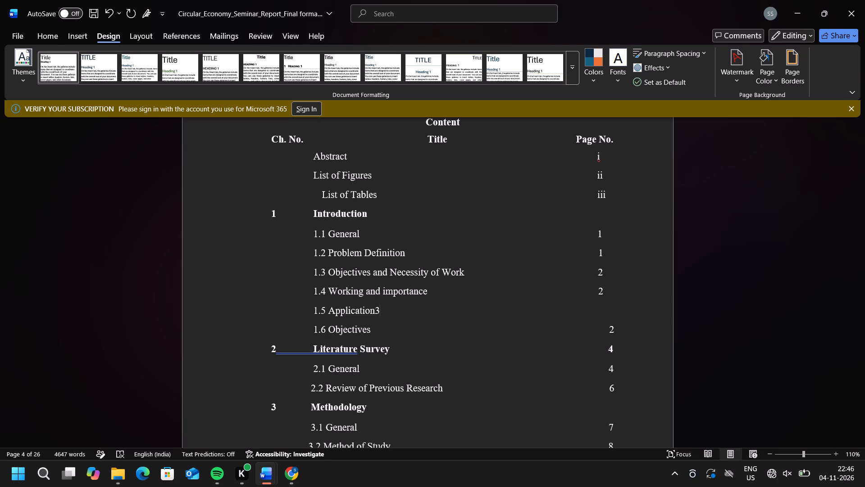
key(Down)
key(Up)
key(Left)
key(space)
key(space)
key(space)
key(space)
key(space)
key(space)
key(space)
key(space)
key(space)
key(space)
key(space)
key(space)
key(space)
key(space)
key(space)
key(space)
key(space)
key(space)
key(space)
key(space)
key(BackSpace)
Change the page number of 1.6 Objectives to 3 and align it below the number for 1.5 Application.
double_click(614, 330)
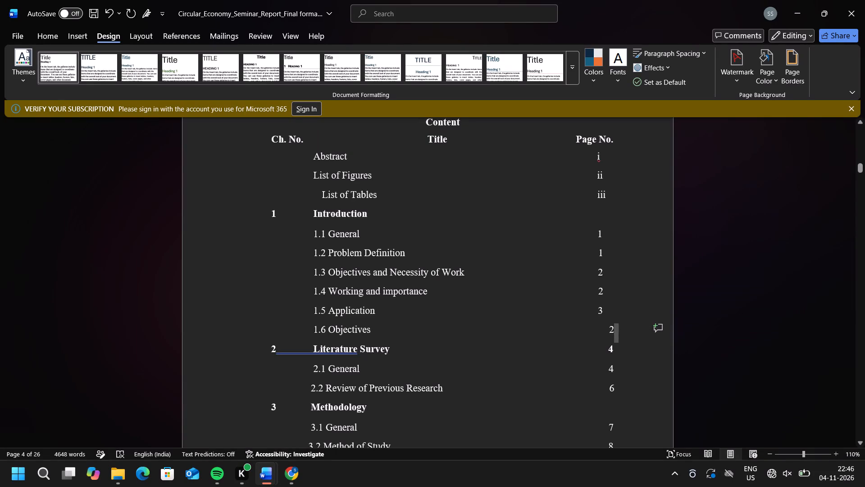
click(614, 330)
drag(614, 330, 607, 331)
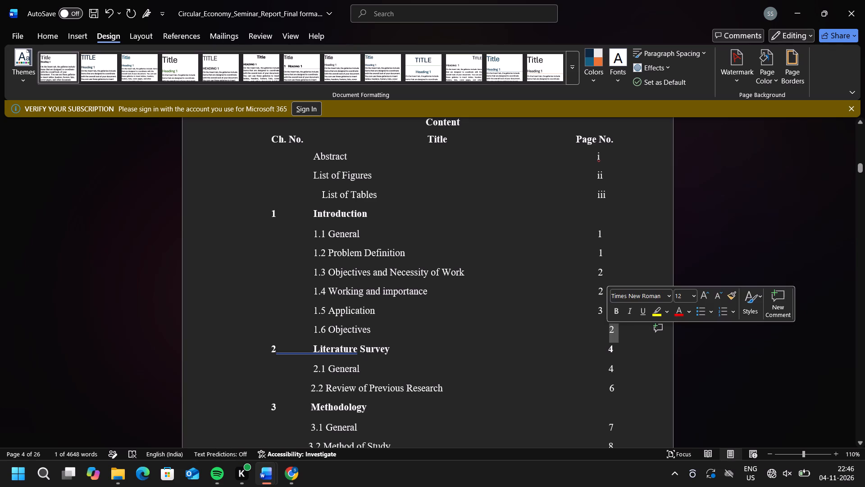
key(3)
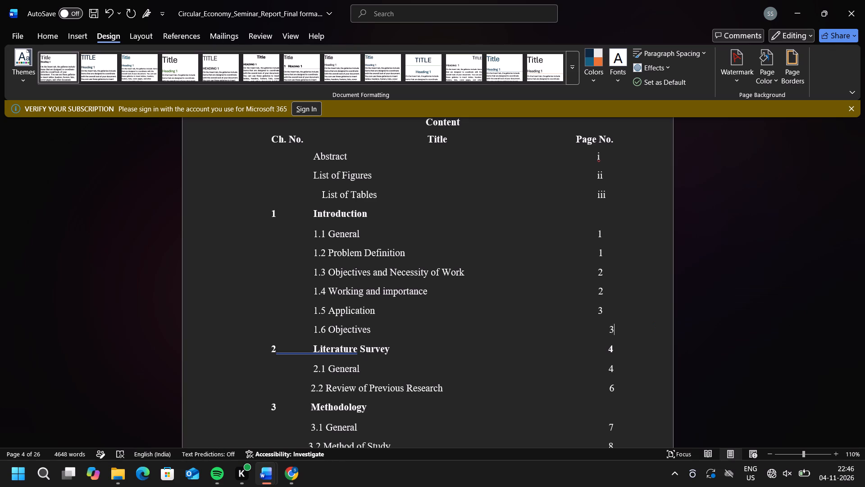
click(607, 331)
key(BackSpace)
key(space)
key(space)
key(space)
key(space)
key(space)
key(space)
key(space)
key(space)
key(space)
key(space)
key(space)
key(space)
key(space)
key(space)
key(space)
key(space)
key(space)
key(space)
key(space)
key(space)
key(space)
key(space)
key(space)
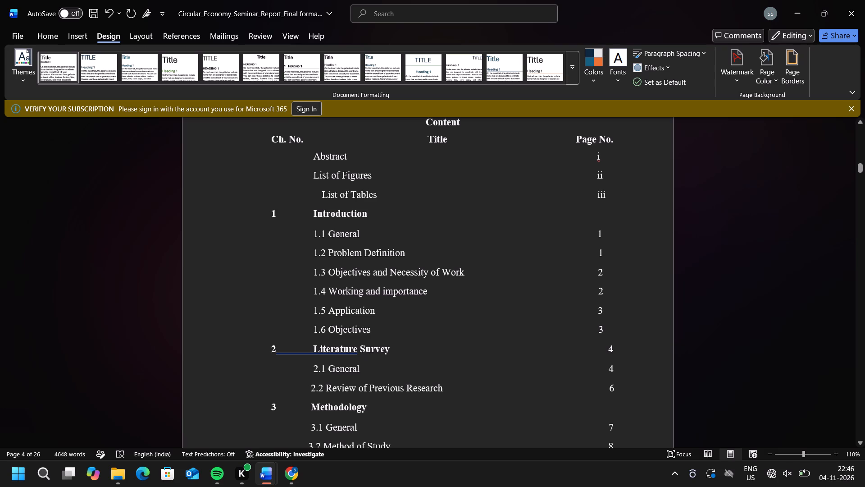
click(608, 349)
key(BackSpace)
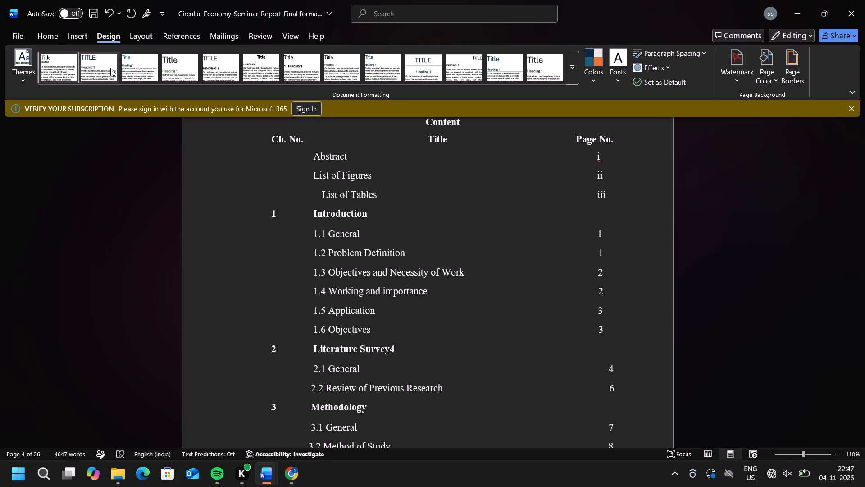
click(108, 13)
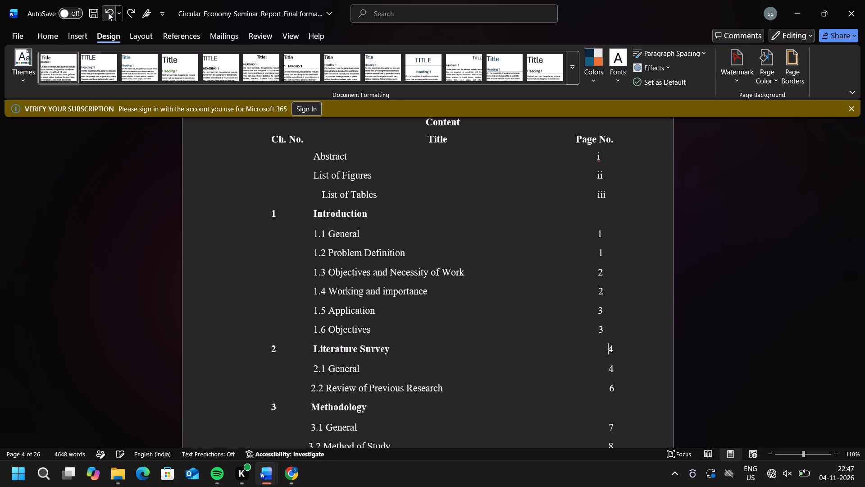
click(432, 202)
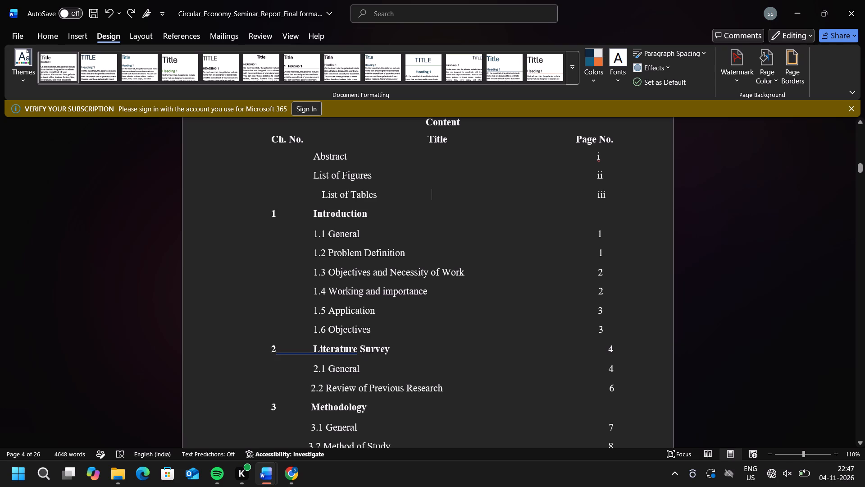
Remove the page number from the Chapter 2 Literature Survey heading row.
click(616, 349)
key(BackSpace)
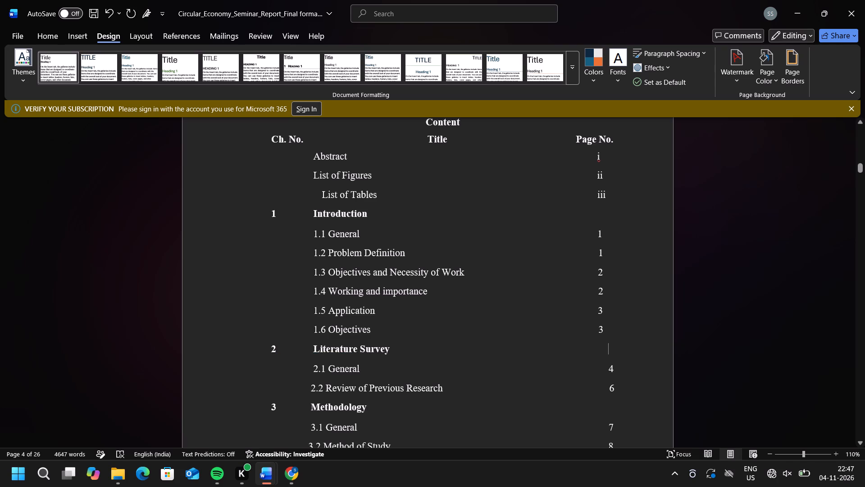
Re-enter page number 4 for 2.1 General and align it with the Chapter 1 page numbers above.
double_click(614, 371)
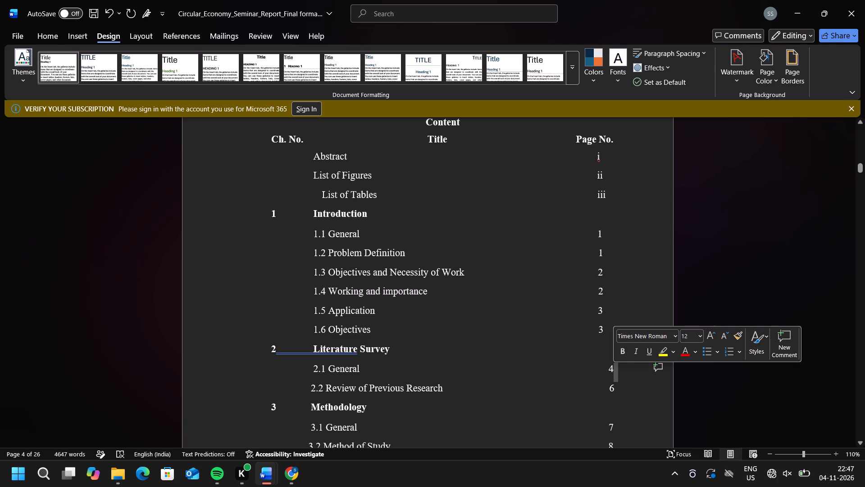
click(612, 369)
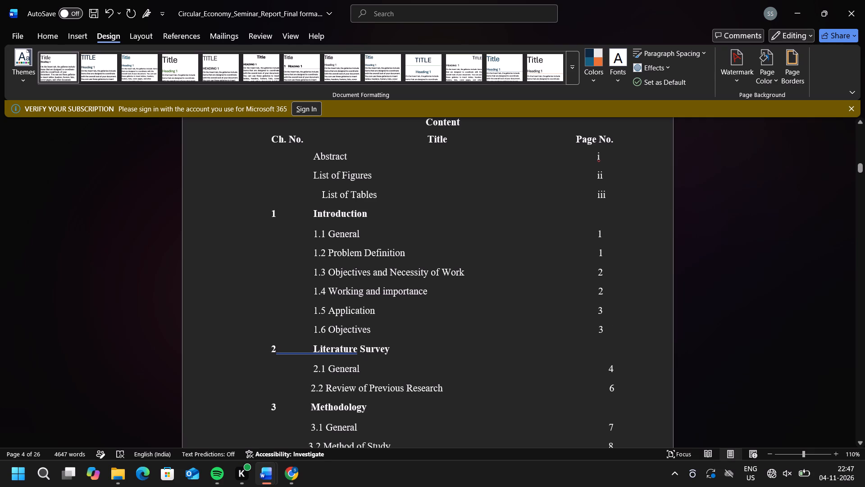
key(BackSpace)
key(4)
key(space)
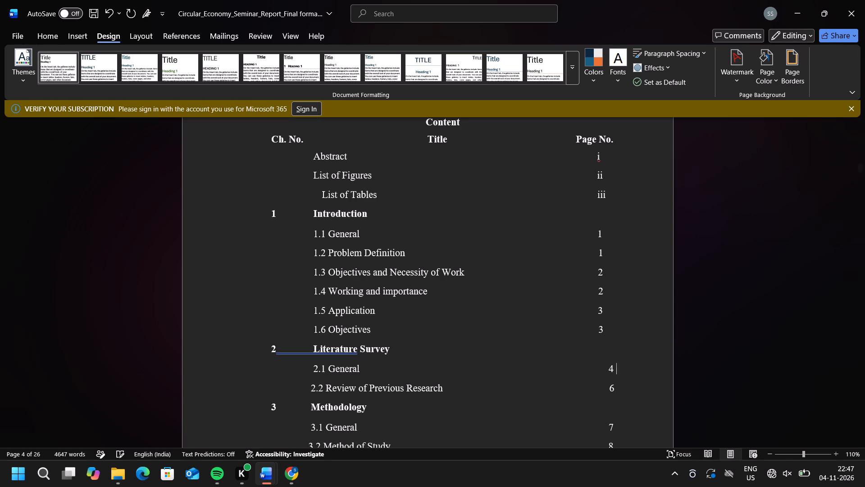
key(space)
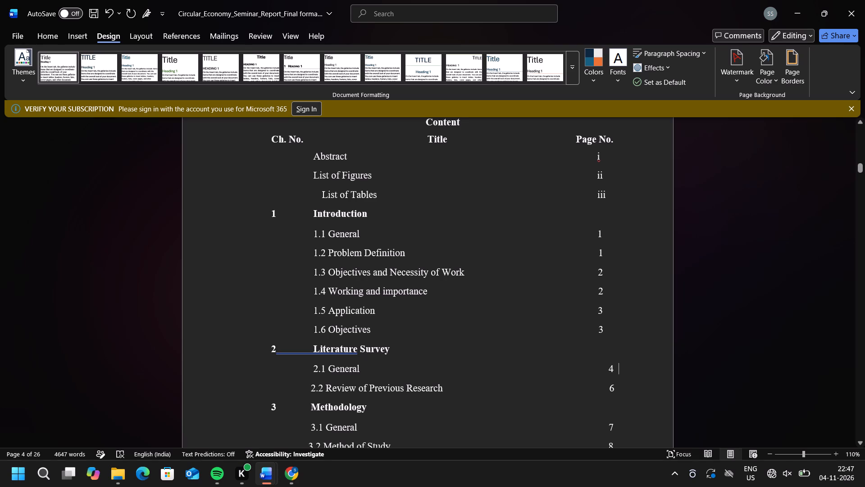
click(607, 368)
key(BackSpace)
key(space)
key(space)
key(space)
key(space)
key(space)
key(space)
key(space)
key(space)
key(space)
key(space)
key(space)
key(space)
key(space)
key(space)
key(space)
key(space)
key(space)
key(space)
key(space)
key(space)
key(space)
key(space)
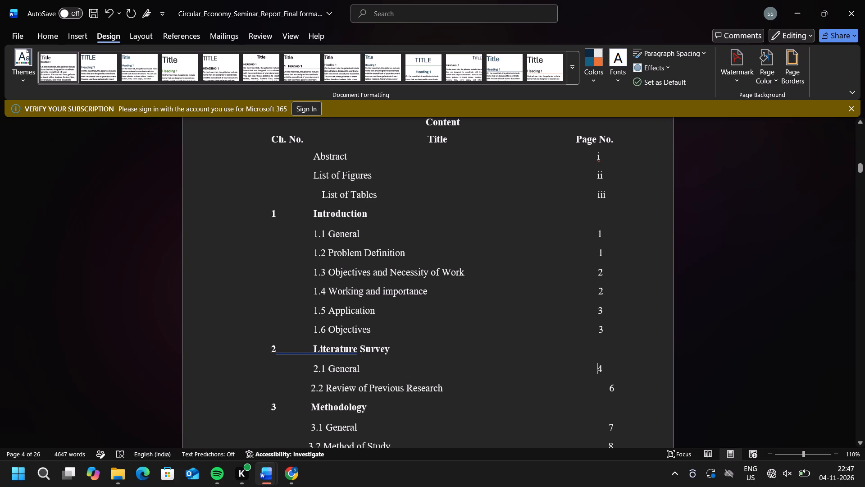
Change the page number of 2.2 Review of Previous Research to 4 and align it below the number for 2.1 General.
double_click(615, 388)
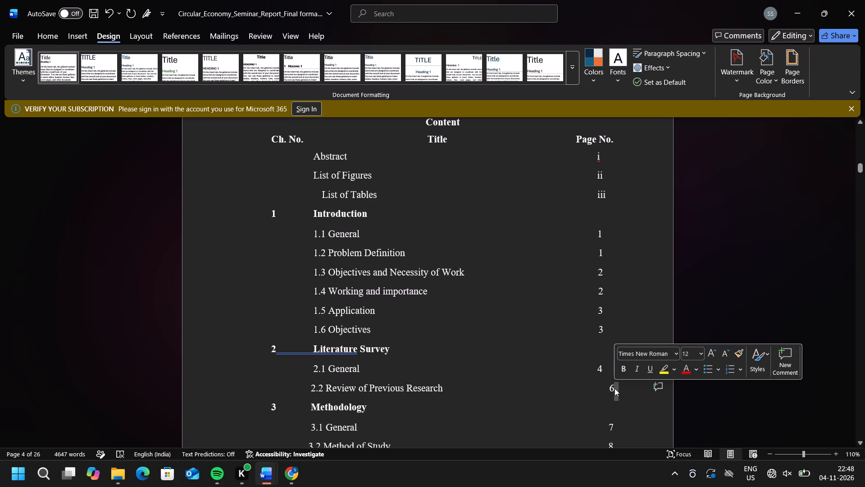
click(615, 388)
key(BackSpace)
key(4)
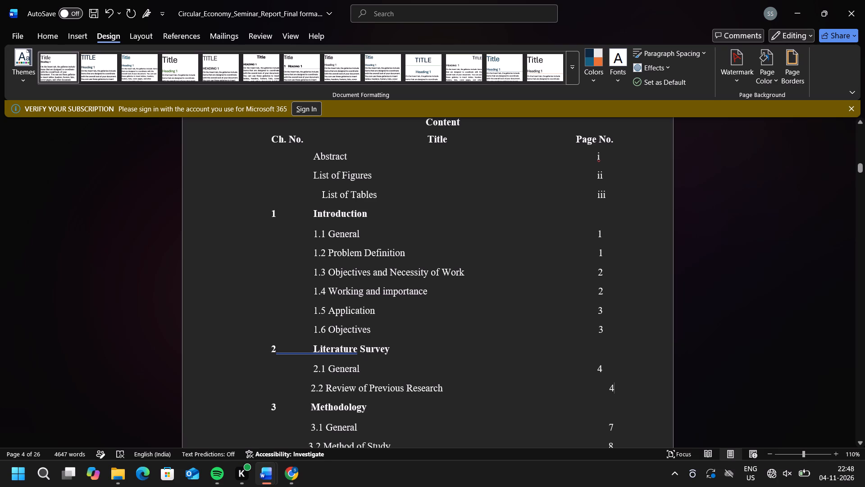
click(605, 388)
key(BackSpace)
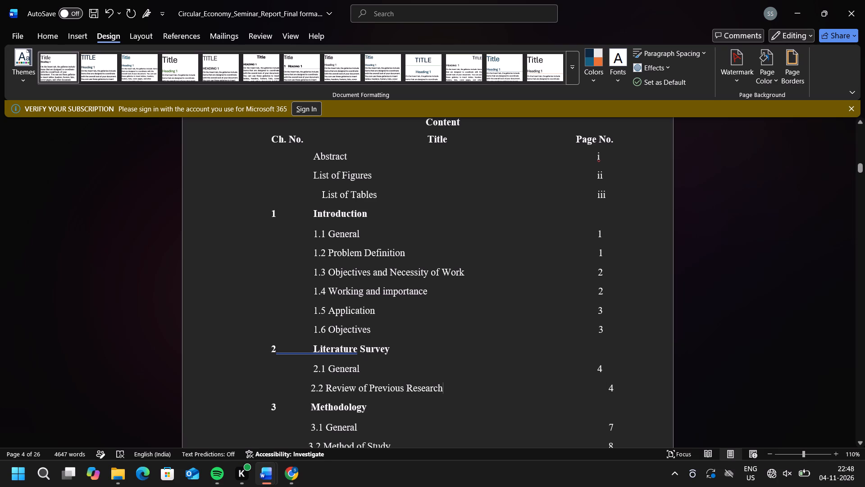
click(607, 387)
key(BackSpace)
key(space)
key(space)
key(space)
key(space)
key(space)
key(space)
key(space)
key(space)
key(space)
key(space)
key(space)
key(space)
key(space)
key(space)
key(space)
key(space)
key(space)
key(space)
key(space)
key(space)
key(space)
key(space)
key(space)
key(space)
key(space)
key(space)
key(space)
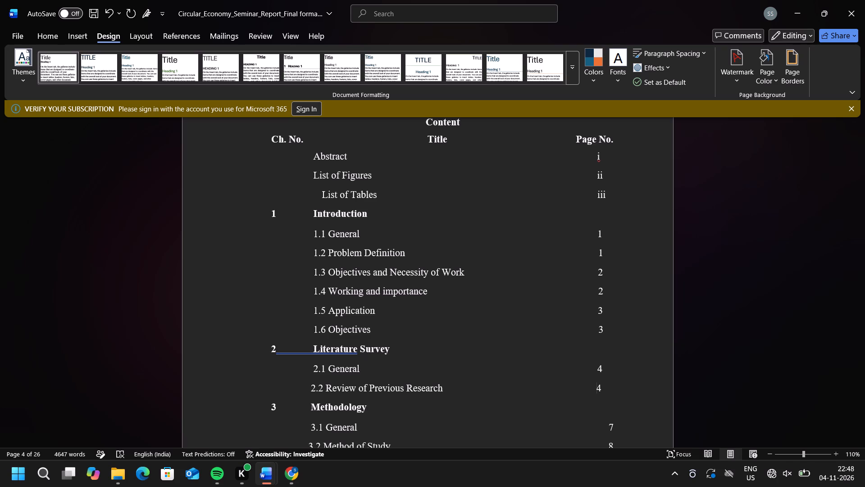
Change the page number of 3.1 General to 8 and align it below the number for 2.2 Review of Previous Research.
scroll(675, 345, down, 1)
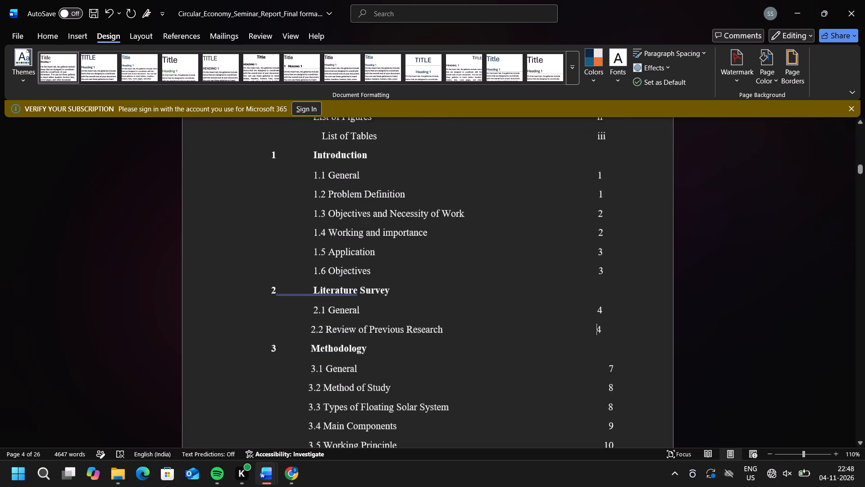
scroll(675, 345, down, 1)
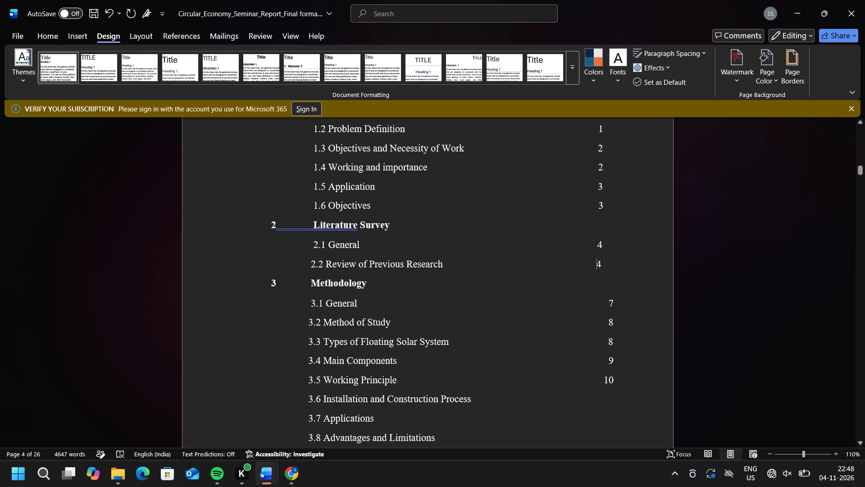
click(612, 302)
key(BackSpace)
key(8)
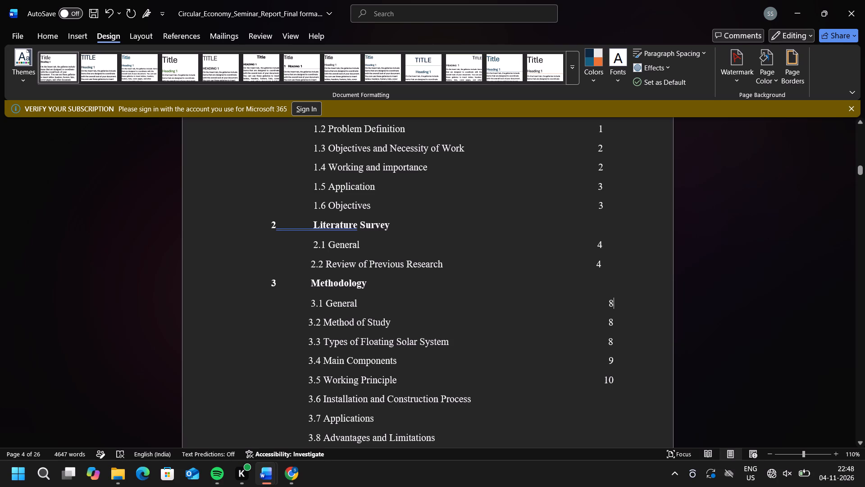
click(607, 303)
key(BackSpace)
key(space)
key(space)
key(space)
key(space)
key(space)
key(space)
key(space)
key(space)
key(space)
key(space)
key(space)
key(space)
key(space)
key(space)
key(space)
key(space)
key(space)
key(space)
key(space)
key(space)
key(space)
key(space)
key(space)
key(space)
key(space)
key(space)
key(space)
key(space)
key(space)
key(space)
key(space)
key(space)
key(space)
key(space)
key(space)
key(space)
key(space)
key(space)
key(space)
key(space)
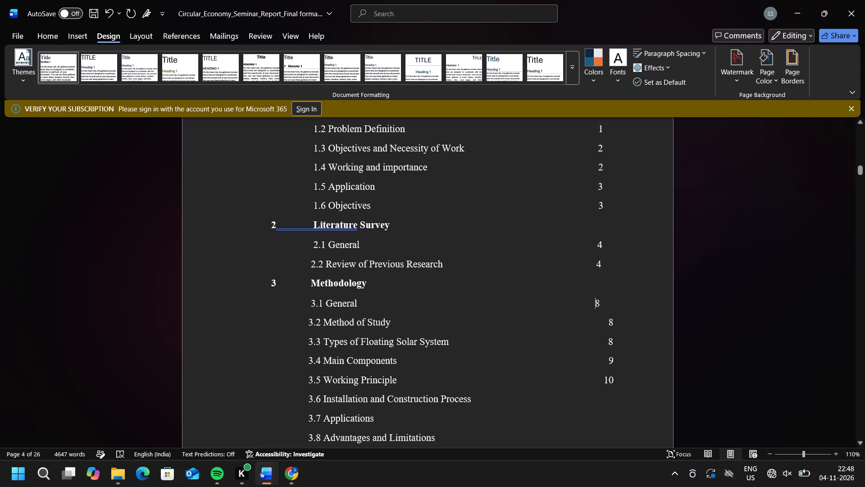
Align the page number of 3.2 Method of Study below the number for 3.1 General.
click(606, 322)
key(BackSpace)
key(BackSpace)
key(BackSpace)
key(BackSpace)
key(BackSpace)
key(BackSpace)
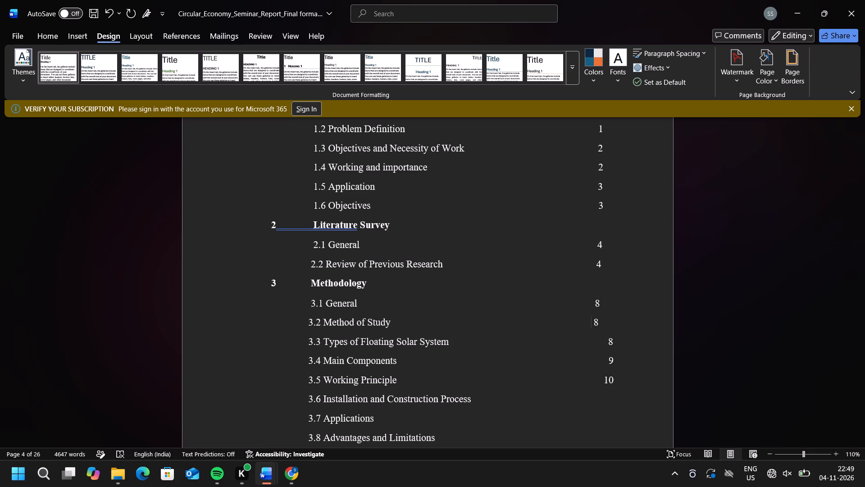
key(space)
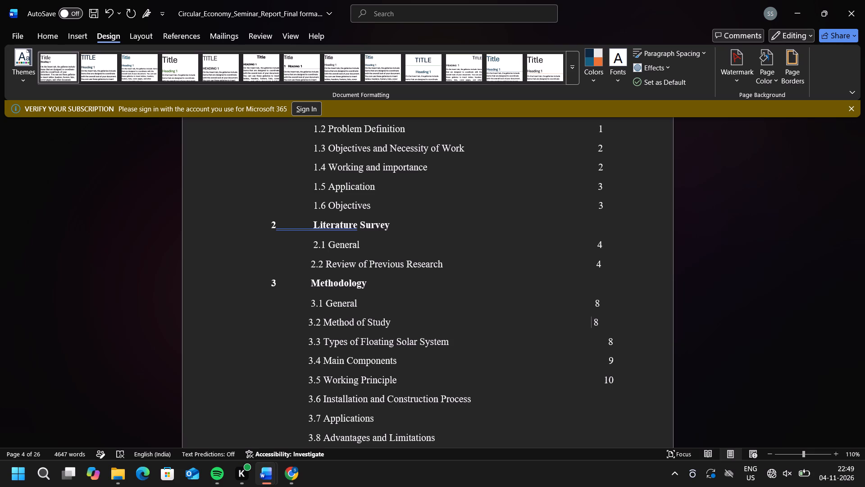
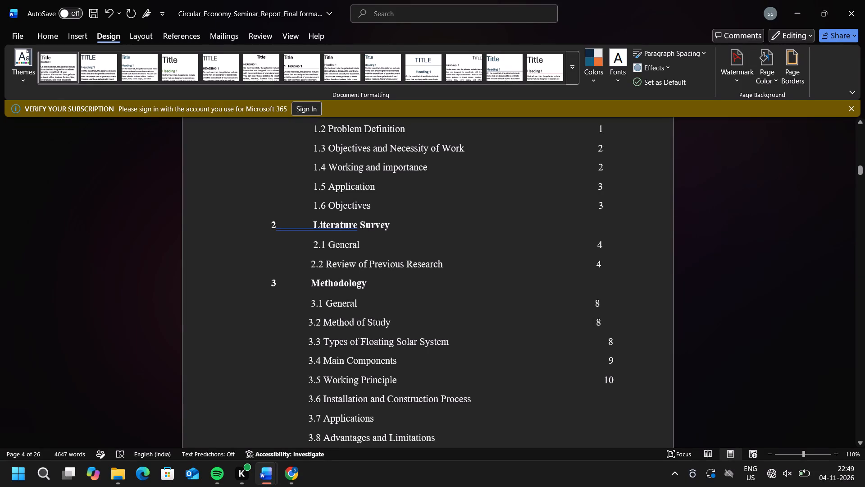
Change the page number of contents entry 3.3 Types of Floating Solar System to 9 and align it with the page numbers above.
click(613, 341)
key(BackSpace)
key(9)
key(Left)
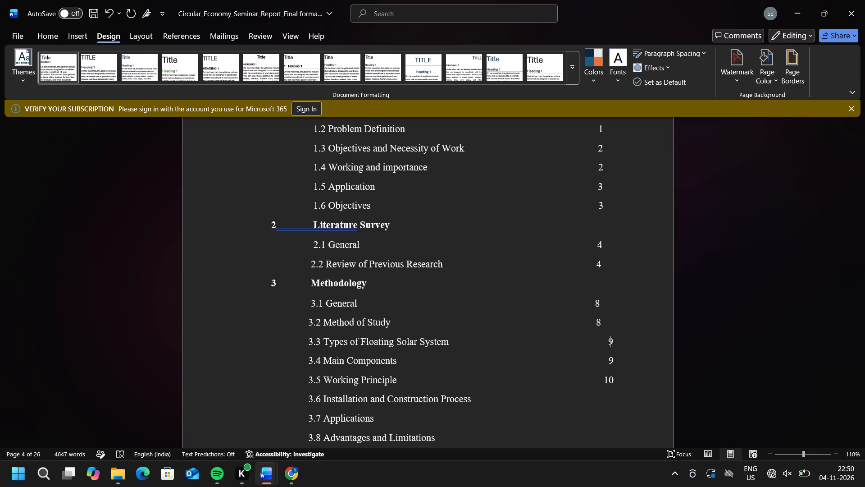
key(BackSpace)
key(space)
key(space)
key(space)
key(space)
key(space)
key(space)
key(space)
key(space)
key(space)
key(space)
key(space)
key(space)
key(space)
key(space)
key(space)
key(space)
key(space)
key(space)
key(space)
key(space)
key(space)
key(space)
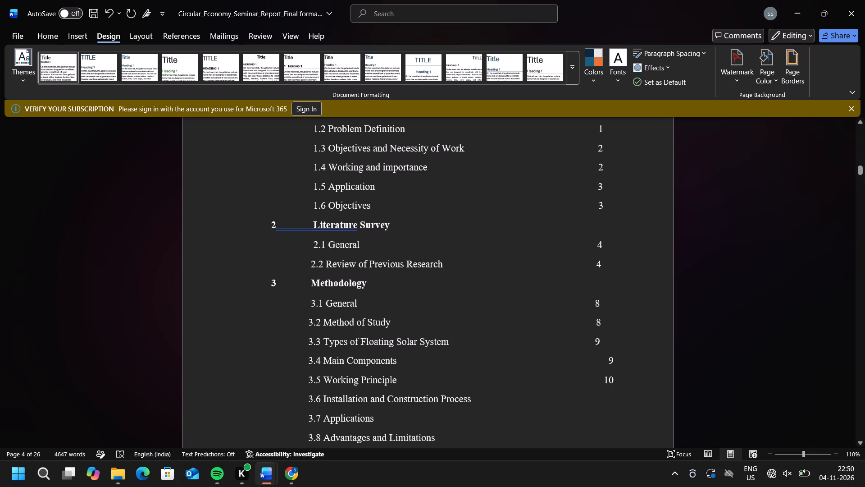
Change the page number of entry 3.4 Main Components to 10 and space it into line with the page-number column.
click(614, 360)
key(BackSpace)
key(BackSpace)
text(10)
key(Left)
key(Left)
key(space)
key(space)
key(space)
key(space)
key(space)
key(space)
key(space)
key(space)
key(space)
key(space)
key(space)
key(space)
key(space)
key(space)
key(space)
key(space)
key(space)
key(space)
key(space)
key(space)
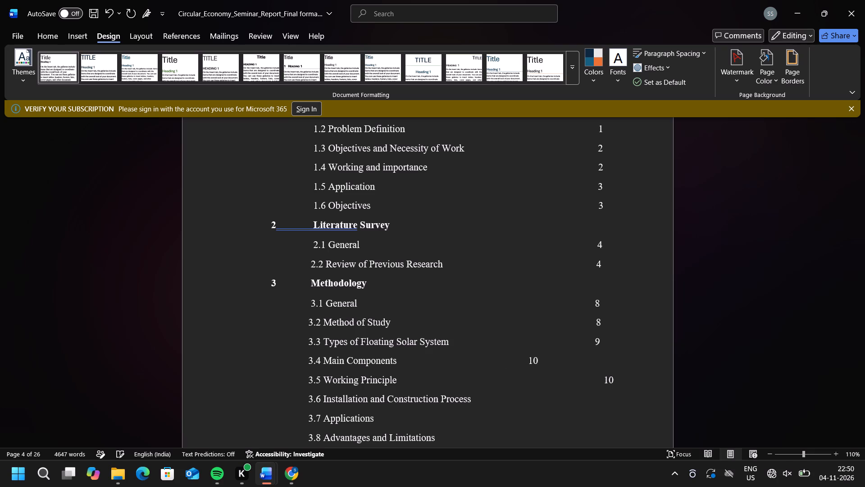
key(space)
key(space)
key(space)
Align the page number of entry 3.5 Working Principle with the page-number column and change it to 11.
click(603, 380)
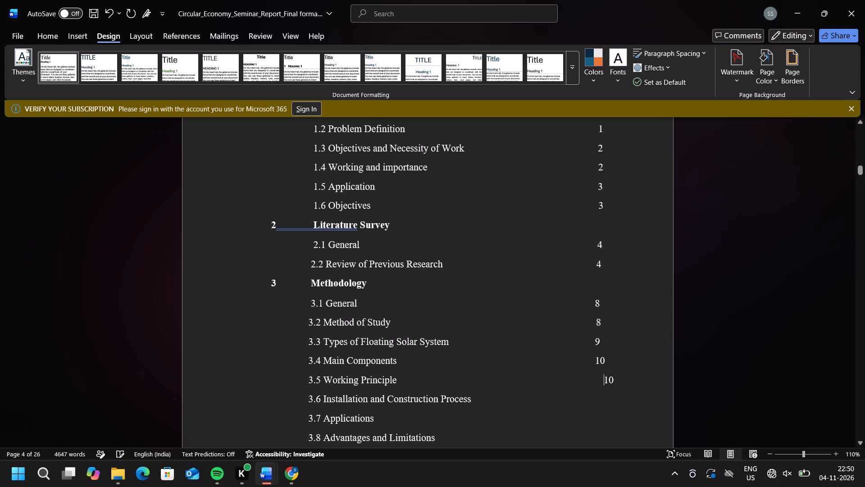
key(BackSpace)
key(space)
key(space)
key(space)
key(space)
key(space)
key(space)
key(space)
key(space)
key(space)
key(space)
key(space)
key(space)
key(space)
key(space)
key(space)
key(space)
key(space)
key(space)
key(space)
key(space)
key(space)
key(Right)
key(Right)
key(BackSpace)
key(1)
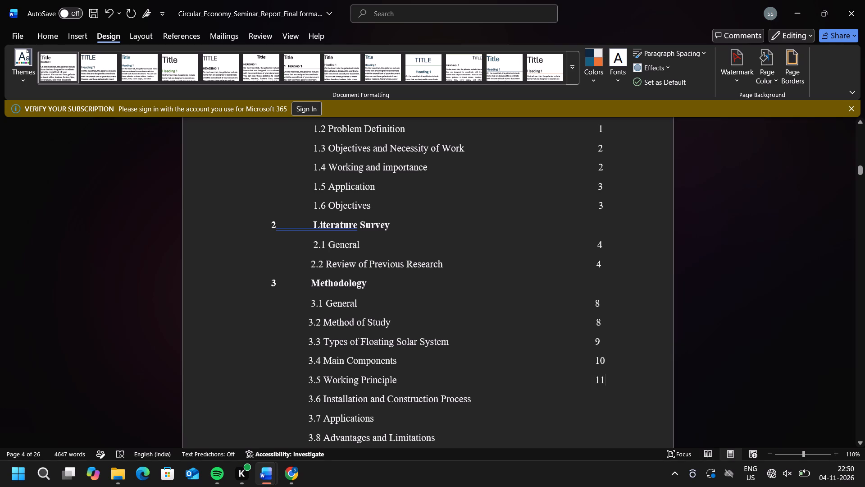
Add page number 11 to entry 3.6 Installation and Construction Process, aligned with the page-number column using spaces.
click(596, 397)
key(space)
key(space)
key(space)
key(space)
key(space)
key(space)
key(space)
key(space)
key(space)
key(space)
key(space)
key(space)
key(space)
key(space)
key(space)
key(space)
key(space)
key(space)
key(space)
key(space)
key(space)
key(space)
key(space)
key(space)
key(space)
key(space)
key(space)
key(space)
key(space)
key(space)
key(space)
key(space)
key(space)
key(space)
key(space)
key(space)
key(space)
key(space)
key(space)
key(space)
key(BackSpace)
key(BackSpace)
key(BackSpace)
key(BackSpace)
key(BackSpace)
key(BackSpace)
text(11)
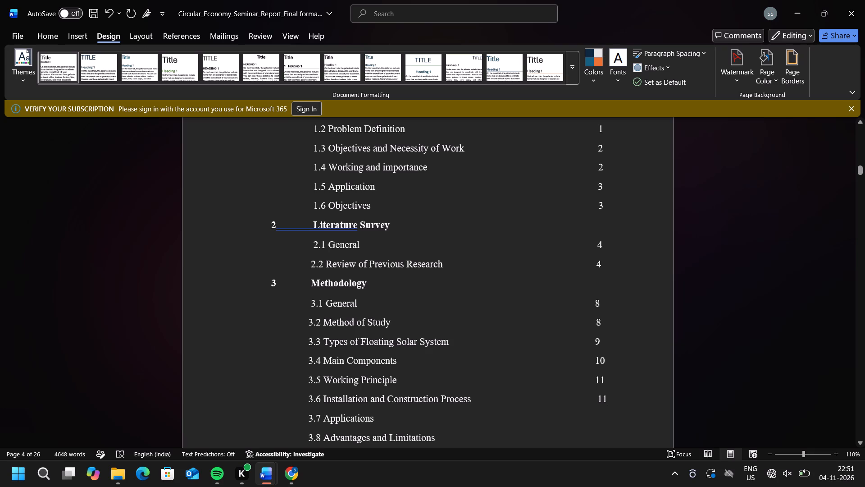
click(598, 397)
key(BackSpace)
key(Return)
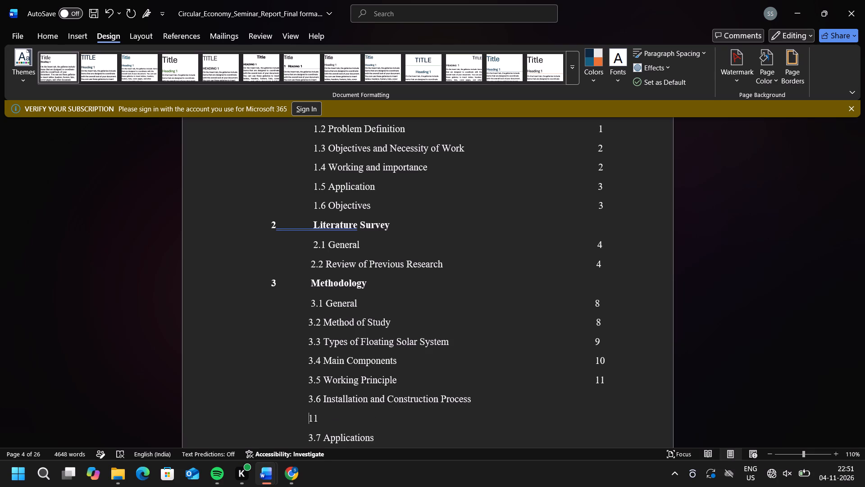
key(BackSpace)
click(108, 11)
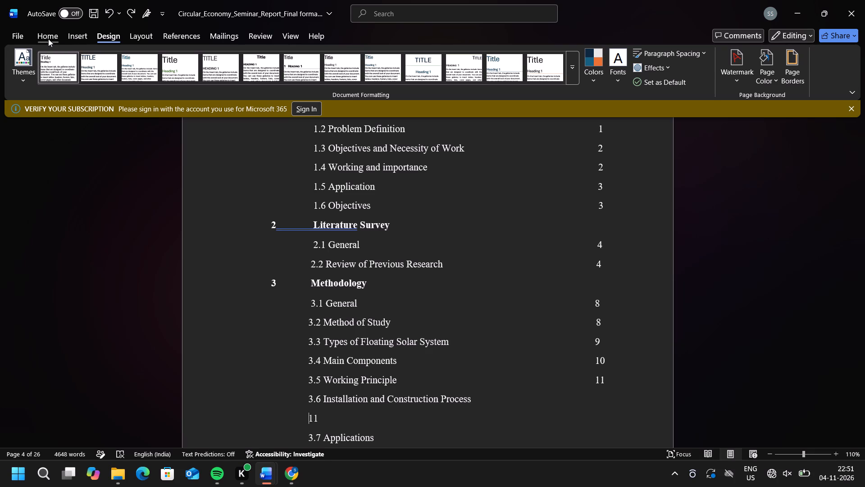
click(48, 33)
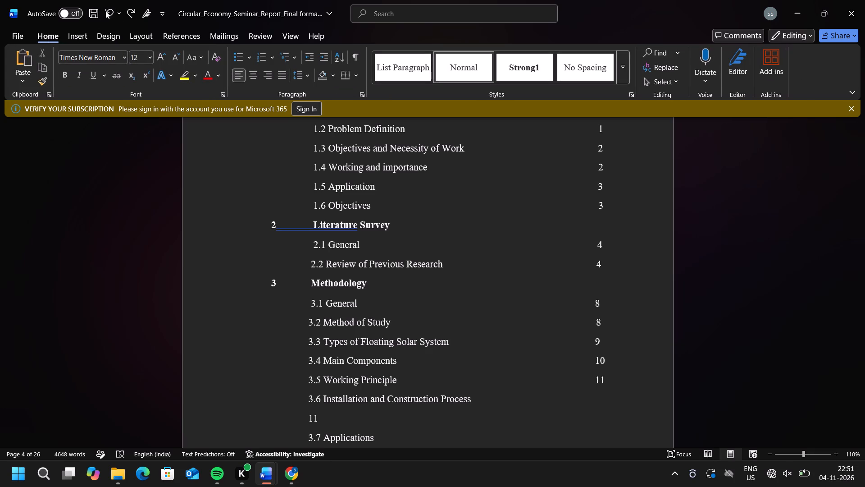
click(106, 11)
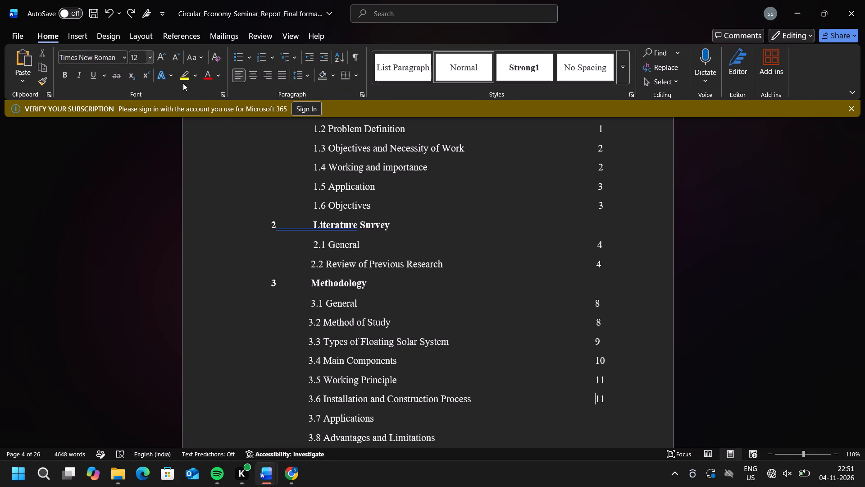
Add page number 12 to entry 3.7 Applications, spaced across to the page-number column.
click(595, 416)
key(space)
key(space)
key(space)
key(space)
key(space)
key(space)
key(space)
key(space)
key(space)
key(space)
key(space)
key(space)
key(space)
key(space)
key(space)
key(space)
key(space)
key(space)
key(space)
key(space)
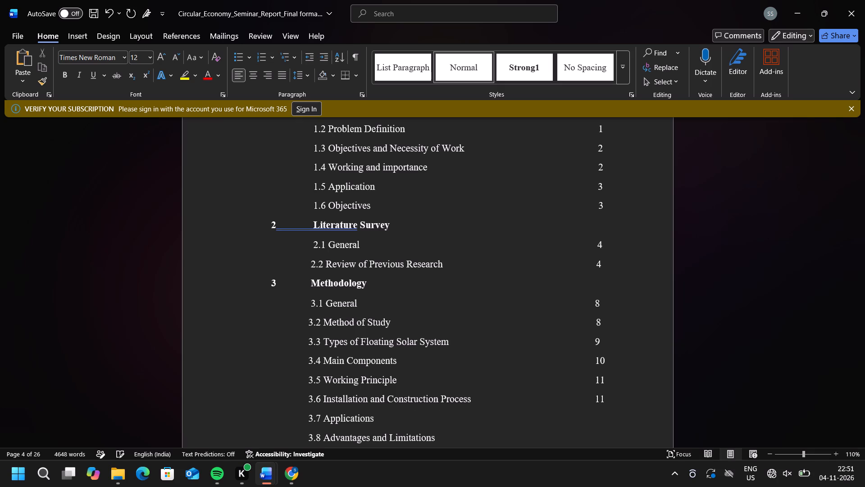
key(space)
key(space)
key(space)
key(space)
key(space)
key(space)
key(space)
key(space)
key(space)
key(space)
key(space)
key(space)
key(space)
key(space)
key(BackSpace)
key(BackSpace)
key(BackSpace)
key(BackSpace)
text(12)
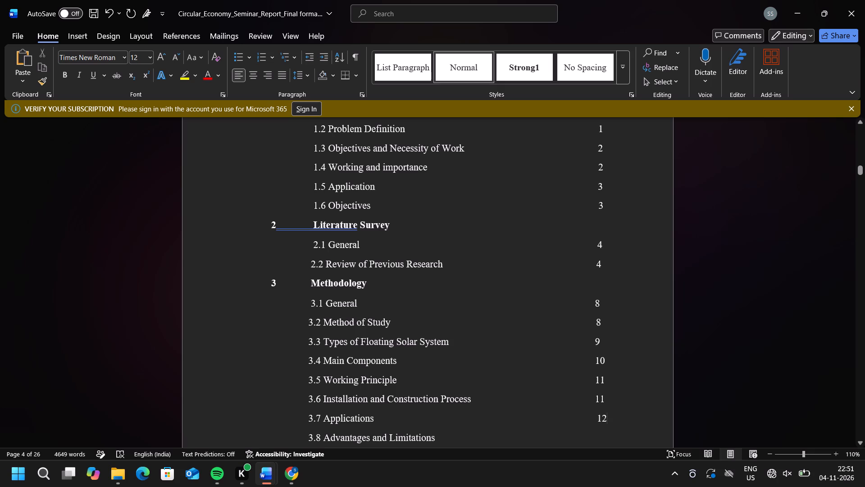
Add page number 12 to entry 3.8 Advantages and Limitations, replacing its tab with spaces to line up with the column.
double_click(598, 435)
text(12)
key(Left)
key(Left)
key(BackSpace)
key(space)
key(space)
key(space)
key(space)
key(space)
key(space)
key(space)
key(space)
key(space)
key(space)
key(space)
key(space)
key(space)
key(space)
key(space)
key(space)
key(space)
key(space)
key(space)
key(space)
Remove one space before the page numbers of entries 3.7 and 3.8 to line them up with those above.
scroll(598, 435, down, 3)
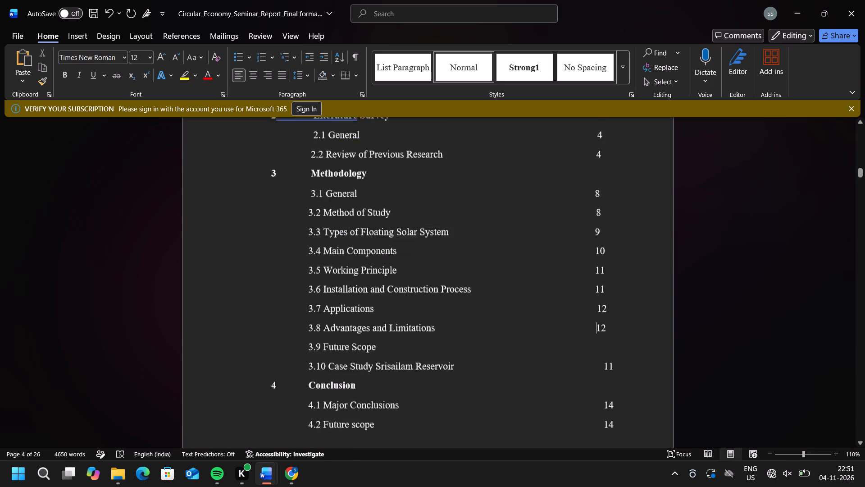
scroll(598, 435, down, 1)
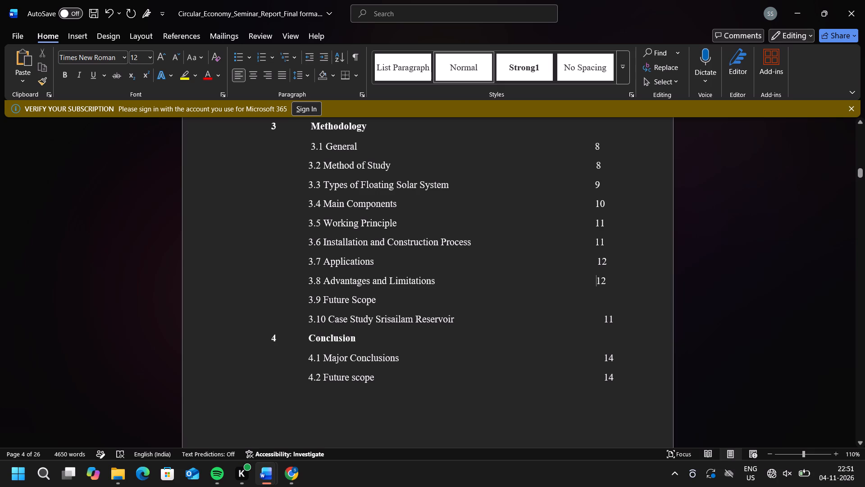
click(596, 263)
key(BackSpace)
click(596, 280)
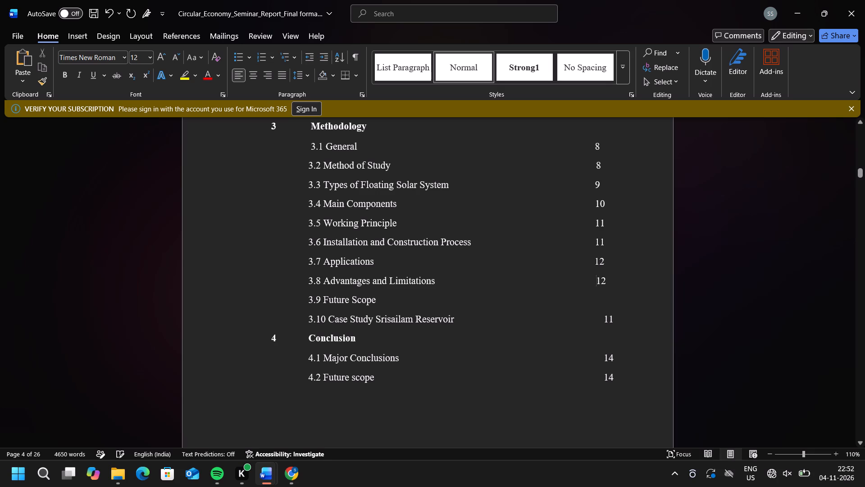
key(BackSpace)
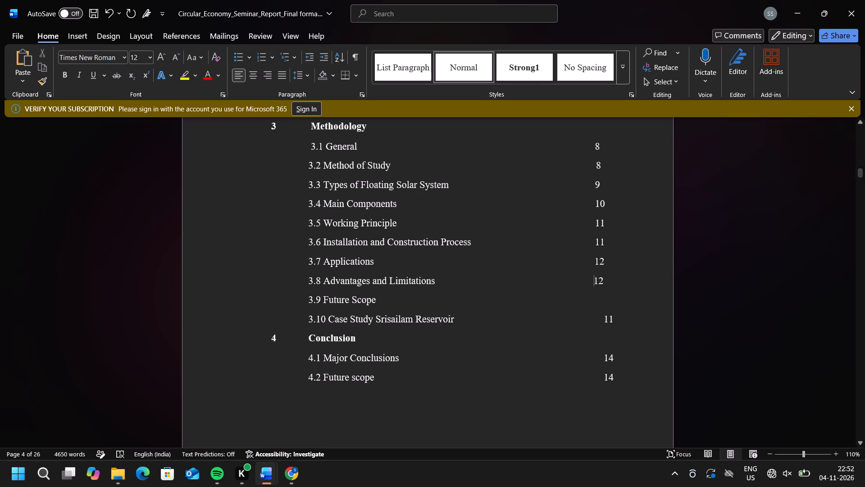
Add page number 13 to entry 3.9 Future Scope, aligned with the page-number column using spaces.
click(595, 291)
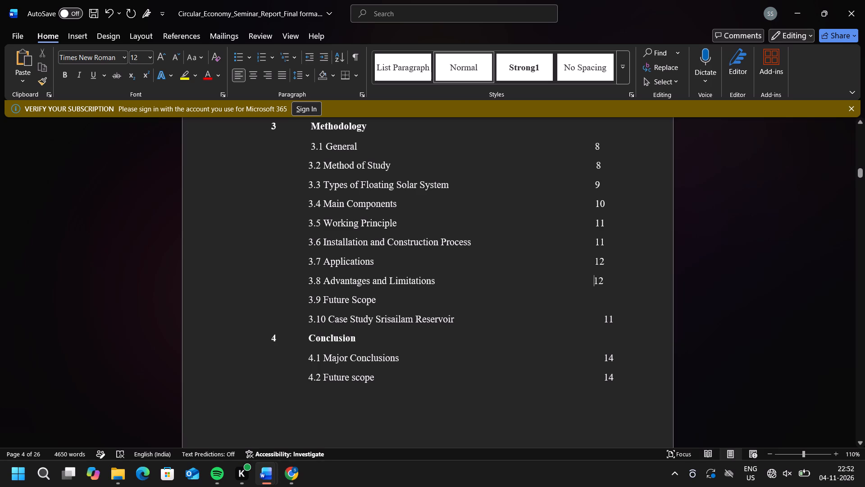
double_click(595, 291)
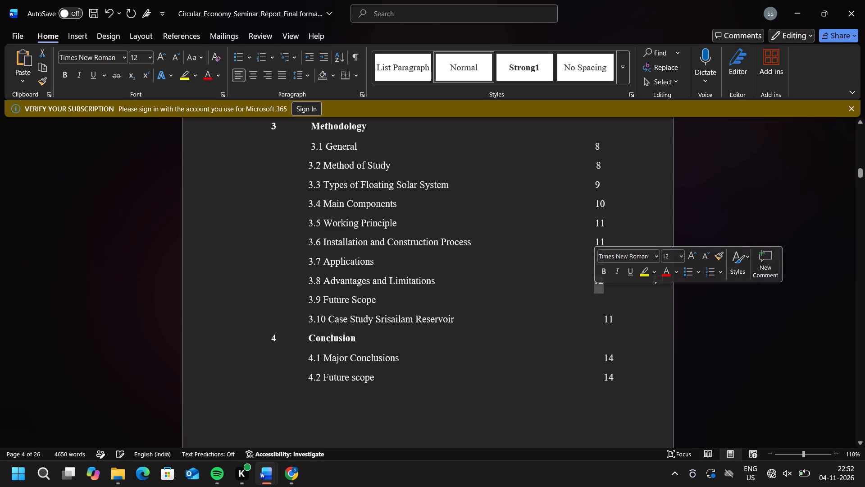
click(596, 295)
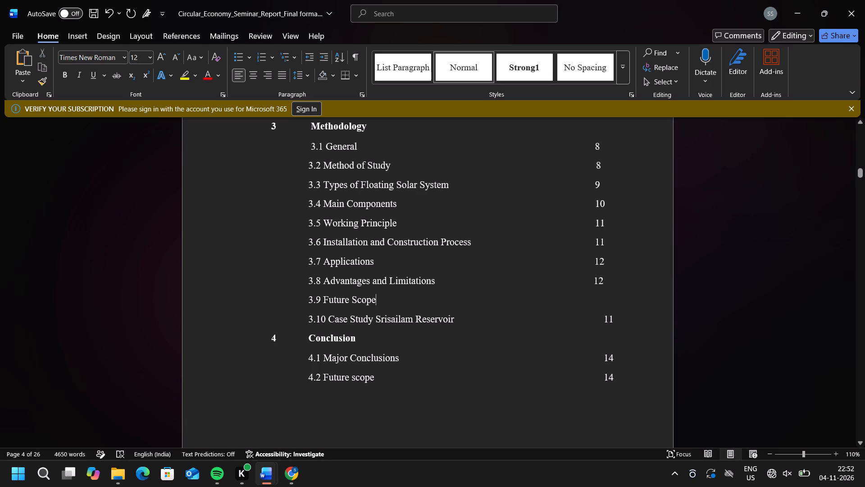
key(space)
key(space)
key(space)
key(space)
key(space)
key(space)
key(space)
key(space)
key(space)
key(space)
key(space)
key(space)
key(space)
key(space)
key(space)
key(space)
key(space)
key(space)
key(space)
key(space)
key(space)
key(space)
key(space)
key(space)
key(space)
key(space)
key(space)
key(space)
key(space)
key(space)
key(space)
key(space)
key(space)
key(space)
key(space)
key(space)
key(space)
key(space)
key(space)
key(space)
key(BackSpace)
text(13)
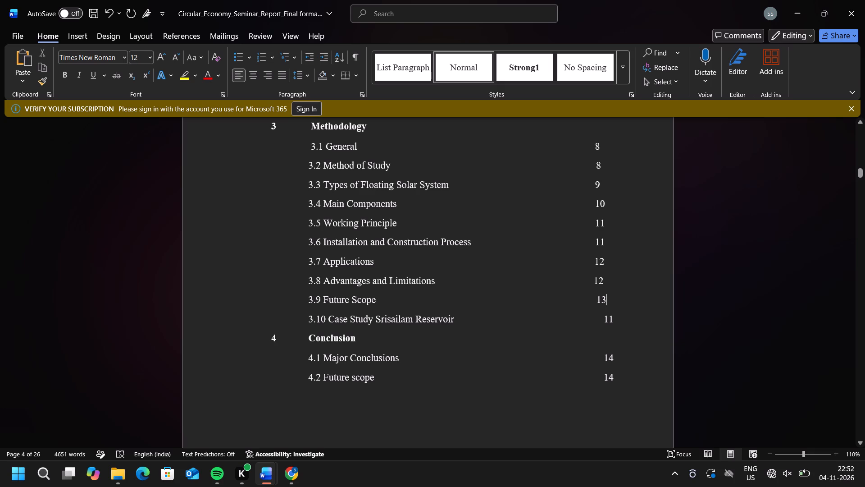
click(591, 299)
key(BackSpace)
Replace the tab in entry 3.10 Case Study Srisailam Reservoir with spaces aligned to the column and change its page number to 13.
click(602, 320)
key(BackSpace)
key(space)
key(space)
key(space)
key(space)
key(space)
key(space)
key(space)
key(space)
key(space)
key(space)
key(space)
key(space)
key(space)
key(space)
key(space)
key(space)
key(space)
key(space)
key(space)
key(space)
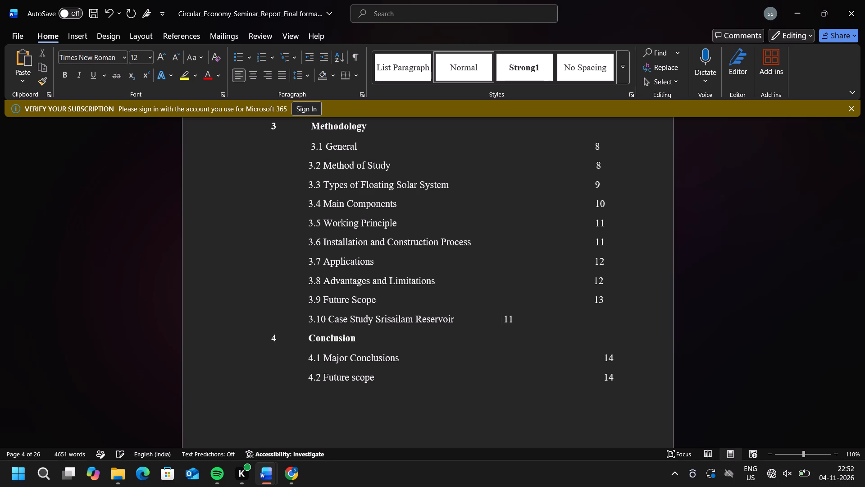
key(space)
key(space)
key(space)
key(space)
key(space)
key(space)
key(space)
key(space)
key(space)
key(BackSpace)
key(BackSpace)
key(BackSpace)
key(Right)
key(Right)
key(BackSpace)
key(3)
Replace the tab in entry 4.1 Major Conclusions with spaces so its page number lines up with the column above.
click(602, 359)
key(BackSpace)
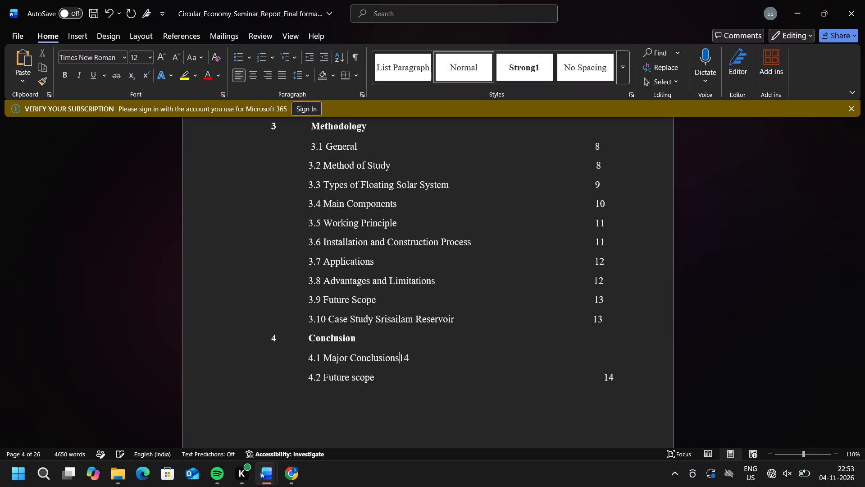
key(space)
key(space)
key(space)
key(space)
key(space)
key(space)
key(space)
key(space)
key(space)
key(space)
key(space)
key(space)
key(space)
key(space)
key(space)
key(space)
key(space)
key(space)
key(space)
key(space)
key(BackSpace)
key(BackSpace)
key(BackSpace)
key(BackSpace)
Change the page number of entry 4.1 Major Conclusions to 15.
text(15)
key(BackSpace)
key(BackSpace)
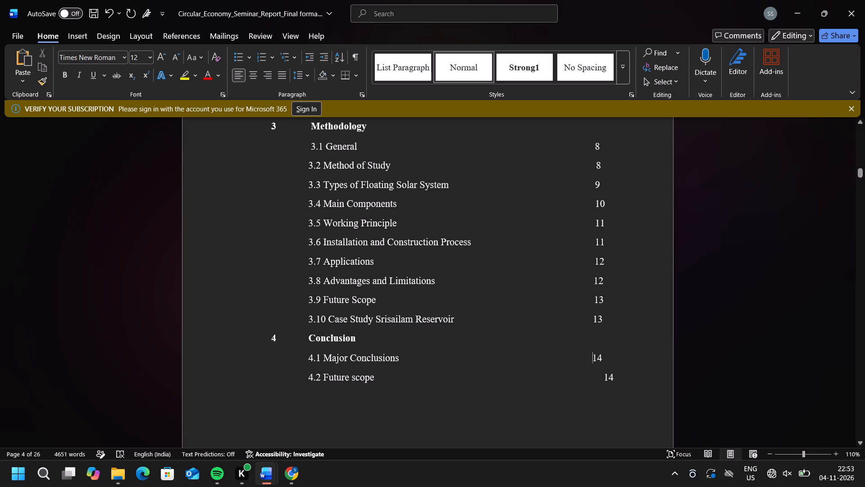
click(603, 358)
key(BackSpace)
key(5)
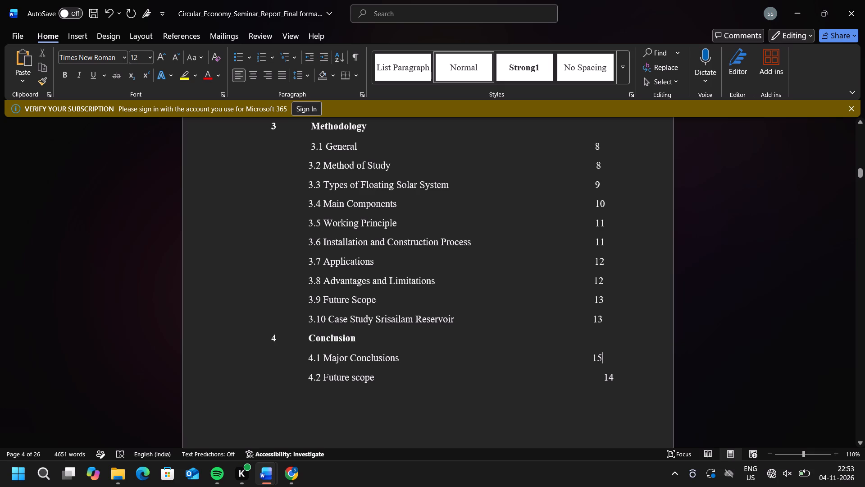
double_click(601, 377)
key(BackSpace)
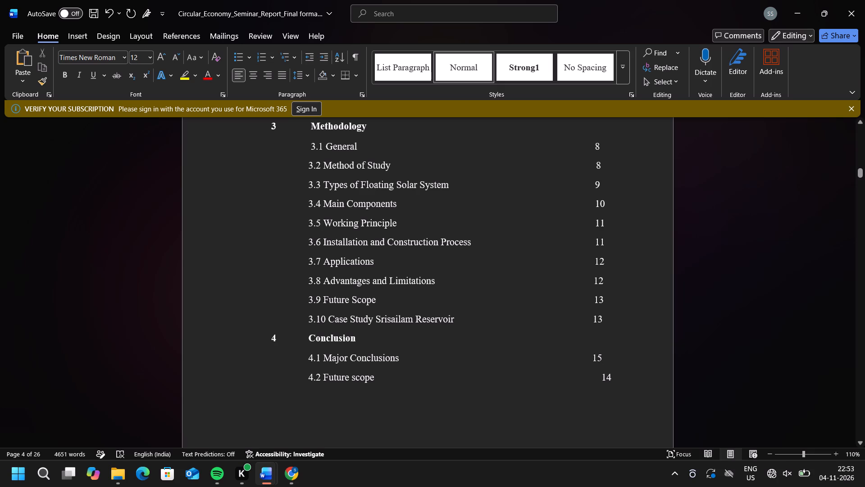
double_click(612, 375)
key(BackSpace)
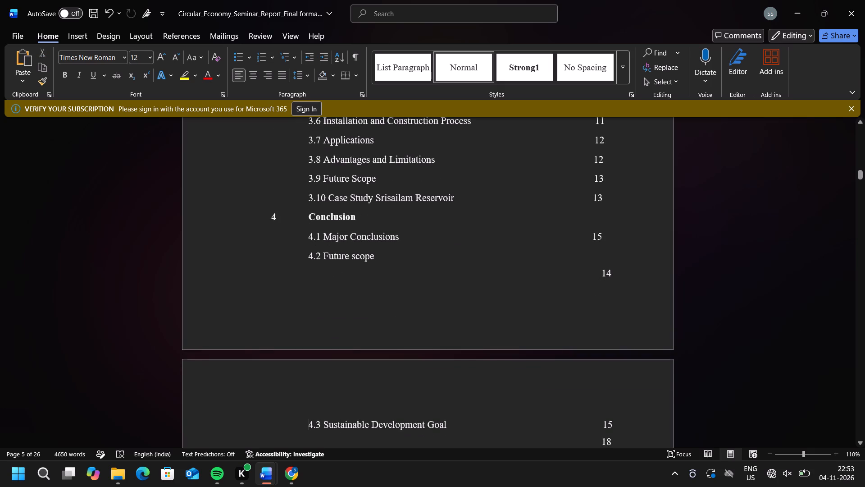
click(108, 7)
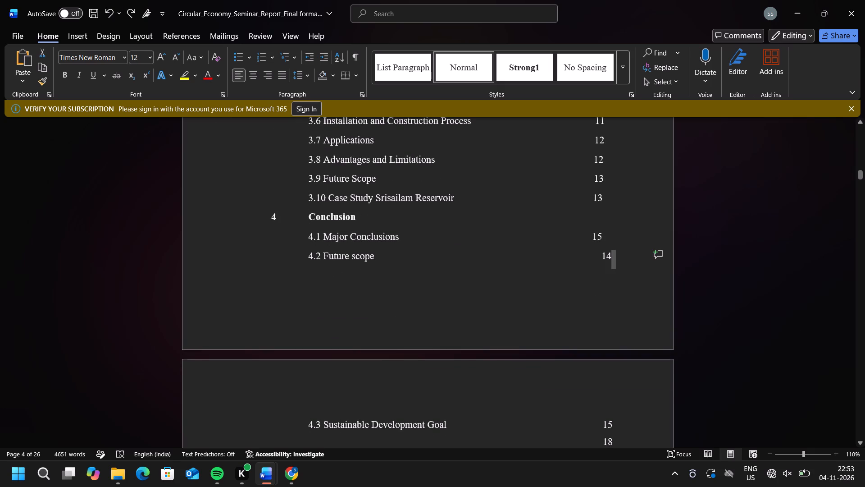
Replace the tab and page number of entry 4.2 Future scope with spaces and 15, aligned under the 4.1 page number.
click(610, 254)
key(BackSpace)
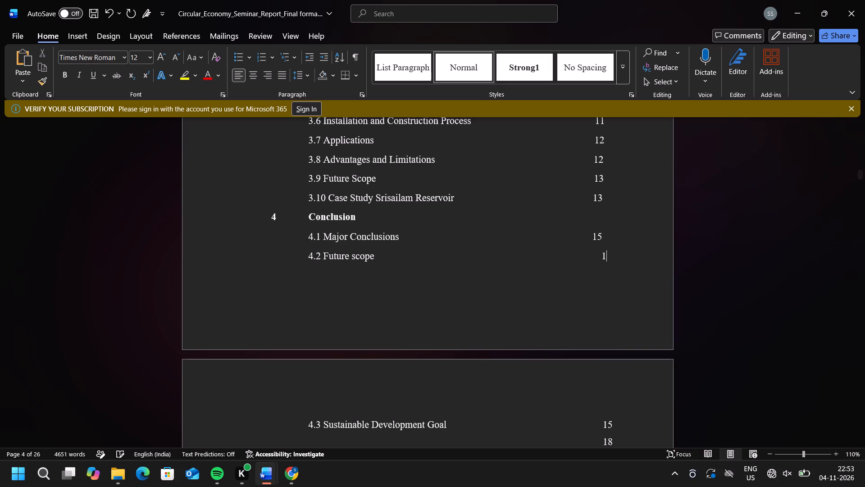
key(BackSpace)
key(BackSpace)
key(space)
key(space)
key(space)
key(space)
key(space)
key(space)
key(space)
key(space)
key(space)
key(space)
key(space)
key(space)
key(space)
key(space)
key(space)
key(space)
key(space)
key(space)
key(space)
key(space)
key(space)
key(space)
key(space)
key(space)
key(space)
key(space)
key(space)
key(space)
key(space)
key(space)
key(space)
key(space)
key(space)
key(space)
key(space)
key(space)
key(space)
key(space)
key(space)
key(space)
key(space)
key(space)
key(space)
key(space)
key(space)
key(space)
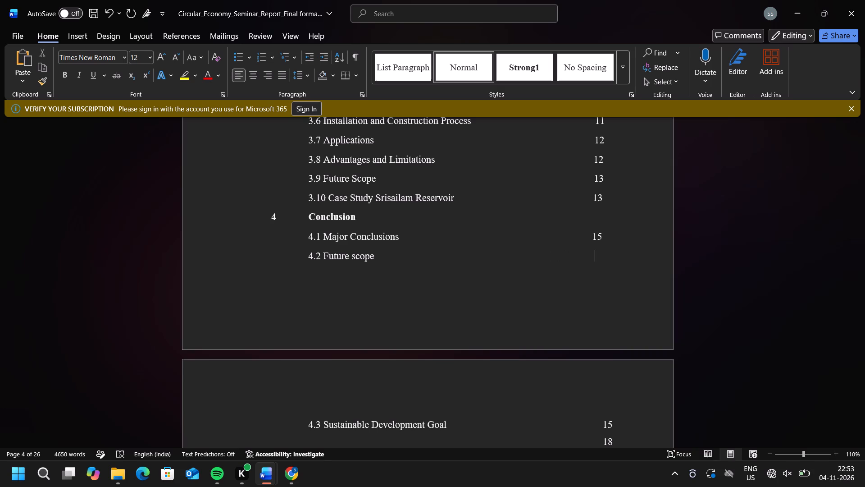
text(15)
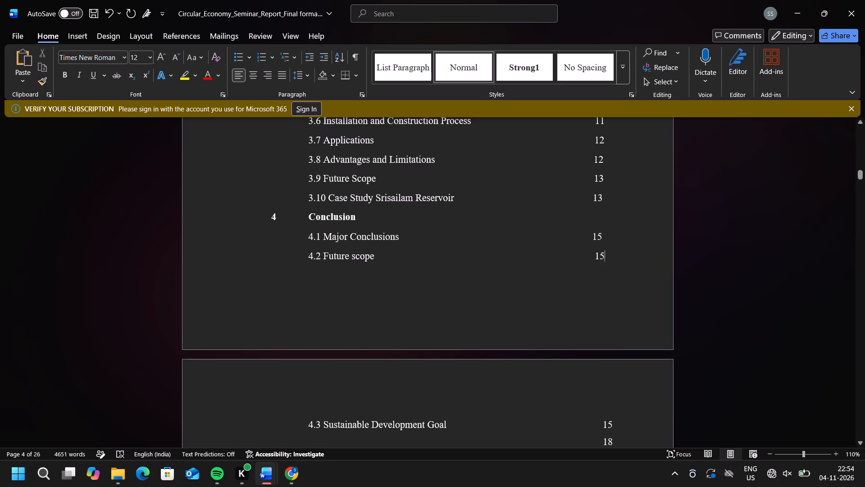
click(592, 256)
key(BackSpace)
Change the page number of entry 4.3 Sustainable Development Goal to 16.
scroll(605, 362, down, 2)
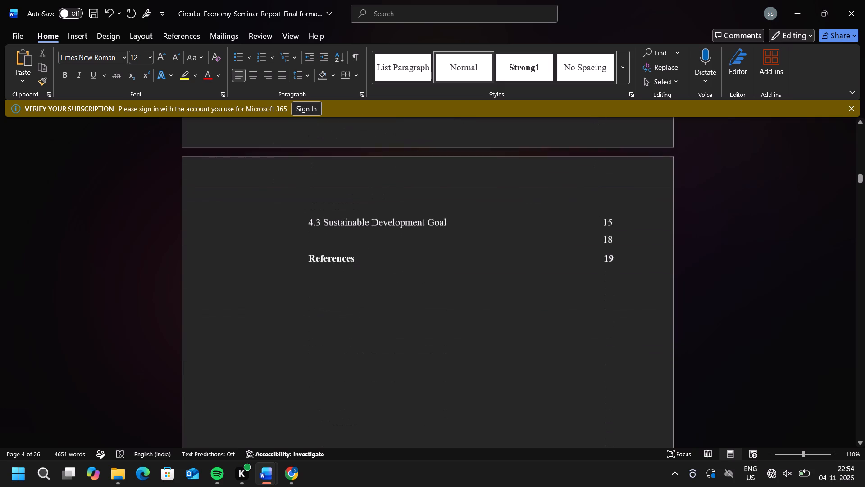
scroll(605, 362, up, 1)
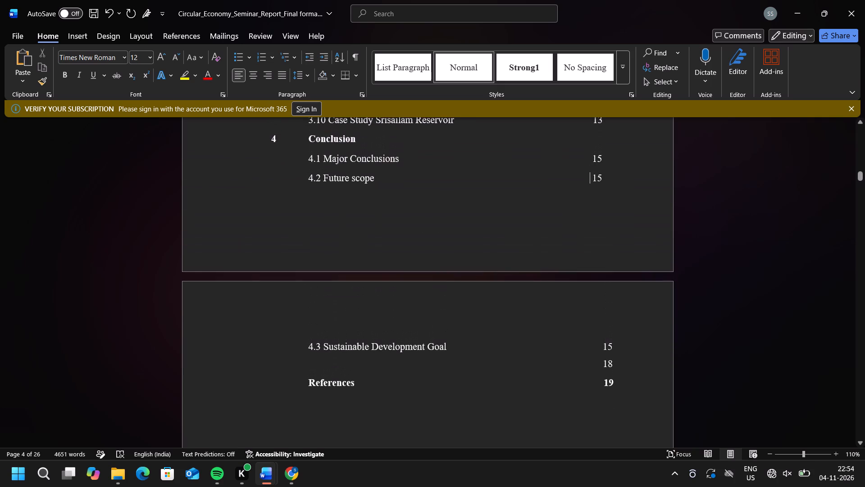
scroll(605, 362, up, 1)
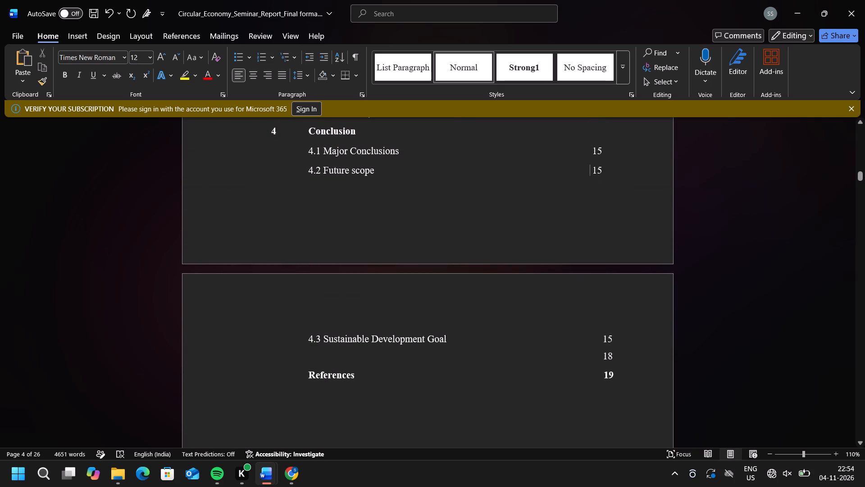
click(612, 340)
key(BackSpace)
key(6)
Delete the stray 18 and its otherwise empty line between entry 4.3 and References.
click(615, 356)
key(BackSpace)
key(BackSpace)
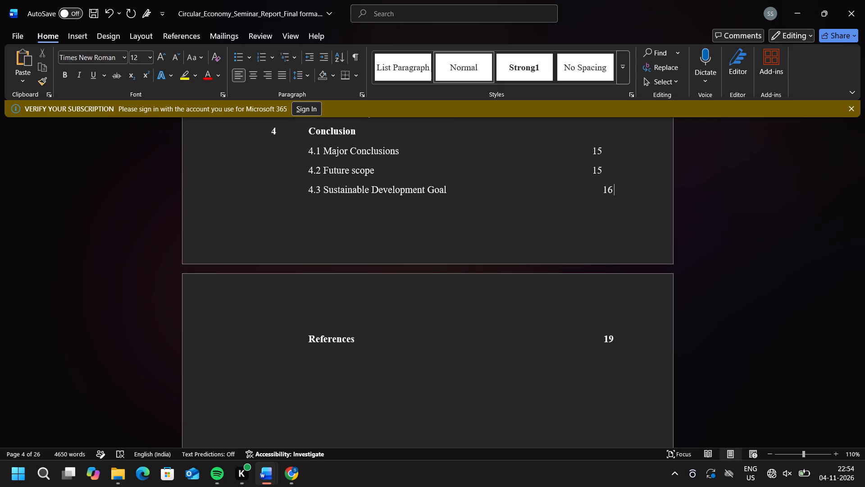
Remove four spaces before the page number of entry 4.3 to align it with the 4.1 and 4.2 page numbers.
scroll(615, 356, up, 2)
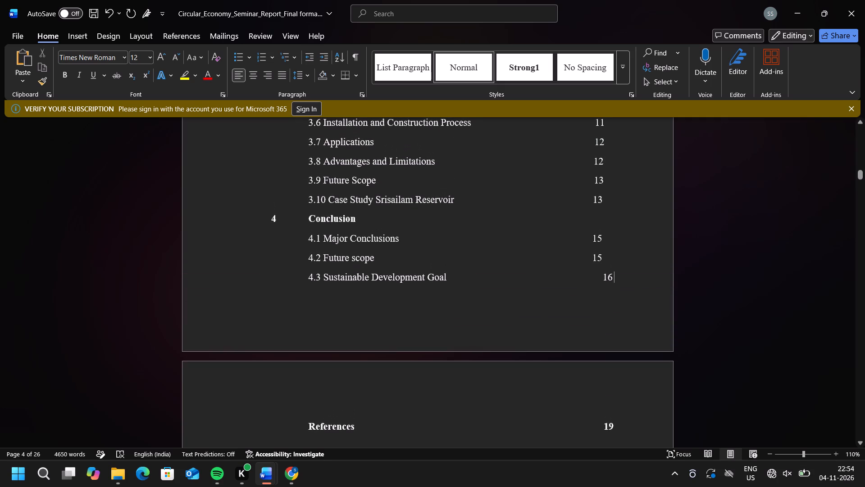
click(601, 276)
key(BackSpace)
key(BackSpace)
key(BackSpace)
key(BackSpace)
Delete the page number of the References entry.
scroll(614, 466, down, 2)
scroll(600, 407, down, 1)
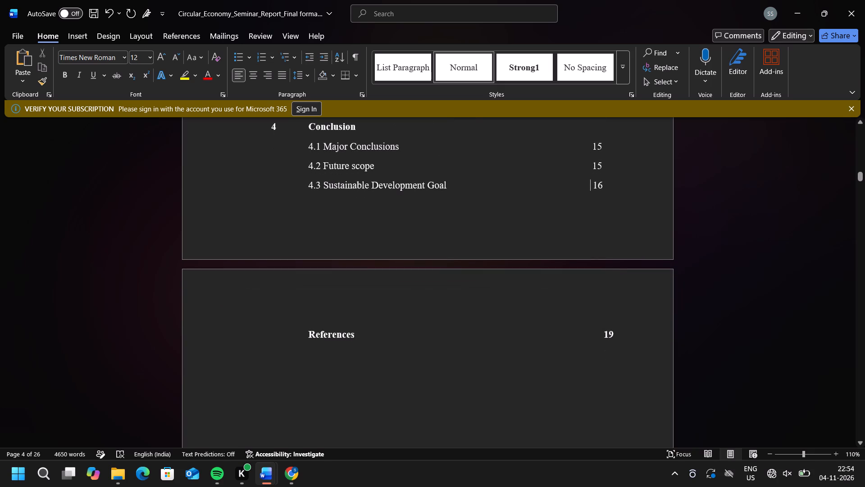
click(616, 334)
key(BackSpace)
key(BackSpace)
key(BackSpace)
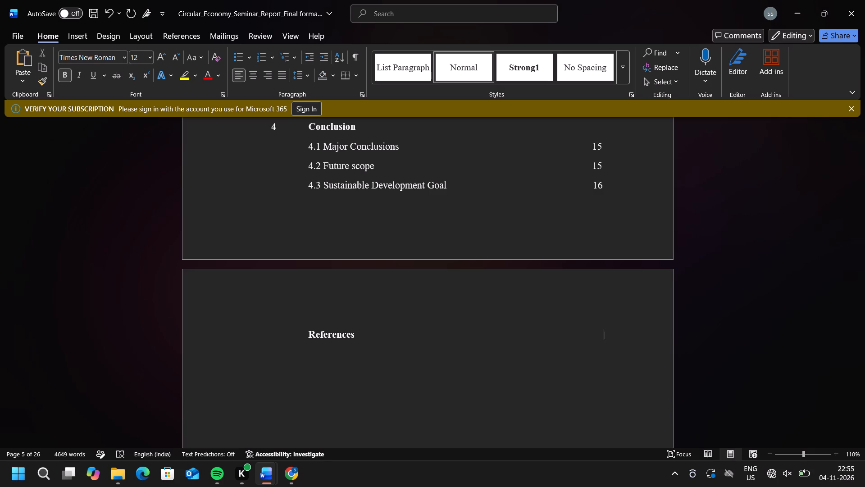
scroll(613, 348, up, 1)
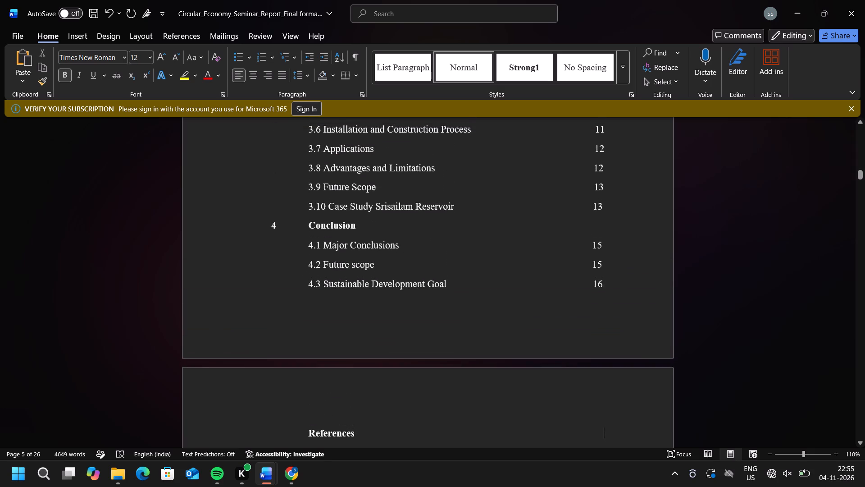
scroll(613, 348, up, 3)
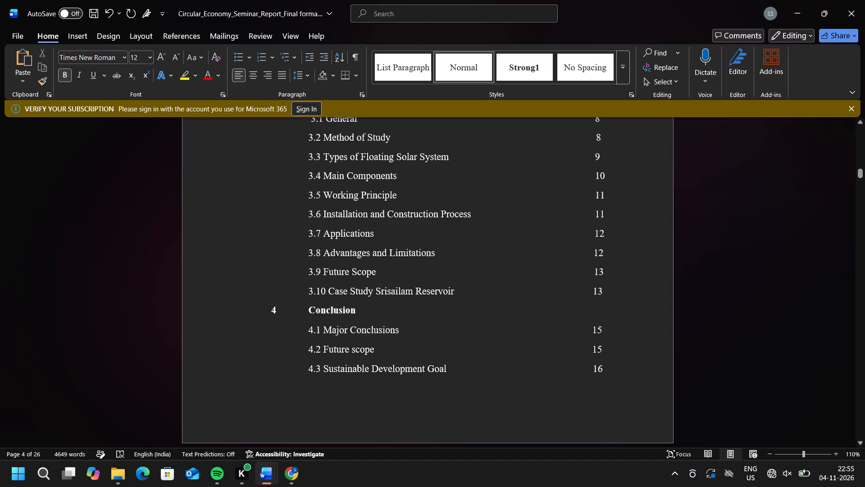
Check the font and size of the sub-entries under Conclusion, Methodology, Literature Survey and Introduction in the table of contents.
drag(607, 370, 307, 349)
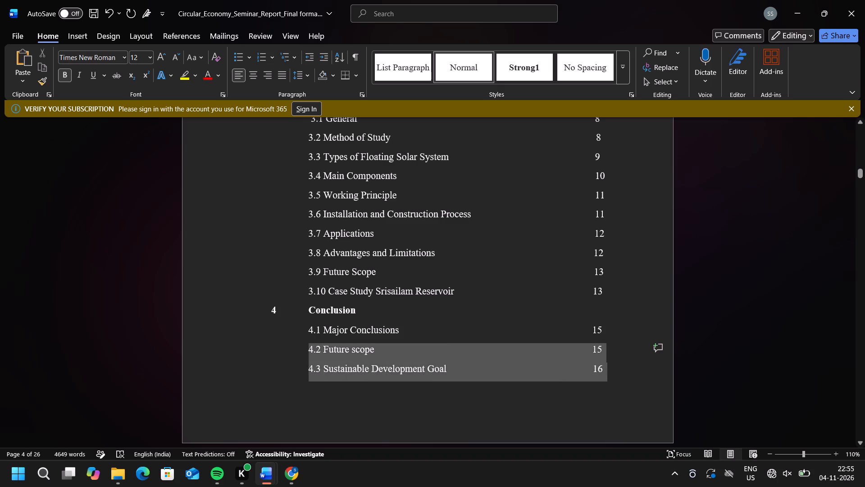
drag(307, 349, 307, 340)
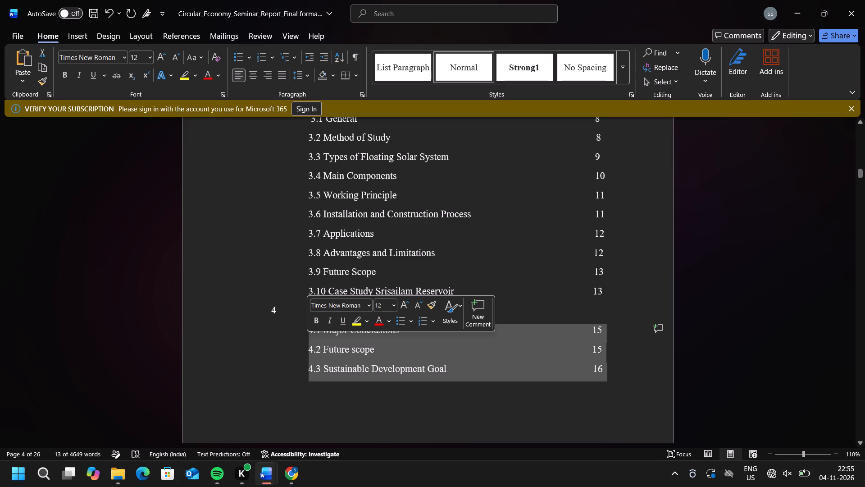
drag(605, 291, 319, 271)
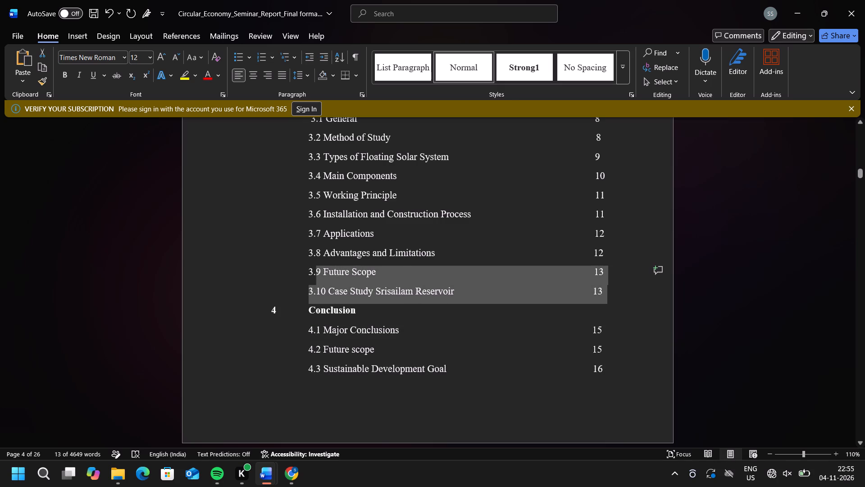
drag(319, 271, 310, 254)
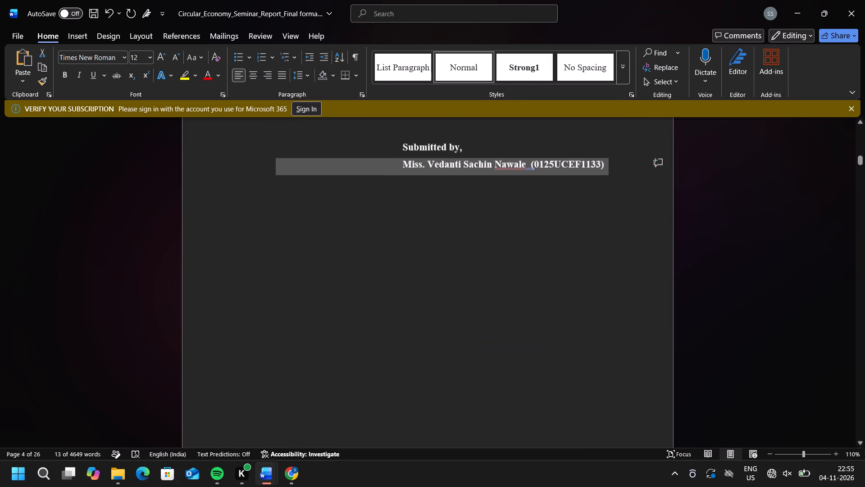
drag(310, 254, 312, 457)
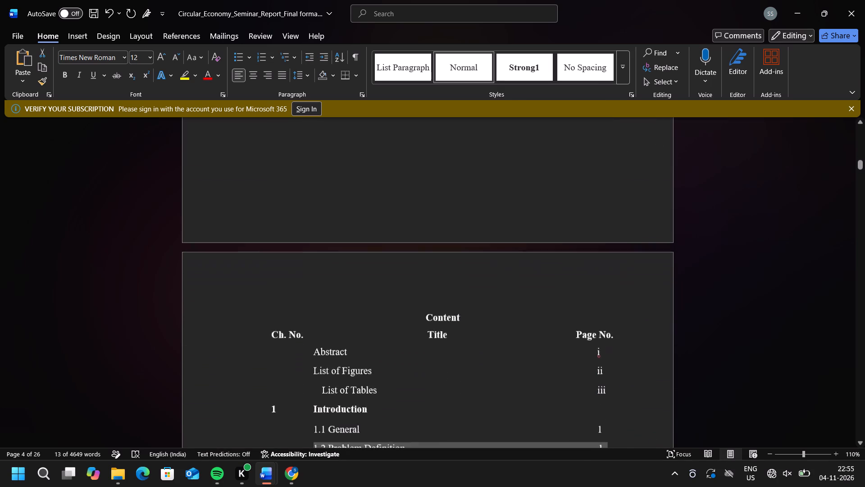
drag(312, 457, 313, 413)
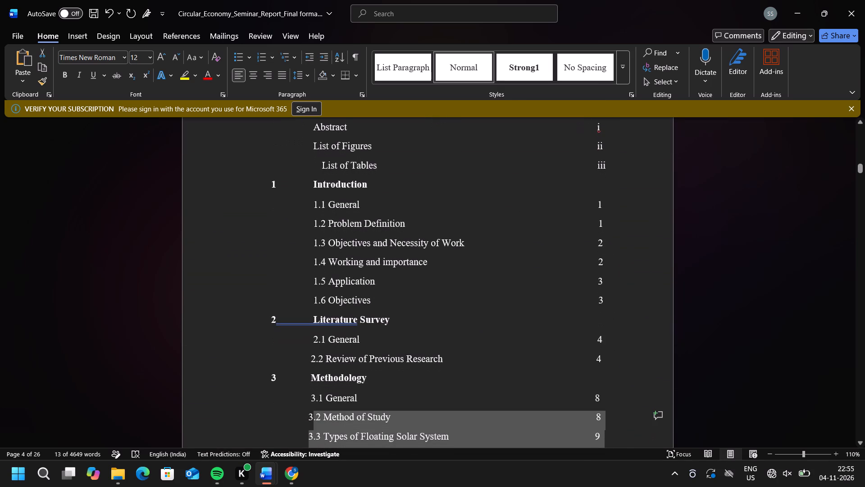
drag(313, 413, 309, 303)
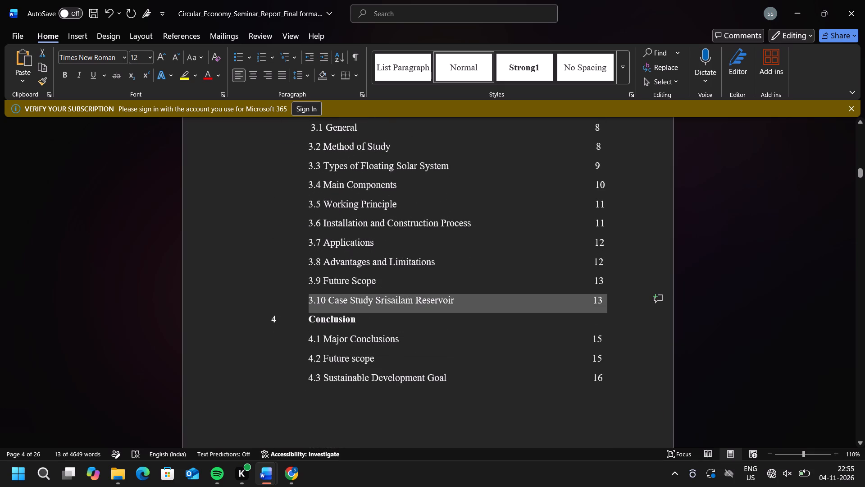
drag(309, 303, 306, 134)
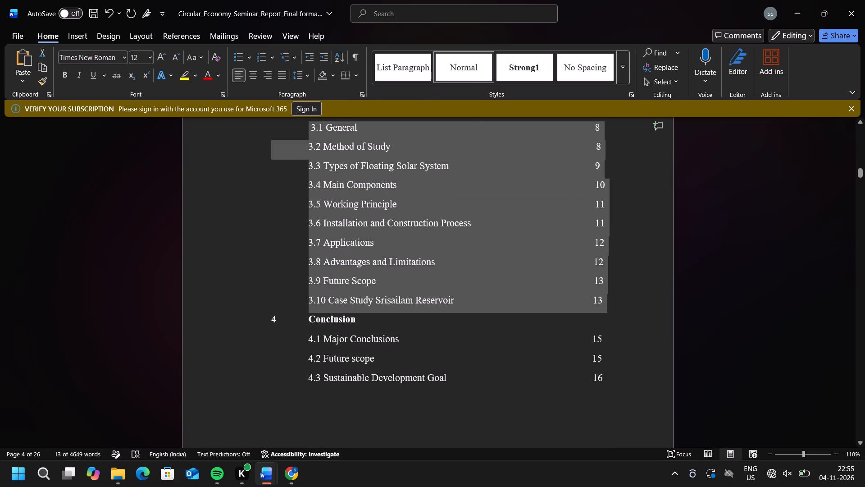
drag(306, 134, 307, 133)
scroll(307, 133, up, 2)
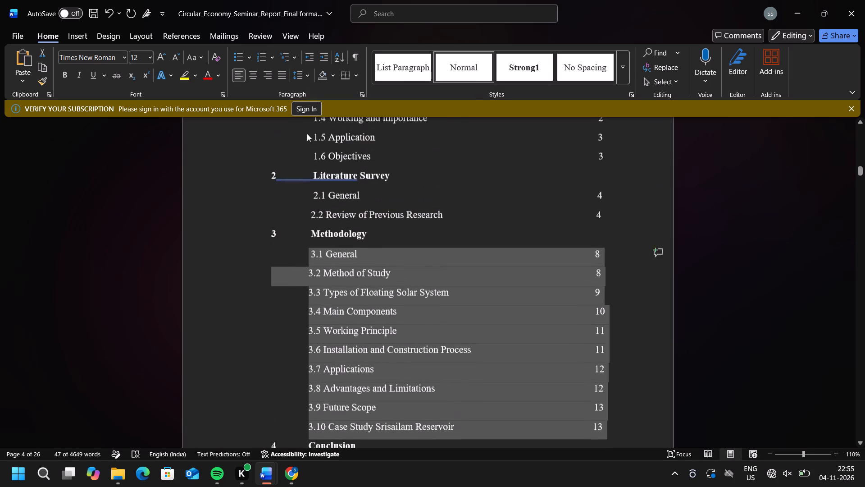
scroll(307, 133, up, 2)
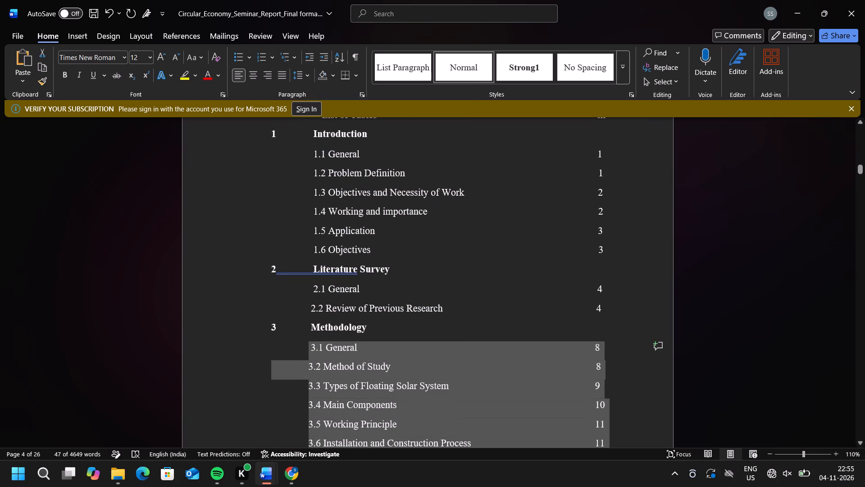
drag(606, 310, 372, 289)
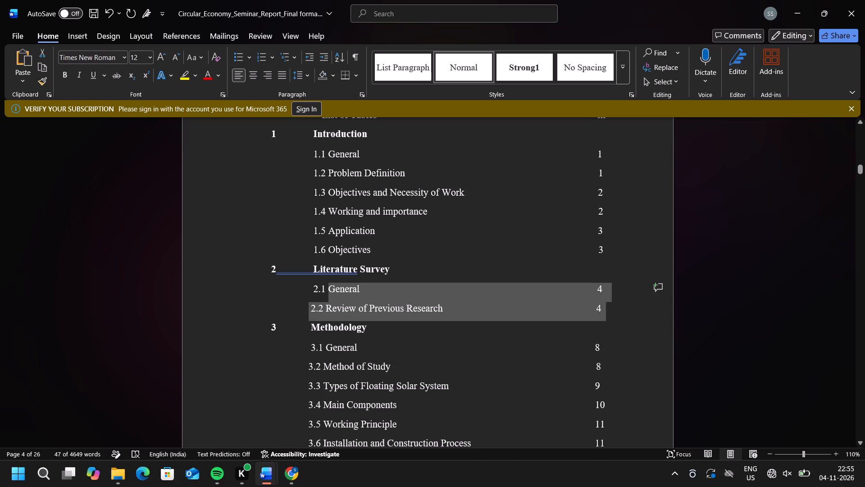
drag(372, 289, 309, 295)
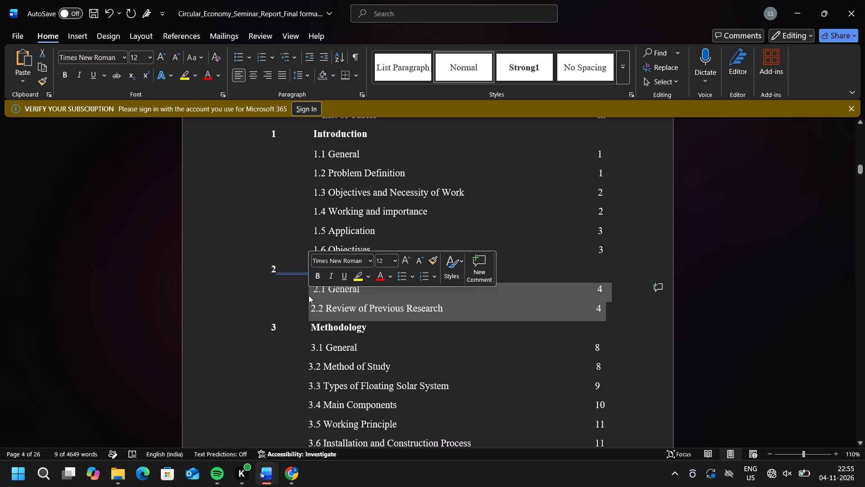
scroll(519, 250, up, 1)
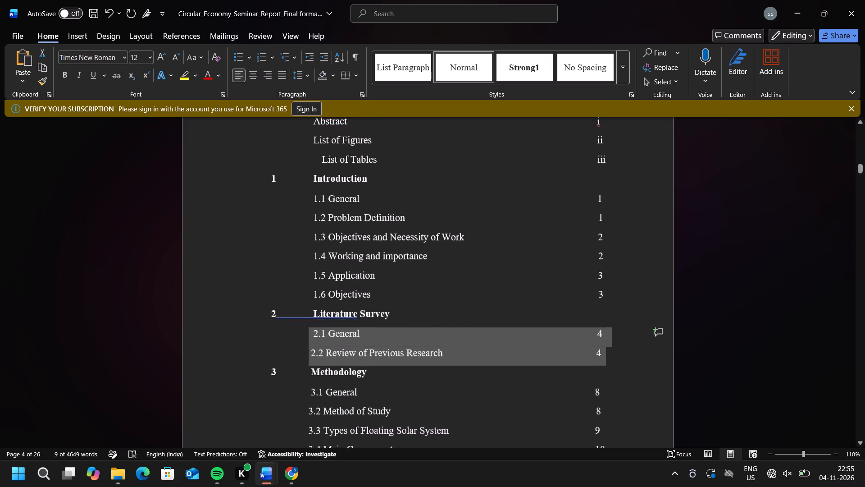
scroll(519, 250, up, 1)
drag(608, 303, 566, 302)
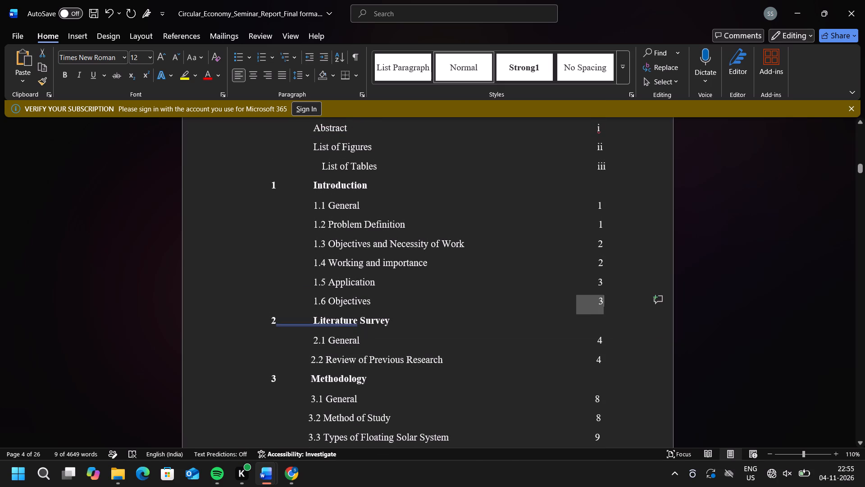
drag(566, 302, 316, 212)
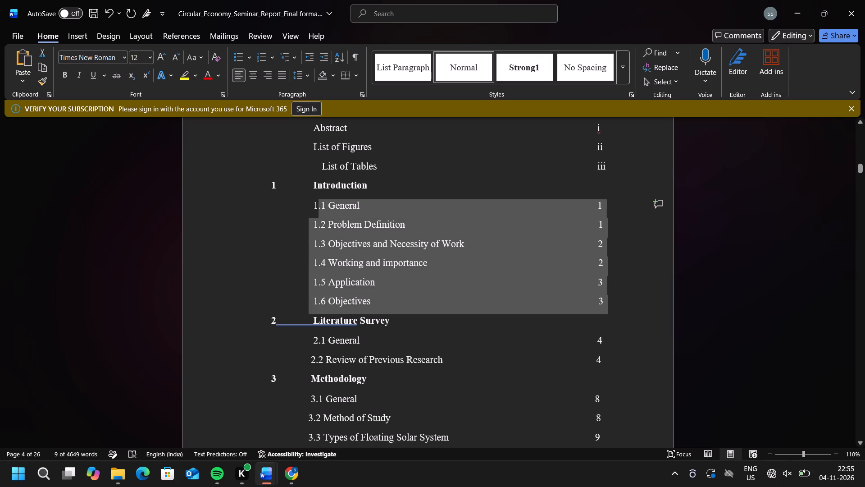
drag(316, 212, 311, 211)
Left-align the List of Tables entry and re-space its start so its title lines up with List of Figures.
scroll(311, 211, up, 1)
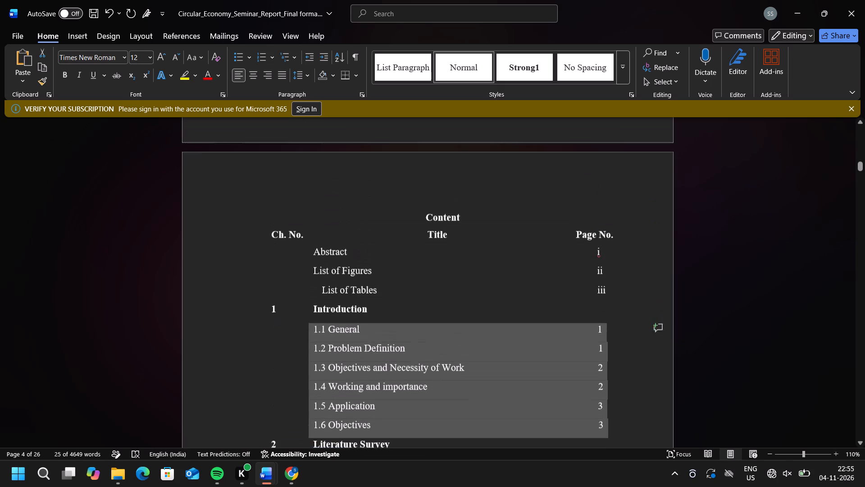
scroll(311, 211, up, 1)
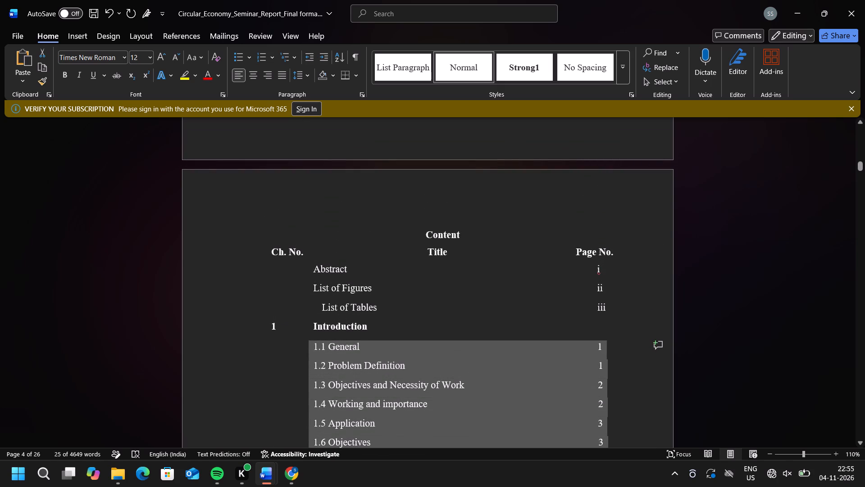
click(320, 306)
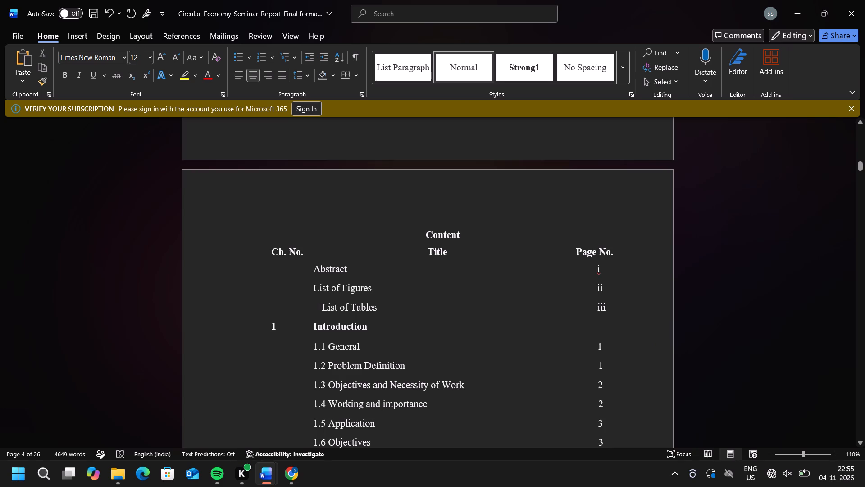
key(BackSpace)
key(BackSpace)
key(BackSpace)
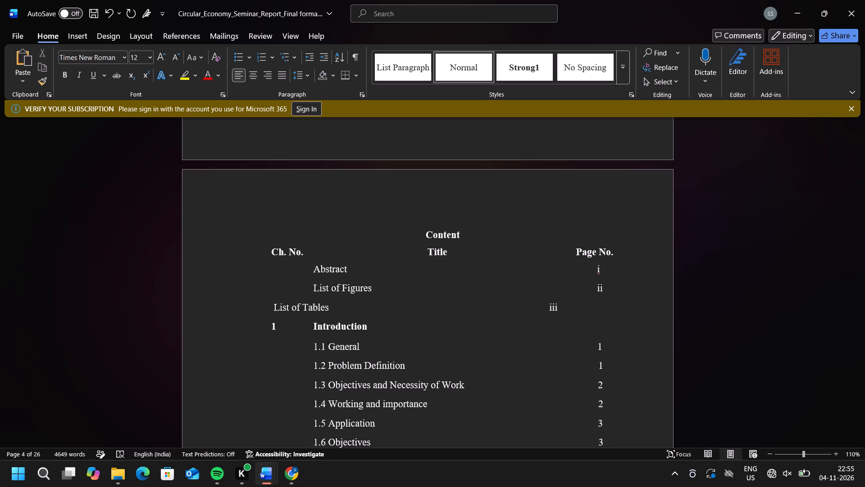
key(space)
key(space)
key(space)
key(space)
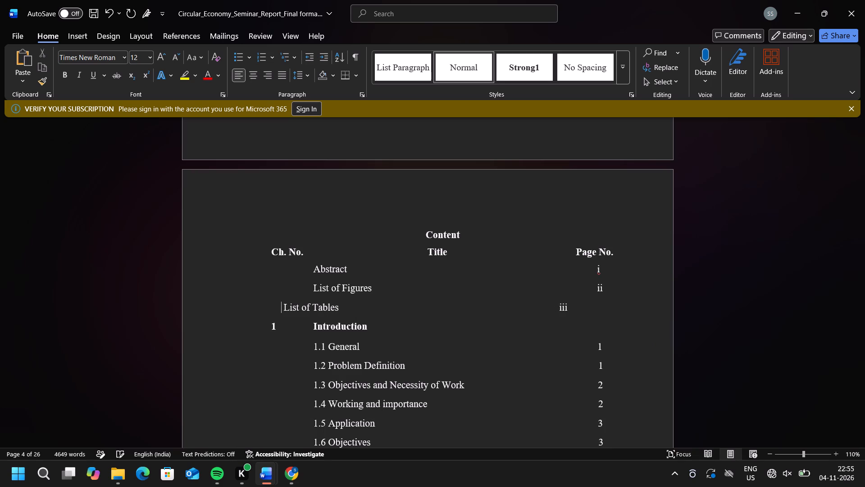
key(space)
key(space)
key(space)
key(space)
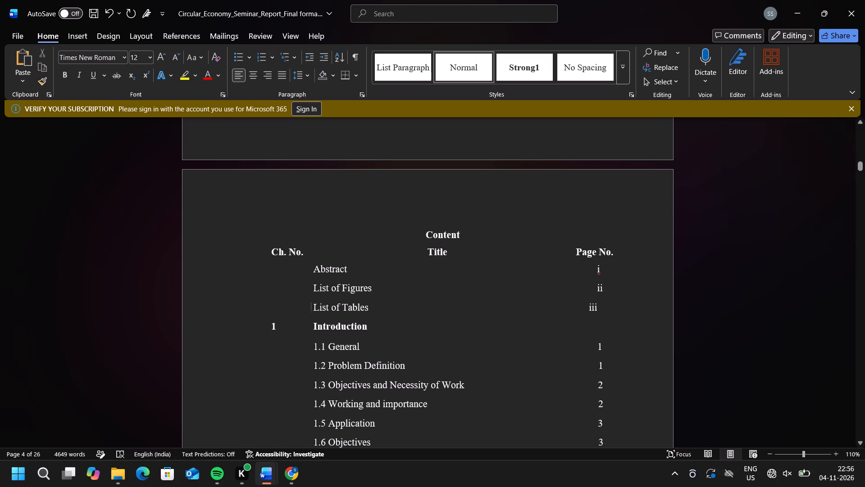
Insert three spaces before the List of Tables page number iii to align it with the page numbers around it.
click(585, 309)
key(space)
key(space)
key(space)
Review the front matter from the contents page back to the title page, checking the certificate page's institute heading lines.
scroll(525, 339, up, 1)
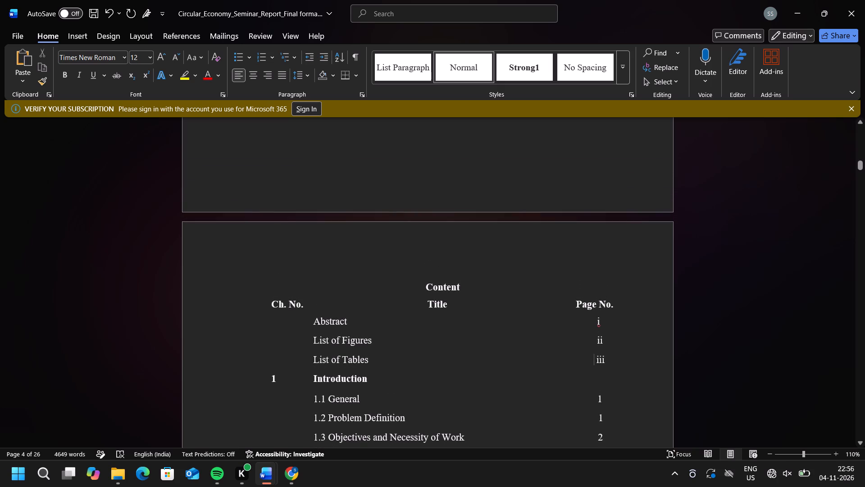
scroll(525, 339, up, 6)
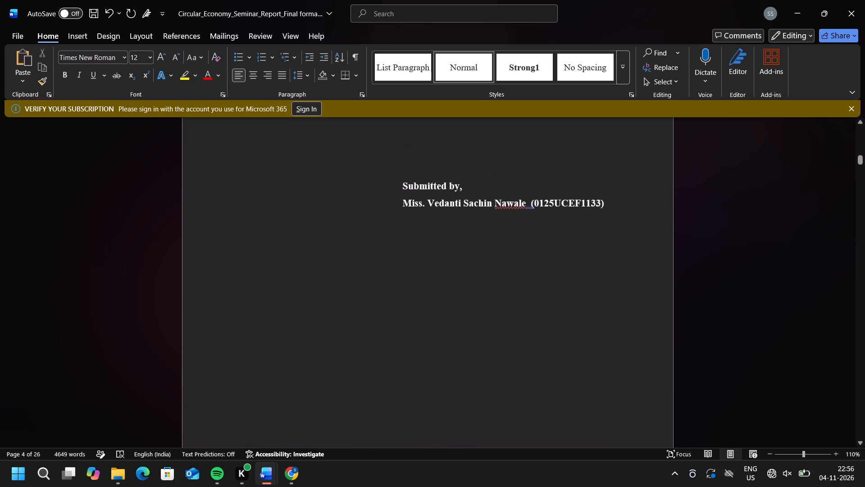
scroll(525, 339, up, 6)
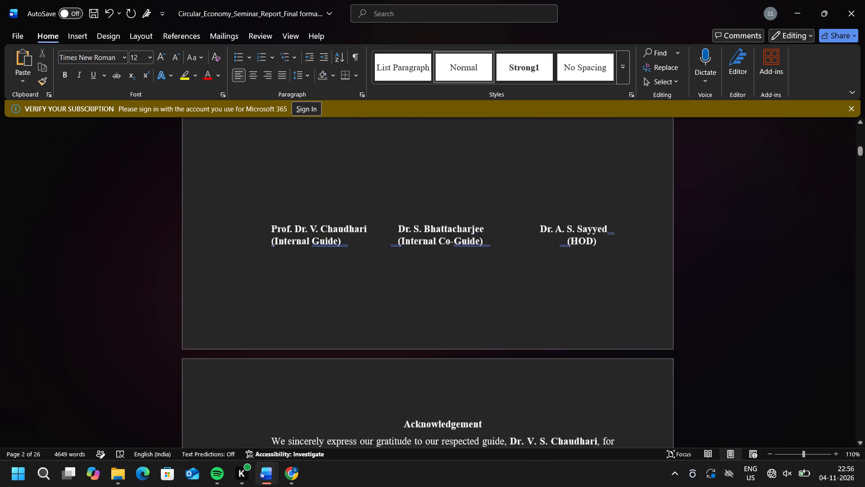
scroll(525, 339, up, 4)
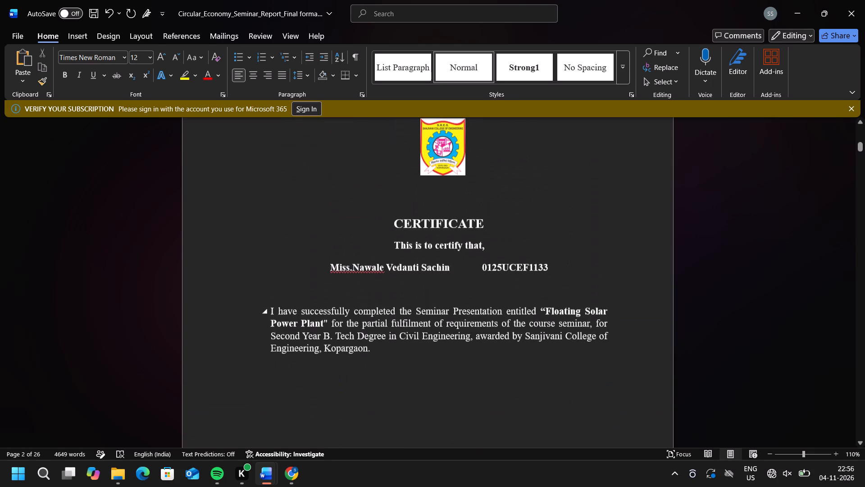
scroll(525, 339, up, 1)
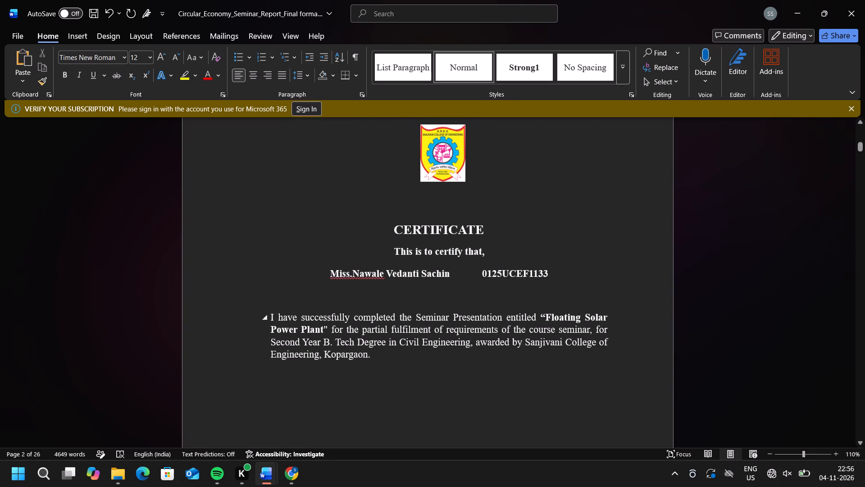
scroll(525, 339, up, 4)
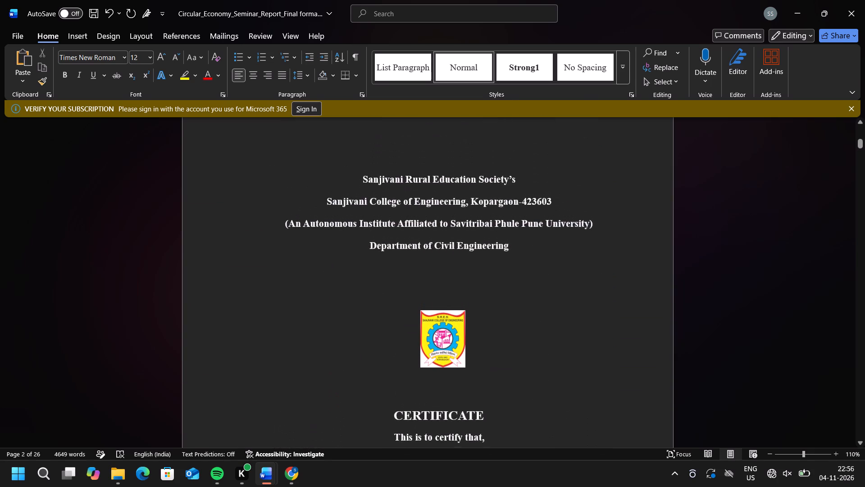
scroll(525, 339, up, 1)
drag(513, 314, 297, 253)
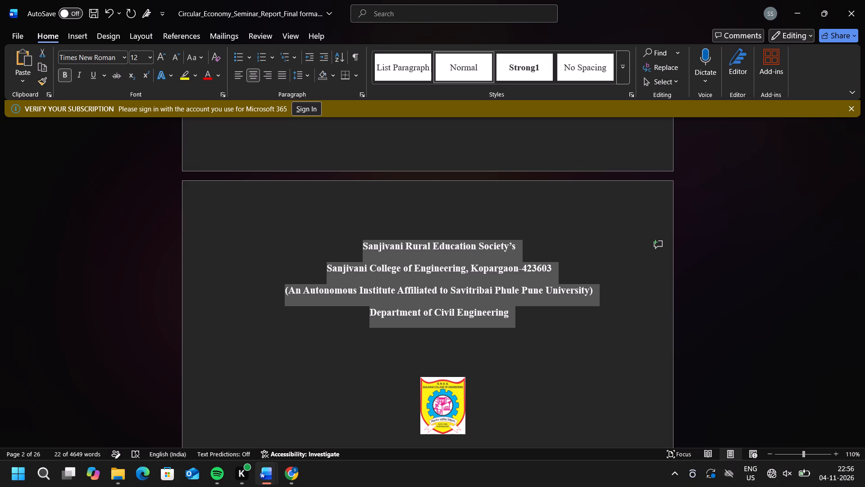
scroll(236, 250, right, 1)
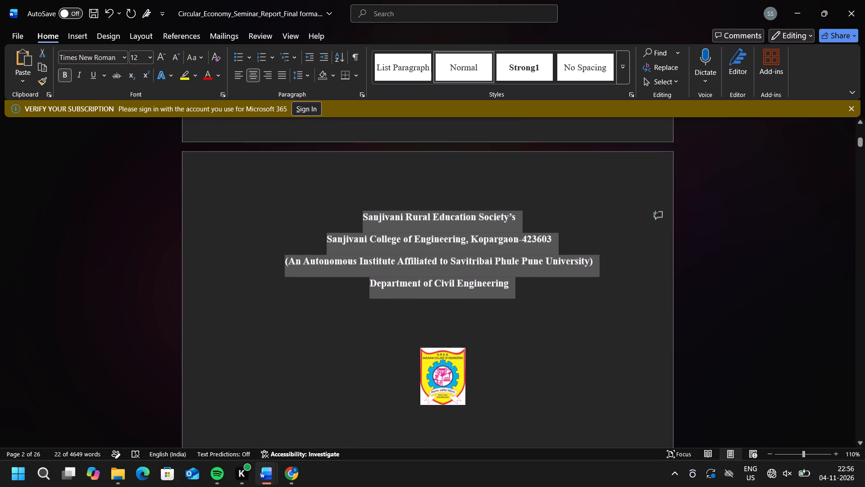
scroll(236, 250, right, 1)
scroll(236, 250, up, 5)
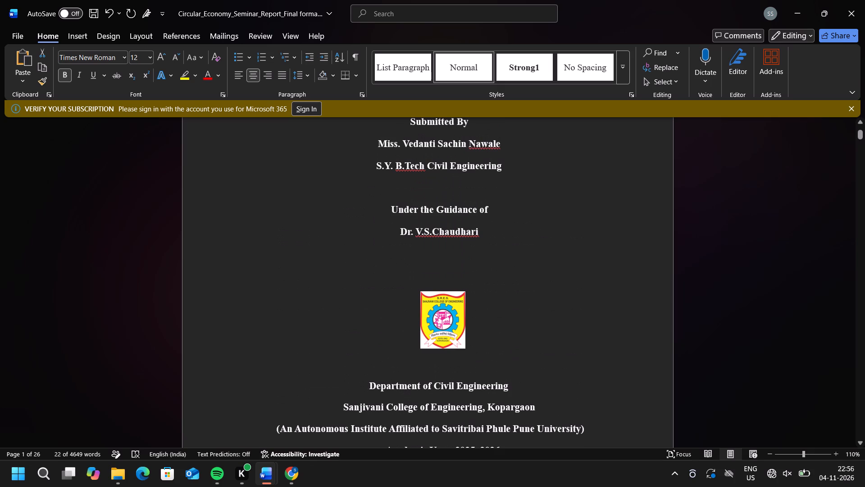
scroll(236, 250, up, 2)
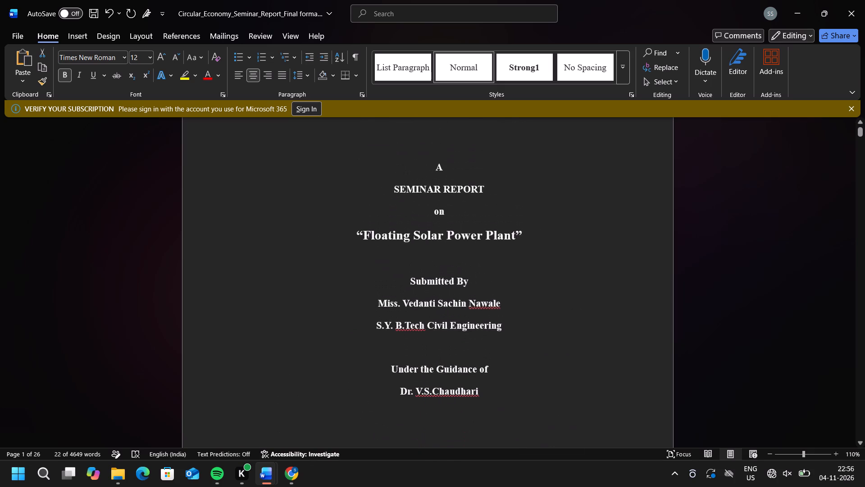
Review the front pages from the title page to the List of Figures and back to the Acknowledgement.
scroll(236, 250, up, 1)
scroll(236, 250, down, 9)
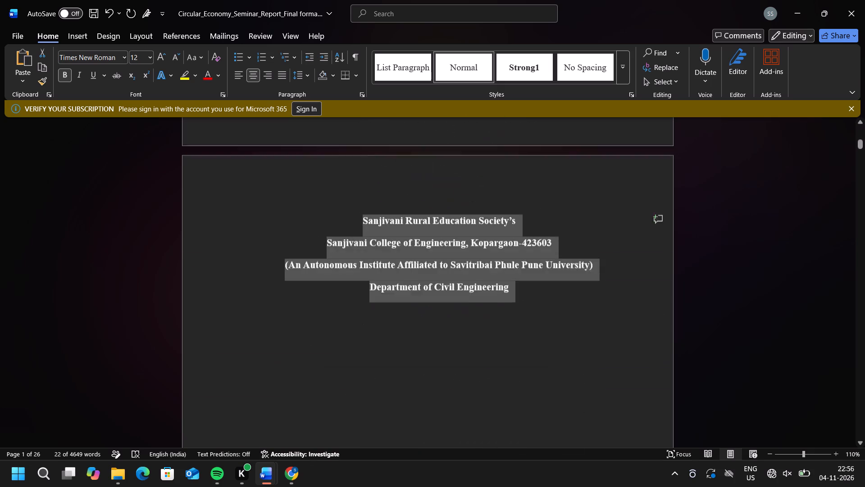
scroll(236, 250, down, 8)
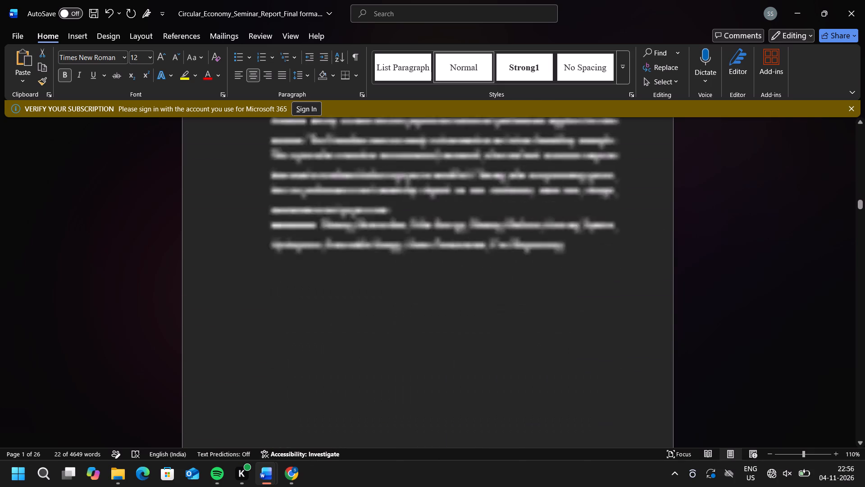
scroll(236, 250, down, 1)
scroll(236, 250, up, 1)
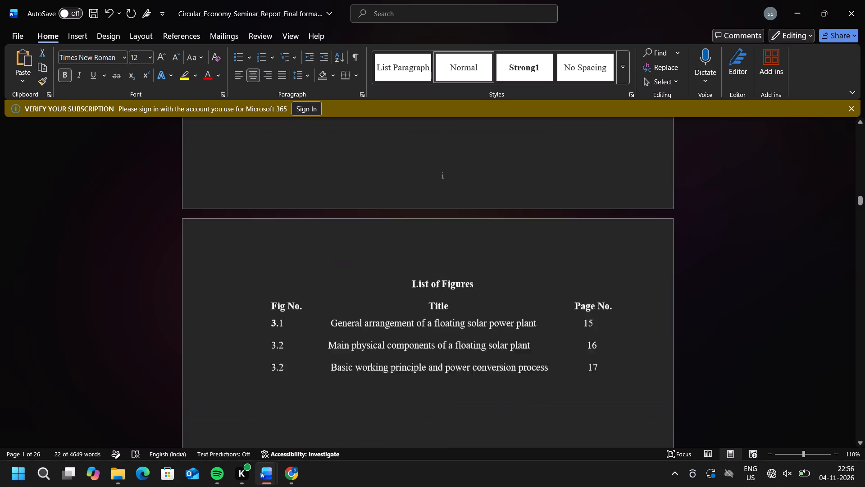
scroll(236, 250, up, 4)
scroll(236, 250, down, 1)
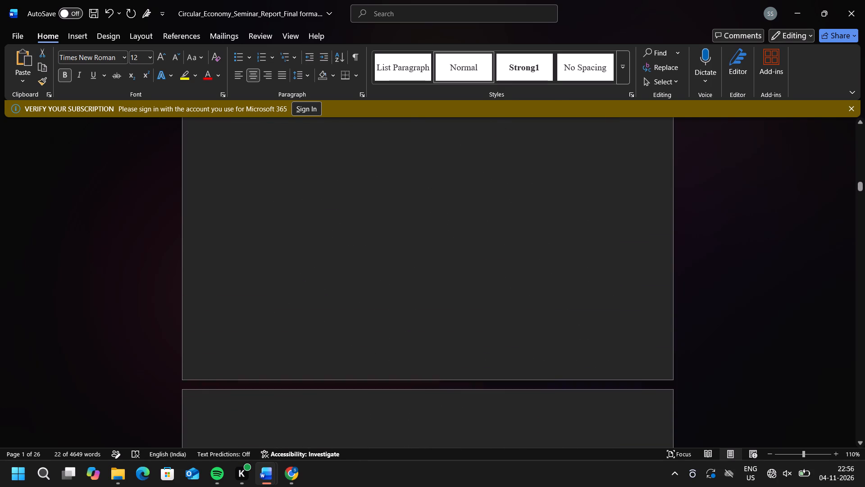
scroll(236, 250, down, 1)
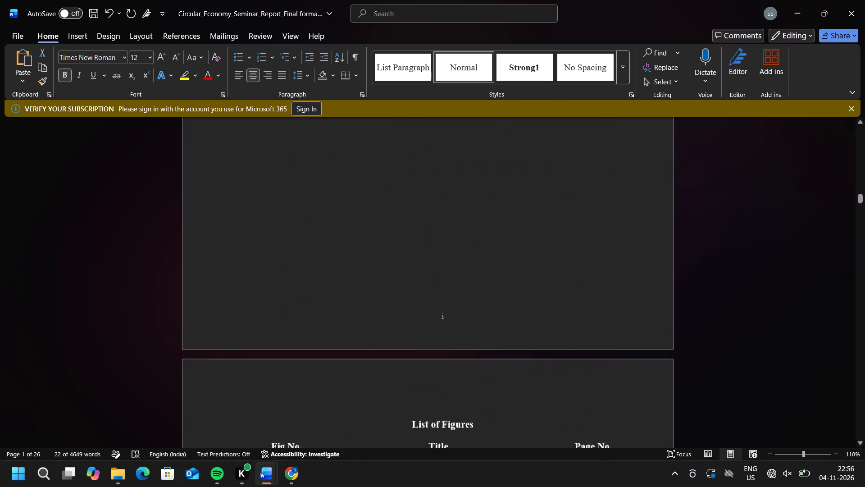
scroll(236, 250, up, 4)
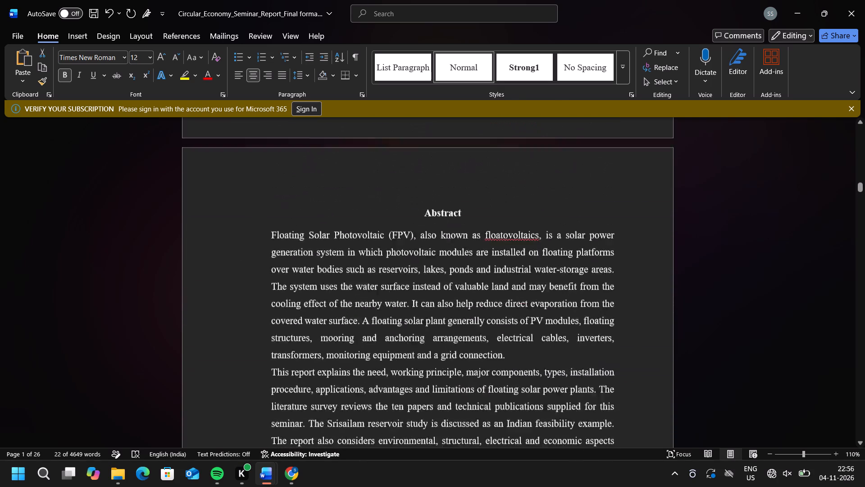
scroll(236, 250, up, 6)
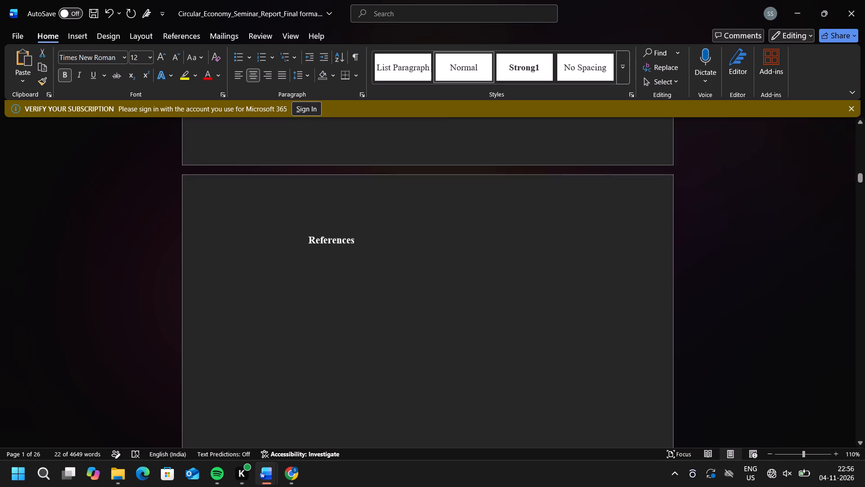
scroll(236, 250, down, 2)
scroll(236, 250, up, 1)
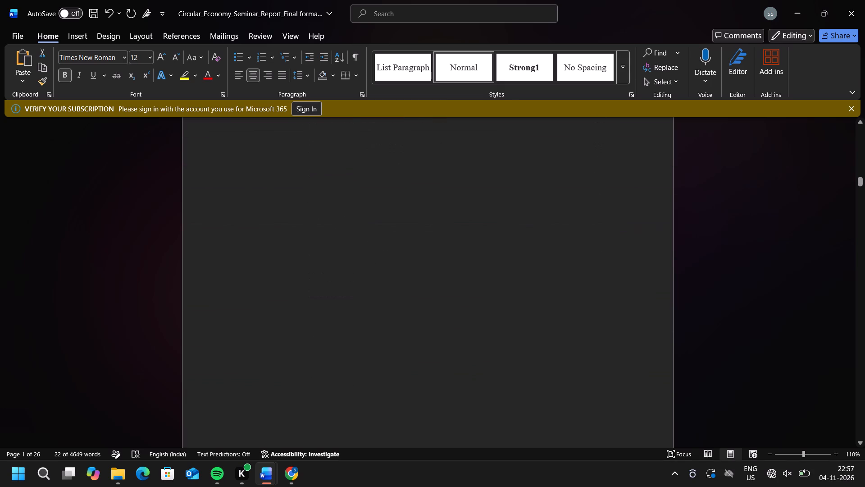
scroll(236, 250, up, 9)
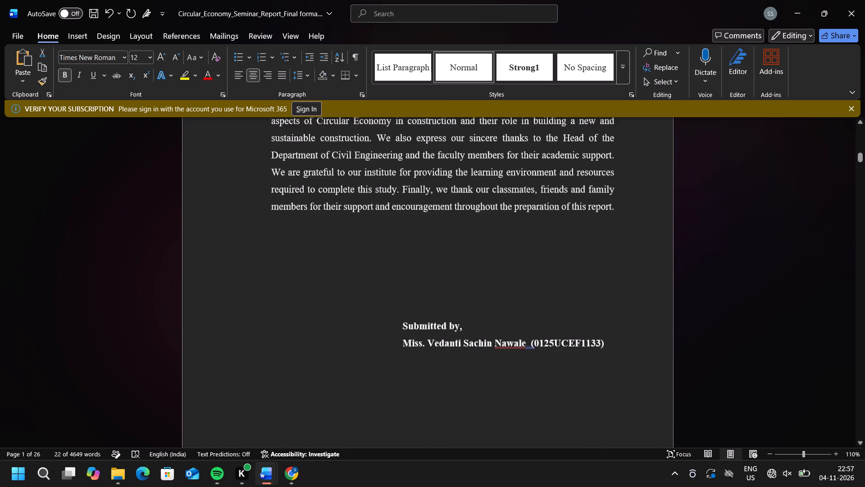
scroll(236, 250, up, 2)
scroll(236, 250, down, 1)
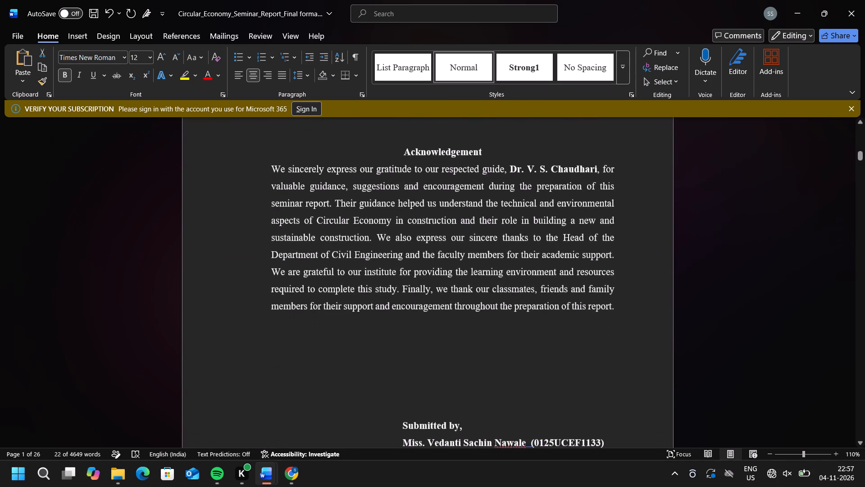
Examine the contents page, Abstract, List of Figures and List of Tables, comparing their entries and page number columns.
scroll(236, 247, down, 4)
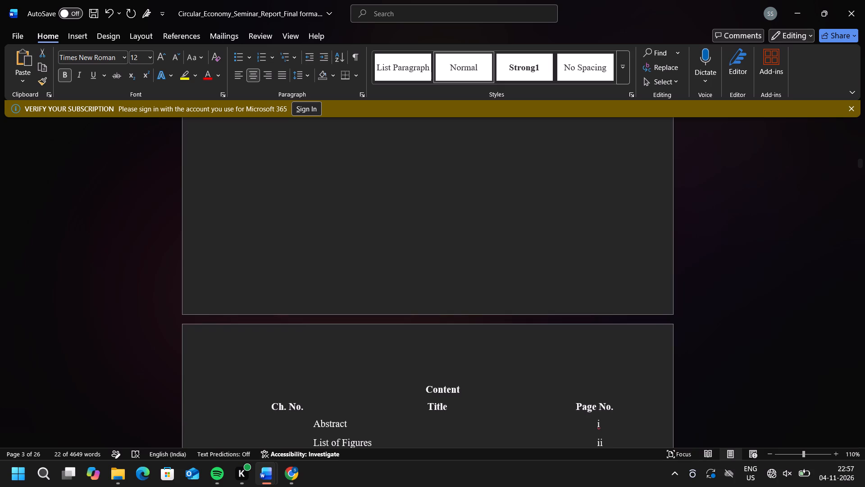
scroll(236, 247, down, 5)
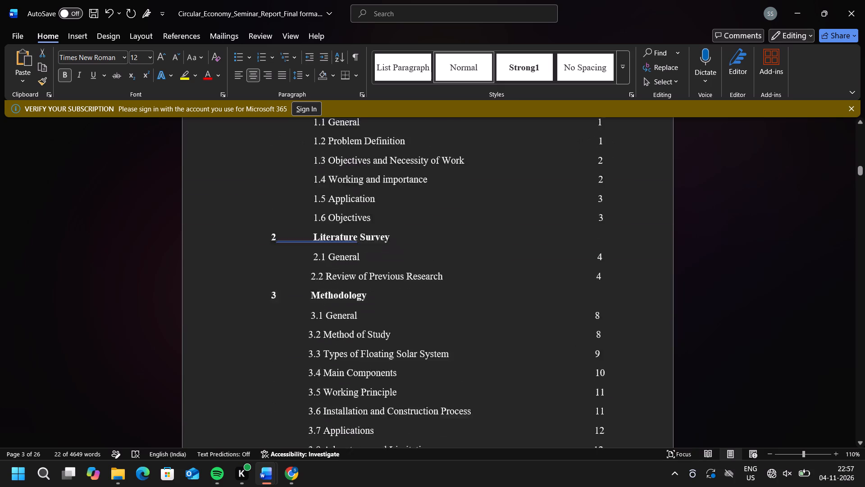
scroll(236, 247, down, 7)
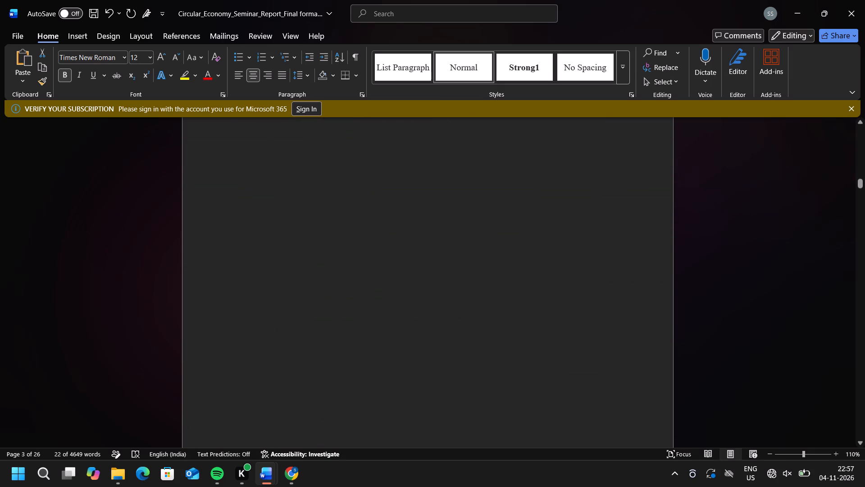
scroll(236, 247, down, 6)
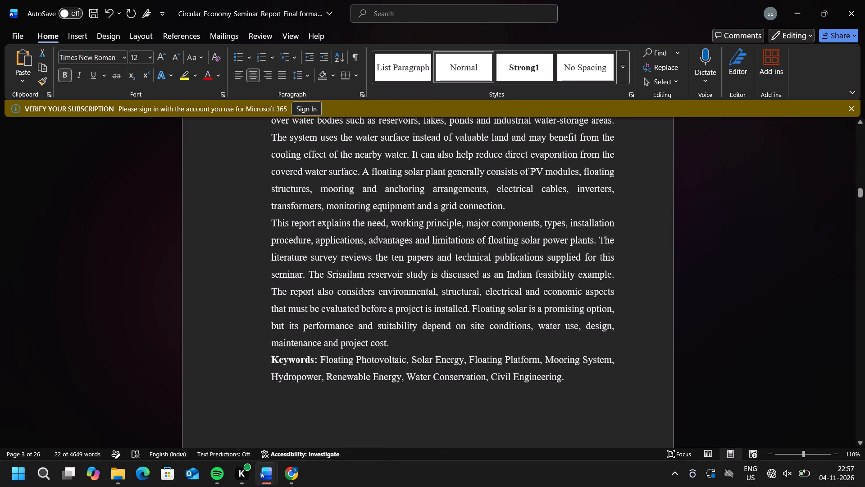
scroll(236, 247, down, 2)
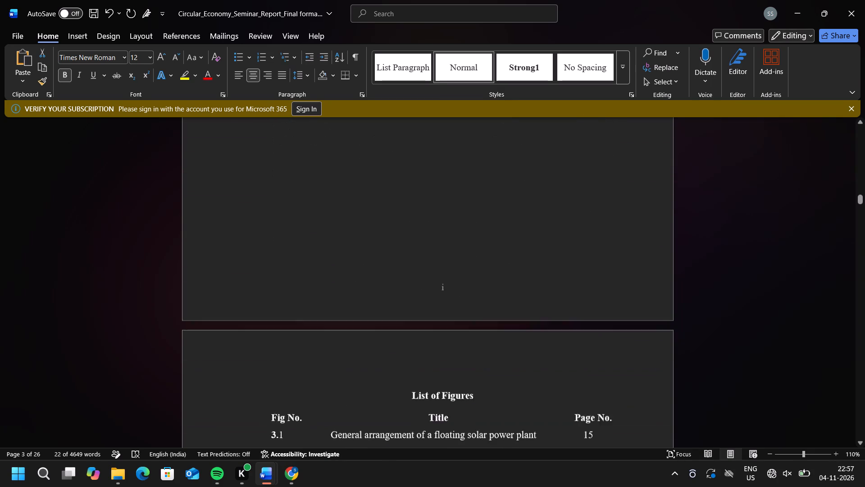
scroll(236, 247, down, 5)
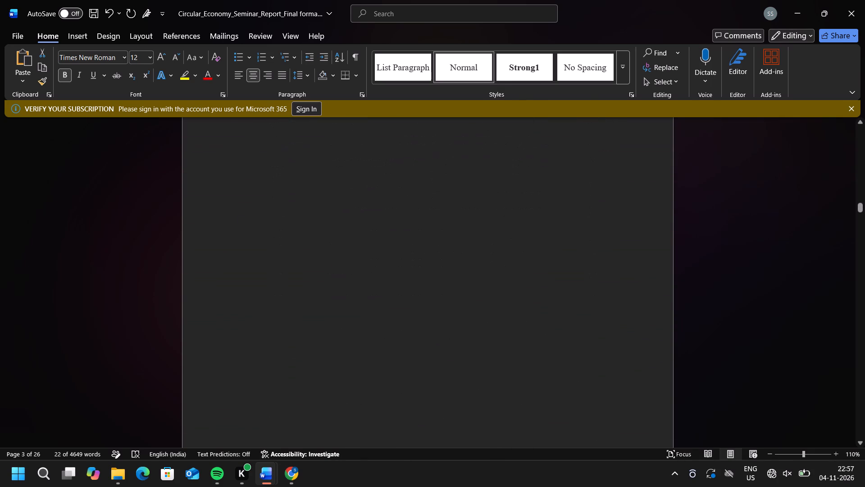
scroll(241, 217, down, 6)
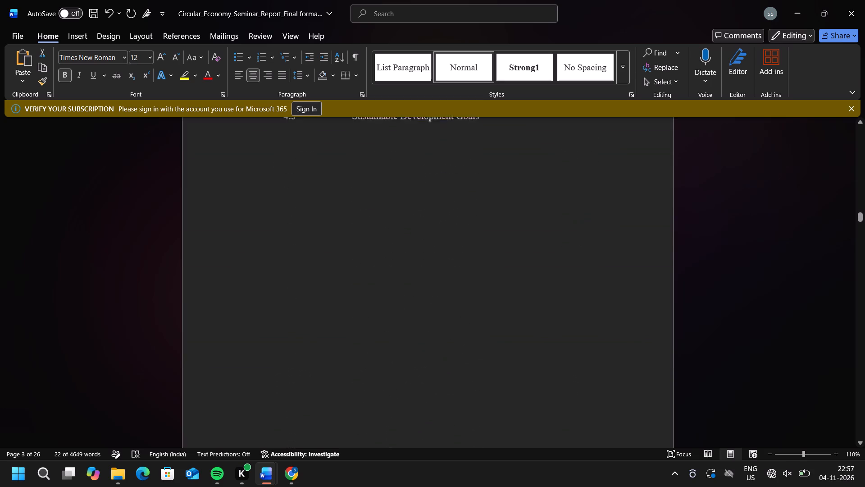
scroll(246, 142, down, 1)
scroll(246, 142, up, 4)
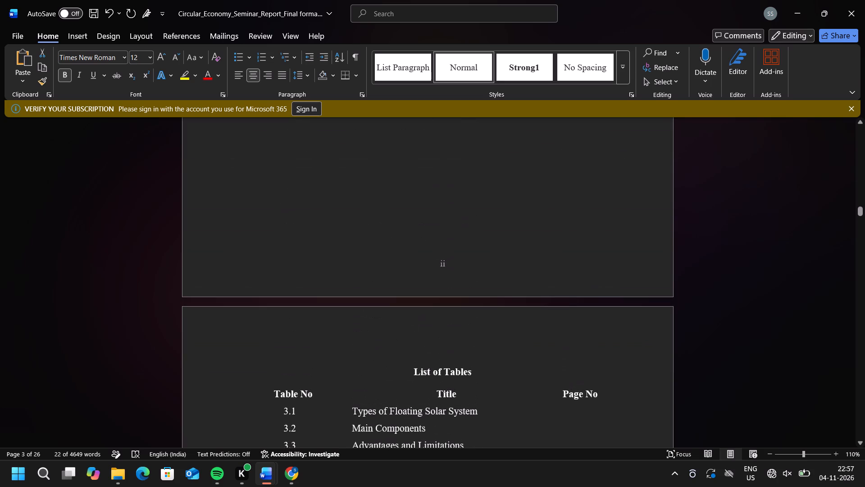
scroll(246, 142, down, 1)
scroll(246, 142, up, 2)
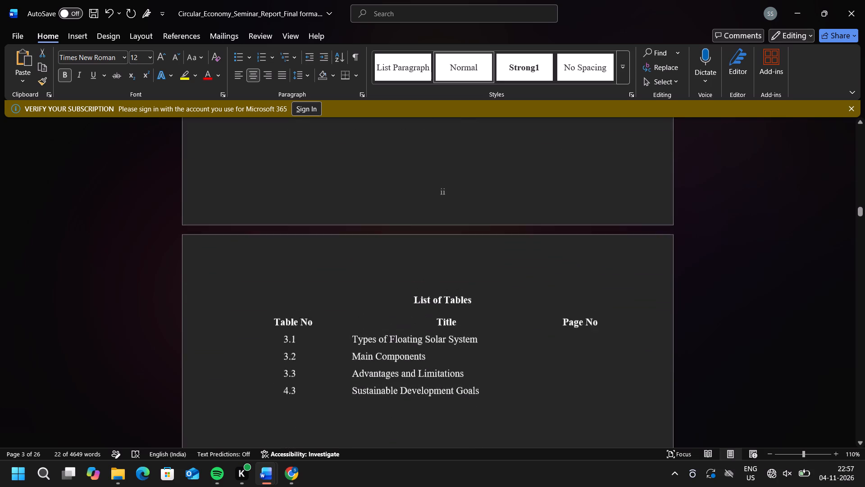
scroll(246, 142, up, 5)
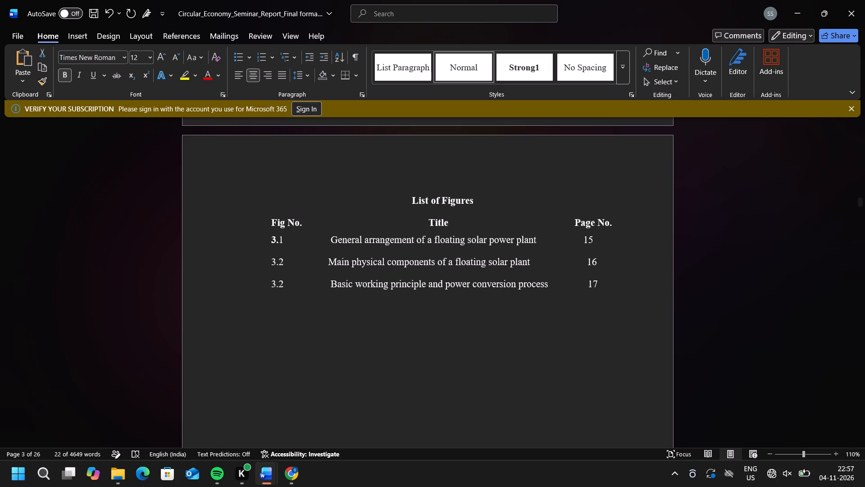
Review the report from the List of Figures to section 3.3, checking the pages that hold Fig 3.1 and Table 3.1.
scroll(246, 142, down, 2)
scroll(205, 67, down, 1)
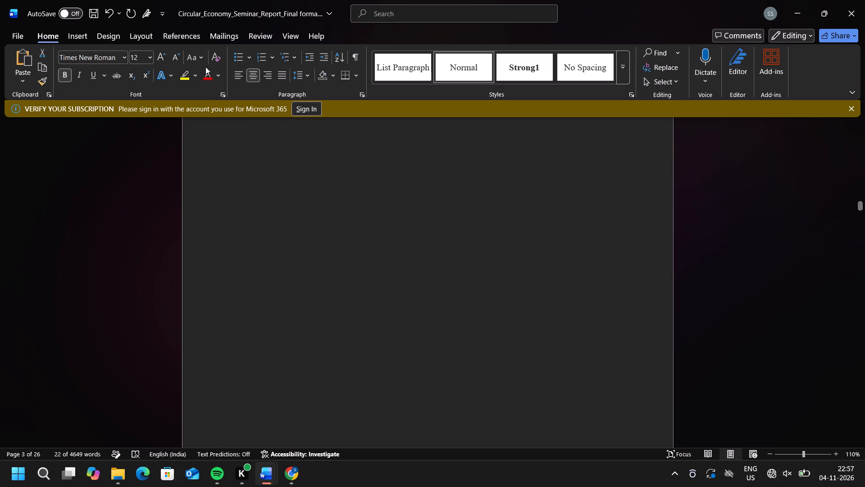
scroll(205, 67, down, 5)
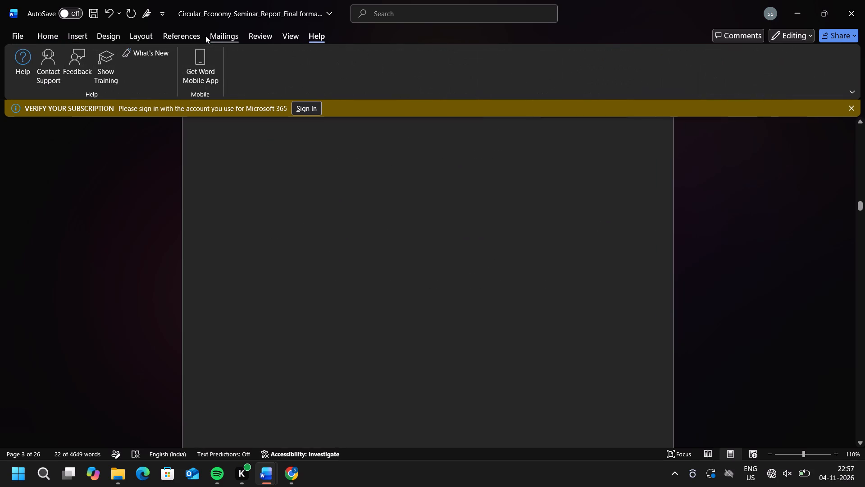
scroll(367, 193, down, 1)
click(42, 32)
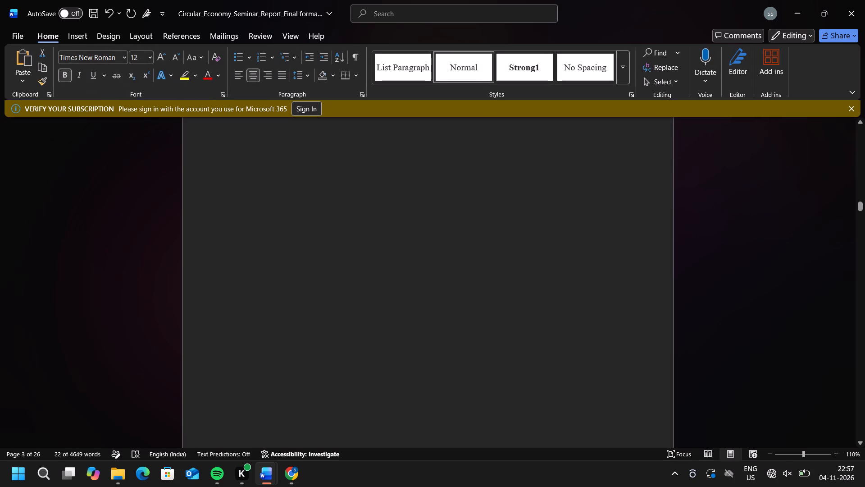
scroll(346, 259, down, 6)
scroll(348, 194, down, 10)
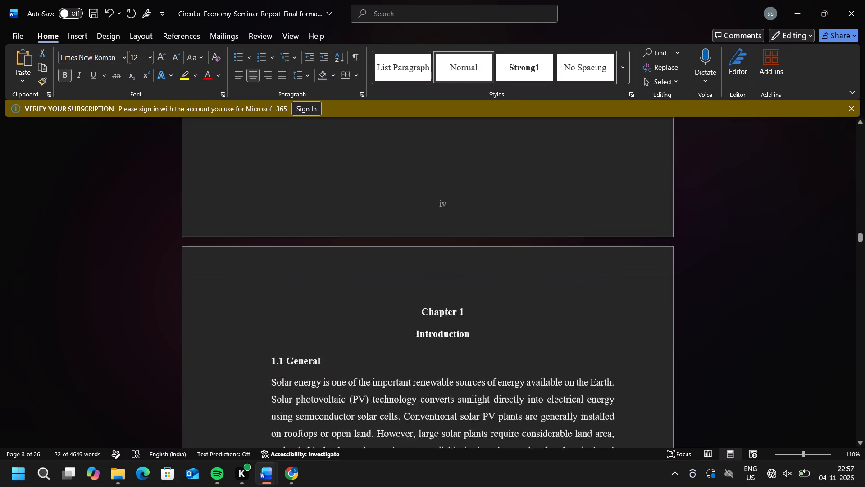
scroll(348, 194, down, 8)
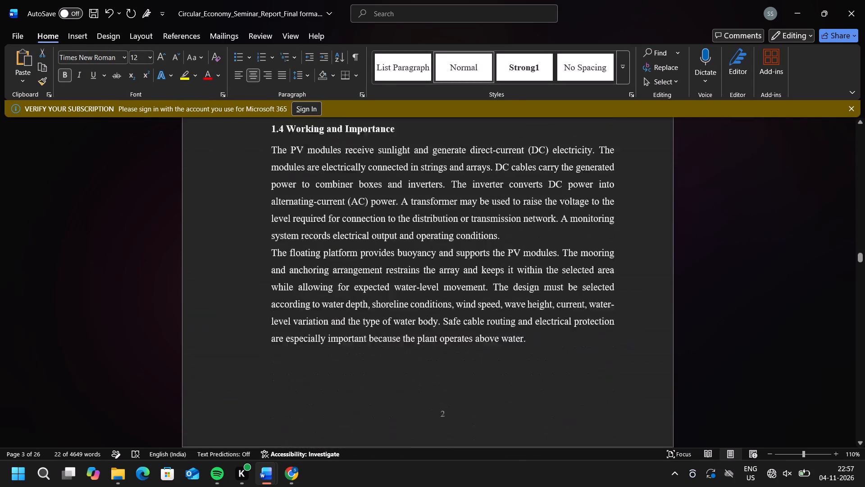
scroll(348, 194, down, 11)
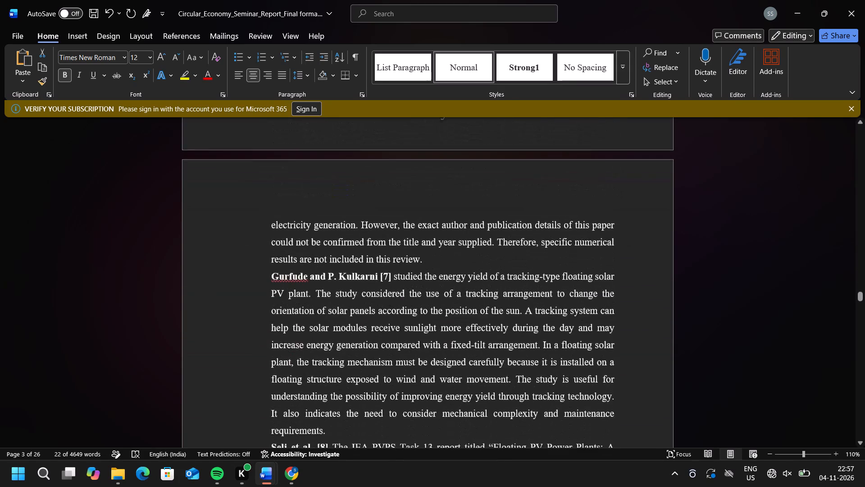
scroll(348, 194, down, 5)
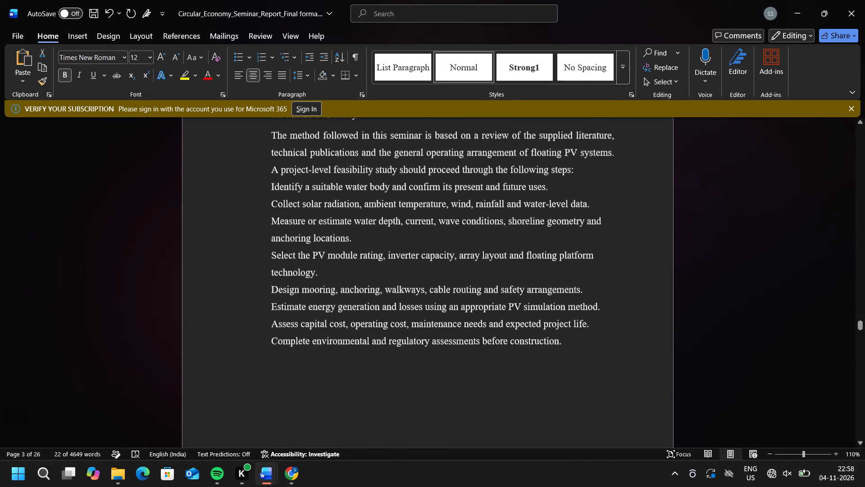
scroll(348, 194, down, 4)
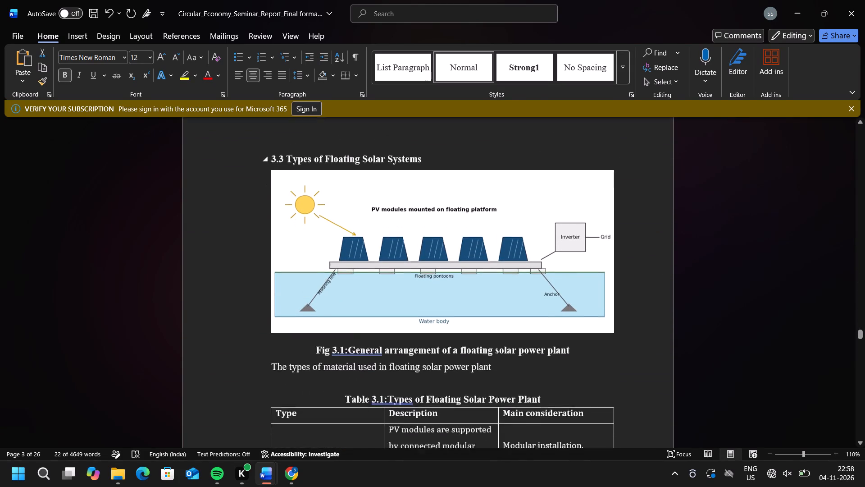
scroll(348, 194, down, 1)
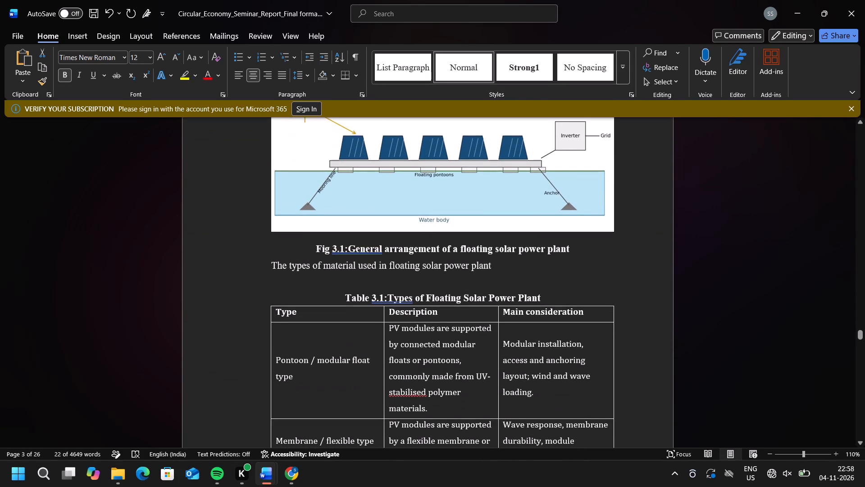
scroll(348, 194, down, 4)
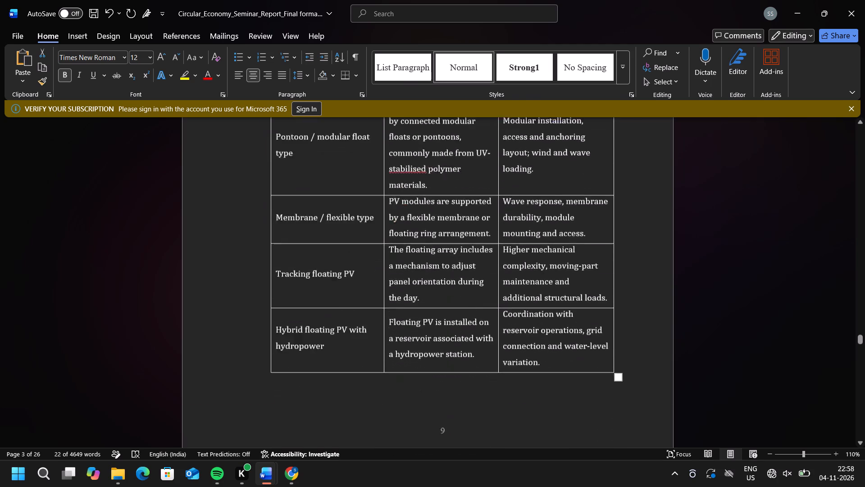
Examine sections 3.4 and 3.5 for the pages that hold Table 3.2 and Figs 3.2 and 3.3.
scroll(348, 194, down, 1)
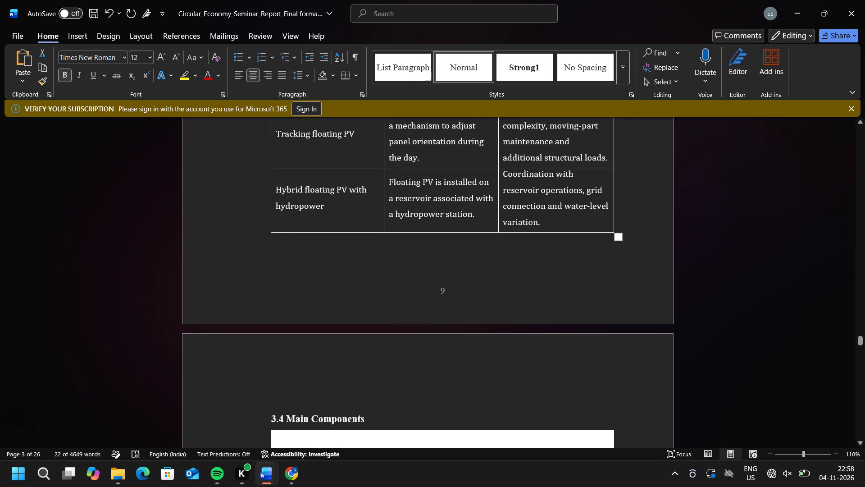
scroll(348, 194, down, 2)
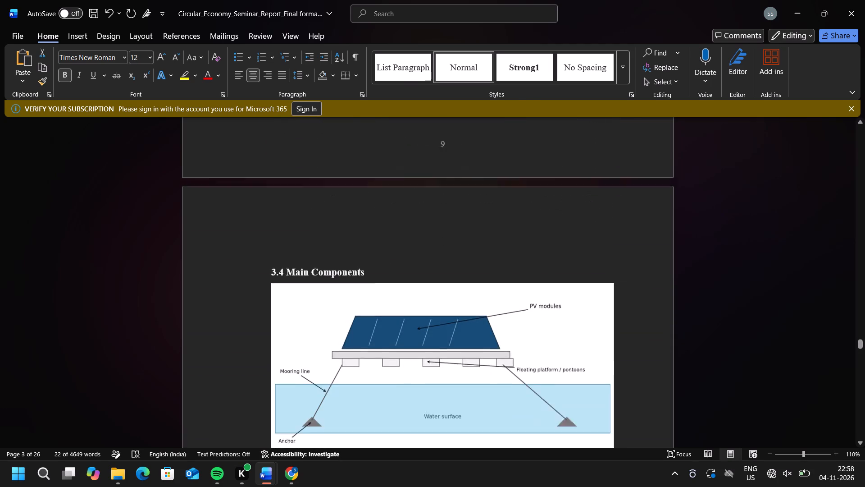
scroll(348, 194, down, 7)
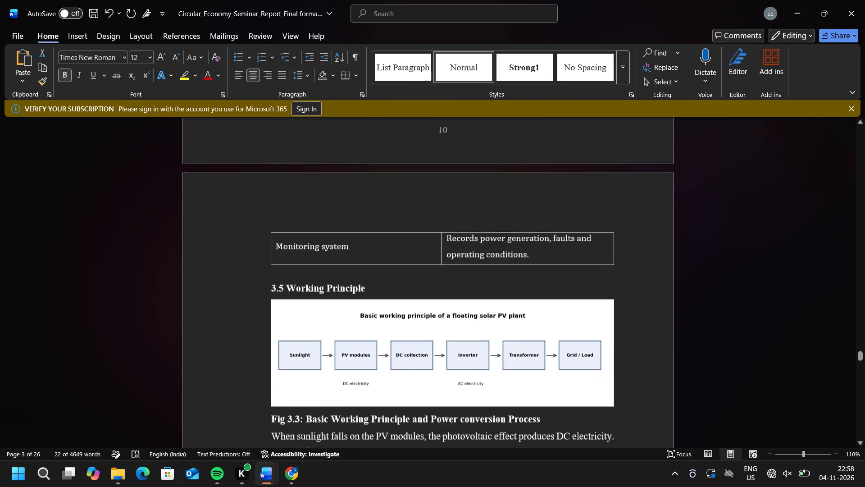
scroll(348, 194, down, 3)
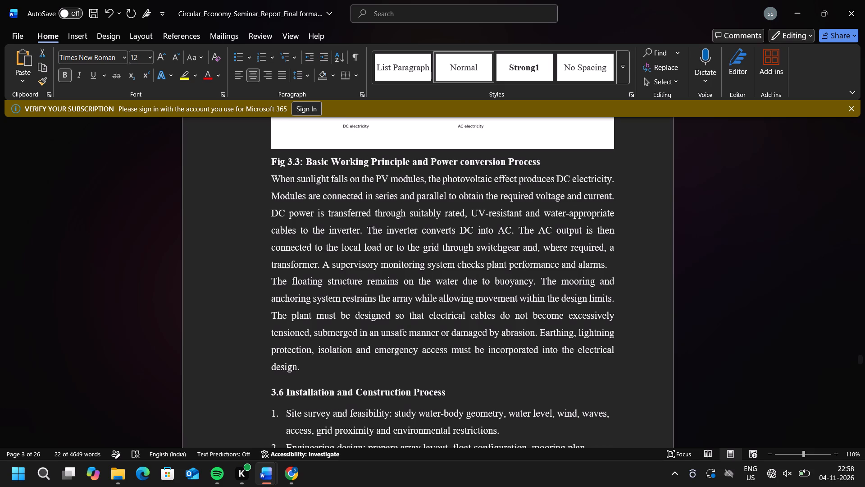
scroll(348, 194, up, 5)
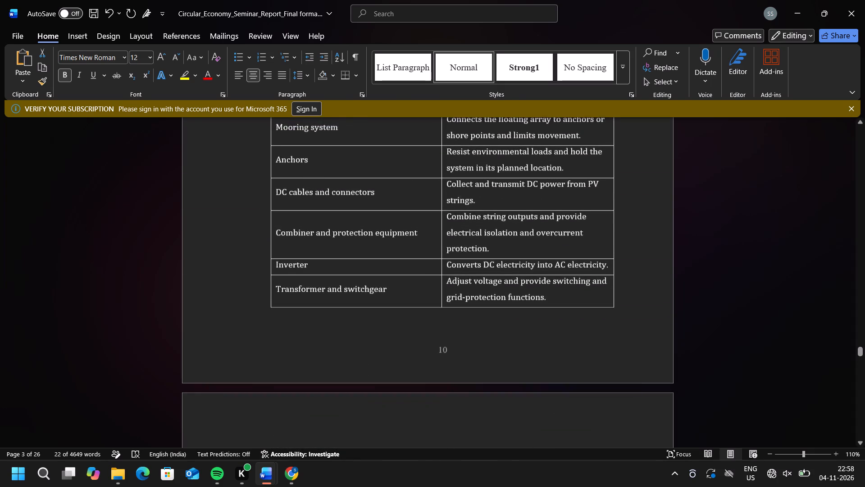
scroll(348, 194, up, 4)
scroll(348, 194, down, 1)
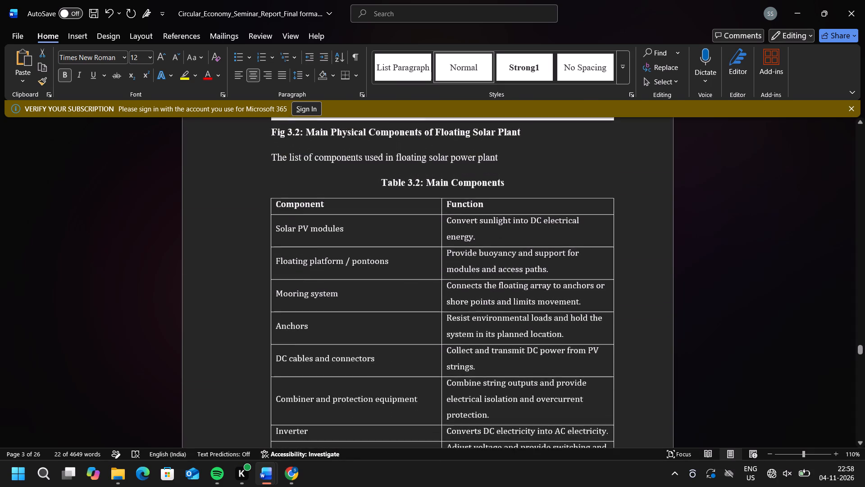
scroll(348, 194, down, 7)
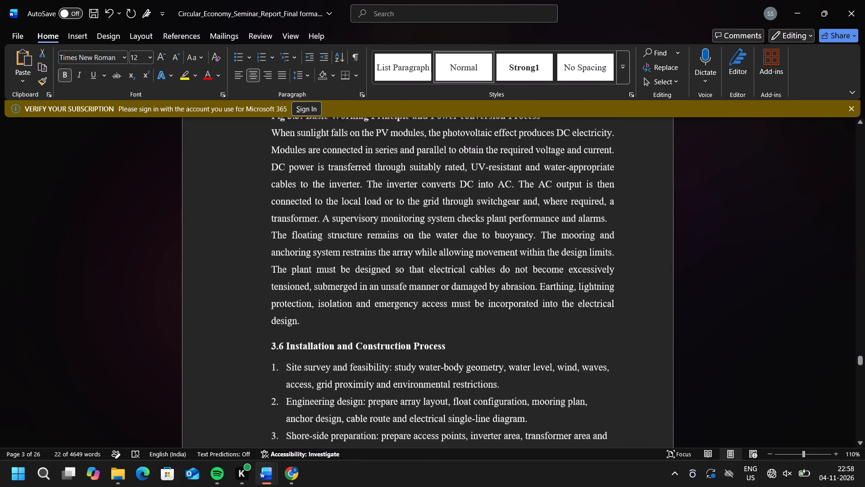
Examine the pages from section 3.6 to section 4.3, checking where Table 3.3 and Table 4.1 are placed.
scroll(348, 194, down, 8)
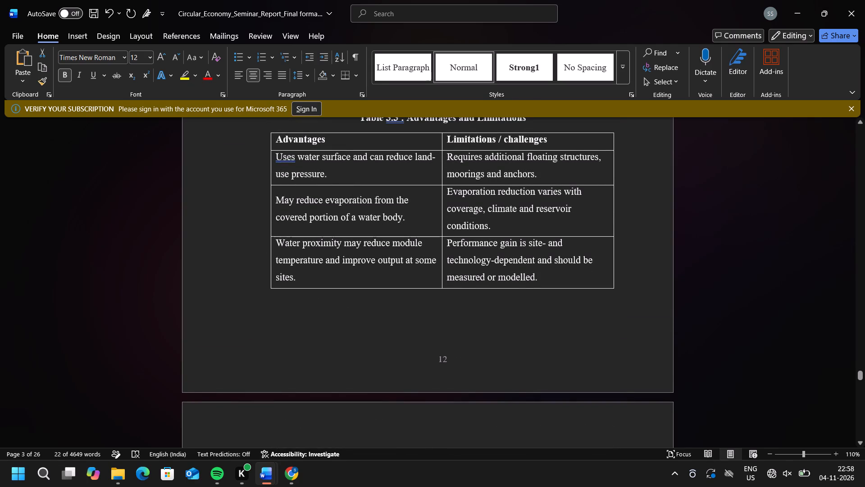
scroll(348, 194, down, 3)
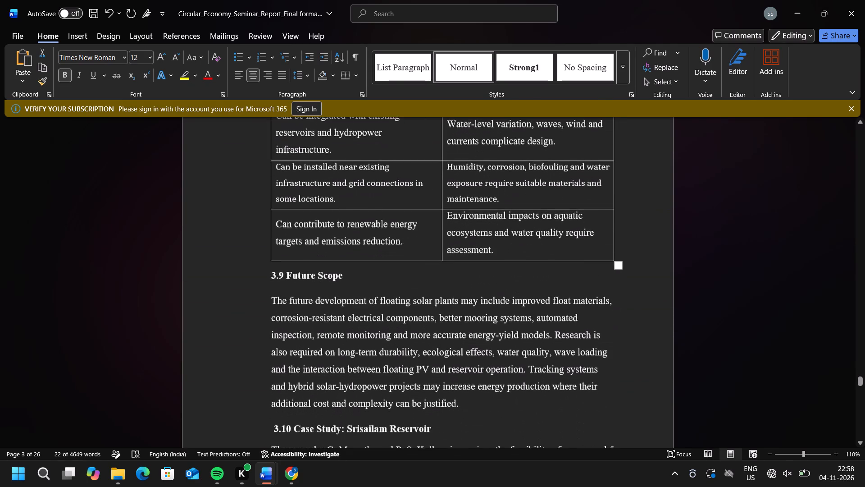
scroll(348, 194, down, 7)
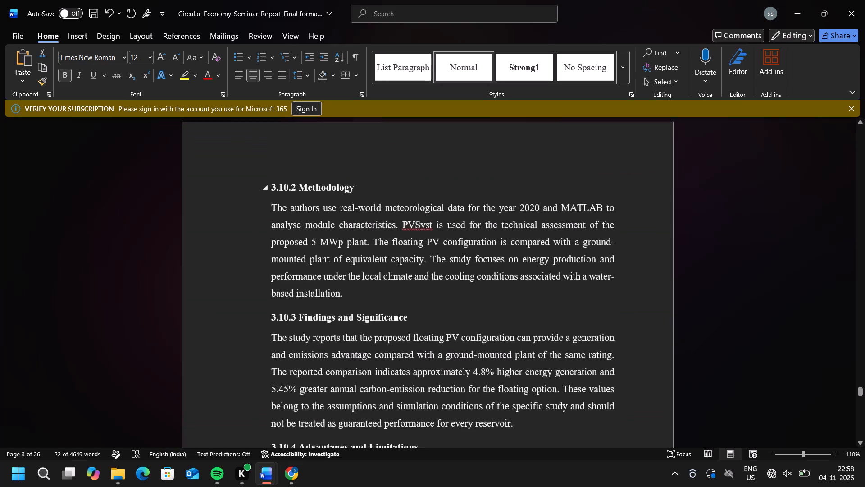
scroll(348, 194, down, 8)
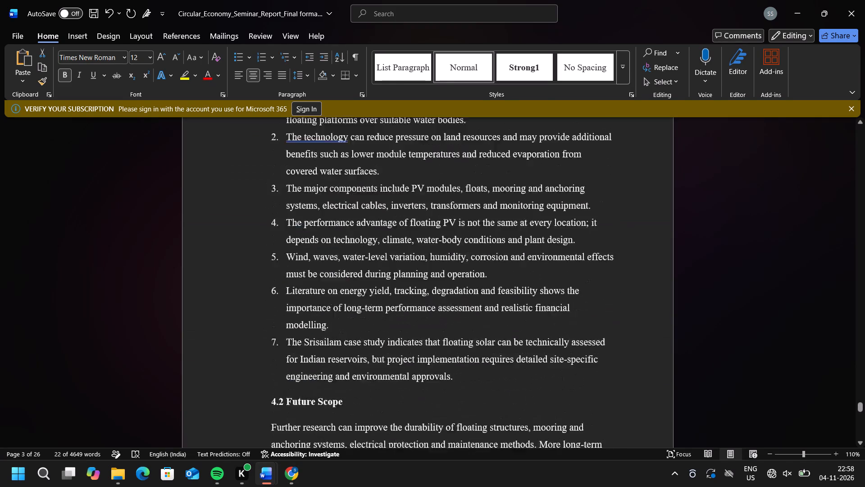
scroll(348, 194, down, 7)
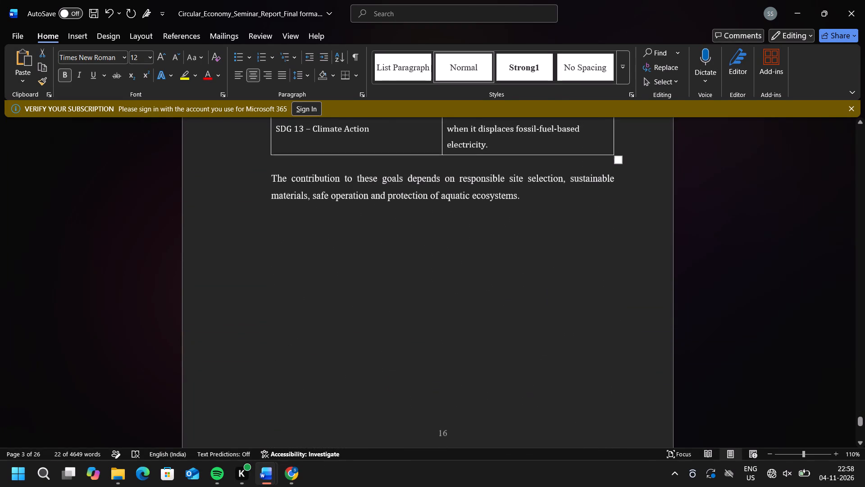
scroll(348, 194, up, 4)
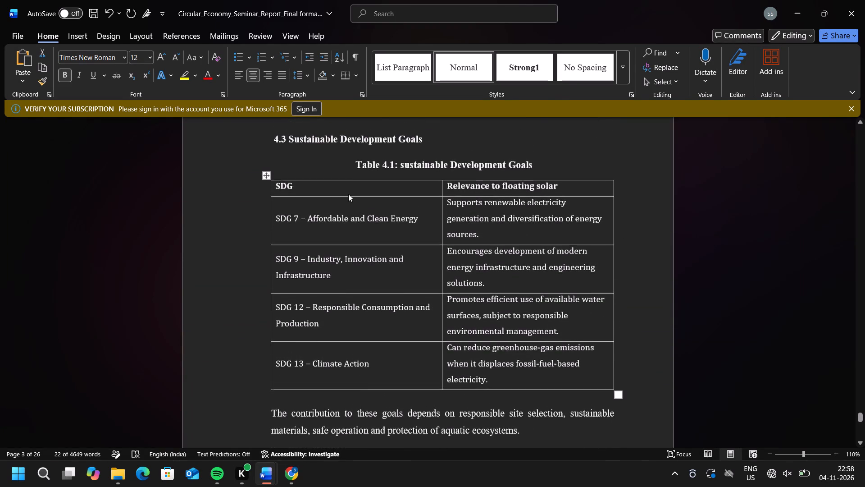
scroll(348, 194, up, 1)
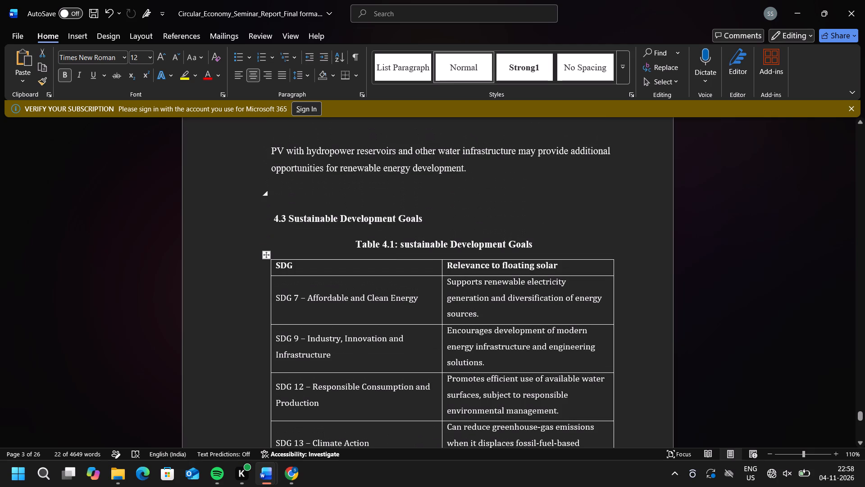
In the List of Tables, enter page numbers 9, 10, 12 and 16 for tables 3.1, 3.2, 3.3 and 4.3.
scroll(348, 194, up, 20)
scroll(348, 194, up, 13)
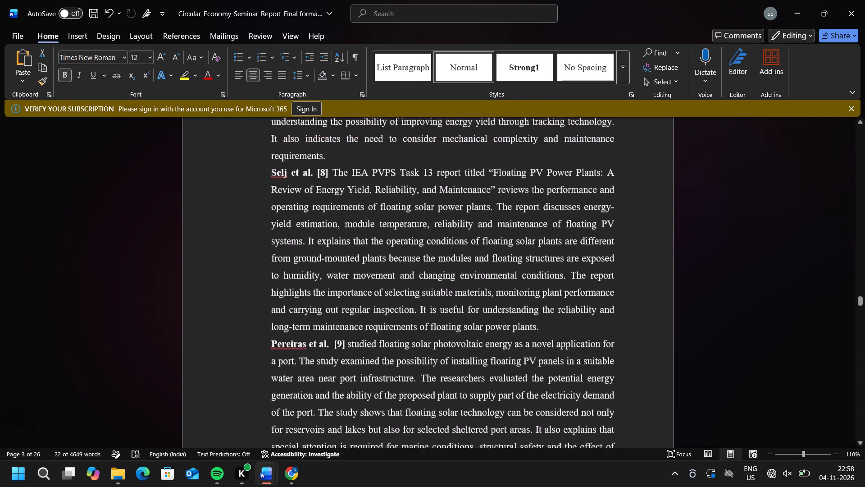
scroll(348, 194, up, 11)
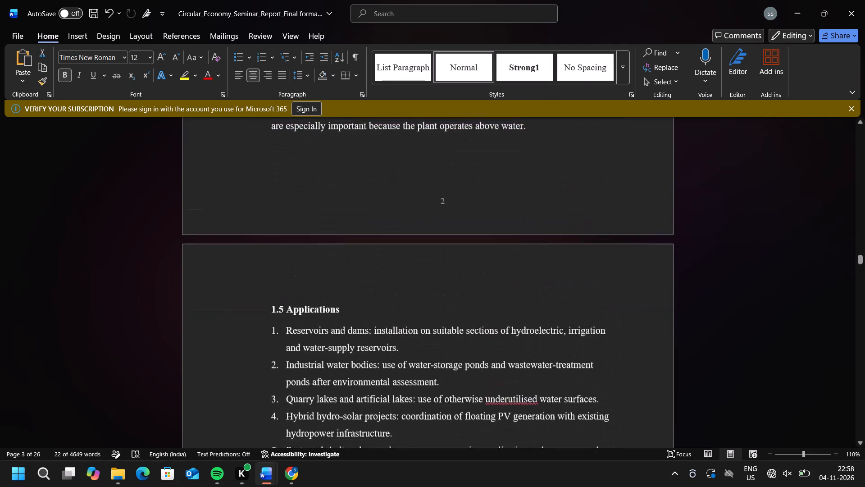
scroll(348, 194, up, 9)
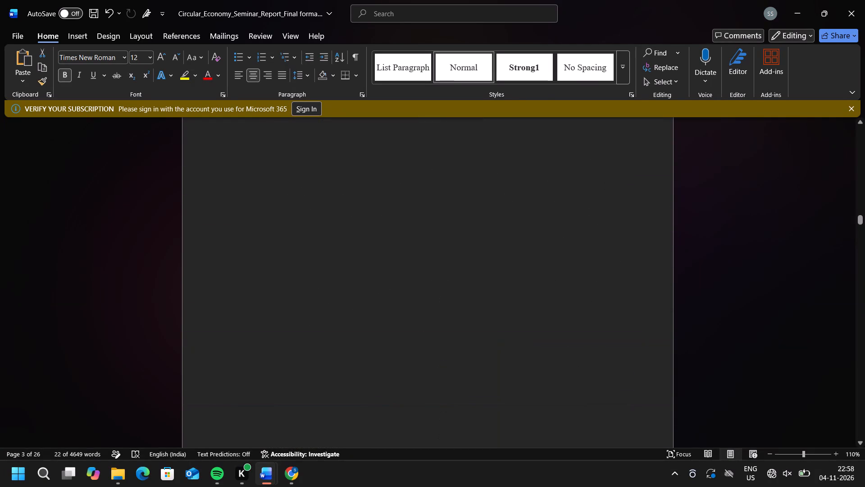
scroll(348, 194, up, 5)
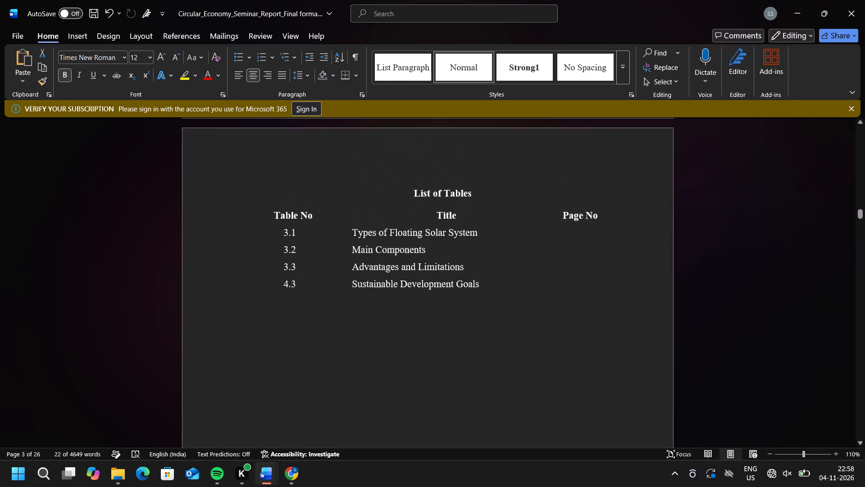
scroll(348, 194, up, 1)
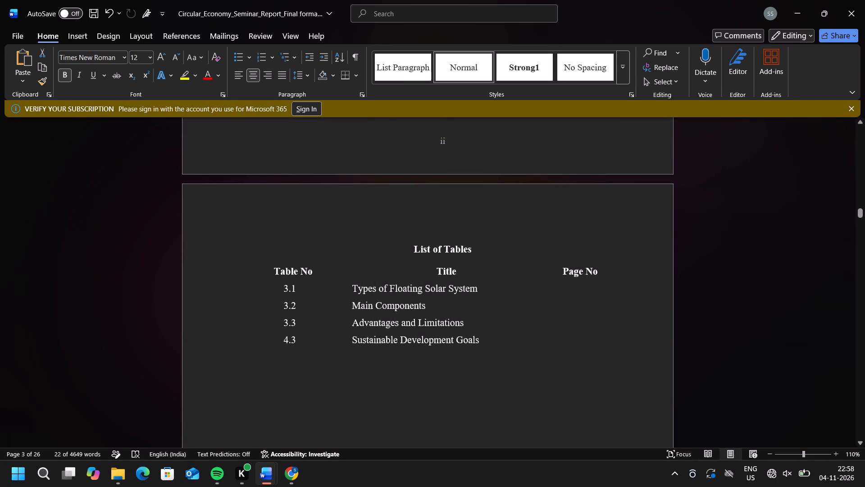
click(574, 290)
double_click(574, 290)
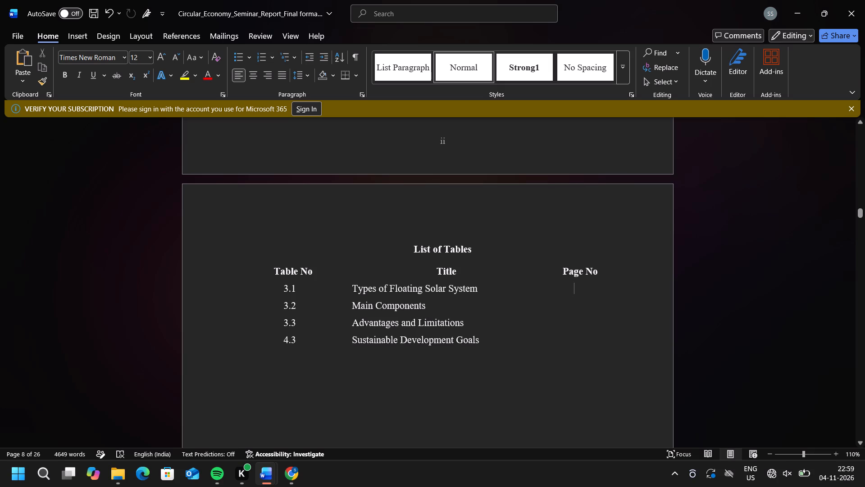
key(9)
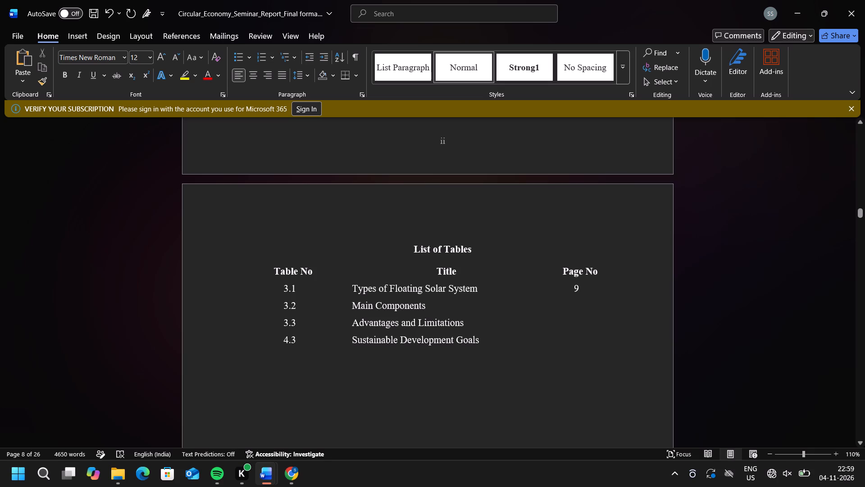
double_click(575, 305)
text(10)
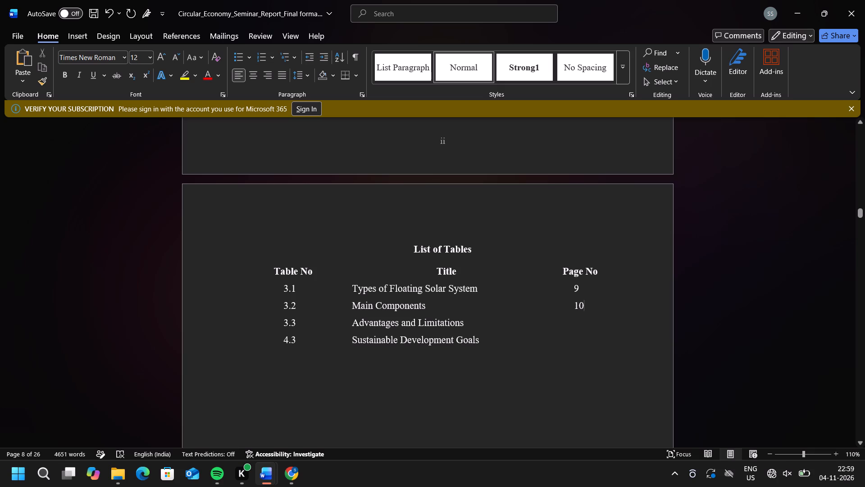
click(576, 321)
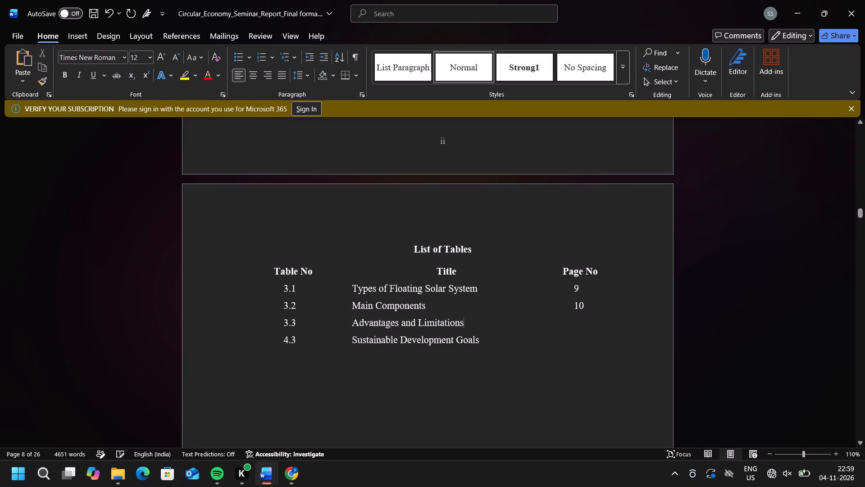
double_click(576, 321)
text(12)
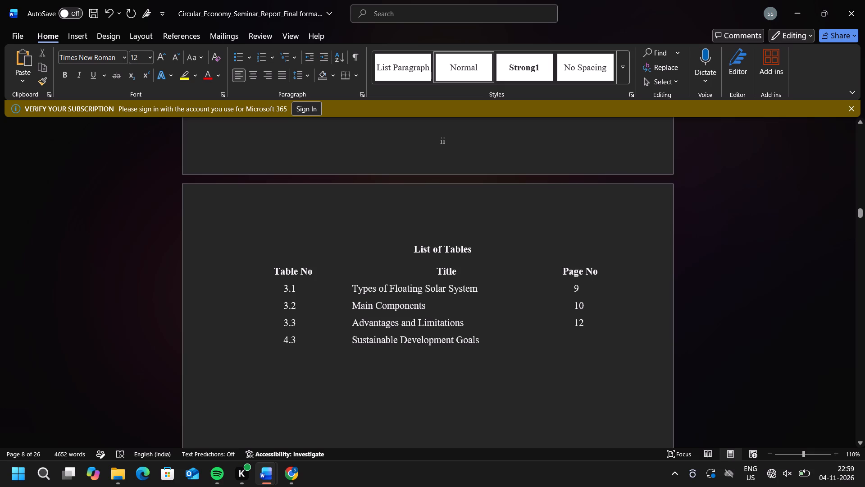
double_click(576, 341)
text(16)
In the List of Figures, set the page number of Fig 3.1, the general arrangement, to 9.
scroll(576, 341, up, 1)
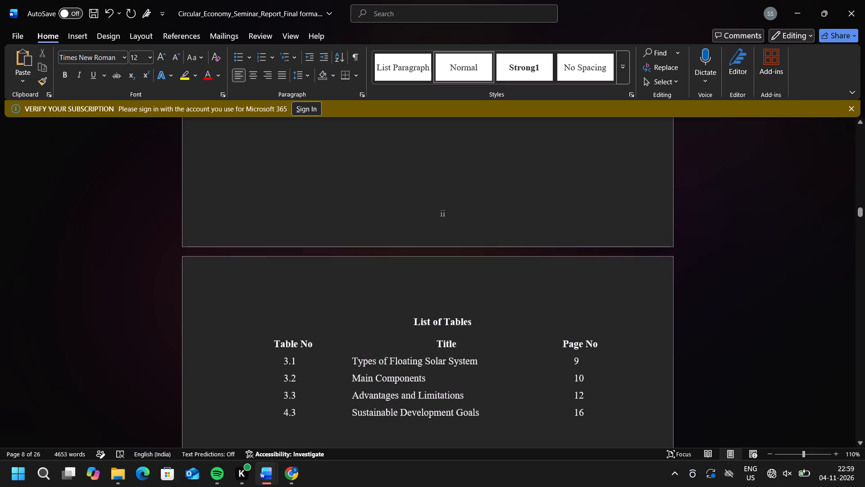
scroll(576, 341, up, 7)
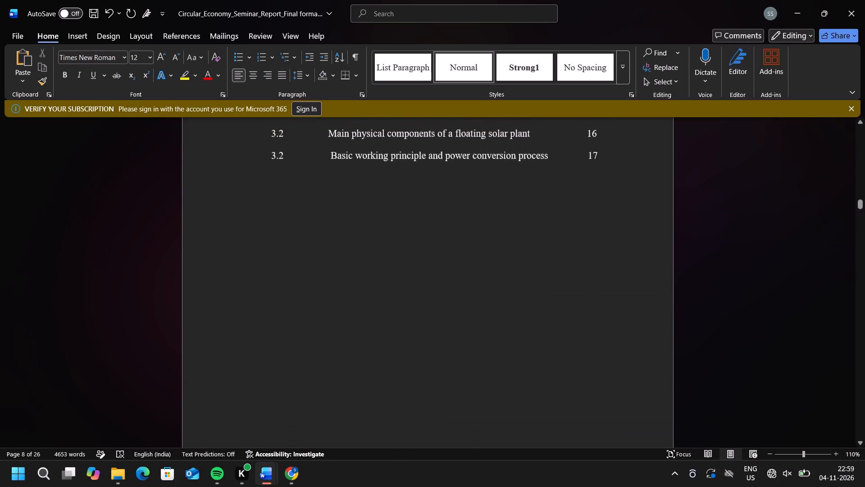
scroll(576, 341, up, 2)
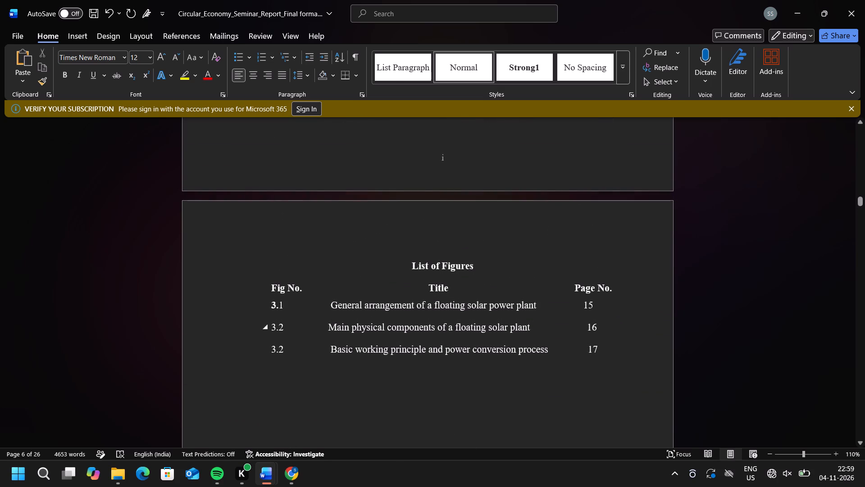
click(593, 306)
key(BackSpace)
key(BackSpace)
key(9)
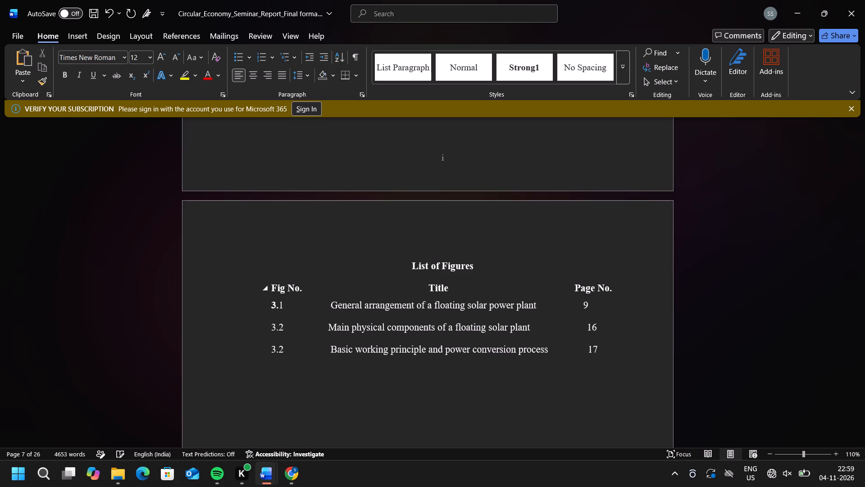
Set the page number of the figure on main physical components to 10 and remove spaces before it to align the column.
click(597, 328)
key(BackSpace)
key(BackSpace)
text(10)
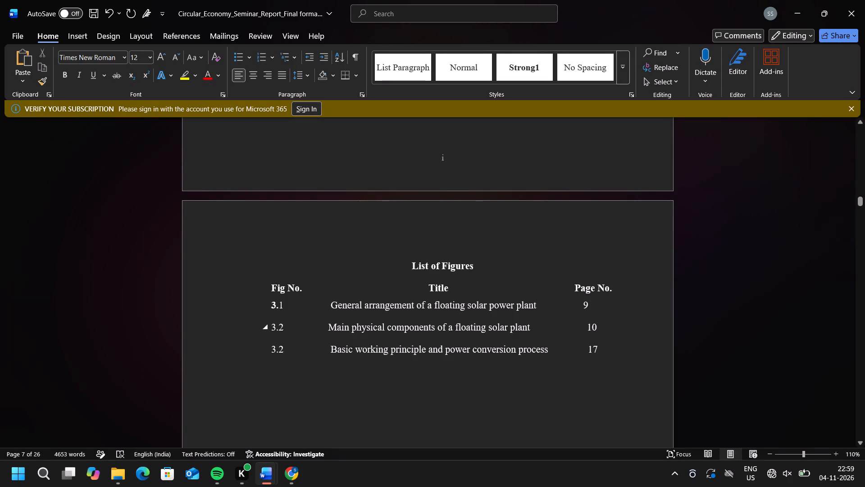
double_click(586, 327)
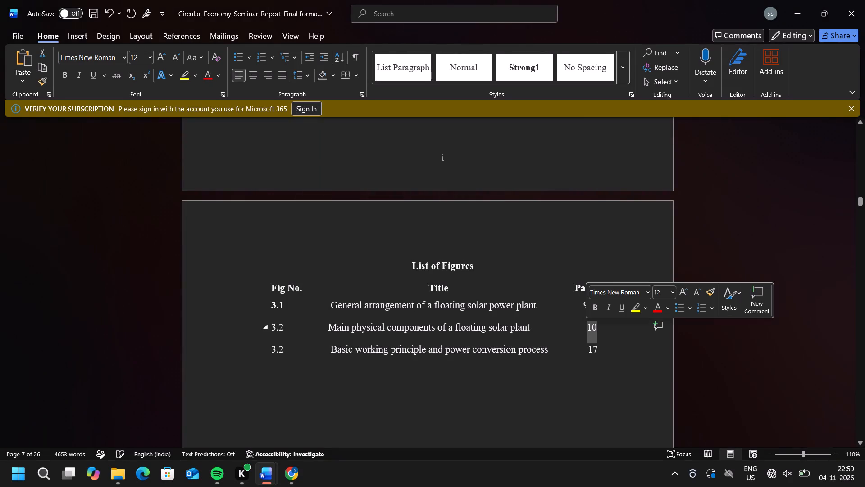
click(586, 327)
key(BackSpace)
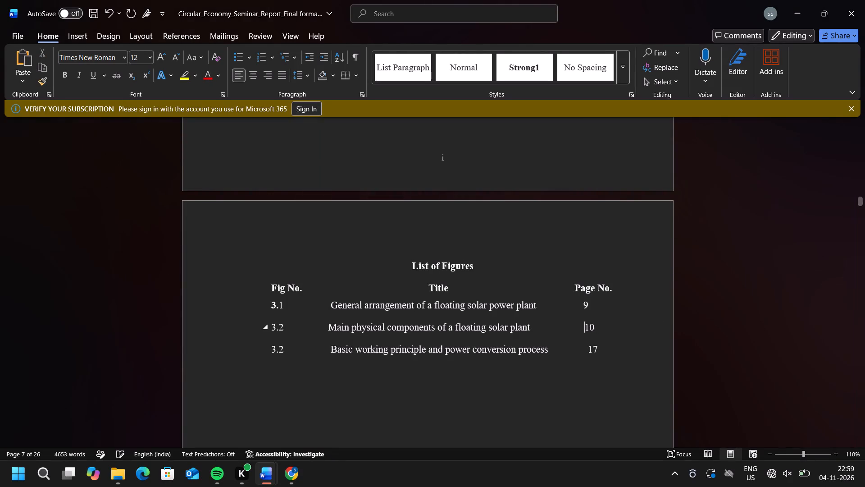
key(BackSpace)
Set the page number of the basic working principle figure to 11, removing spaces before it to align it with the column.
click(588, 348)
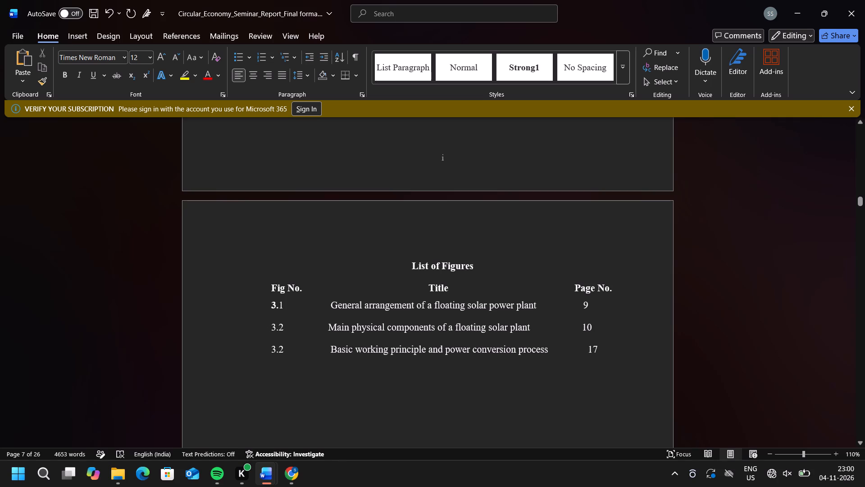
key(BackSpace)
key(BackSpace)
key(Right)
key(Right)
key(BackSpace)
key(1)
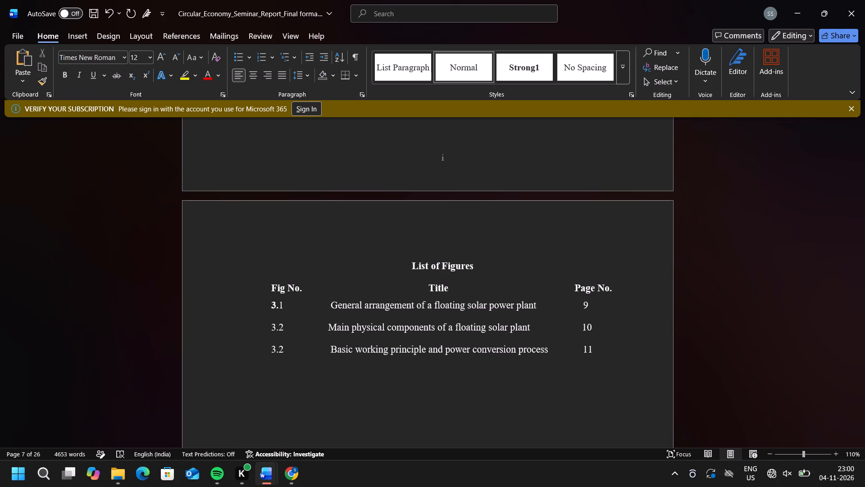
Review the front pages from the List of Figures back through the contents and acknowledgement to the title page.
scroll(588, 348, up, 3)
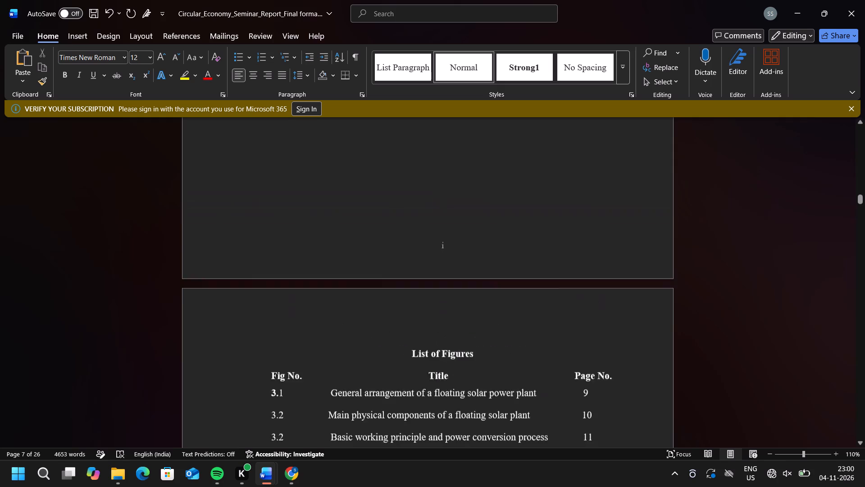
scroll(588, 348, up, 10)
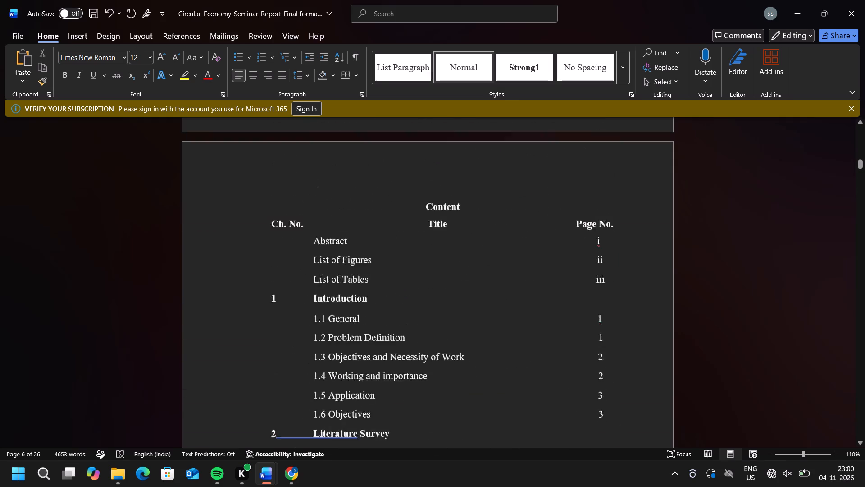
scroll(588, 348, up, 8)
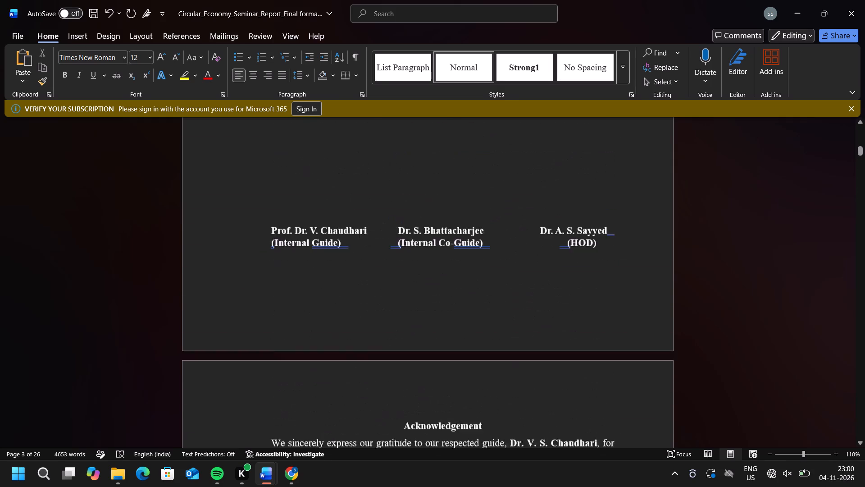
scroll(588, 348, up, 8)
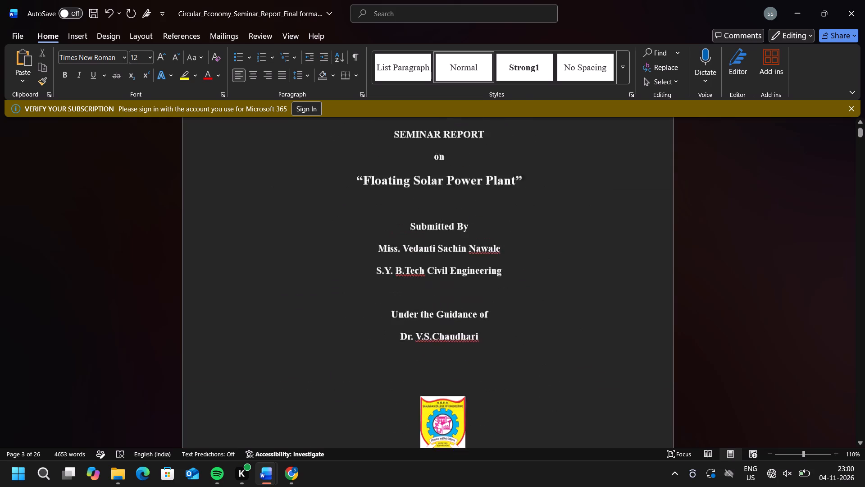
scroll(588, 348, up, 2)
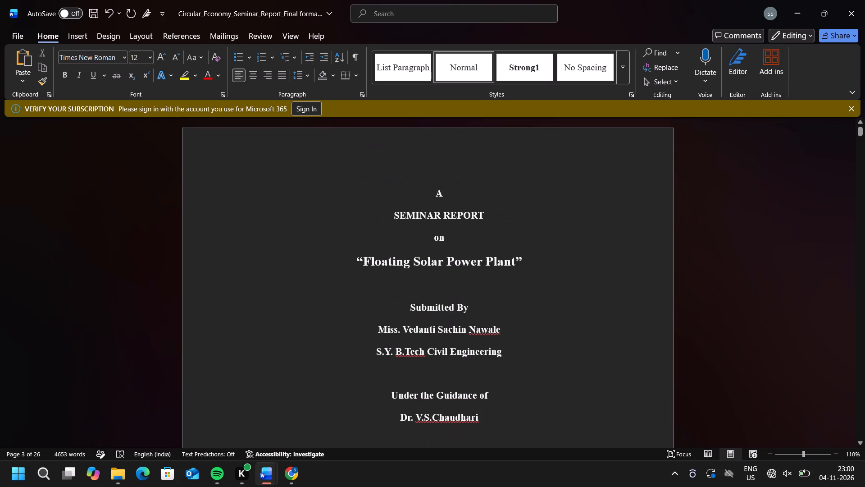
Enter "final CEP report" as the new file name for saving a copy of the Word document in Downloads.
click(14, 33)
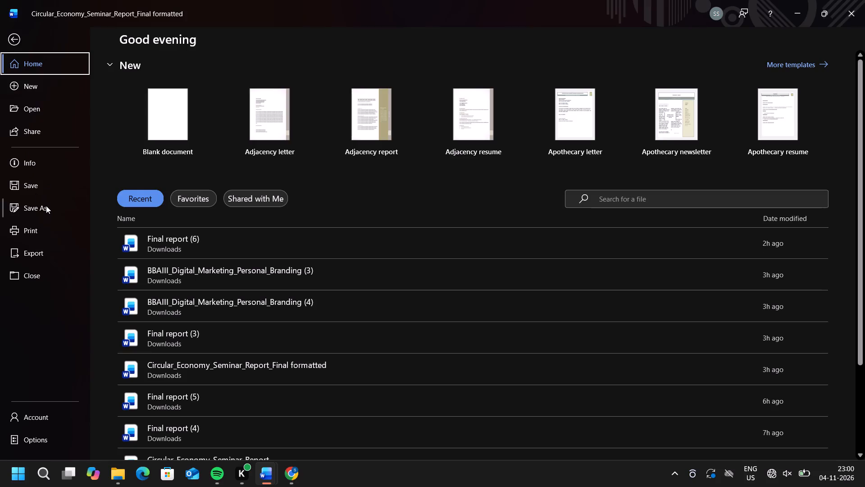
click(46, 206)
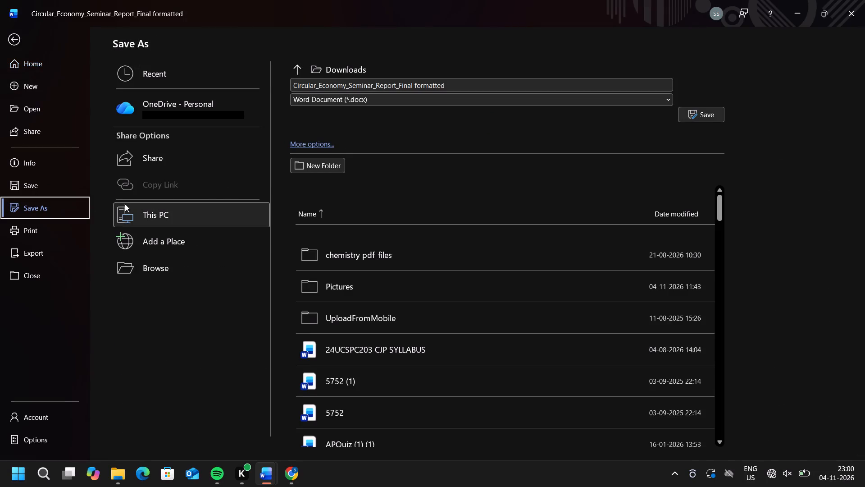
double_click(444, 87)
double_click(444, 87)
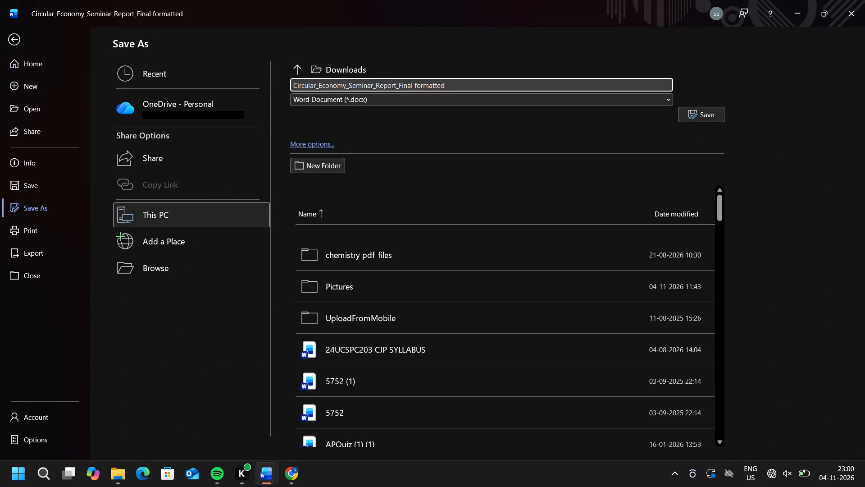
drag(446, 86, 394, 92)
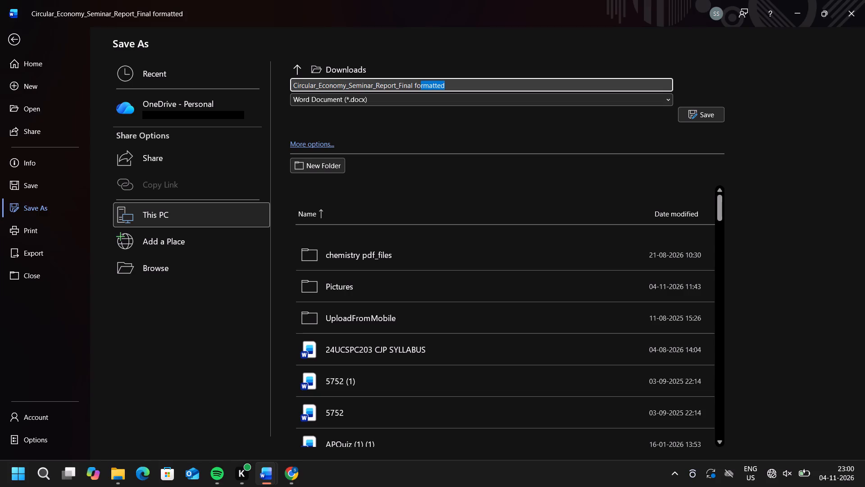
drag(394, 92, 287, 95)
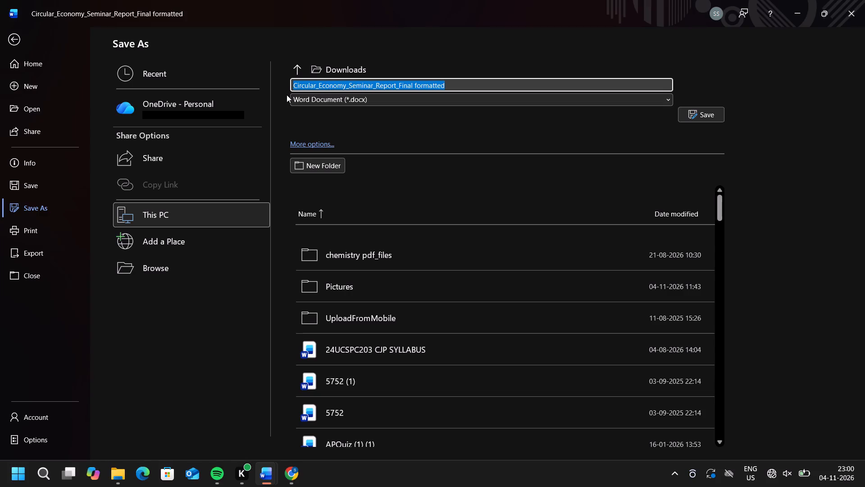
text(final)
key(space)
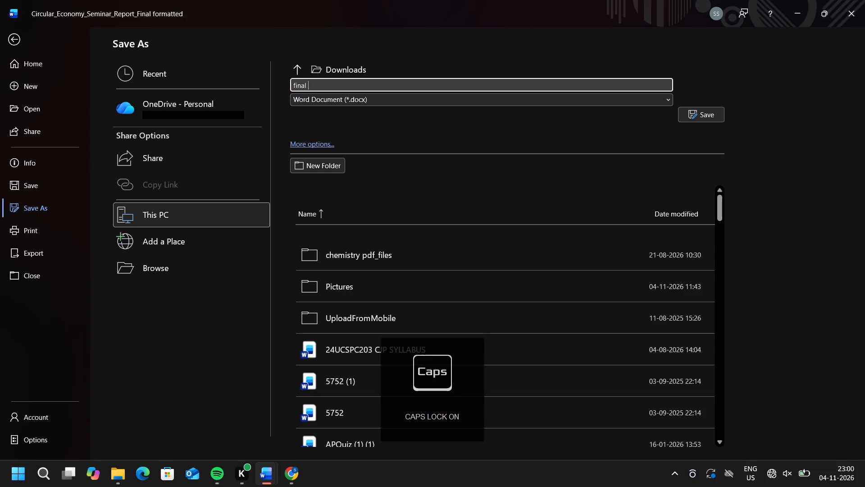
key(c)
text(EP)
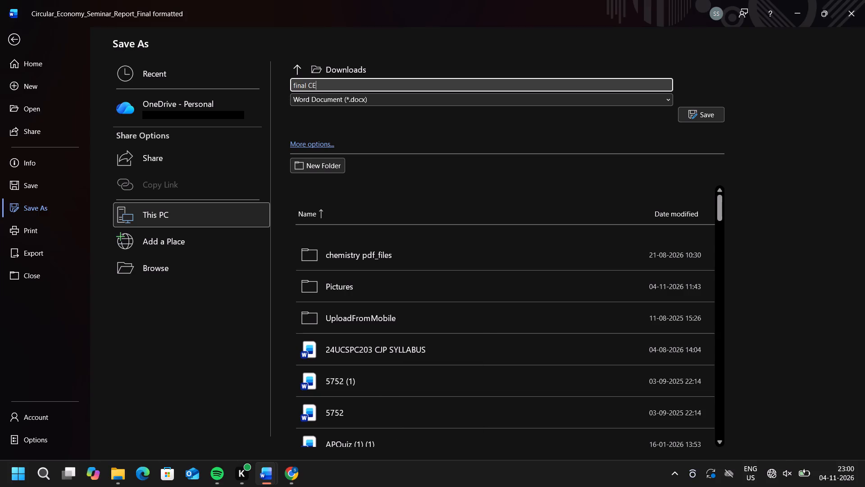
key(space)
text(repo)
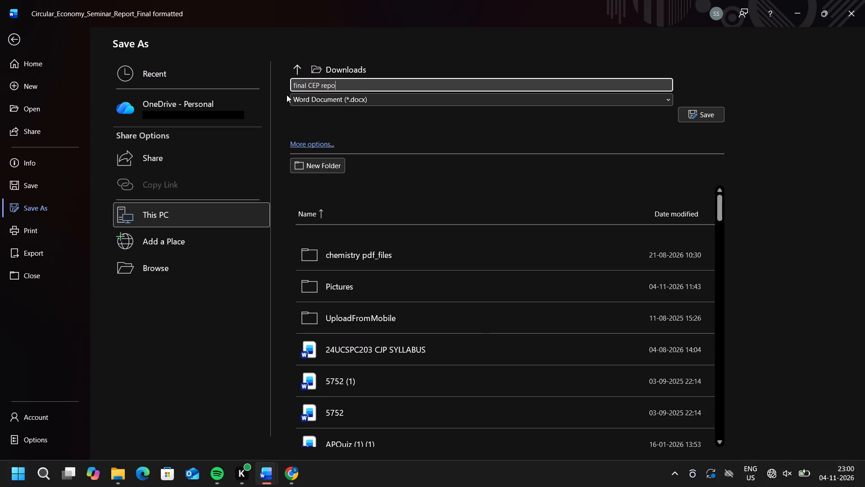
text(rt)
Save the report copy in Downloads as a Word document under the entered name "final CEP report".
click(692, 111)
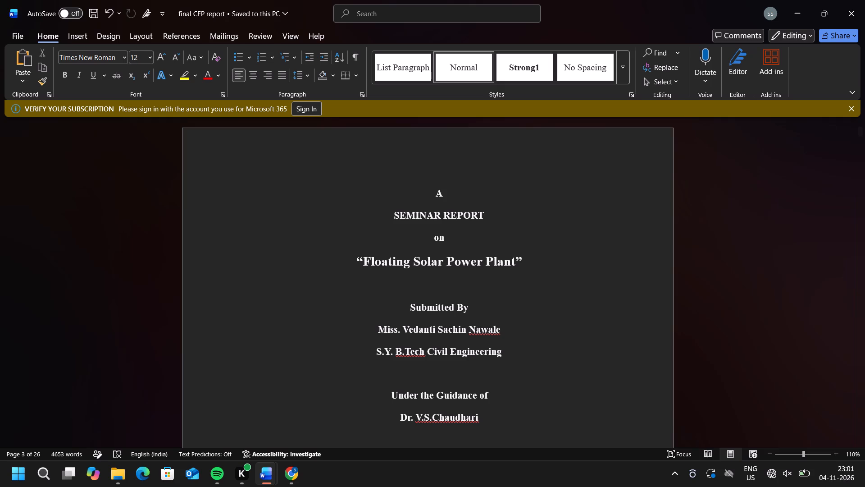
click(686, 406)
Check the Wi-Fi connection and available networks in the Windows quick settings.
click(773, 478)
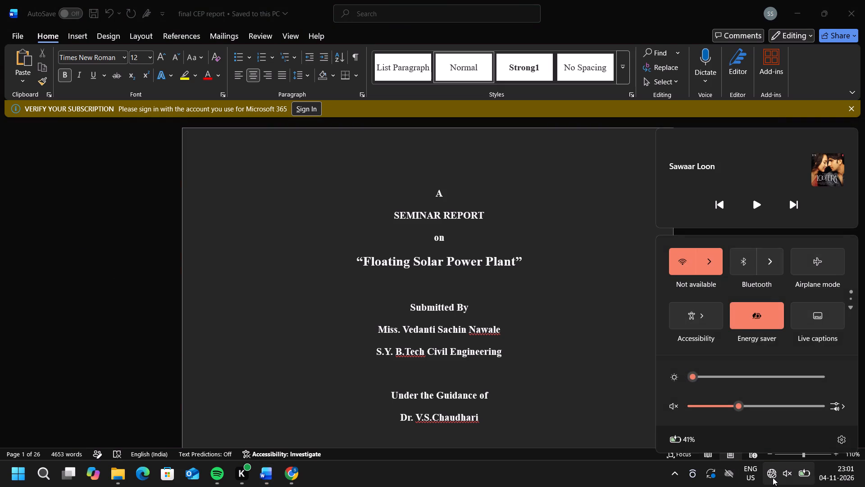
click(715, 266)
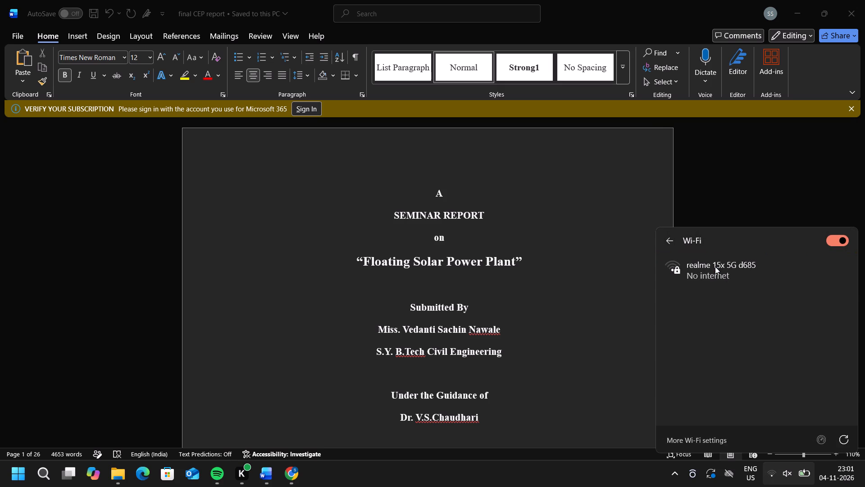
click(720, 207)
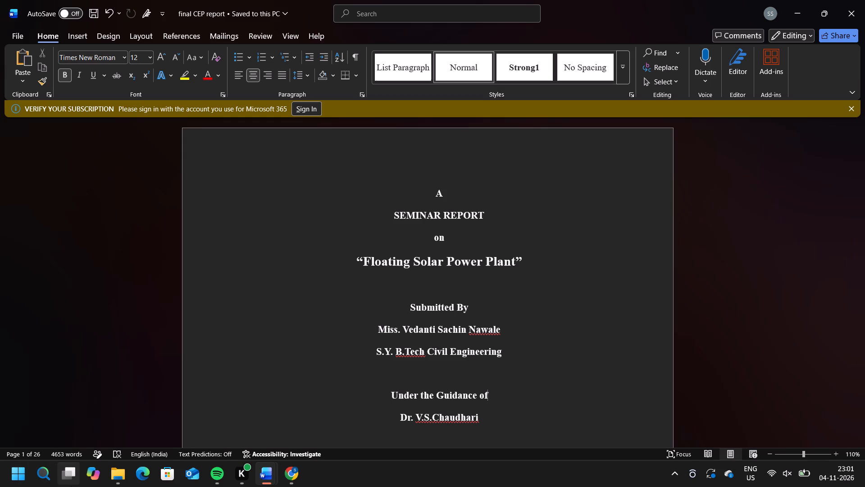
Switch to File Explorer and copy the "final CEP report" file from the Downloads folder.
click(119, 475)
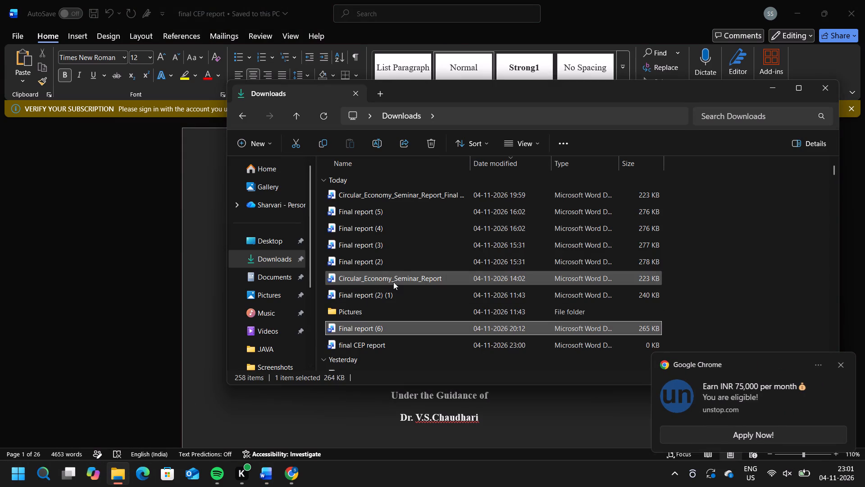
click(371, 343)
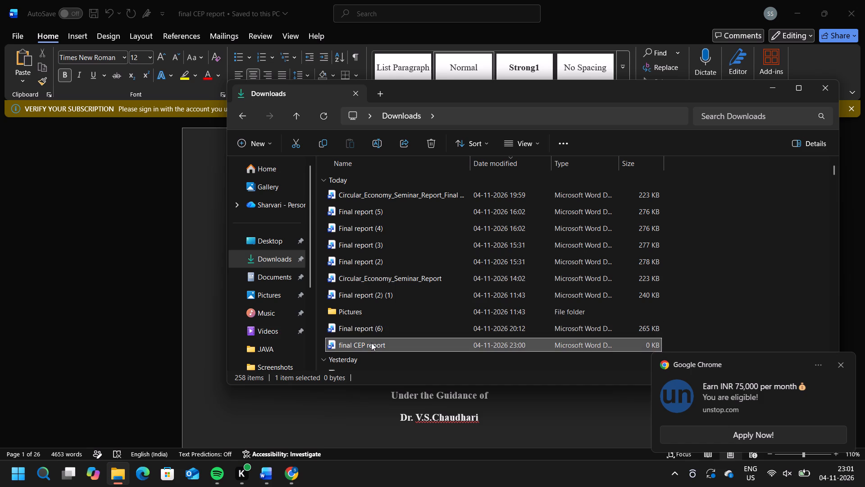
key(ctrl+c)
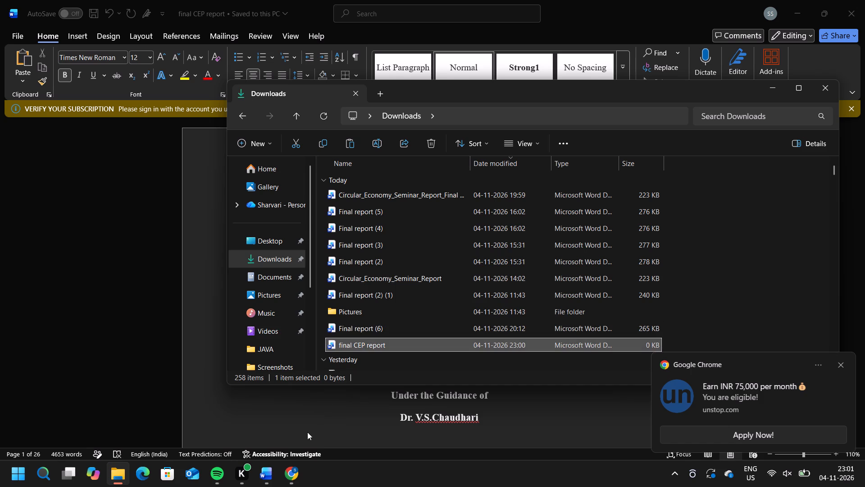